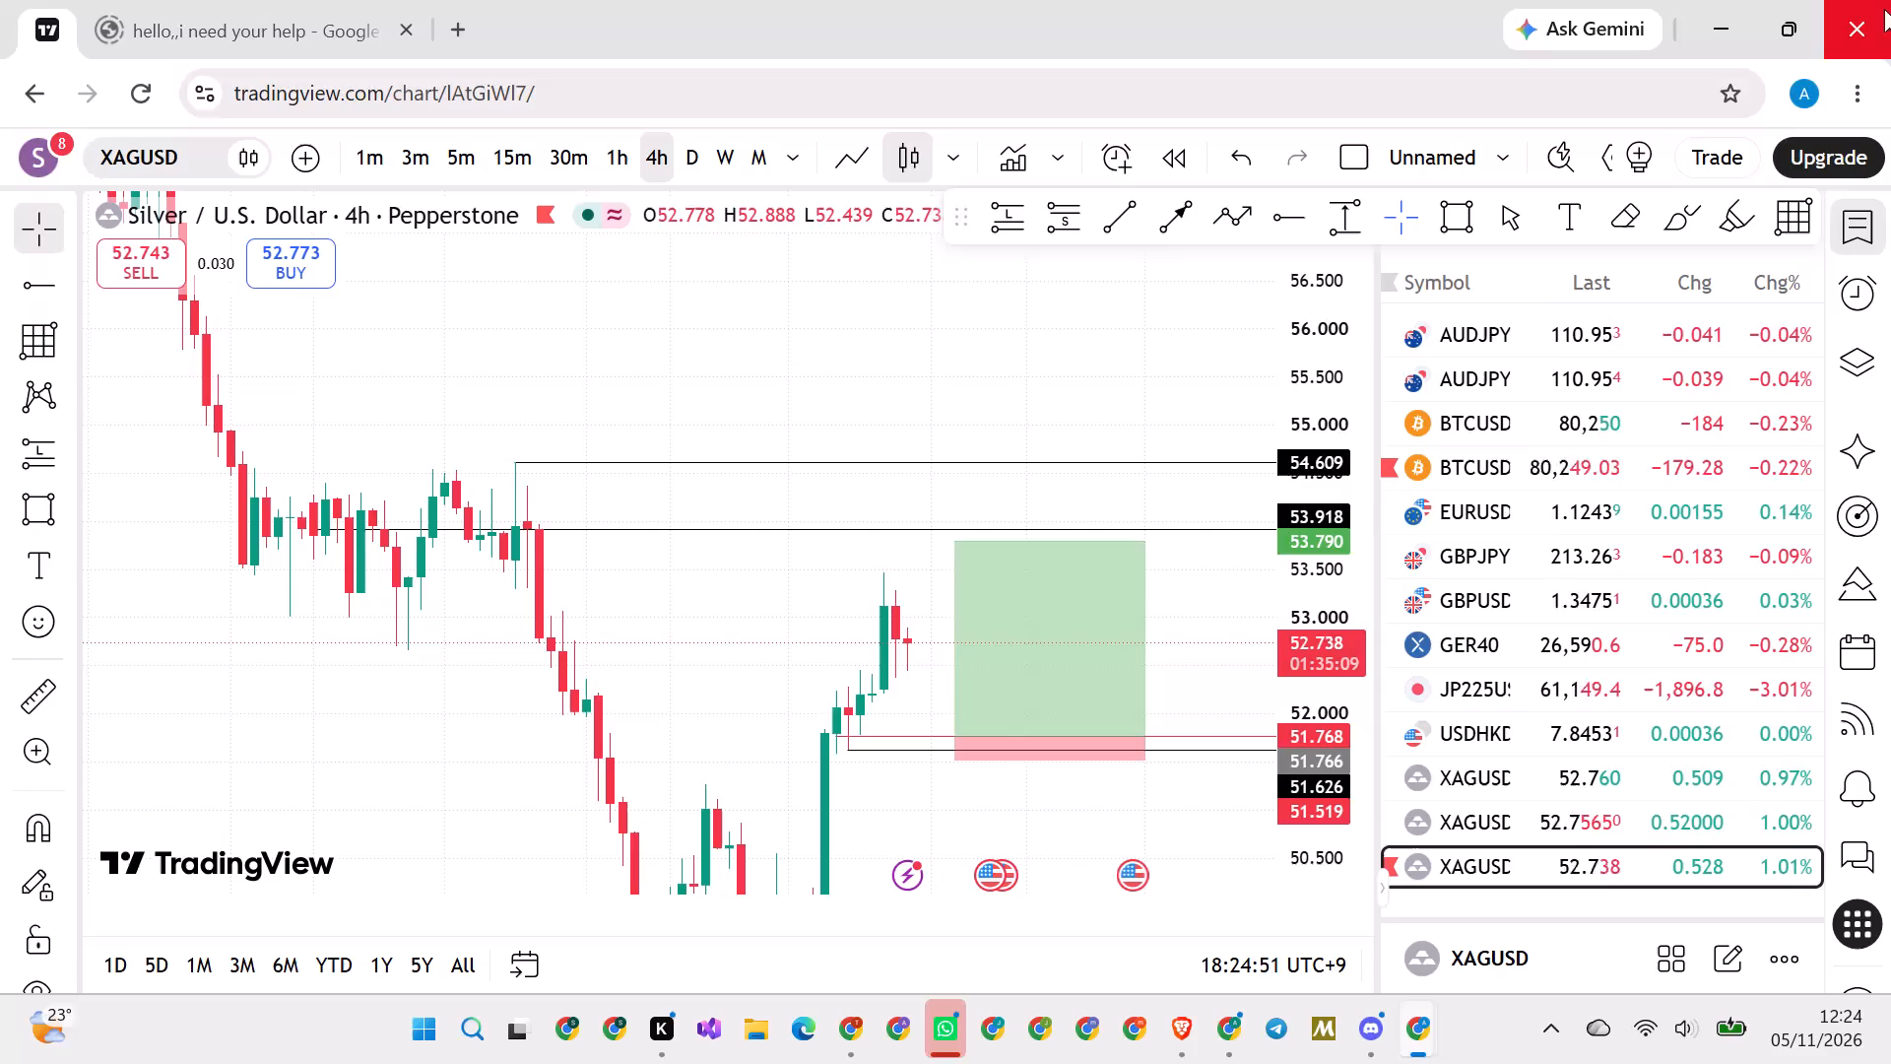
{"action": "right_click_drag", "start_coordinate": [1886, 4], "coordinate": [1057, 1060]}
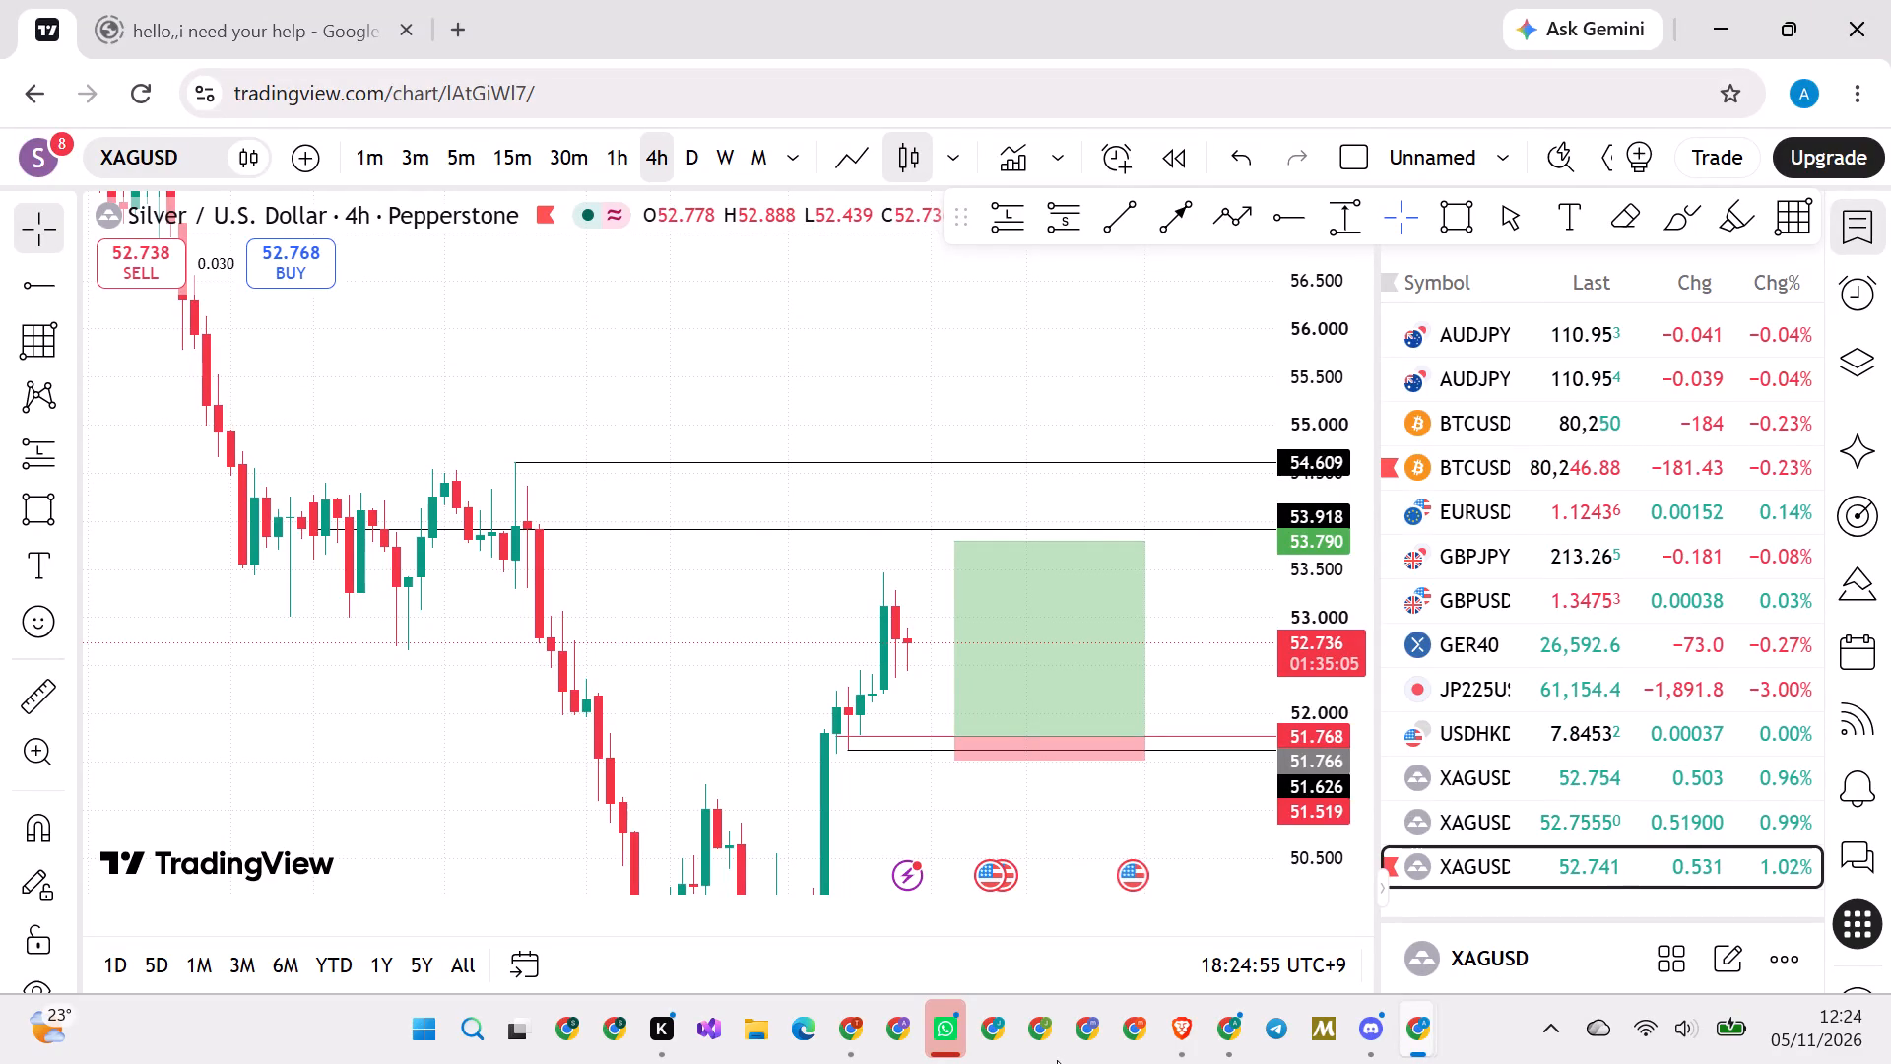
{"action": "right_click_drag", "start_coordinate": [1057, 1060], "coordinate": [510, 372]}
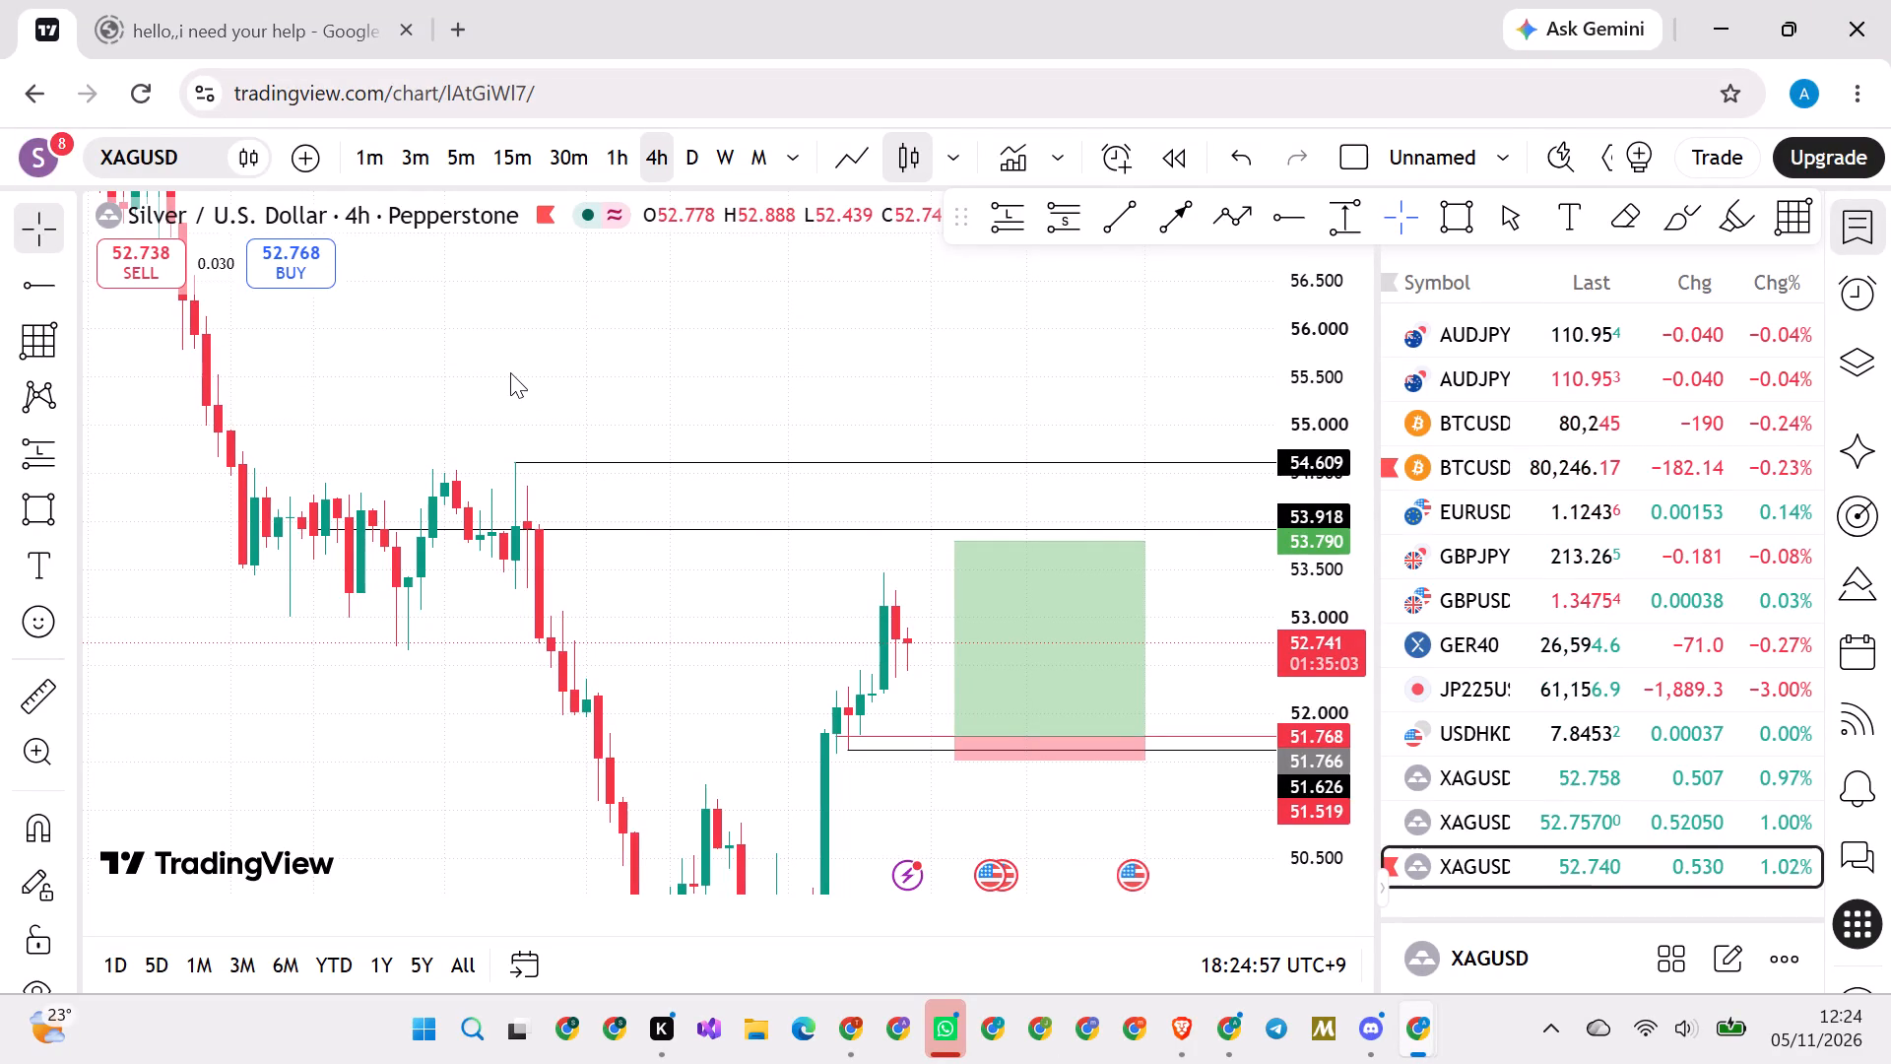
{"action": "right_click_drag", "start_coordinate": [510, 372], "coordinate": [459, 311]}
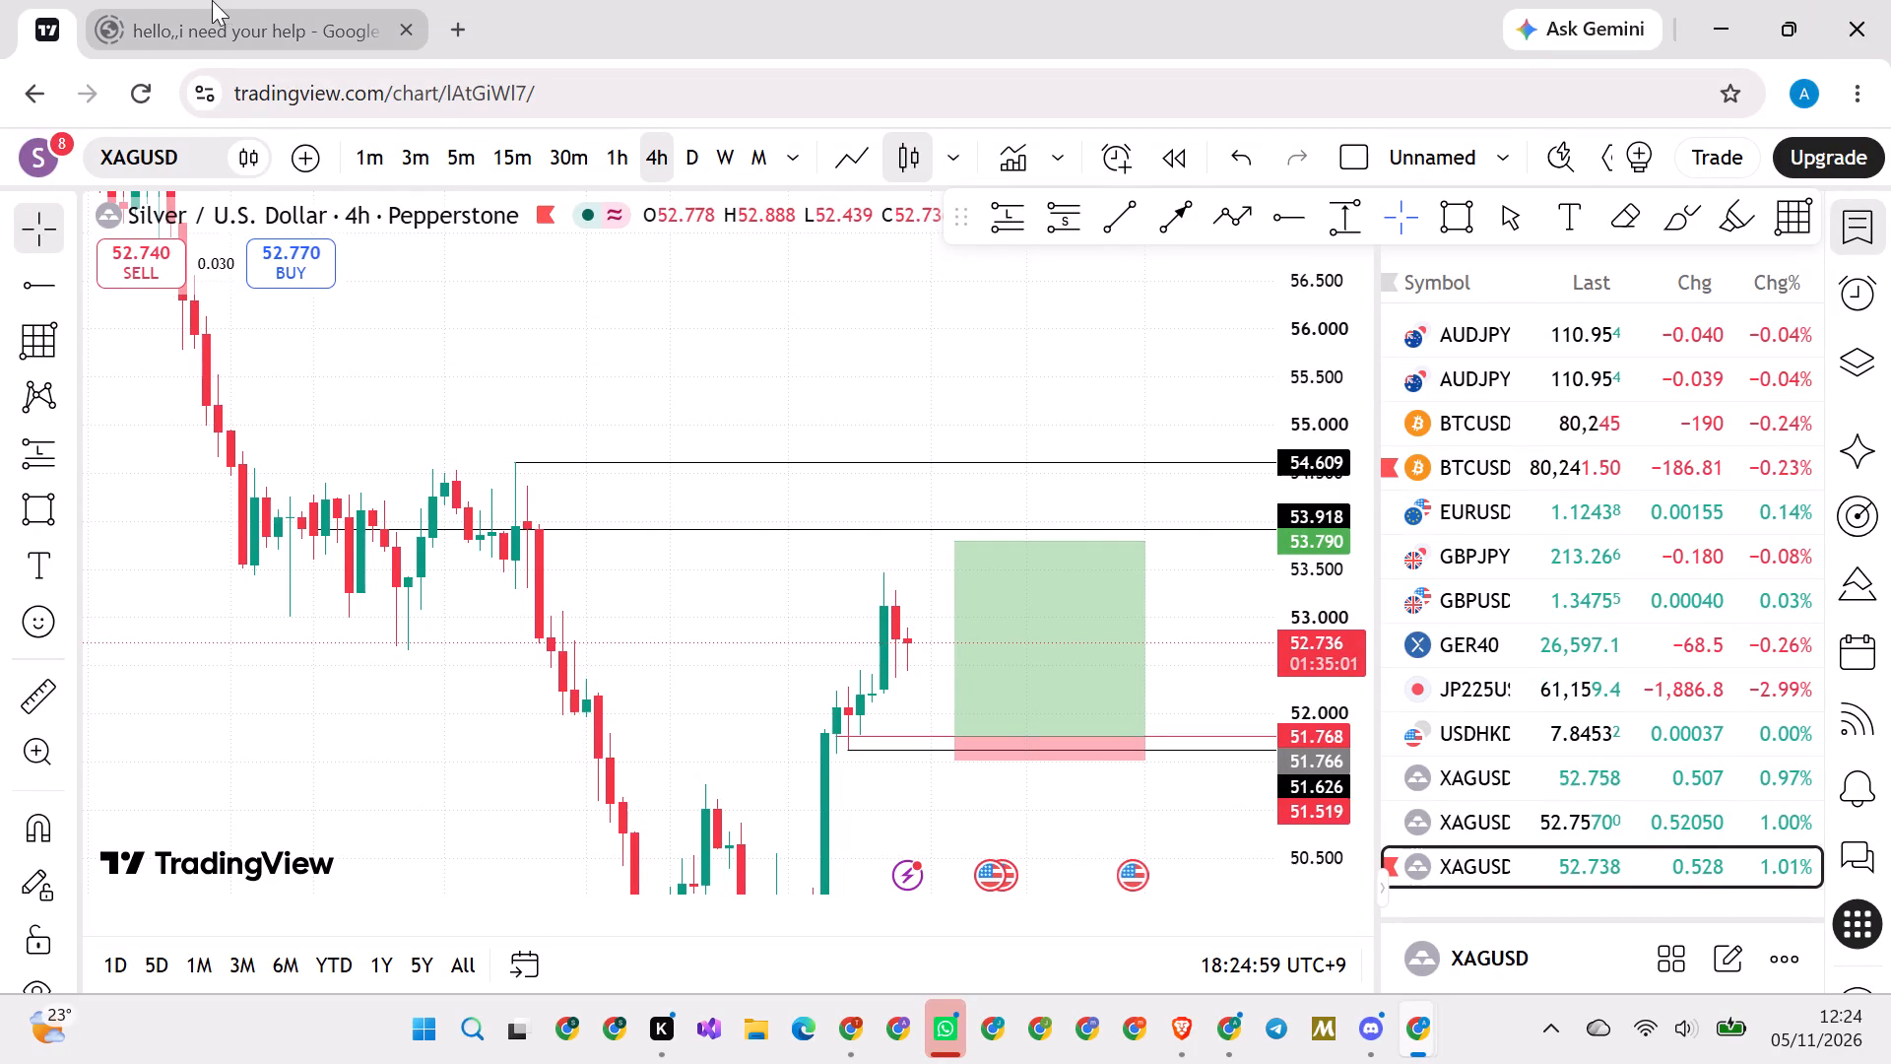
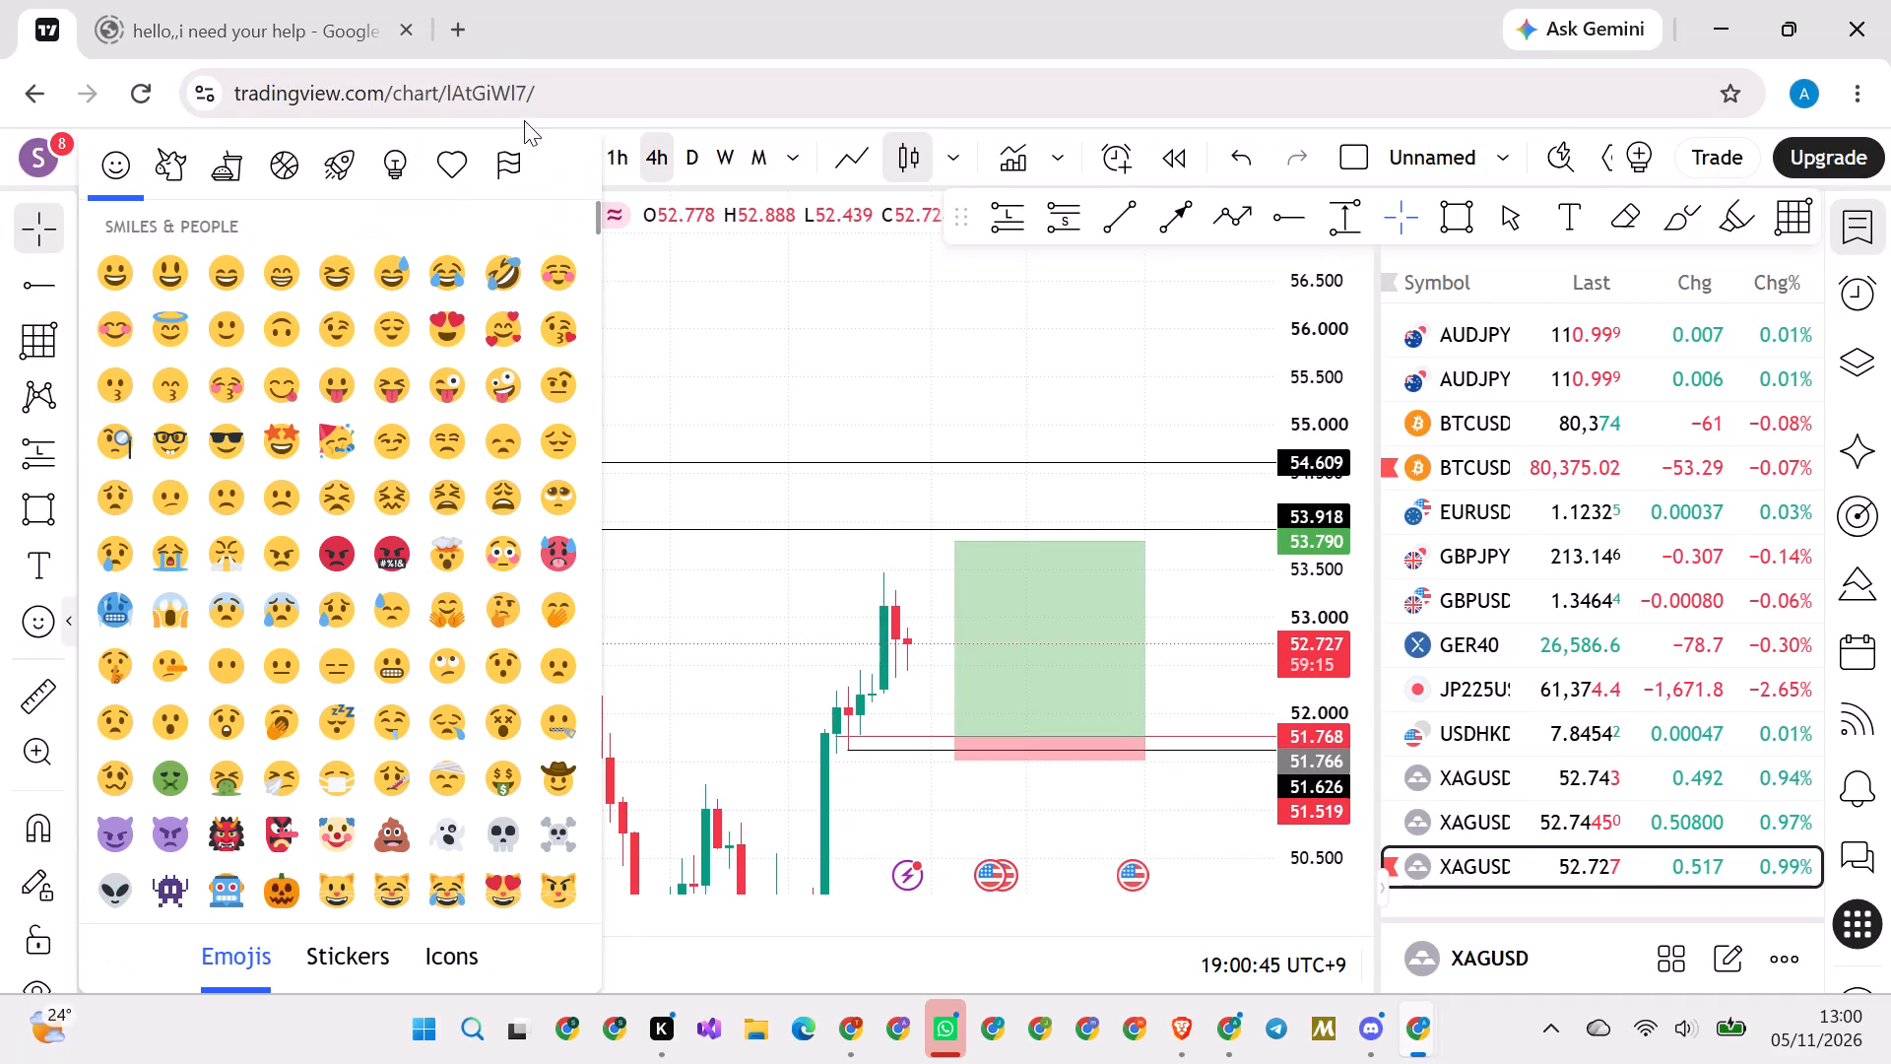
Close the emoji picker and switch the chart symbol to US100 from Skilling.
{"action": "left_click", "coordinate": [746, 309]}
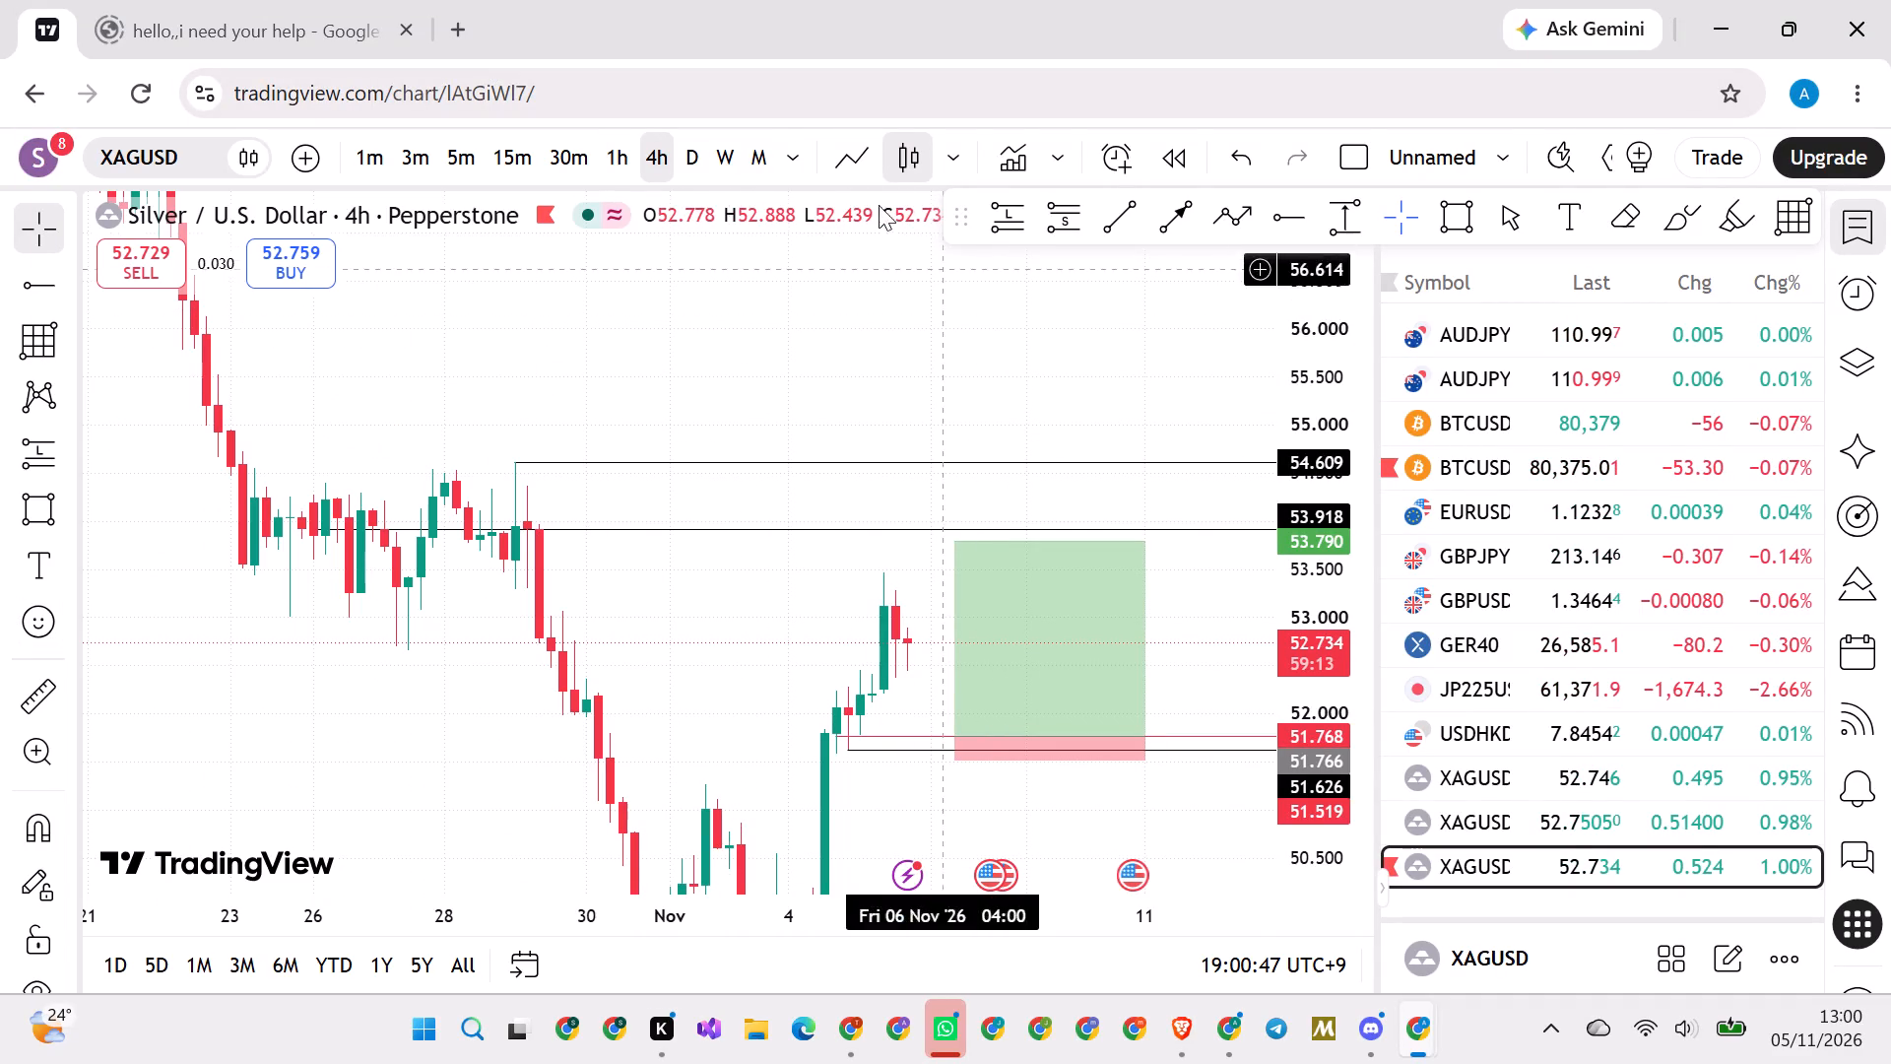
{"action": "scroll", "coordinate": [717, 455], "scroll_direction": "down", "scroll_amount": 4}
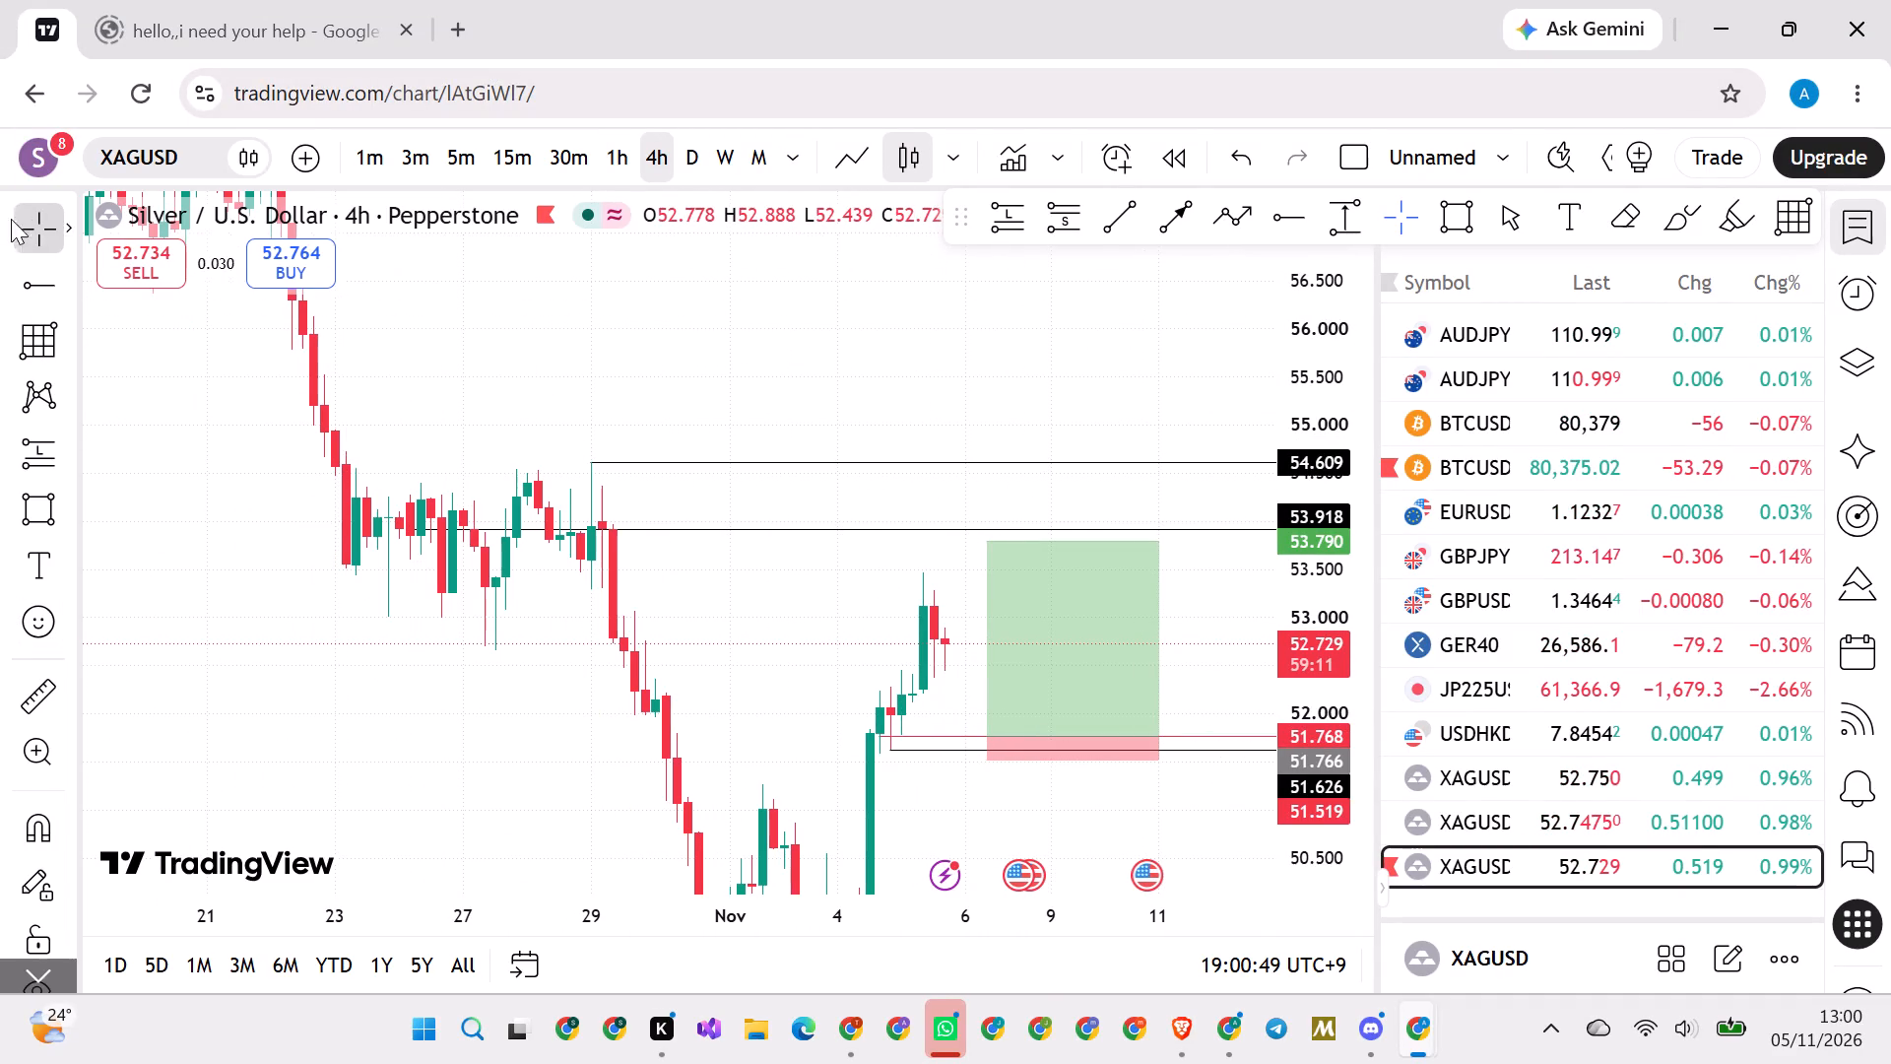
{"action": "left_click", "coordinate": [162, 149]}
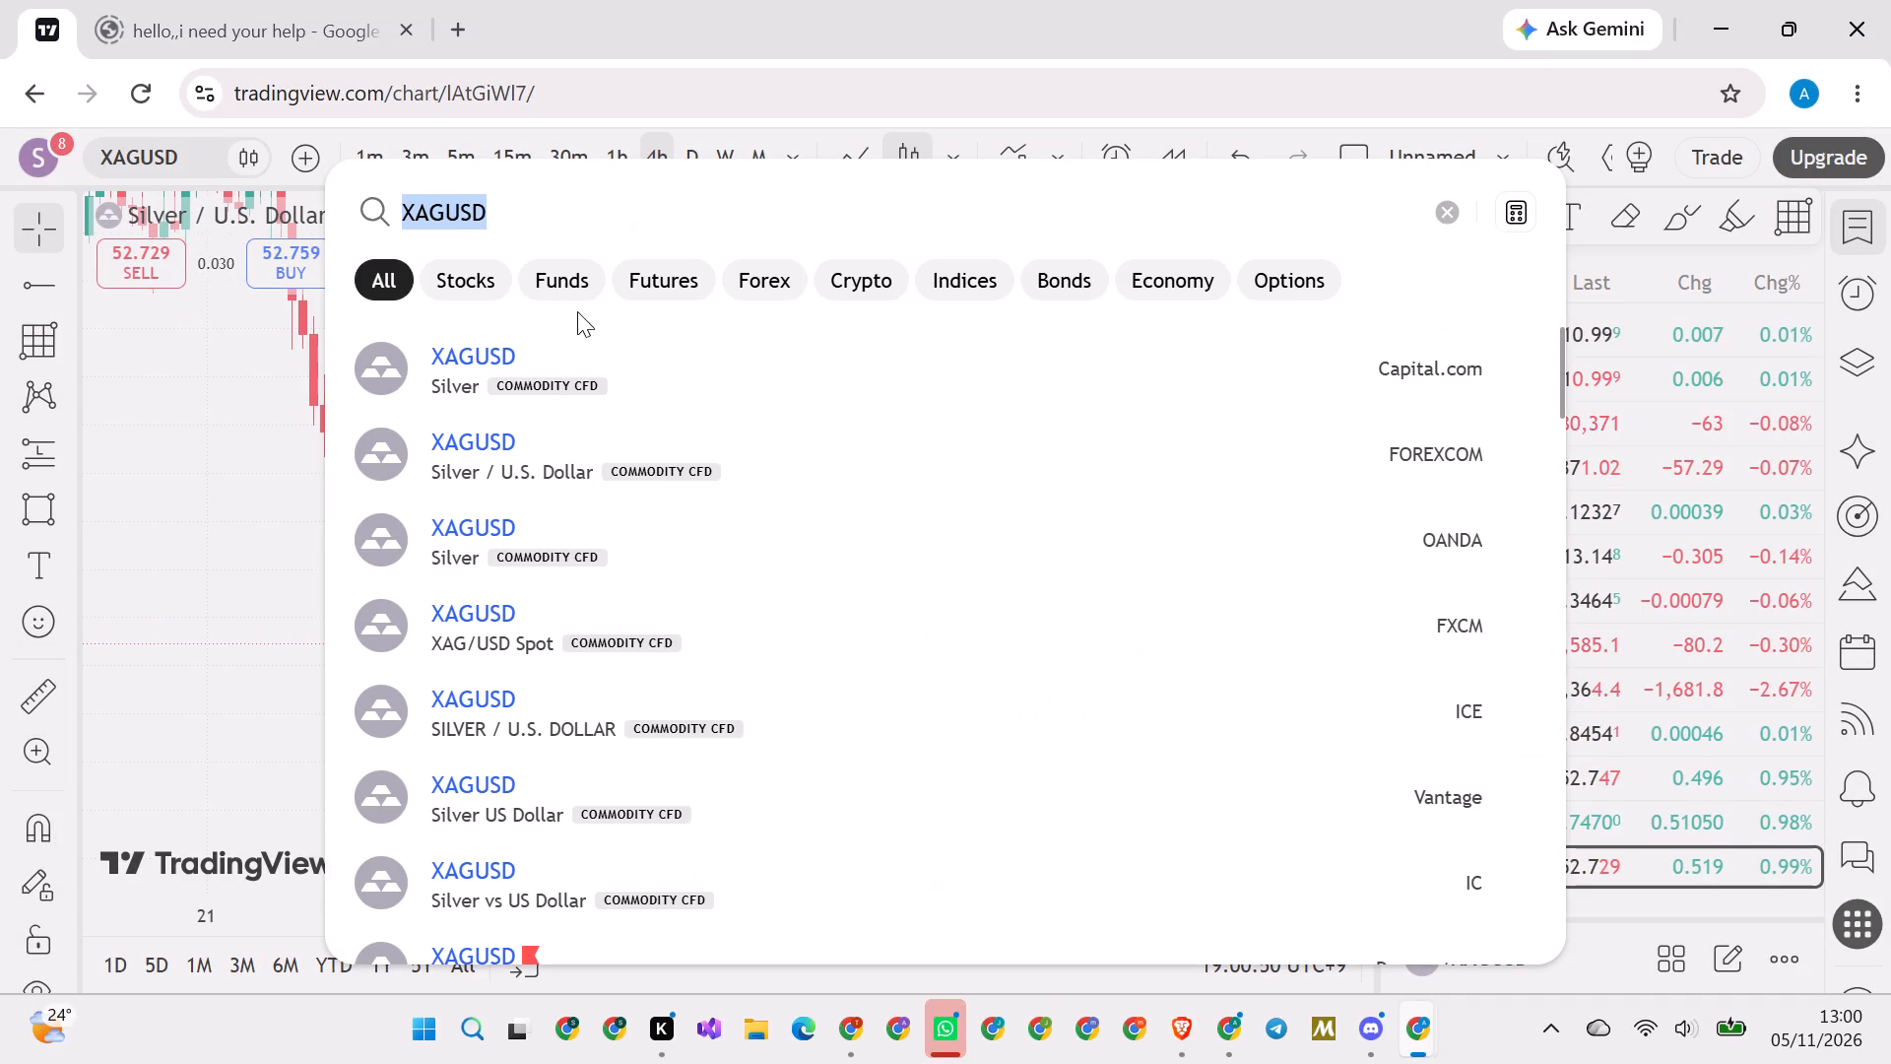
{"action": "left_click", "coordinate": [533, 193]}
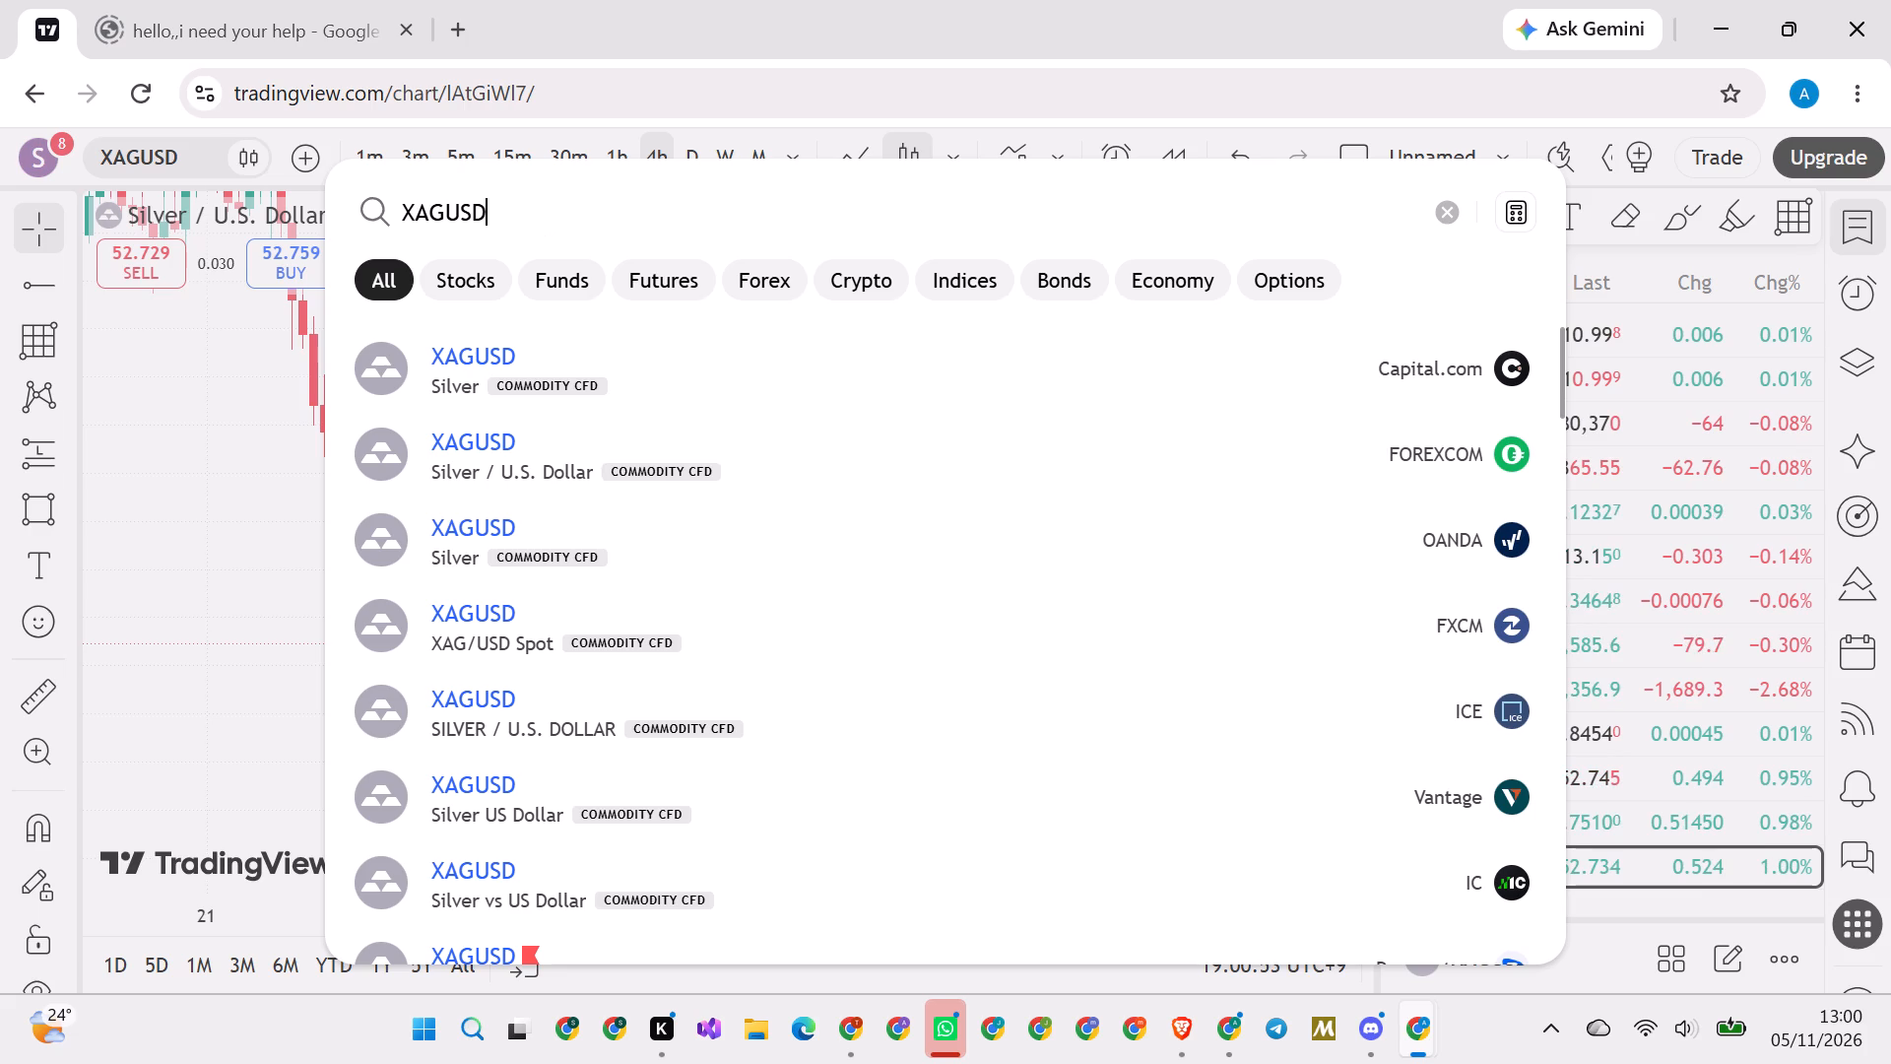
{"action": "key", "text": "BackSpace"}
{"action": "key", "text": "BackSpace"}
{"action": "key", "text": "BackSpace"}
{"action": "key", "text": "BackSpace"}
{"action": "key", "text": "BackSpace"}
{"action": "key", "text": "BackSpace"}
{"action": "key", "text": "BackSpace"}
{"action": "key", "text": "BackSpace"}
{"action": "key", "text": "BackSpace"}
{"action": "key", "text": "BackSpace"}
{"action": "key", "text": "BackSpace"}
{"action": "key", "text": "BackSpace"}
{"action": "key", "text": "BackSpace"}
{"action": "key", "text": "BackSpace"}
{"action": "type", "text": "us100"}
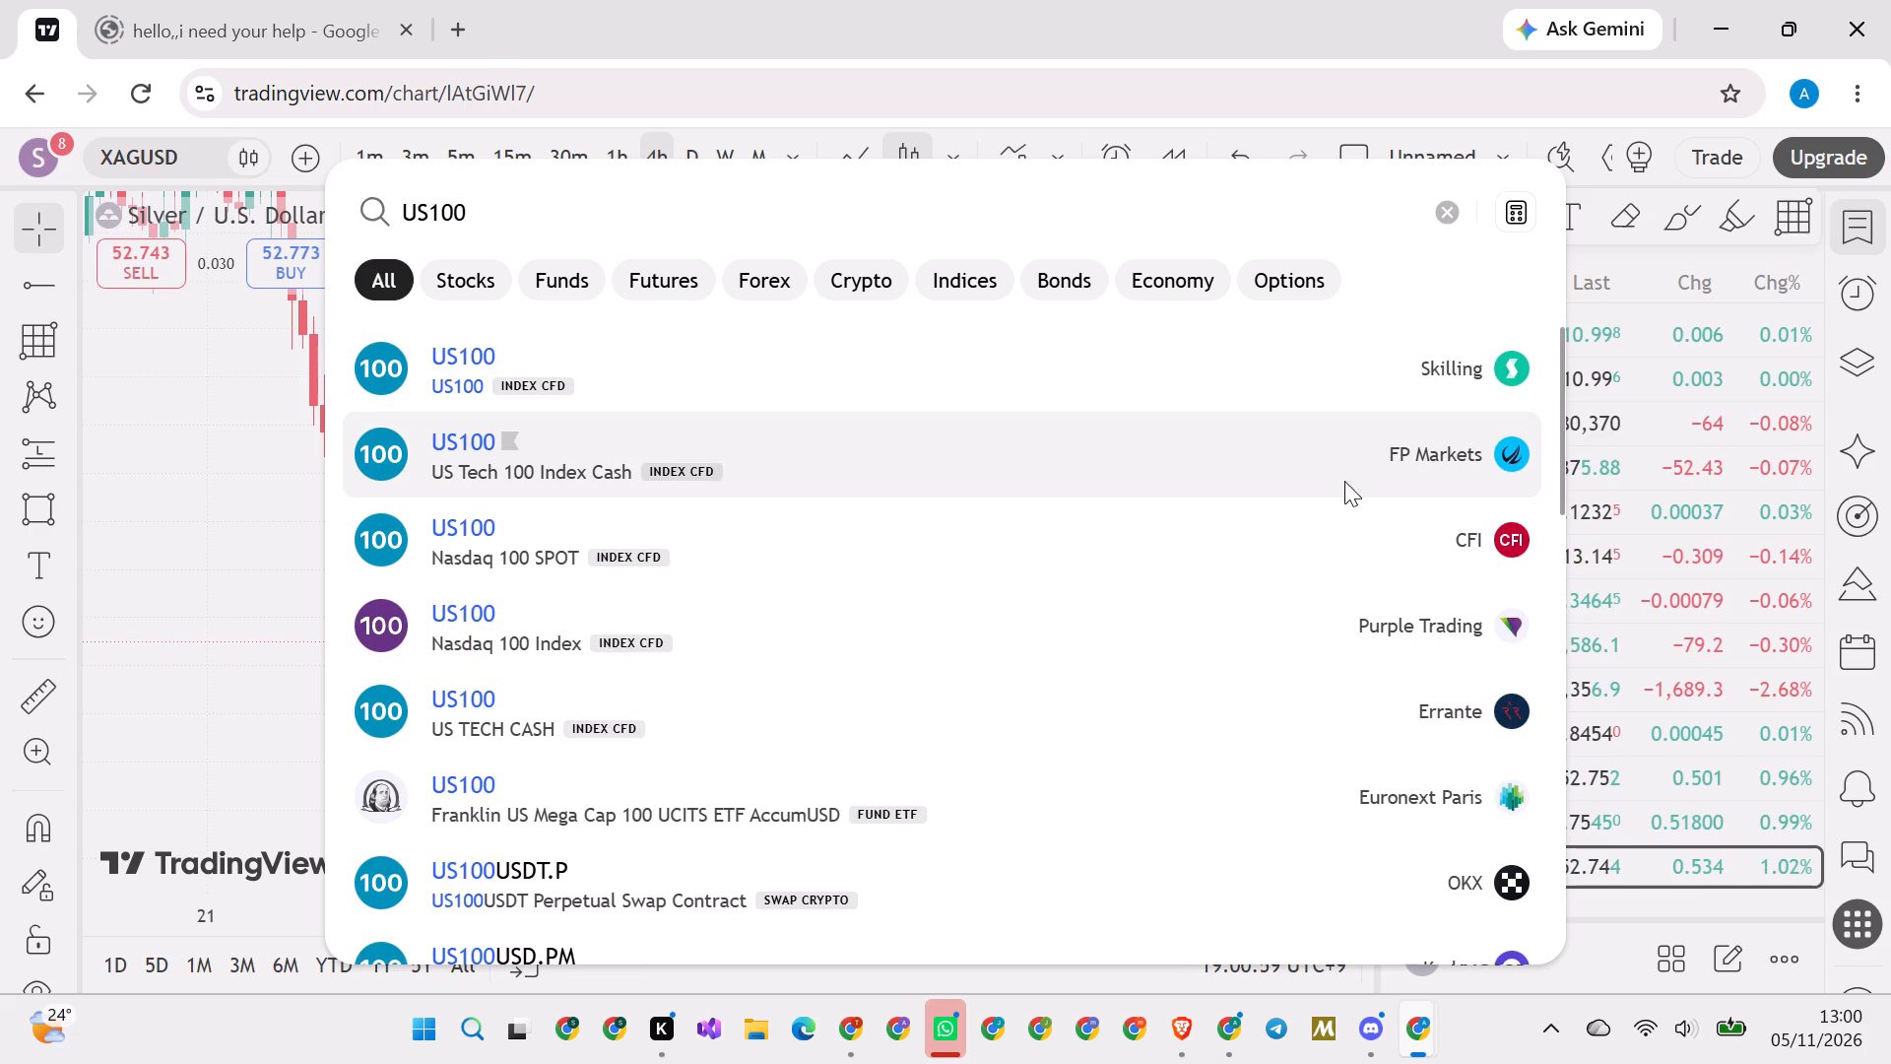
{"action": "left_click", "coordinate": [867, 352]}
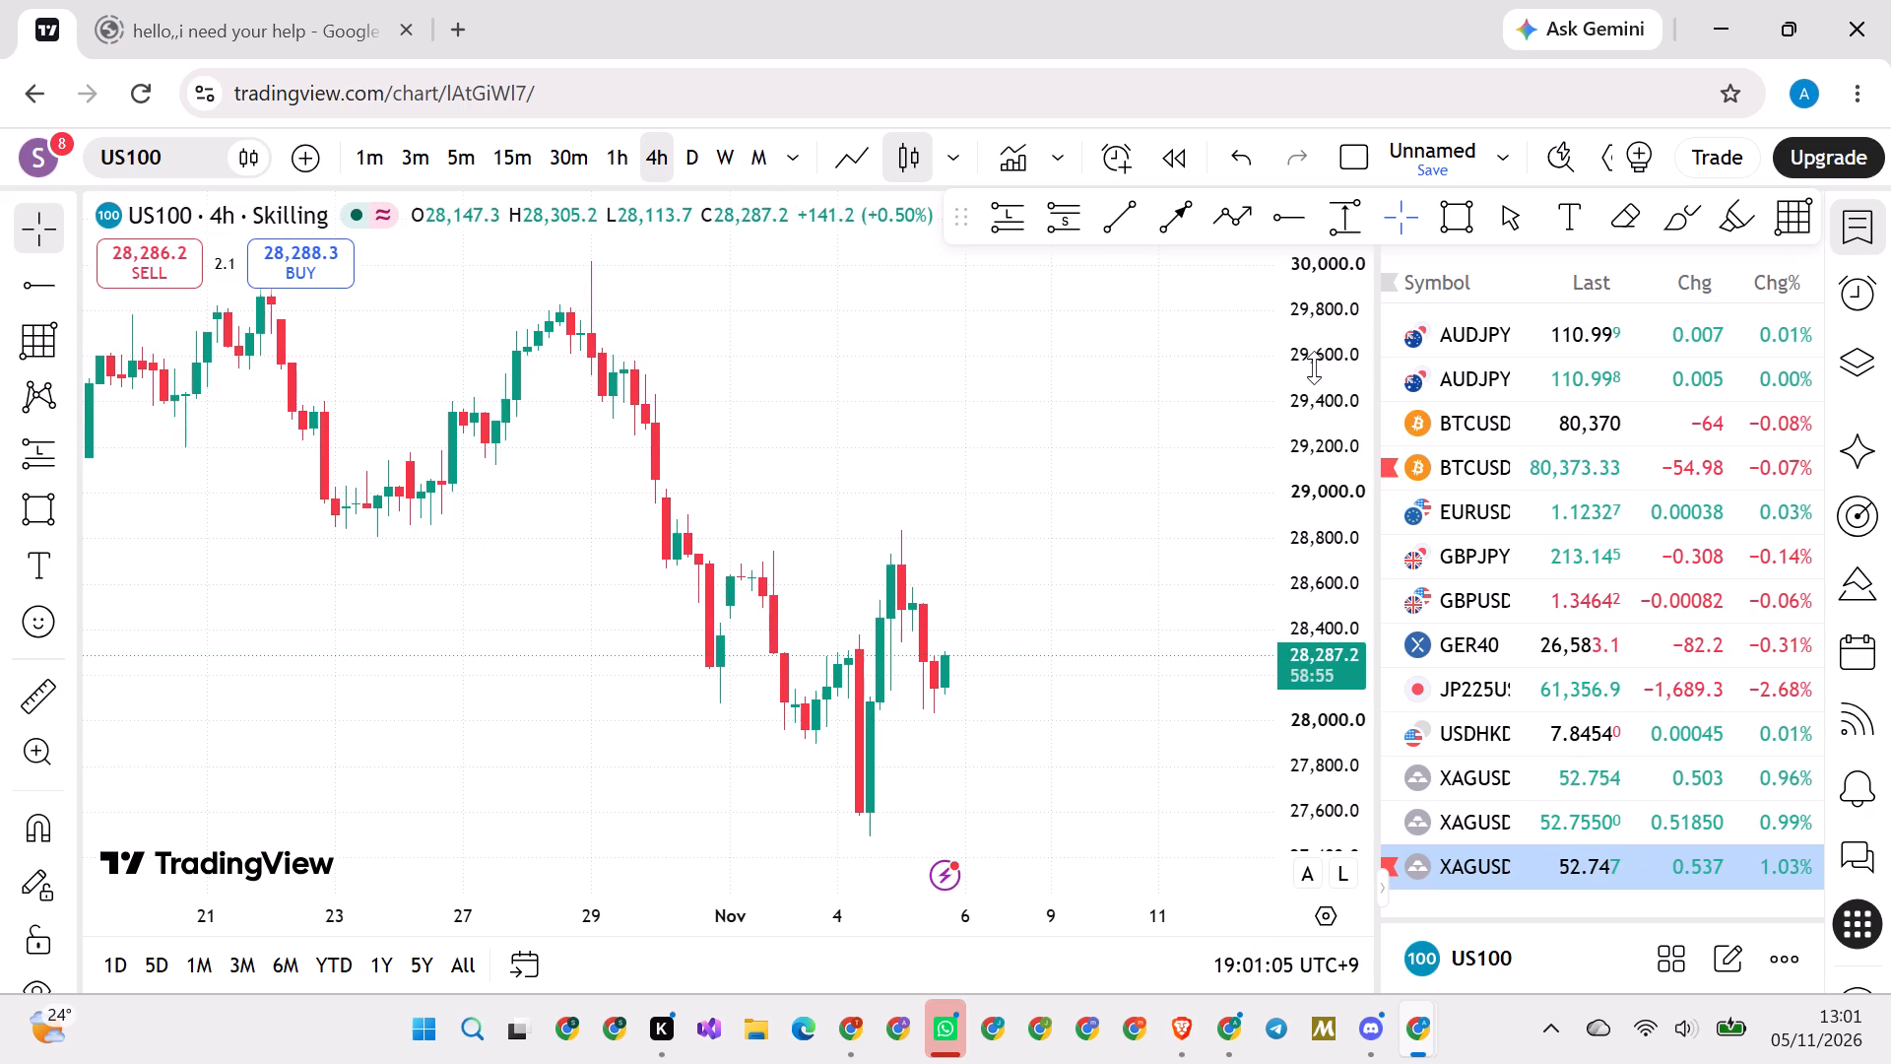
Draw a horizontal ray at about 28,836.9, level with the recent swing high, starting at the 4 Nov 12:00 candle.
{"action": "left_click_drag", "start_coordinate": [1314, 367], "coordinate": [1229, 614]}
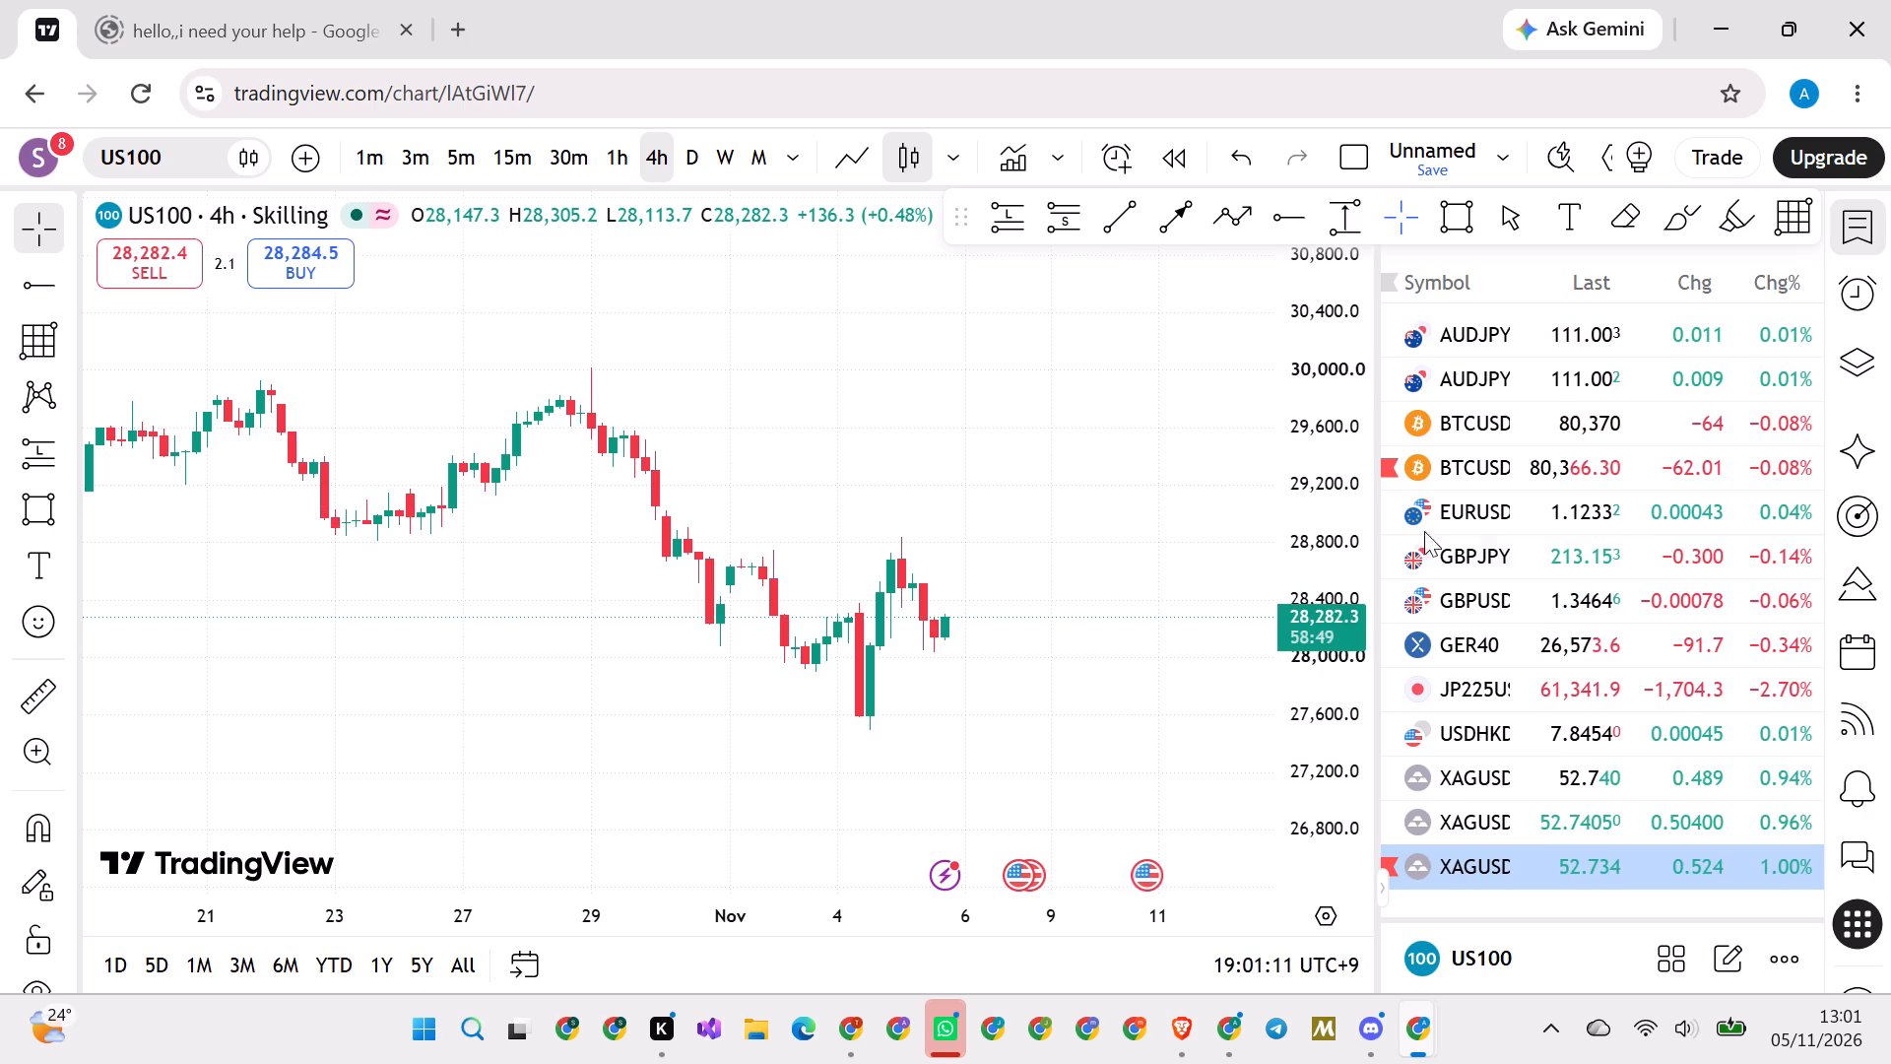
{"action": "scroll", "coordinate": [1089, 519], "scroll_direction": "down", "scroll_amount": 20}
{"action": "scroll", "coordinate": [1089, 519], "scroll_direction": "down", "scroll_amount": 20}
{"action": "scroll", "coordinate": [1089, 519], "scroll_direction": "down", "scroll_amount": 16}
{"action": "left_click_drag", "start_coordinate": [922, 457], "coordinate": [932, 457]}
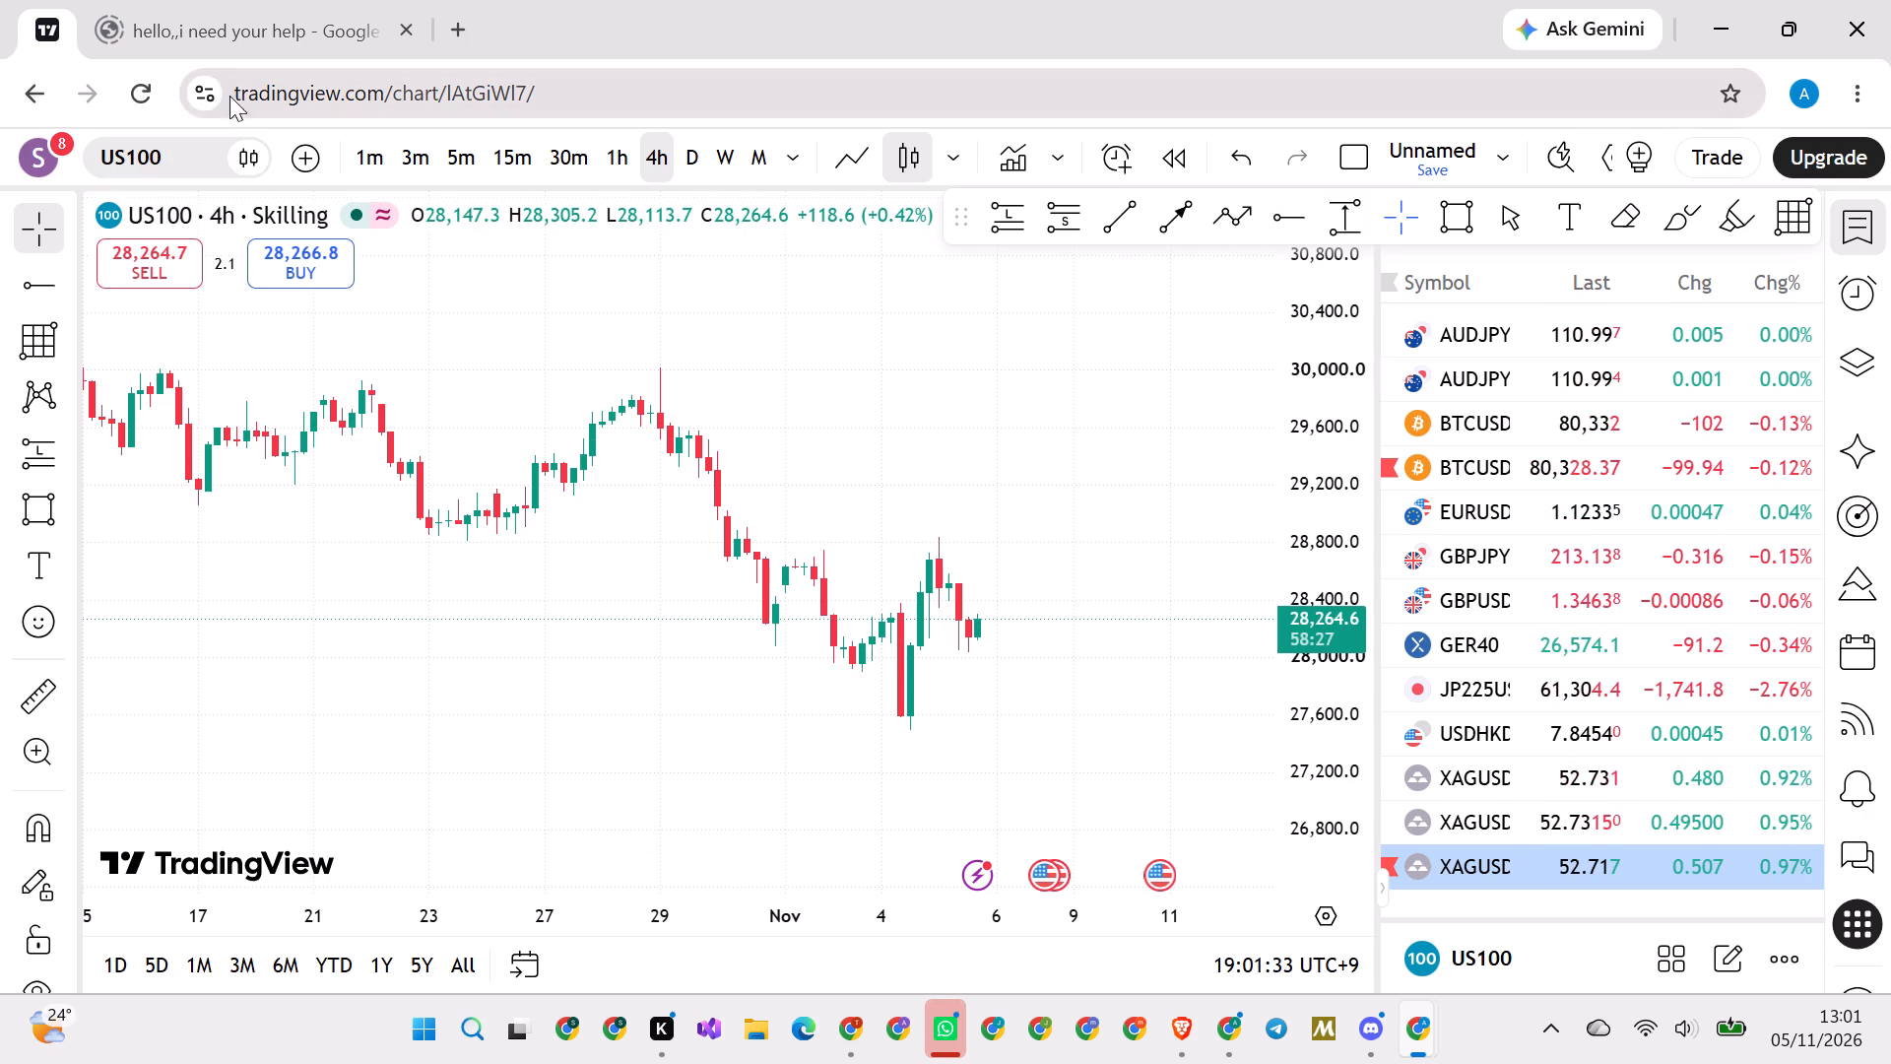
{"action": "left_click", "coordinate": [254, 155]}
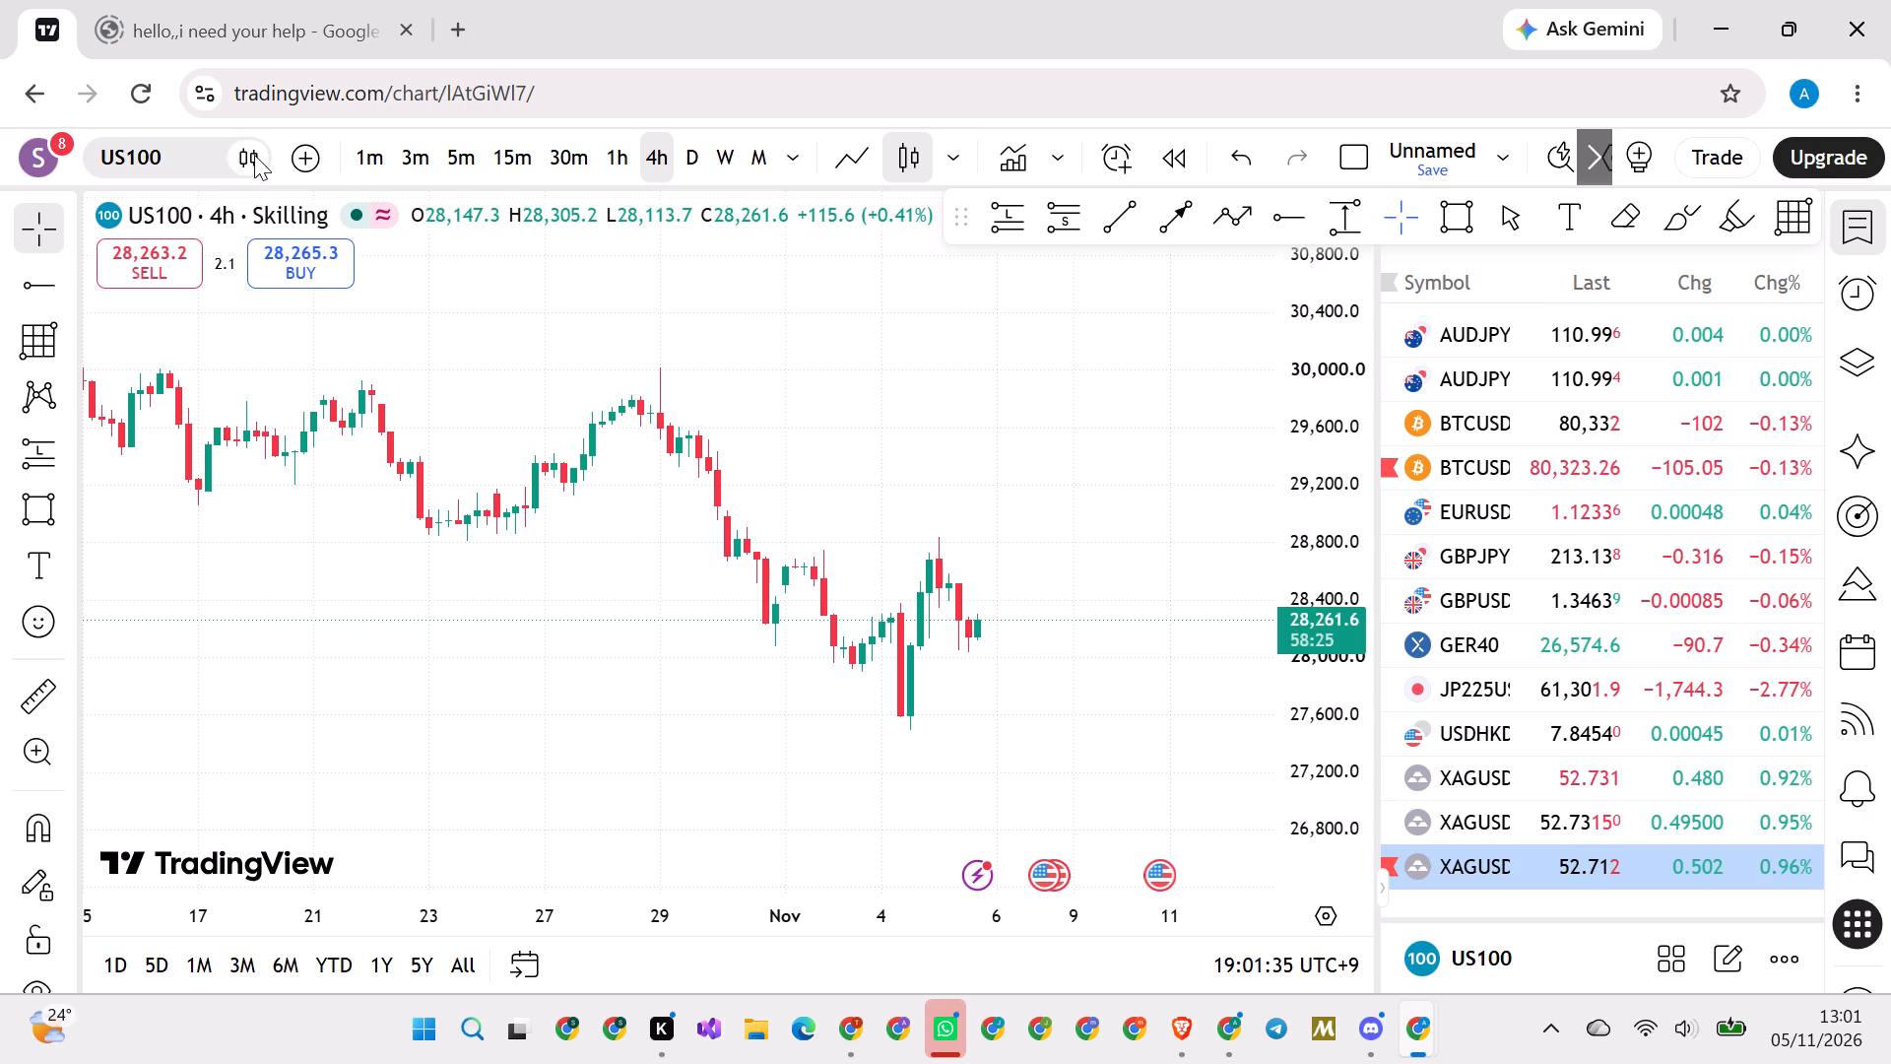
{"action": "left_click", "coordinate": [601, 332]}
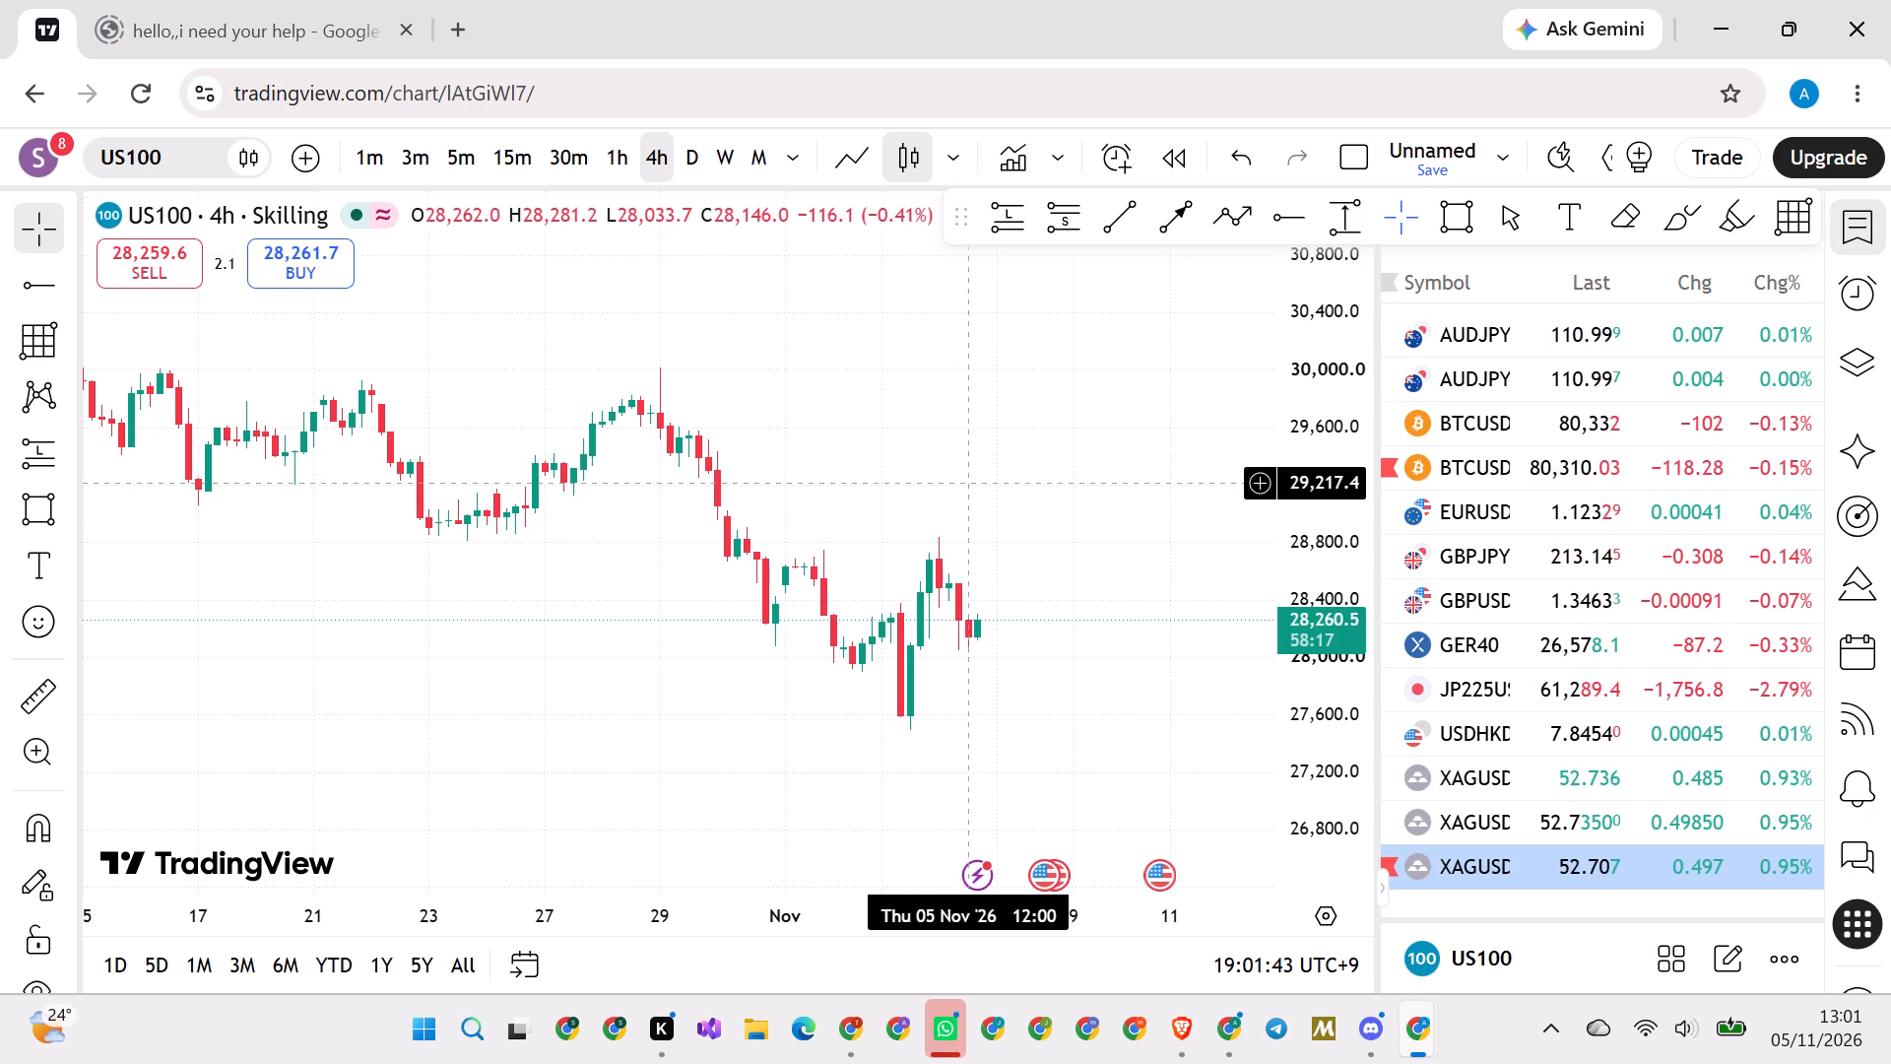
{"action": "left_click", "coordinate": [1284, 205]}
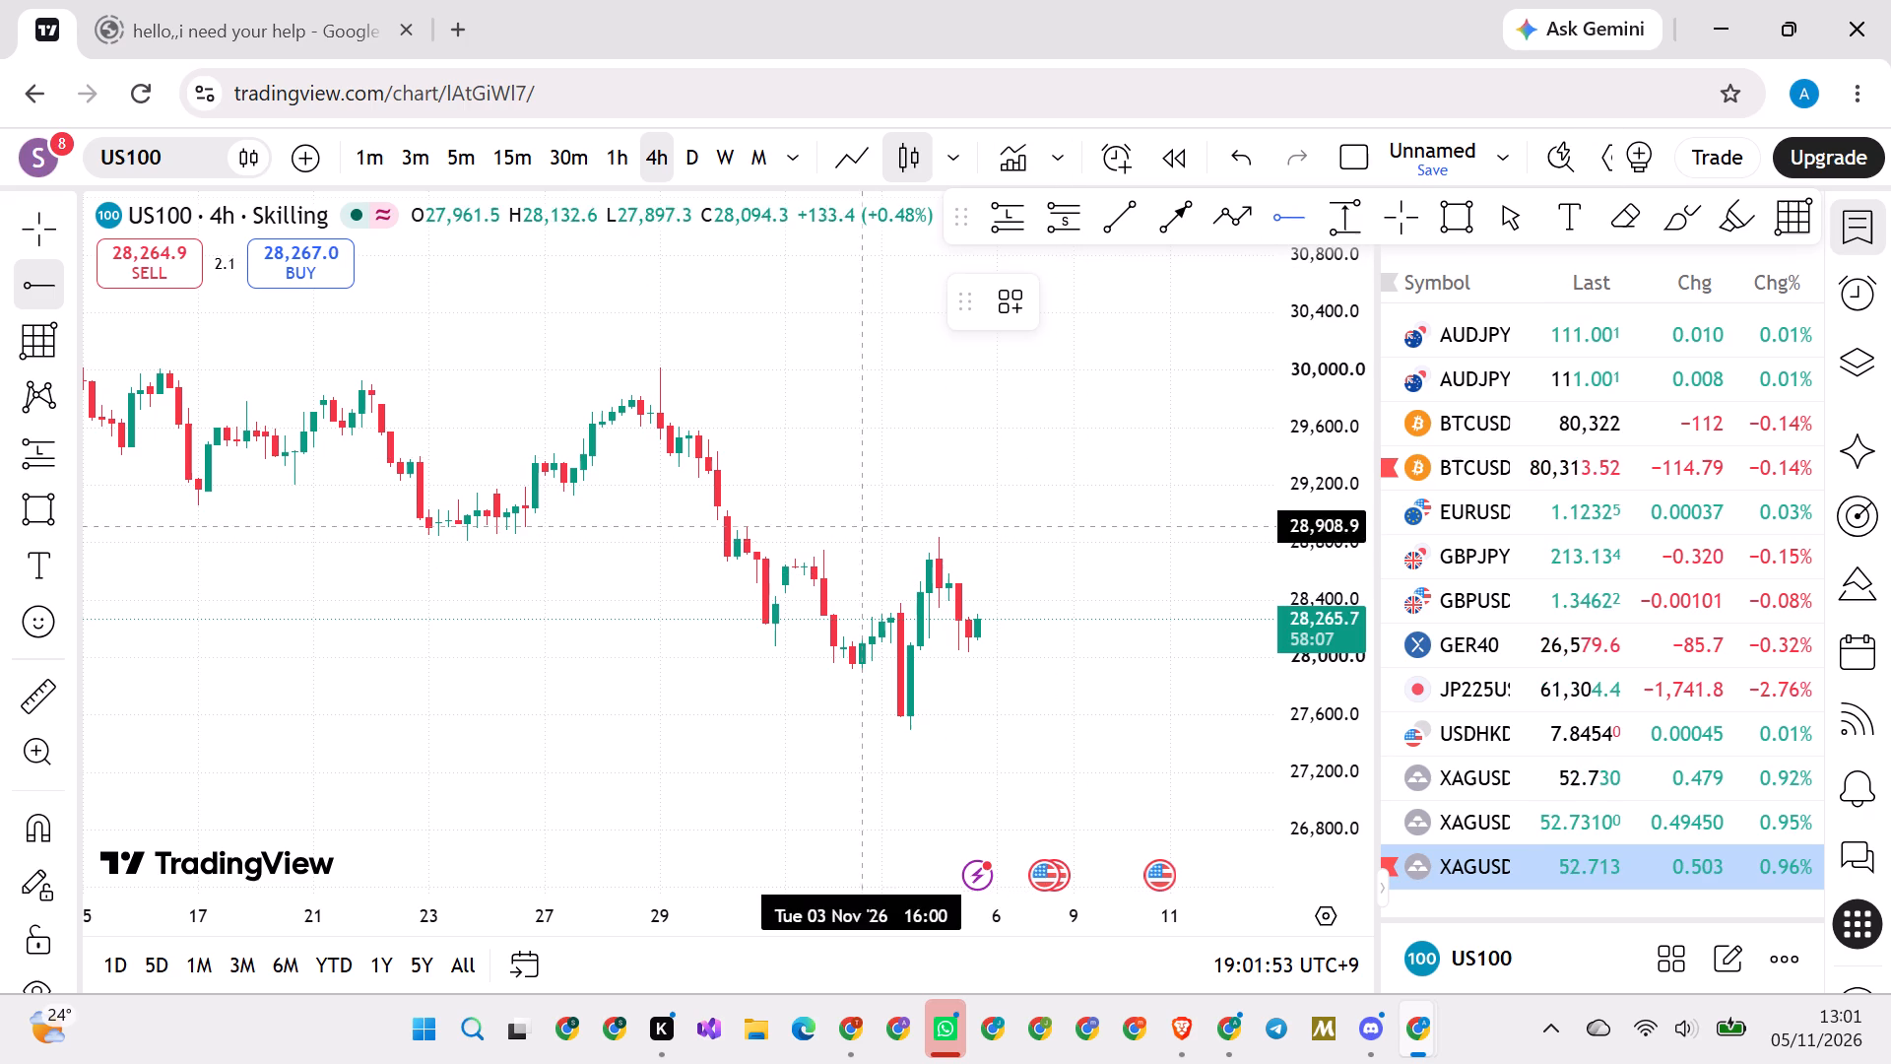
{"action": "left_click", "coordinate": [908, 537]}
{"action": "left_click", "coordinate": [972, 466]}
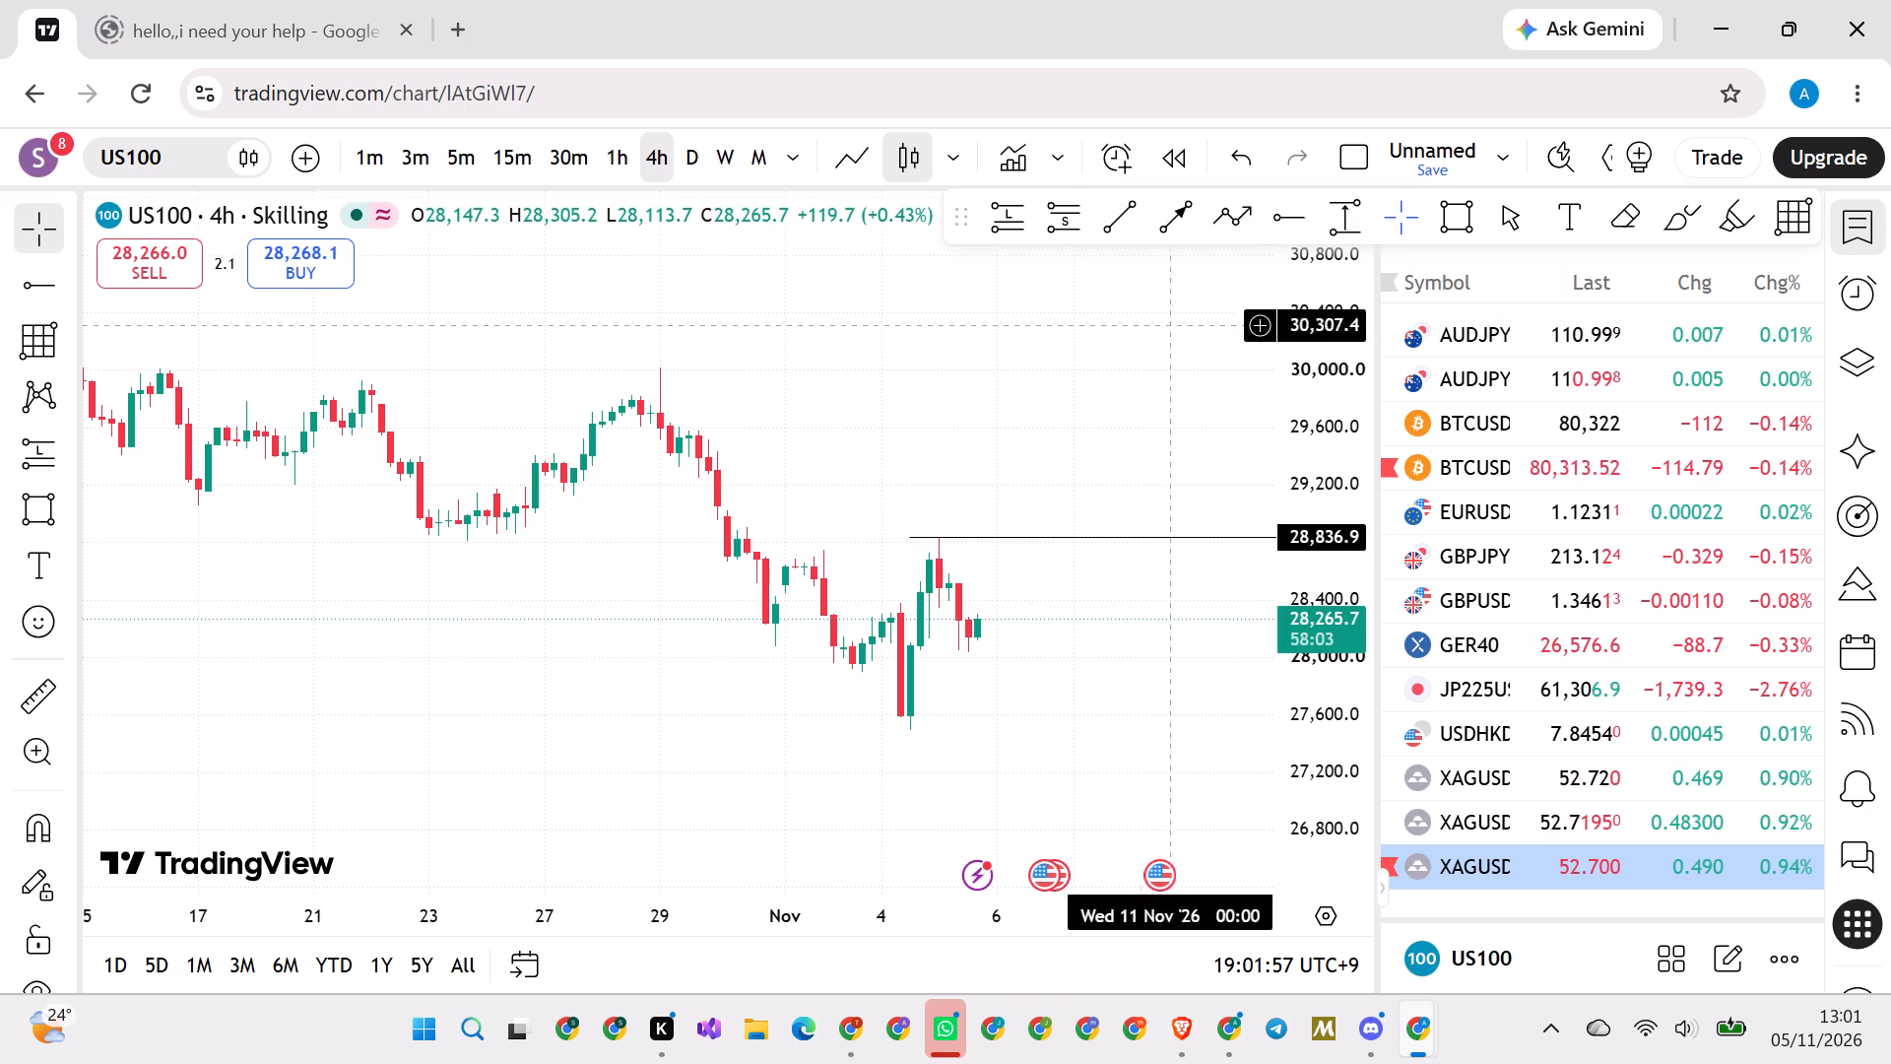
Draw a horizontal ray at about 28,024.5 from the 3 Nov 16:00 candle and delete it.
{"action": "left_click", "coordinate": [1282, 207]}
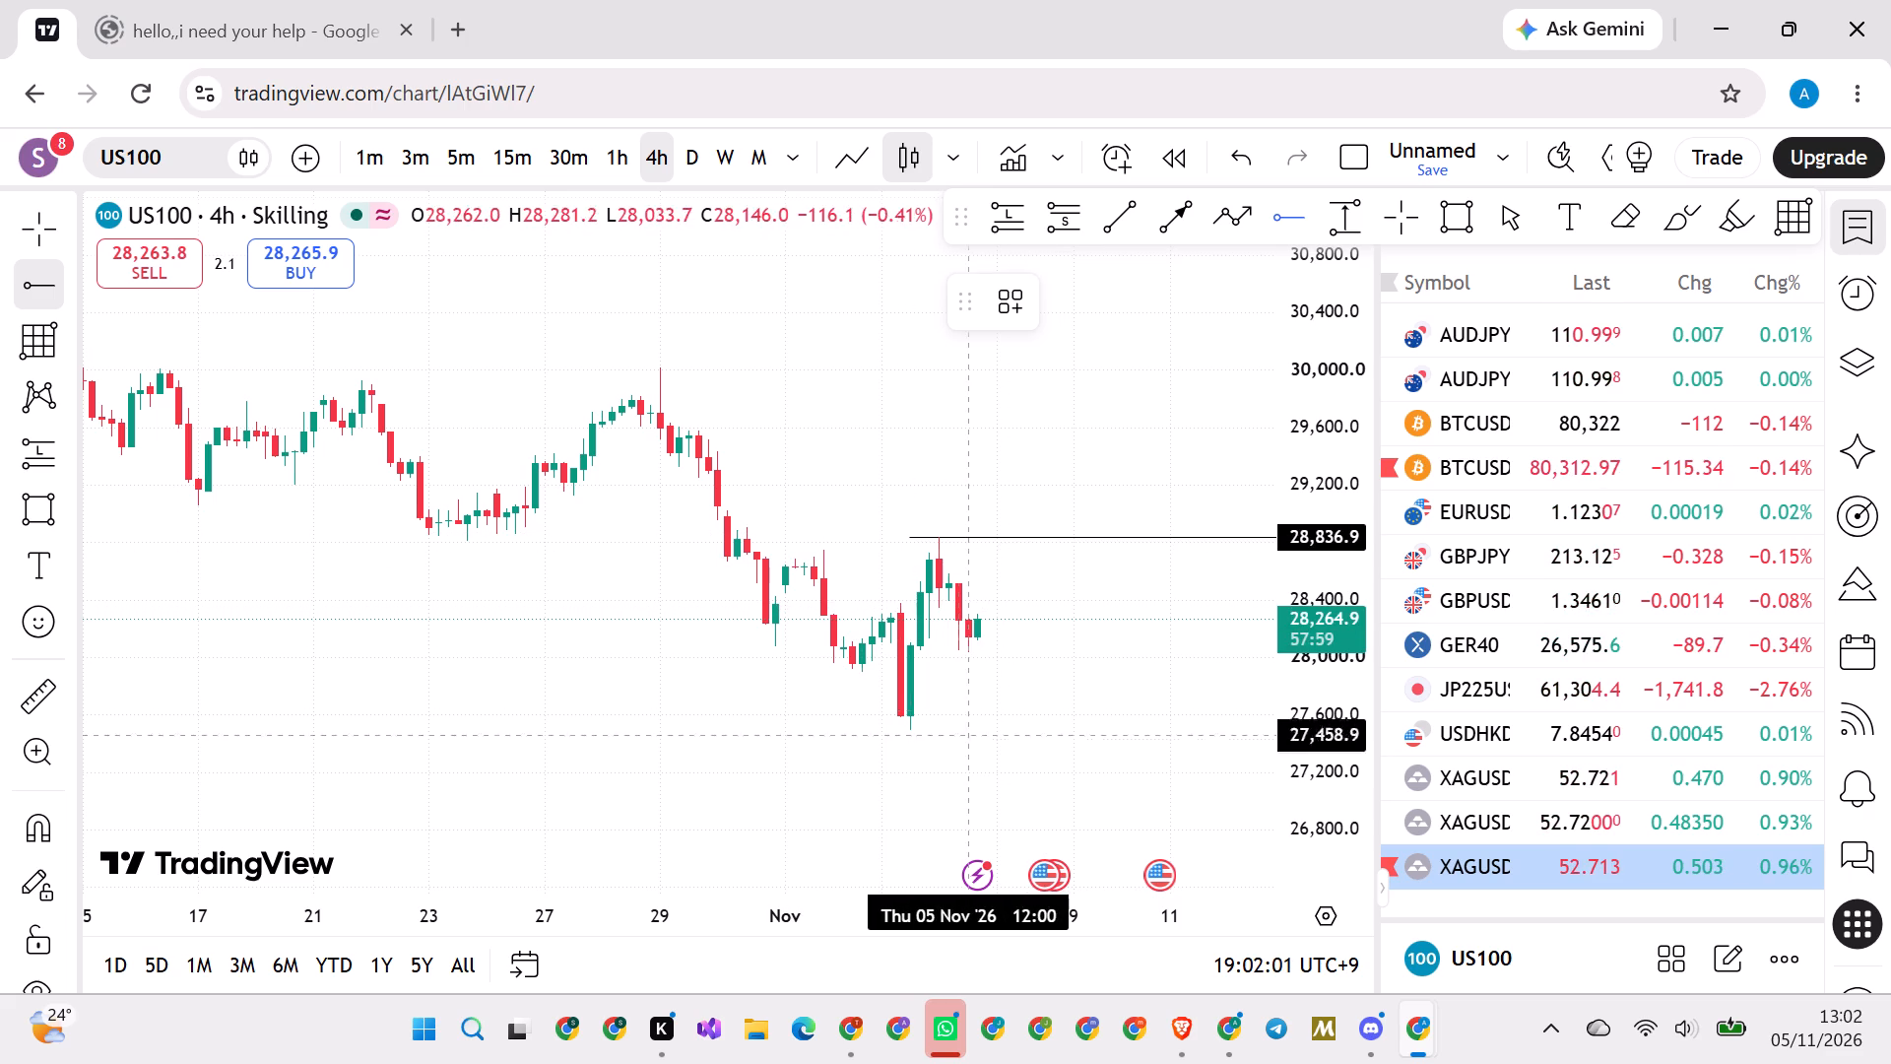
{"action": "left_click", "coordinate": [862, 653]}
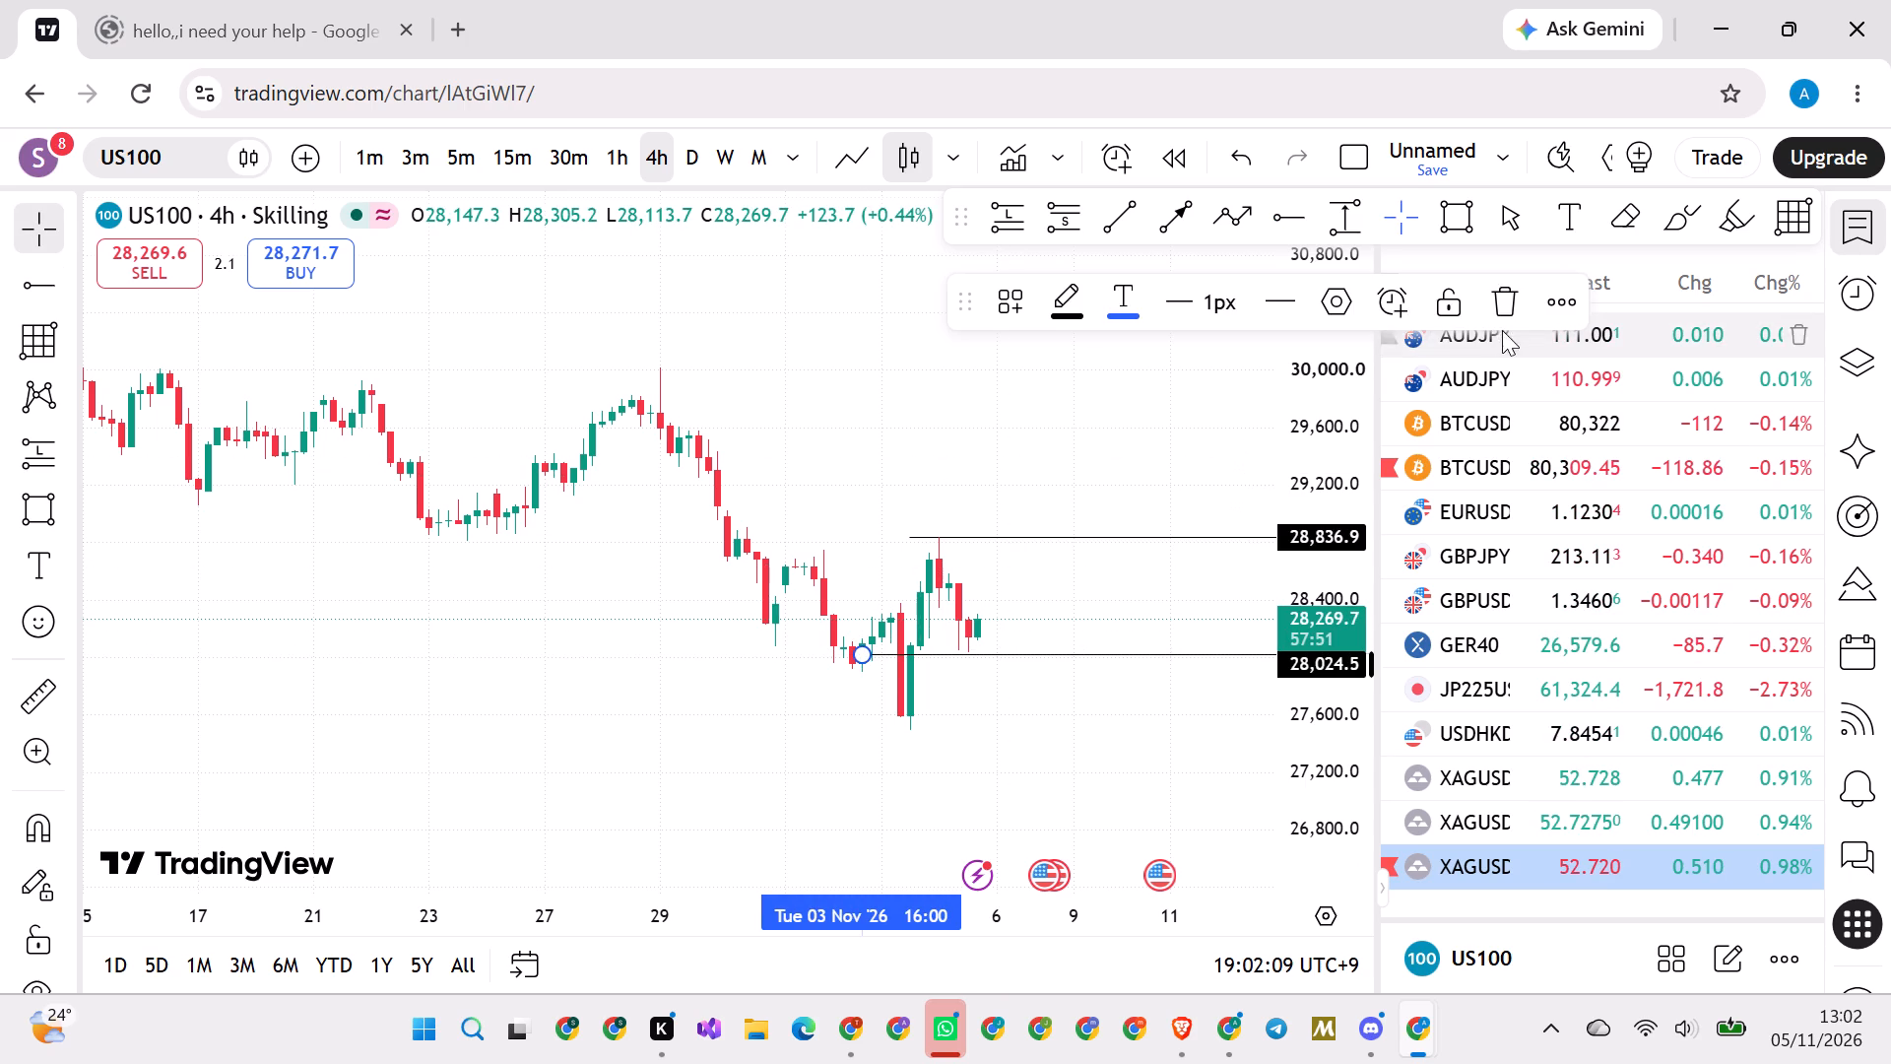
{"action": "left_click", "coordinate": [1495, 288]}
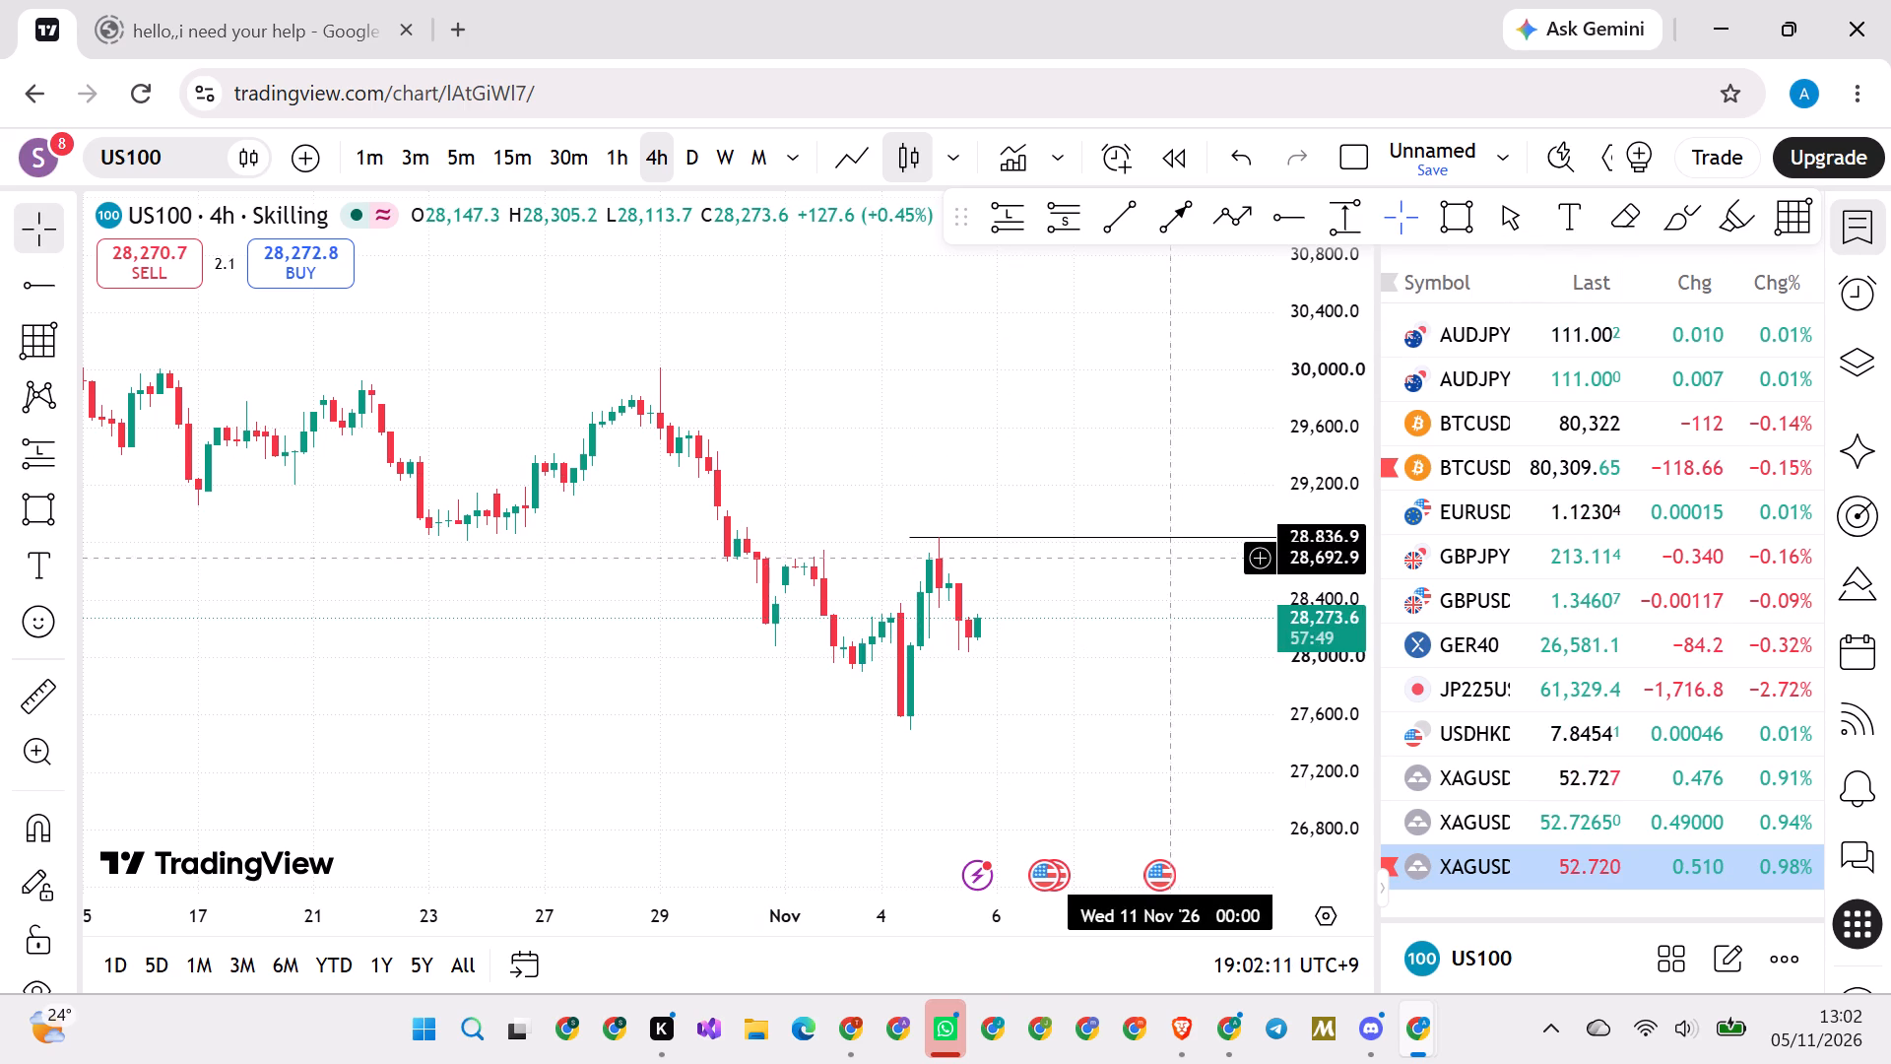
Examine the 4-hour charts of Japan 225 (JP225USD) and Germany 40 (GER40) from the watchlist.
{"action": "scroll", "coordinate": [1177, 565], "scroll_direction": "down", "scroll_amount": 20}
{"action": "scroll", "coordinate": [1177, 565], "scroll_direction": "down", "scroll_amount": 20}
{"action": "scroll", "coordinate": [1177, 565], "scroll_direction": "down", "scroll_amount": 20}
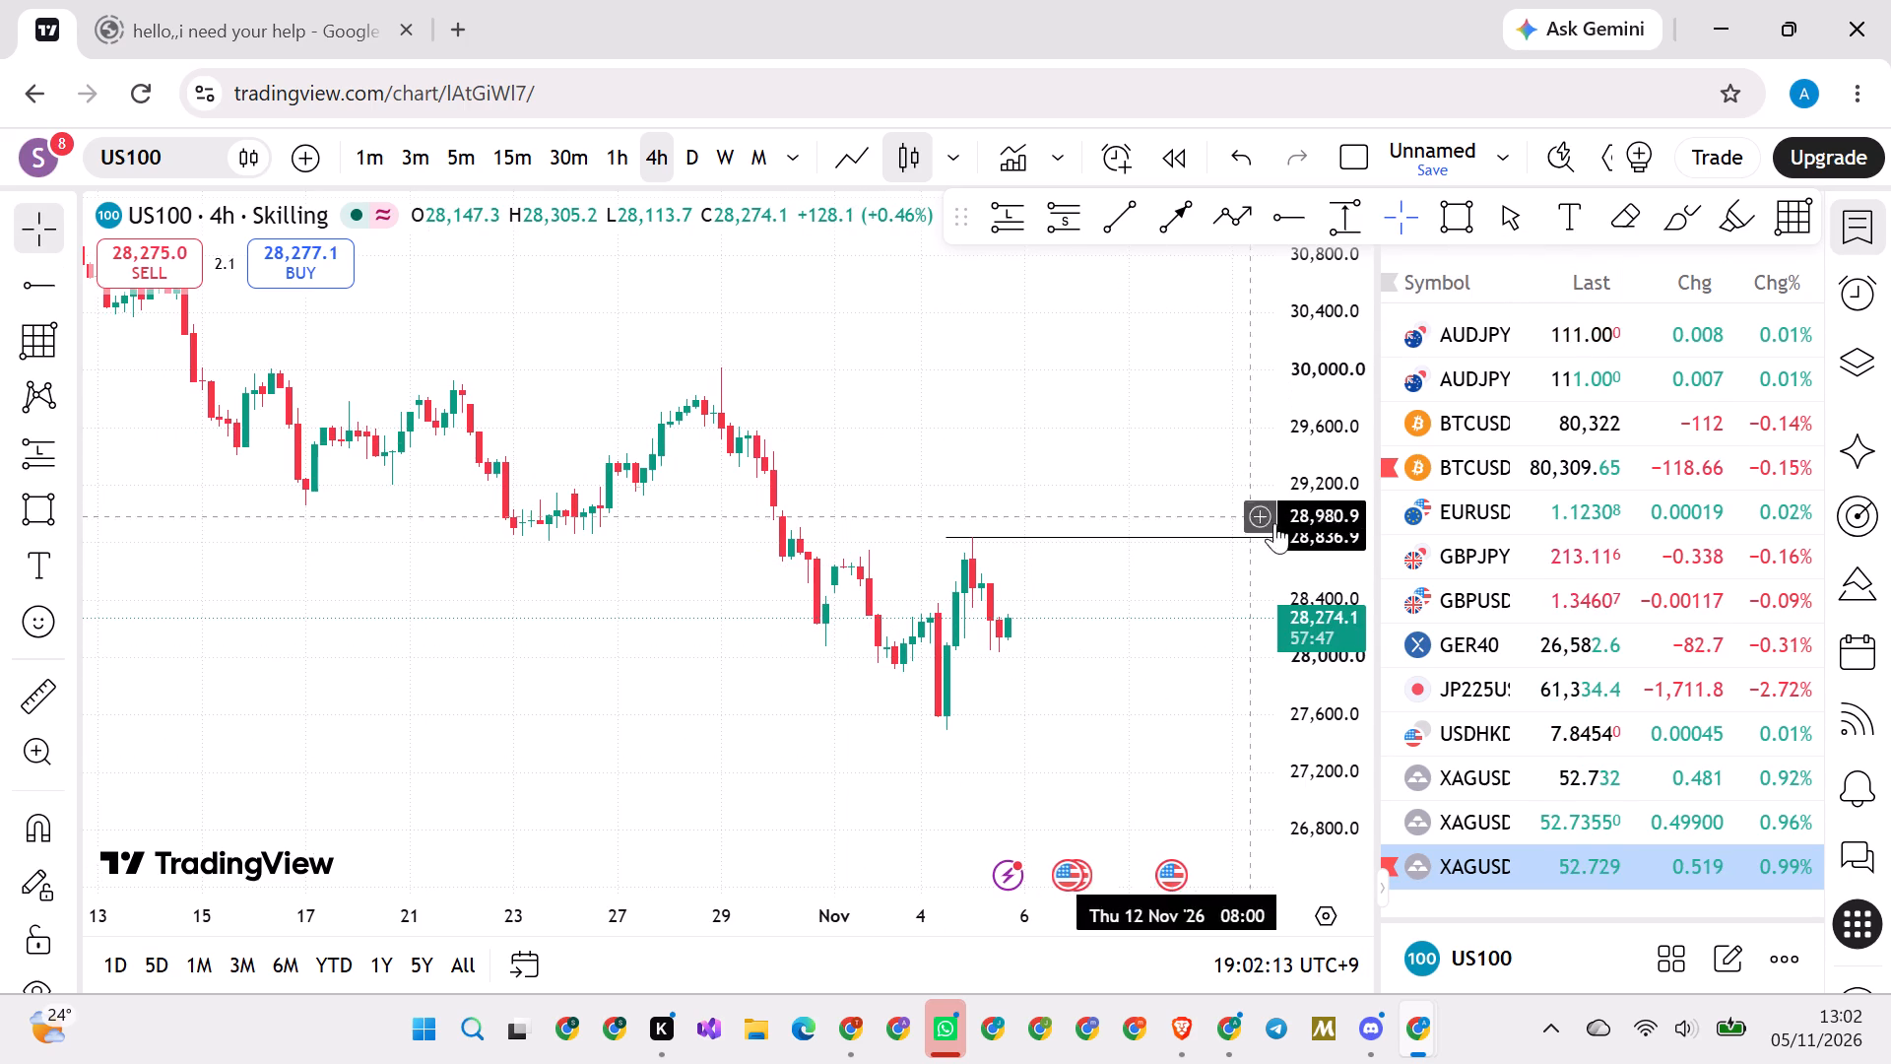
{"action": "scroll", "coordinate": [1469, 791], "scroll_direction": "down", "scroll_amount": 20}
{"action": "scroll", "coordinate": [1469, 791], "scroll_direction": "down", "scroll_amount": 20}
{"action": "scroll", "coordinate": [1469, 791], "scroll_direction": "down", "scroll_amount": 20}
{"action": "scroll", "coordinate": [1469, 795], "scroll_direction": "up", "scroll_amount": 20}
{"action": "scroll", "coordinate": [1469, 795], "scroll_direction": "up", "scroll_amount": 20}
{"action": "scroll", "coordinate": [1469, 795], "scroll_direction": "up", "scroll_amount": 20}
{"action": "scroll", "coordinate": [1469, 795], "scroll_direction": "down", "scroll_amount": 20}
{"action": "scroll", "coordinate": [1469, 795], "scroll_direction": "down", "scroll_amount": 17}
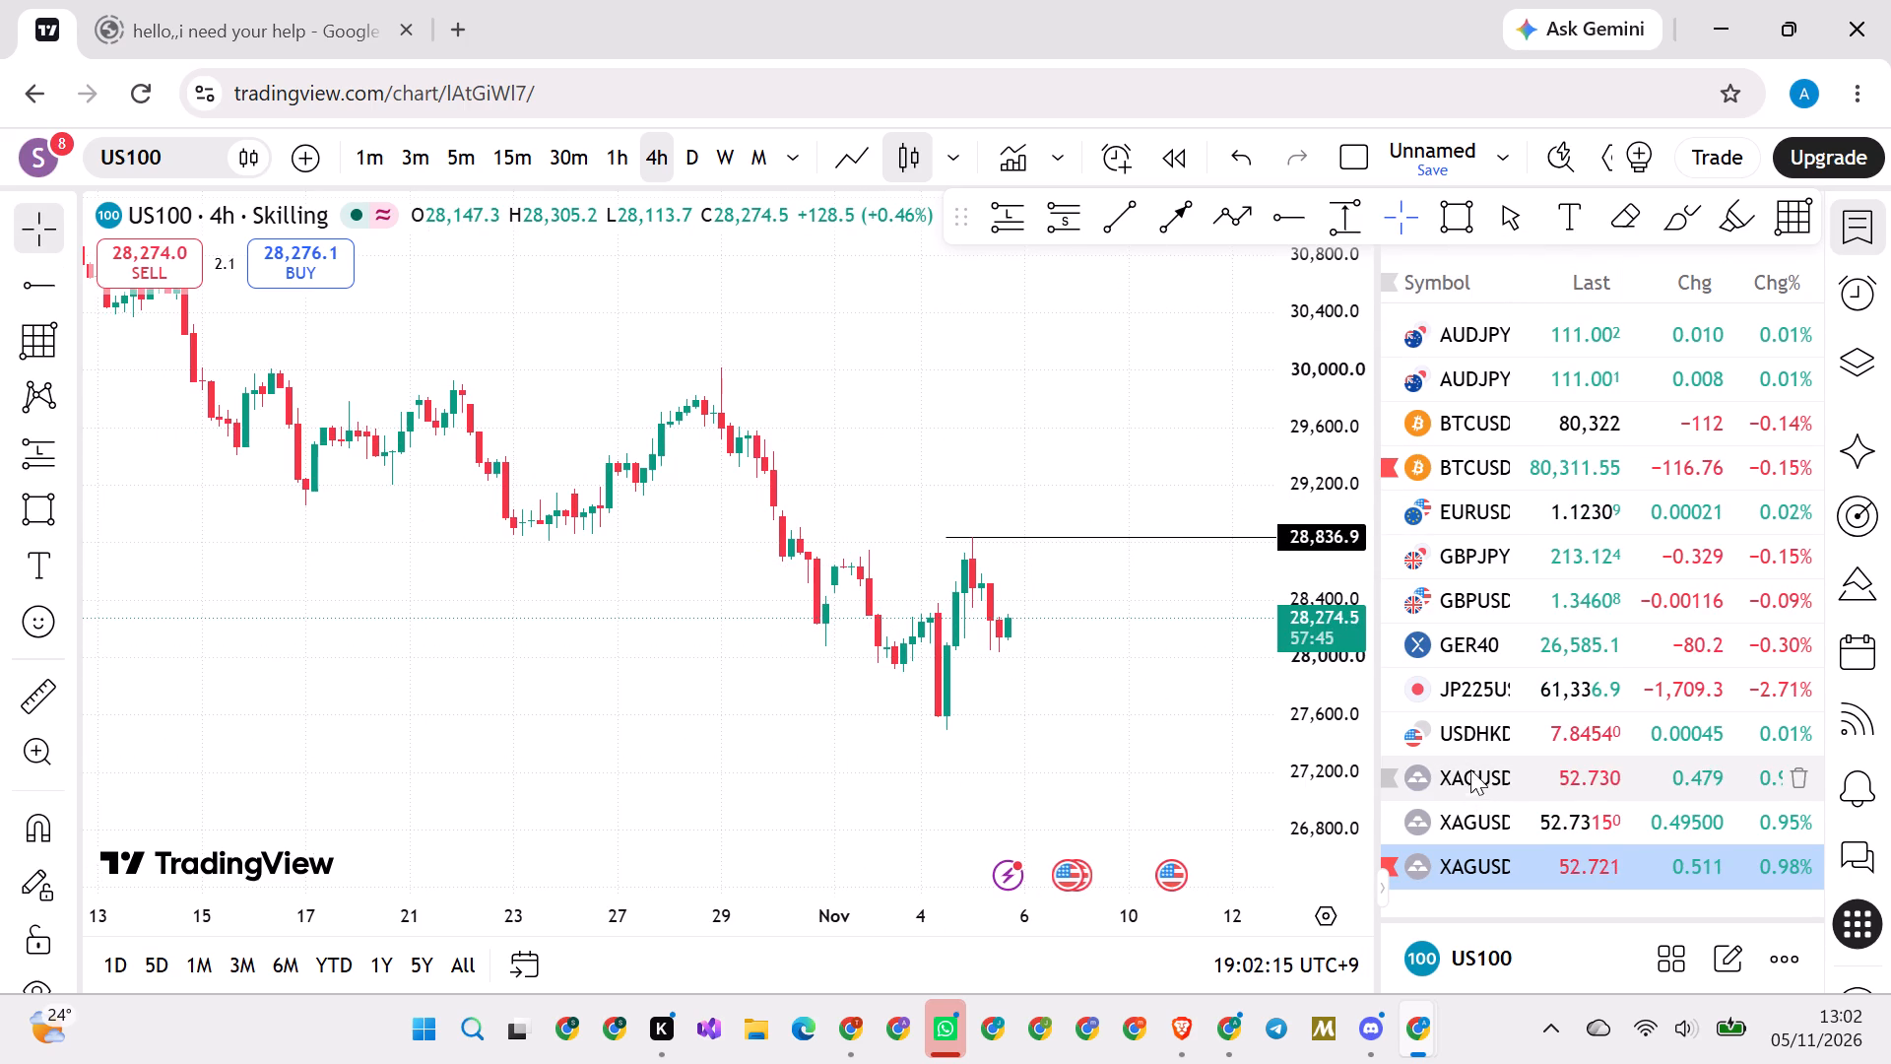
{"action": "left_click", "coordinate": [1478, 695]}
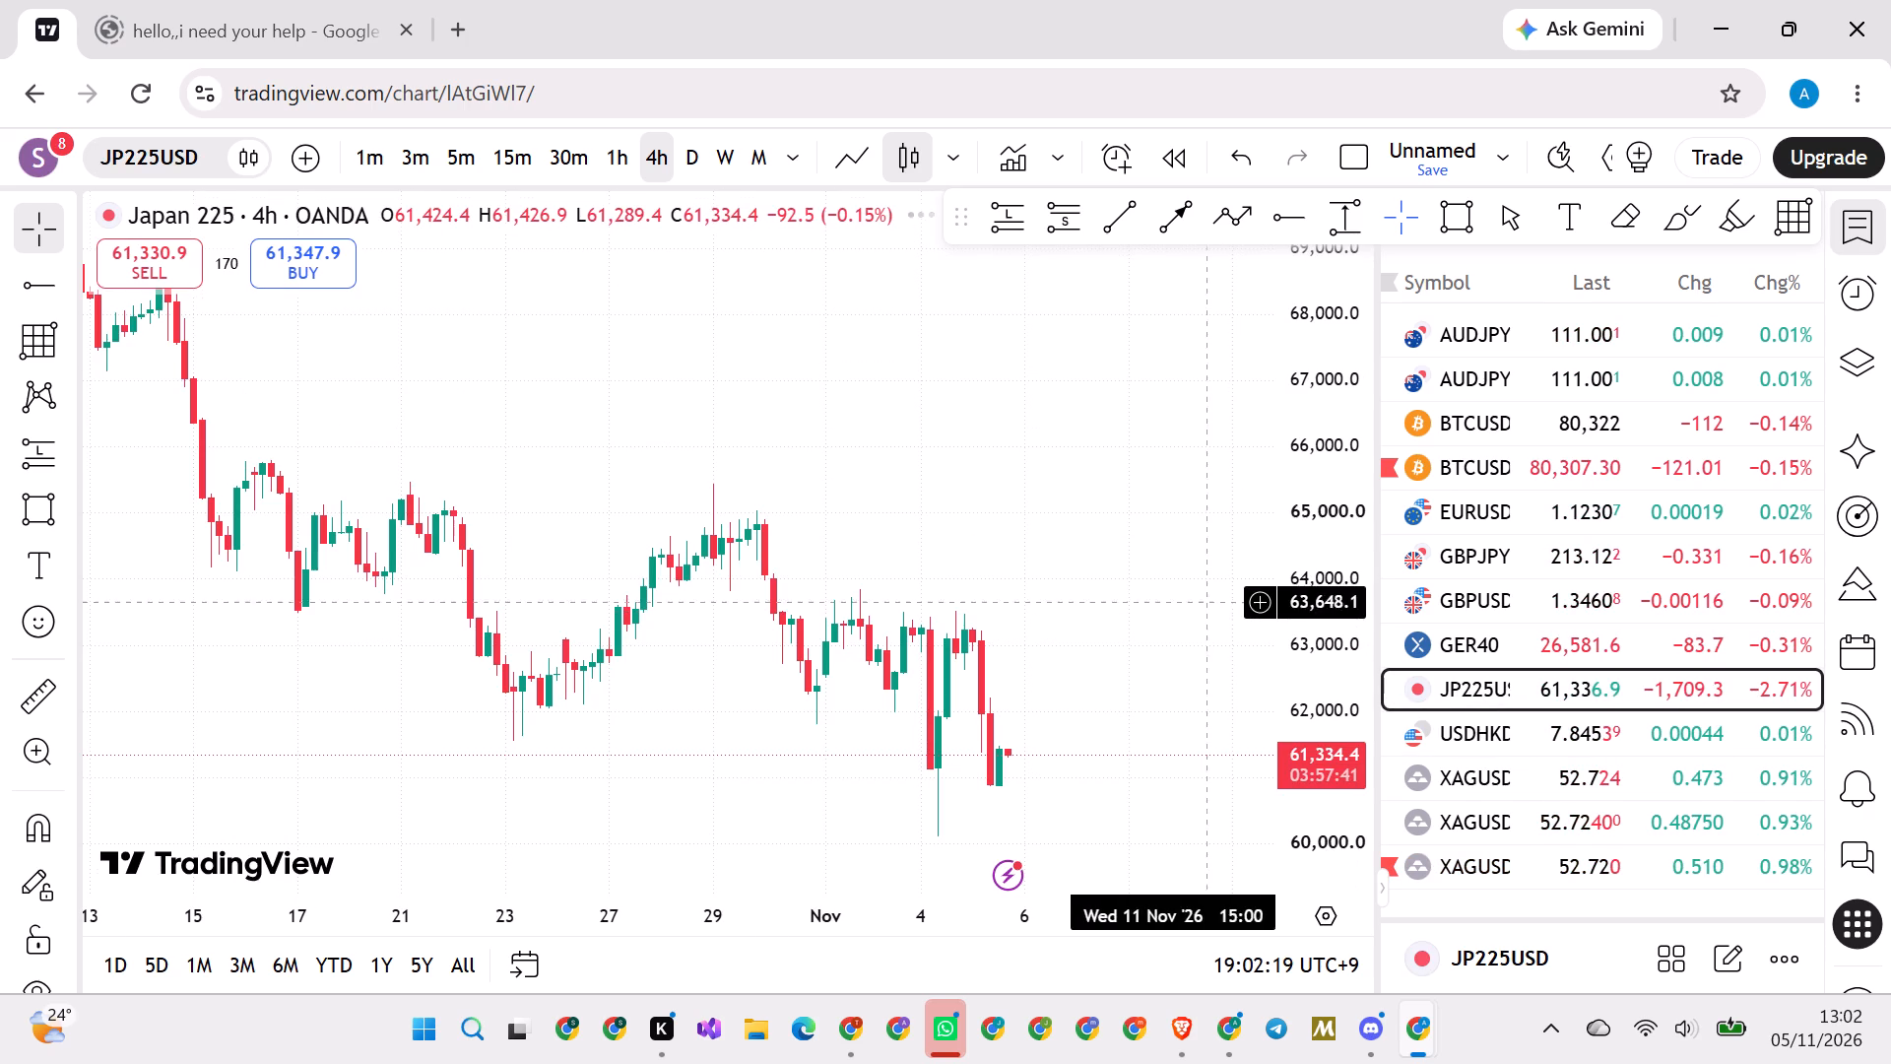
{"action": "left_click_drag", "start_coordinate": [1327, 415], "coordinate": [1228, 494]}
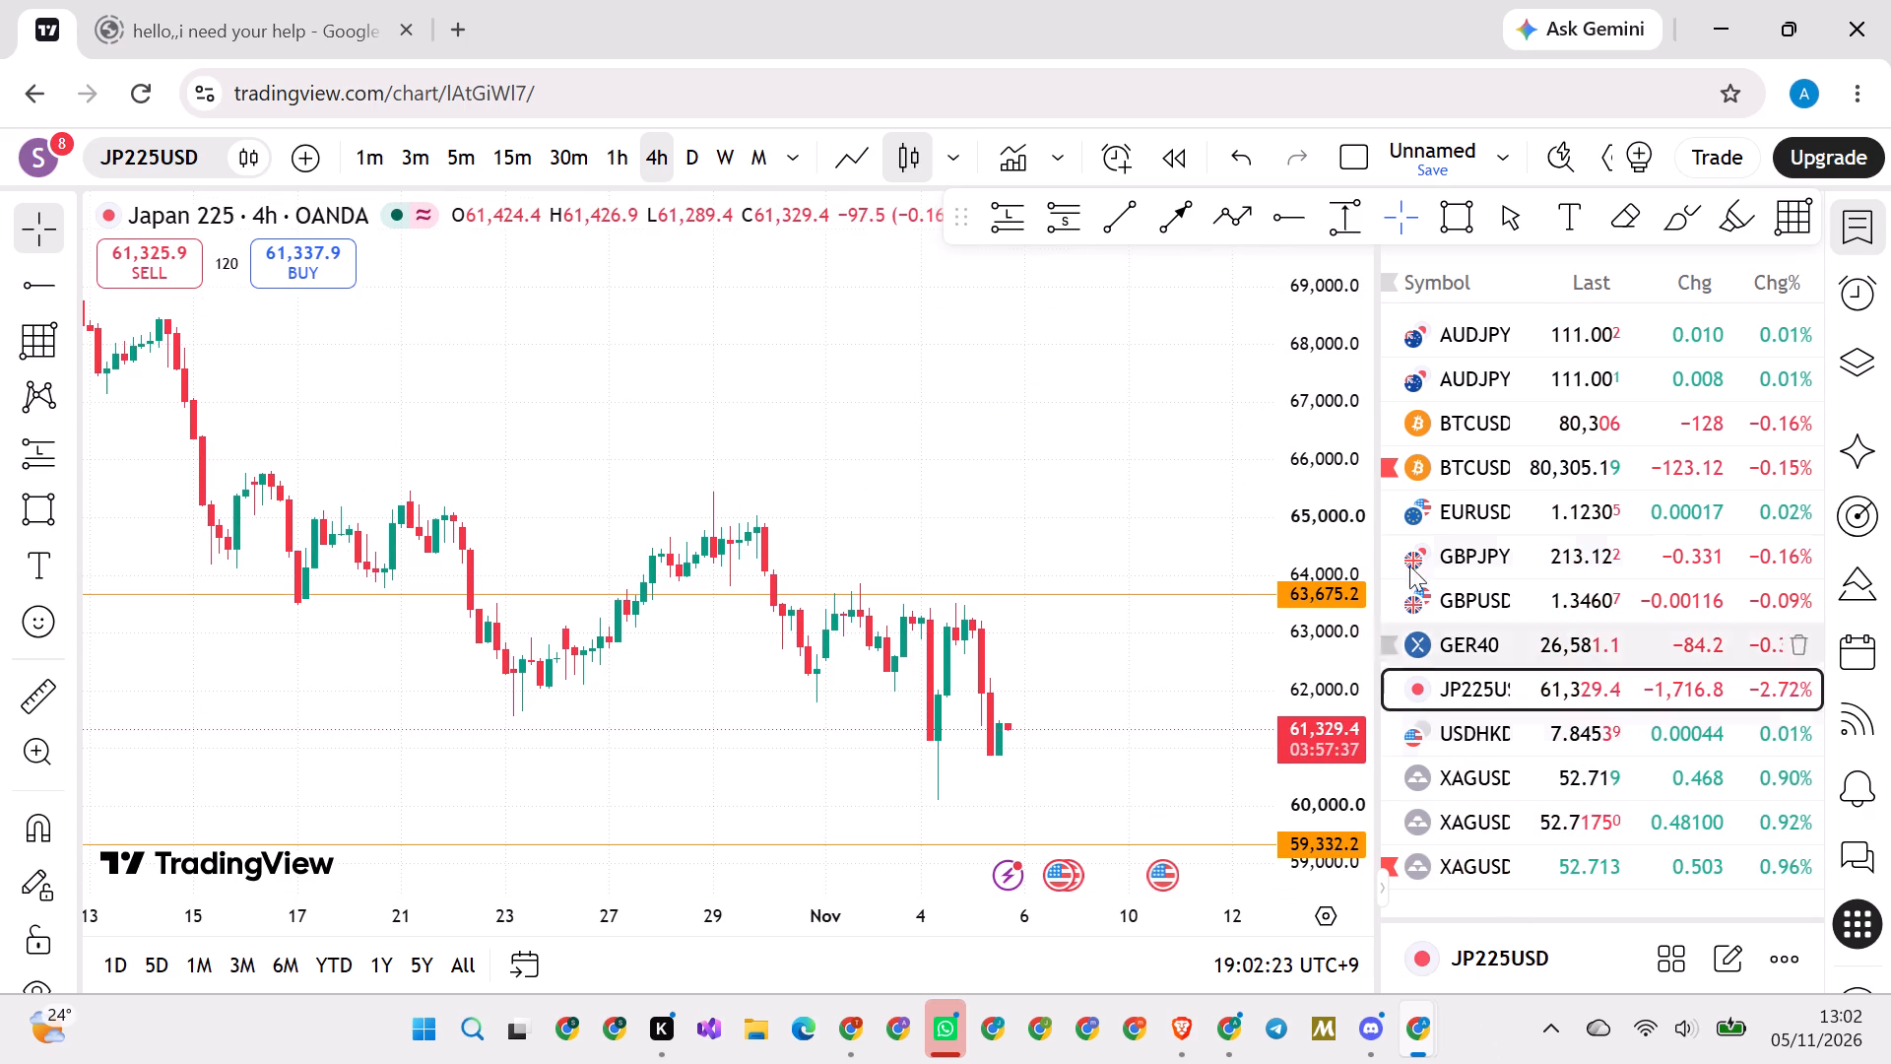
{"action": "left_click", "coordinate": [1496, 643]}
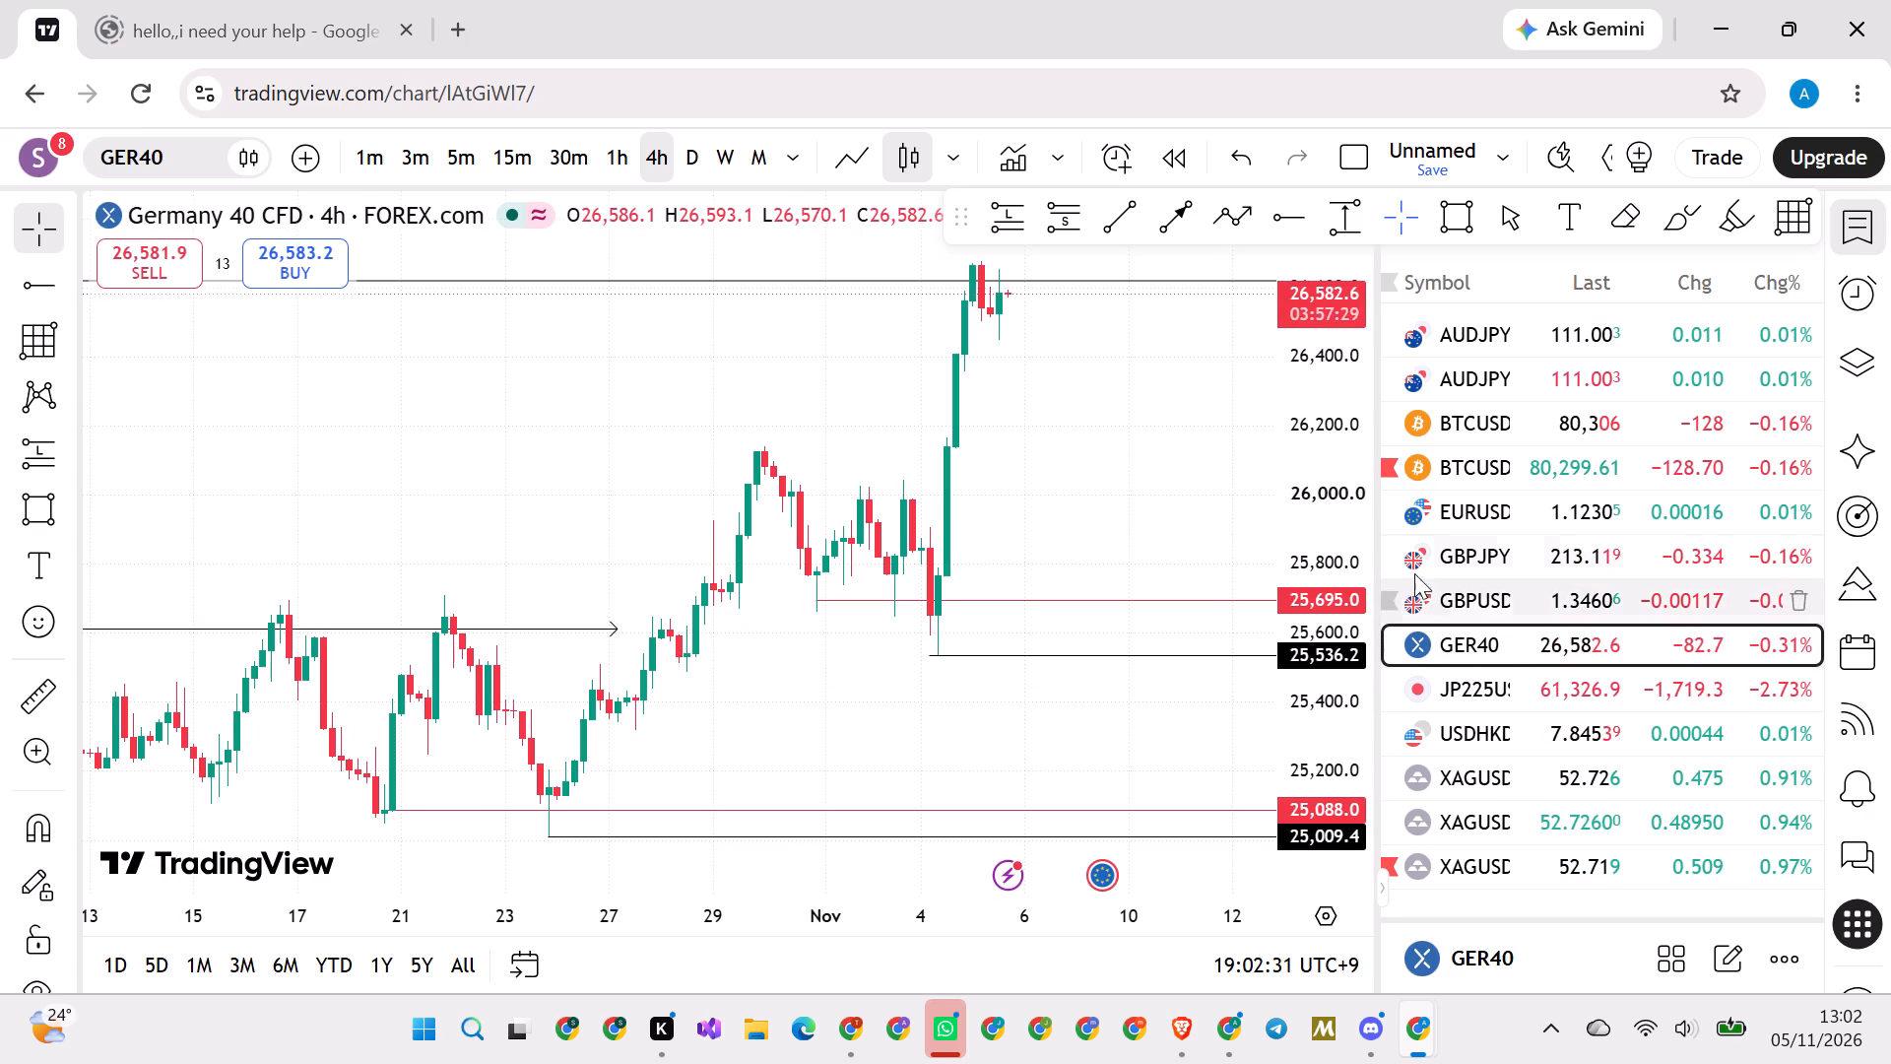
{"action": "left_click_drag", "start_coordinate": [1322, 404], "coordinate": [1318, 849]}
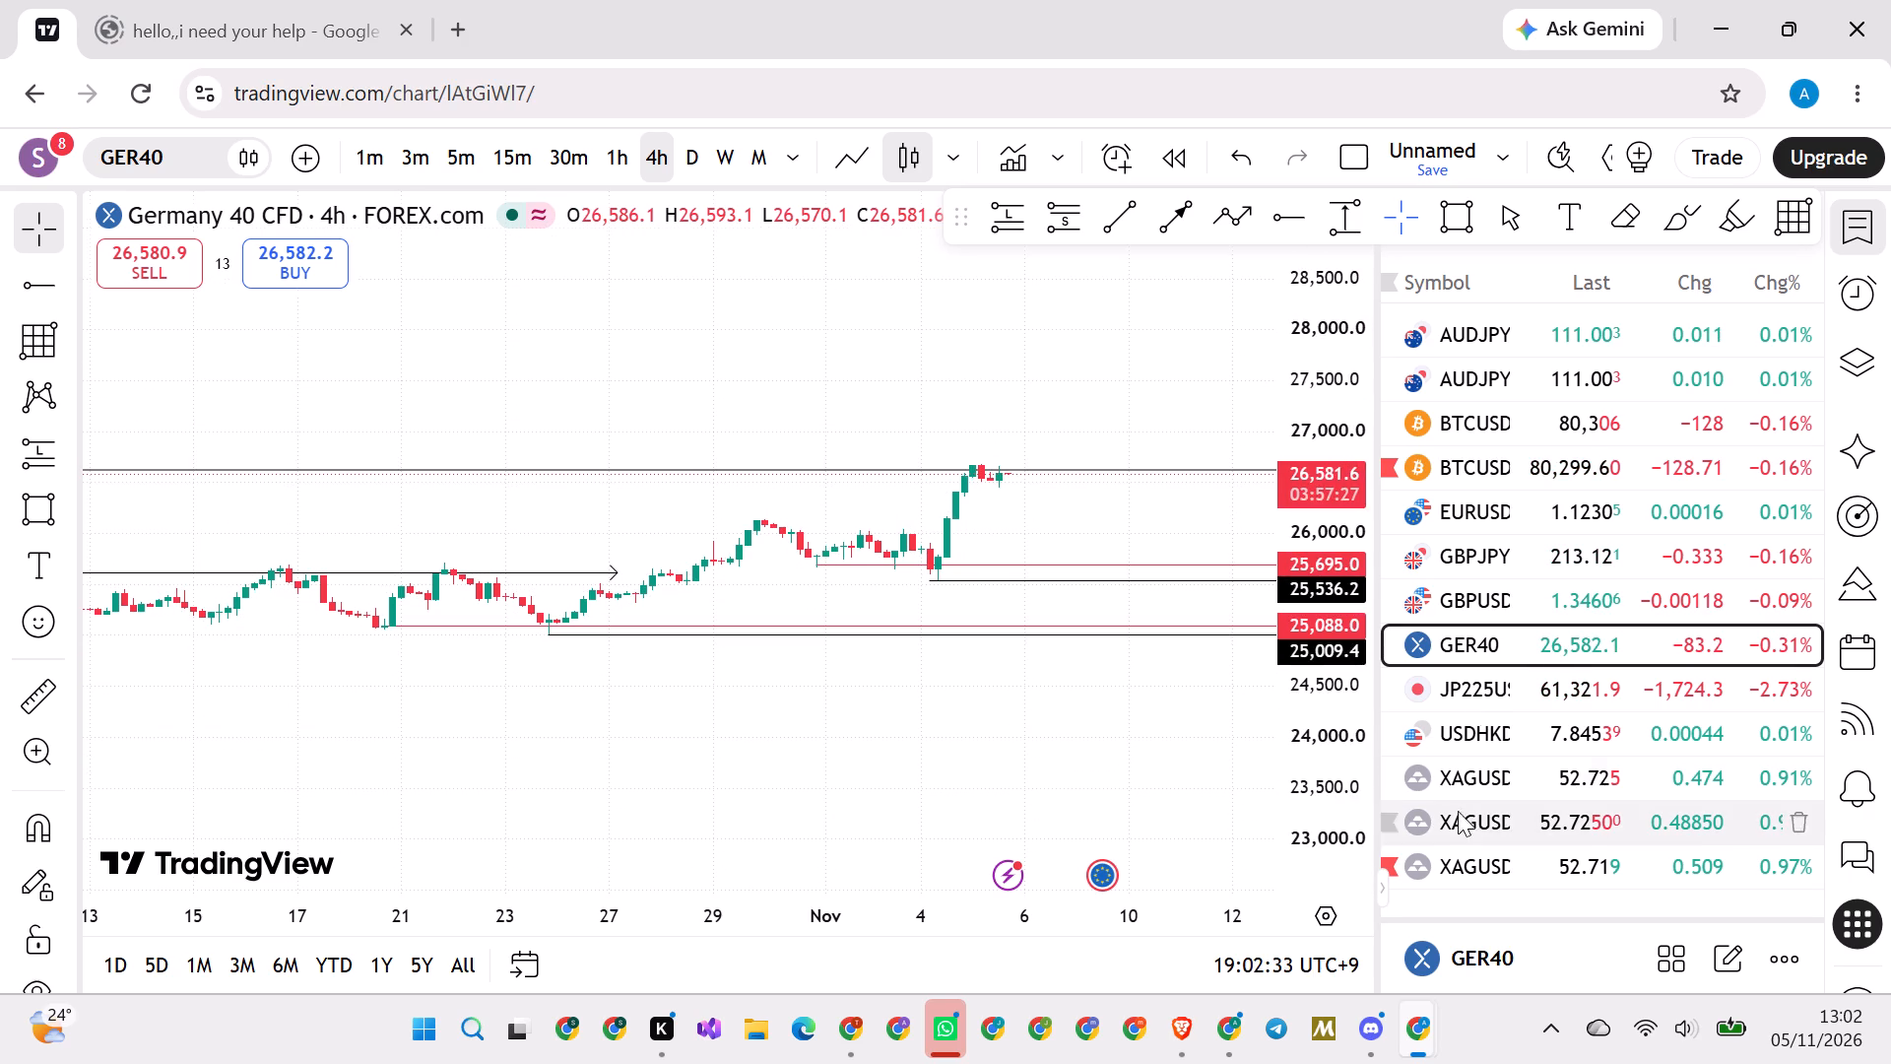
Open the GBPUSD 4-hour chart from the watchlist and bring its long position into view.
{"action": "left_click", "coordinate": [1494, 606]}
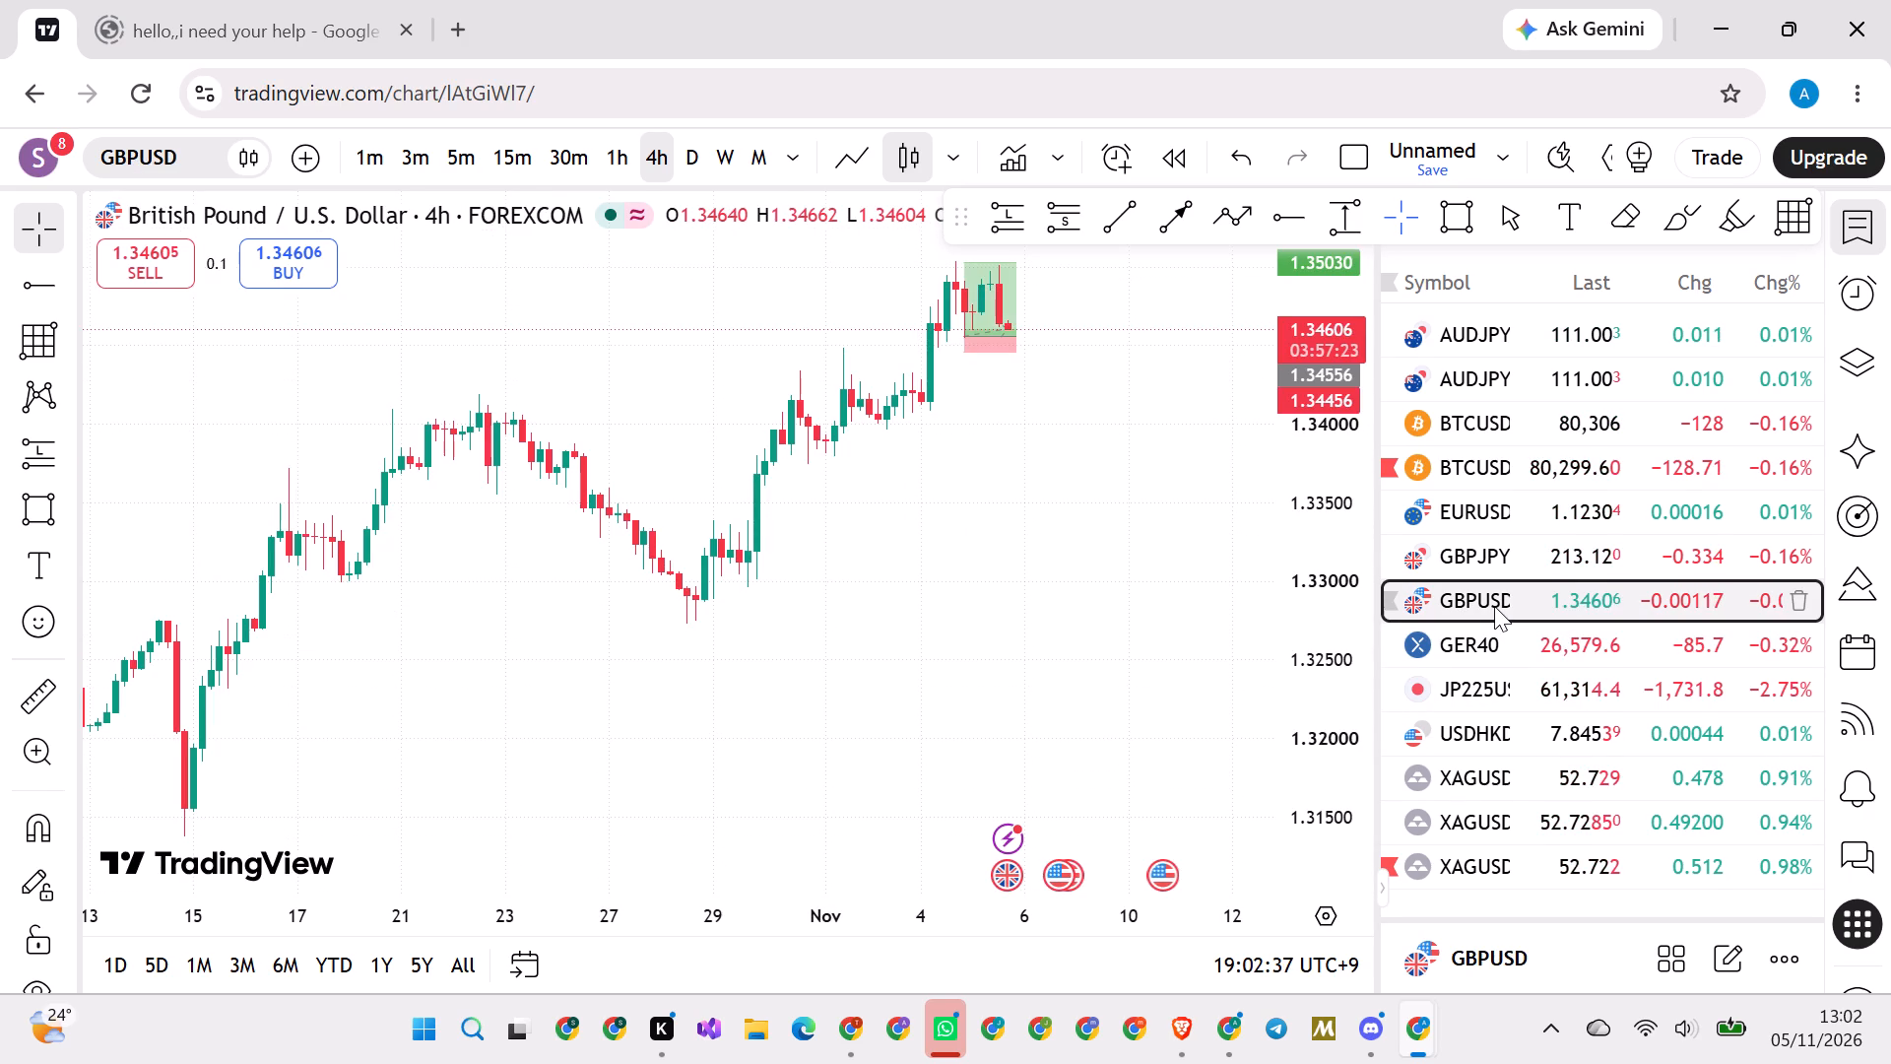
{"action": "left_click_drag", "start_coordinate": [1100, 443], "coordinate": [1050, 609]}
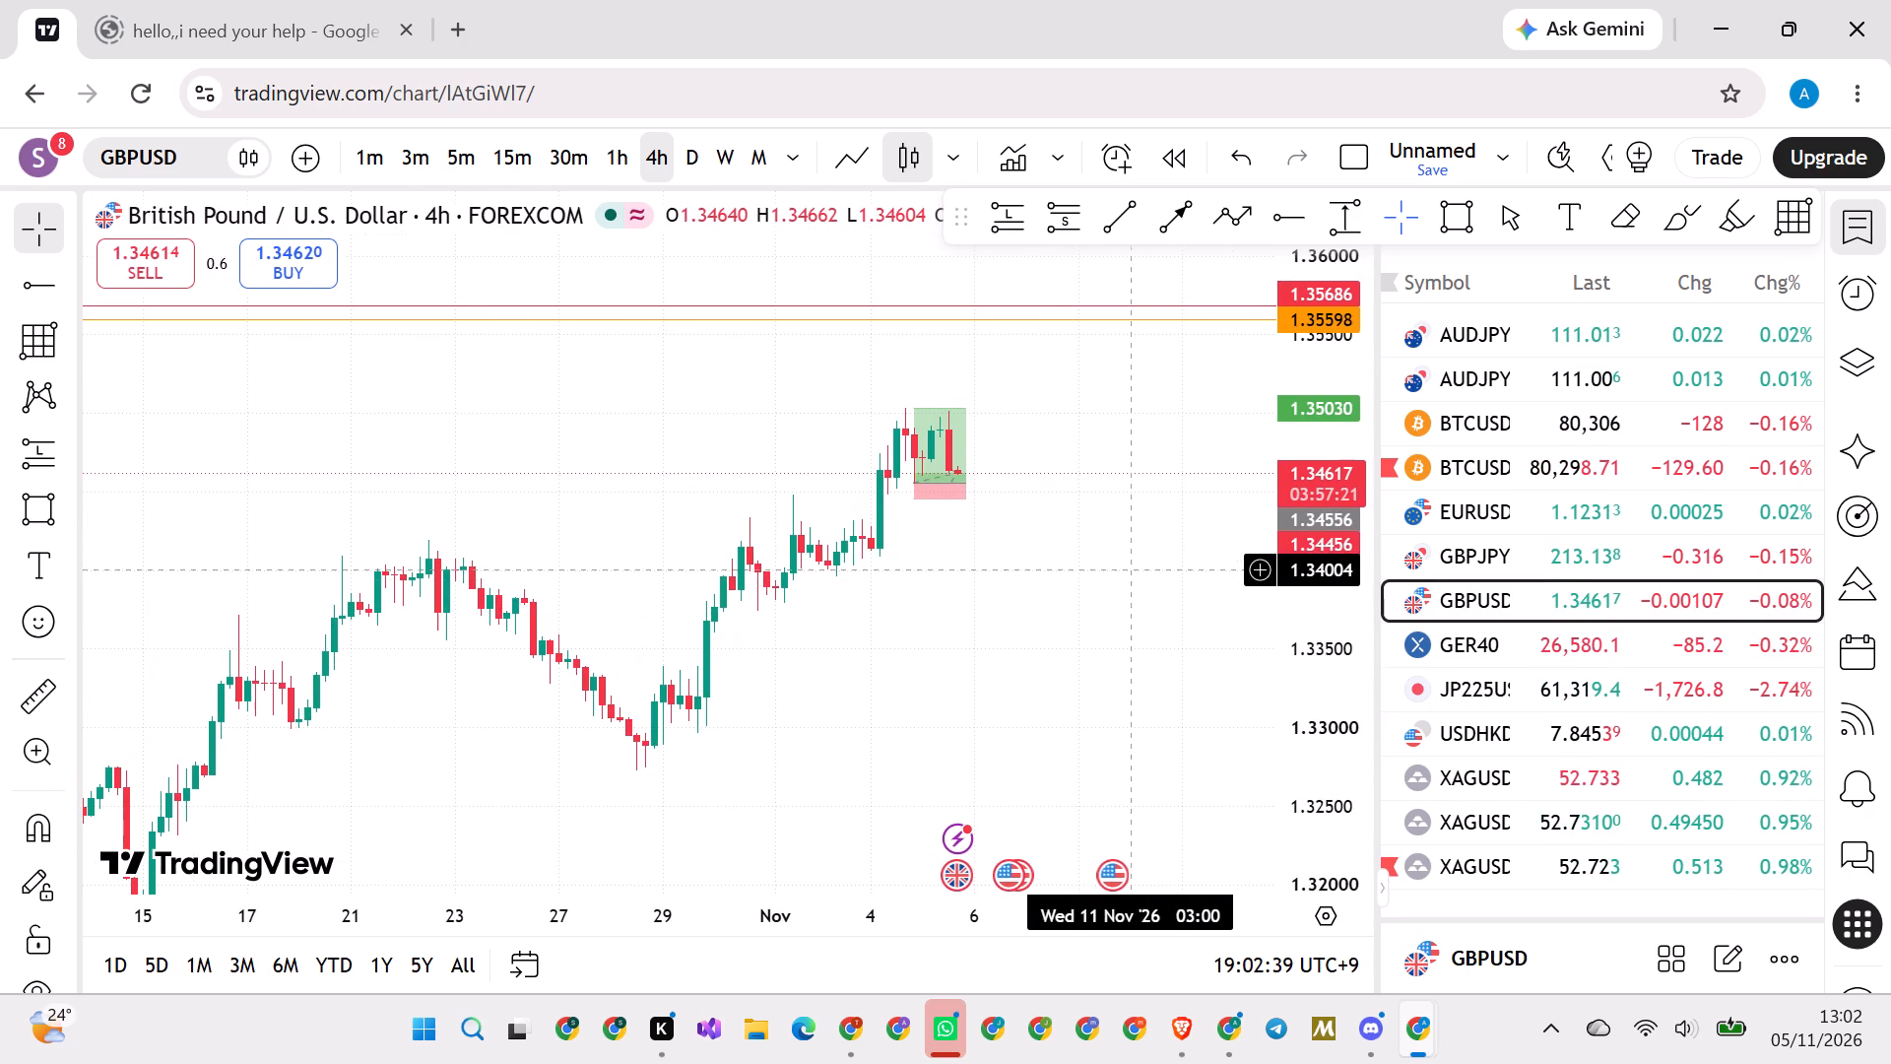
{"action": "scroll", "coordinate": [1298, 517], "scroll_direction": "up", "scroll_amount": 6}
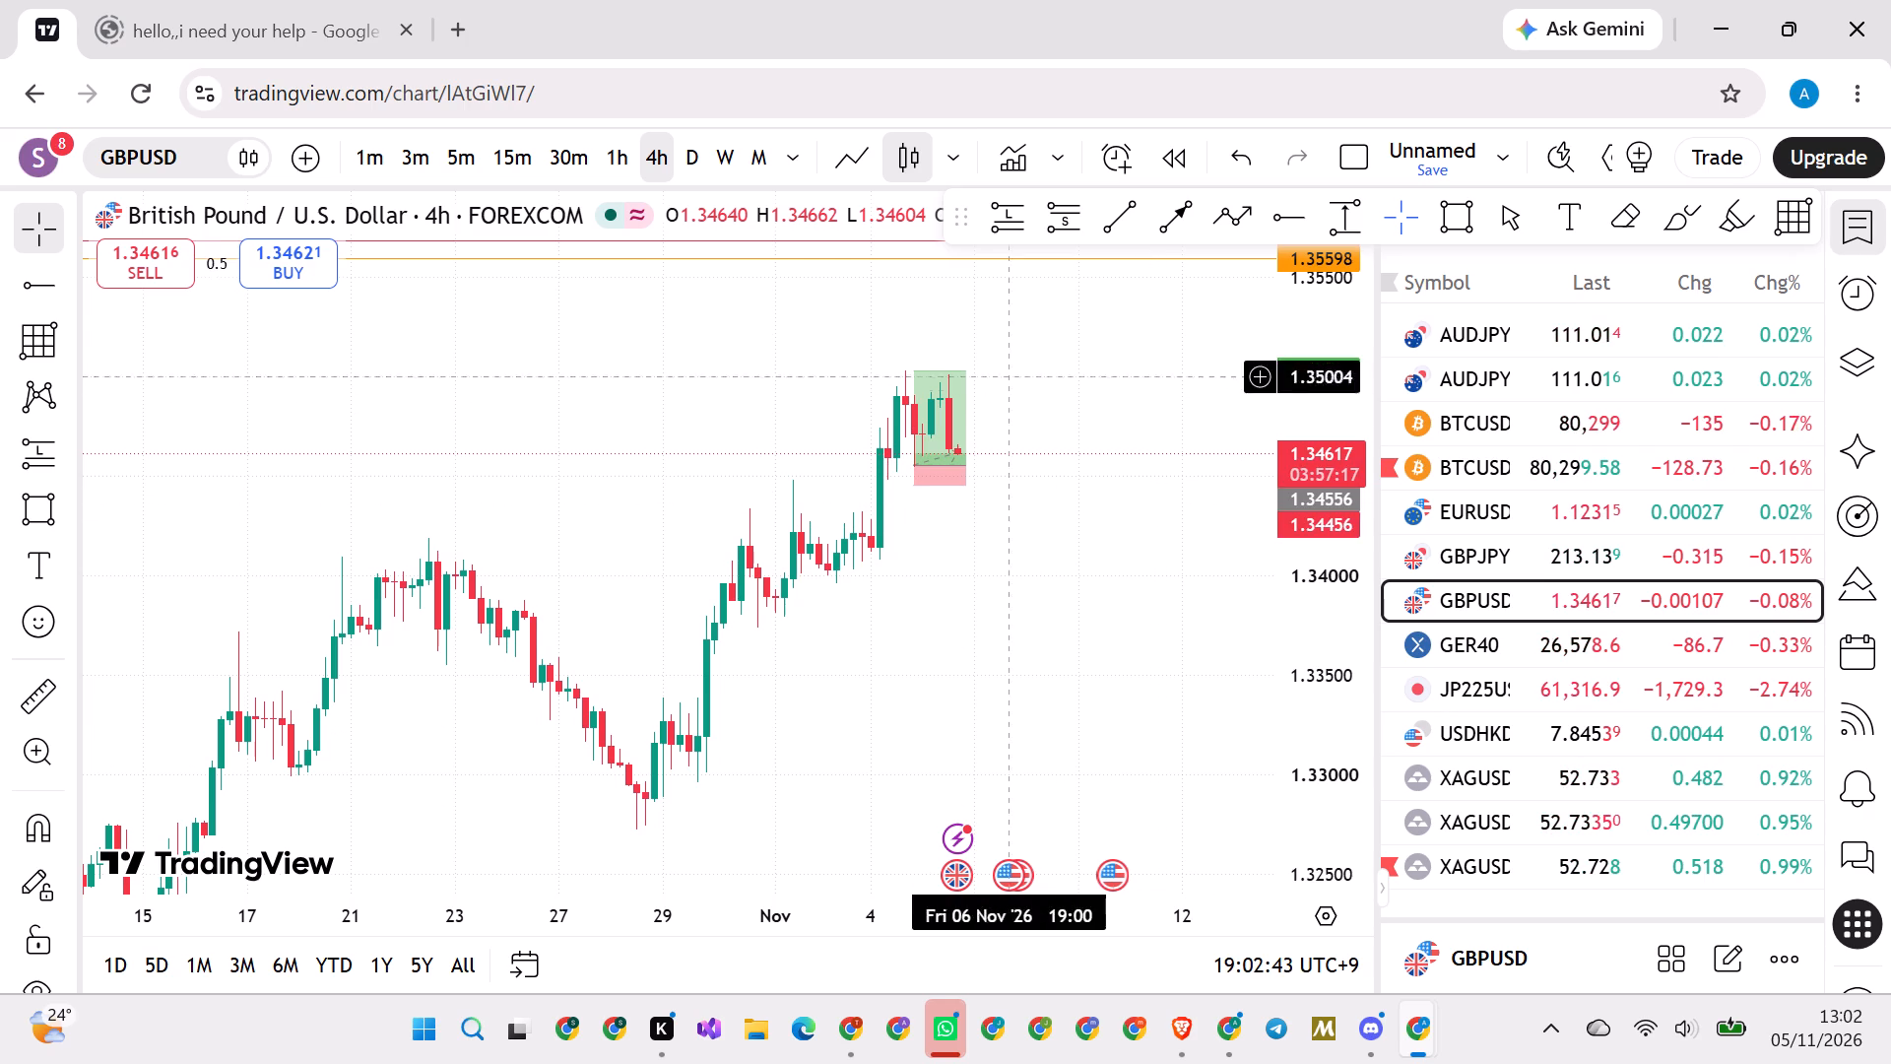
On the GBPUSD 30-minute chart, lower the long position's profit target to about 1.35010.
{"action": "left_click", "coordinate": [567, 151]}
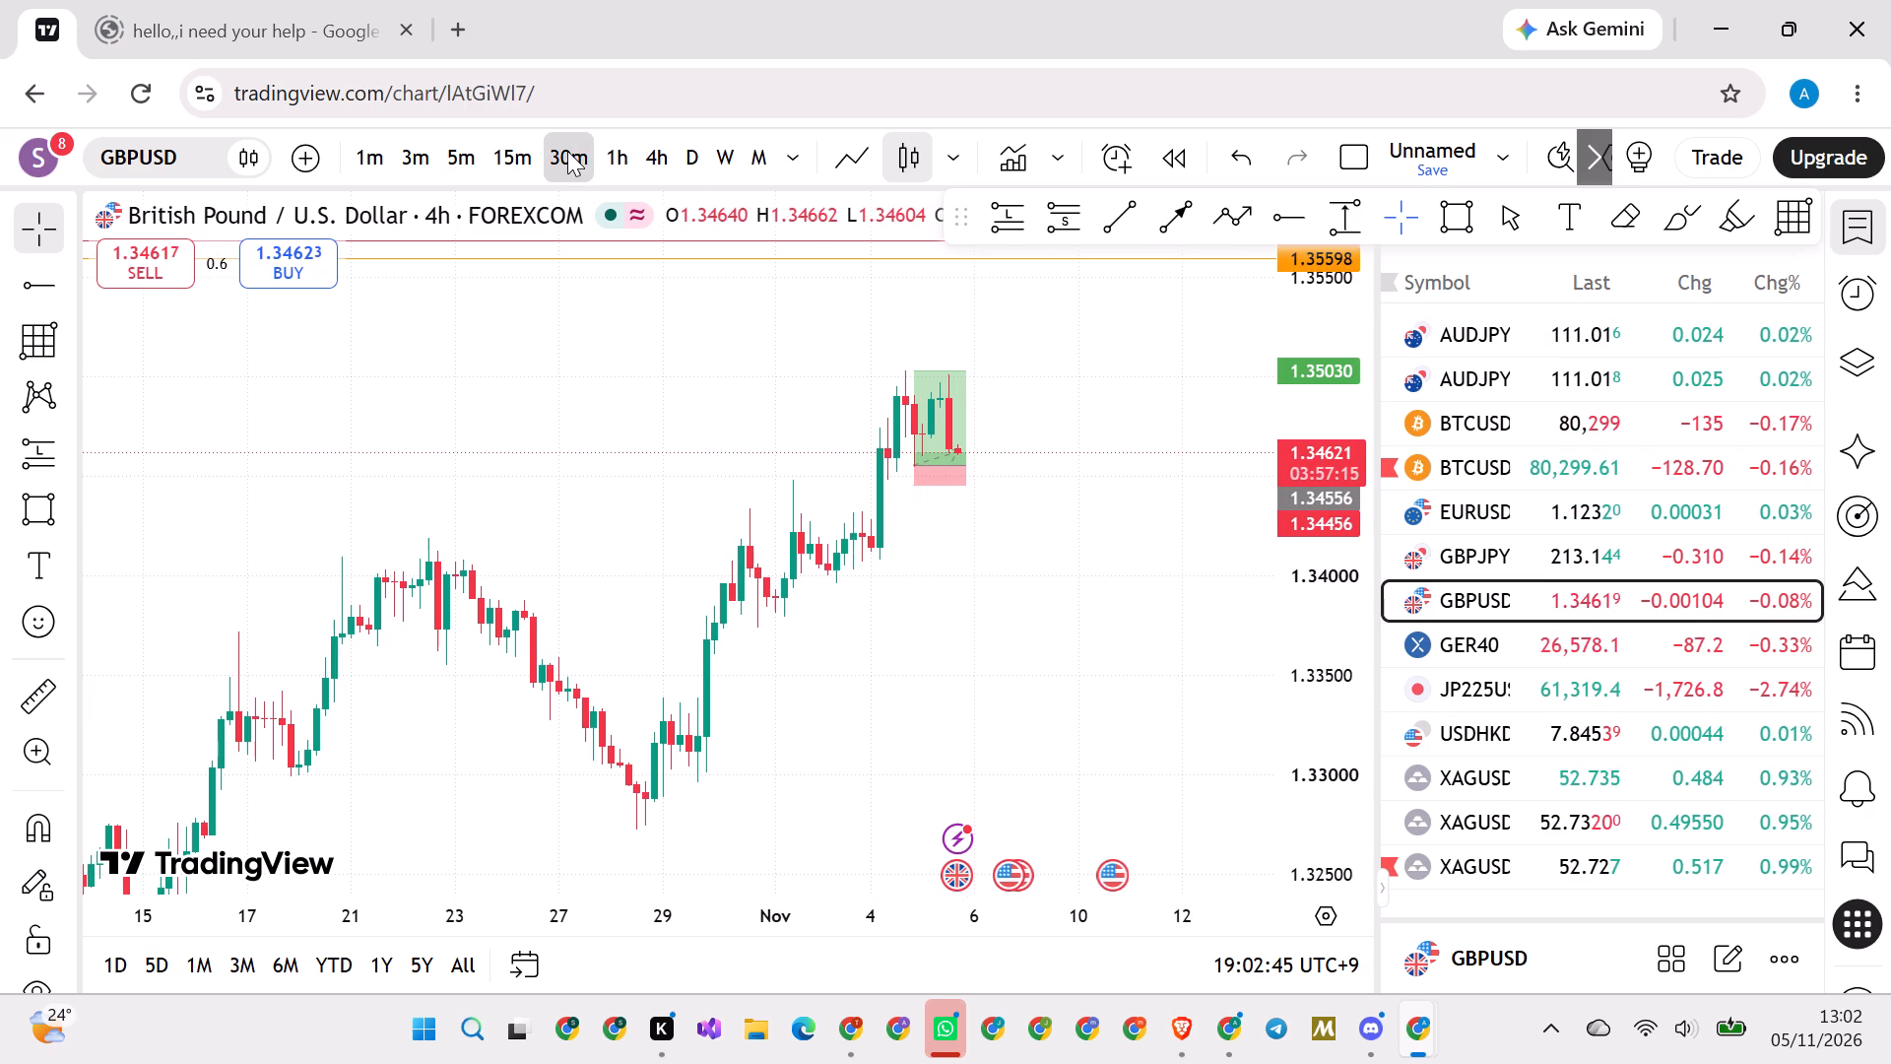
{"action": "scroll", "coordinate": [1019, 635], "scroll_direction": "down", "scroll_amount": 20}
{"action": "scroll", "coordinate": [1019, 635], "scroll_direction": "down", "scroll_amount": 20}
{"action": "scroll", "coordinate": [1019, 635], "scroll_direction": "down", "scroll_amount": 20}
{"action": "left_click_drag", "start_coordinate": [1068, 573], "coordinate": [1038, 753]}
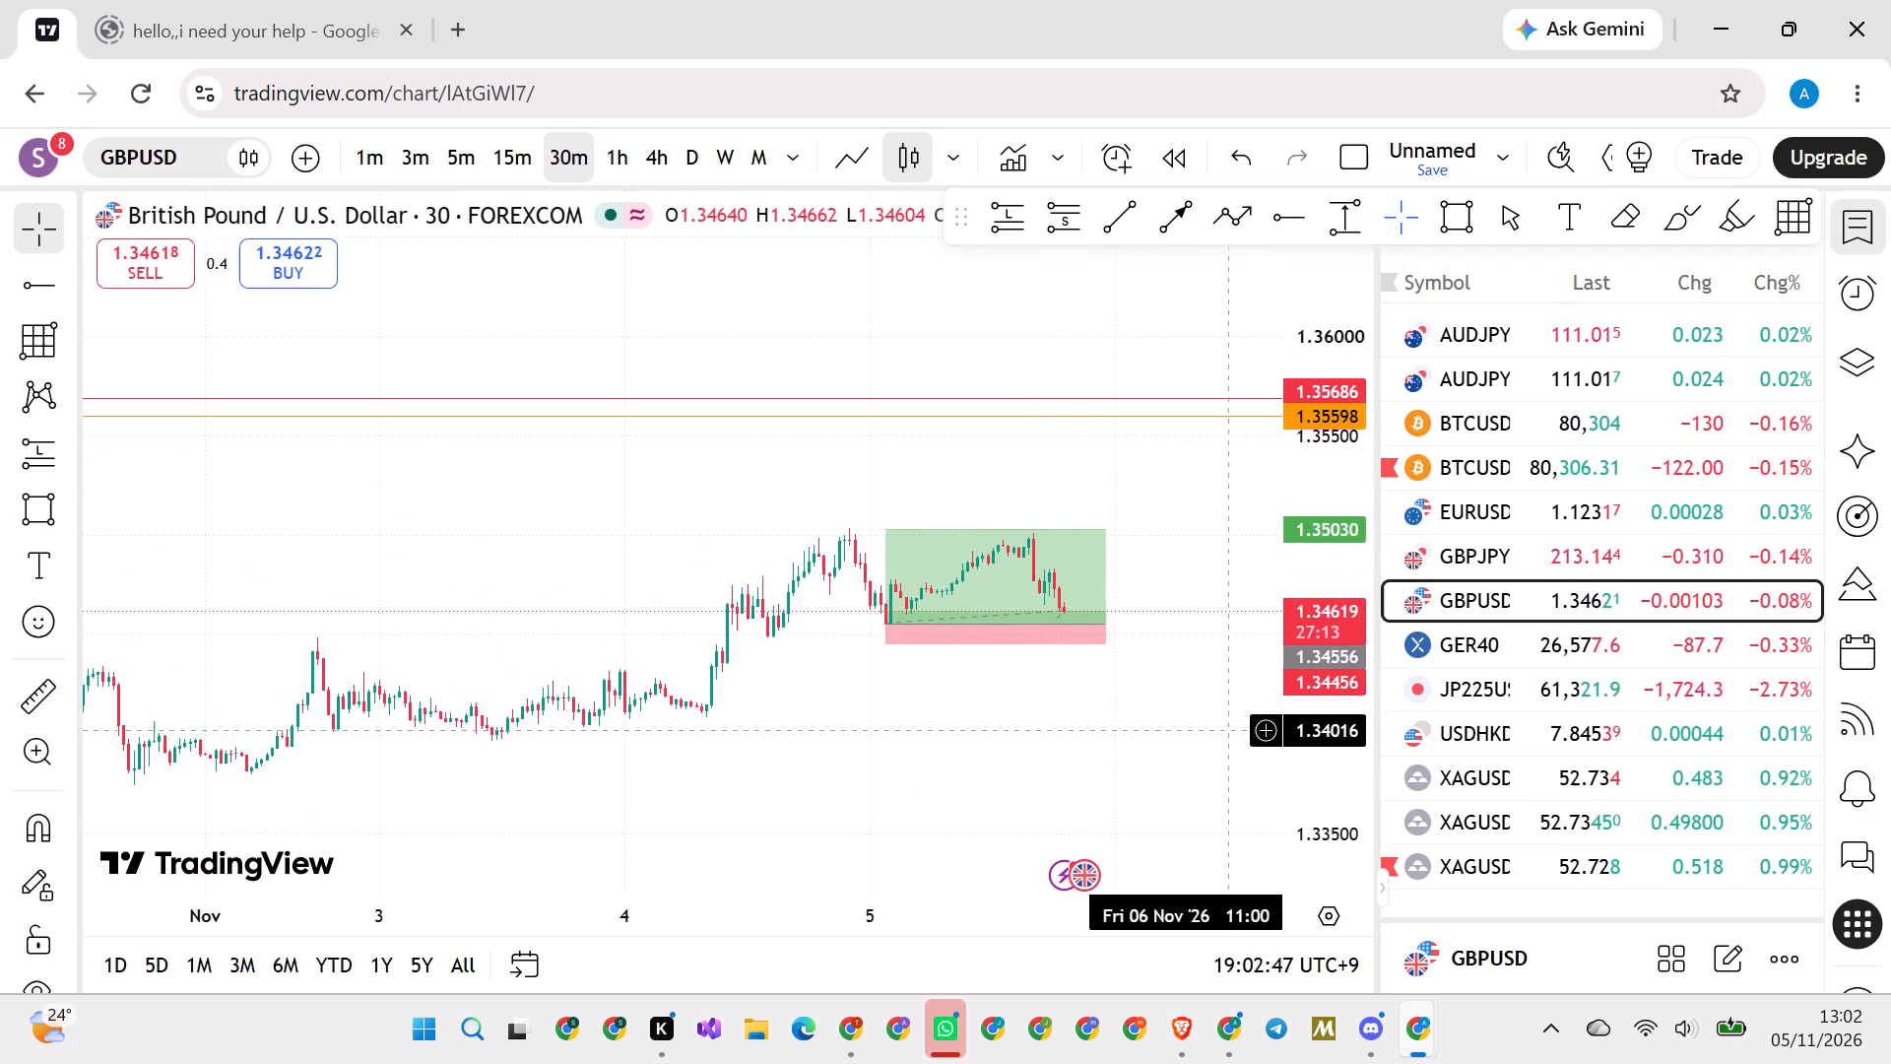
{"action": "scroll", "coordinate": [1372, 572], "scroll_direction": "up", "scroll_amount": 20}
{"action": "scroll", "coordinate": [1372, 572], "scroll_direction": "up", "scroll_amount": 20}
{"action": "scroll", "coordinate": [1372, 572], "scroll_direction": "up", "scroll_amount": 13}
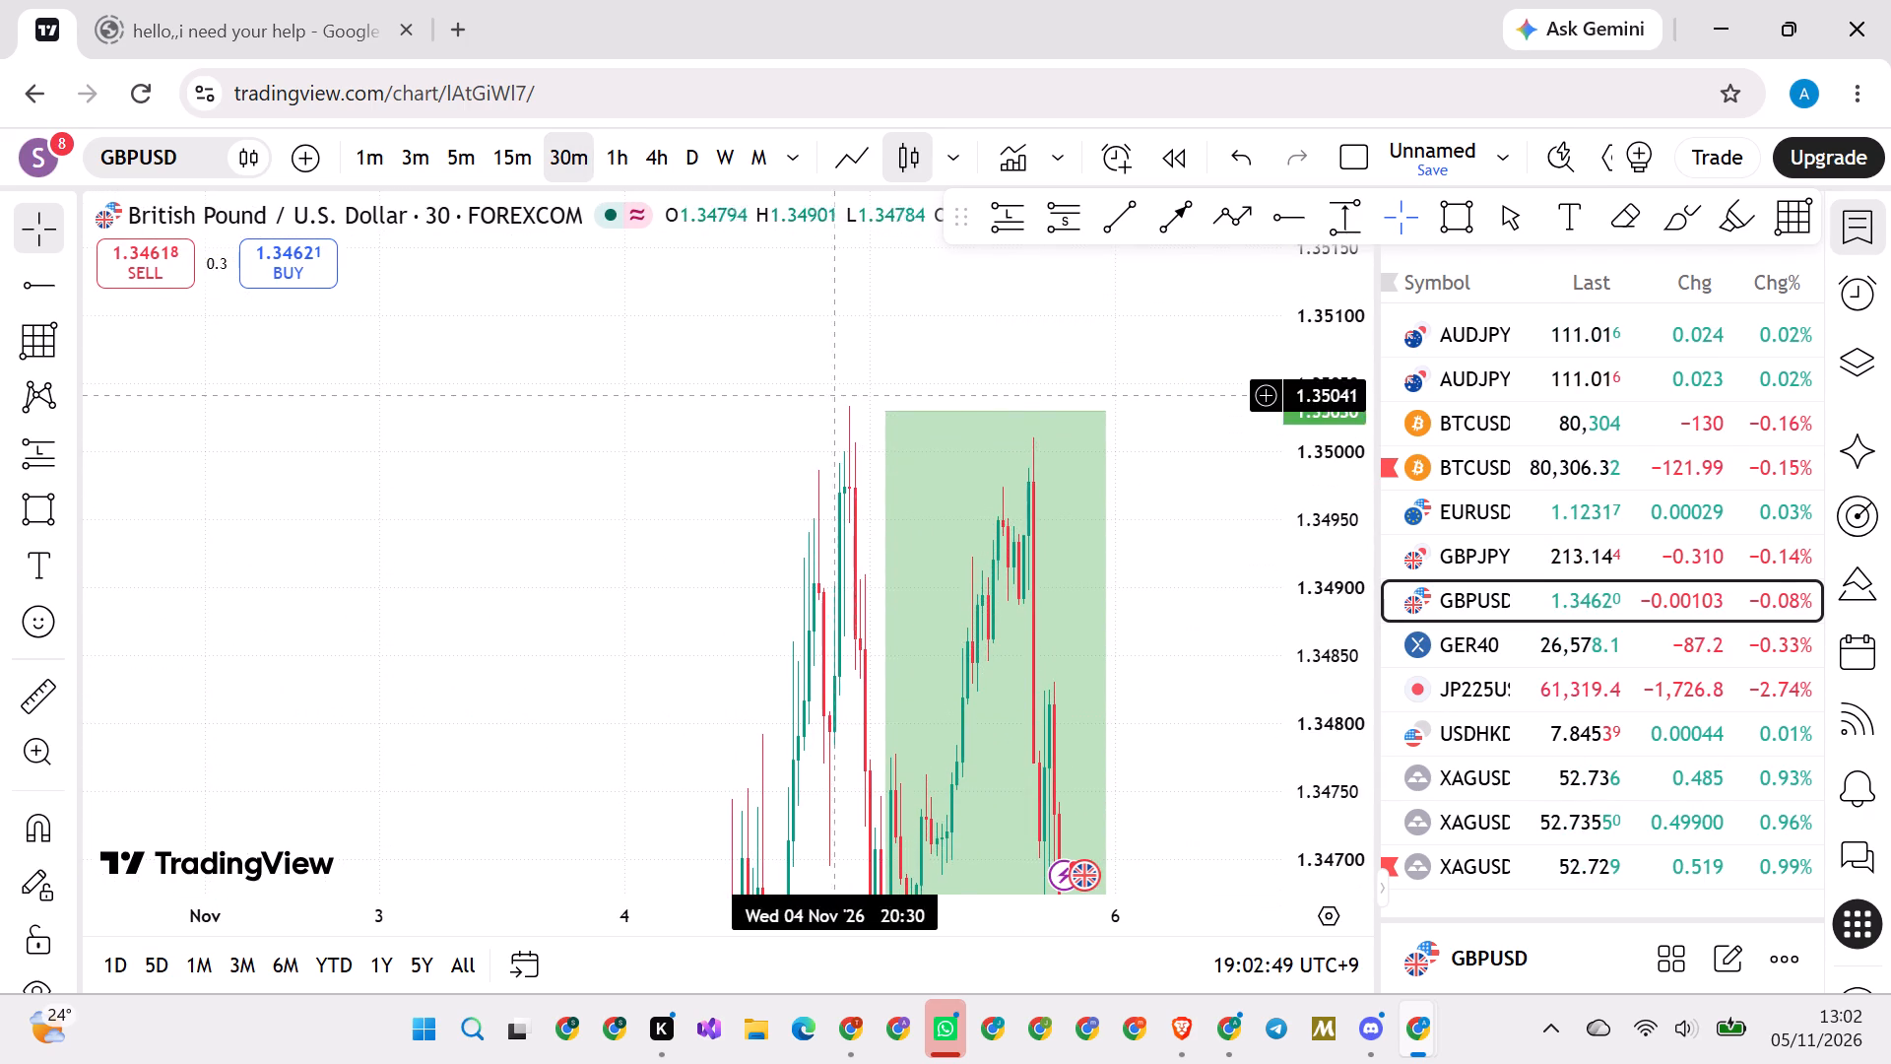
{"action": "left_click_drag", "start_coordinate": [883, 419], "coordinate": [862, 433]}
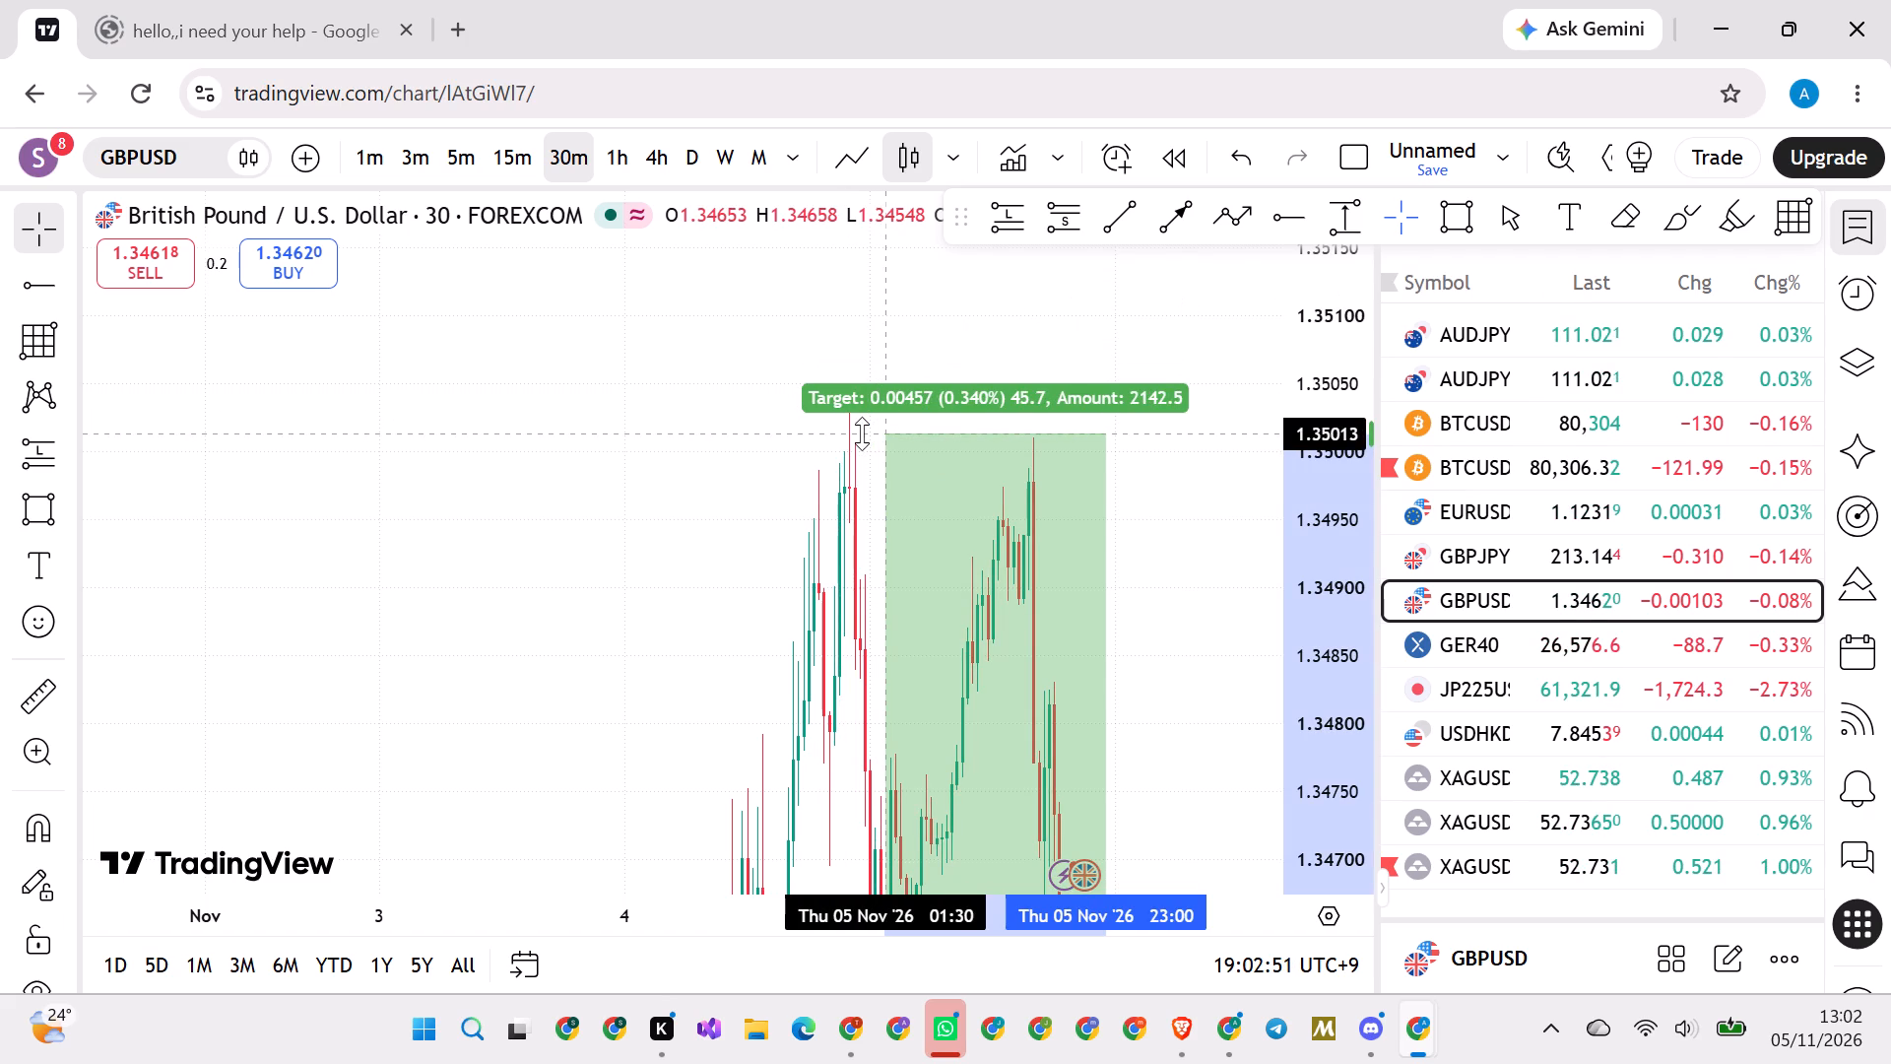
{"action": "left_click_drag", "start_coordinate": [862, 433], "coordinate": [827, 437]}
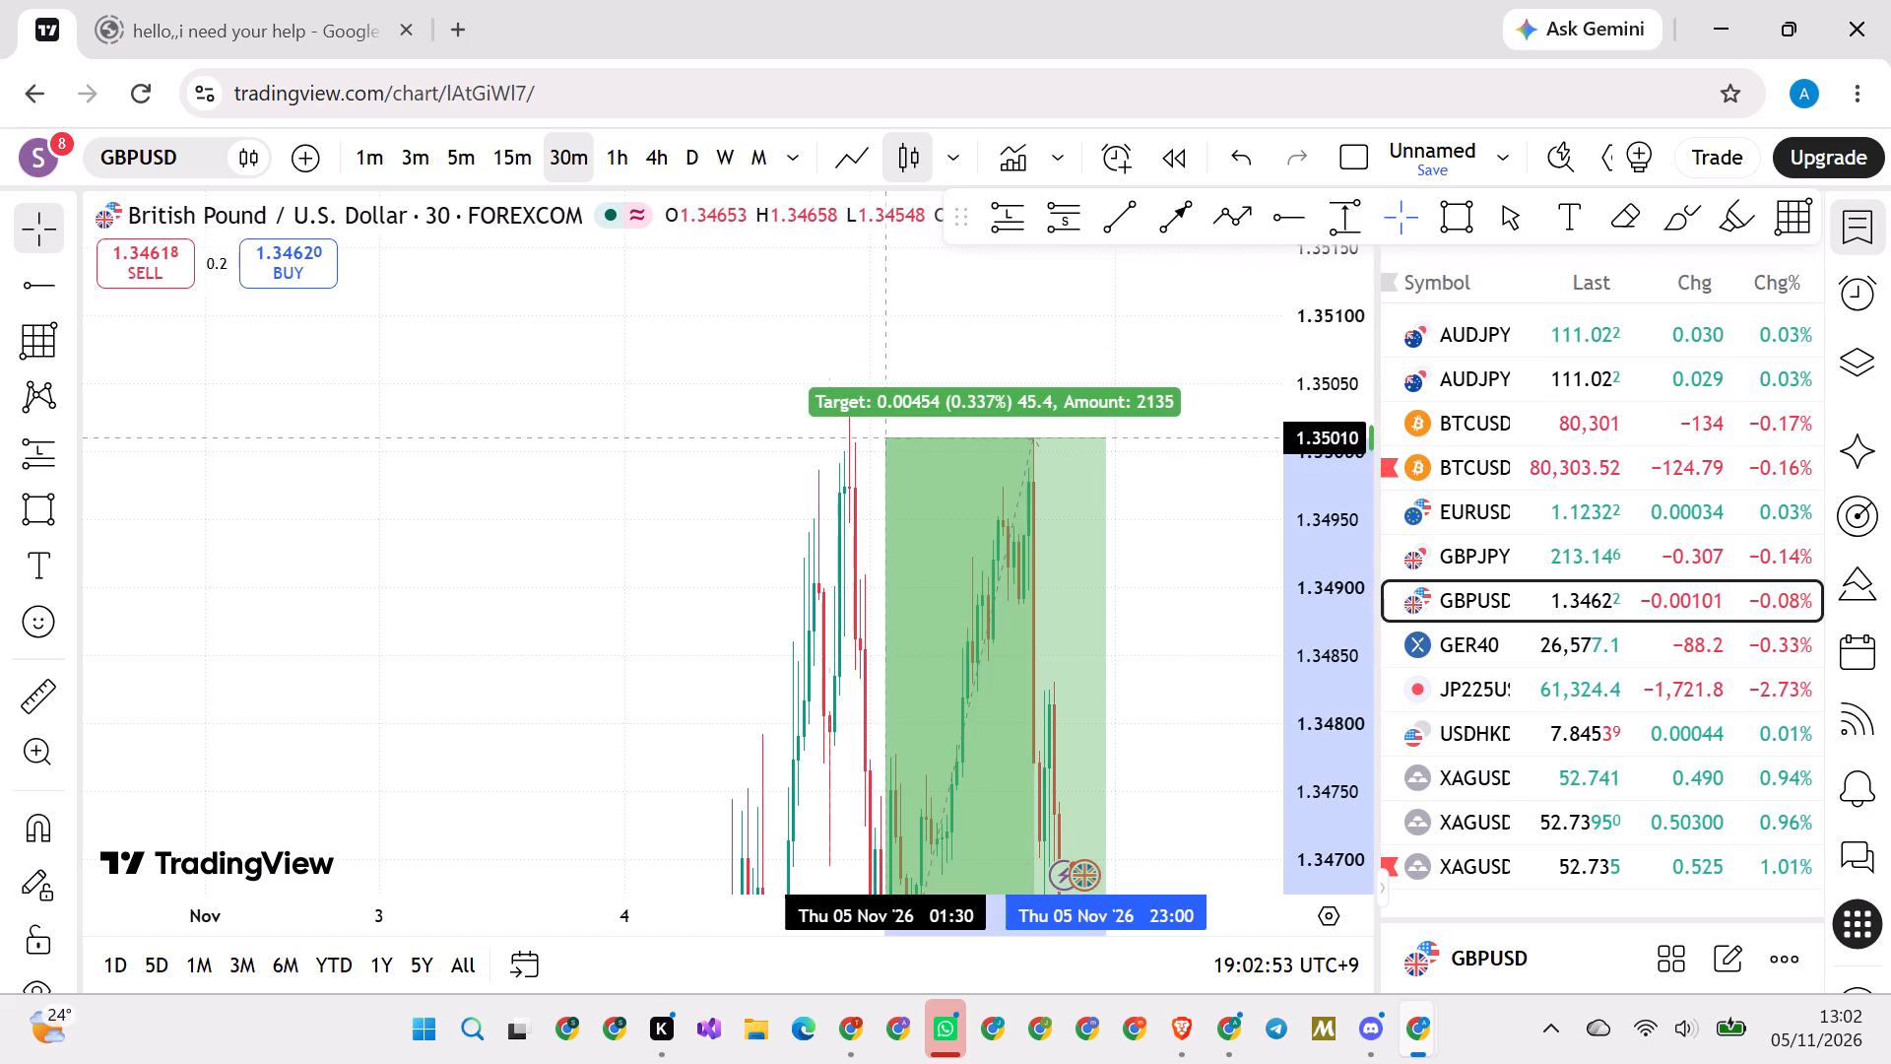
{"action": "left_click_drag", "start_coordinate": [750, 315], "coordinate": [769, 315]}
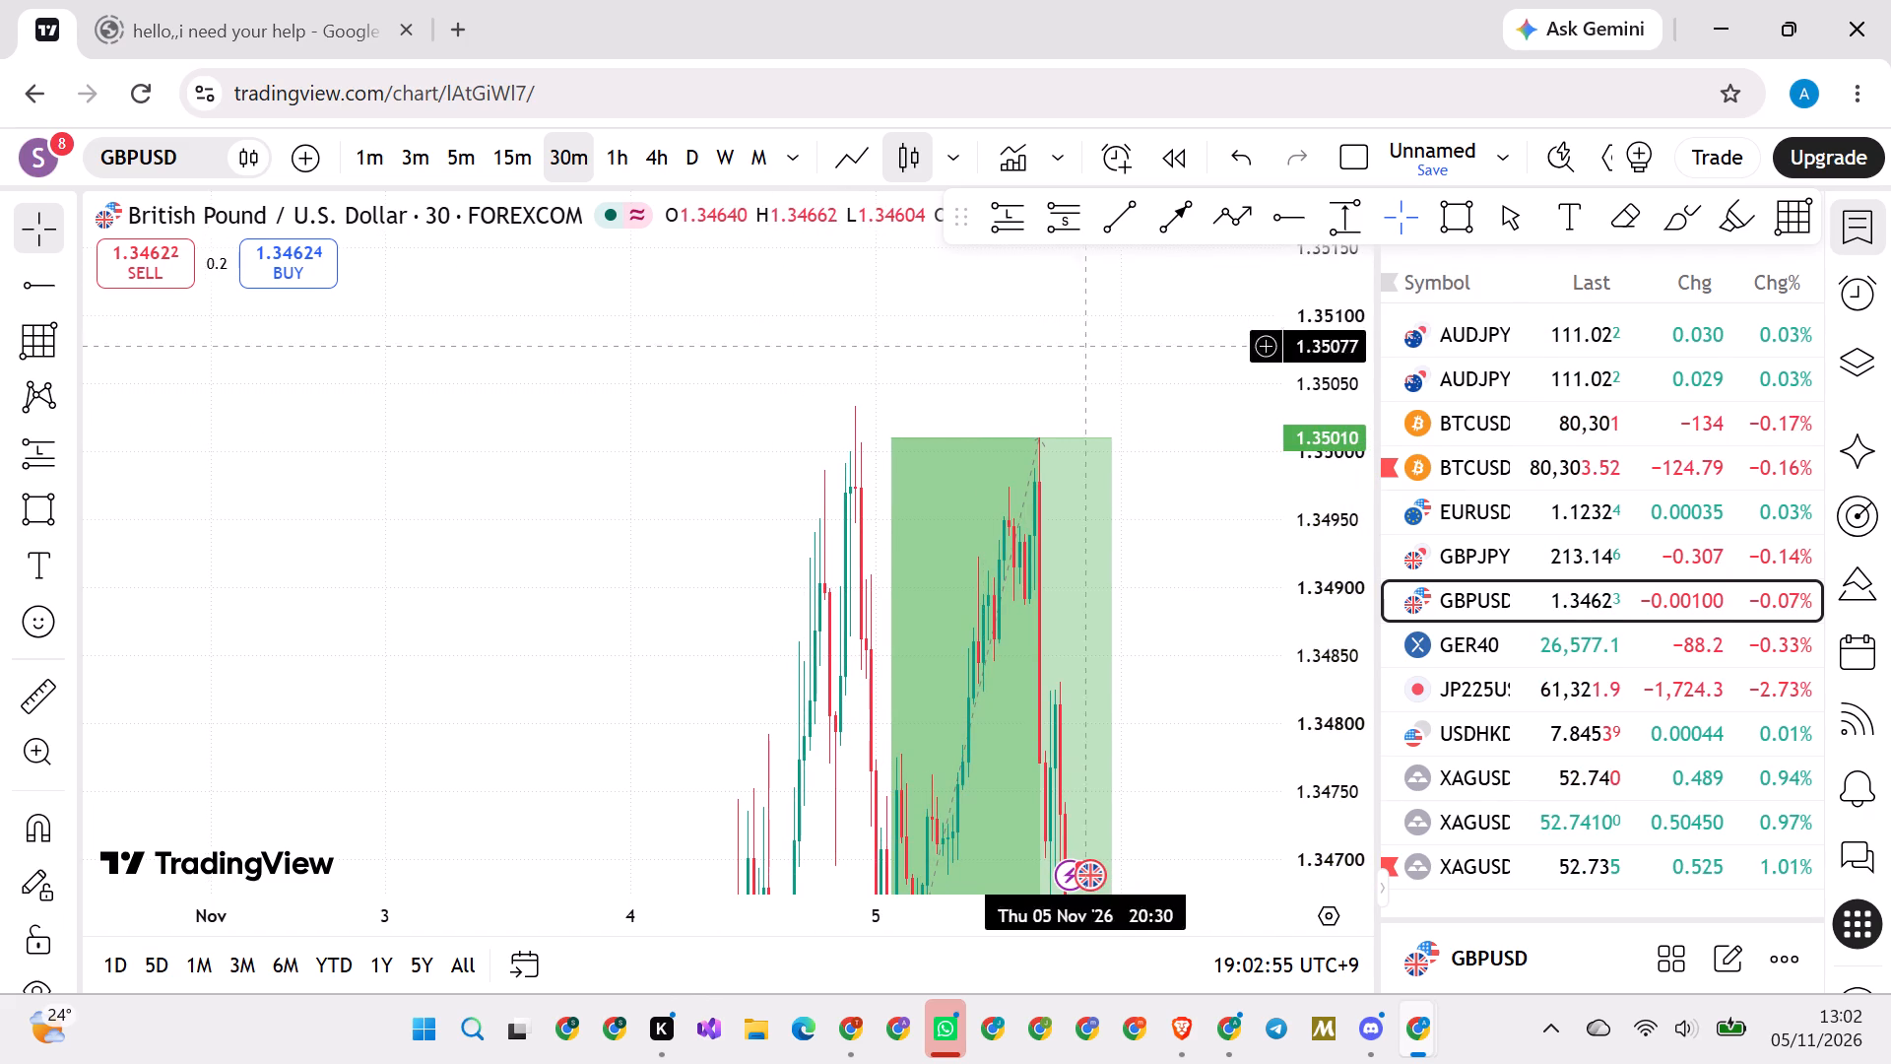
Return the GBPUSD chart to the 4-hour timeframe with the long position in view.
{"action": "left_click_drag", "start_coordinate": [1339, 426], "coordinate": [1346, 801]}
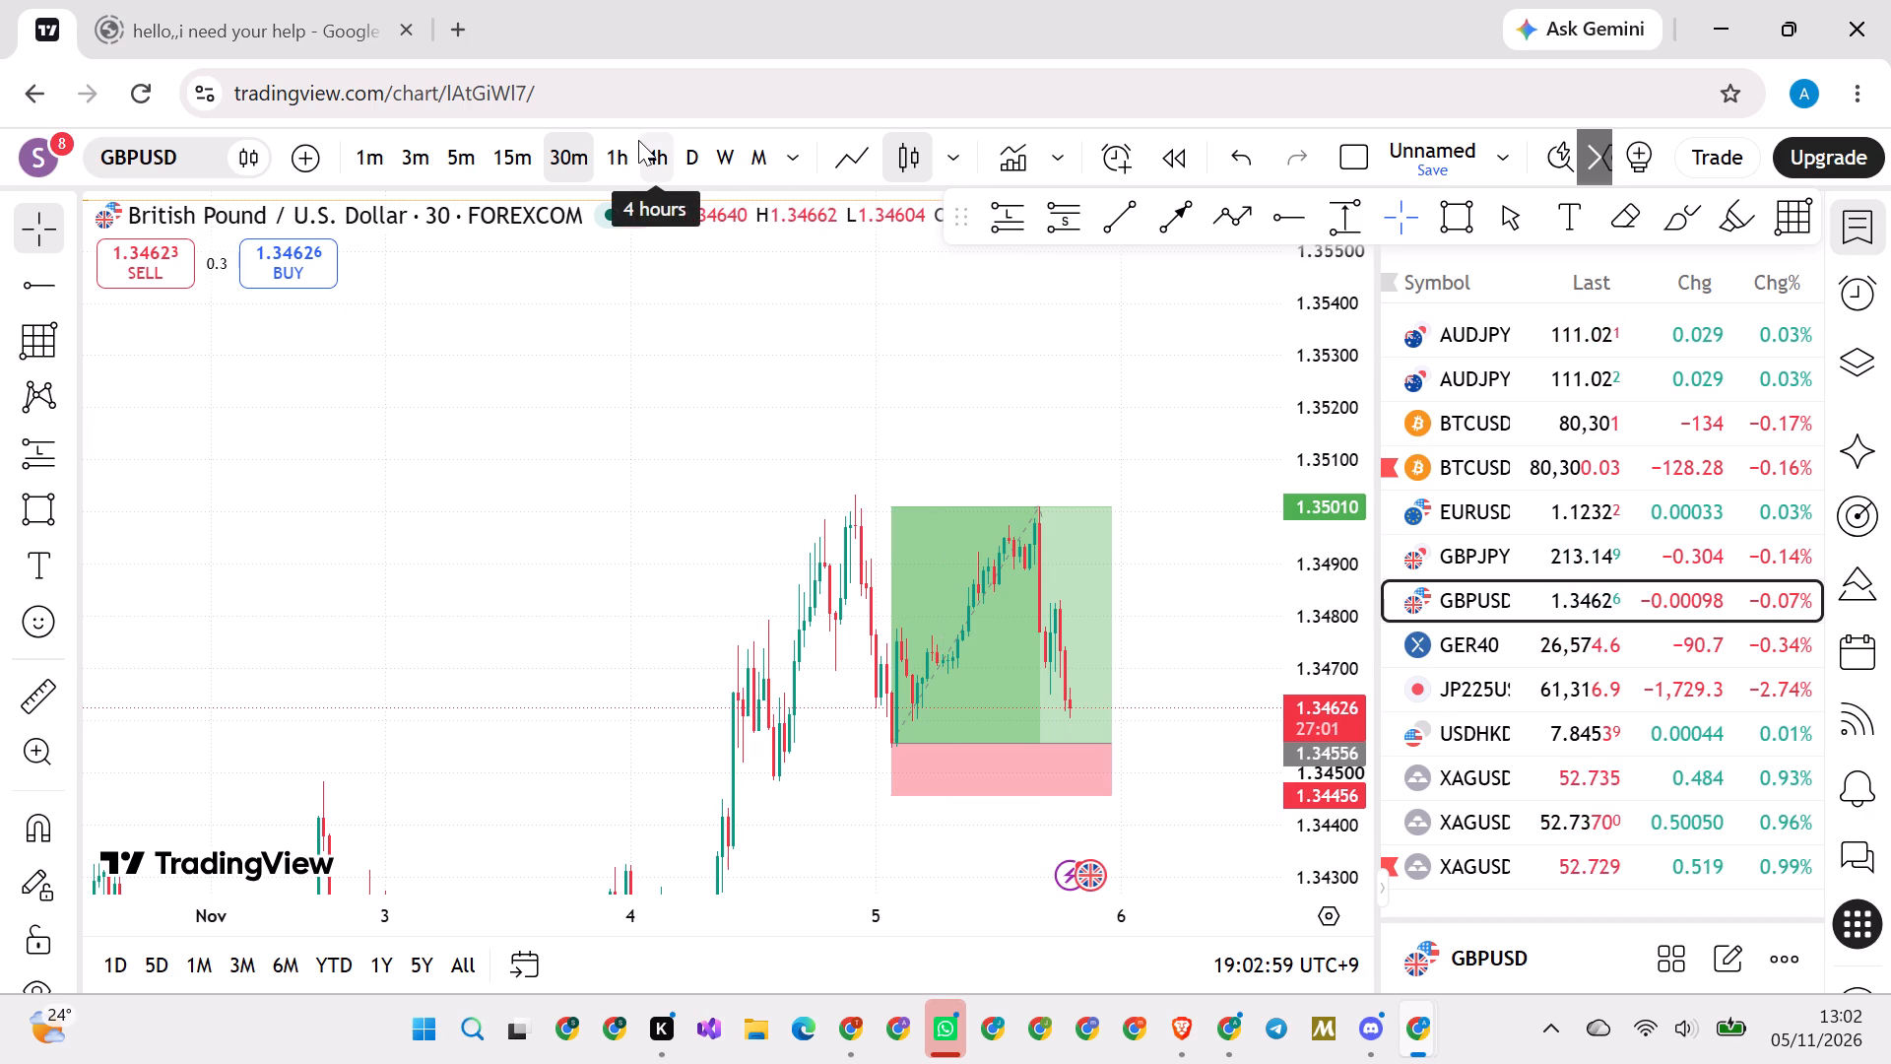
{"action": "left_click", "coordinate": [649, 163]}
{"action": "scroll", "coordinate": [861, 537], "scroll_direction": "up", "scroll_amount": 5}
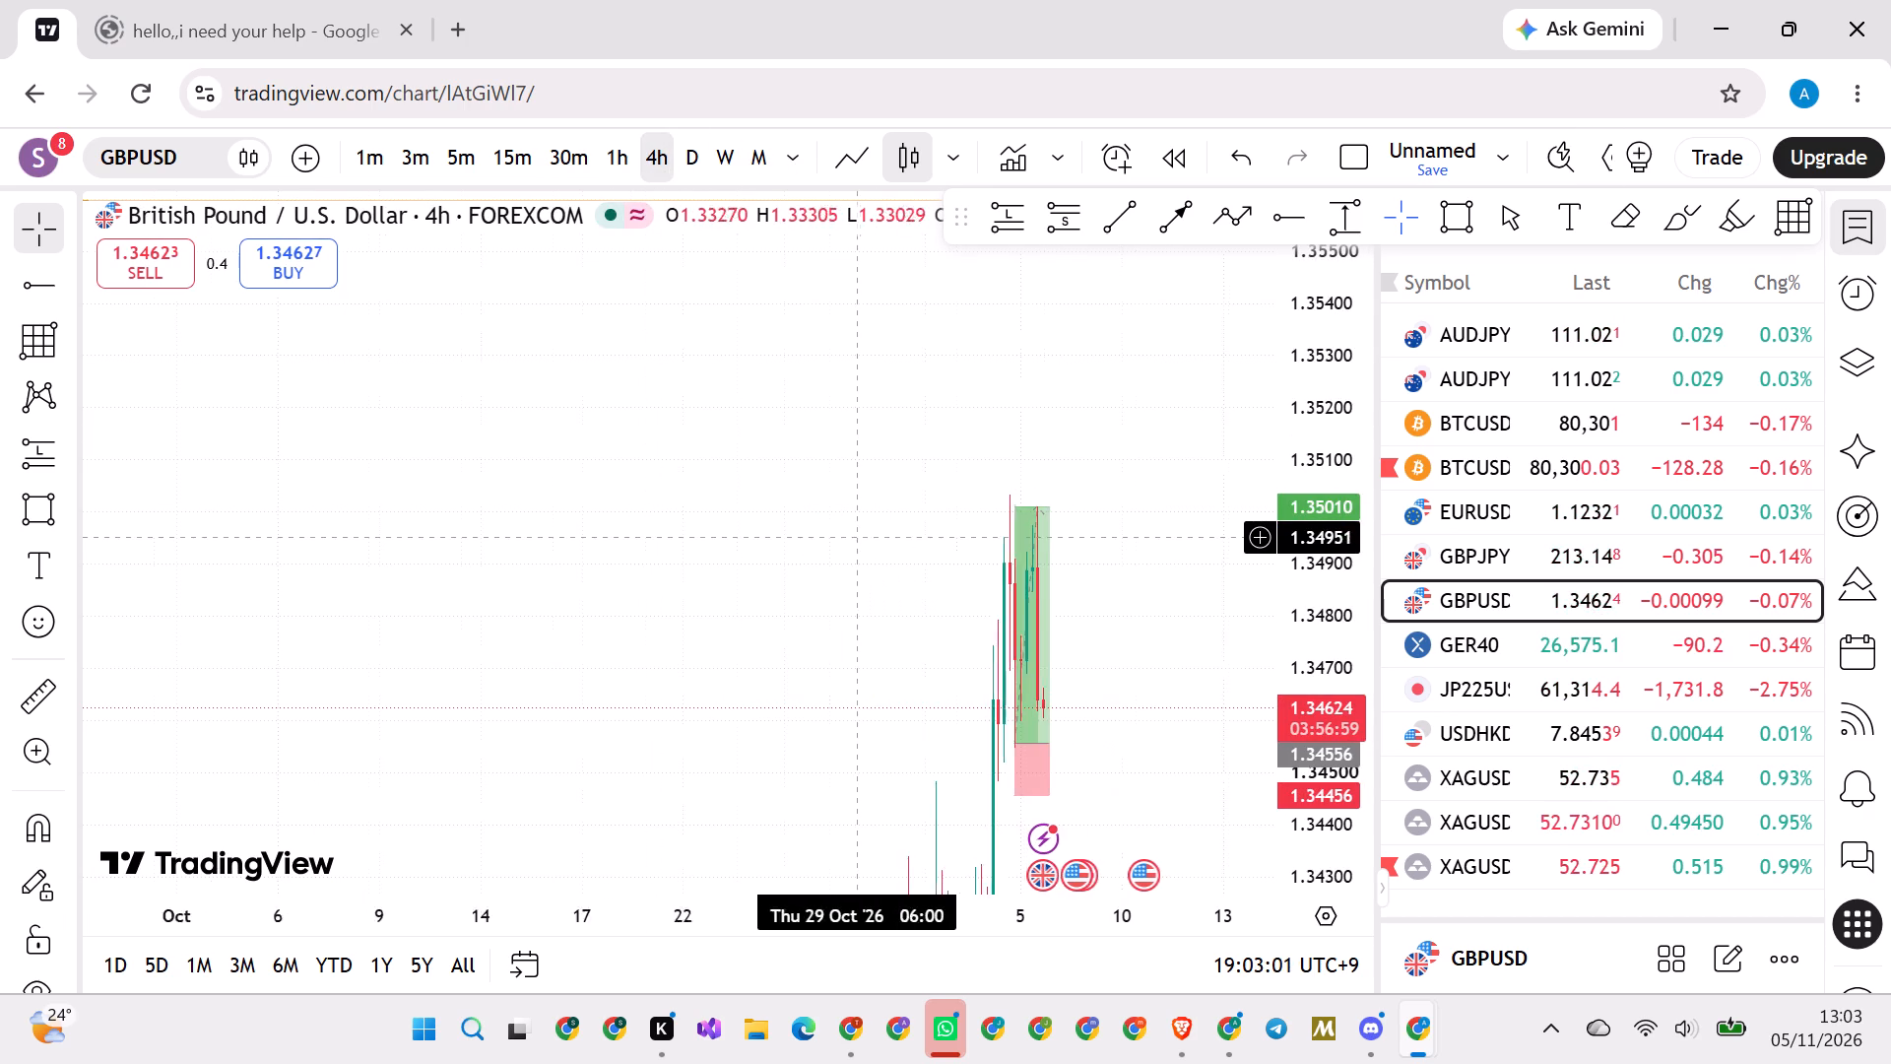
{"action": "scroll", "coordinate": [861, 537], "scroll_direction": "up", "scroll_amount": 20}
{"action": "scroll", "coordinate": [861, 537], "scroll_direction": "up", "scroll_amount": 8}
{"action": "left_click_drag", "start_coordinate": [1041, 504], "coordinate": [1111, 453]}
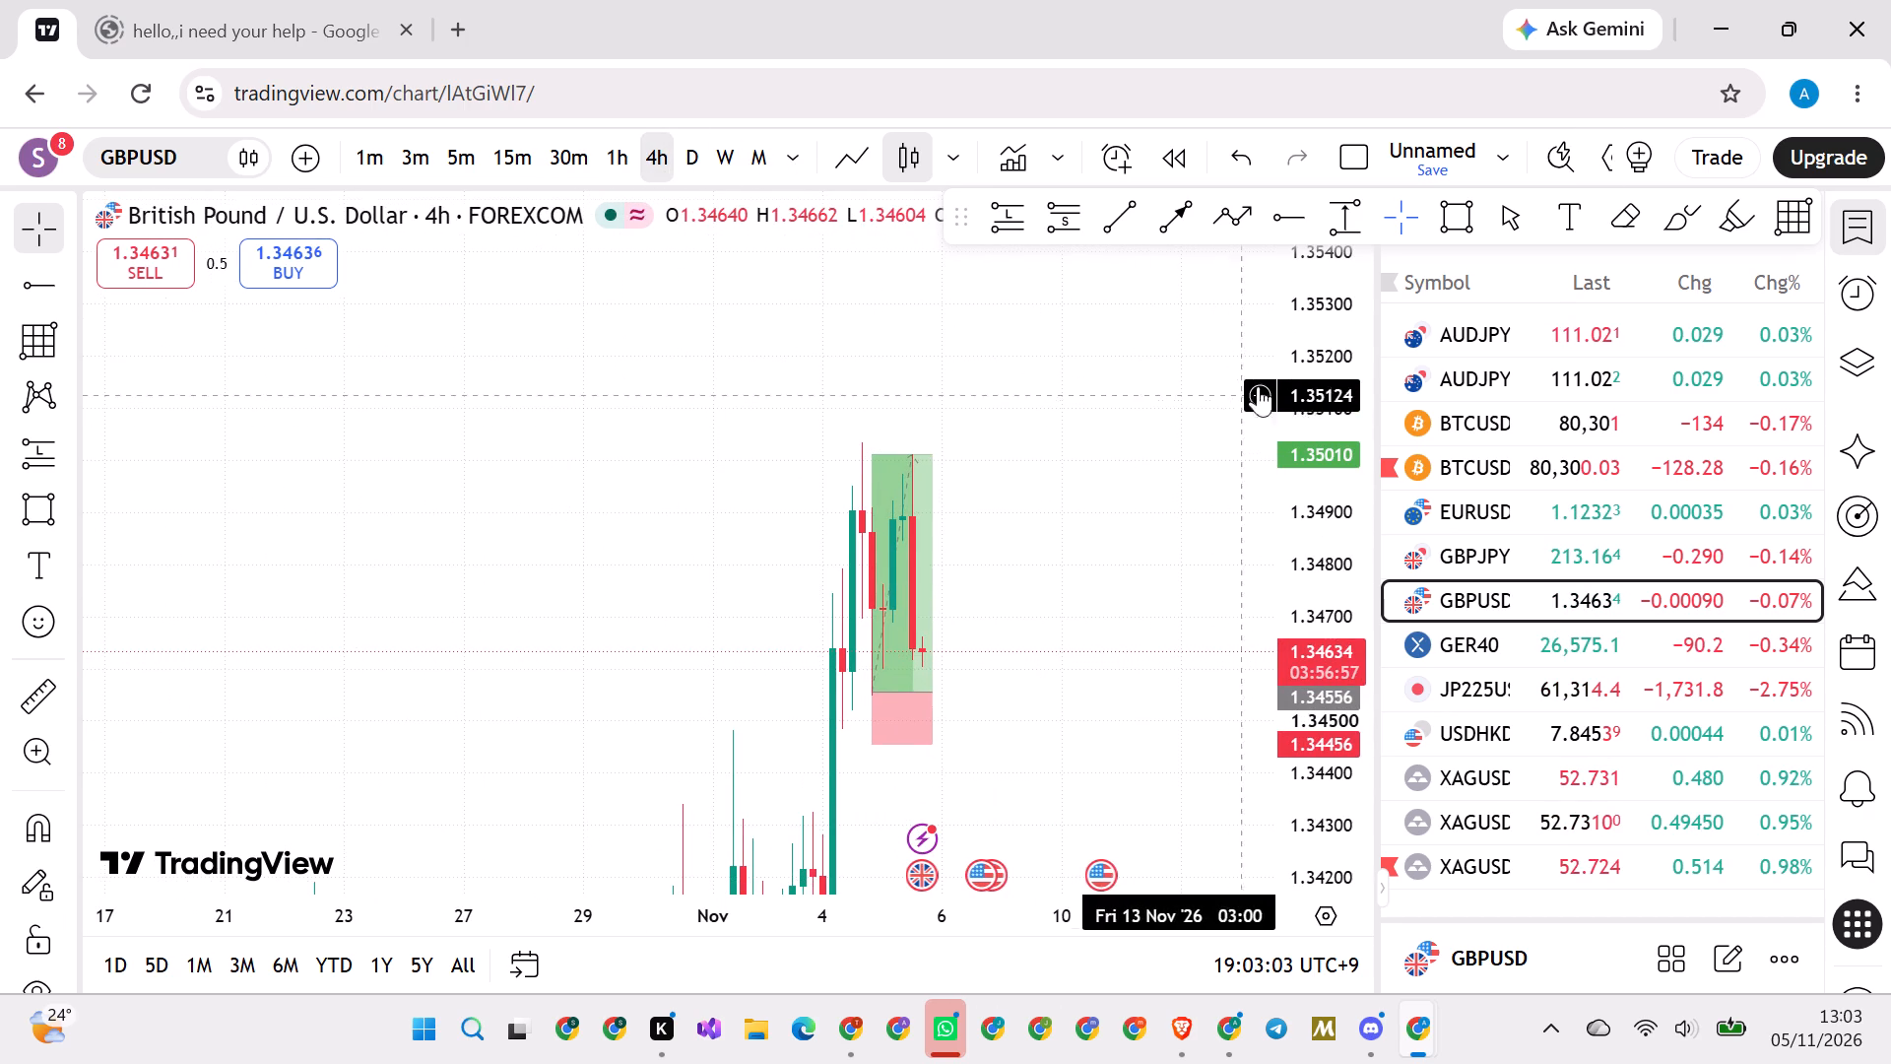
{"action": "left_click_drag", "start_coordinate": [1314, 347], "coordinate": [1287, 763]}
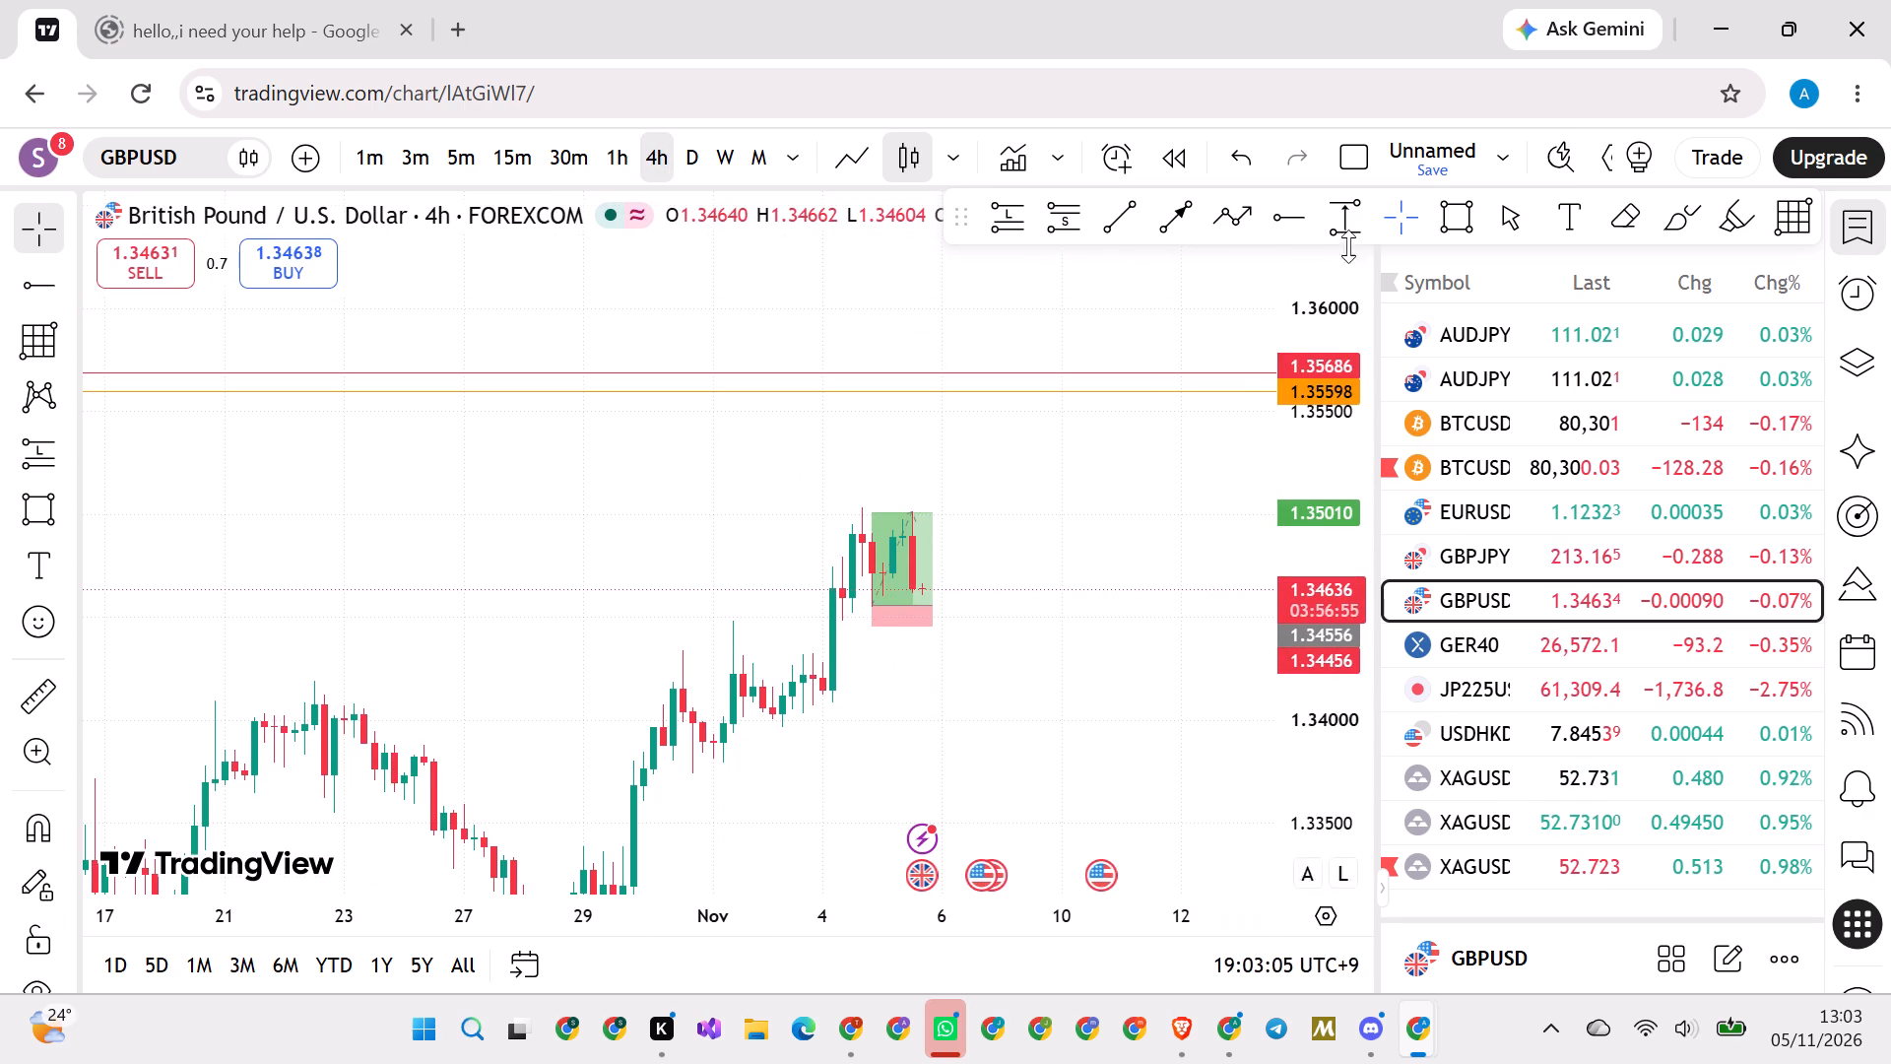
Erase the long position drawing from the GBPUSD 4-hour chart.
{"action": "left_click", "coordinate": [1607, 222]}
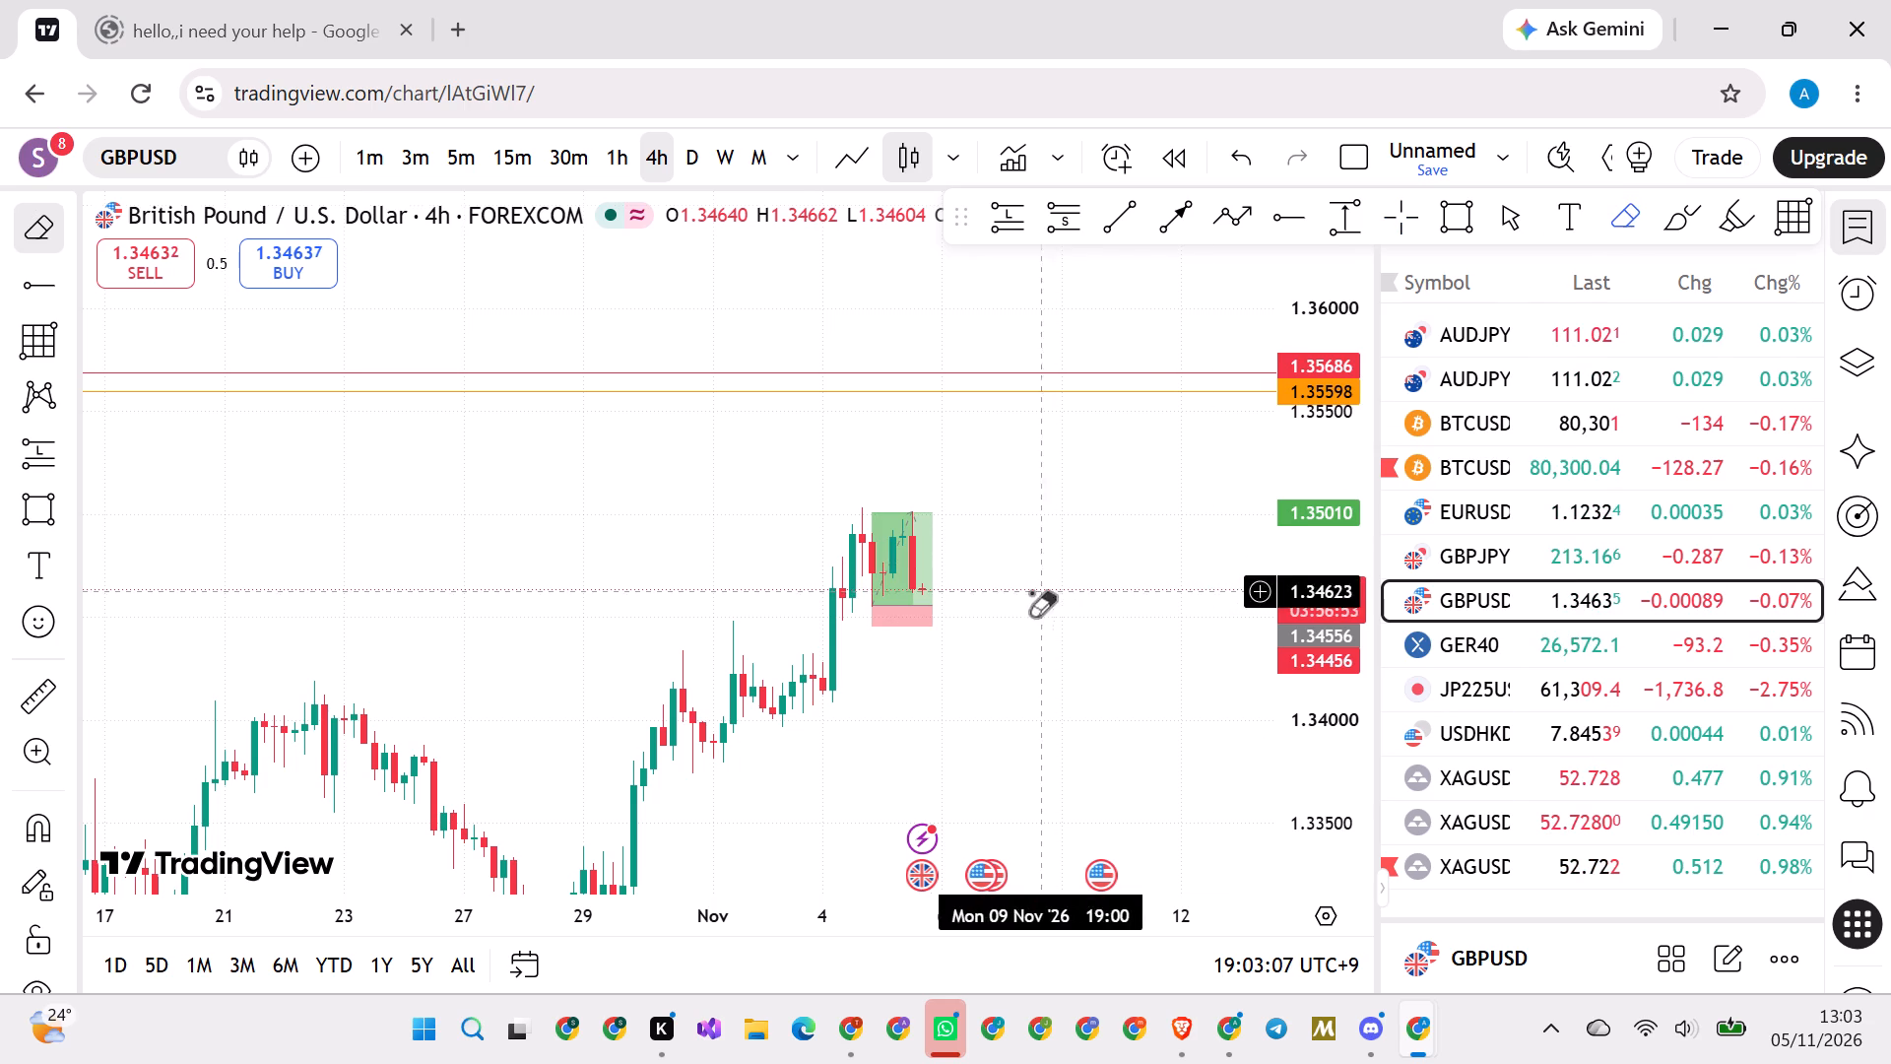
{"action": "left_click", "coordinate": [894, 599]}
{"action": "right_click", "coordinate": [996, 494]}
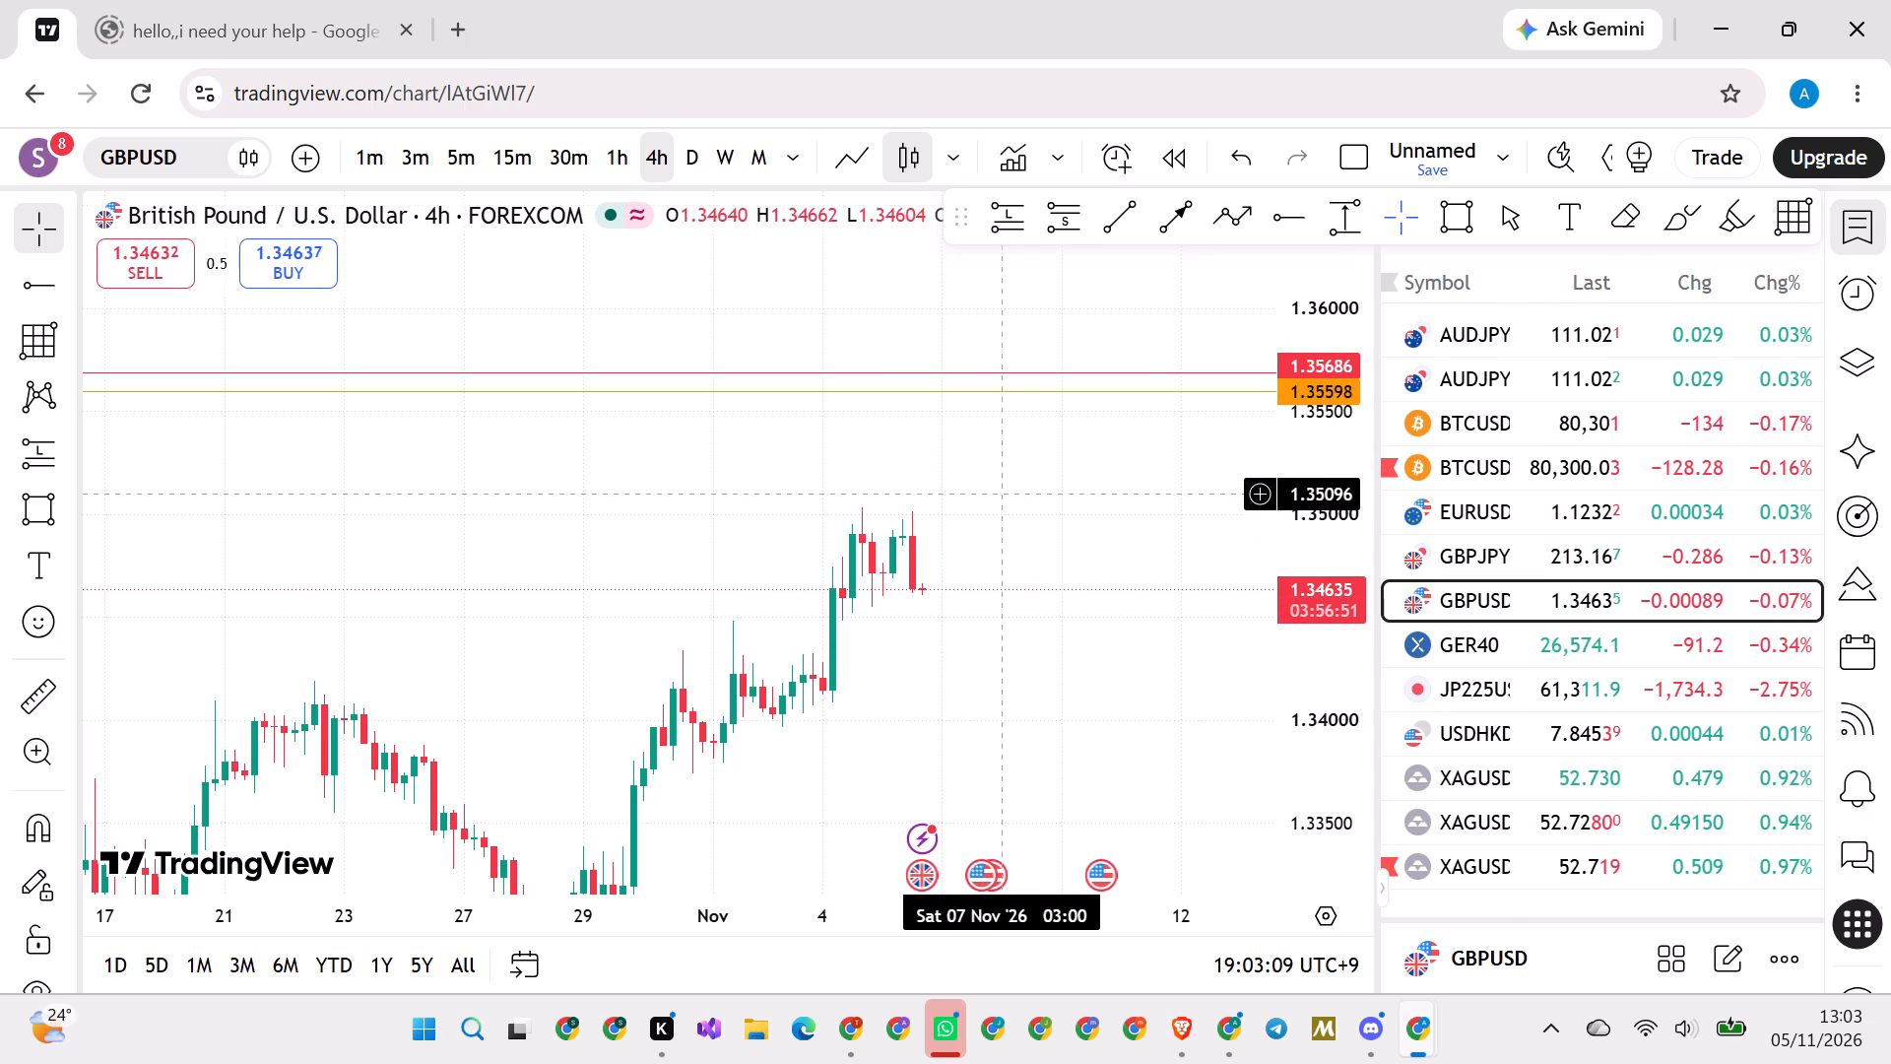
Examine the latest GBPUSD 4-hour candles up close, from the late-October rise to the early-November highs near 1.35000.
{"action": "left_click_drag", "start_coordinate": [1018, 507], "coordinate": [1070, 507]}
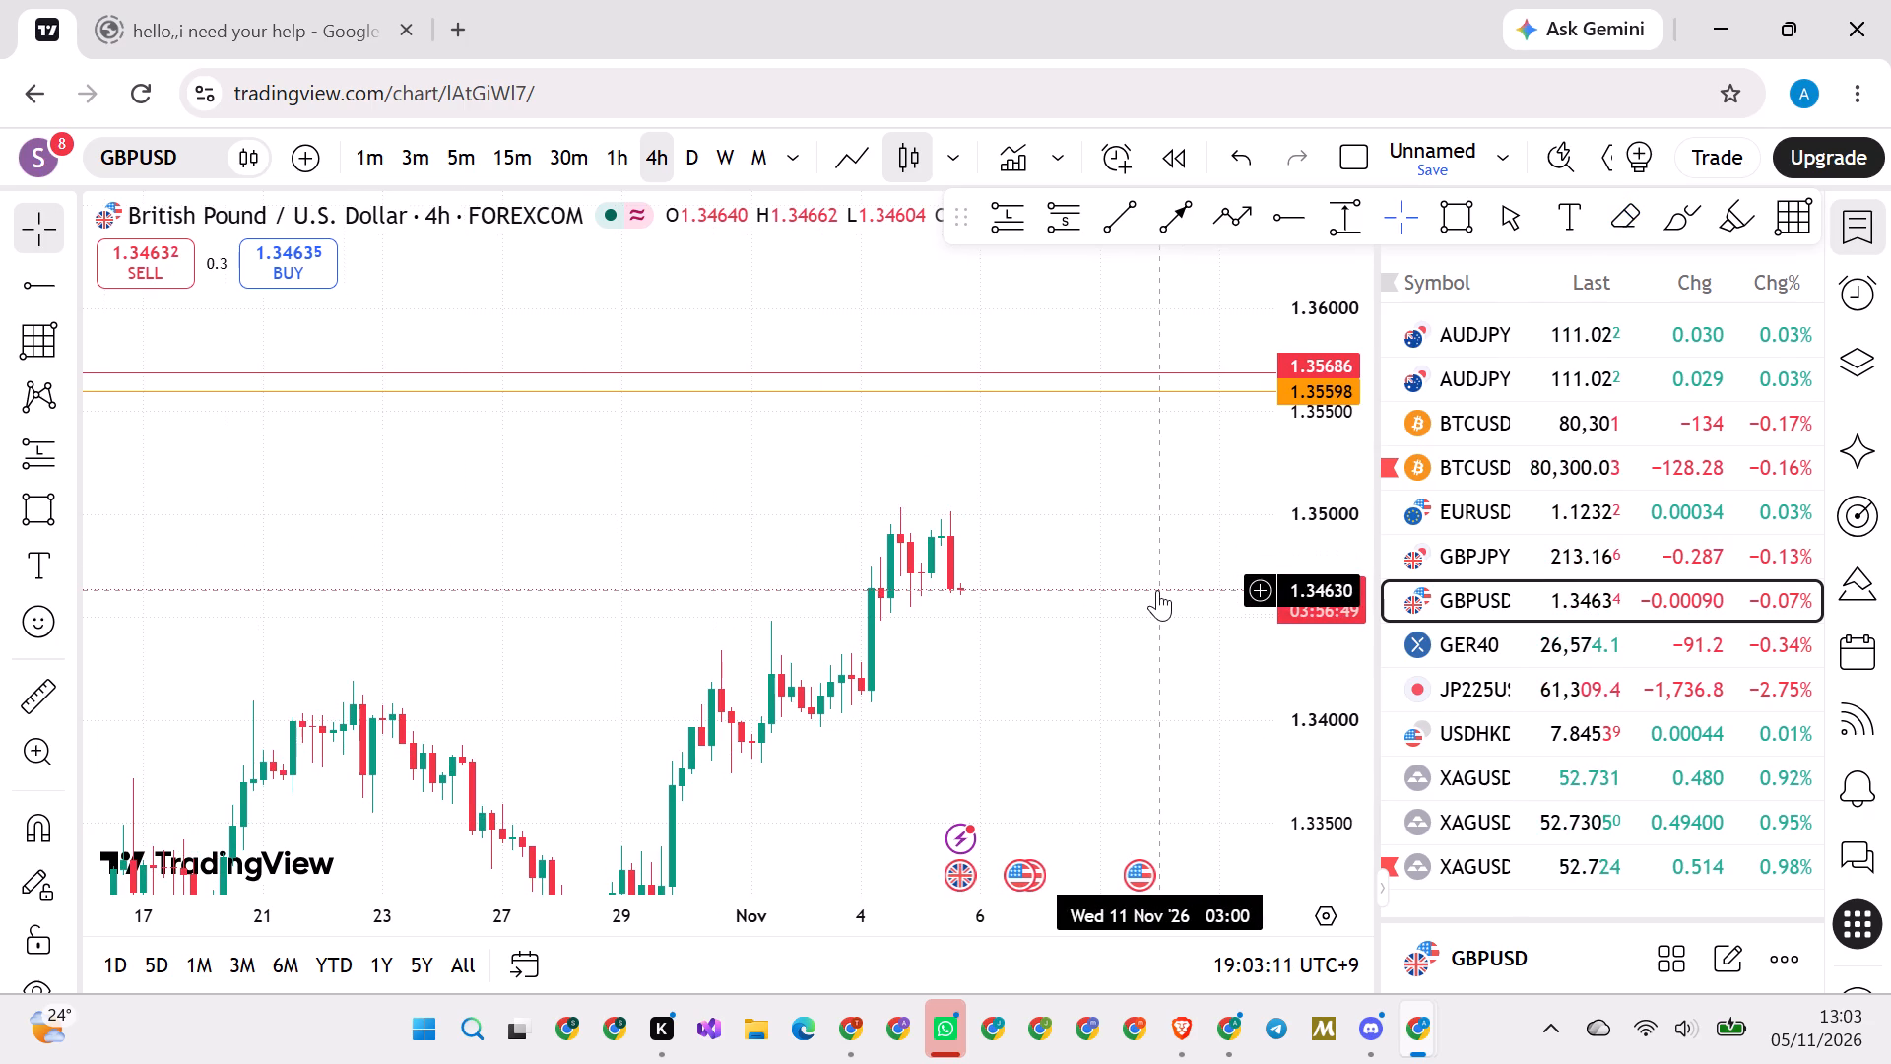
{"action": "scroll", "coordinate": [1157, 597], "scroll_direction": "down", "scroll_amount": 1}
{"action": "left_click_drag", "start_coordinate": [1058, 686], "coordinate": [1120, 663]}
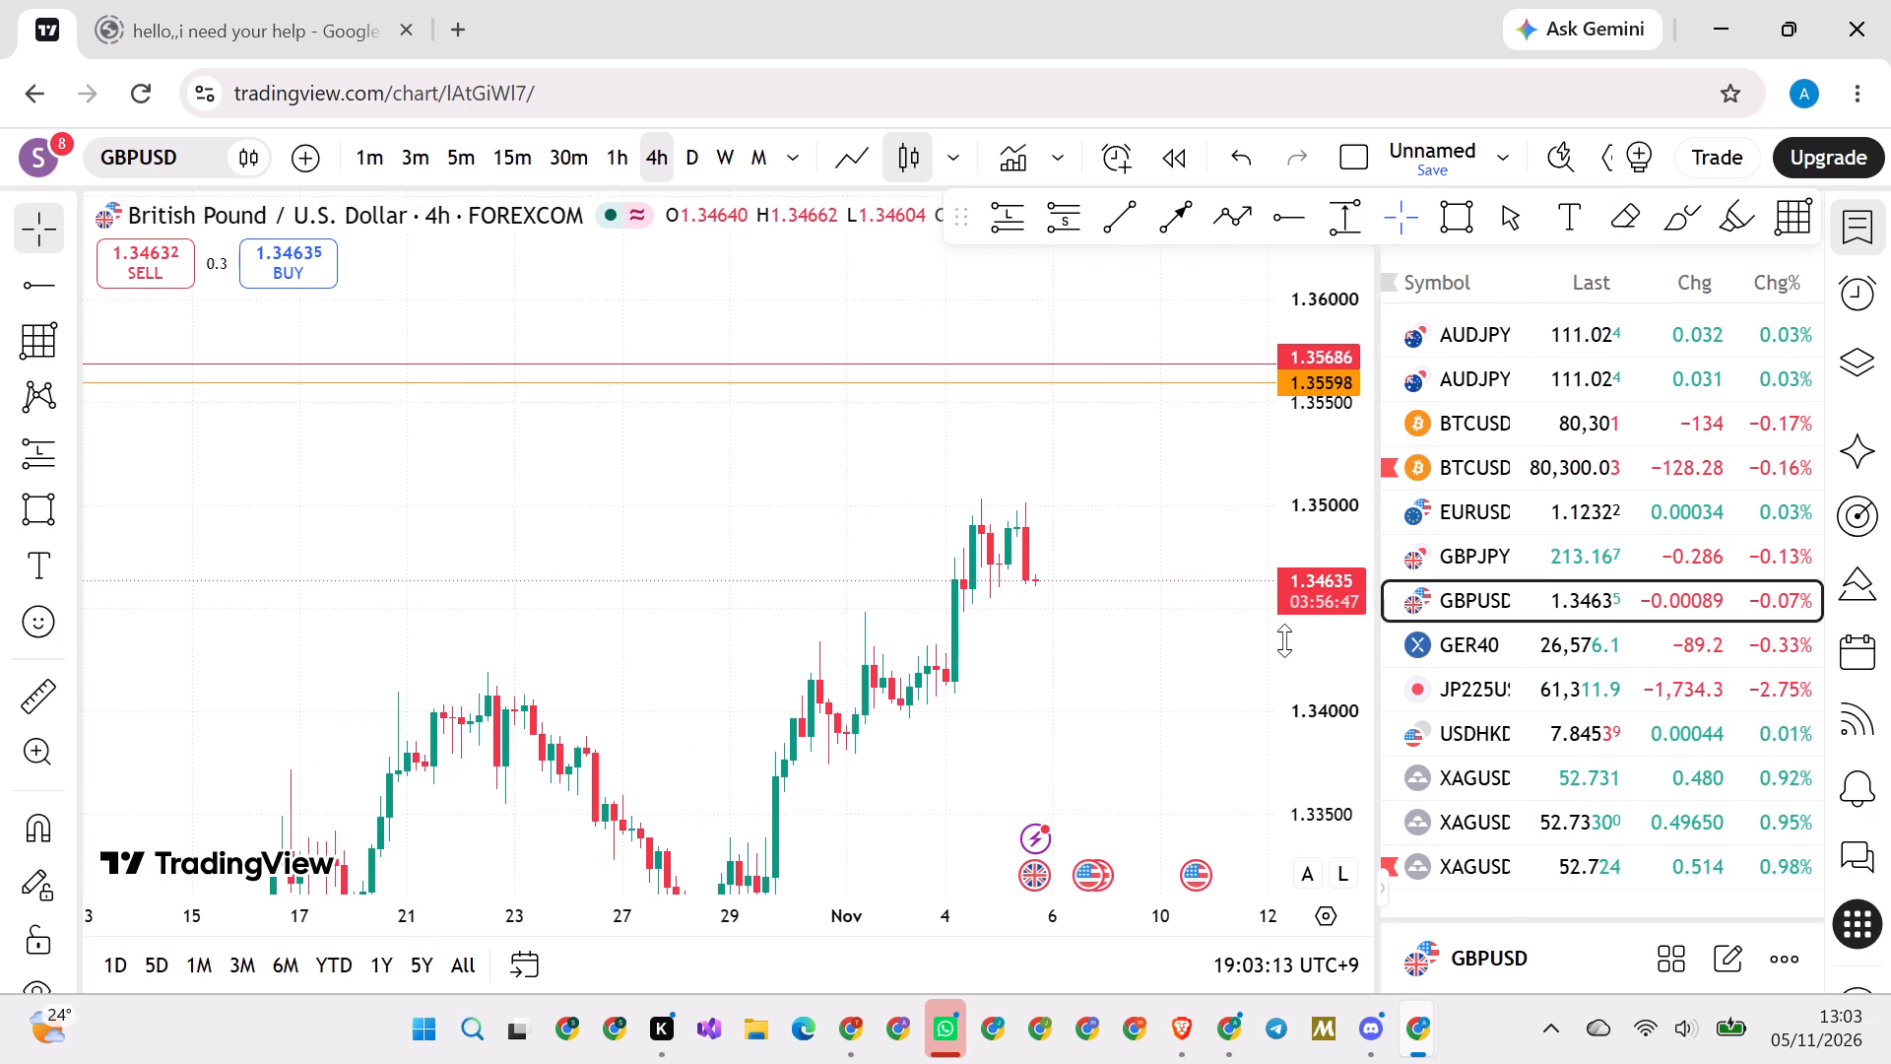
{"action": "scroll", "coordinate": [1294, 626], "scroll_direction": "up", "scroll_amount": 20}
{"action": "scroll", "coordinate": [1294, 626], "scroll_direction": "up", "scroll_amount": 20}
{"action": "scroll", "coordinate": [1294, 626], "scroll_direction": "up", "scroll_amount": 20}
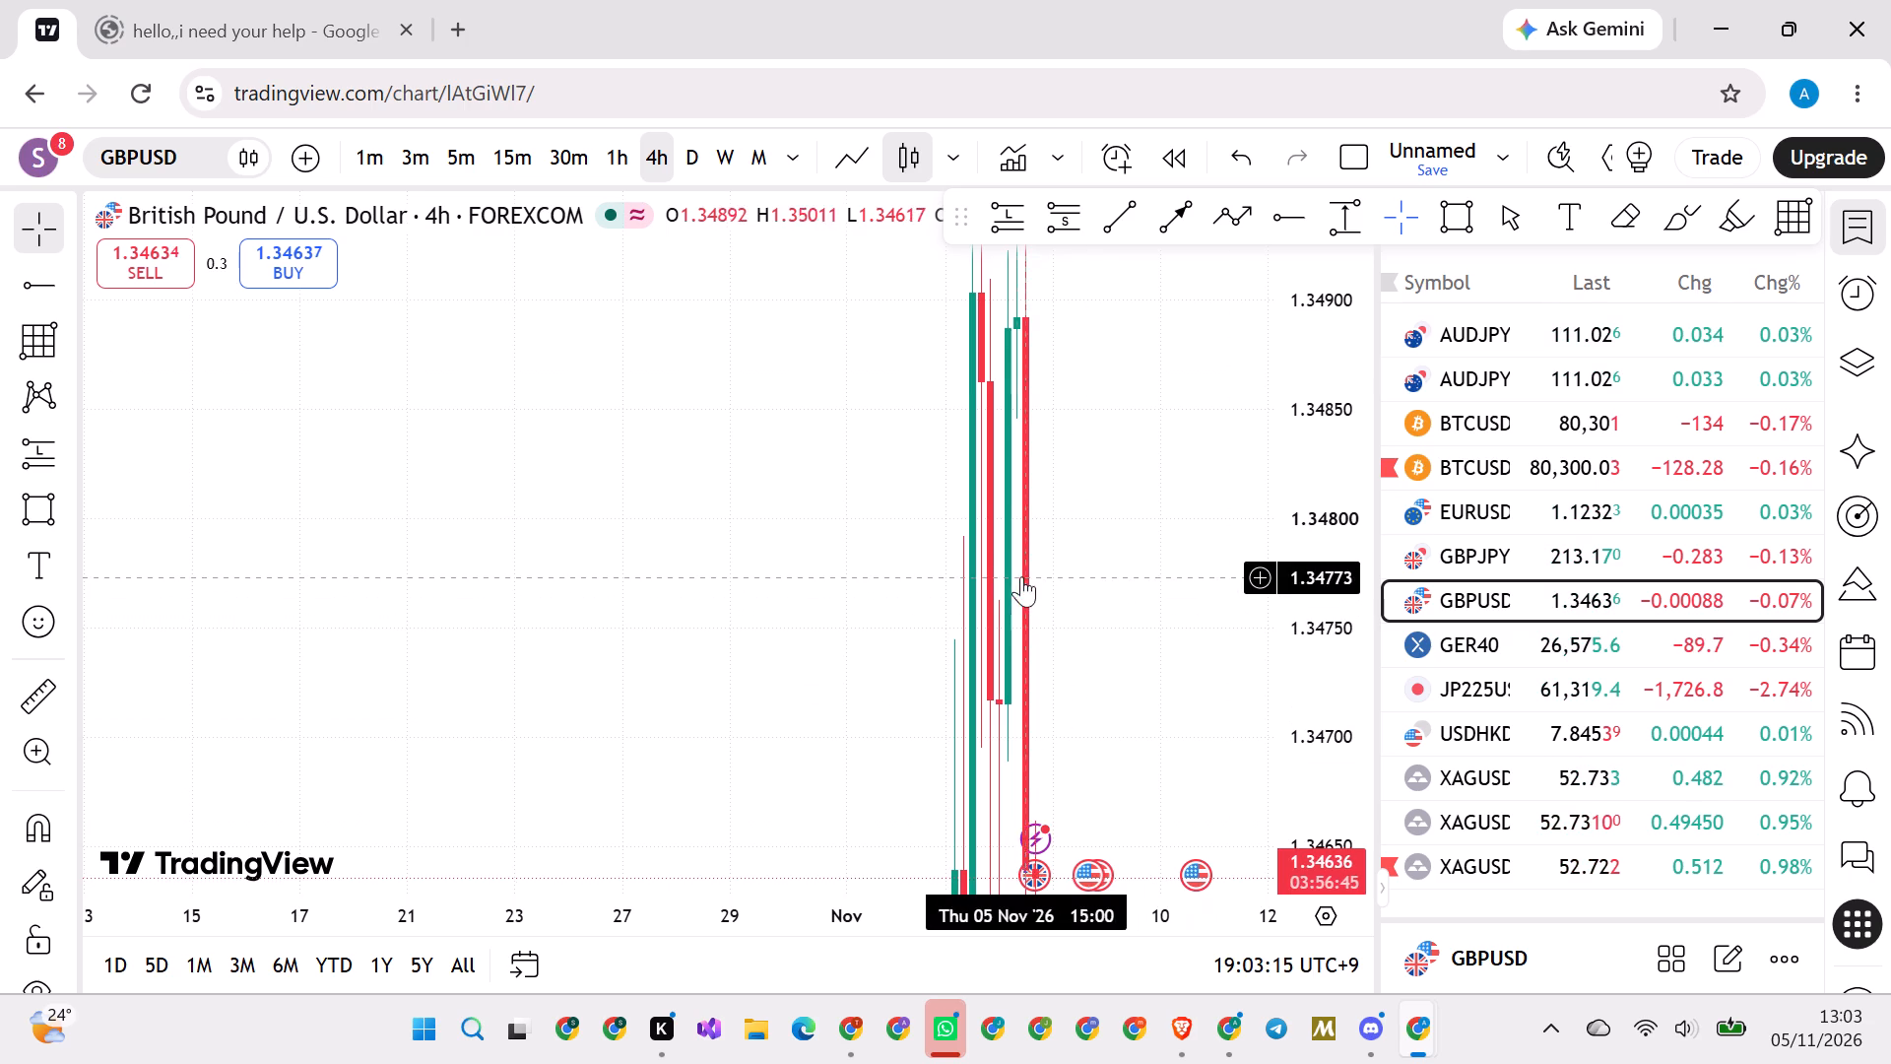
{"action": "scroll", "coordinate": [925, 576], "scroll_direction": "up", "scroll_amount": 20}
{"action": "scroll", "coordinate": [925, 576], "scroll_direction": "up", "scroll_amount": 20}
{"action": "scroll", "coordinate": [925, 576], "scroll_direction": "up", "scroll_amount": 20}
{"action": "left_click_drag", "start_coordinate": [1313, 300], "coordinate": [1313, 727]}
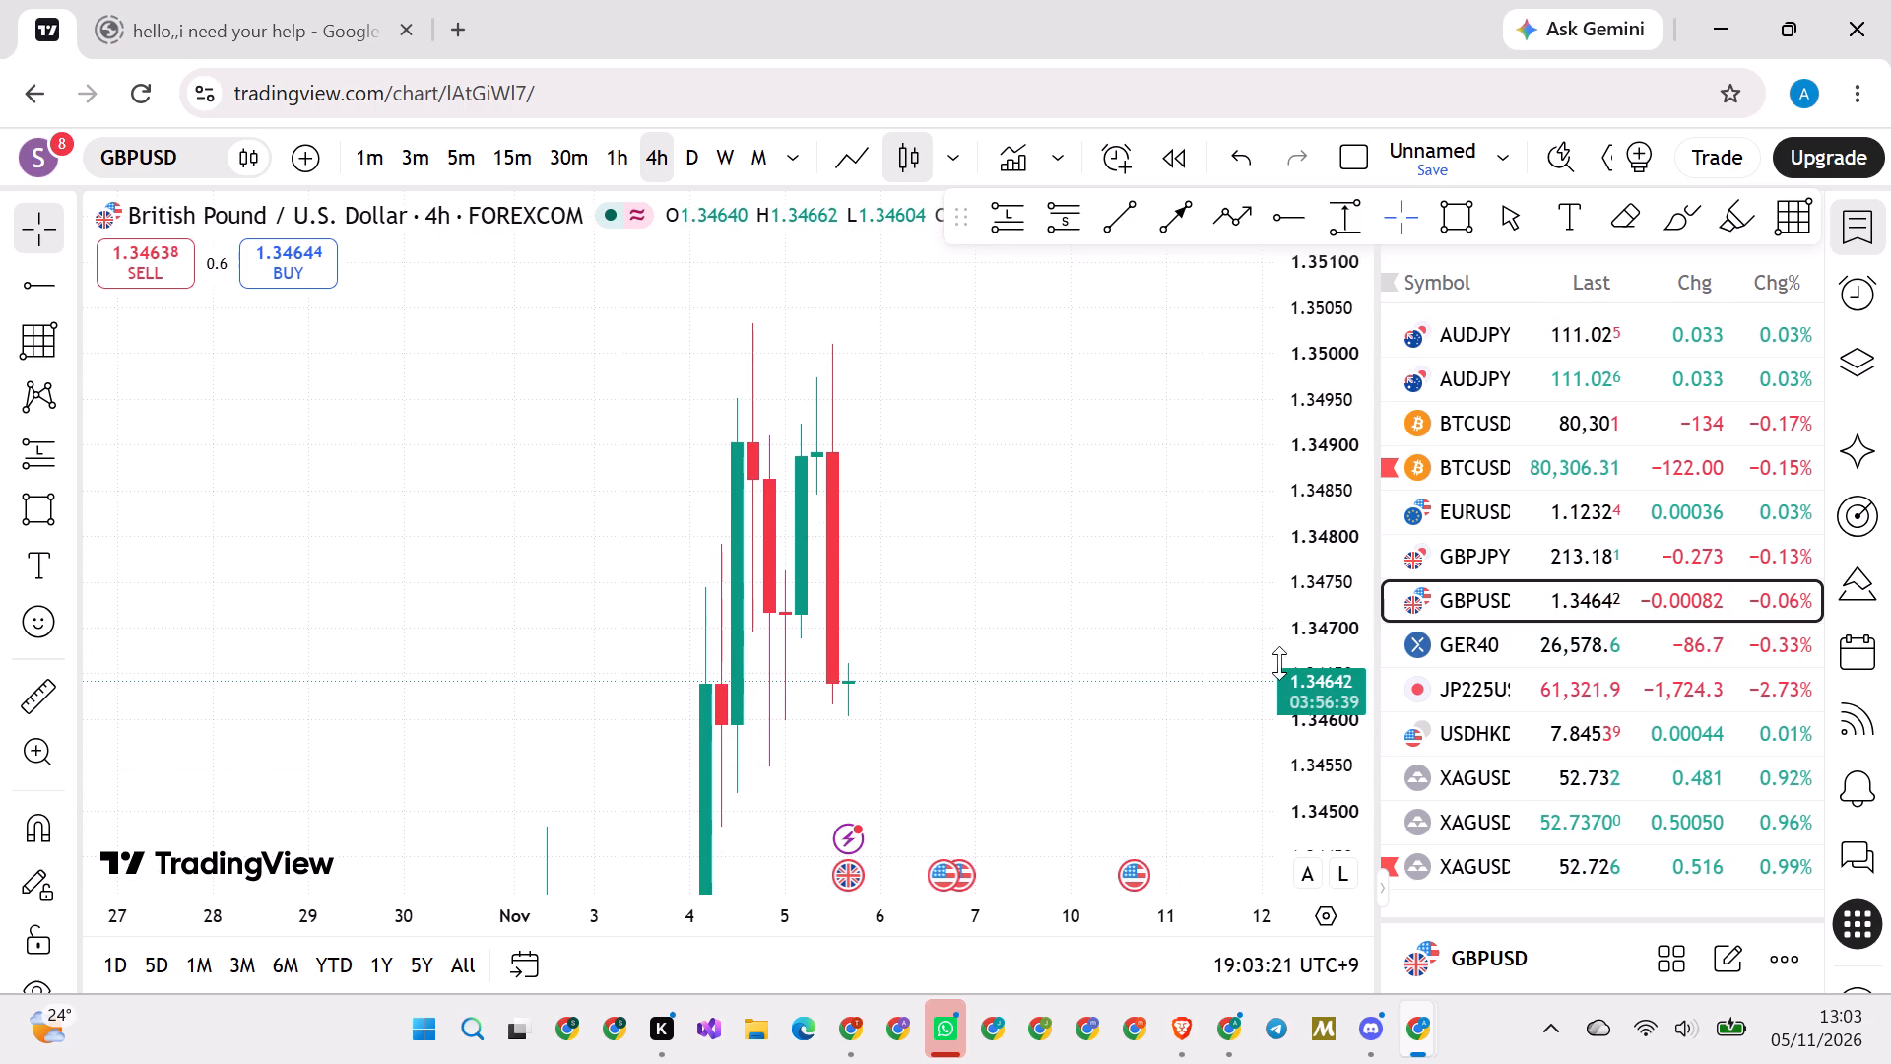
{"action": "left_click_drag", "start_coordinate": [1323, 457], "coordinate": [1267, 741]}
{"action": "scroll", "coordinate": [1036, 552], "scroll_direction": "down", "scroll_amount": 2}
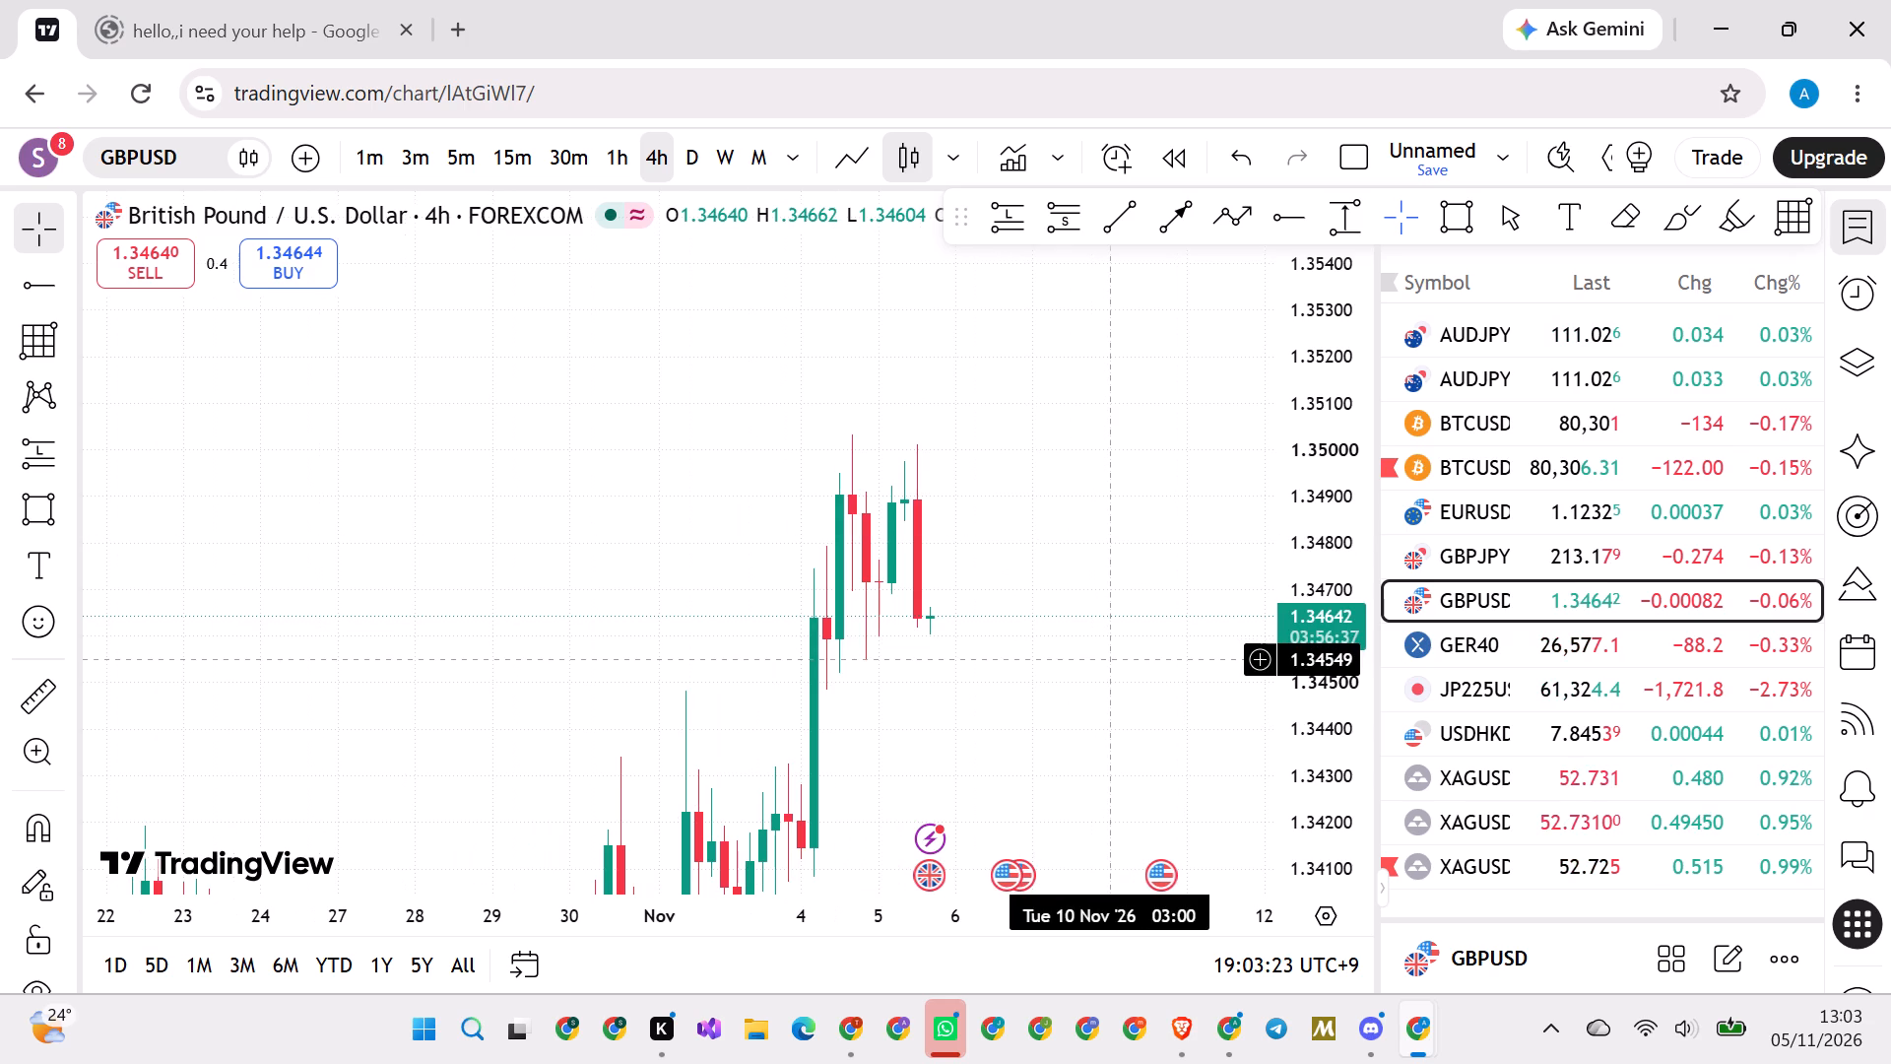
{"action": "left_click_drag", "start_coordinate": [505, 424], "coordinate": [625, 387]}
{"action": "scroll", "coordinate": [661, 417], "scroll_direction": "up", "scroll_amount": 1}
{"action": "scroll", "coordinate": [742, 427], "scroll_direction": "up", "scroll_amount": 2}
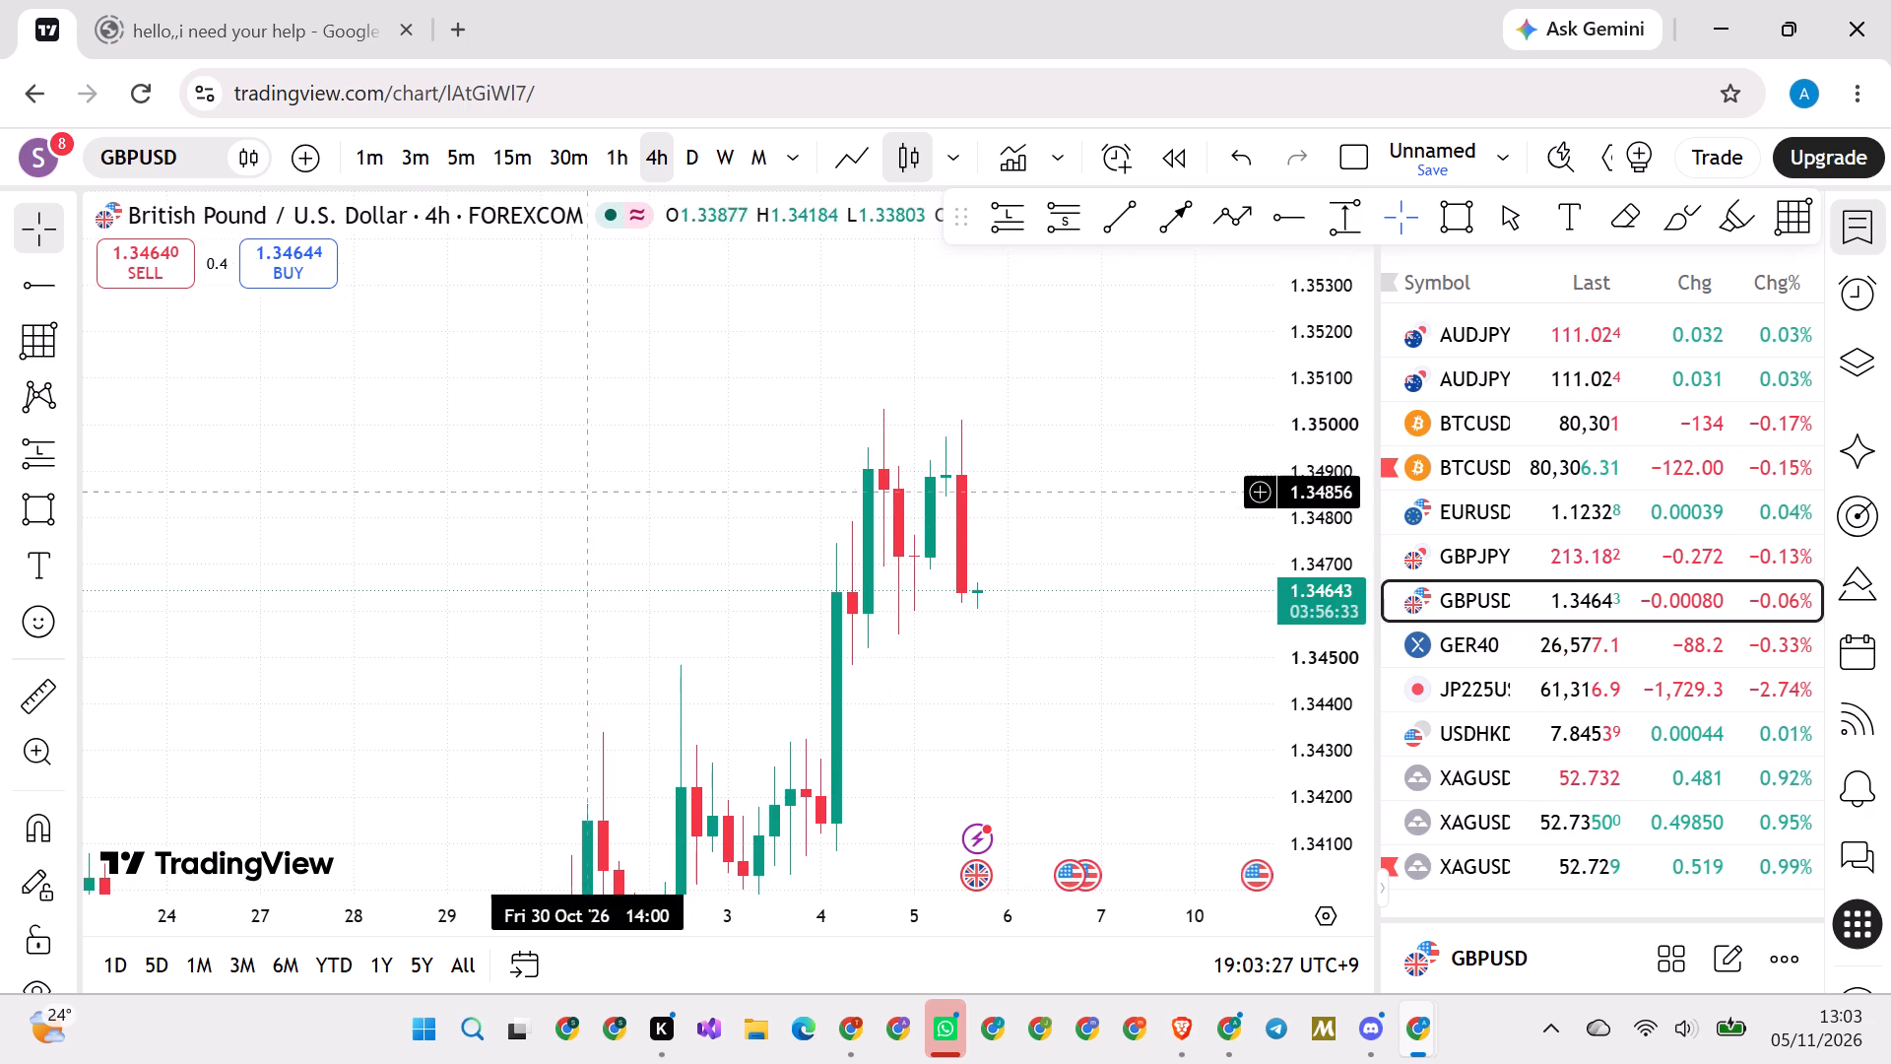
{"action": "scroll", "coordinate": [509, 491], "scroll_direction": "up", "scroll_amount": 1}
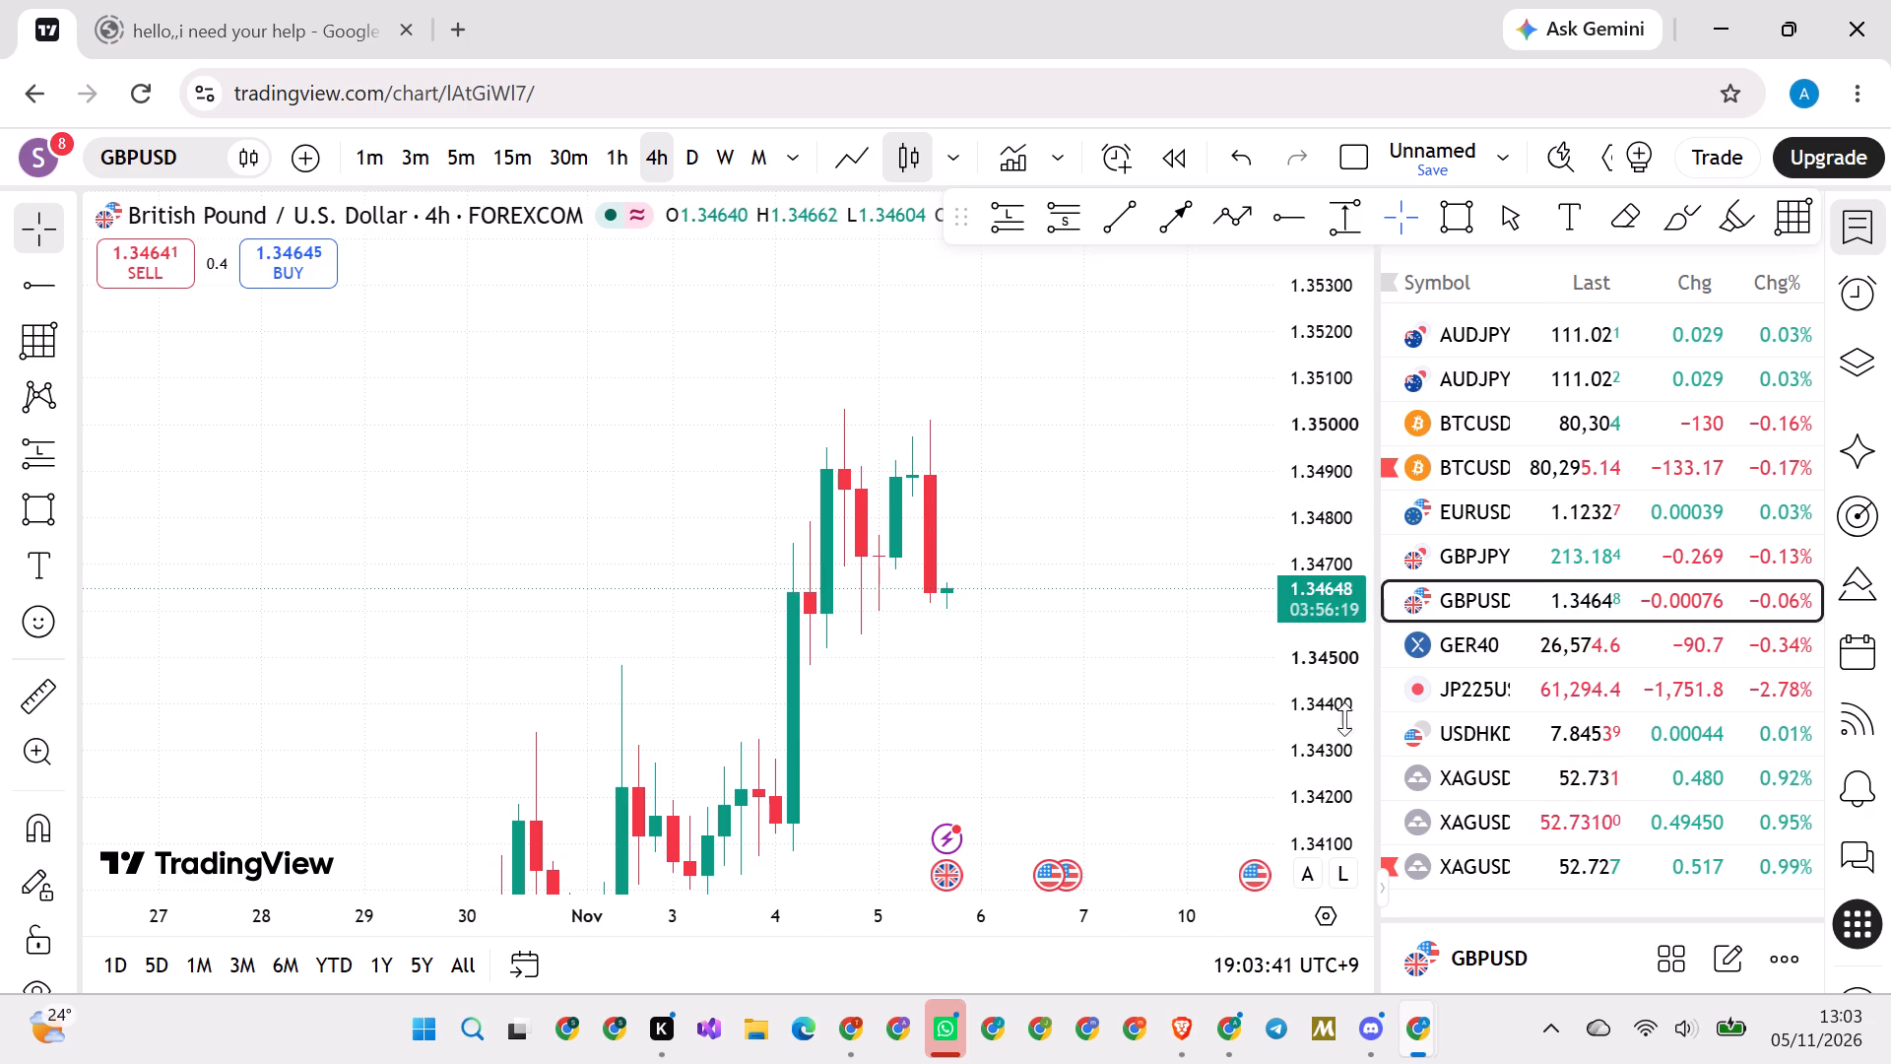
{"action": "left_click", "coordinate": [1319, 707]}
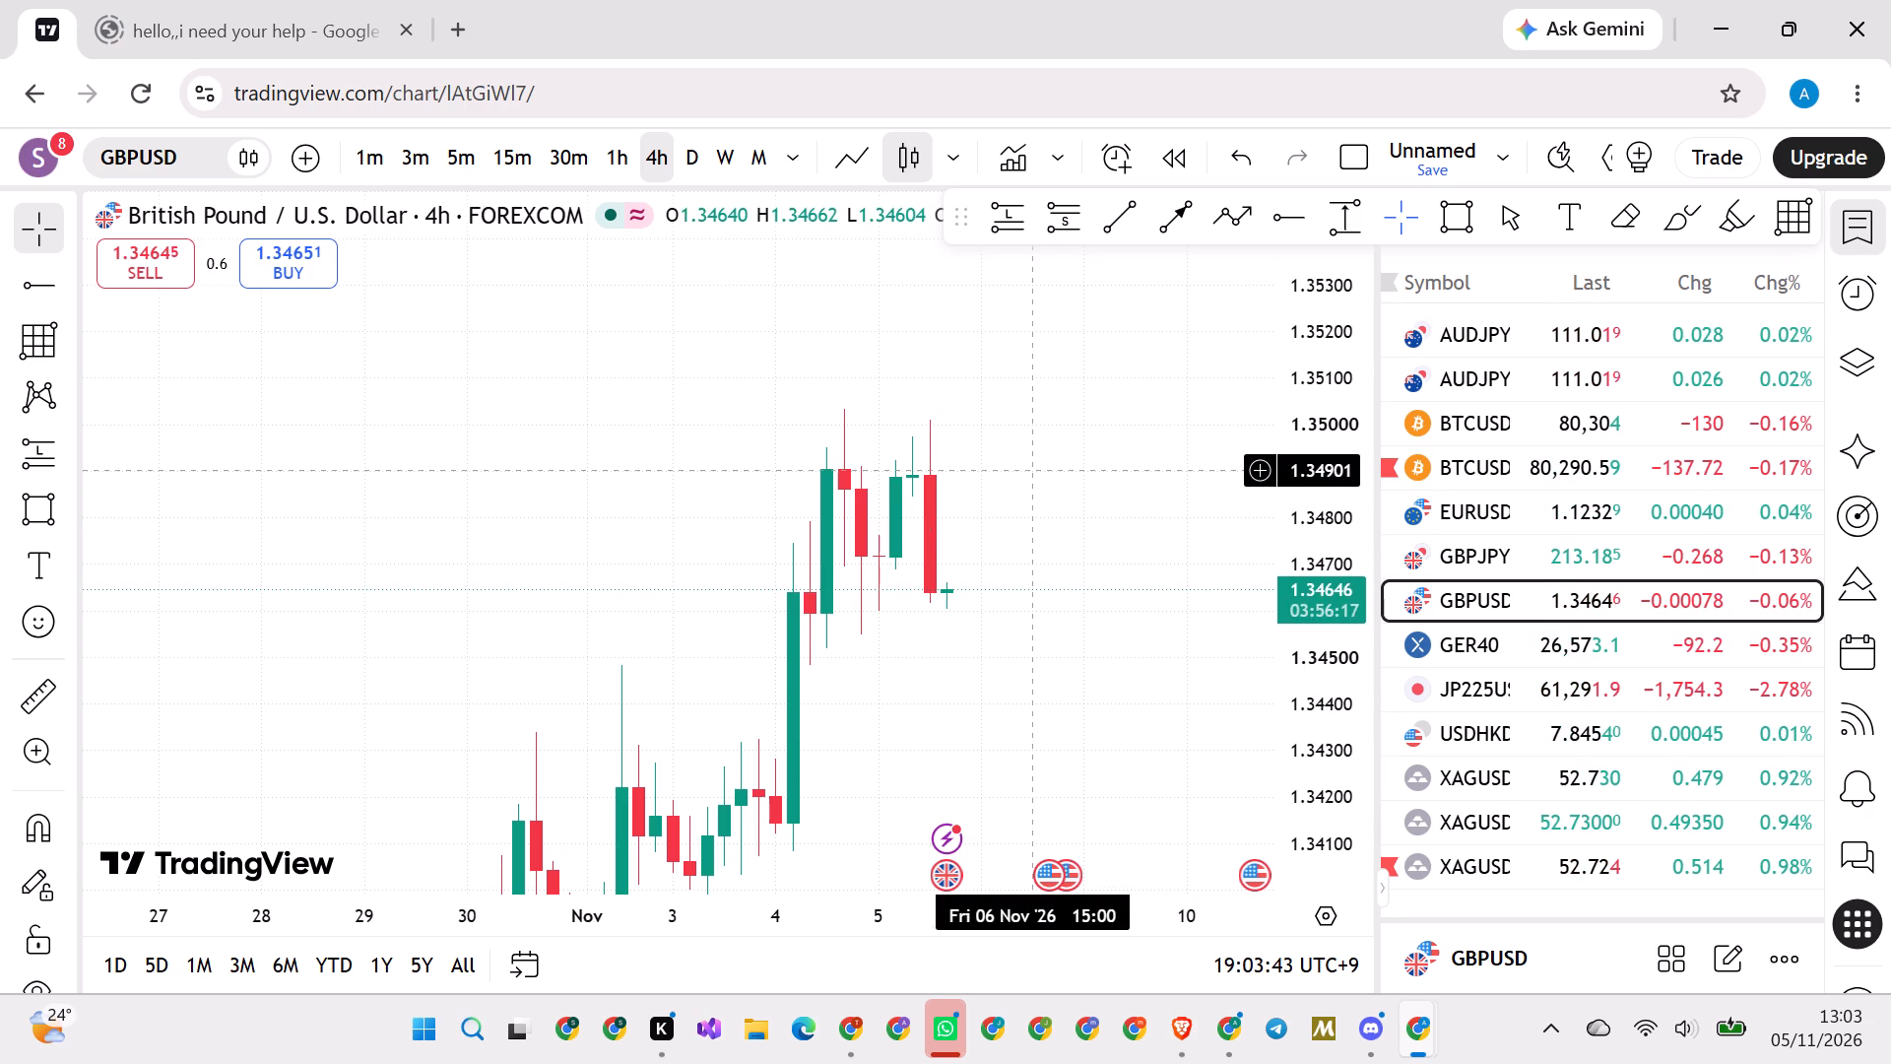
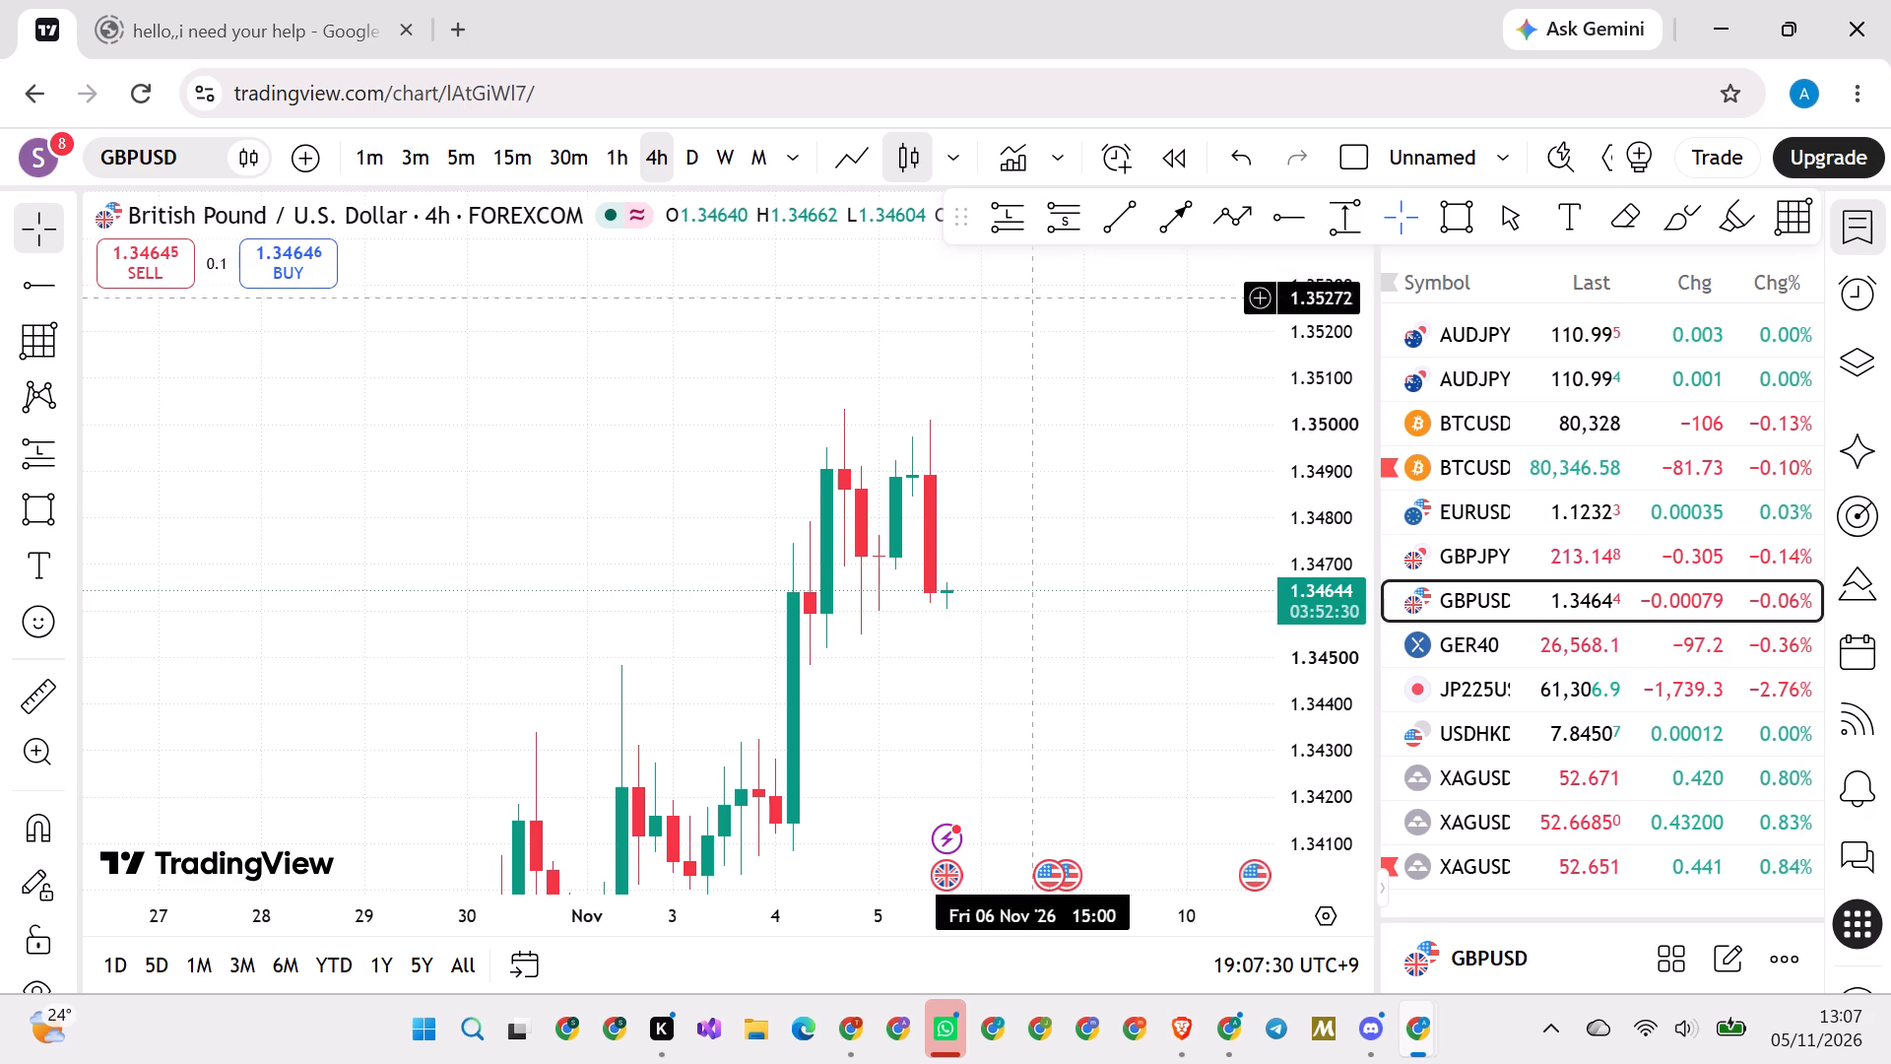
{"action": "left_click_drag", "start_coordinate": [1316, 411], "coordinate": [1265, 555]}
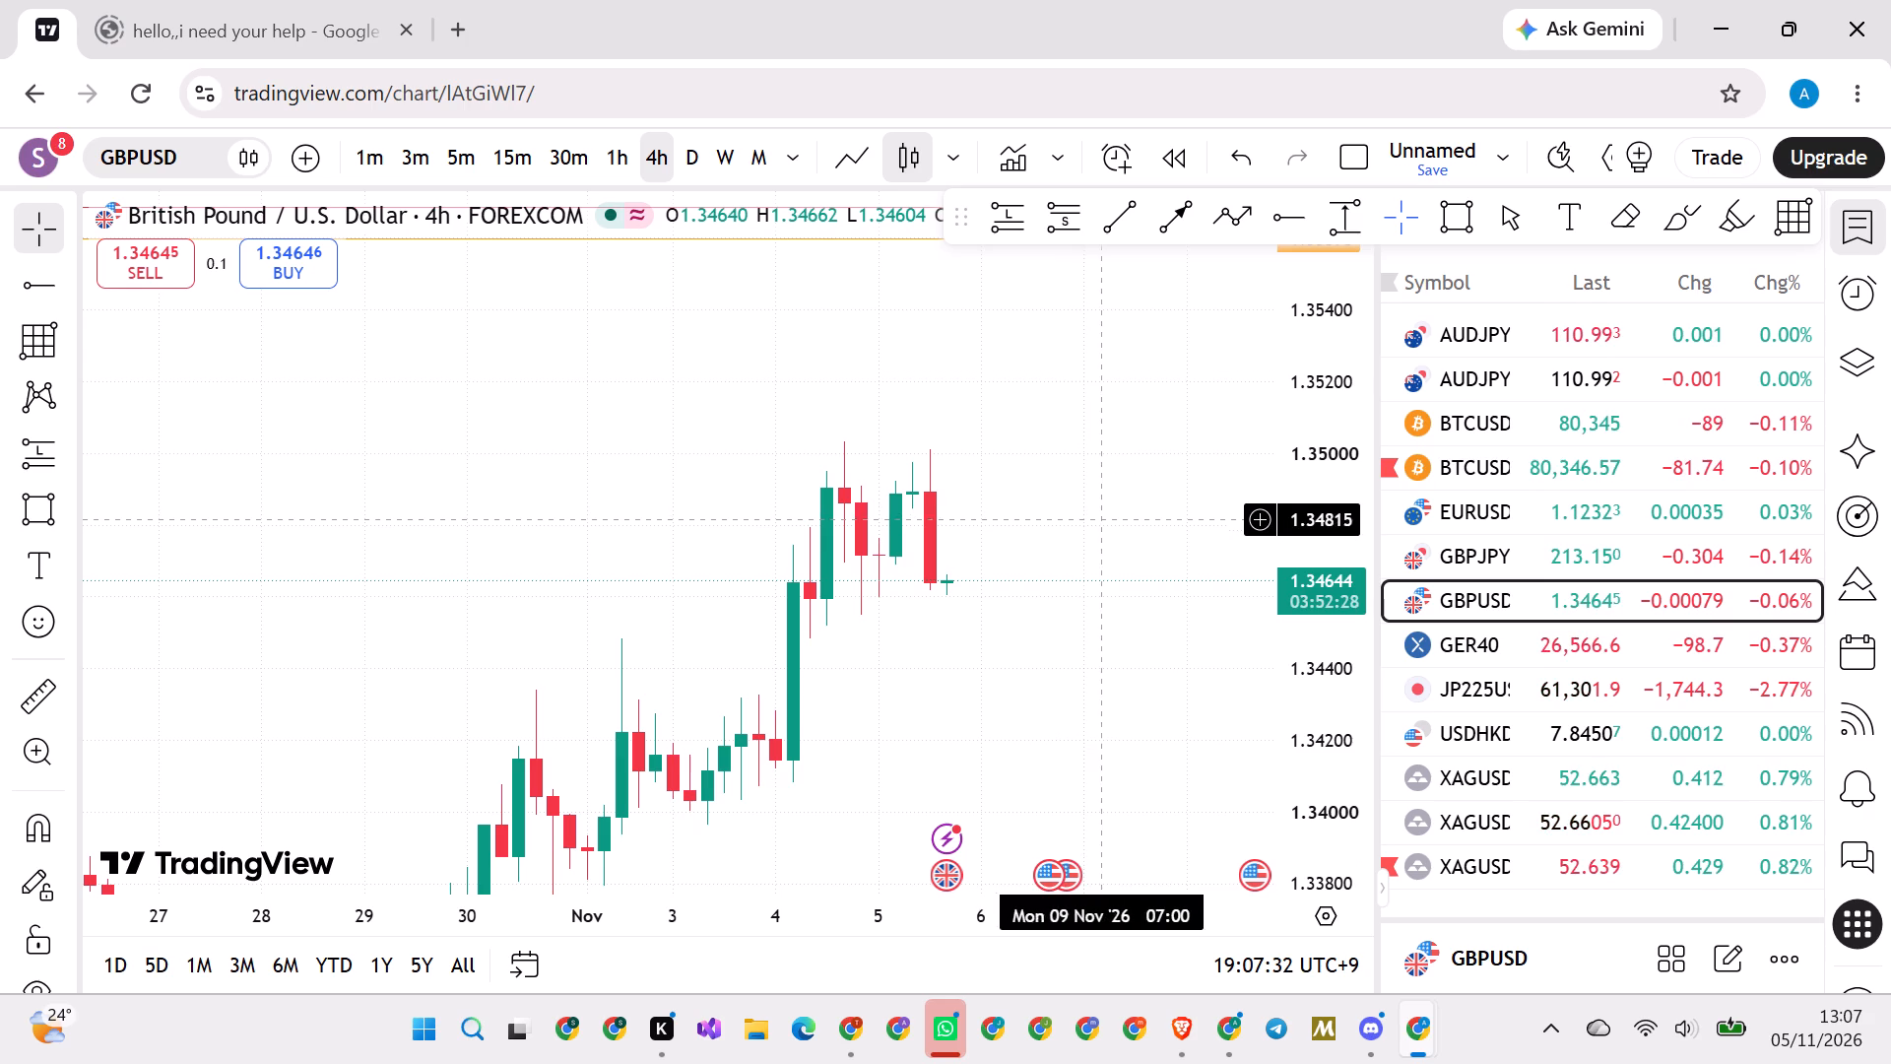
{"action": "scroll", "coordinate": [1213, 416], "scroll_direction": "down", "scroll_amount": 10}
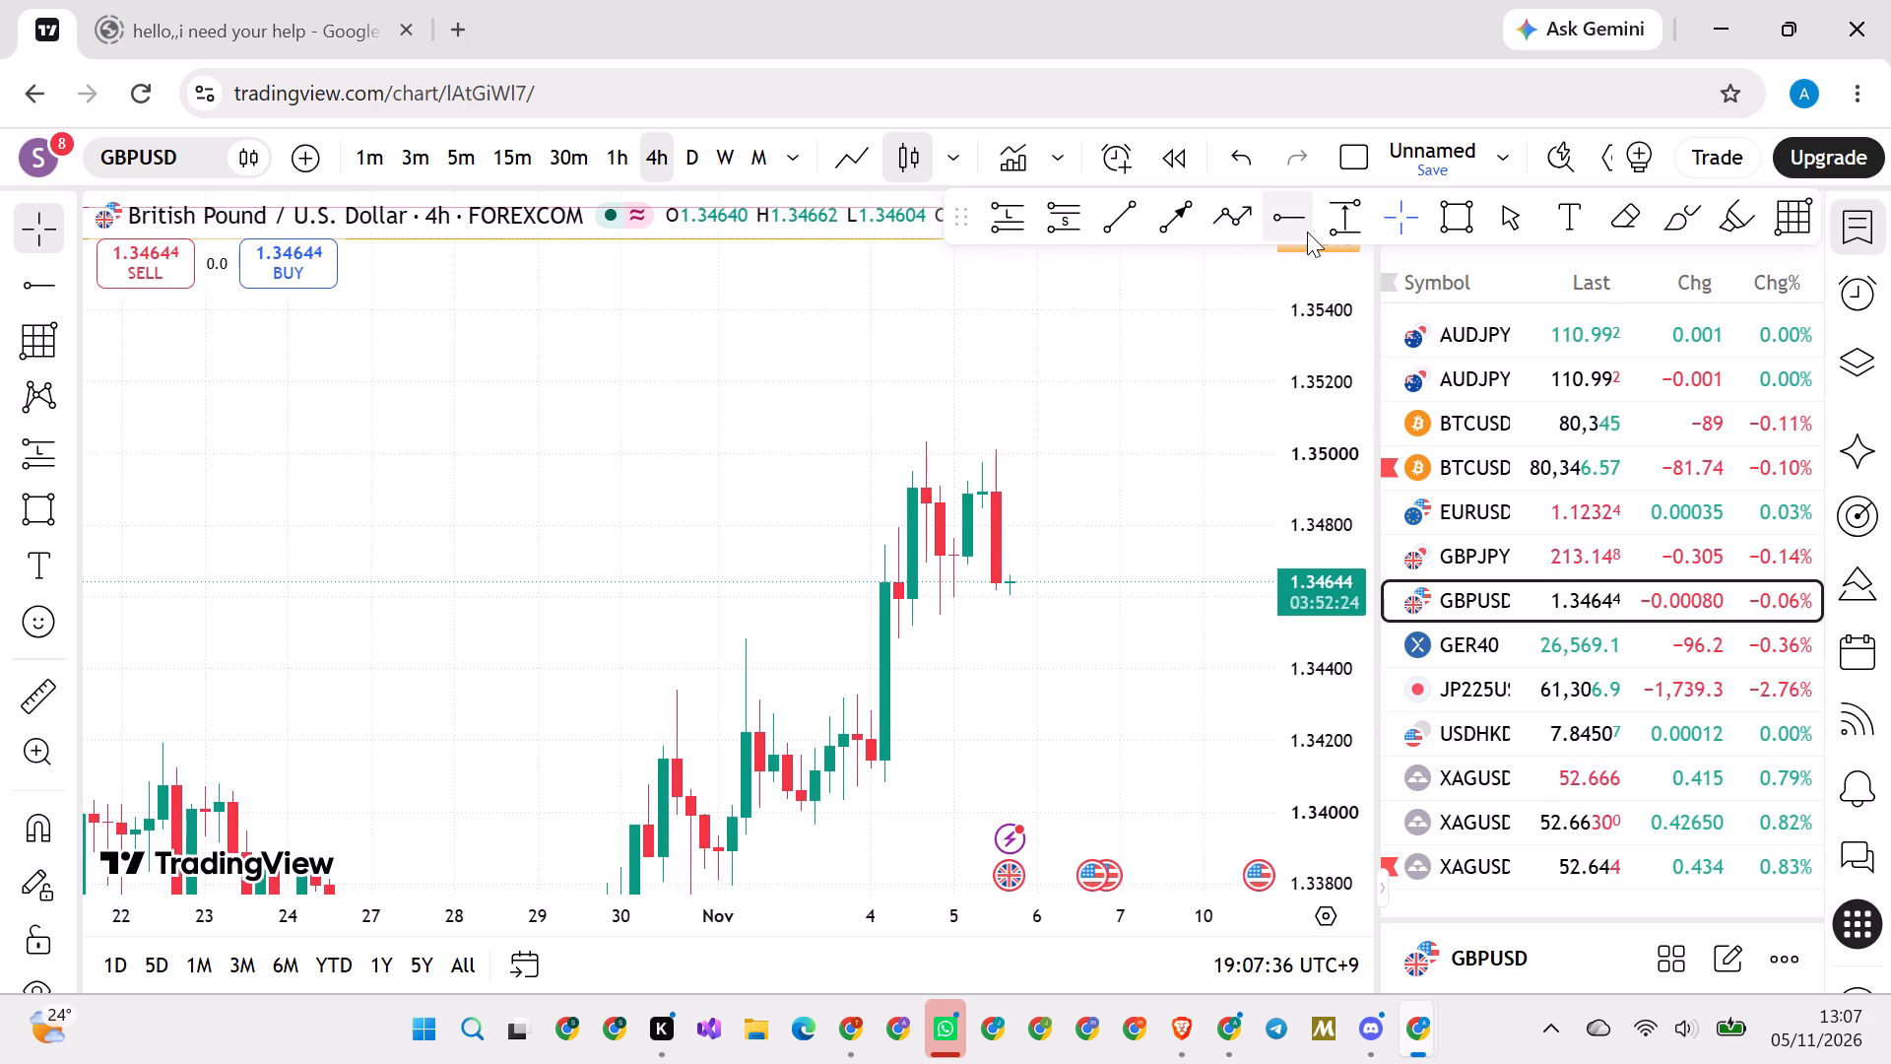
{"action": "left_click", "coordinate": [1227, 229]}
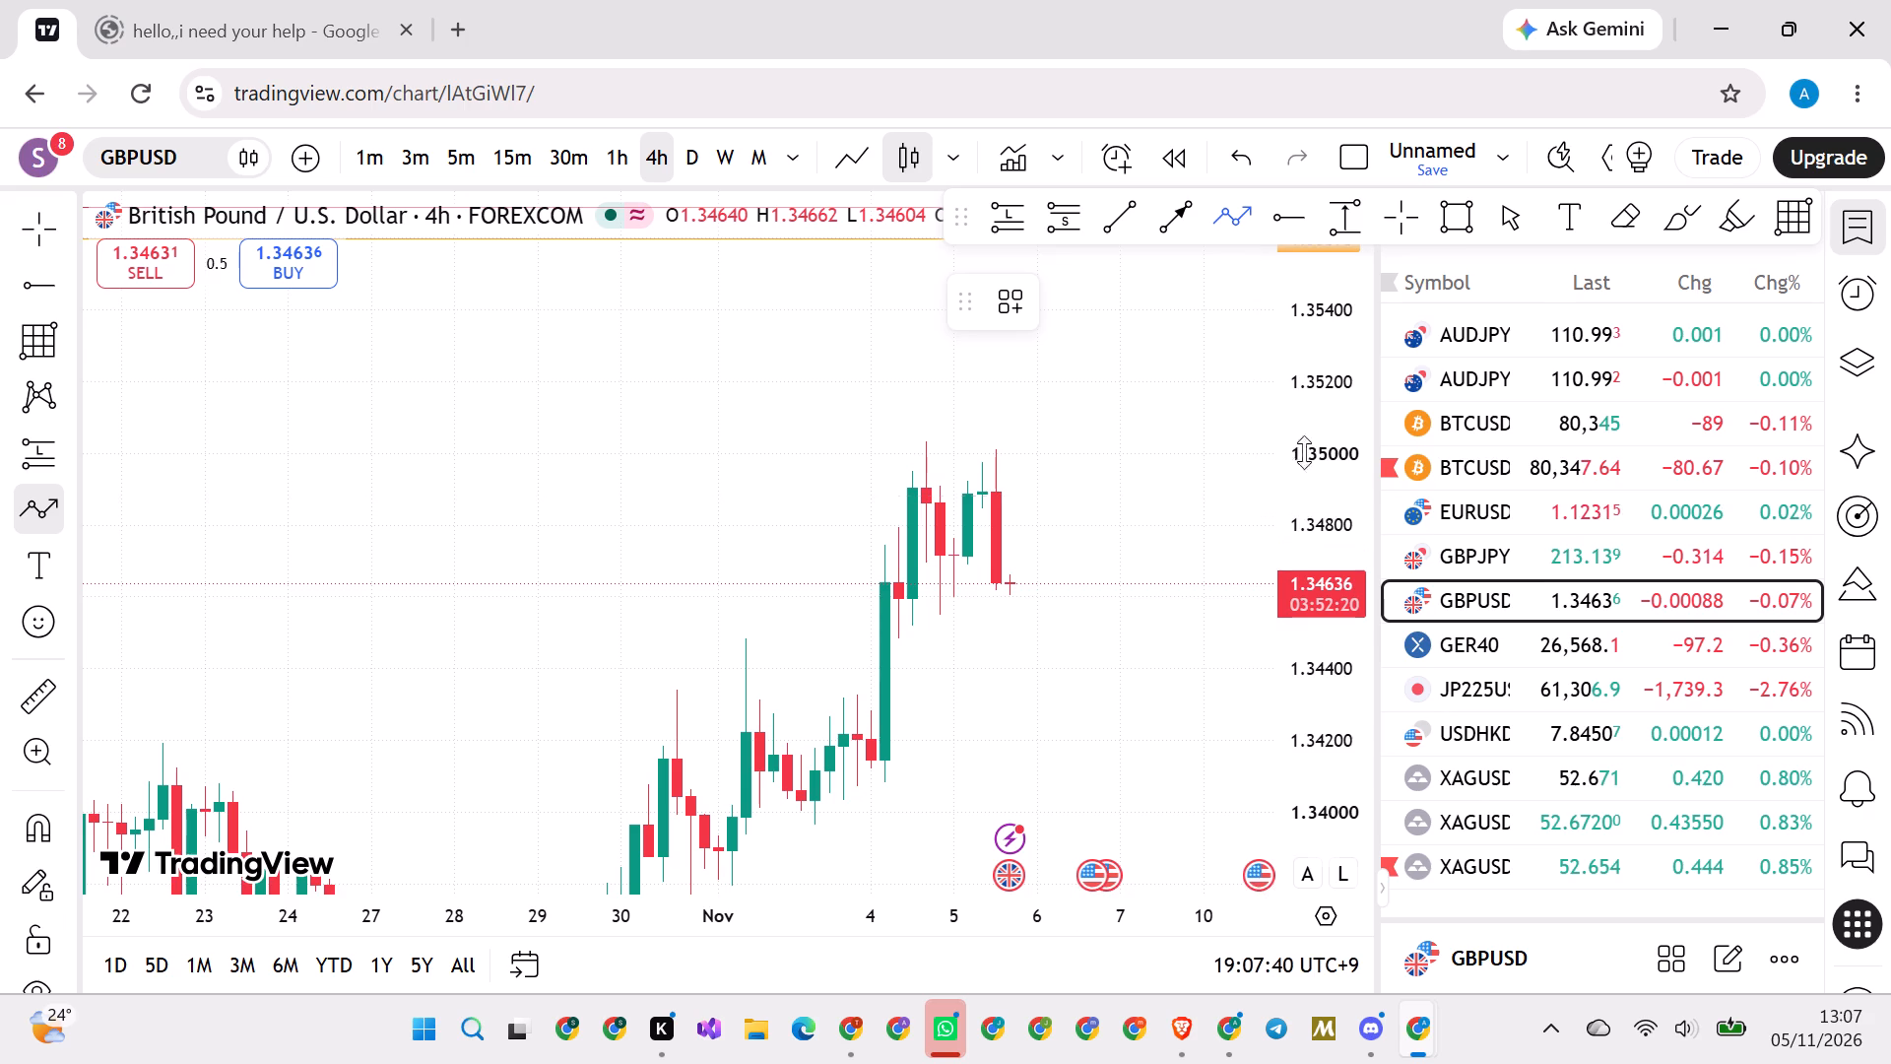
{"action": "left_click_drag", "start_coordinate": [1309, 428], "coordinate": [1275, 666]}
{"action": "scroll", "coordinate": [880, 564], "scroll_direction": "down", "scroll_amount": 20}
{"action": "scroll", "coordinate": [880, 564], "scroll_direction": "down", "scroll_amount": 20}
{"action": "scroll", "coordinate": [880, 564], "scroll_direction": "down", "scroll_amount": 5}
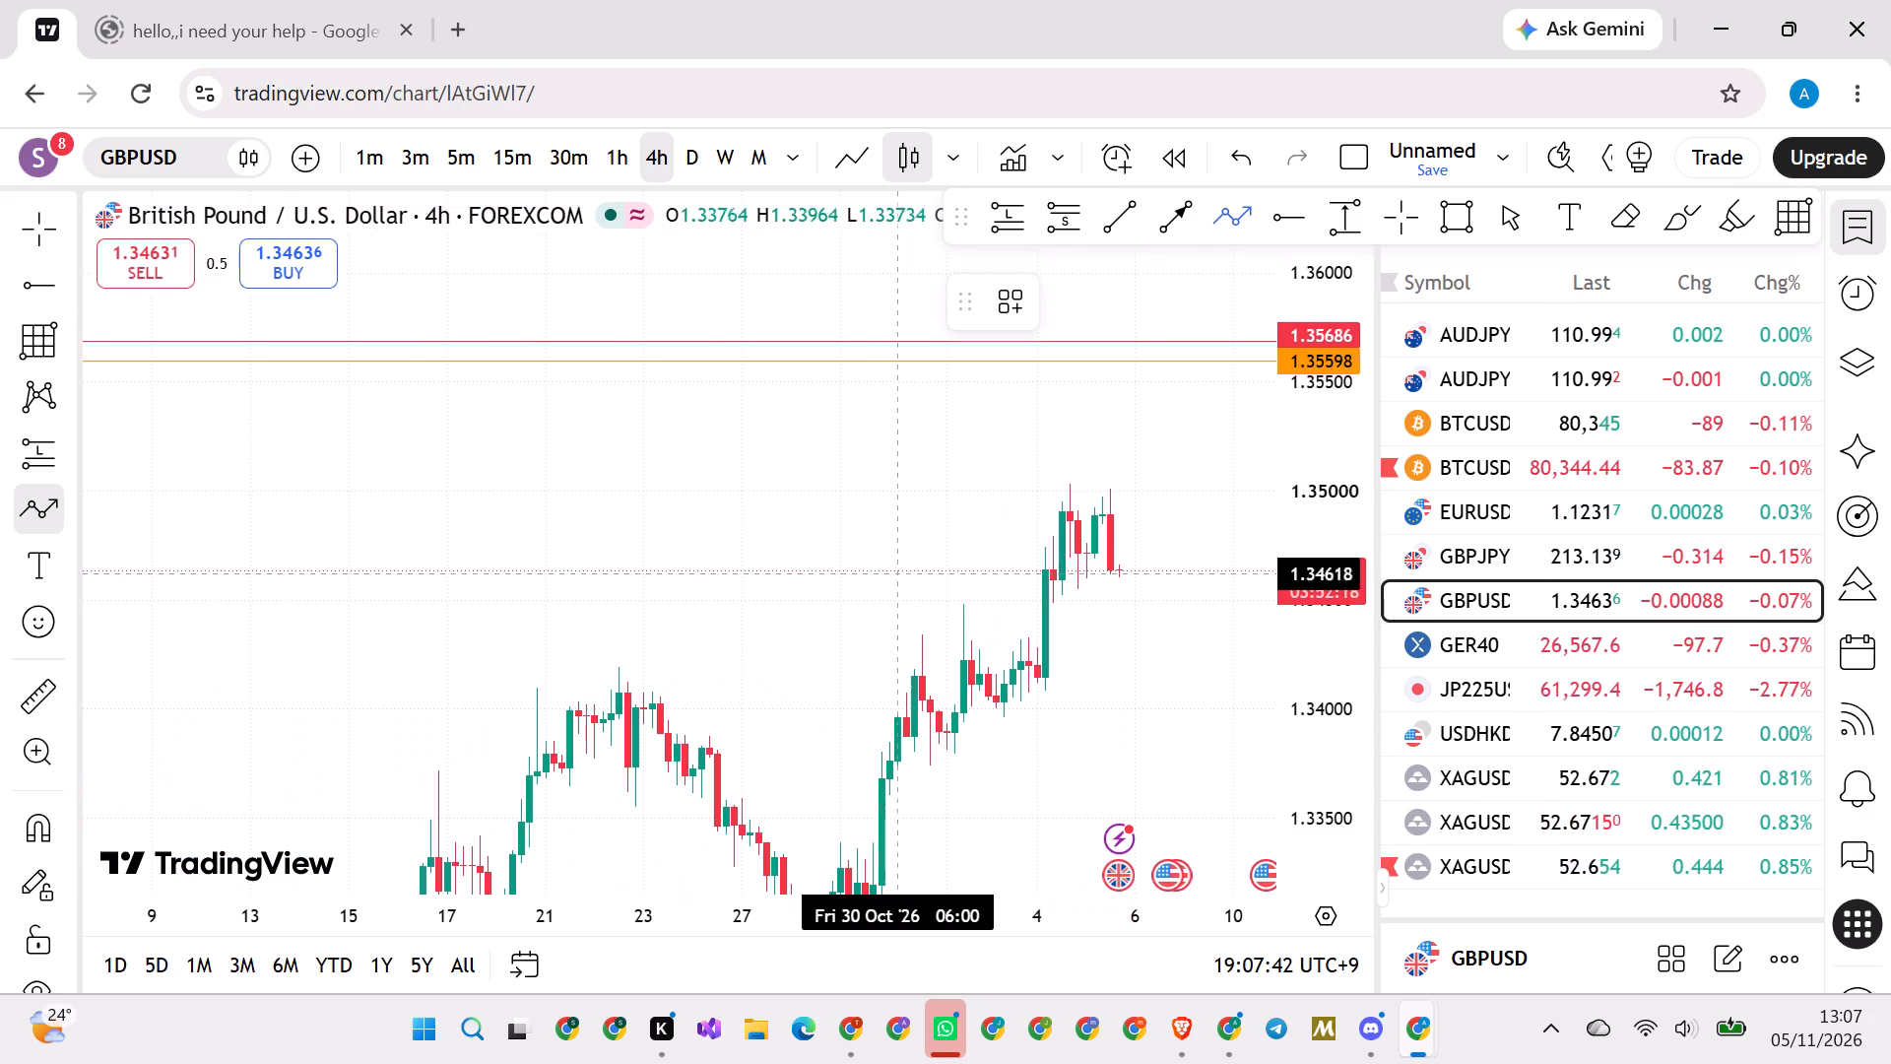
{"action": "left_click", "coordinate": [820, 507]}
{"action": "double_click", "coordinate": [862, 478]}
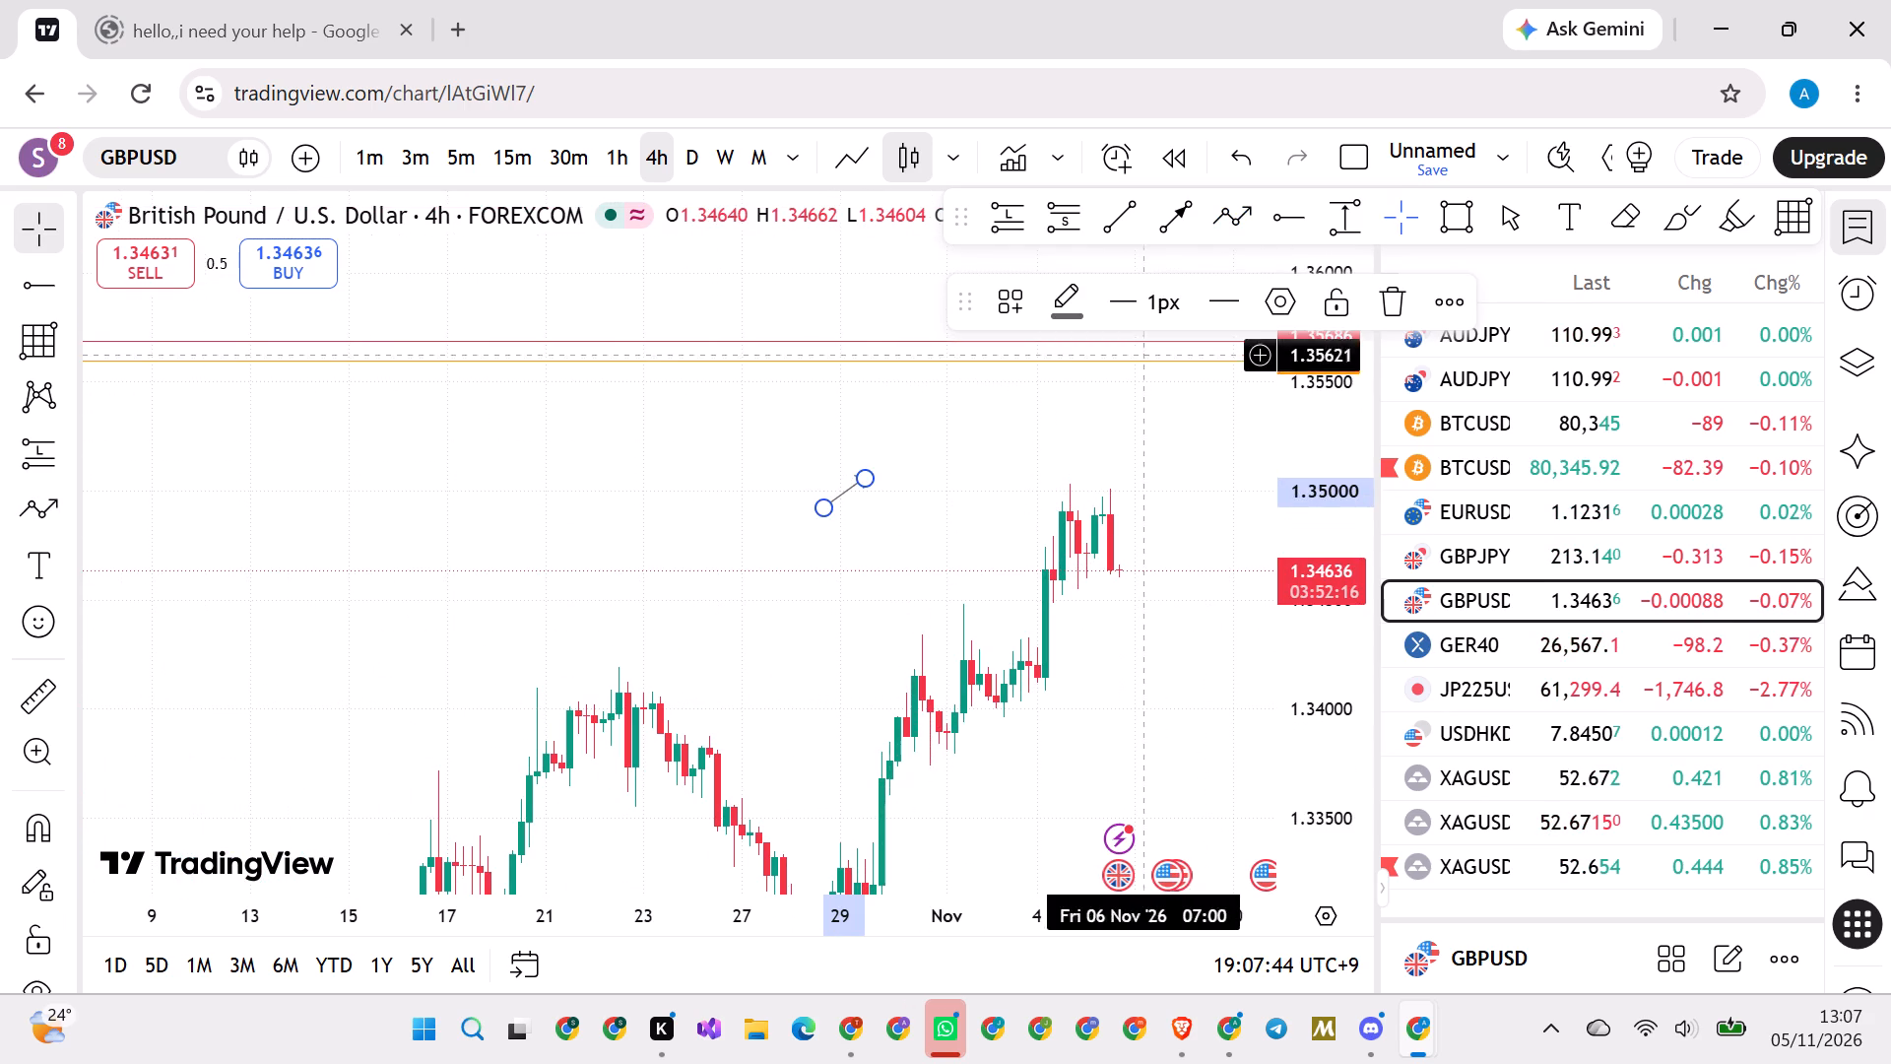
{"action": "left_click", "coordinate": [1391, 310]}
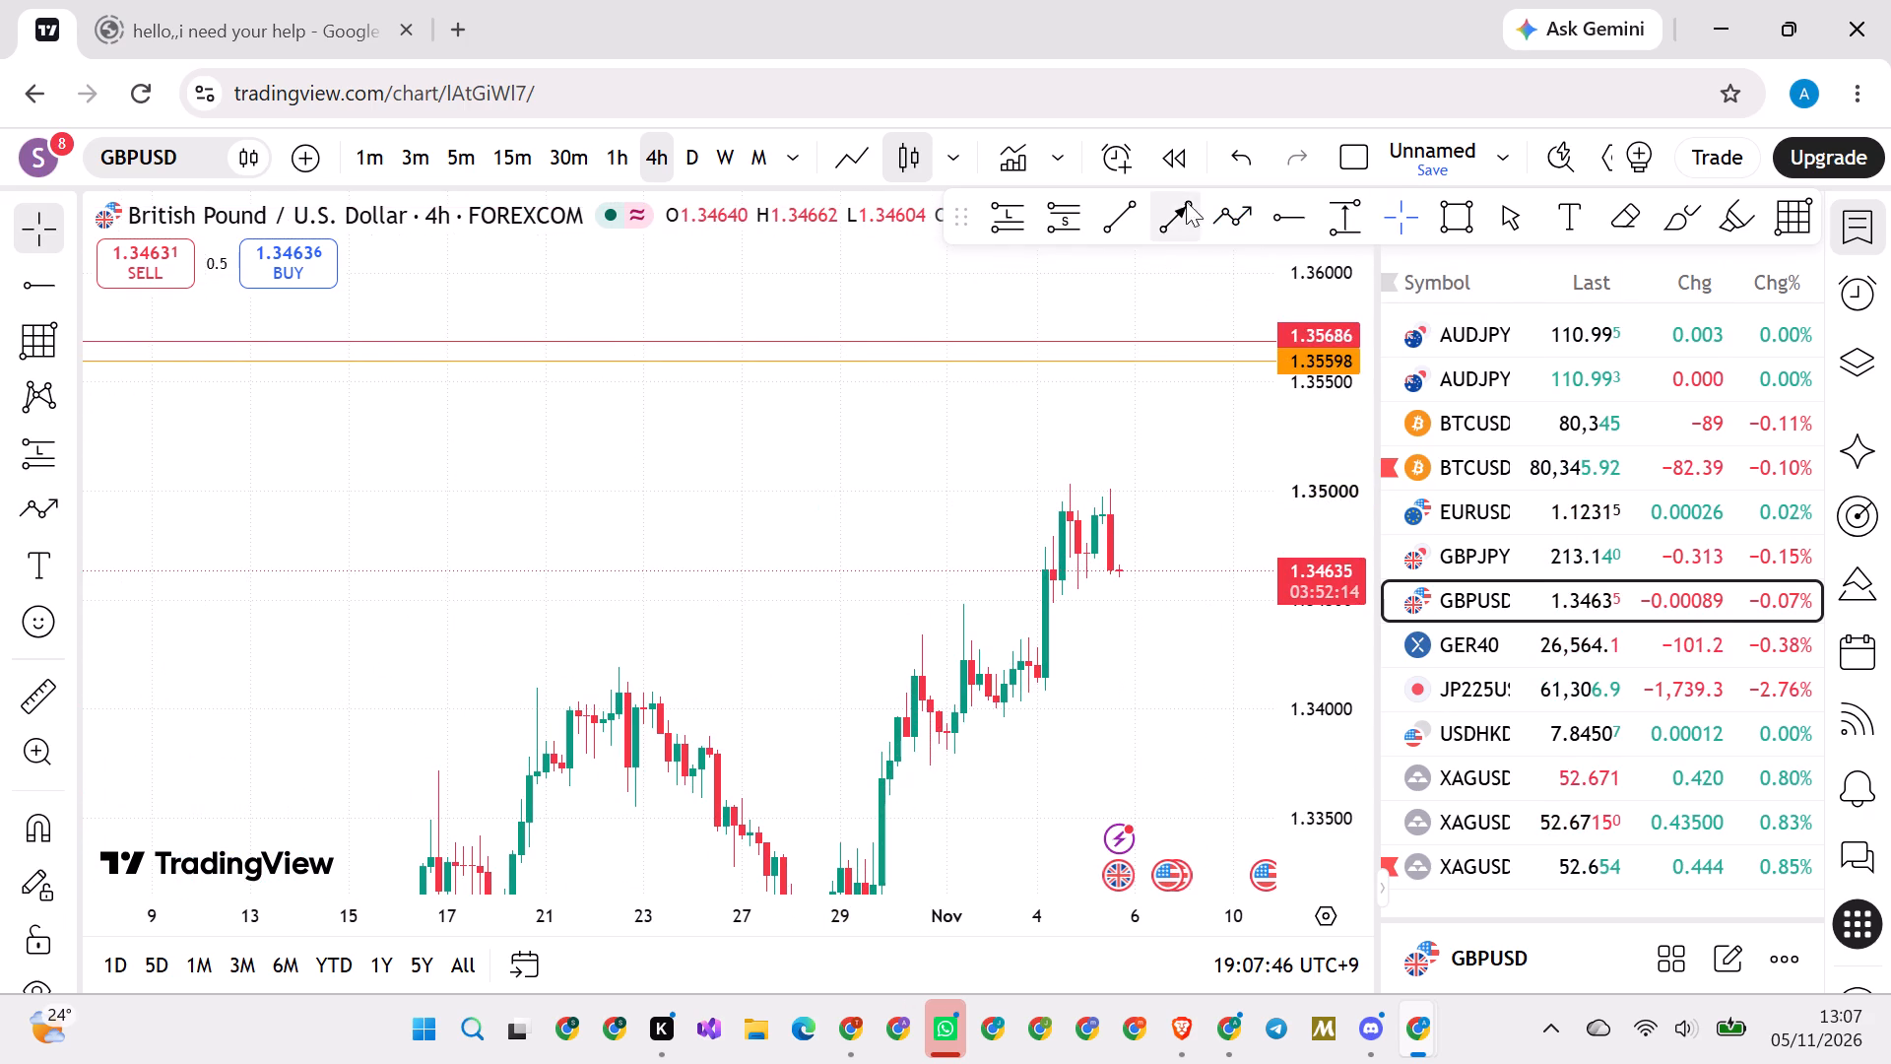
Draw a zigzag path above the 22 October highs: from 1.34212 up to about 1.3495, down to about 1.3457, up to about 1.3535.
{"action": "left_click", "coordinate": [1222, 208]}
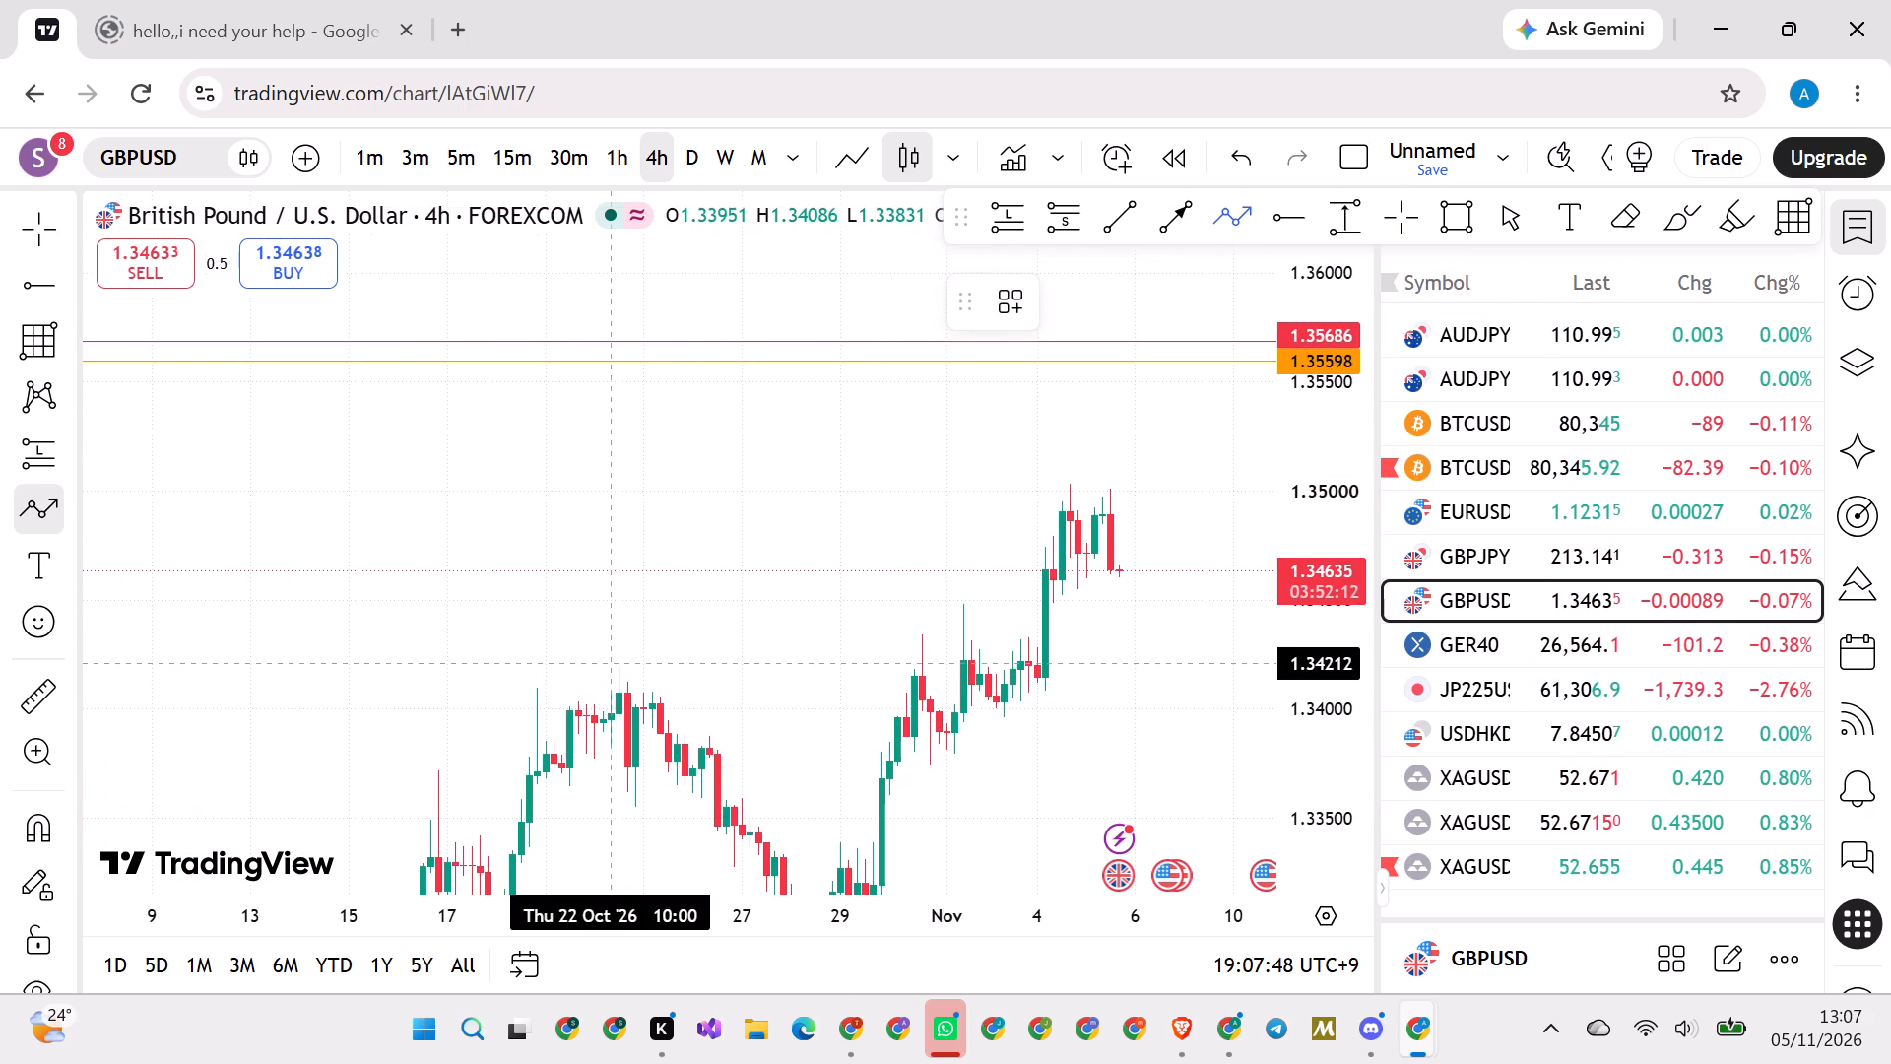
{"action": "left_click", "coordinate": [611, 662]}
{"action": "left_click", "coordinate": [657, 503]}
{"action": "left_click", "coordinate": [699, 585]}
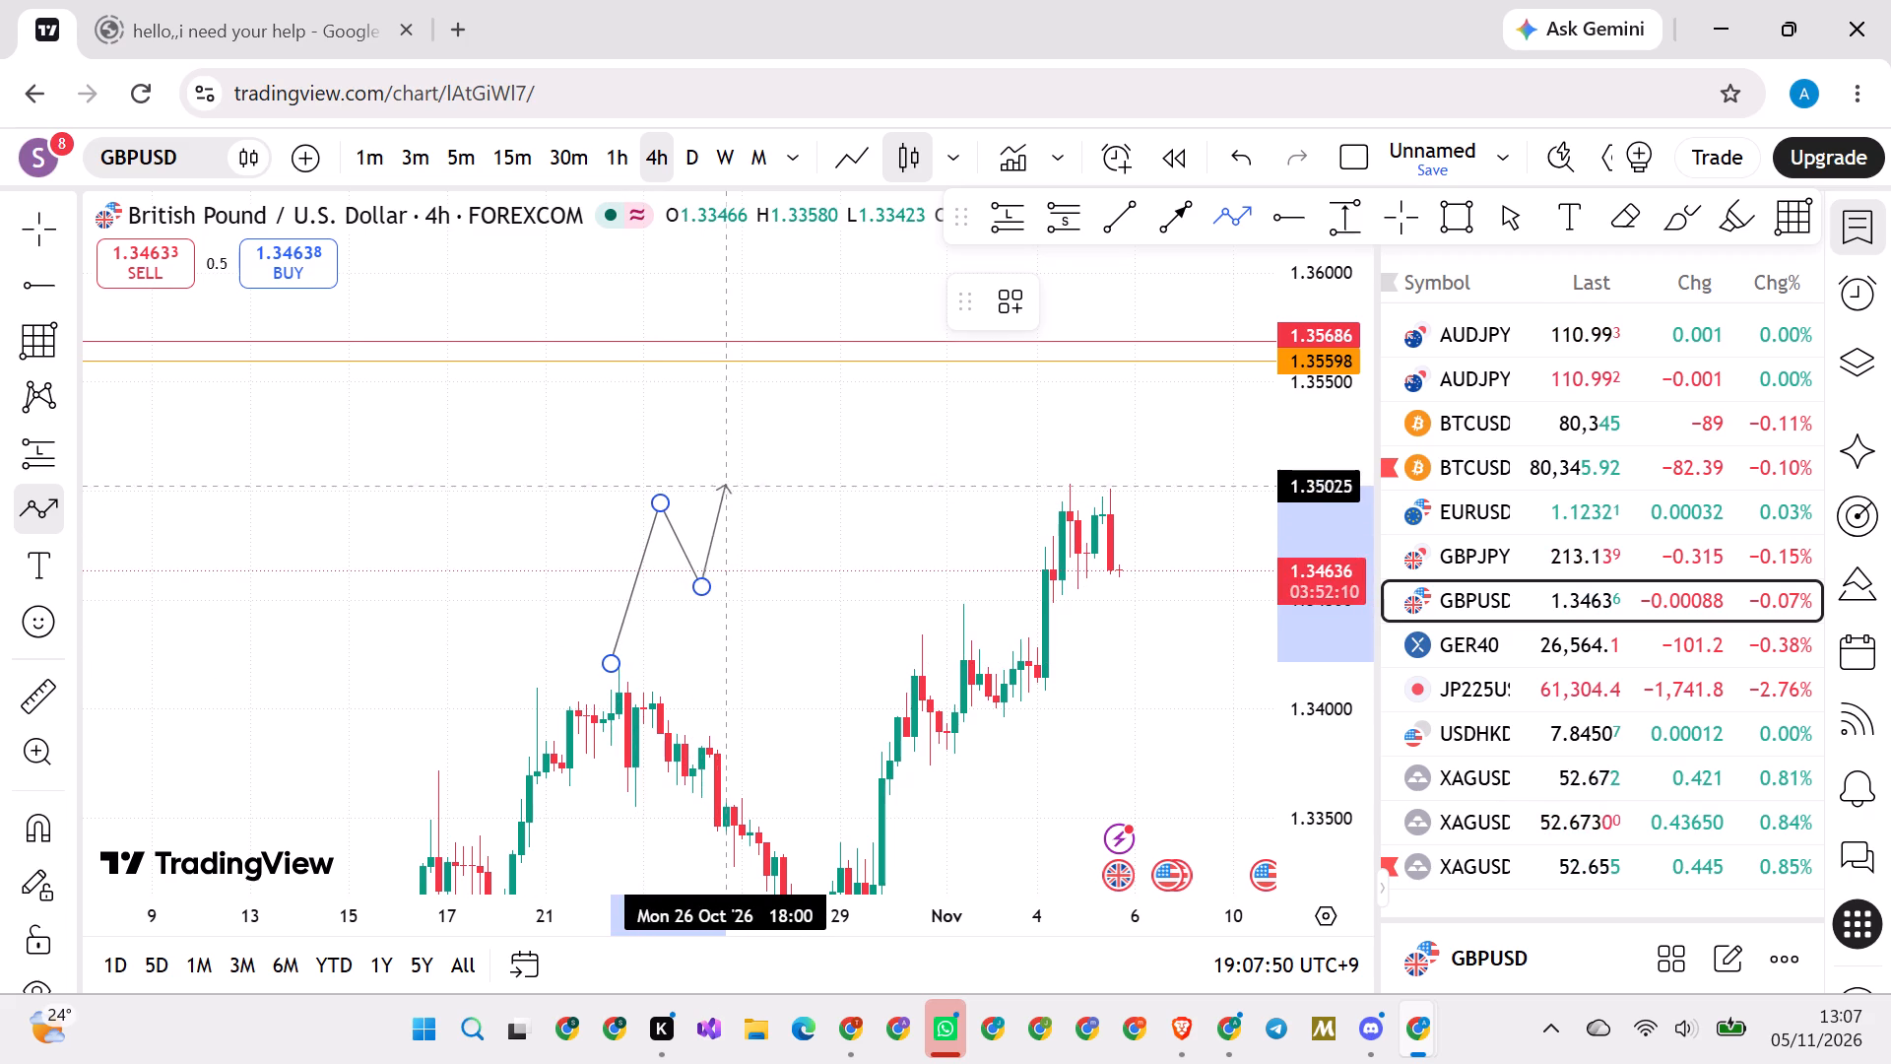
{"action": "double_click", "coordinate": [729, 418]}
{"action": "left_click", "coordinate": [803, 465]}
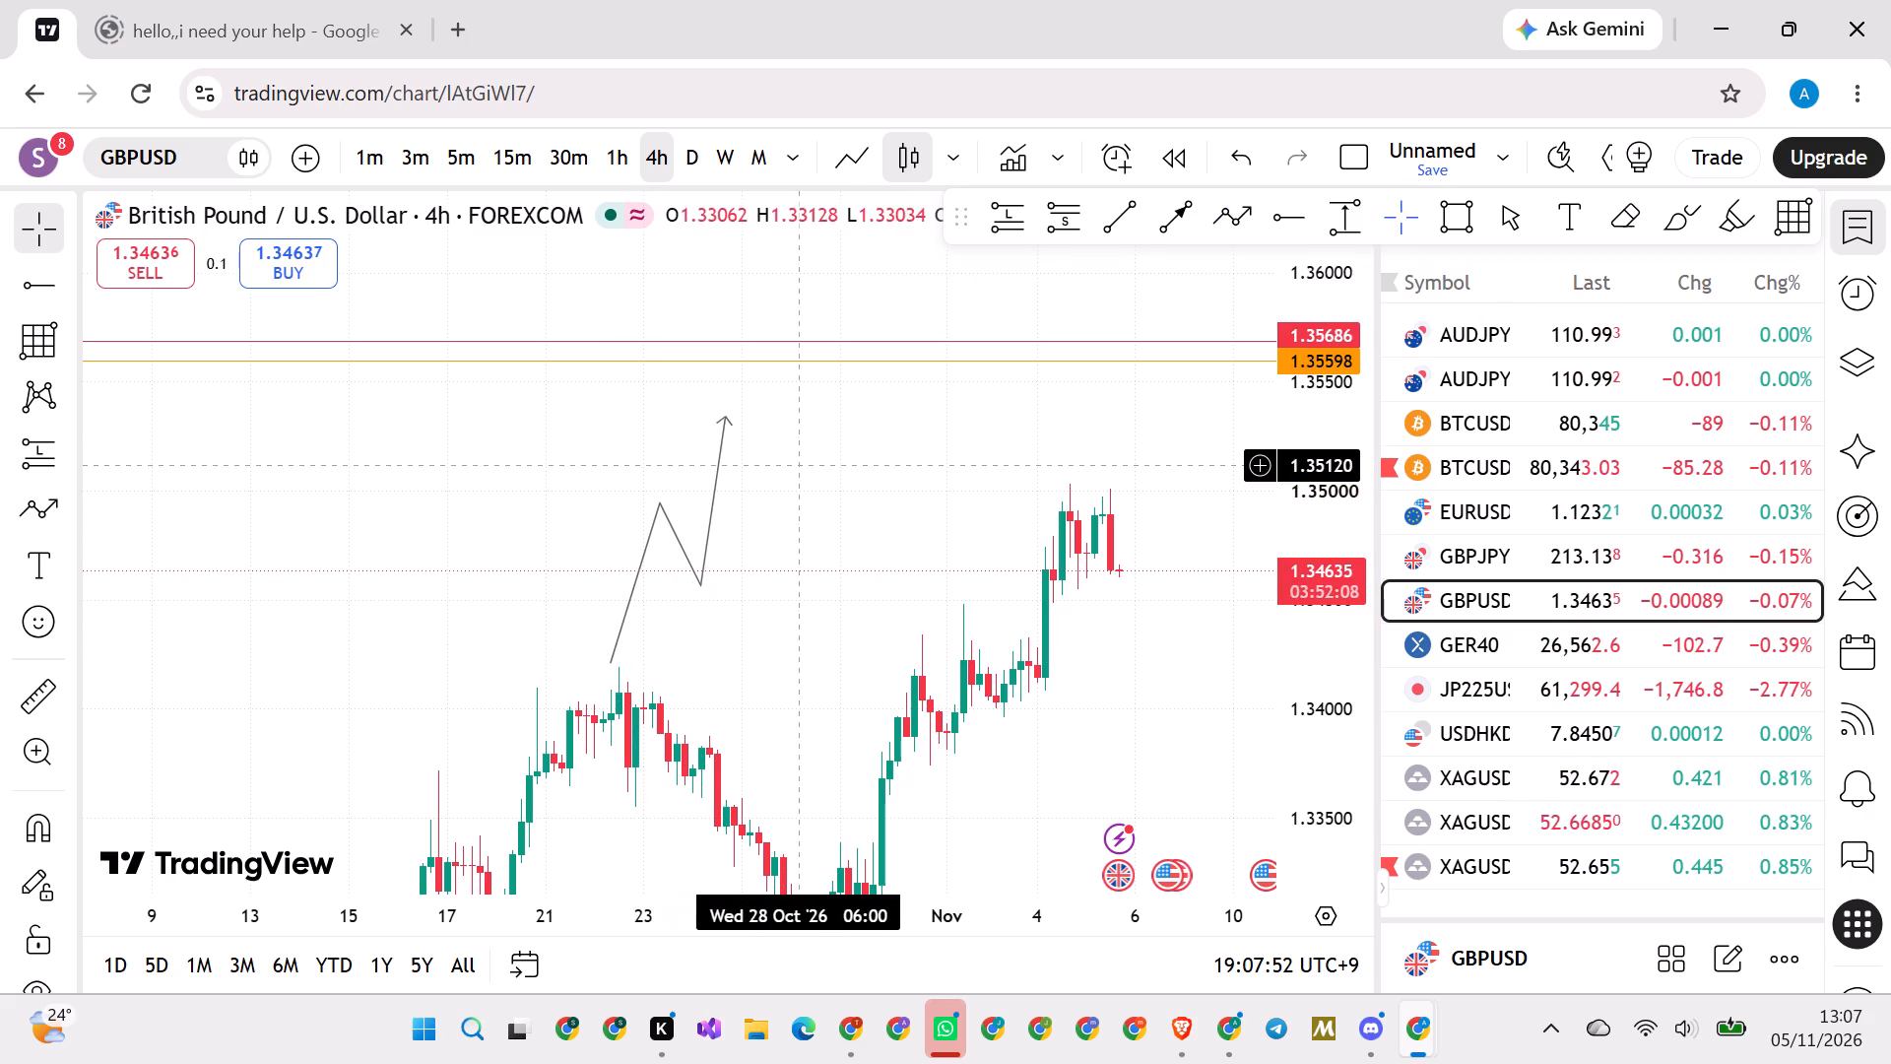
Add two horizontal rays to the path, one from its first peak at 1.34950 and one just below its pullback low at 1.34496.
{"action": "left_click", "coordinate": [1295, 224]}
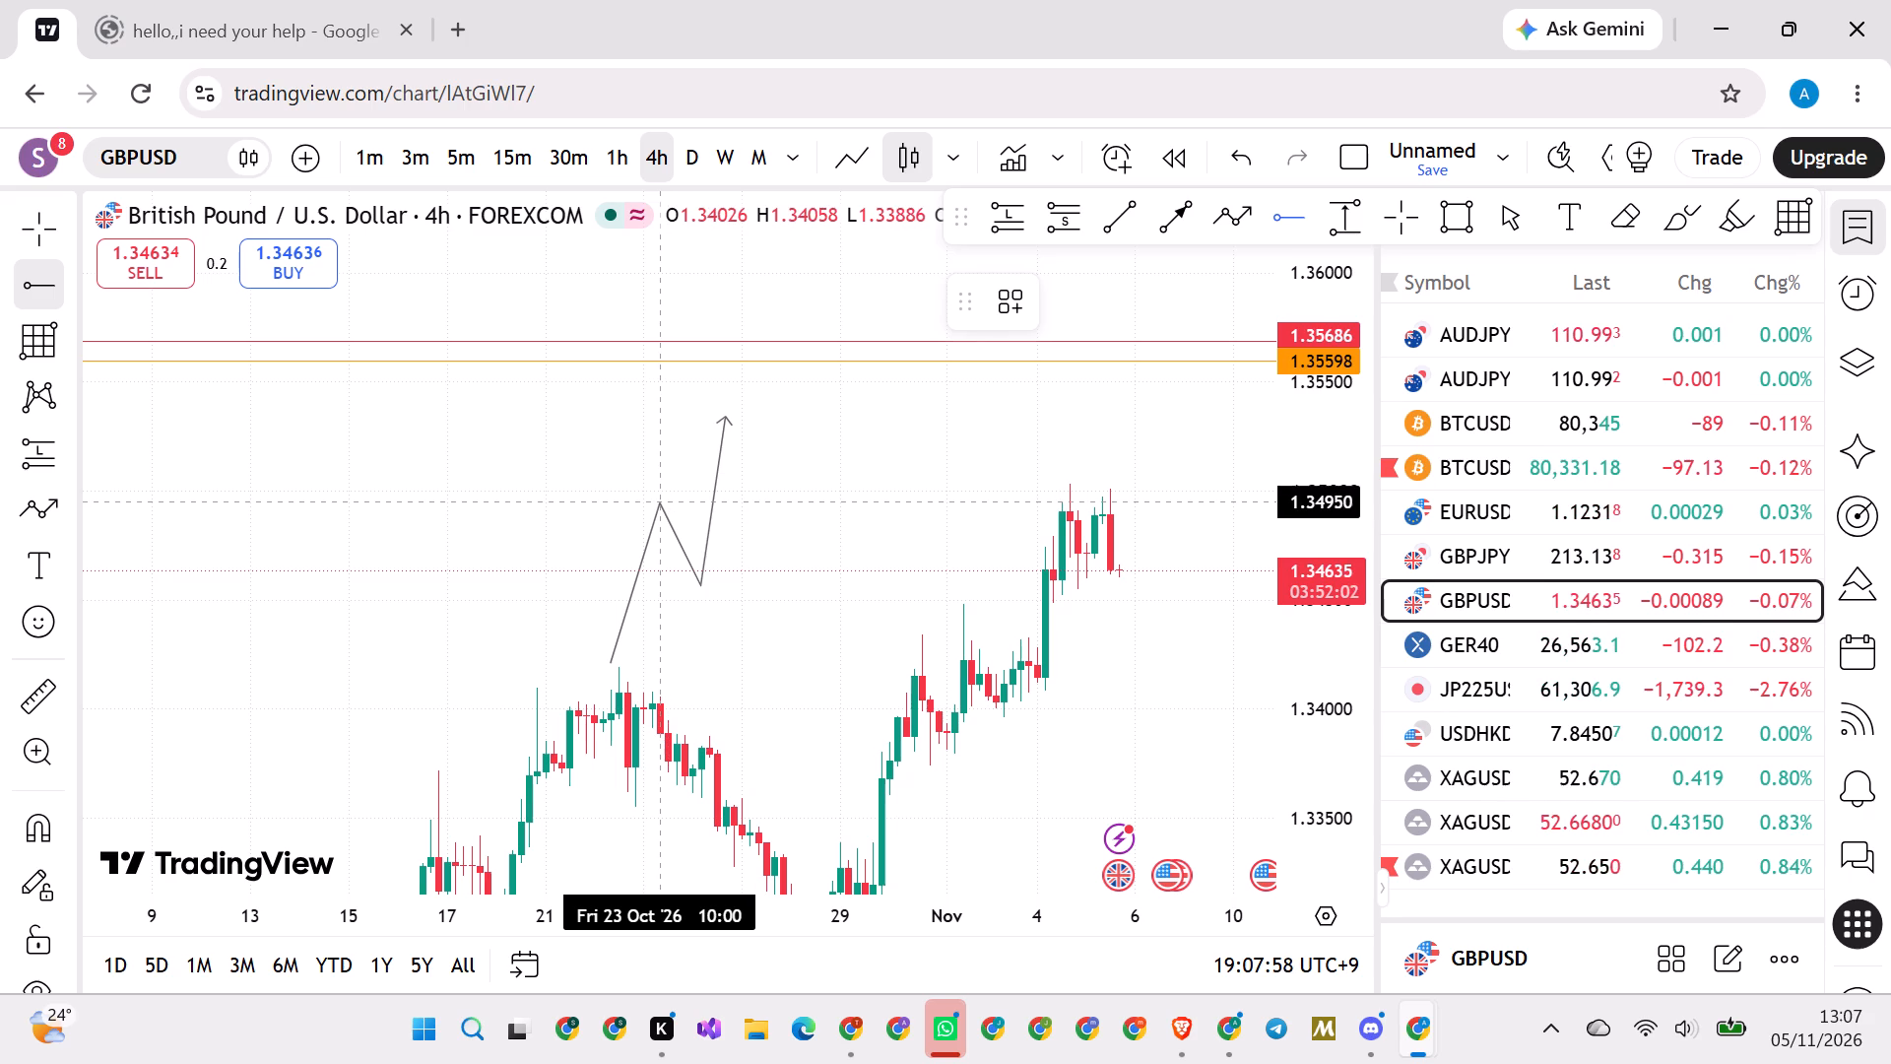
{"action": "left_click", "coordinate": [661, 501]}
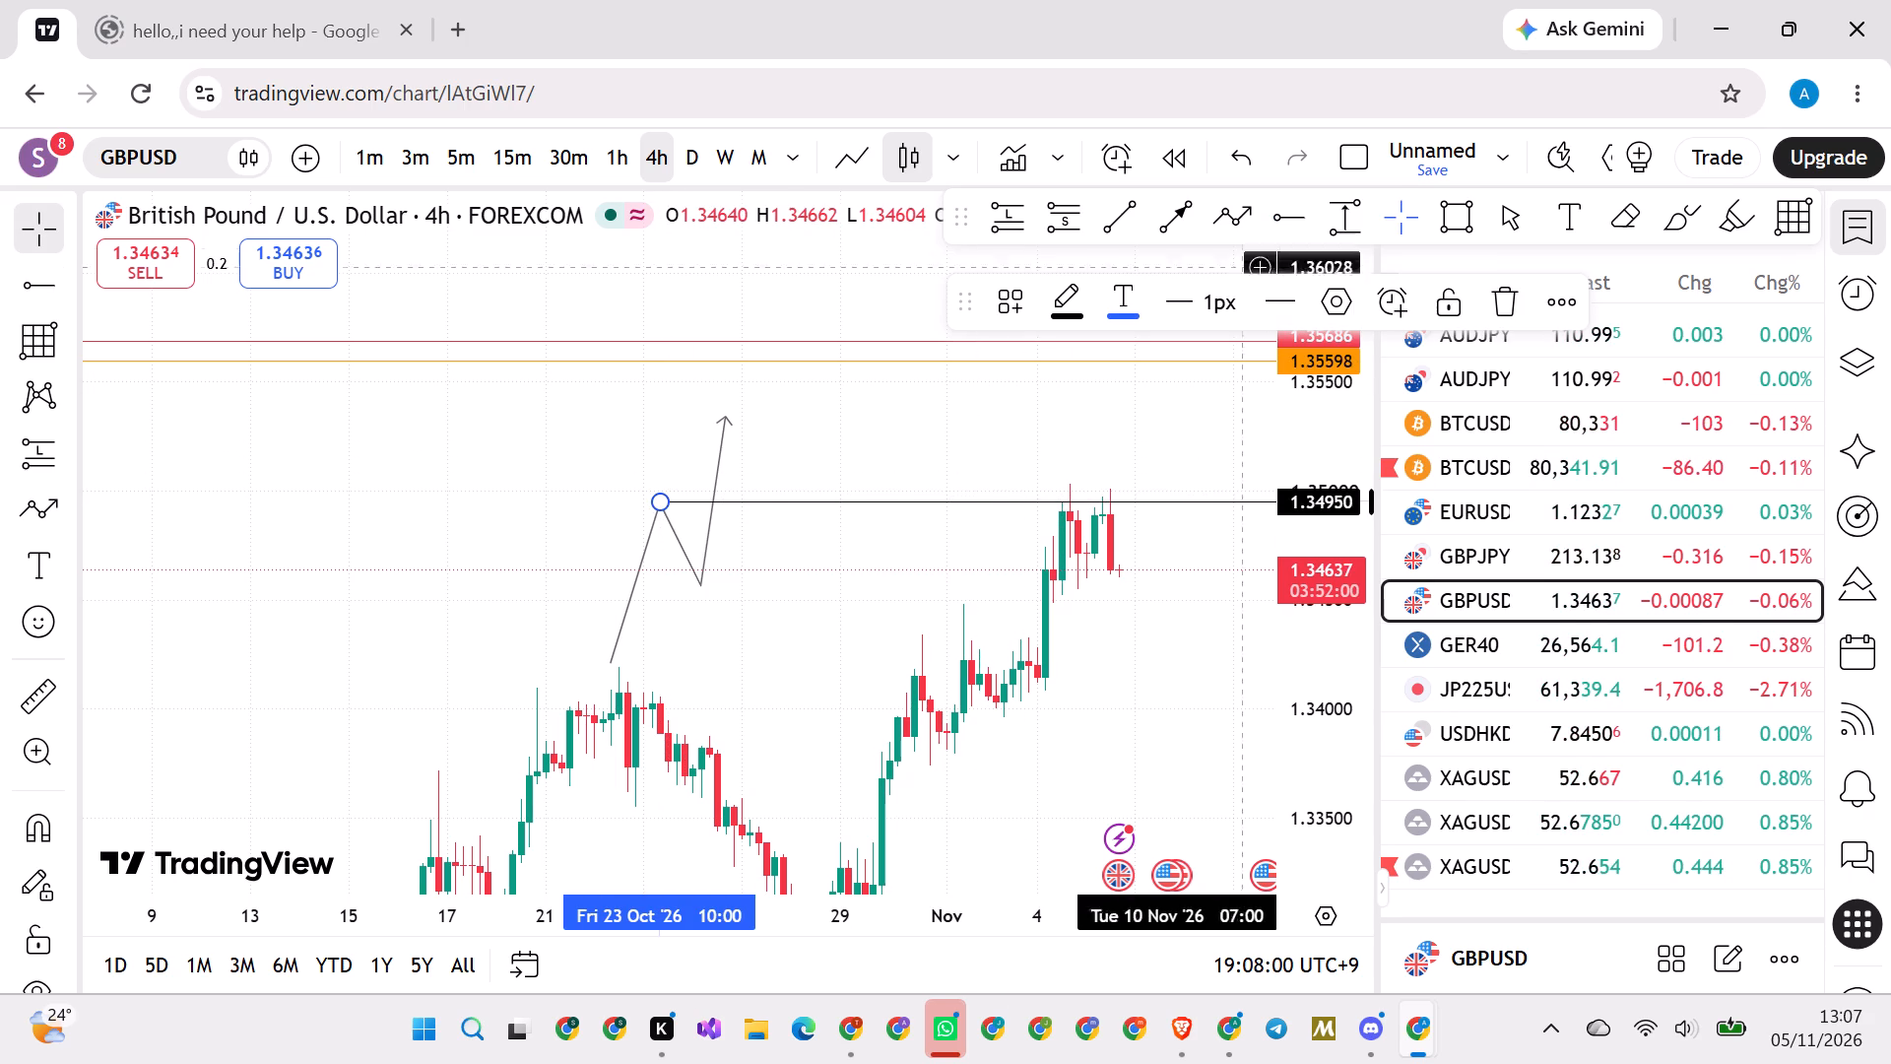
{"action": "left_click", "coordinate": [1266, 215]}
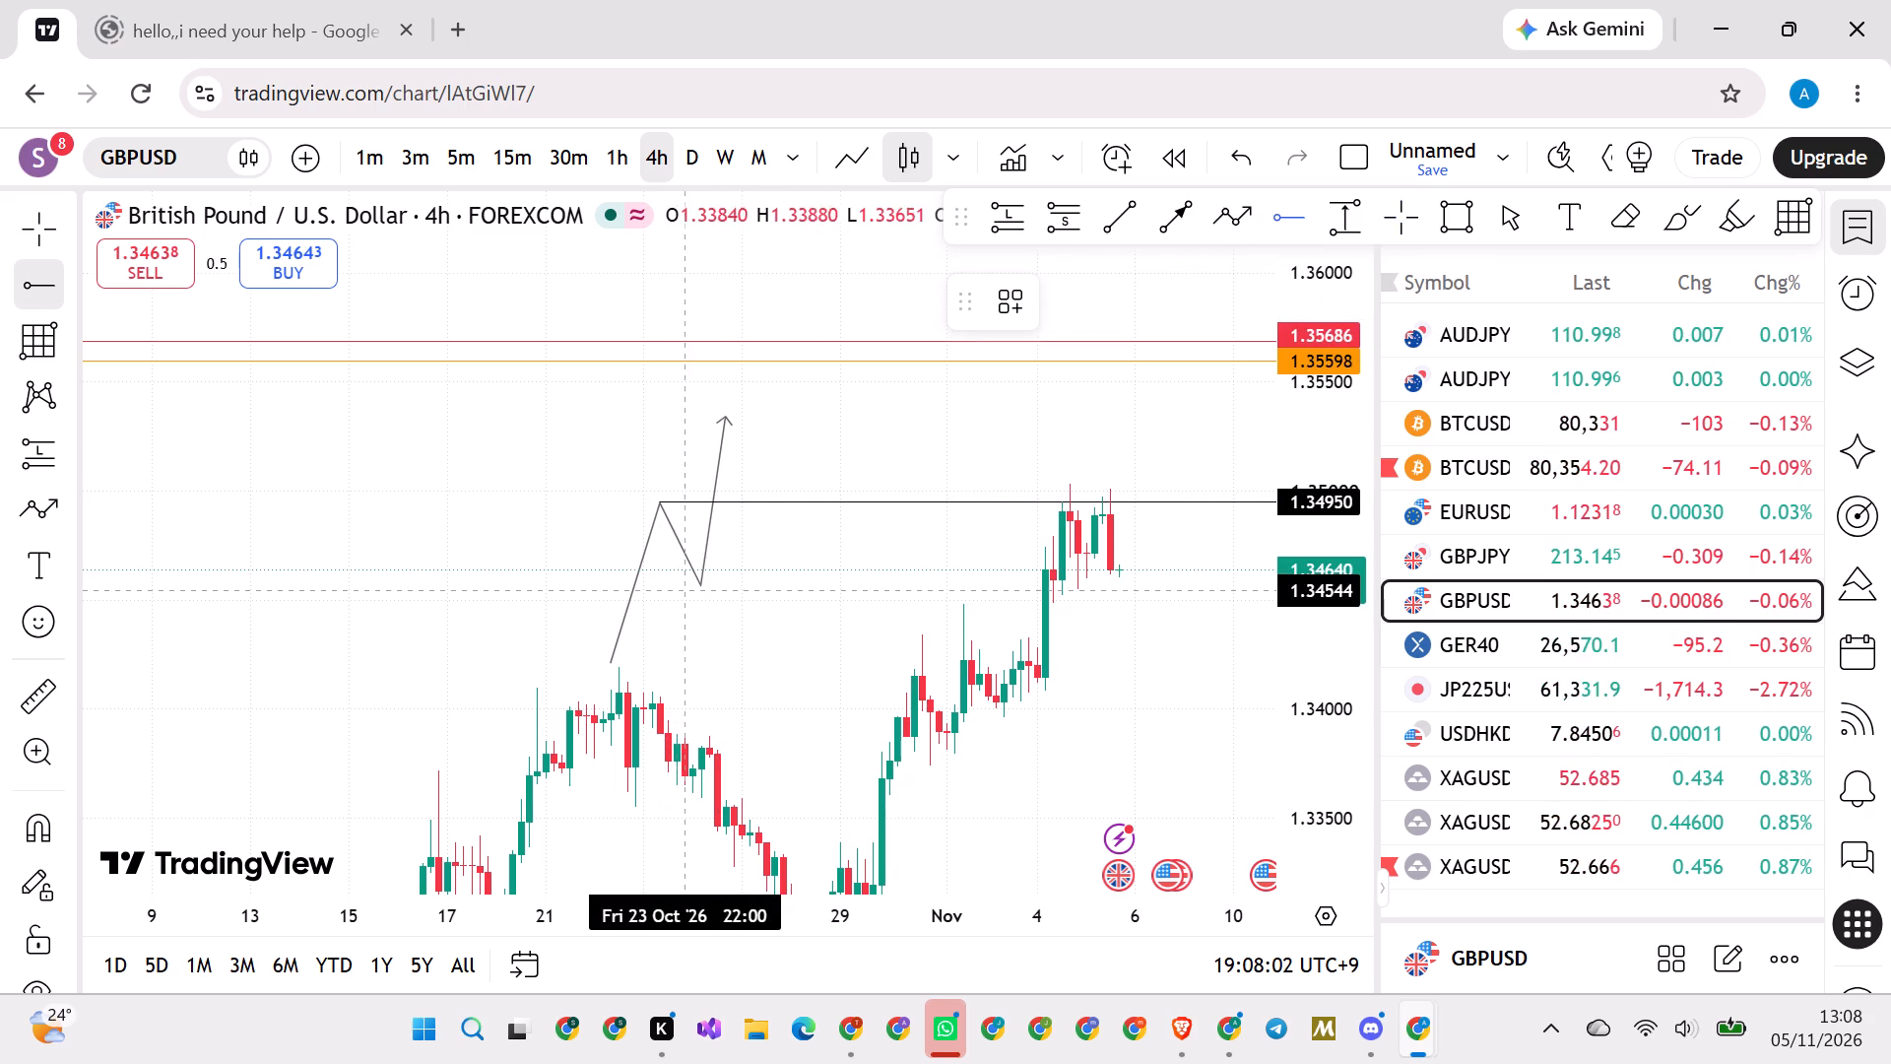
{"action": "left_click", "coordinate": [697, 601]}
{"action": "left_click", "coordinate": [767, 588]}
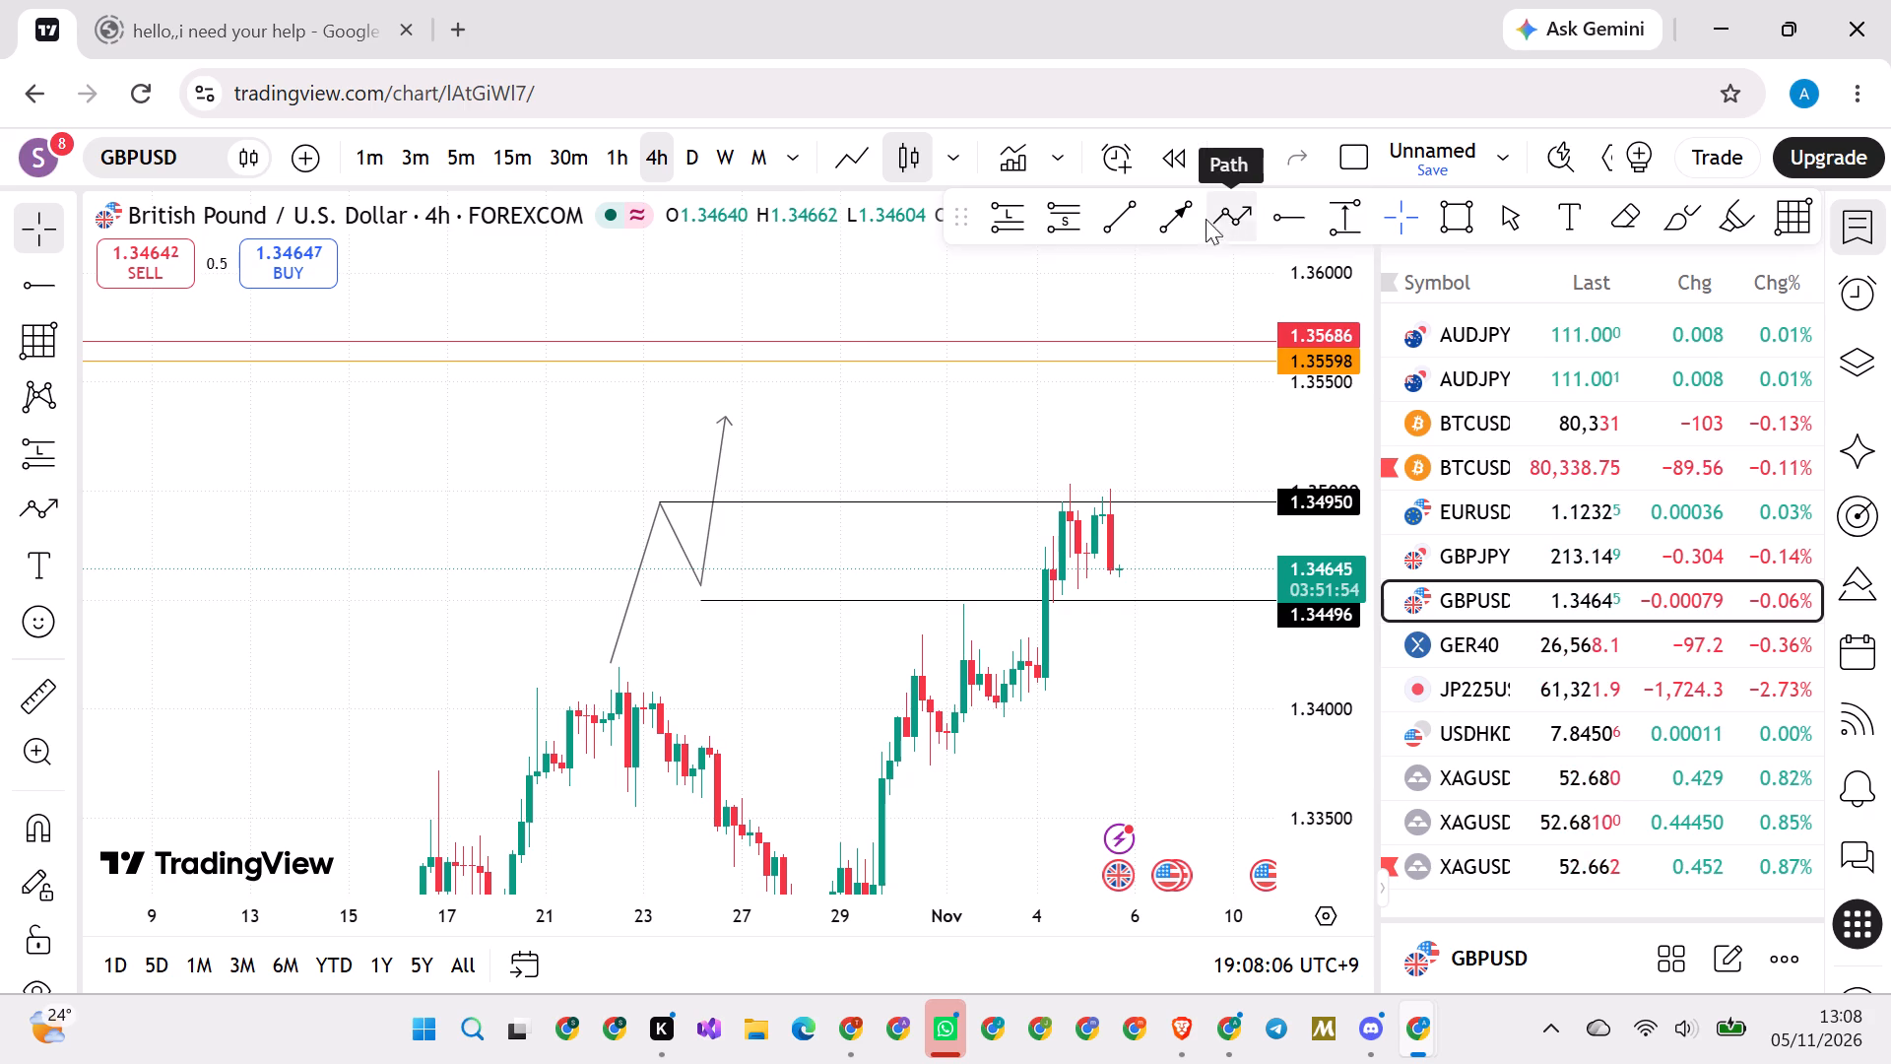
Draw a short vertical trend line as a wick from the path's pullback low at 1.34591 down to just past the lower ray.
{"action": "left_click", "coordinate": [1116, 221]}
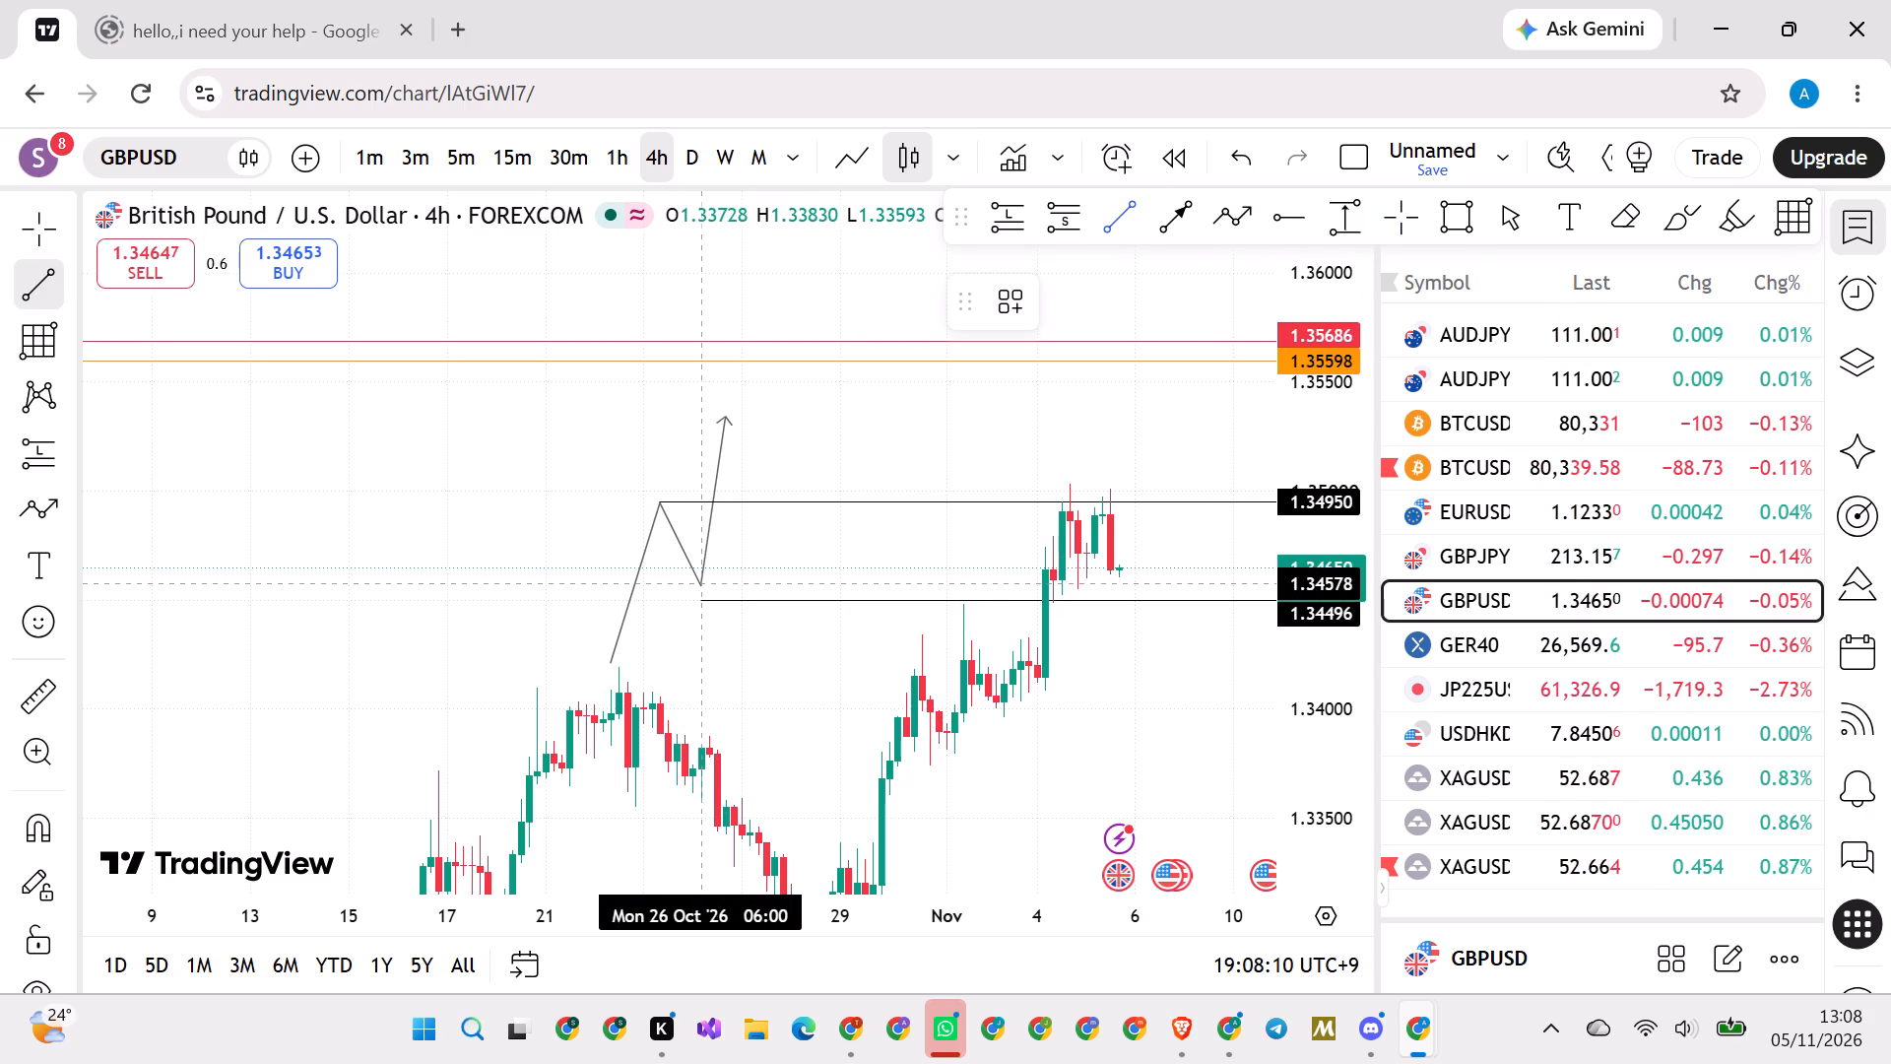
{"action": "left_click", "coordinate": [701, 580]}
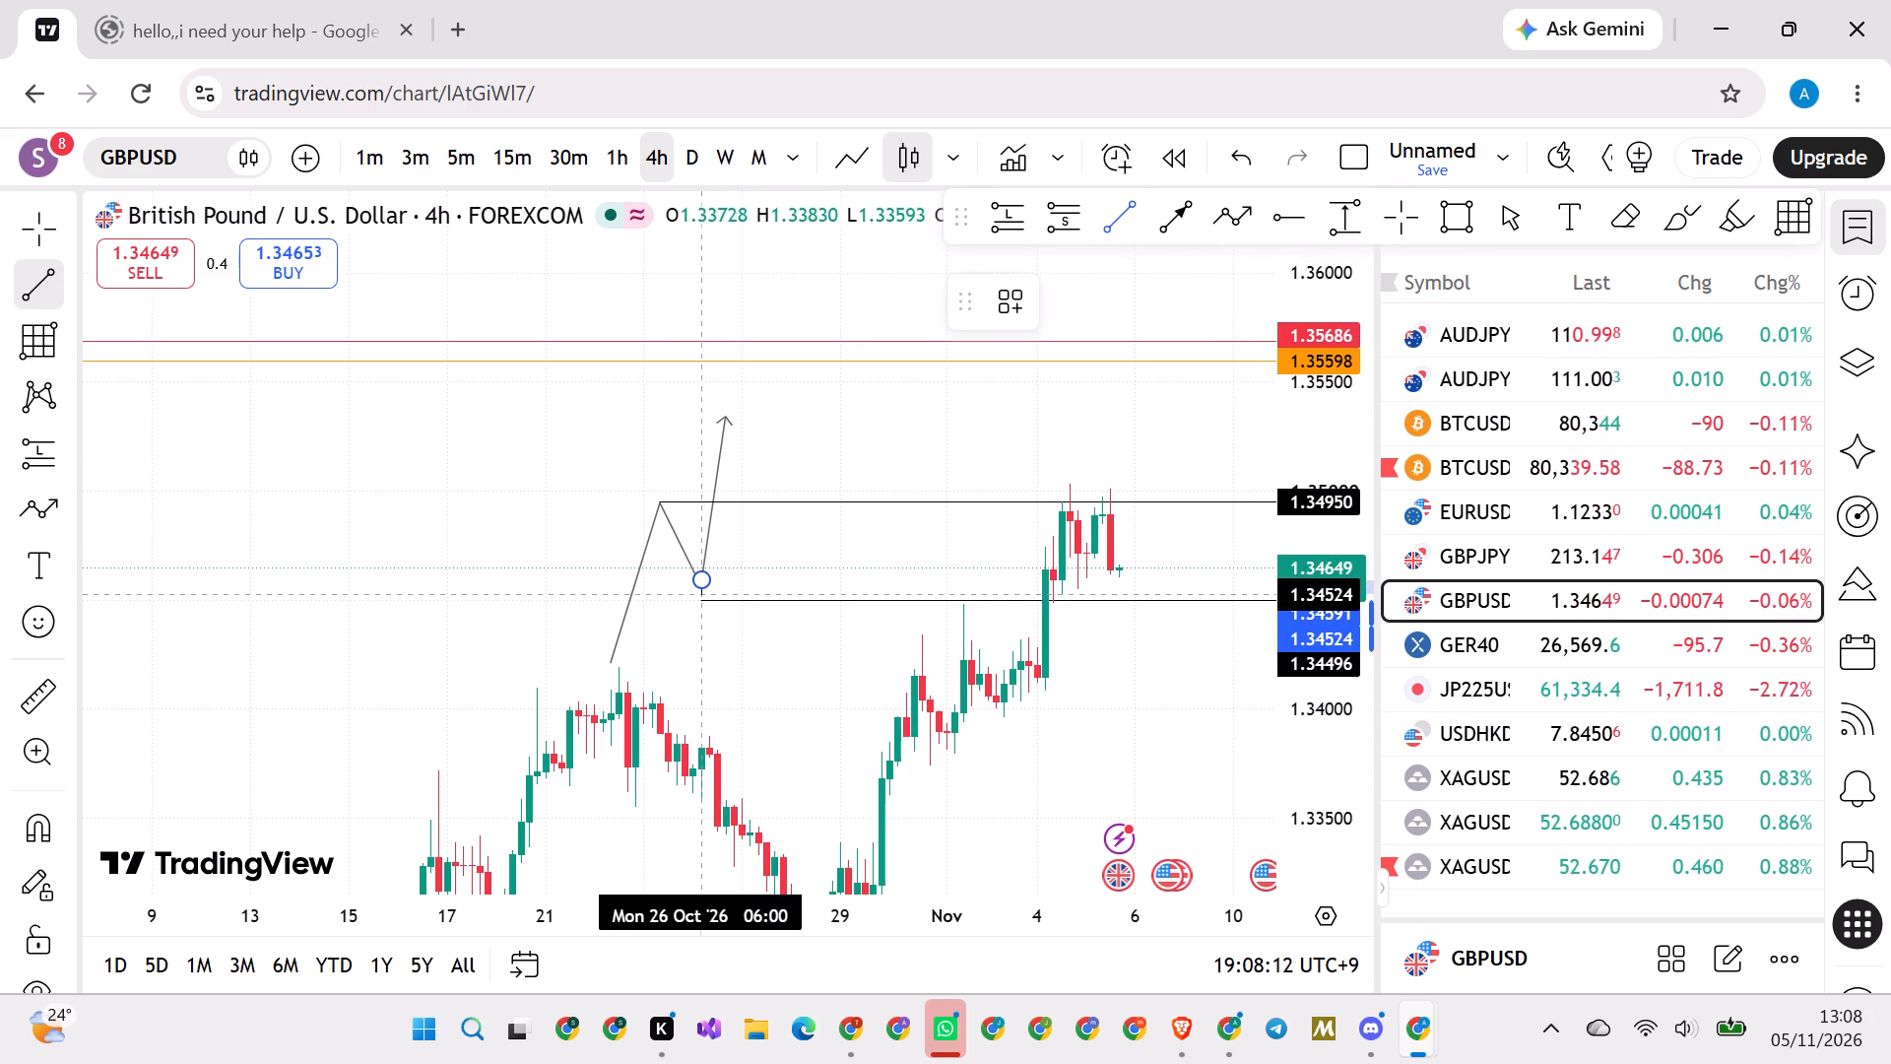
{"action": "left_click", "coordinate": [701, 595]}
{"action": "left_click", "coordinate": [731, 652]}
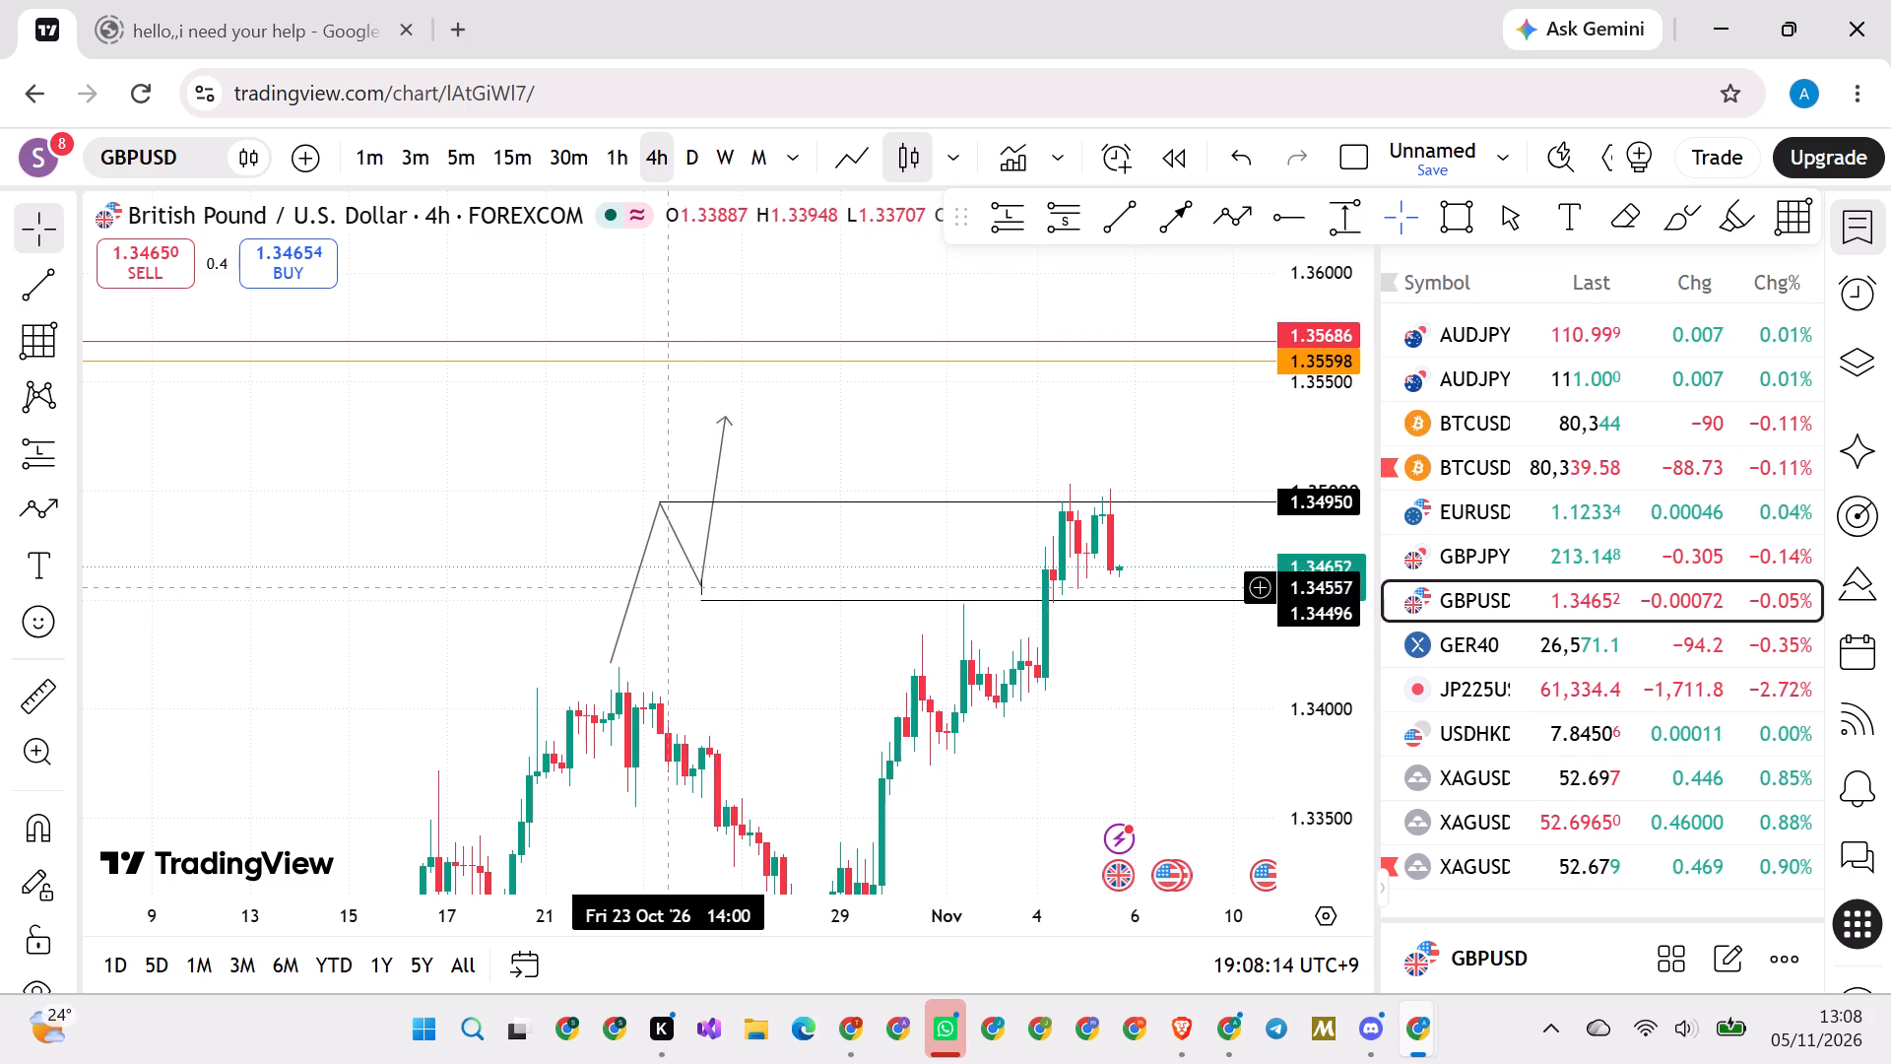
{"action": "left_click_drag", "start_coordinate": [701, 595], "coordinate": [701, 599]}
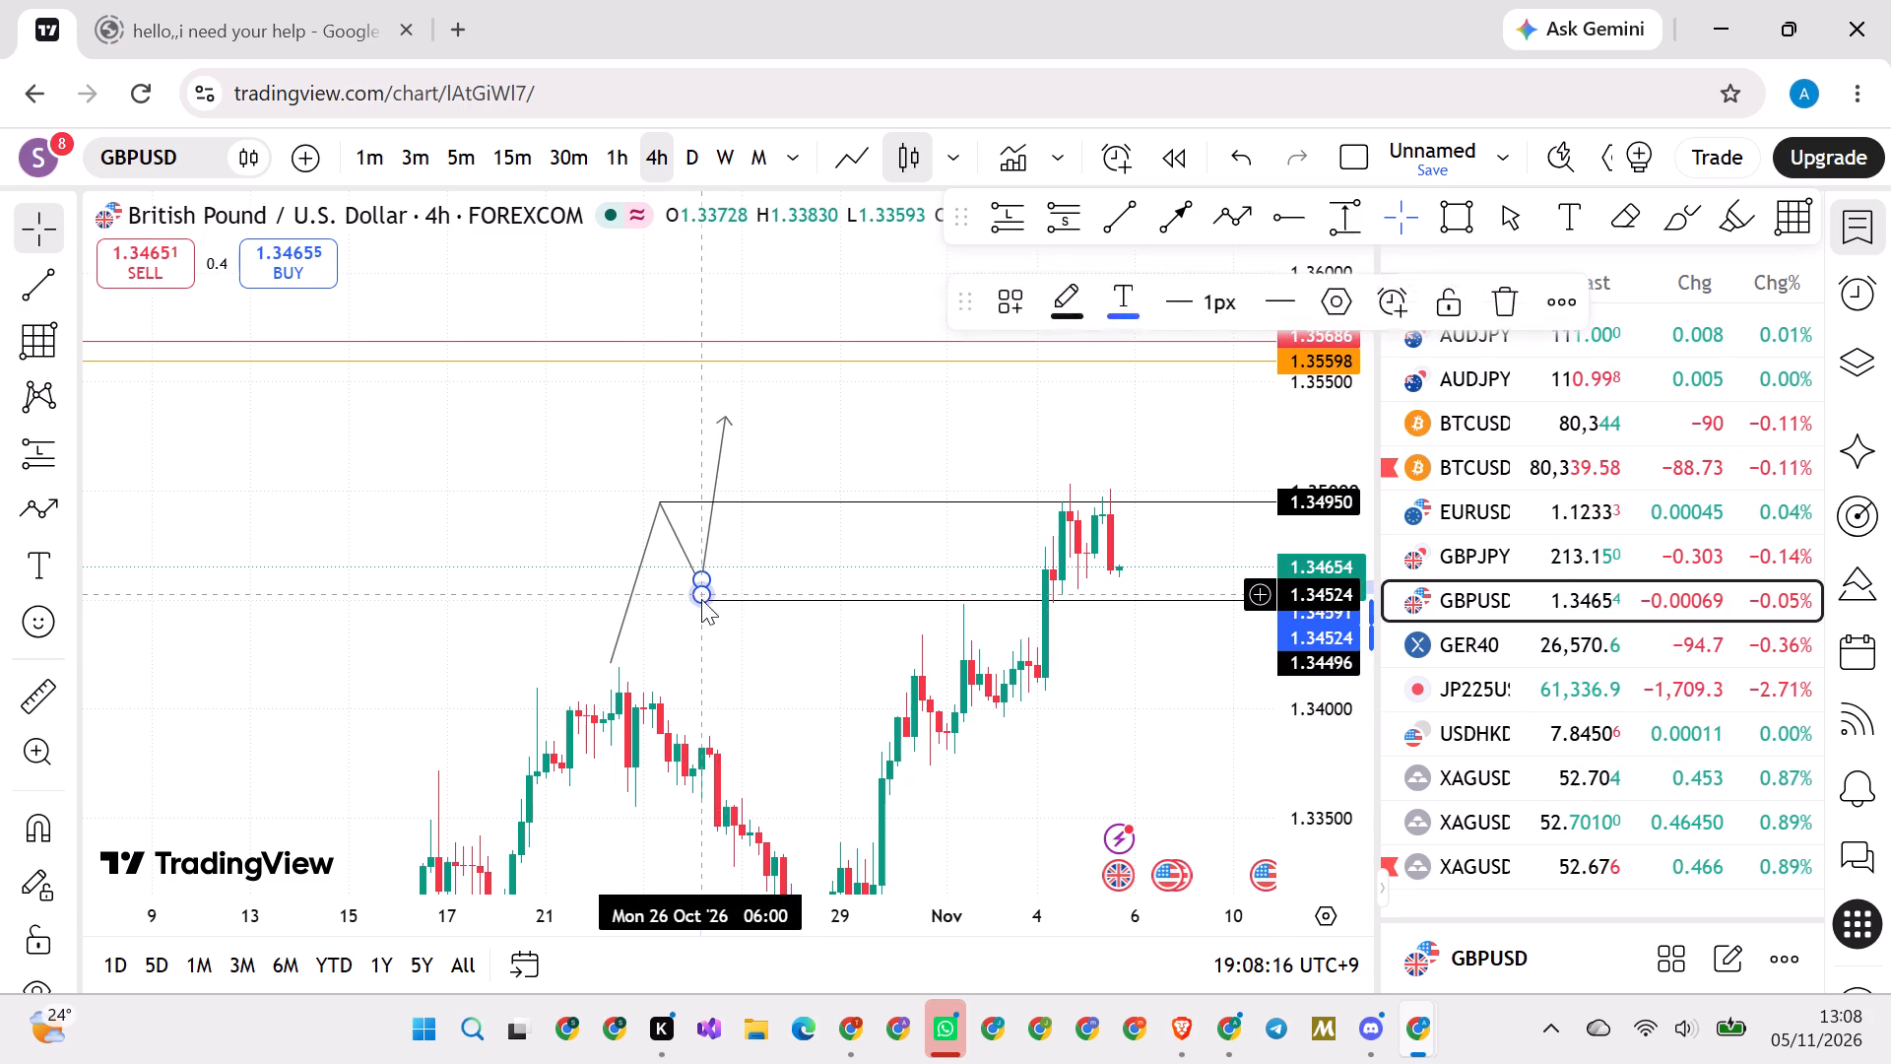
{"action": "left_click_drag", "start_coordinate": [701, 599], "coordinate": [698, 606]}
{"action": "left_click", "coordinate": [745, 638]}
Lower the bottom horizontal ray to 1.34456 so it meets the end of the short vertical wick line.
{"action": "scroll", "coordinate": [745, 640], "scroll_direction": "up", "scroll_amount": 20}
{"action": "scroll", "coordinate": [745, 640], "scroll_direction": "up", "scroll_amount": 20}
{"action": "scroll", "coordinate": [745, 640], "scroll_direction": "up", "scroll_amount": 20}
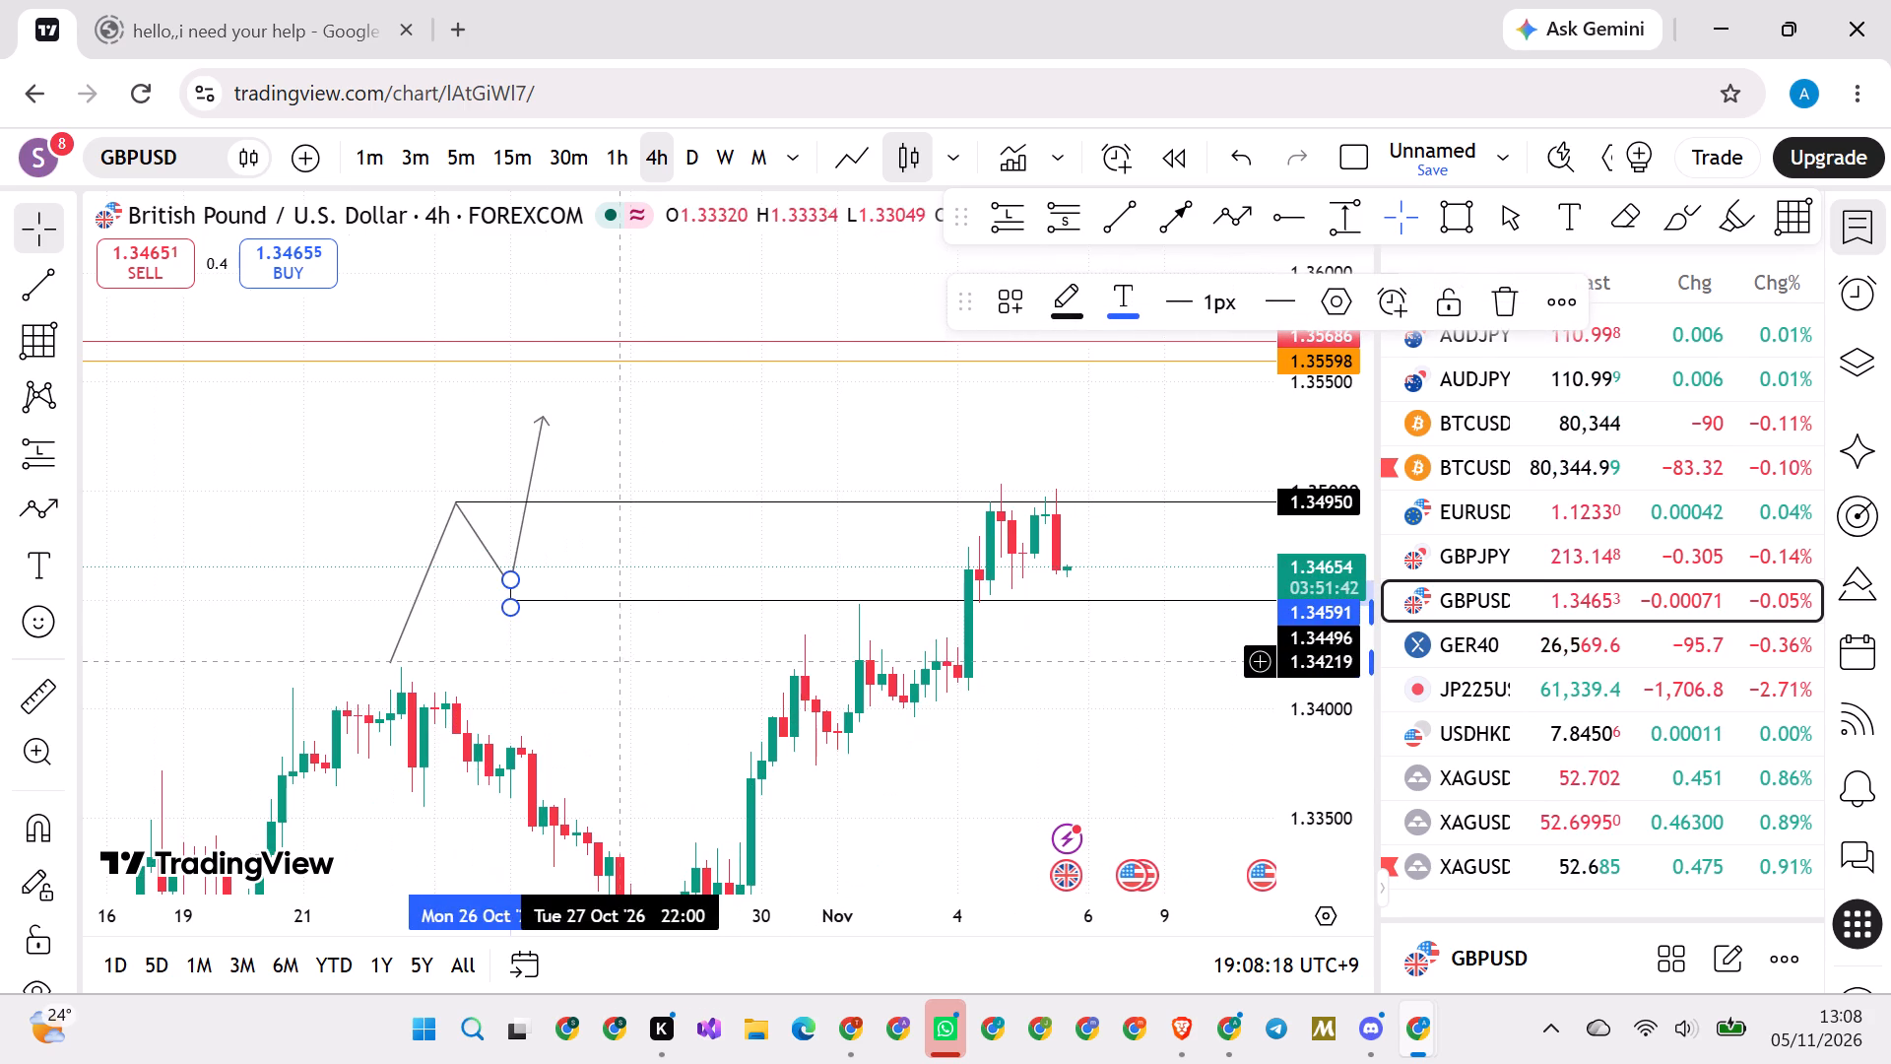
{"action": "left_click", "coordinate": [614, 665]}
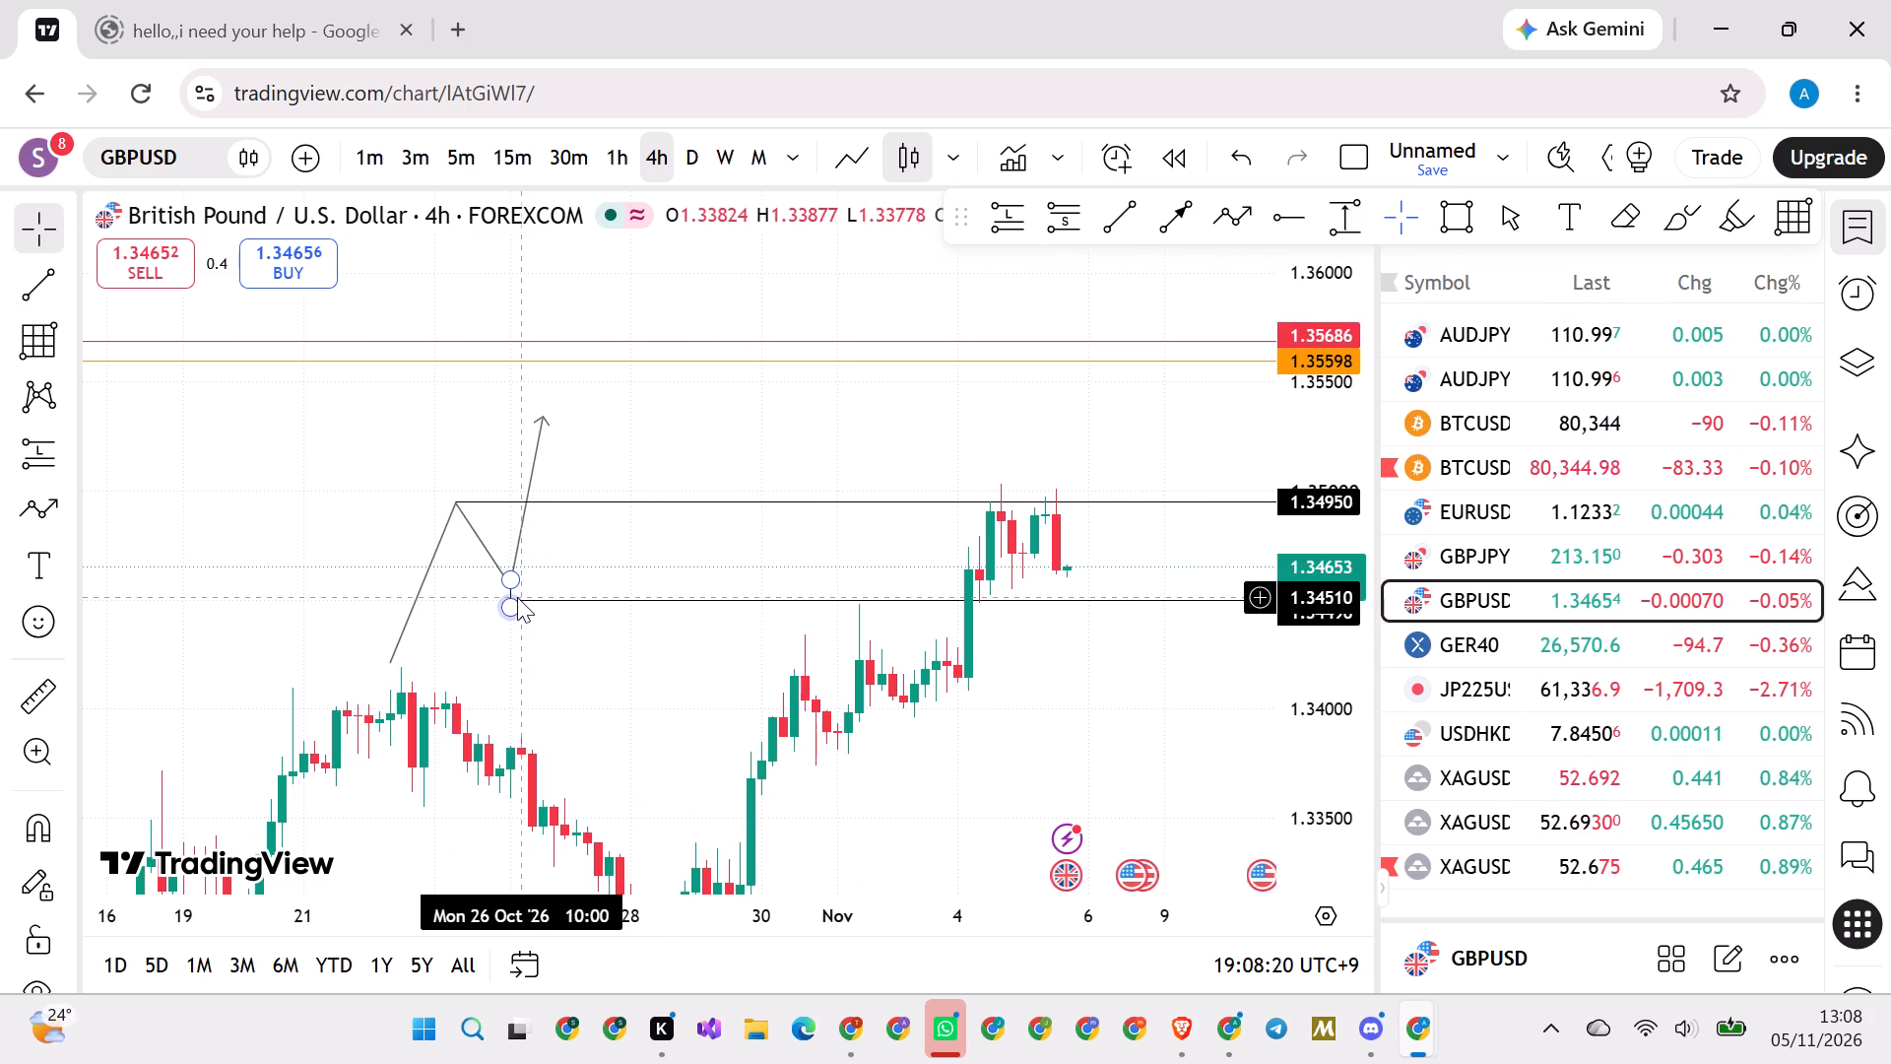
{"action": "left_click", "coordinate": [536, 600]}
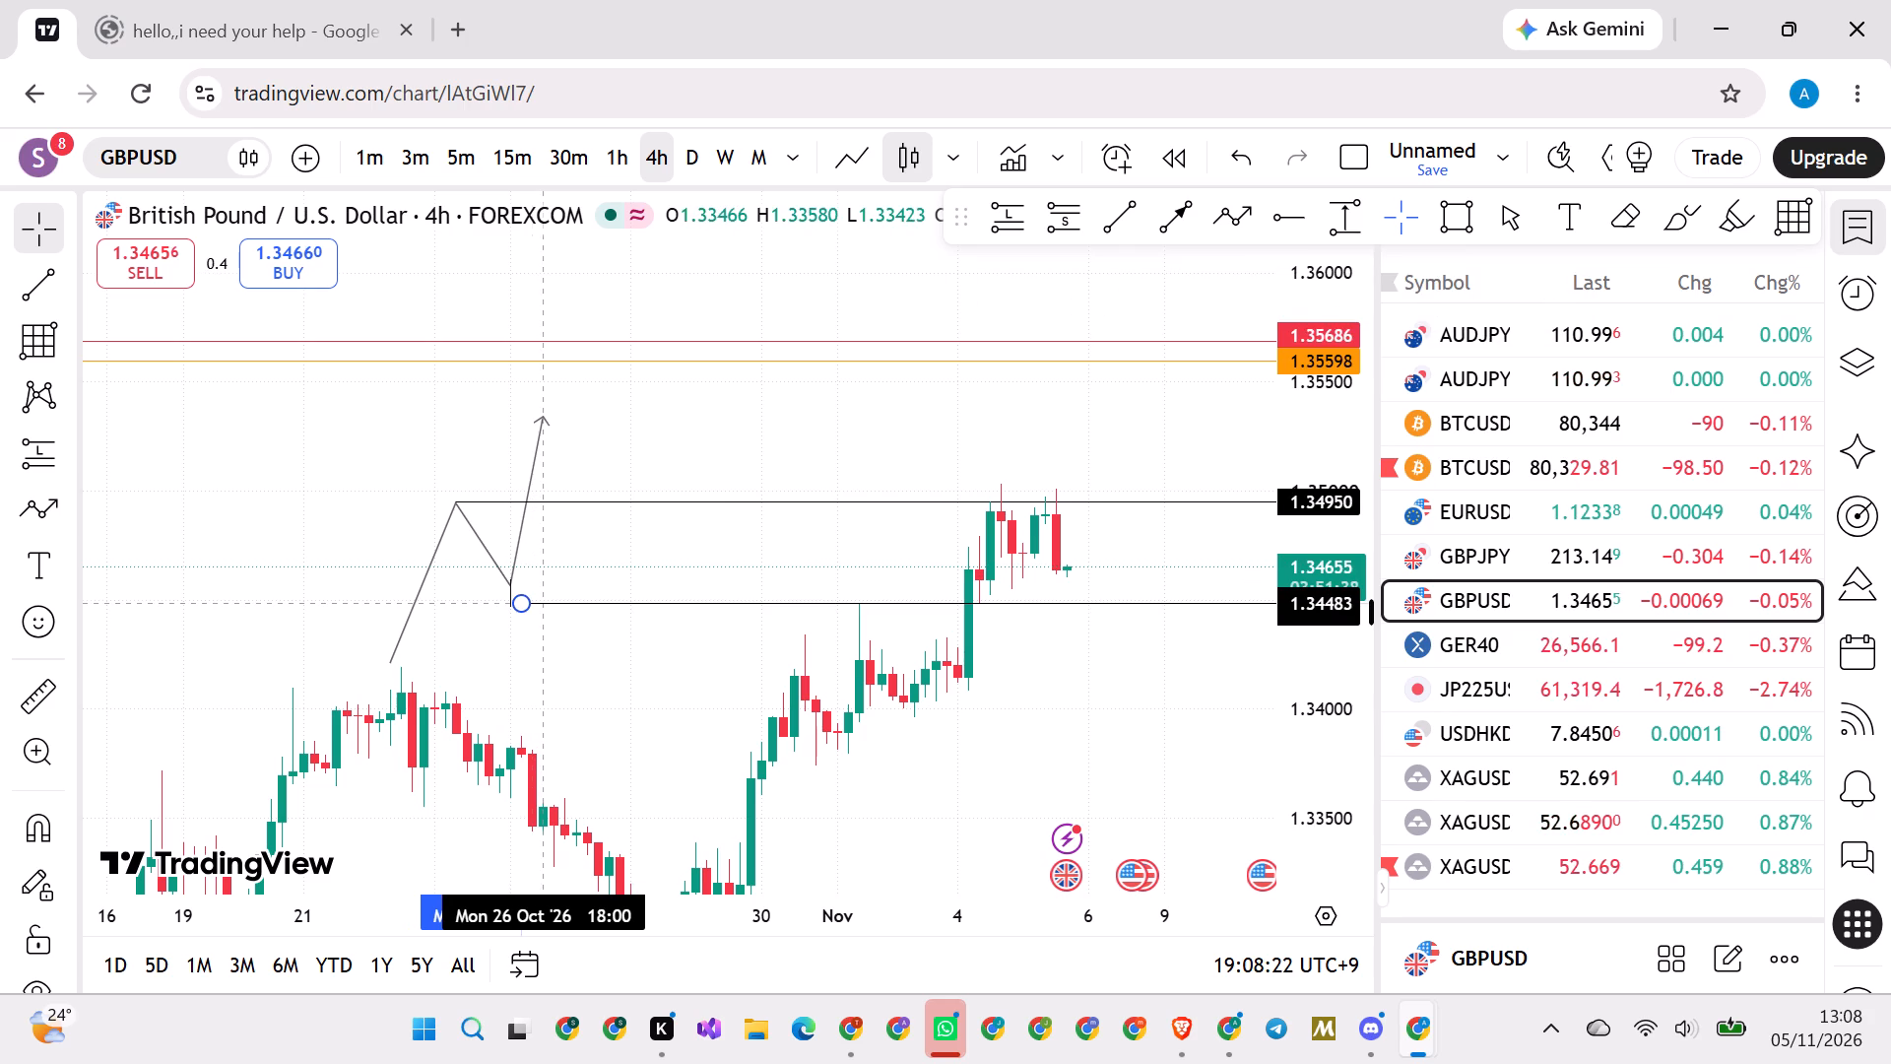
{"action": "left_click", "coordinate": [541, 658]}
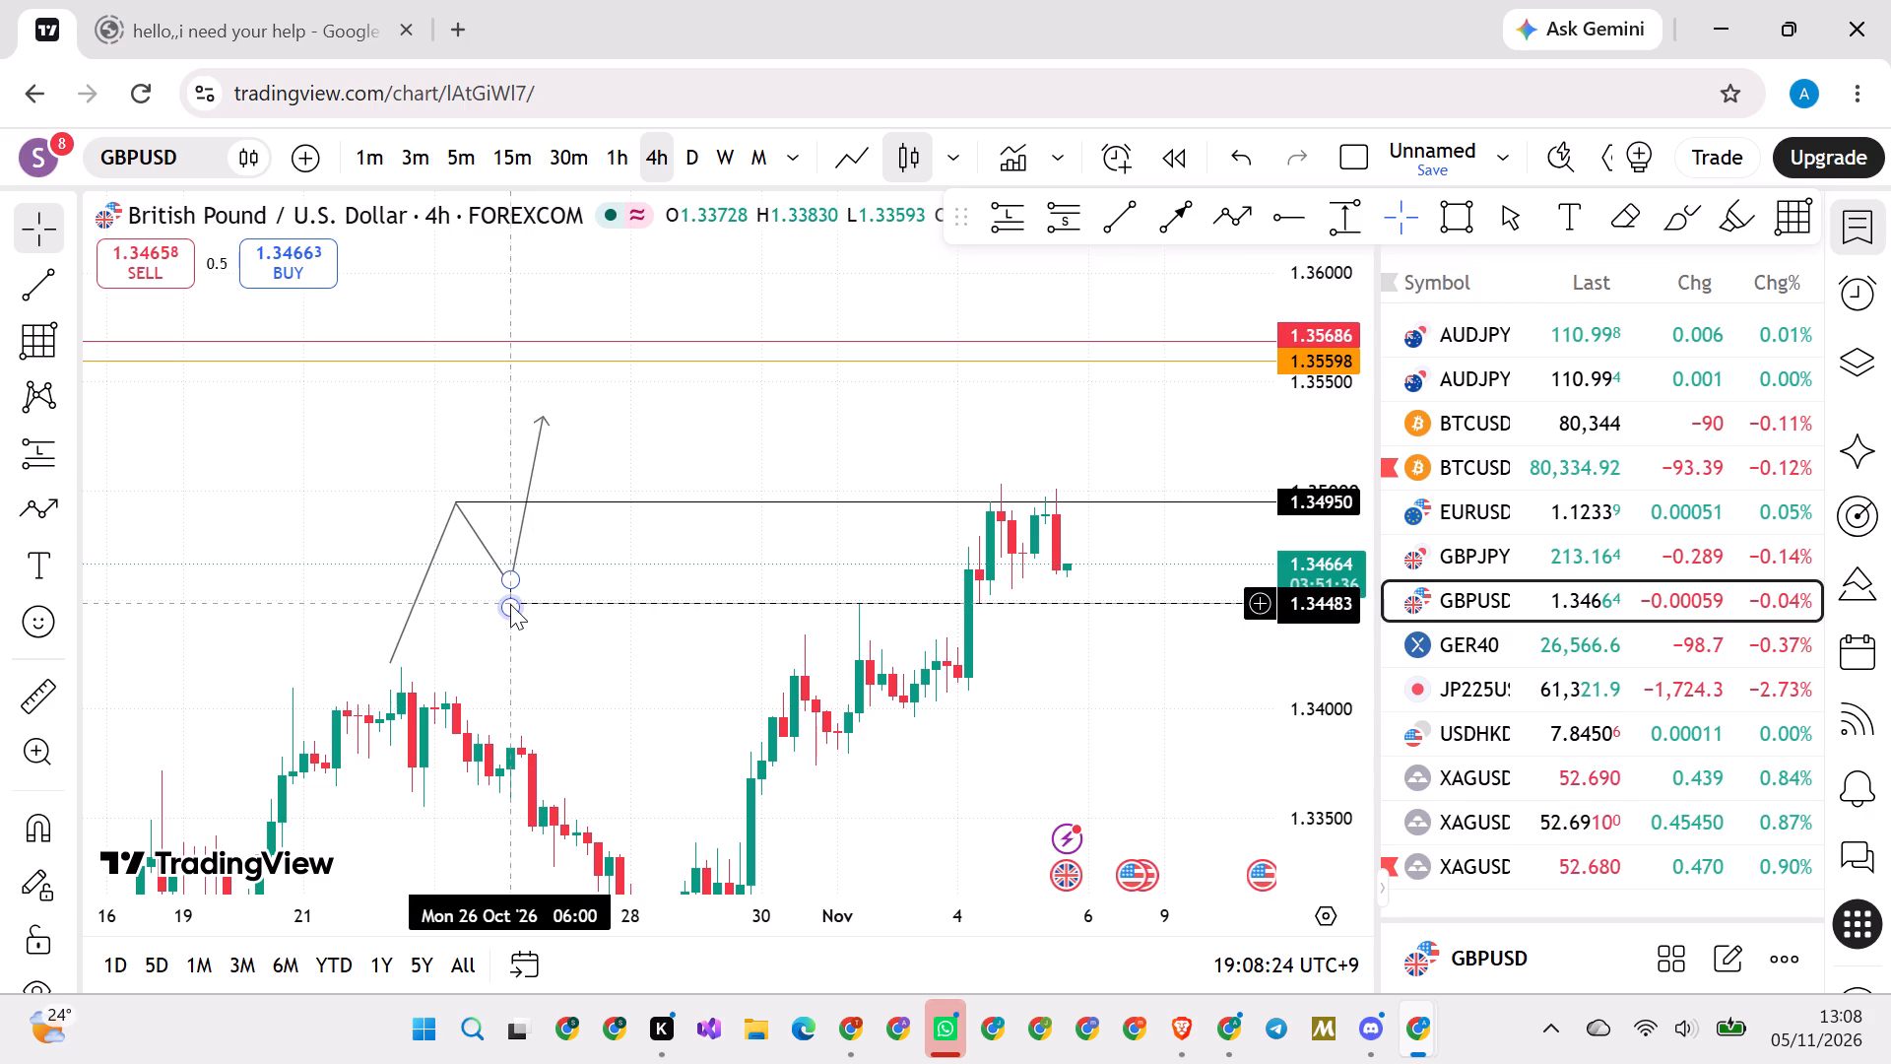
{"action": "left_click", "coordinate": [510, 604]}
{"action": "left_click", "coordinate": [521, 625]}
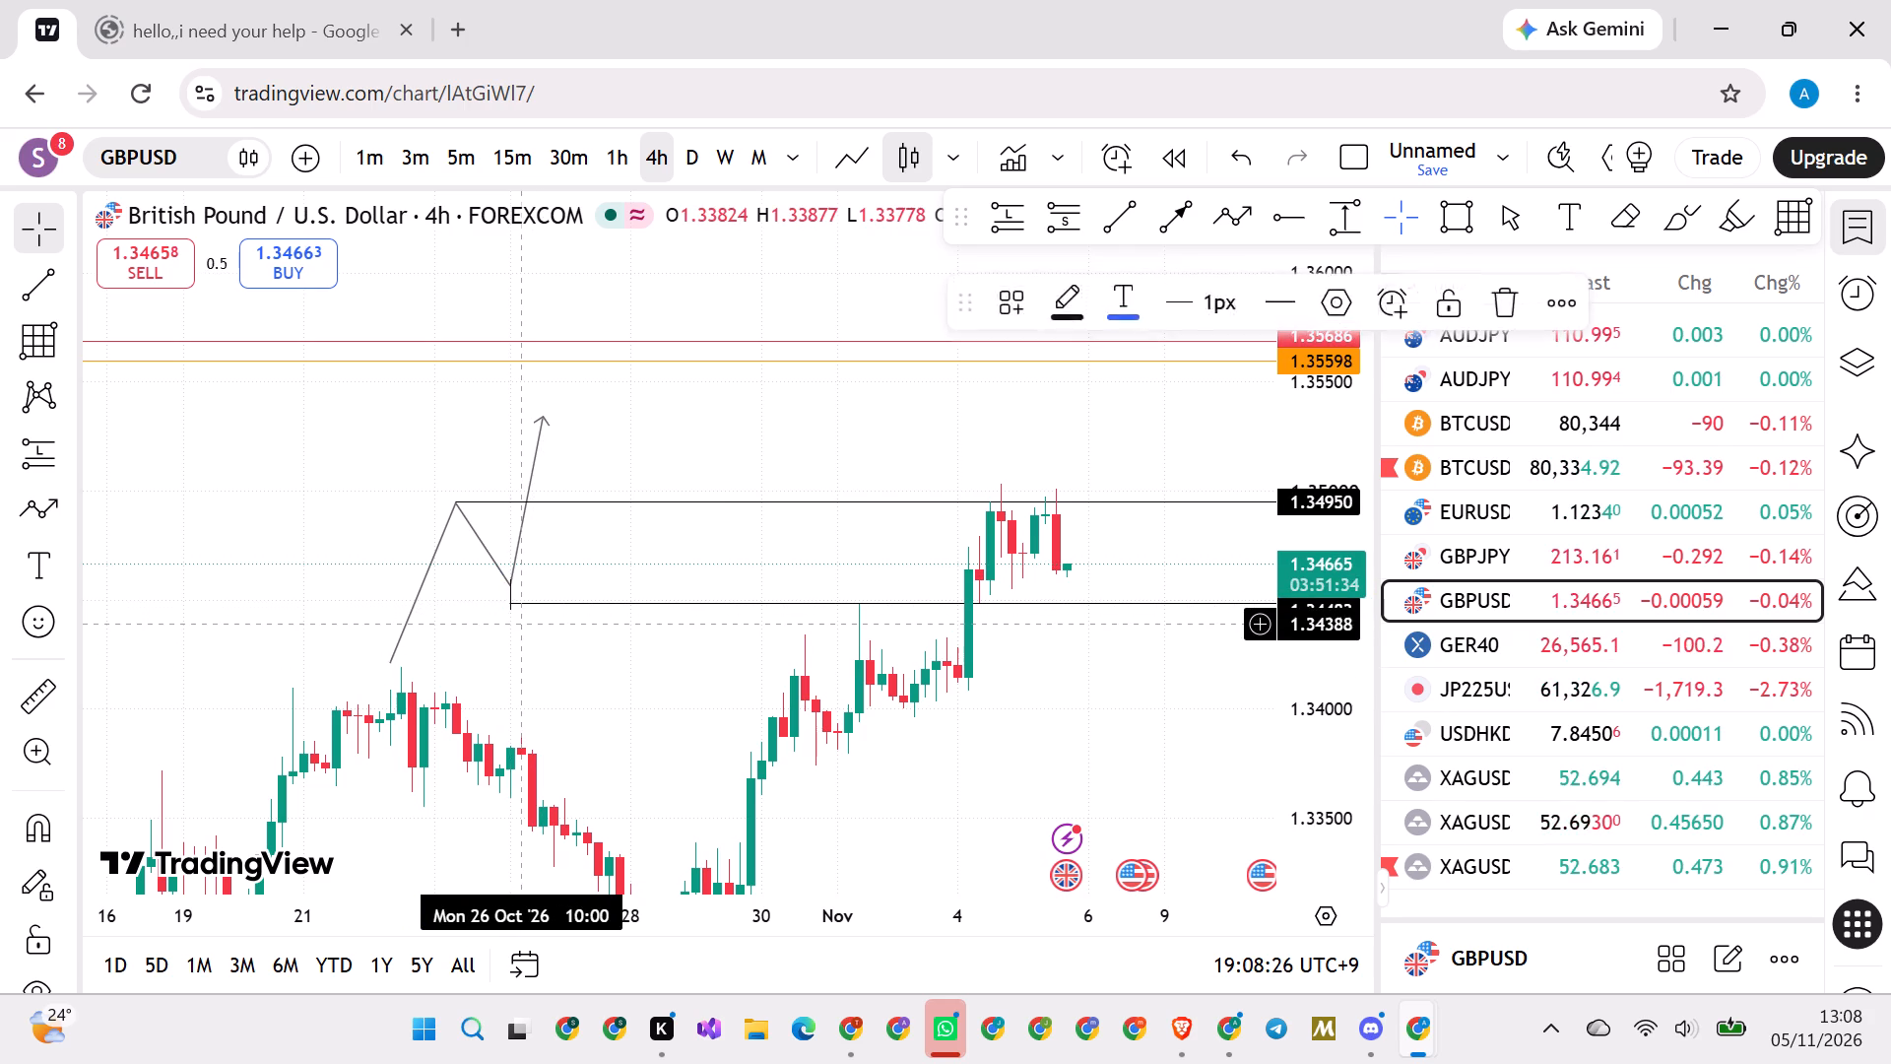
{"action": "left_click", "coordinate": [533, 602]}
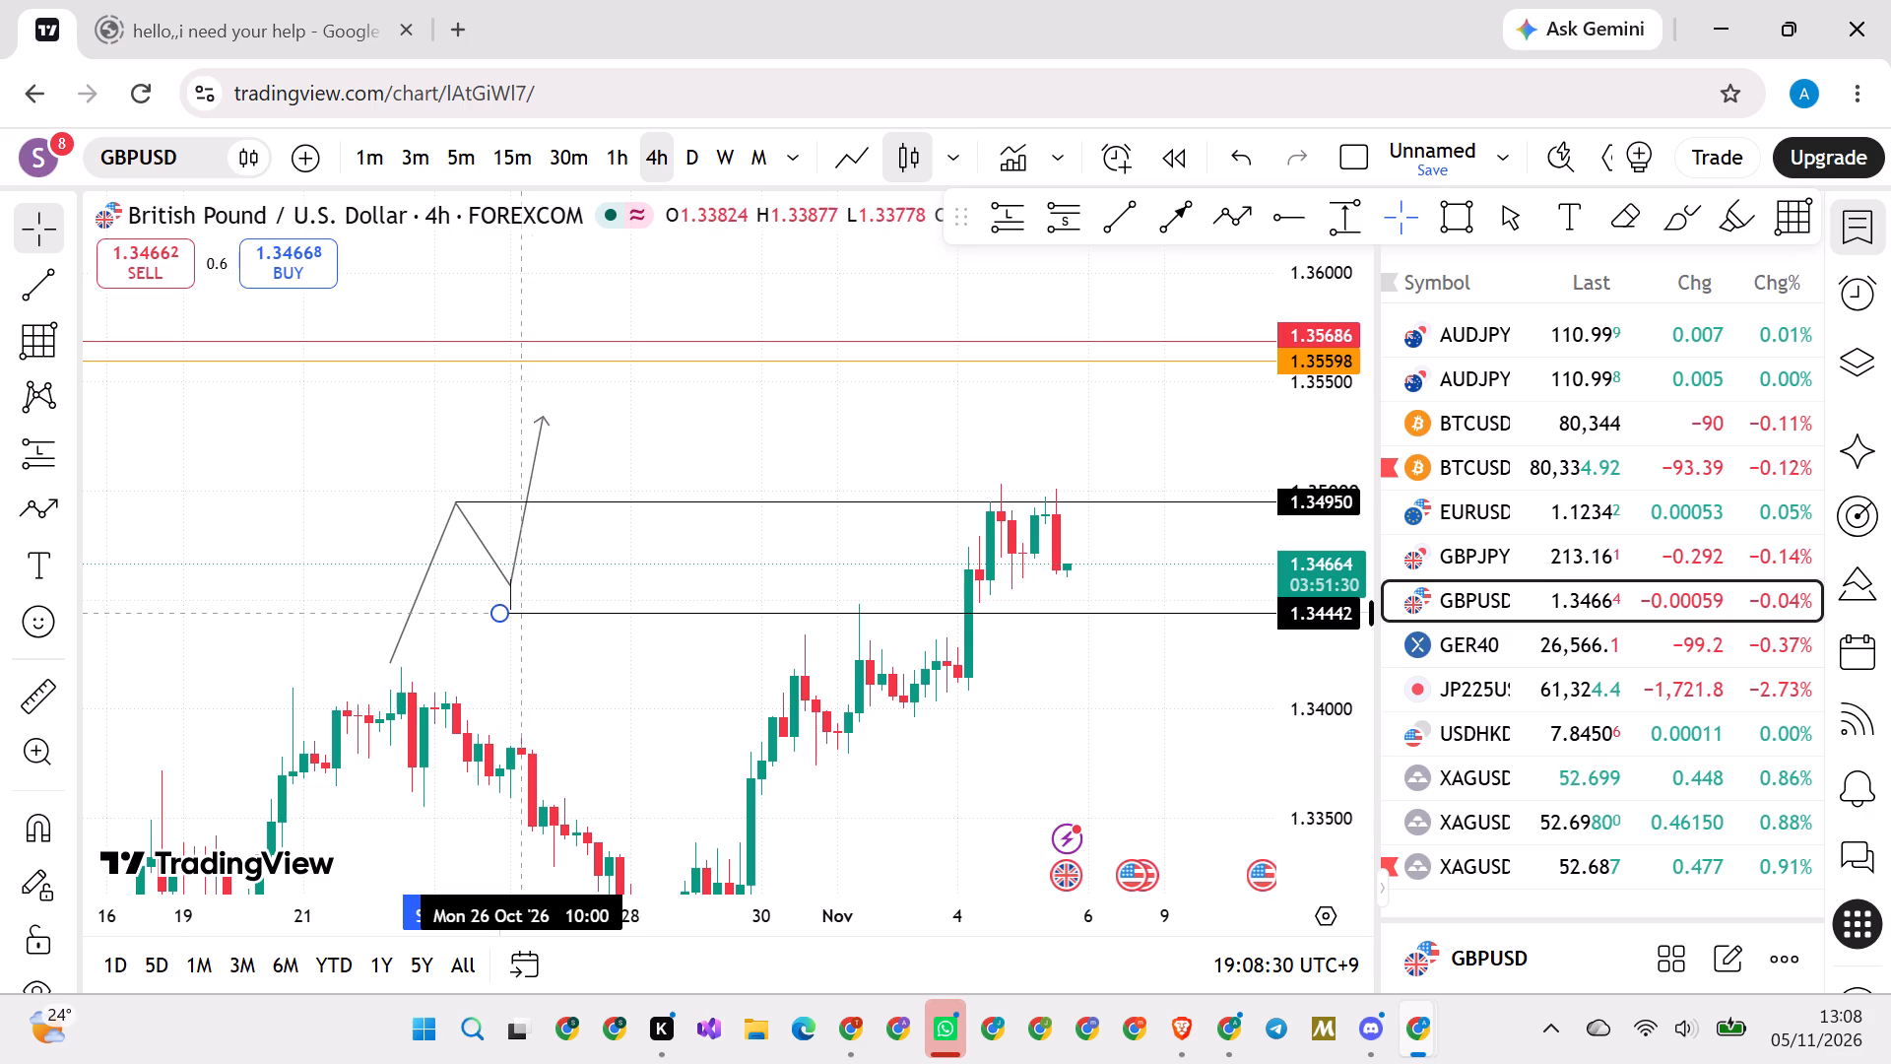
{"action": "left_click", "coordinate": [595, 588]}
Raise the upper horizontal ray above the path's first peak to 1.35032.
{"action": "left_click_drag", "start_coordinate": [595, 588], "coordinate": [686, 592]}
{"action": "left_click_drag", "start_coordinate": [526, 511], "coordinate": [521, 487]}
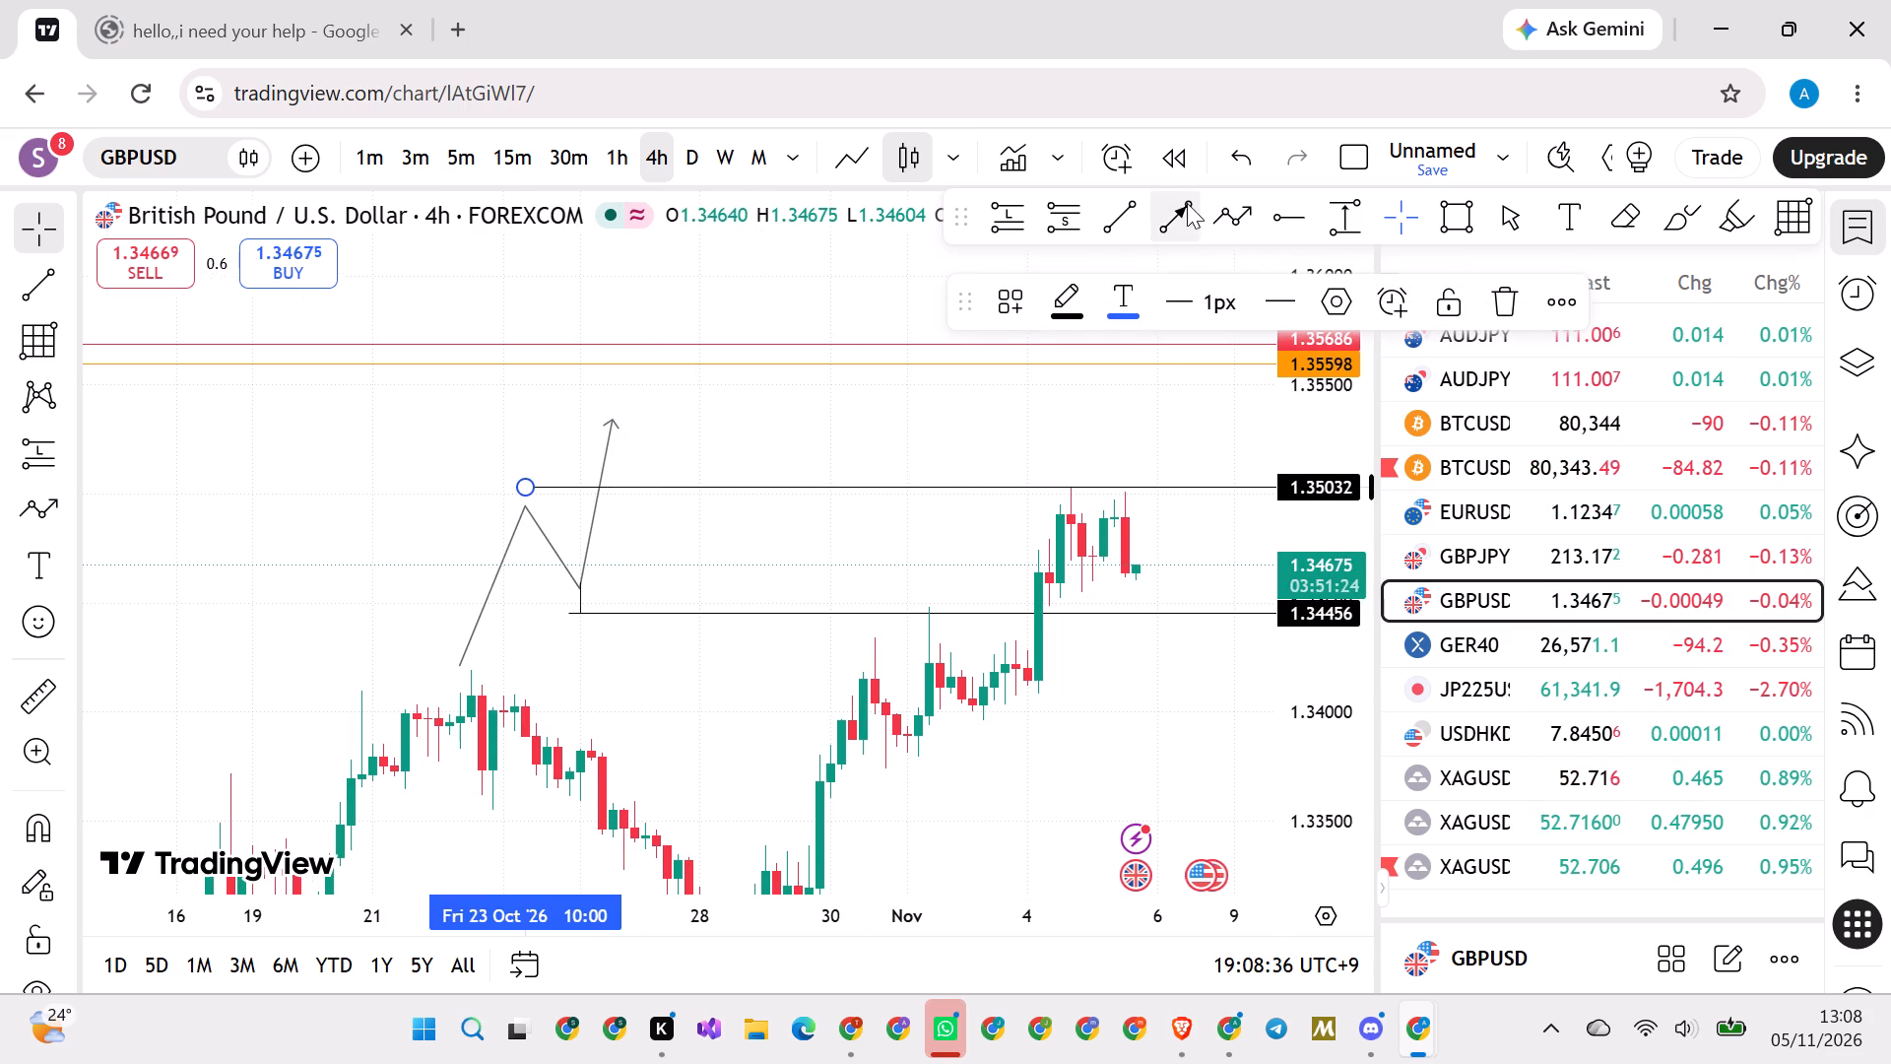
Draw a short vertical trend line as a wick from the path's first peak at 1.34930 up to 1.35052.
{"action": "left_click", "coordinate": [1123, 229]}
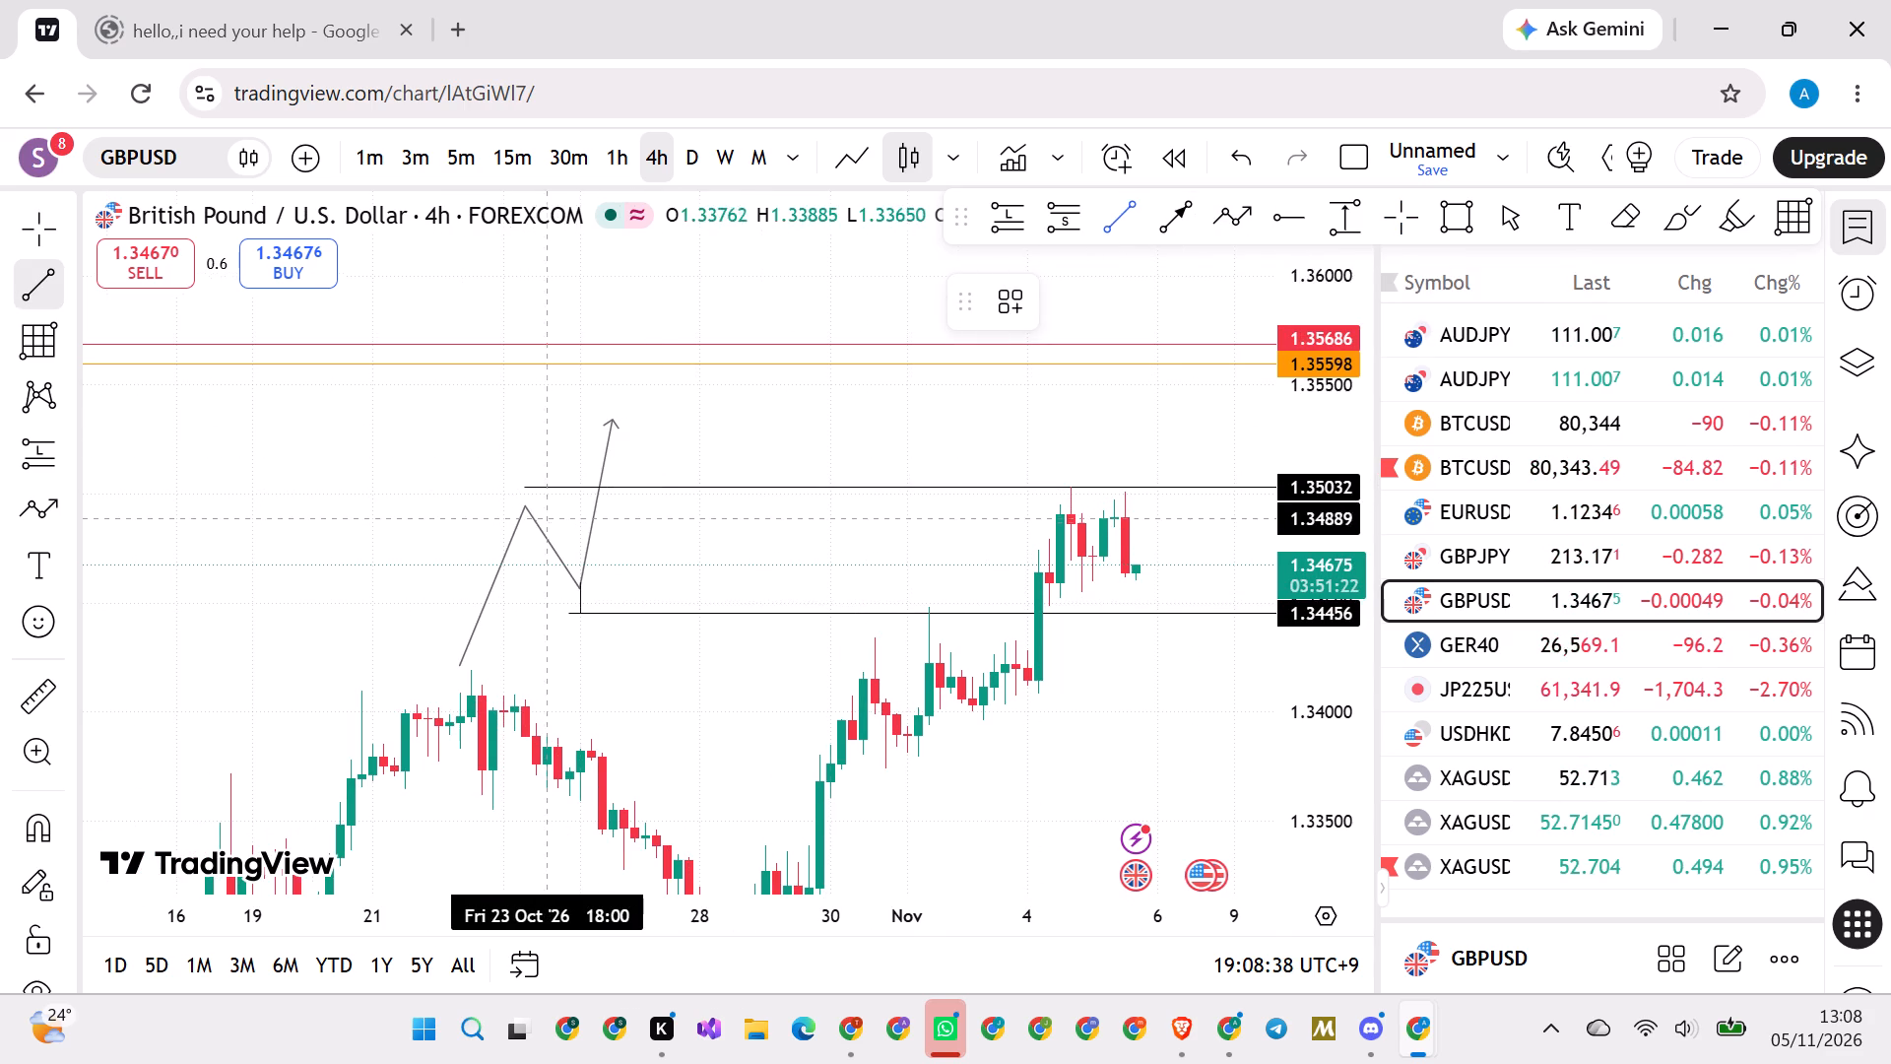
{"action": "left_click", "coordinate": [525, 509]}
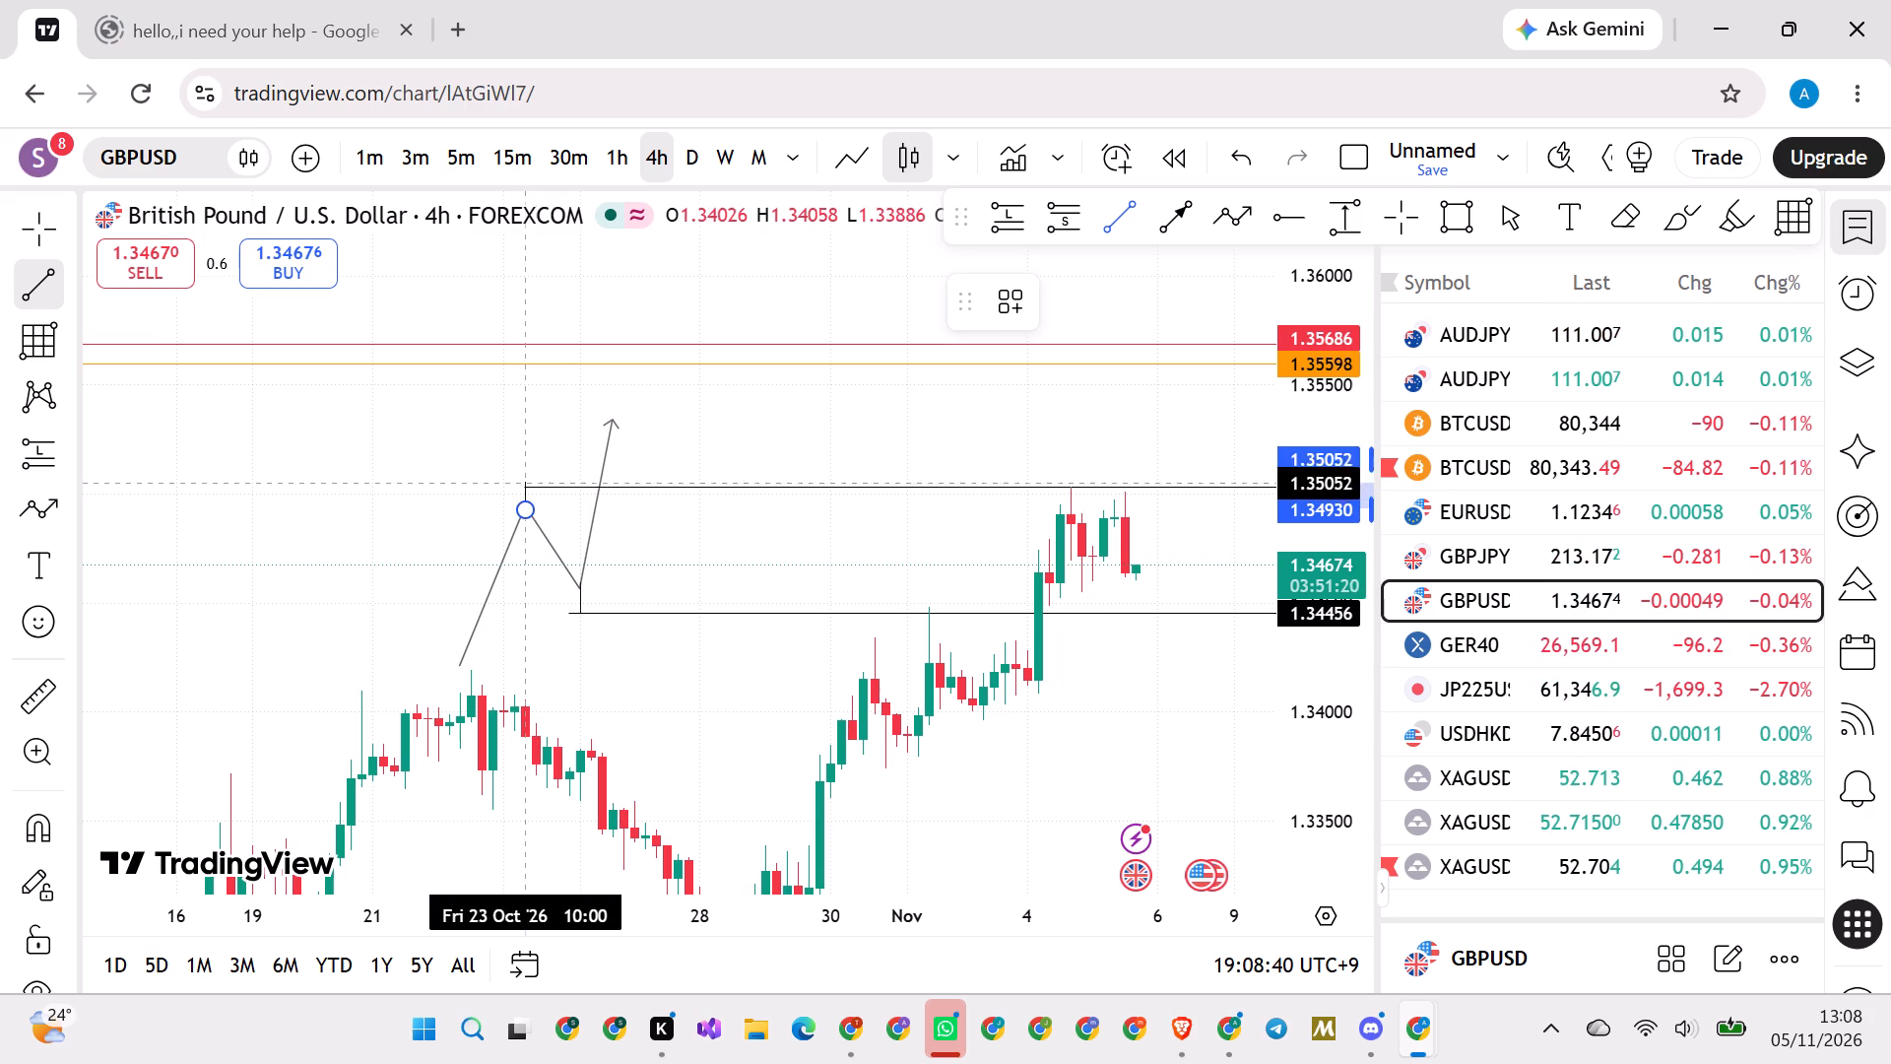
{"action": "left_click", "coordinate": [522, 486]}
{"action": "left_click", "coordinate": [533, 445]}
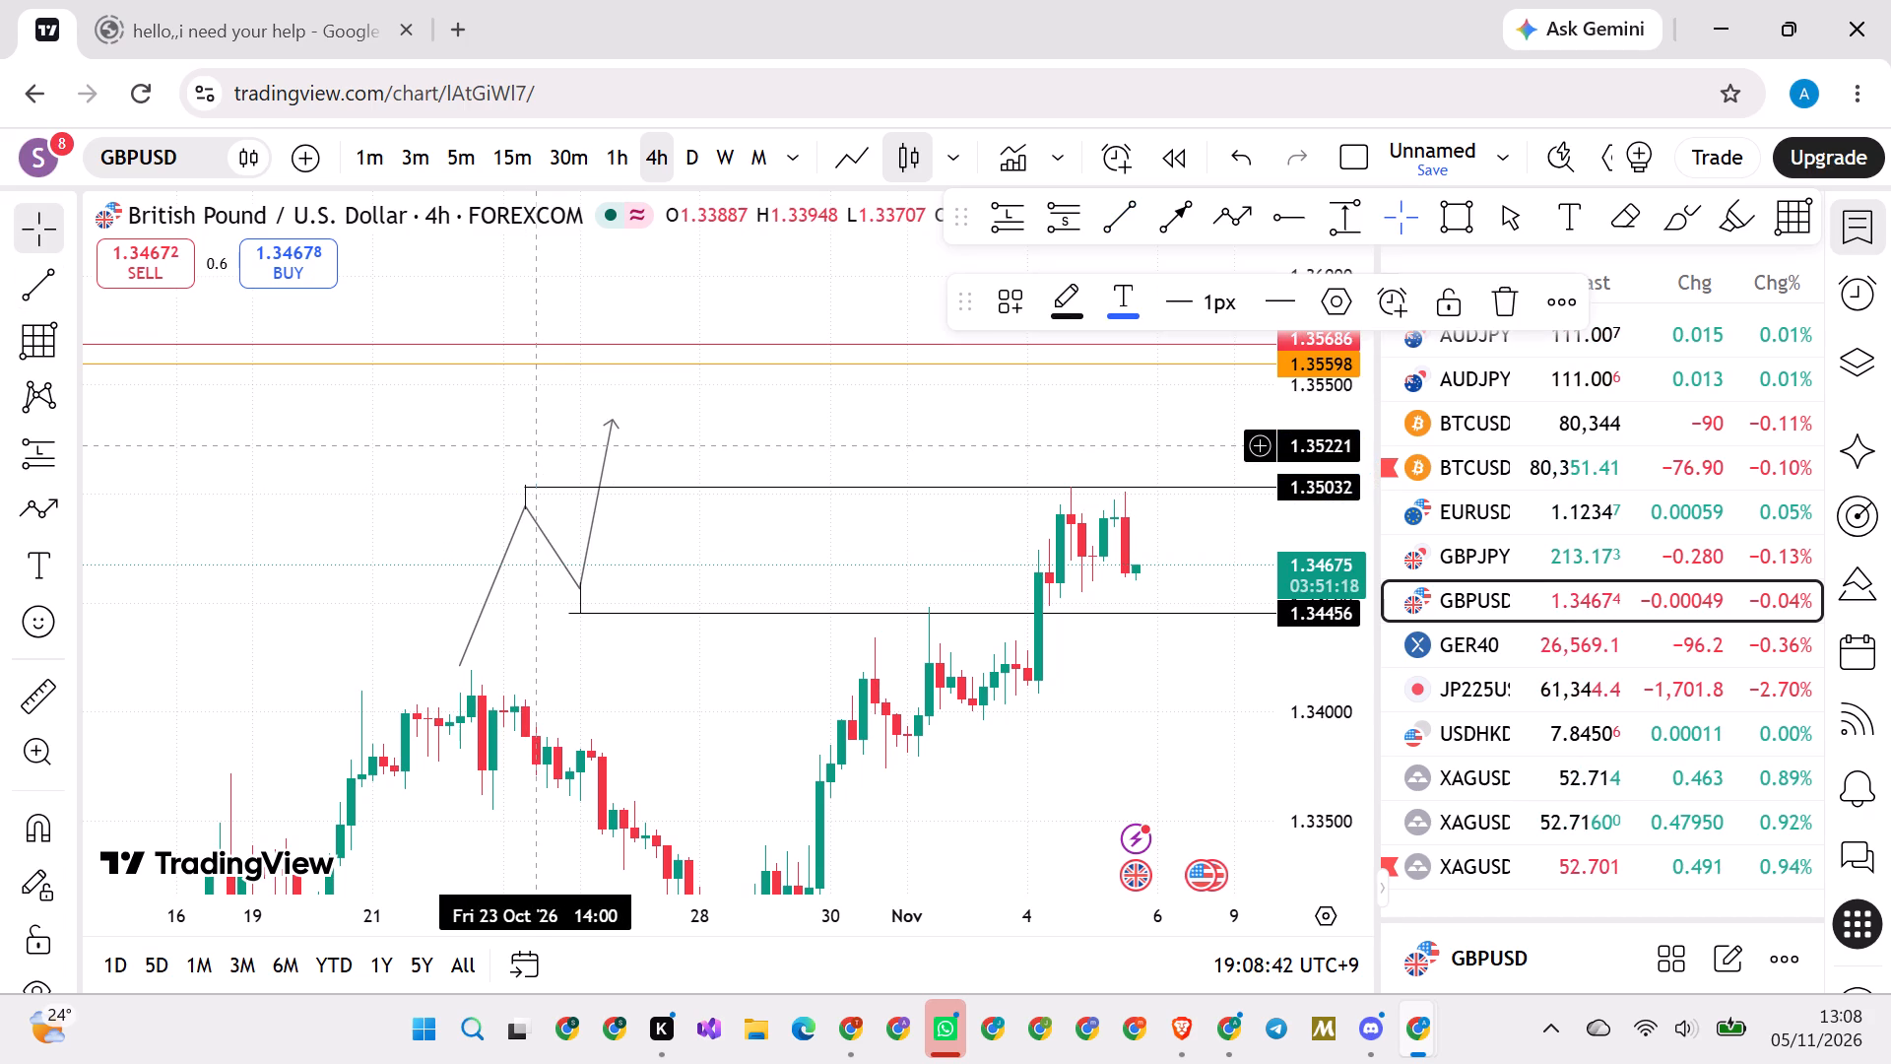
{"action": "left_click", "coordinate": [534, 485]}
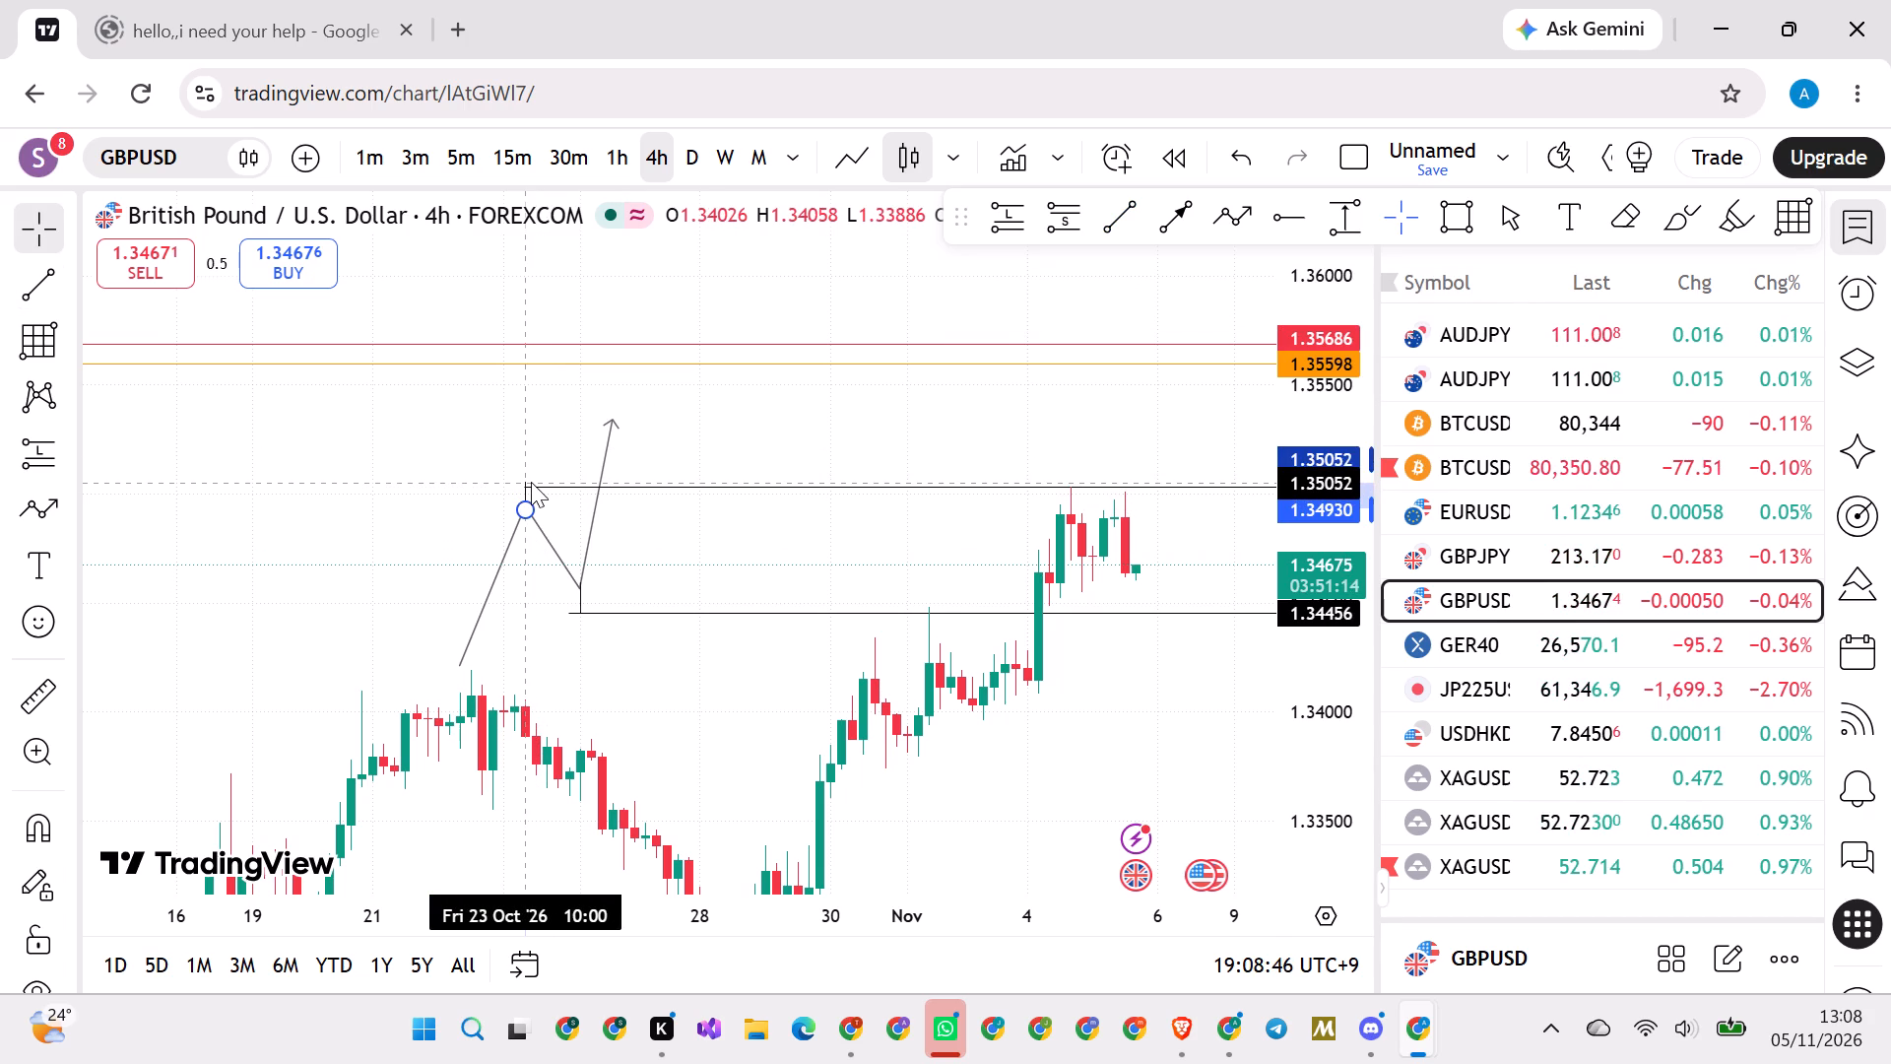
{"action": "left_click", "coordinate": [444, 428]}
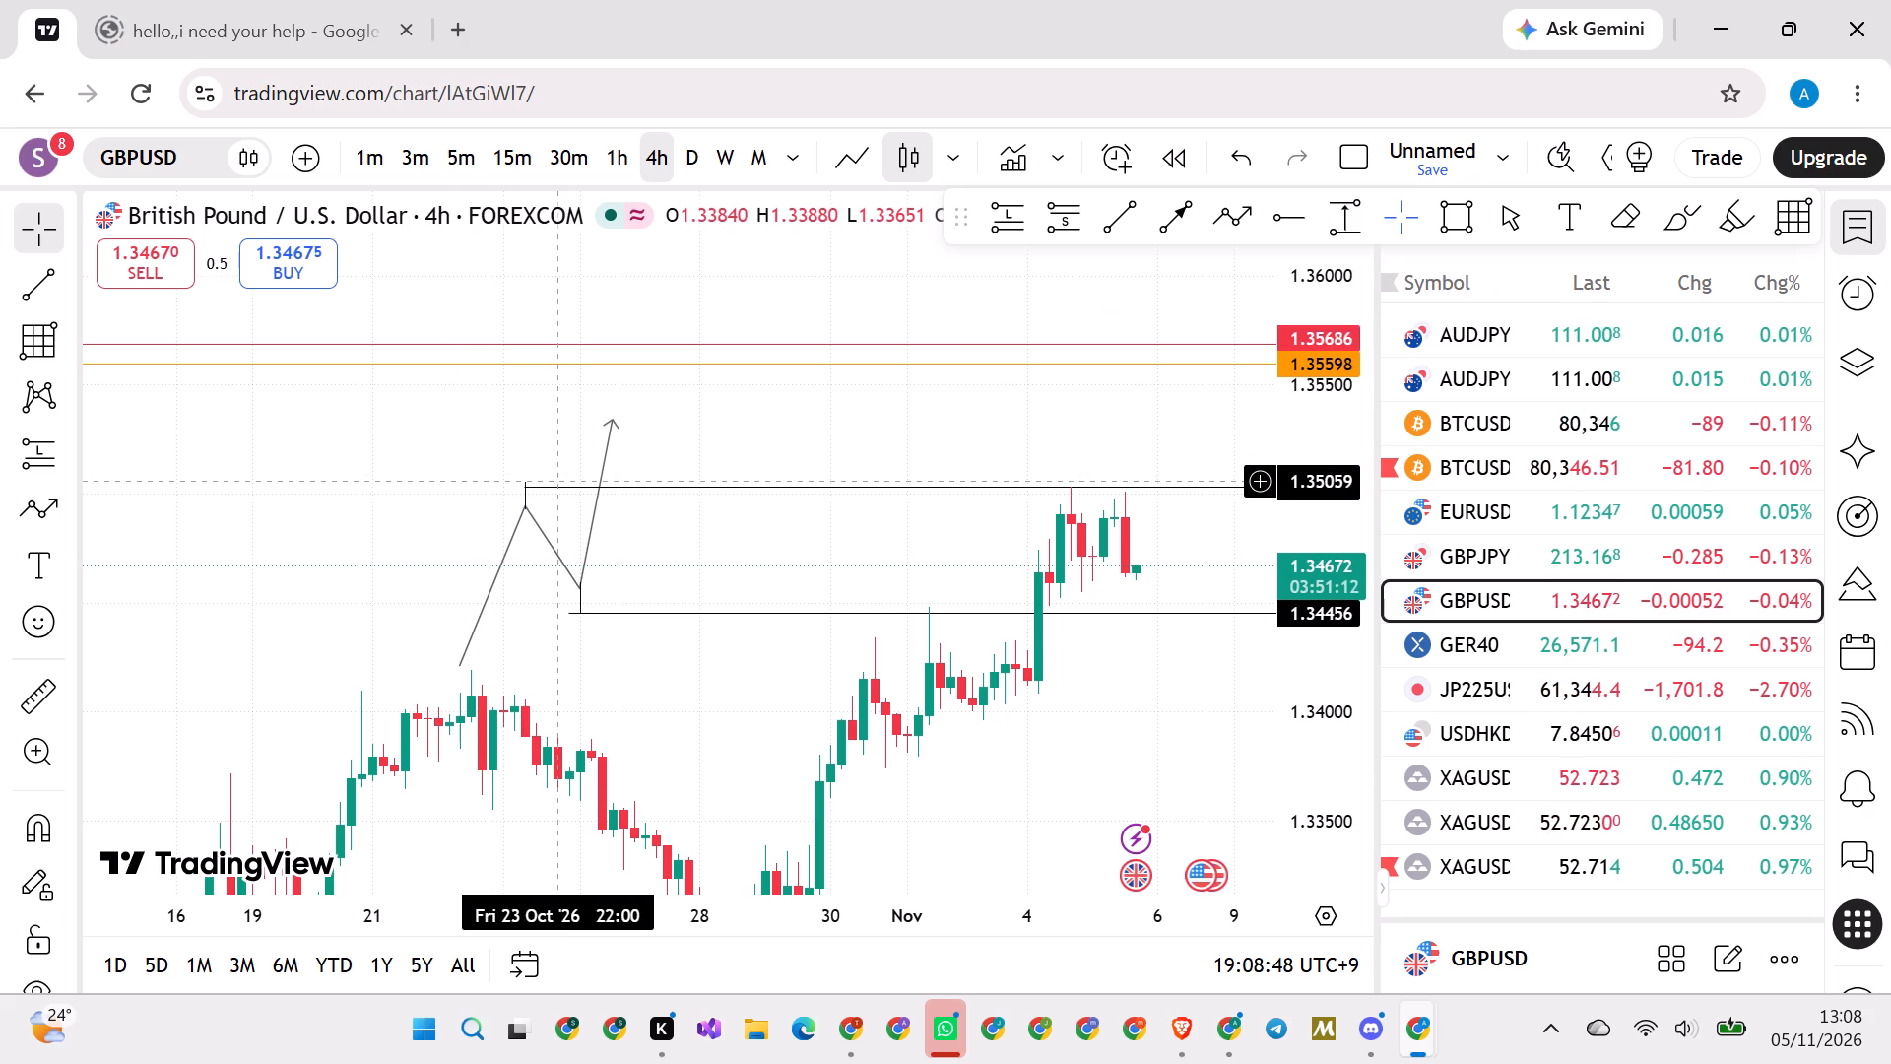
Lower the upper horizontal ray to 1.34944, level with the path's first peak beneath the wick line.
{"action": "left_click_drag", "start_coordinate": [563, 485], "coordinate": [554, 506]}
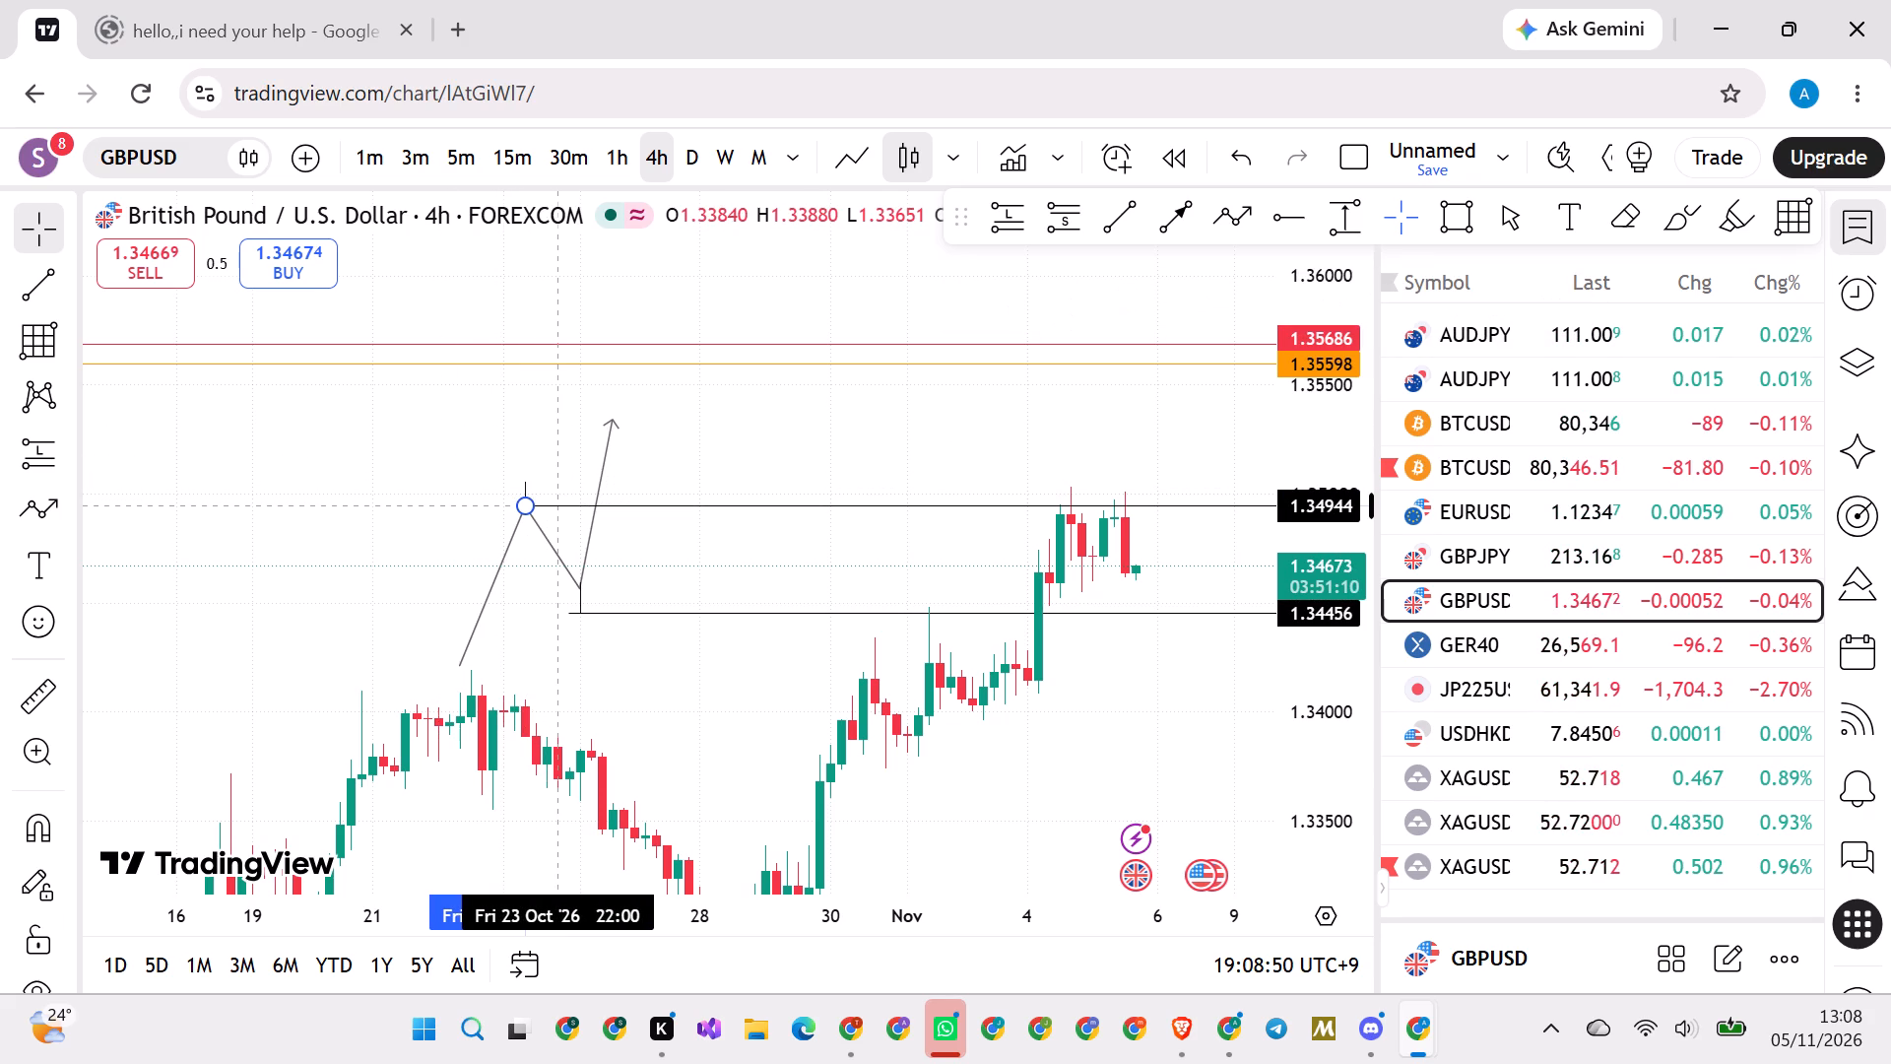
{"action": "left_click_drag", "start_coordinate": [554, 506], "coordinate": [560, 514]}
{"action": "left_click", "coordinate": [671, 468]}
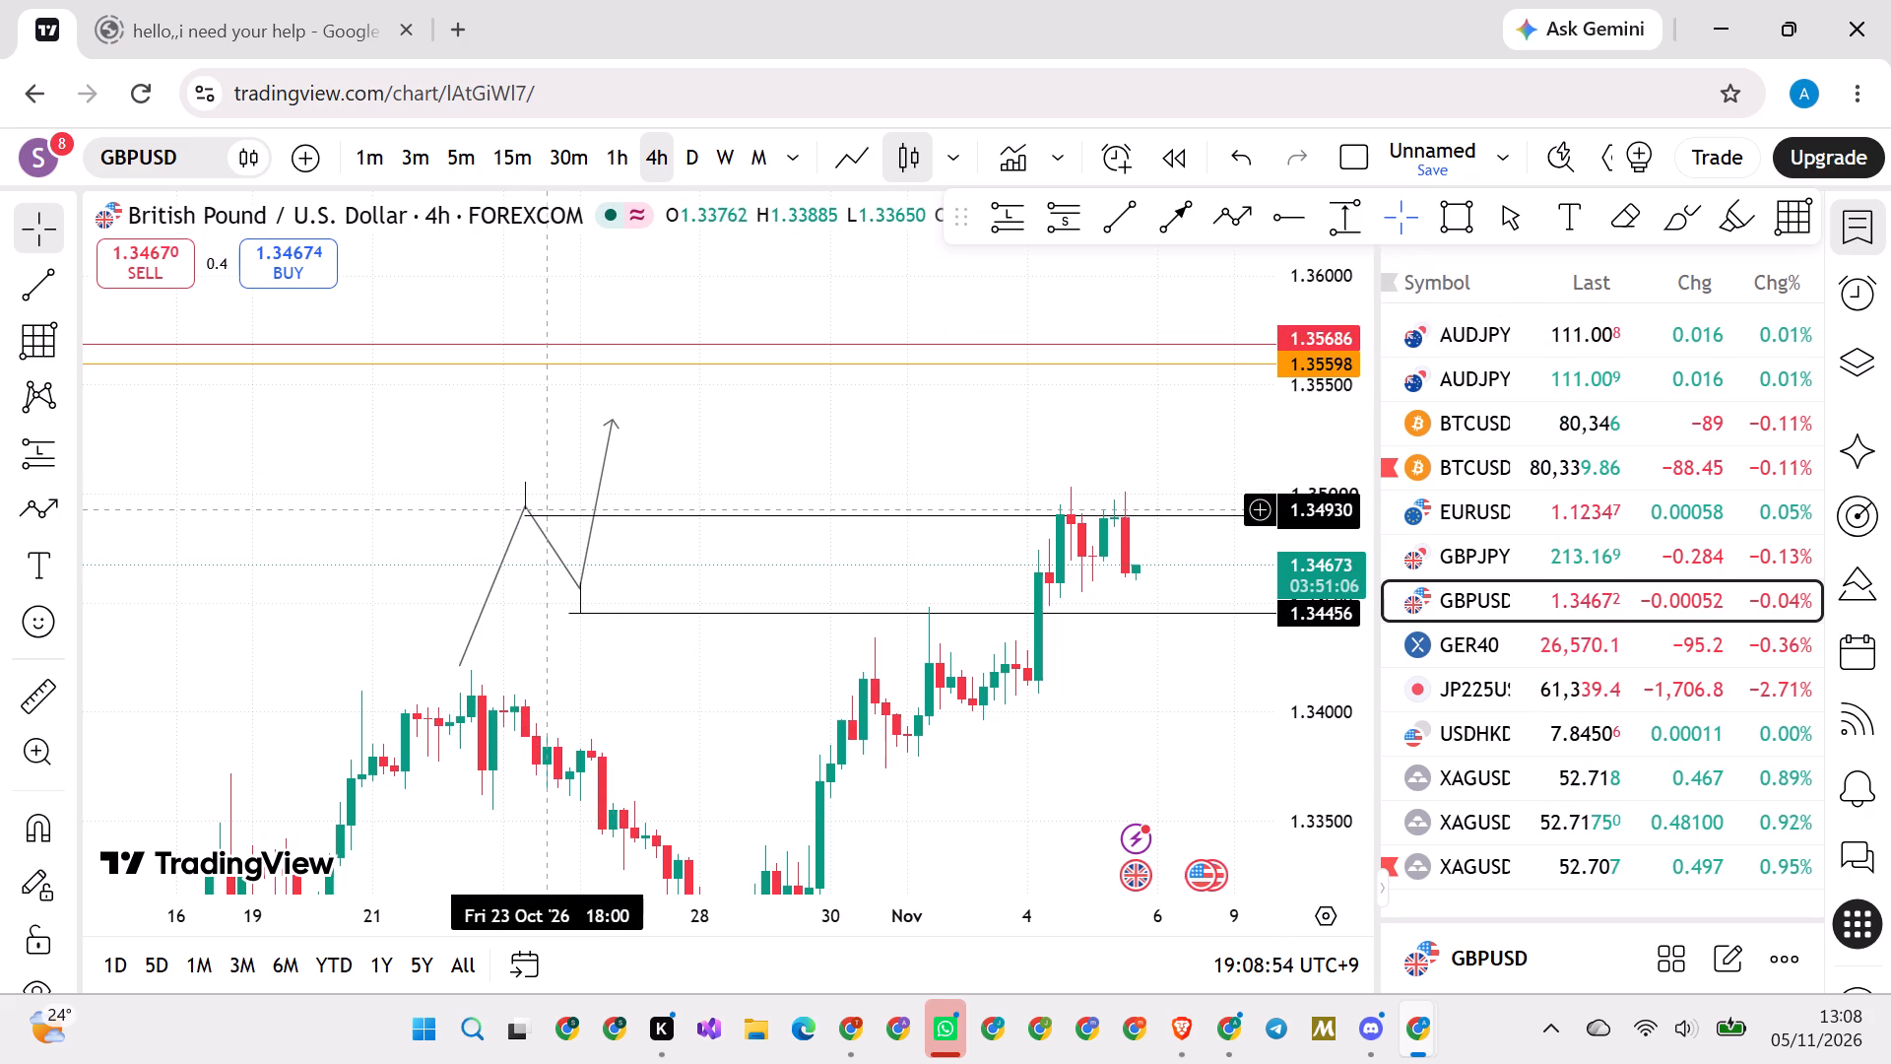
{"action": "left_click_drag", "start_coordinate": [558, 512], "coordinate": [547, 512]}
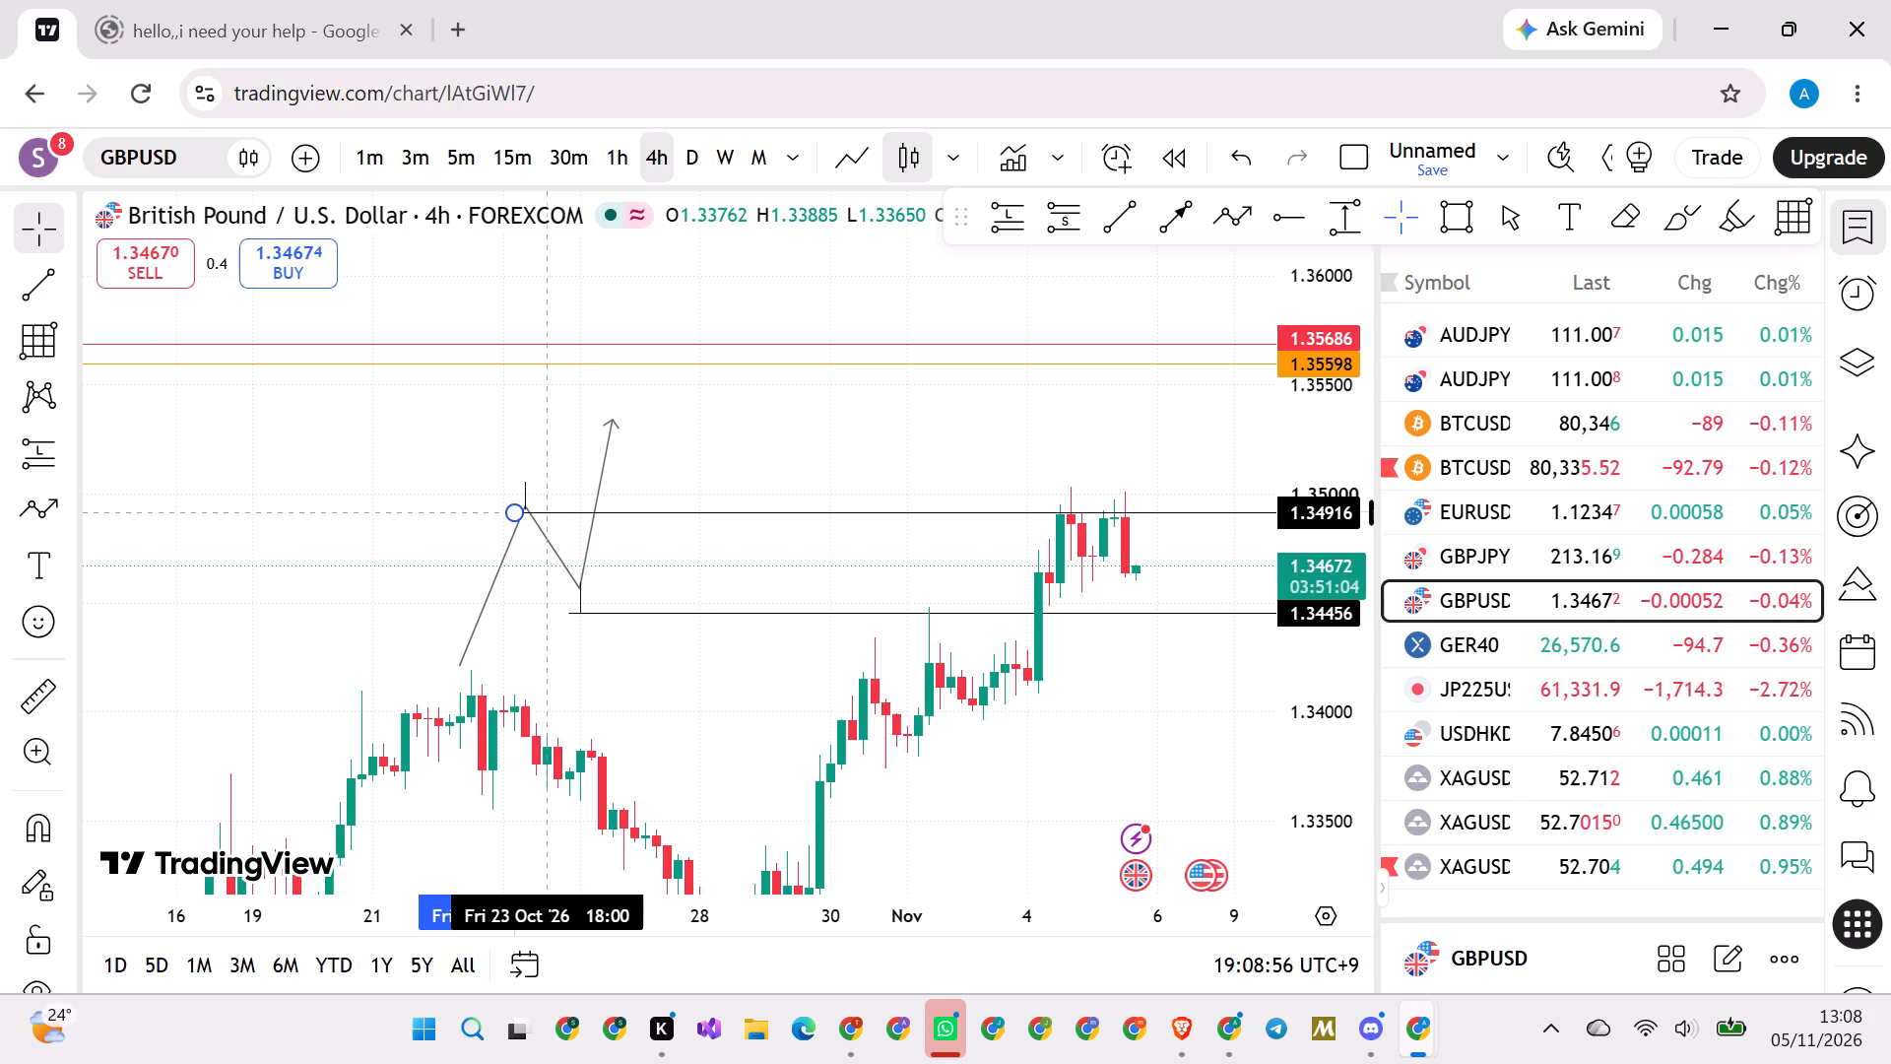
{"action": "left_click_drag", "start_coordinate": [547, 512], "coordinate": [551, 509]}
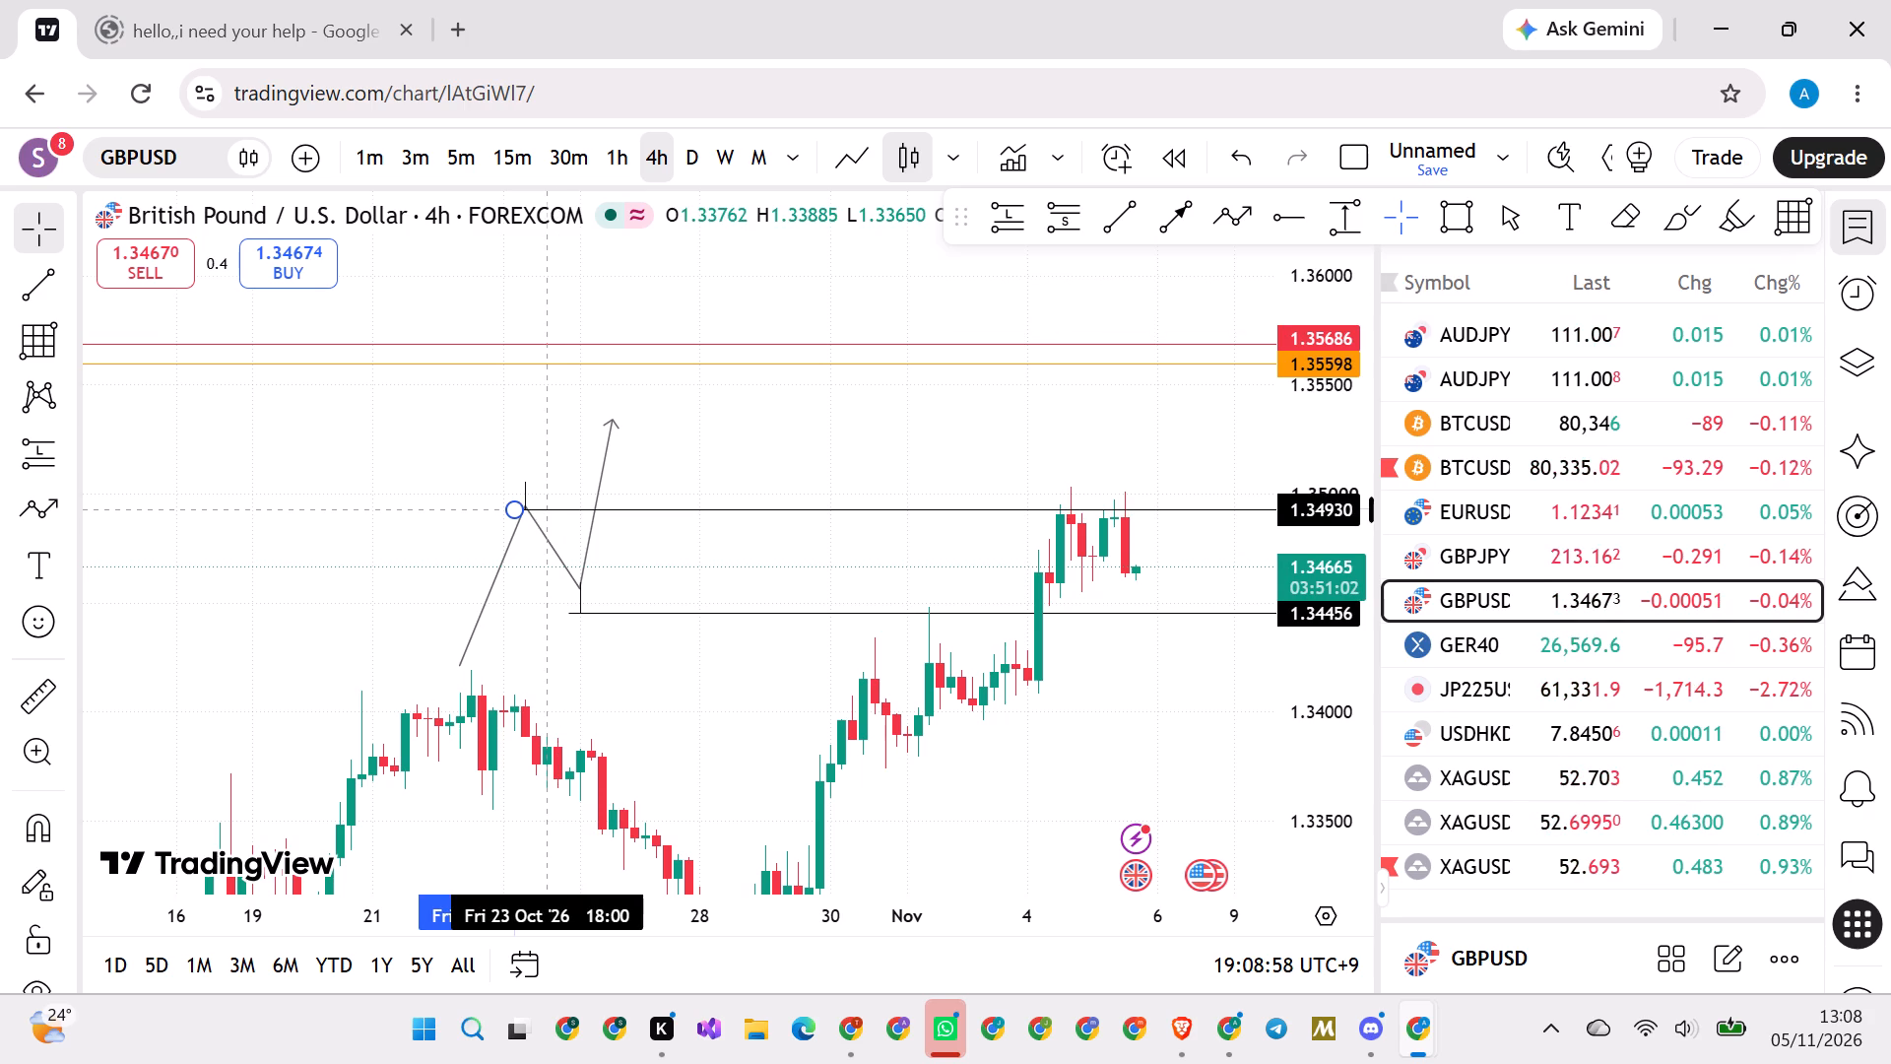
{"action": "left_click_drag", "start_coordinate": [551, 509], "coordinate": [547, 505]}
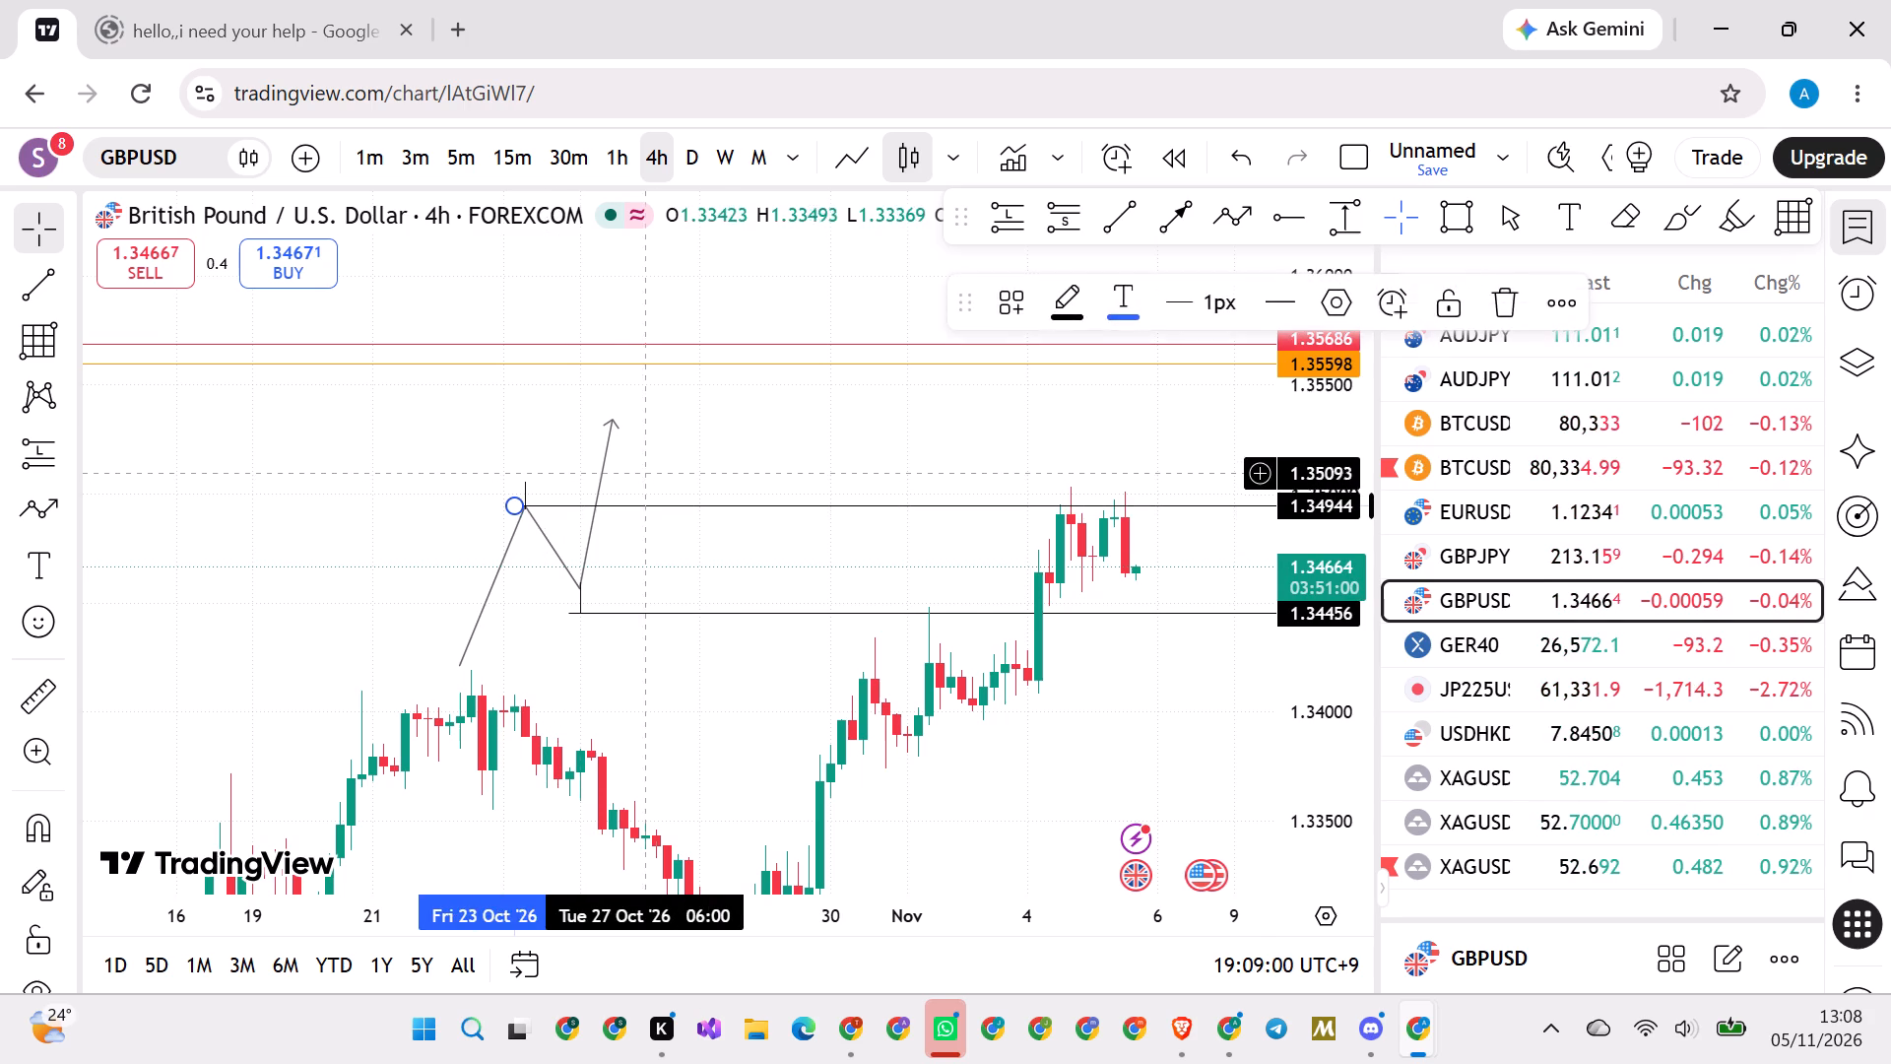
{"action": "left_click", "coordinate": [691, 468]}
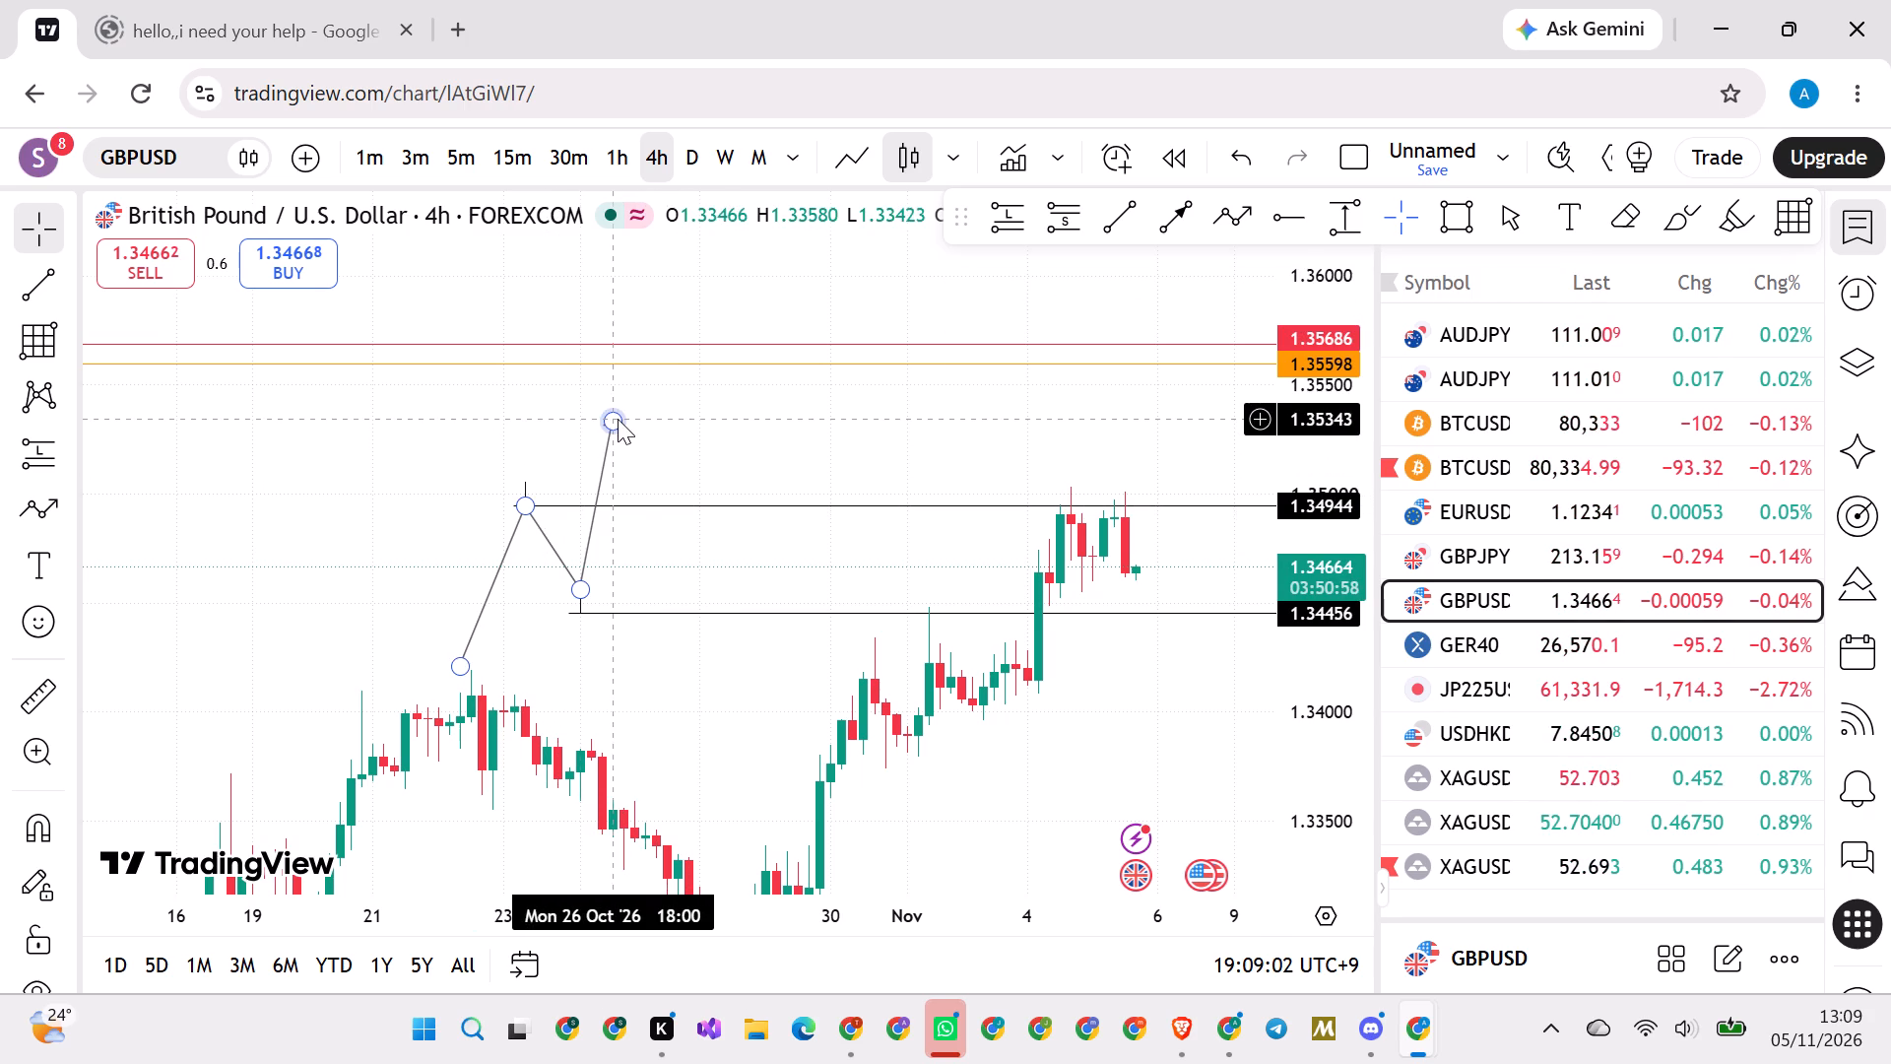
Extend the zigzag path's arrow end further up, to just below the 1.35500 level.
{"action": "left_click_drag", "start_coordinate": [618, 419], "coordinate": [635, 392]}
{"action": "left_click", "coordinate": [744, 421]}
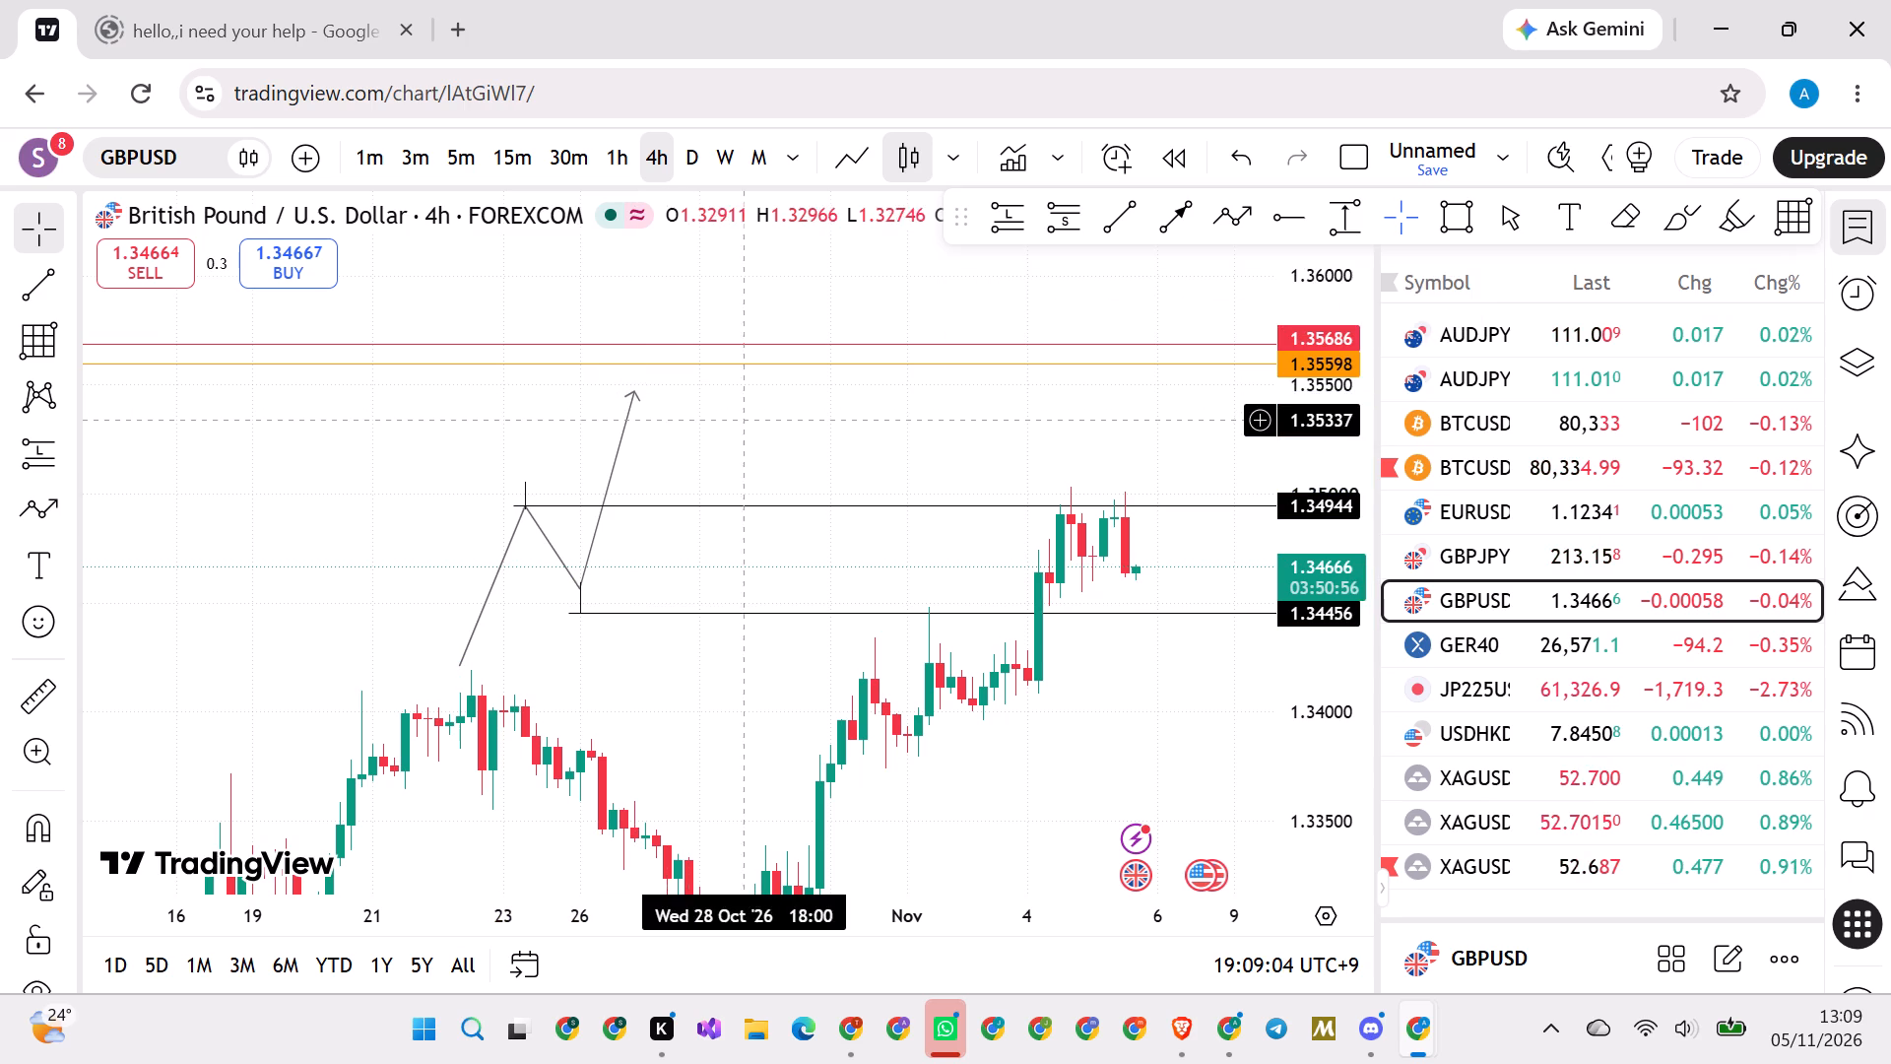
Draw a short horizontal arrow at 1.35066 from the first peak's wick to Mon 26 Oct 10:00, just short of the rising leg.
{"action": "left_click", "coordinate": [1173, 215]}
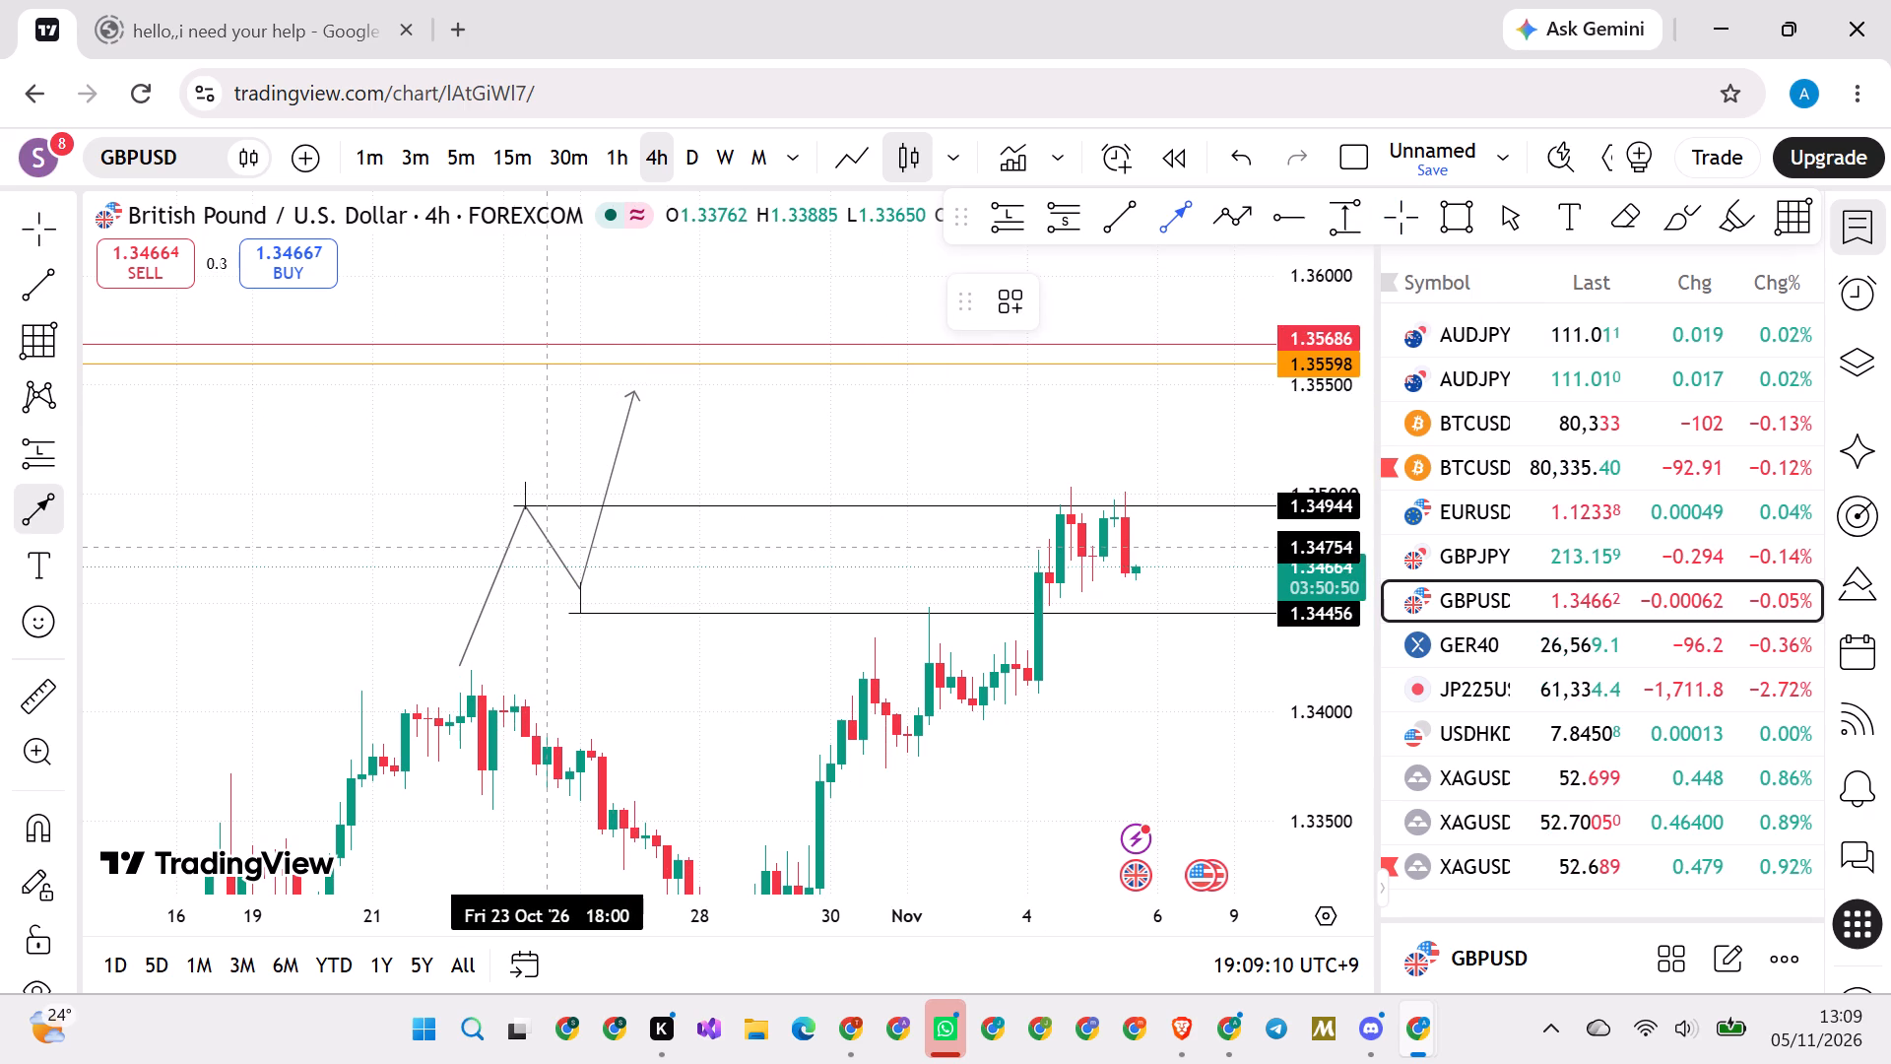
{"action": "left_click", "coordinate": [522, 480]}
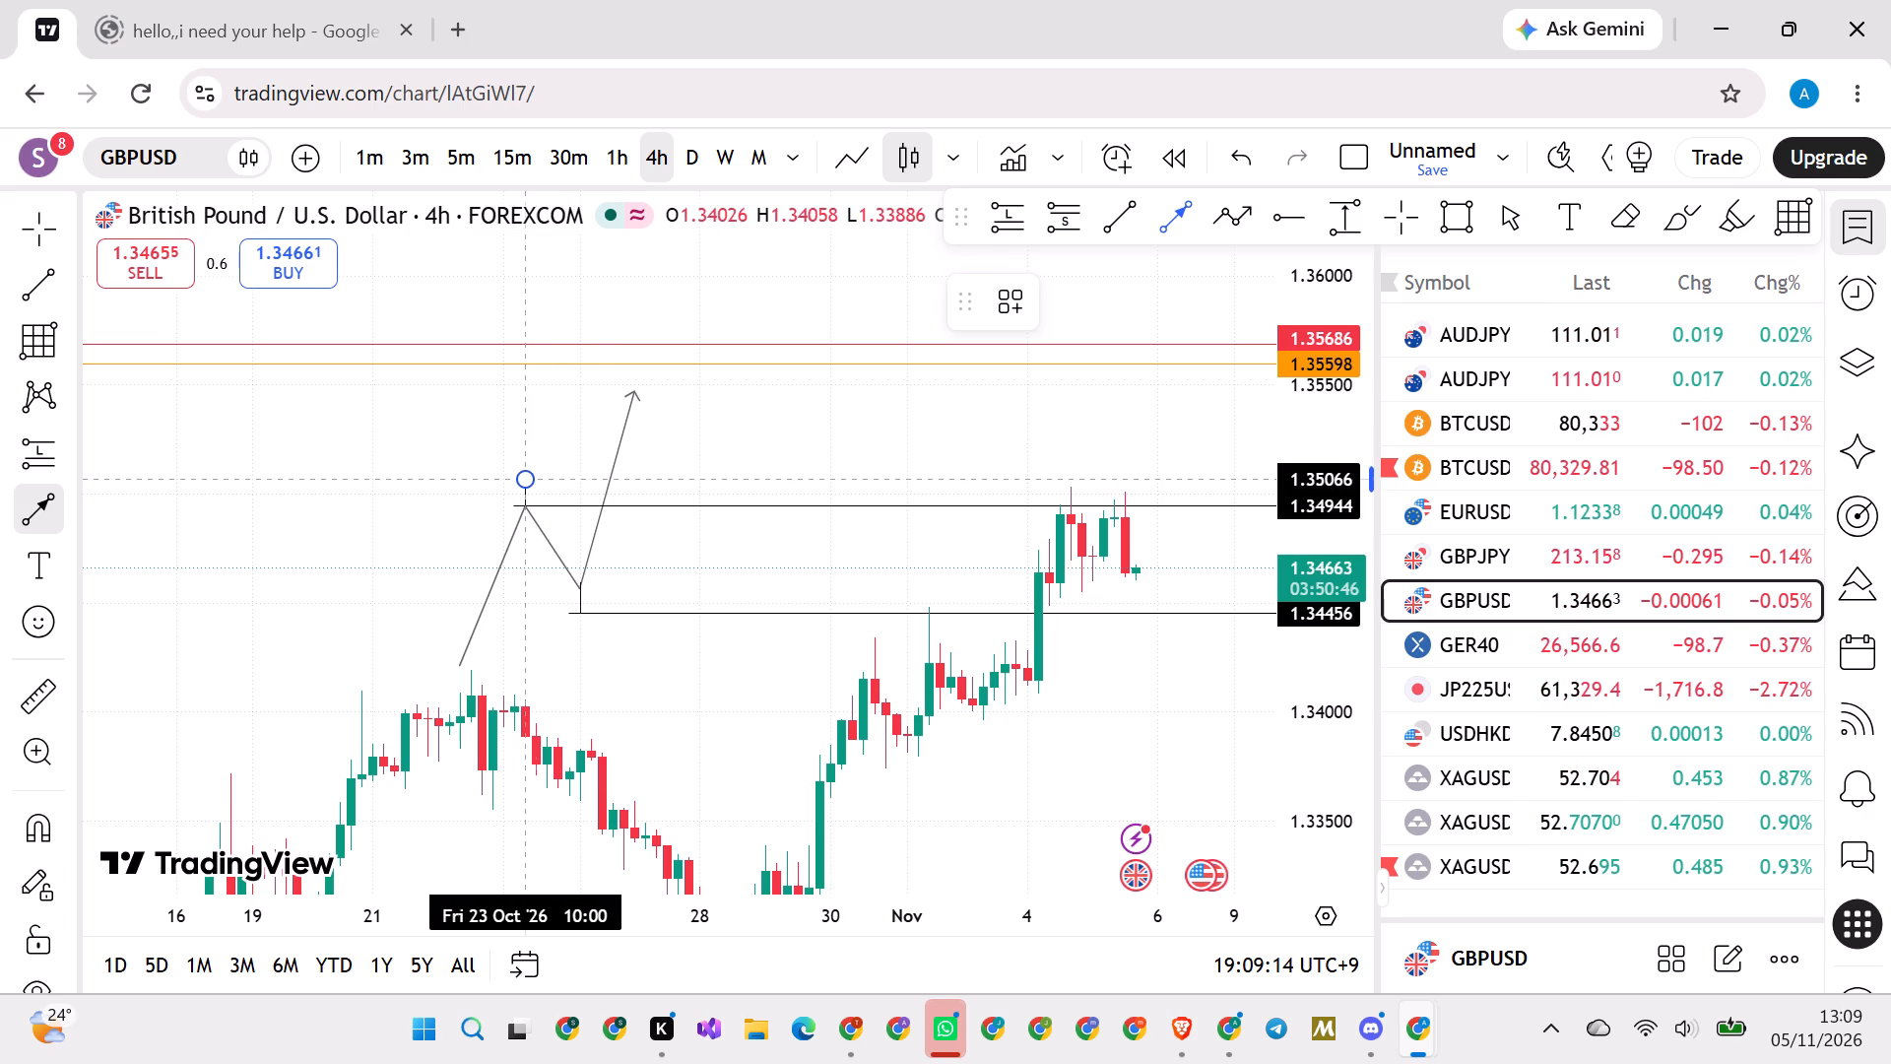
{"action": "left_click", "coordinate": [589, 480]}
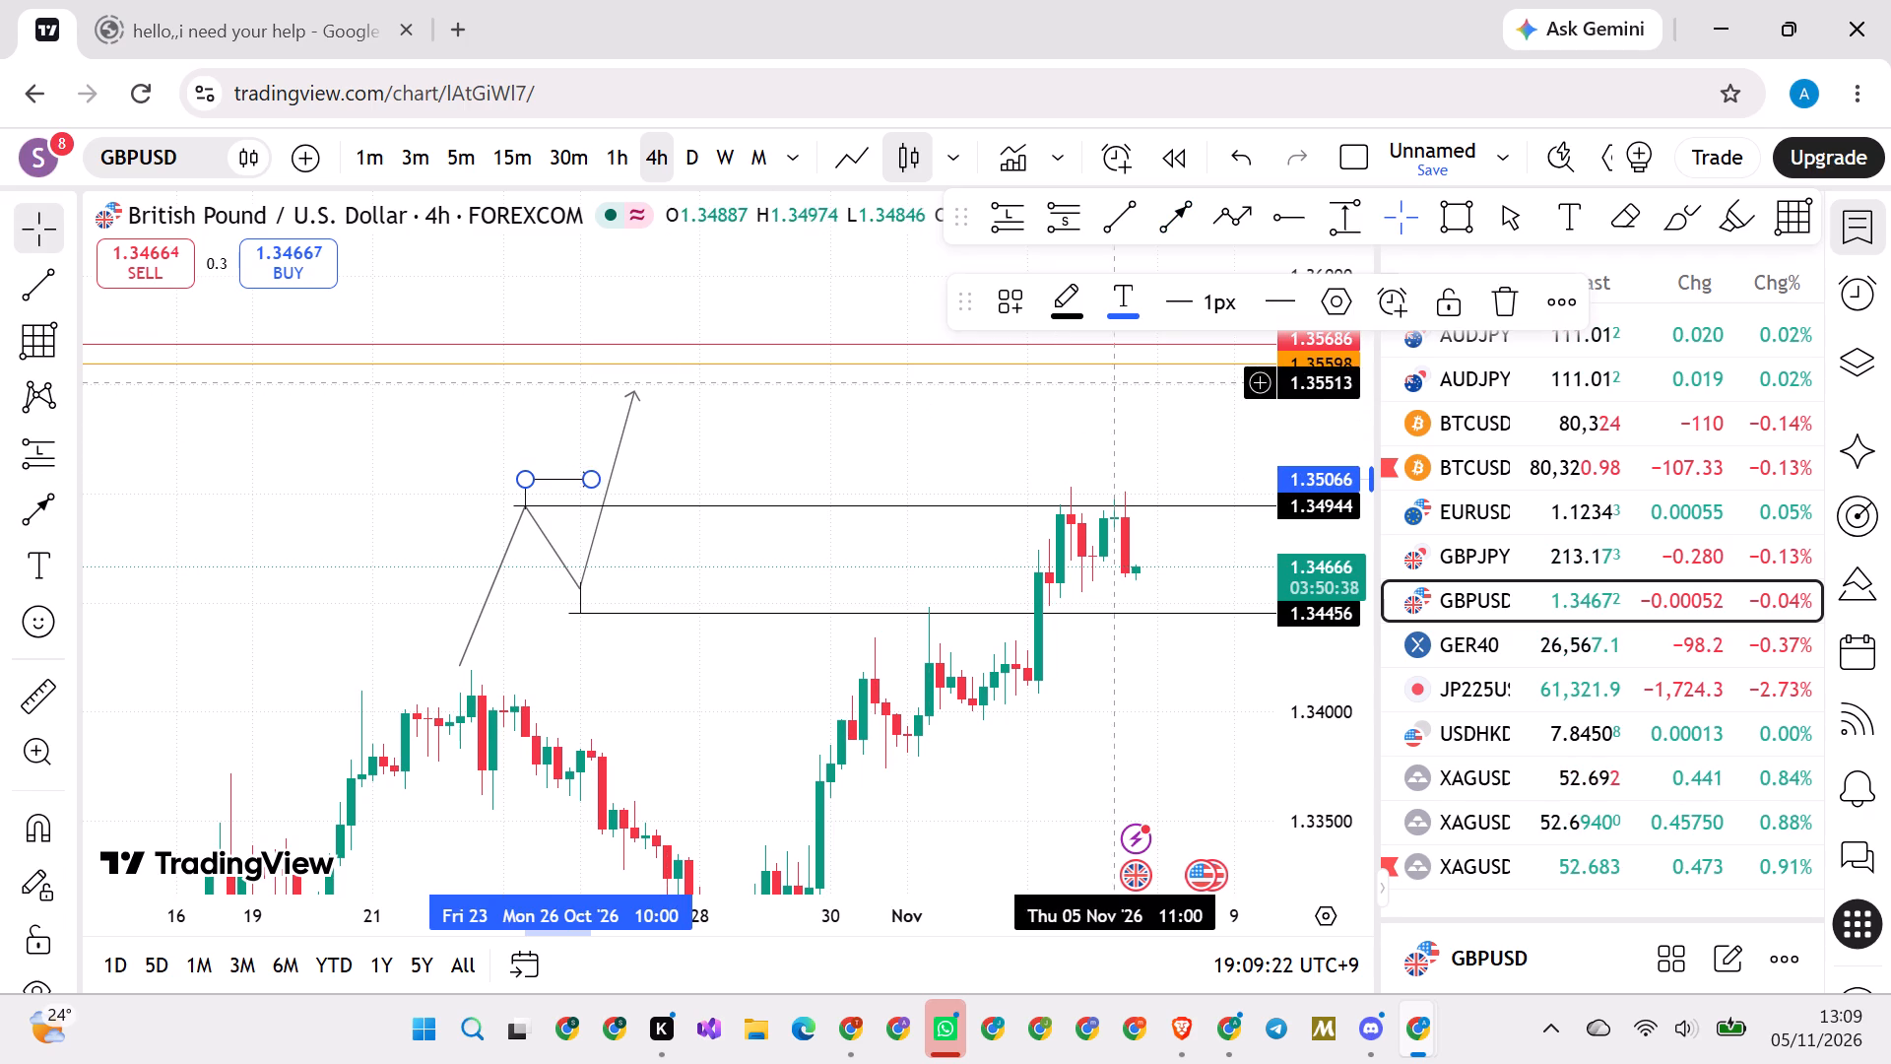
Add the text label "bos" to the short horizontal arrow.
{"action": "left_click", "coordinate": [1325, 294]}
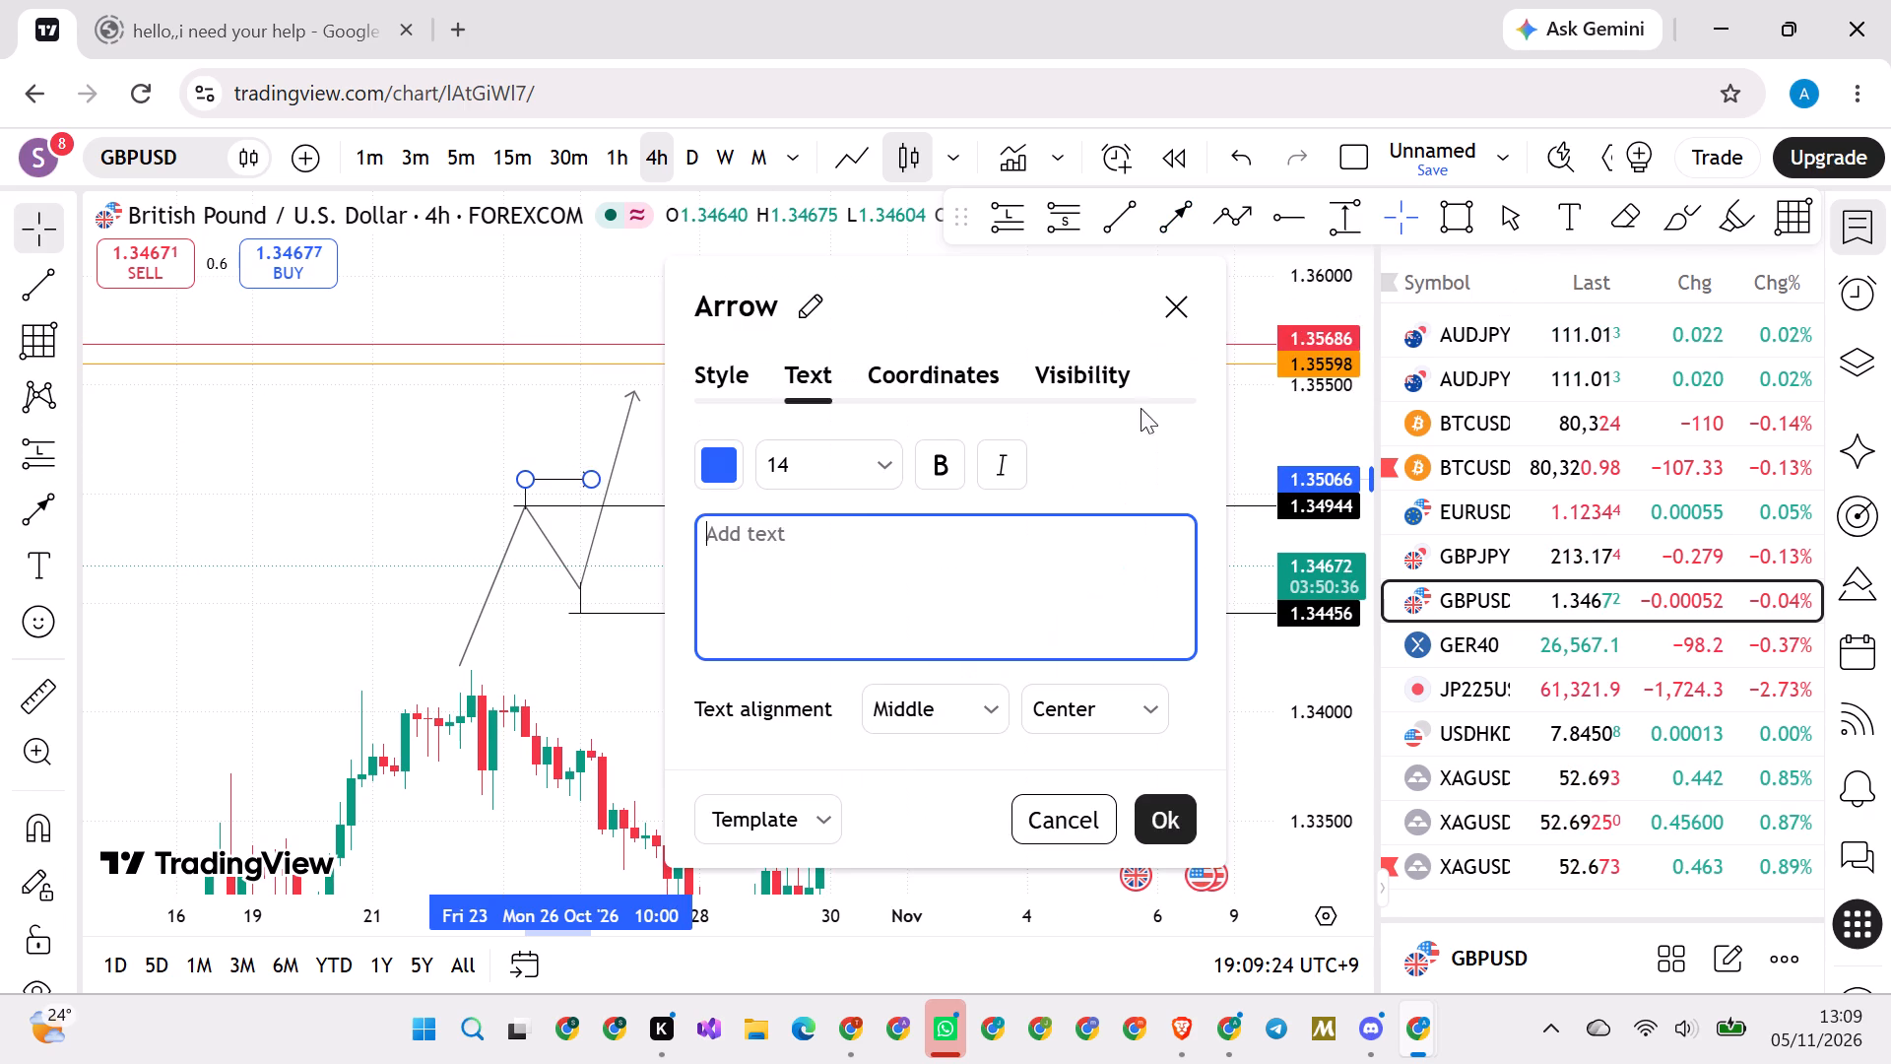
{"action": "left_click", "coordinate": [729, 533]}
{"action": "key", "text": "b"}
{"action": "type", "text": "os"}
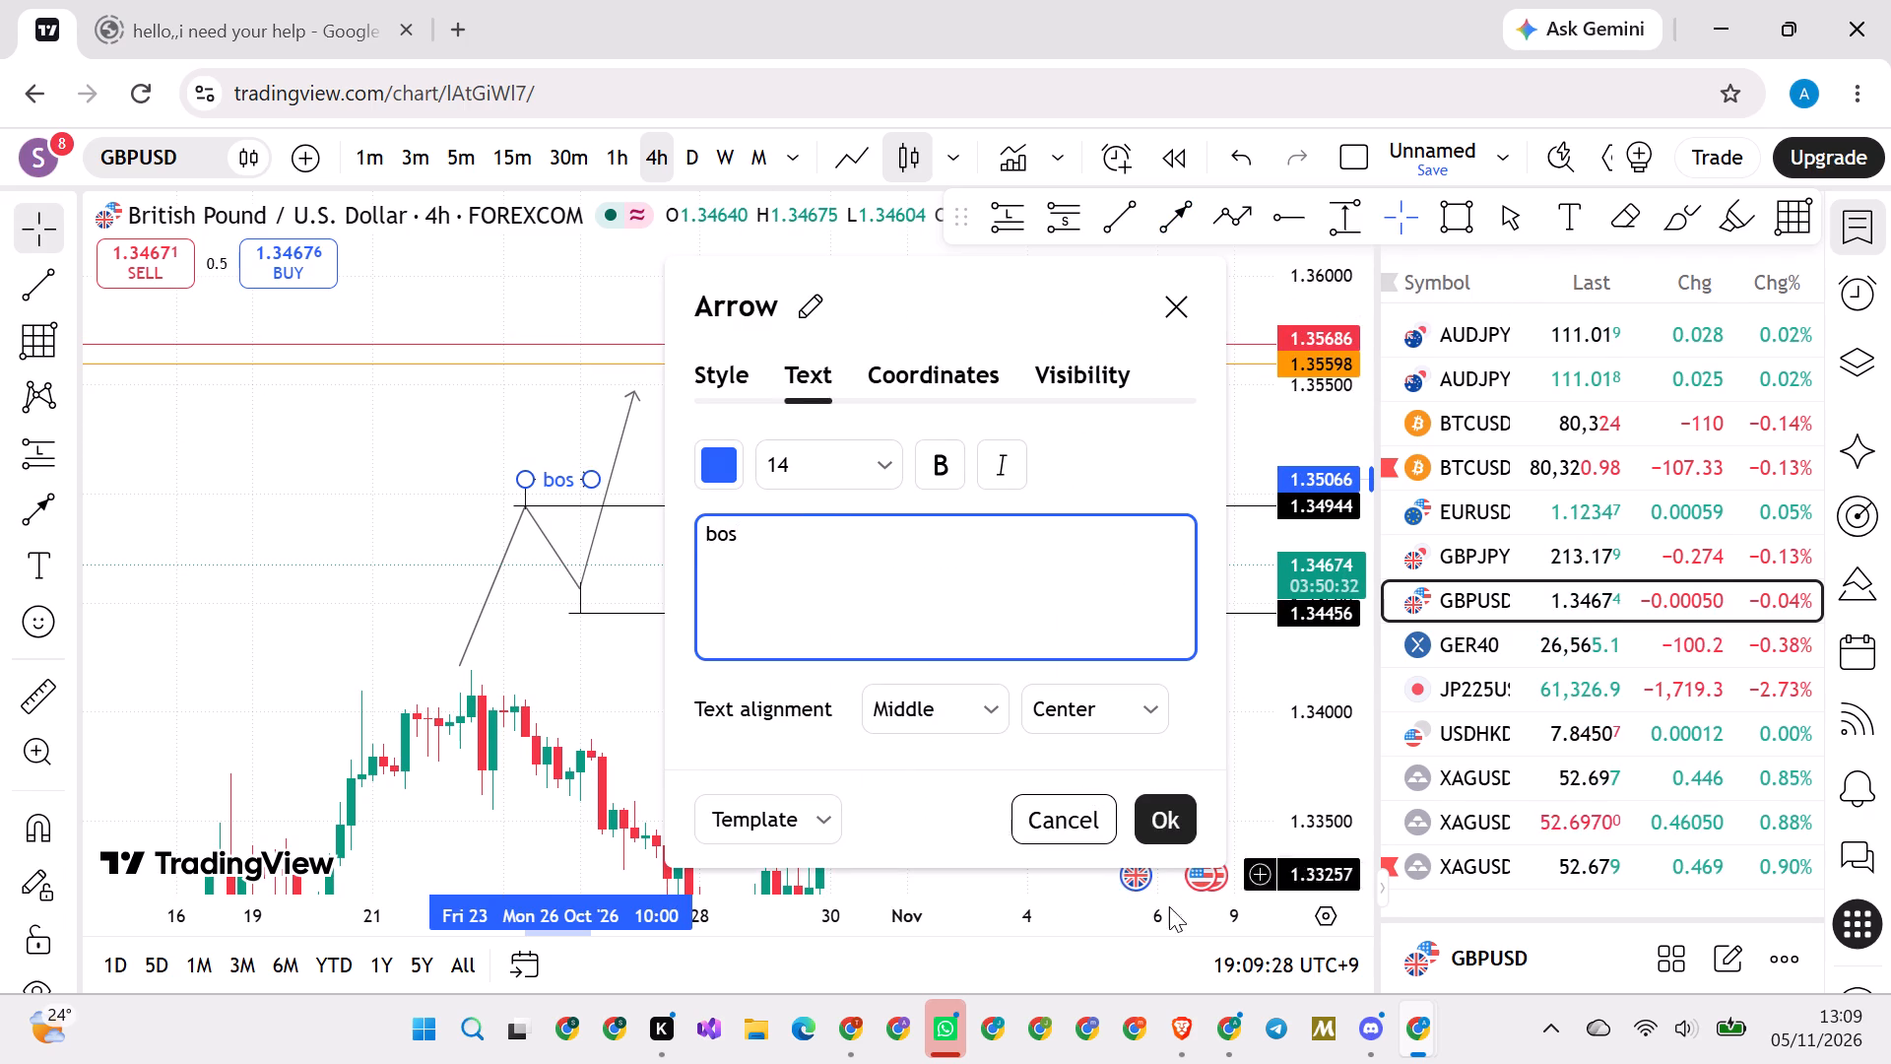
{"action": "left_click", "coordinate": [1164, 823]}
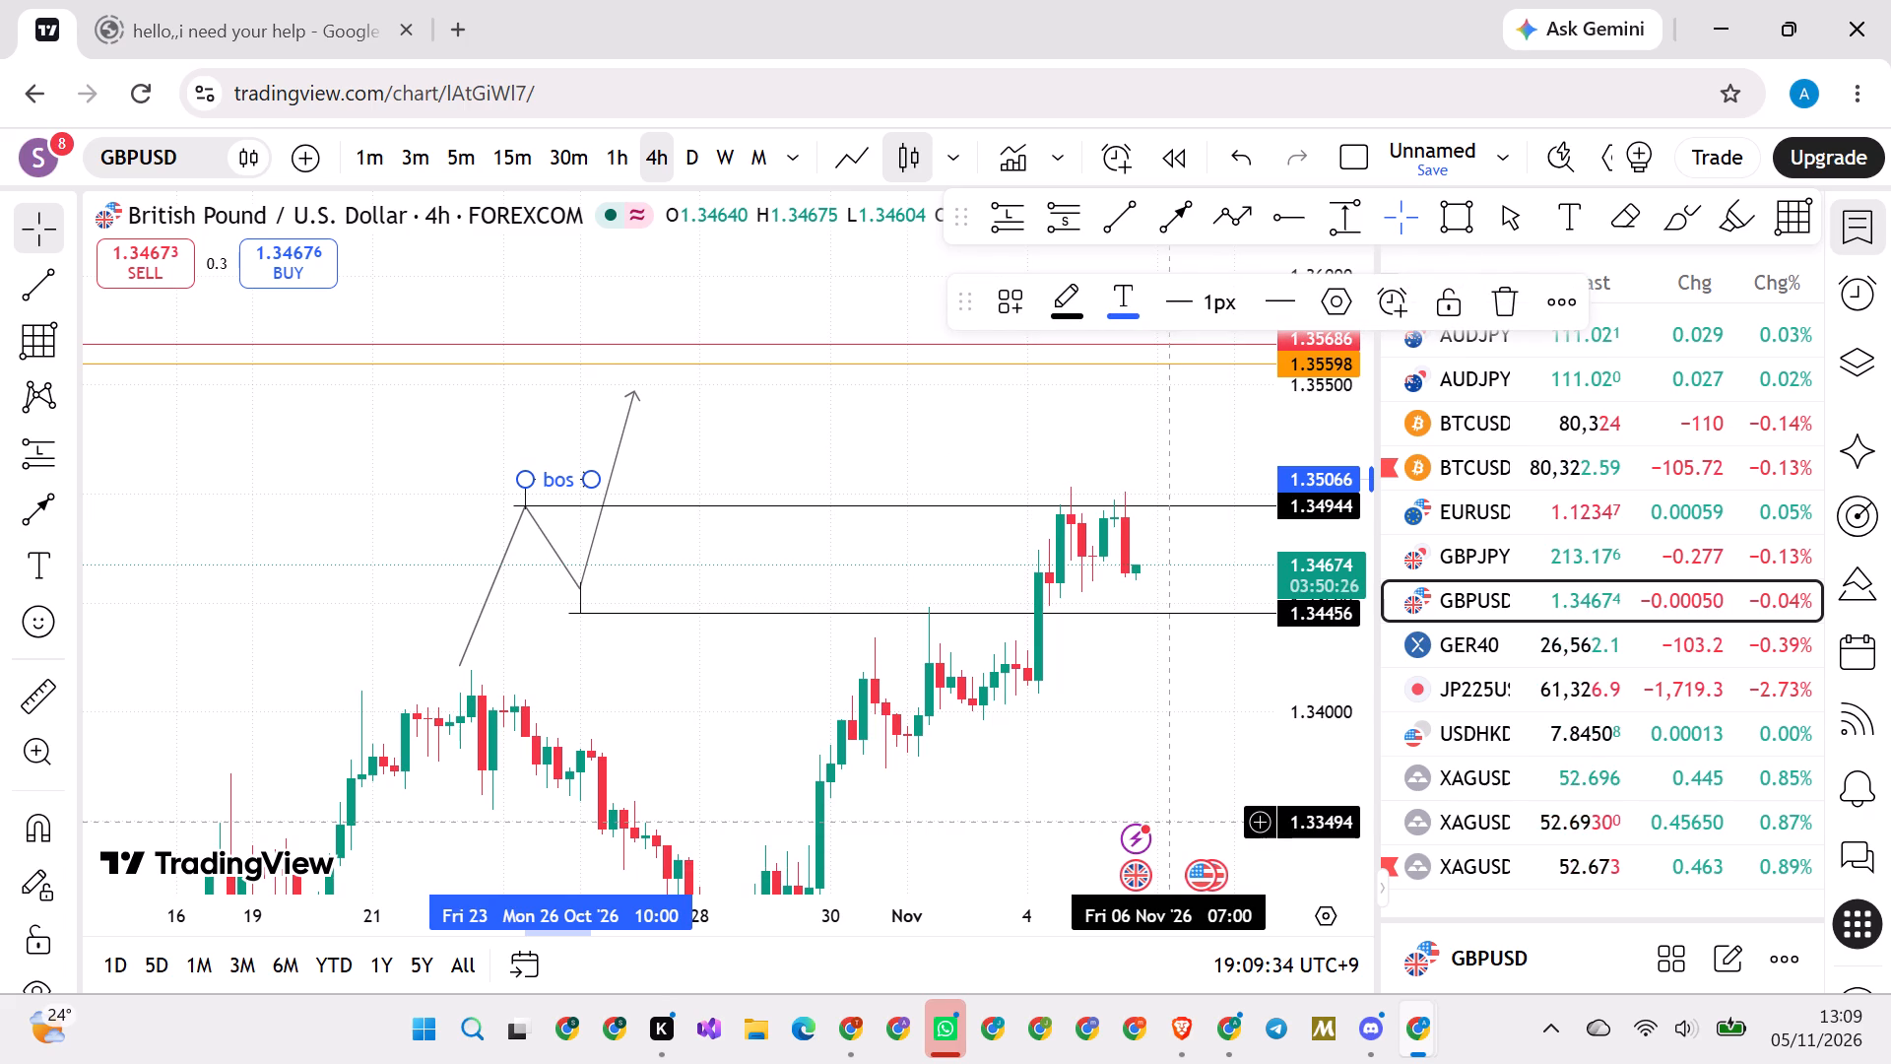
{"action": "left_click", "coordinate": [706, 450]}
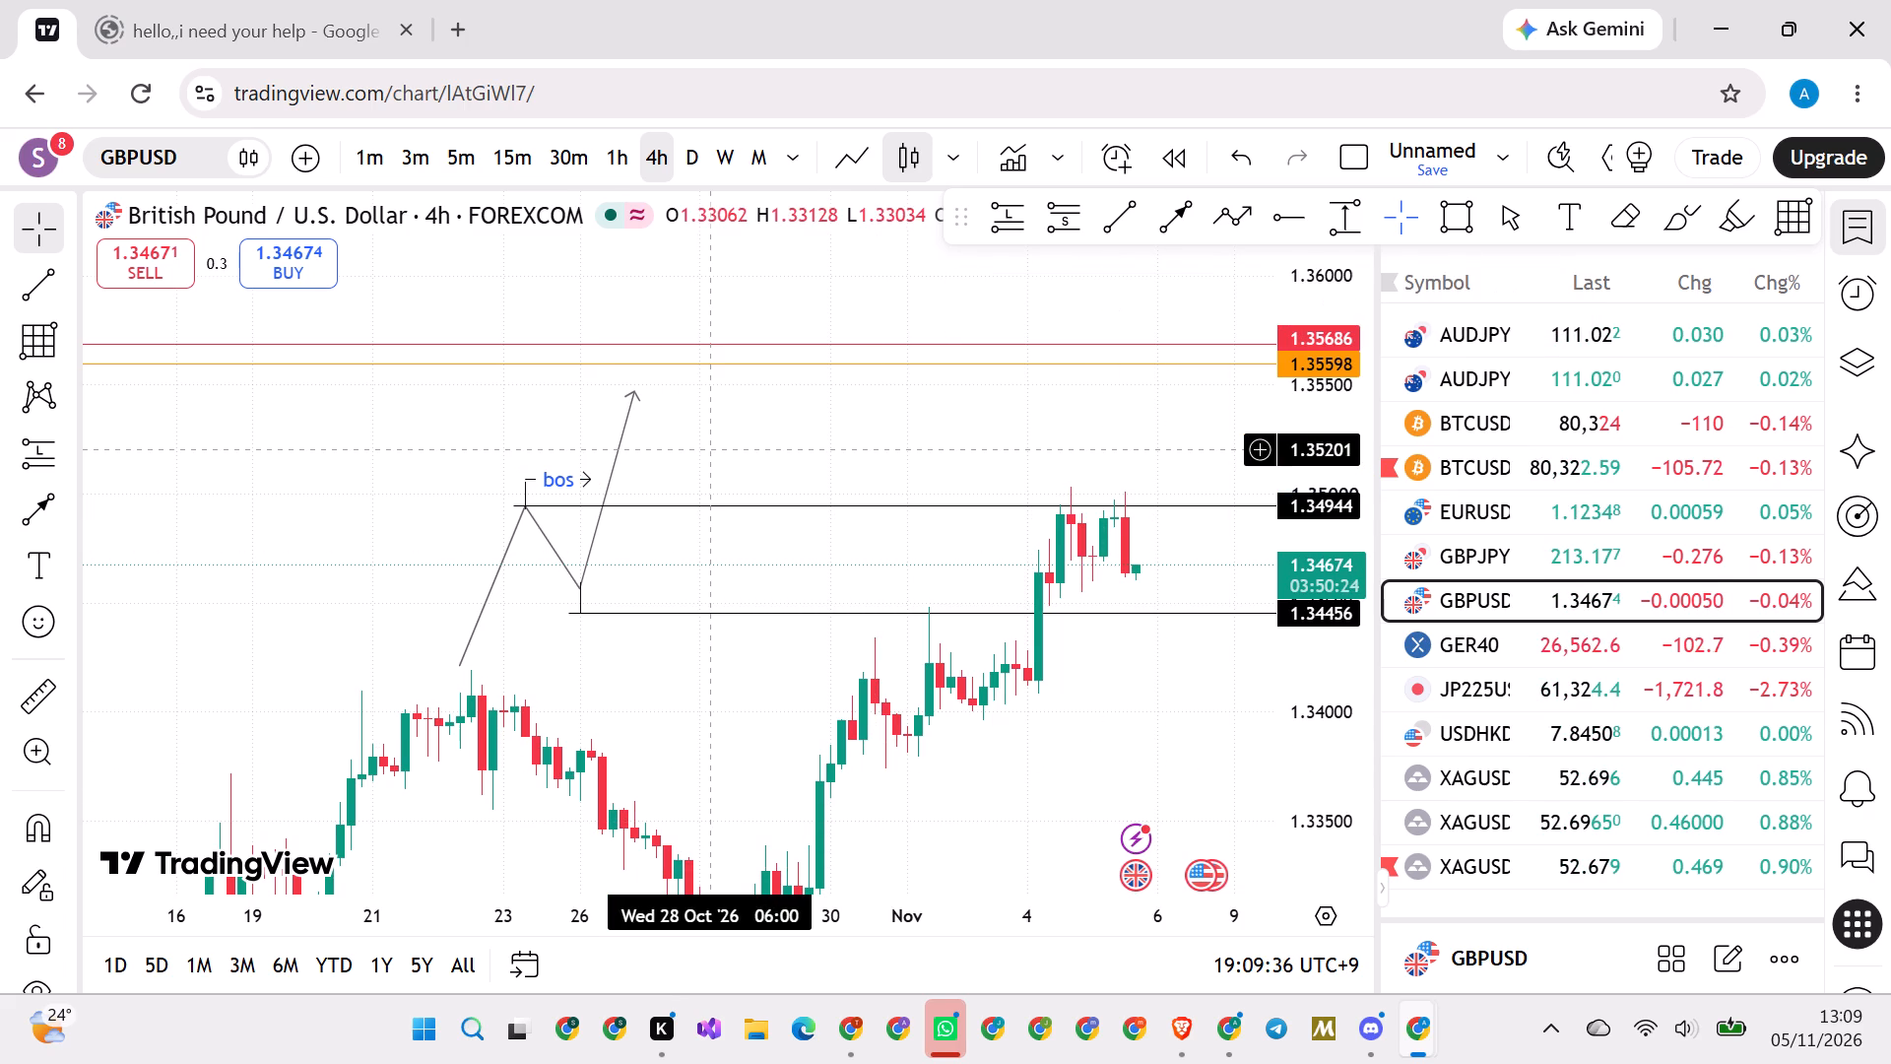
Label the lower horizontal ray at 1.34456 with the text "inv".
{"action": "left_click", "coordinate": [566, 621]}
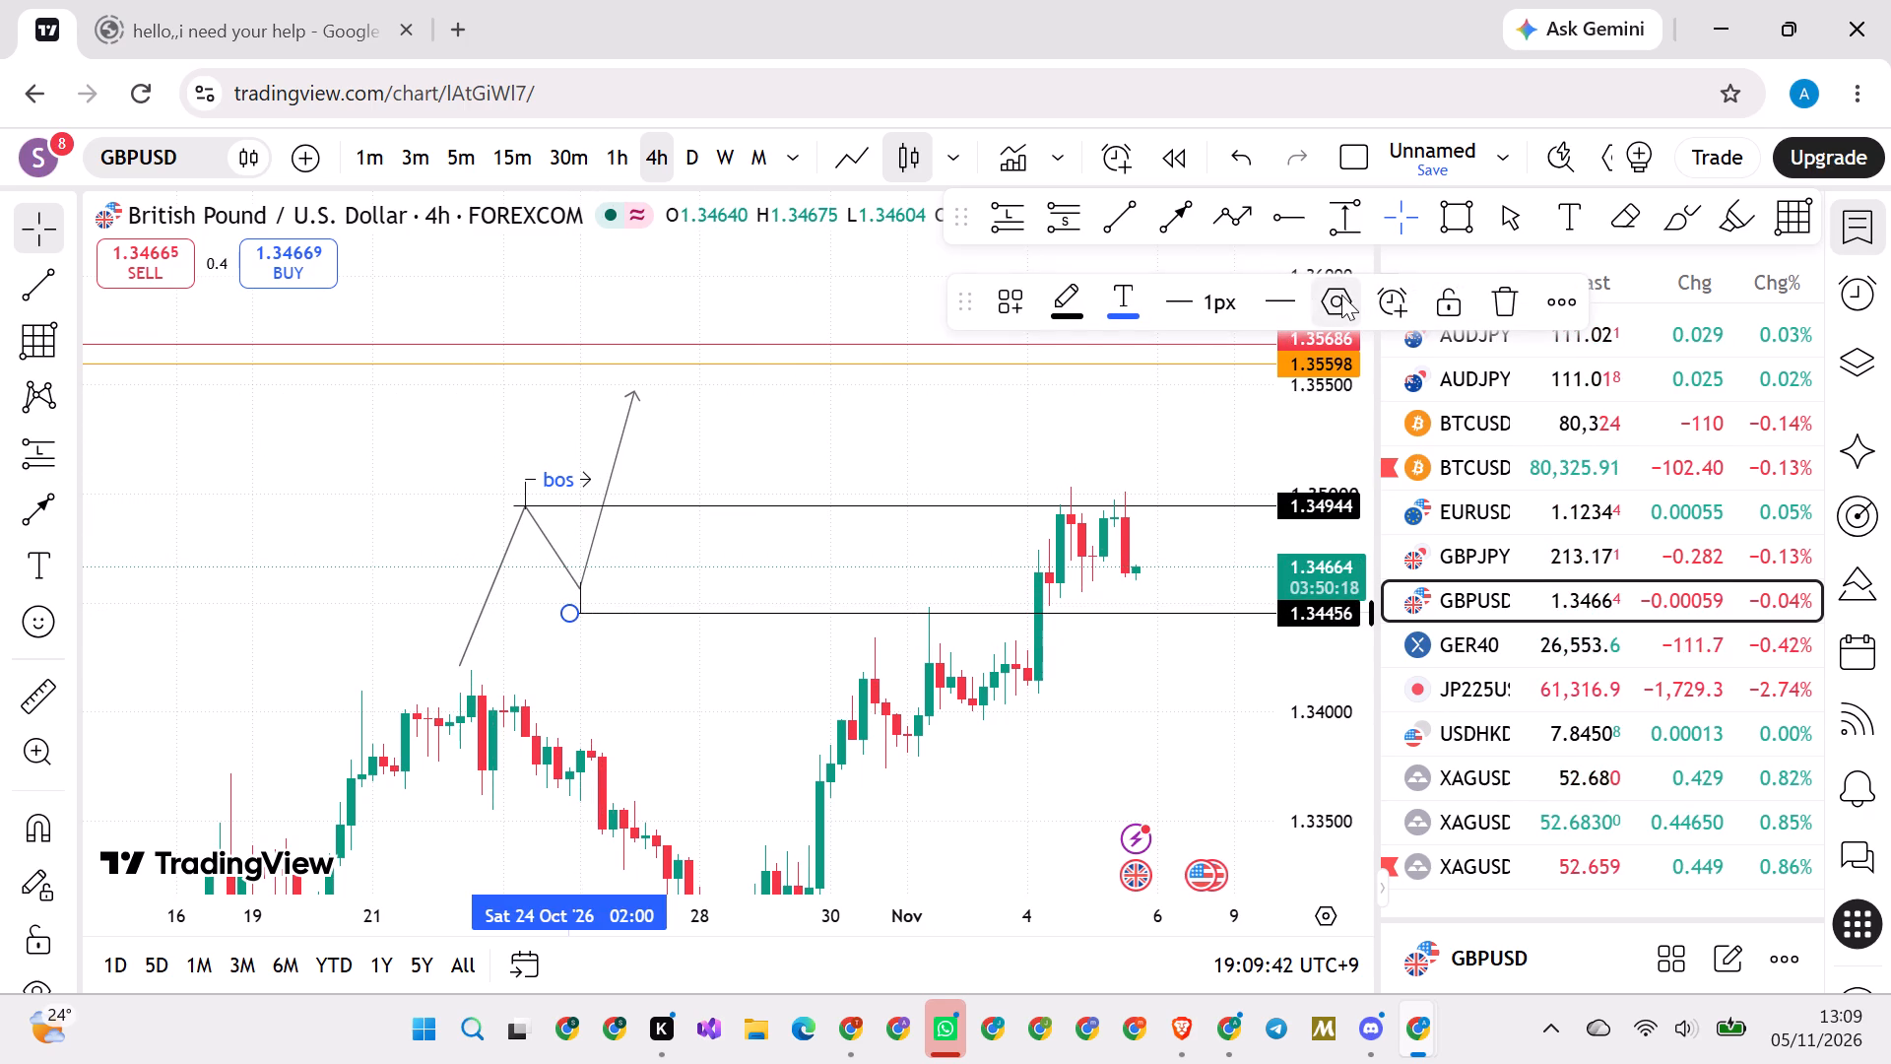
{"action": "left_click", "coordinate": [1341, 295]}
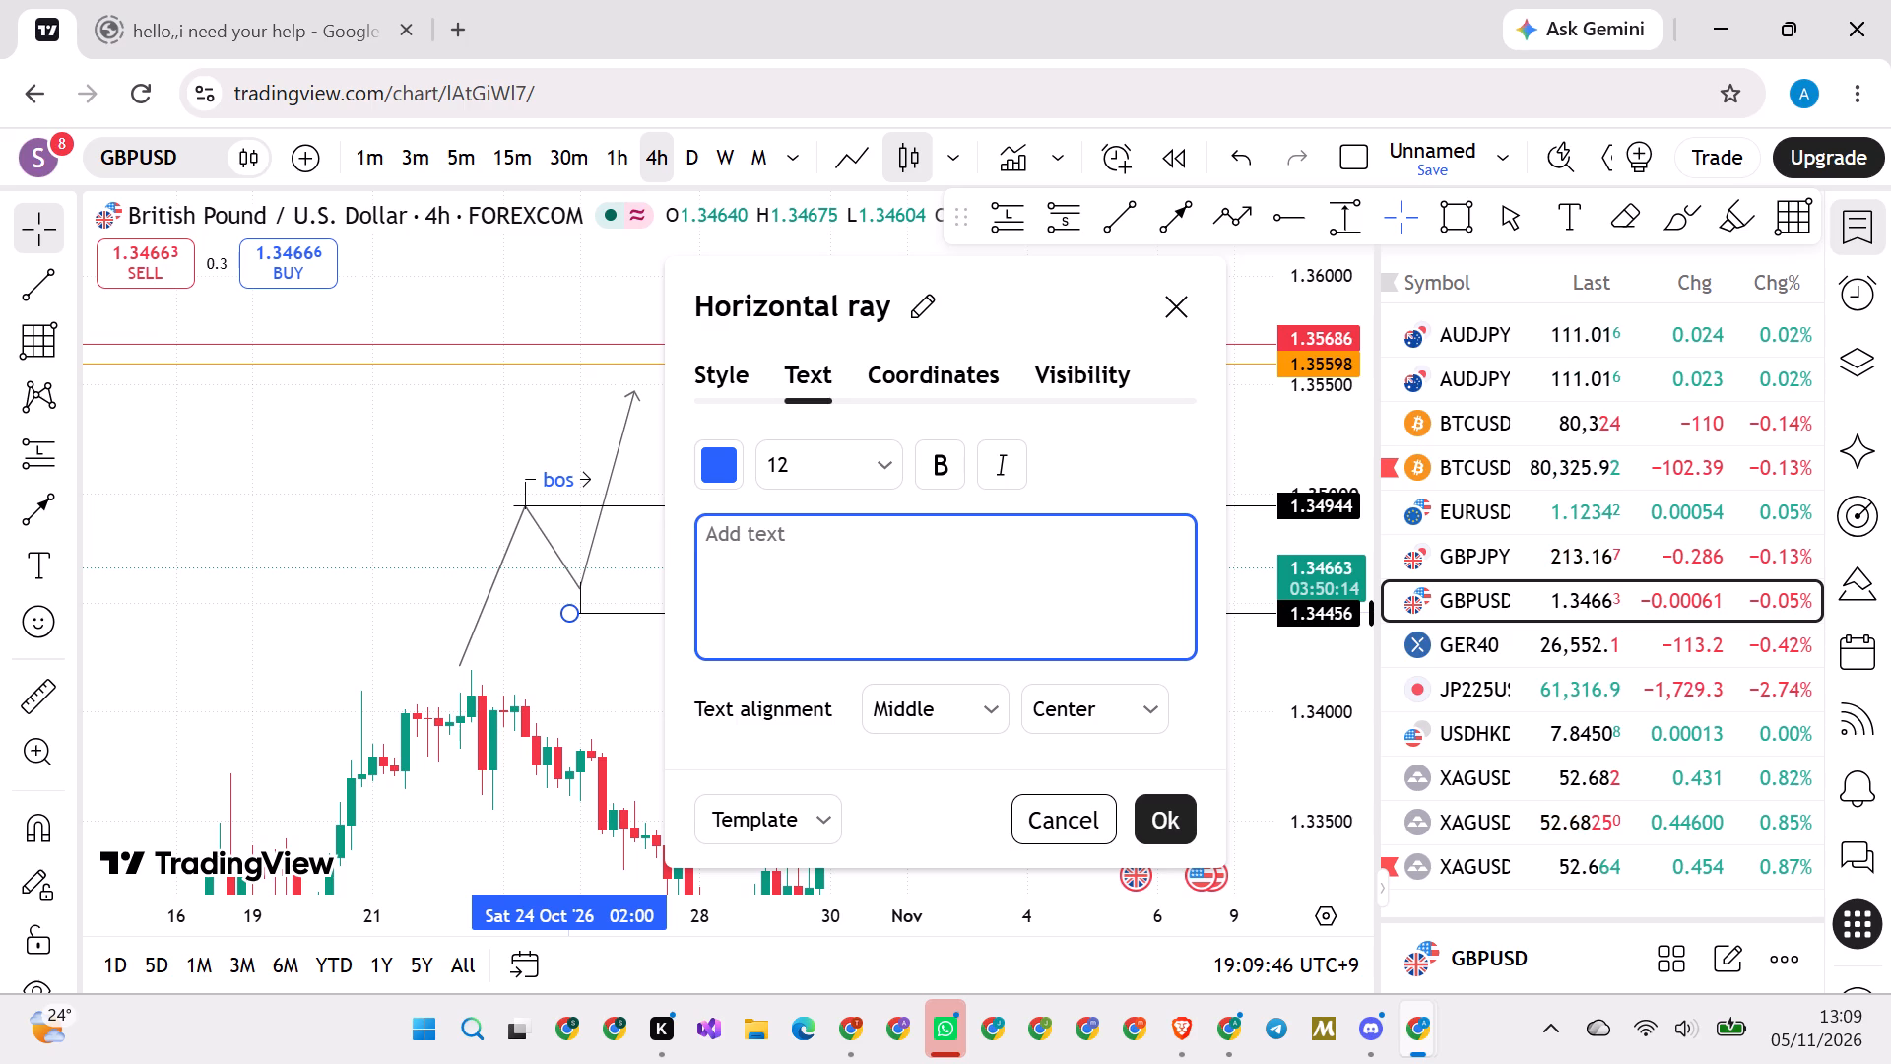
{"action": "type", "text": "inv"}
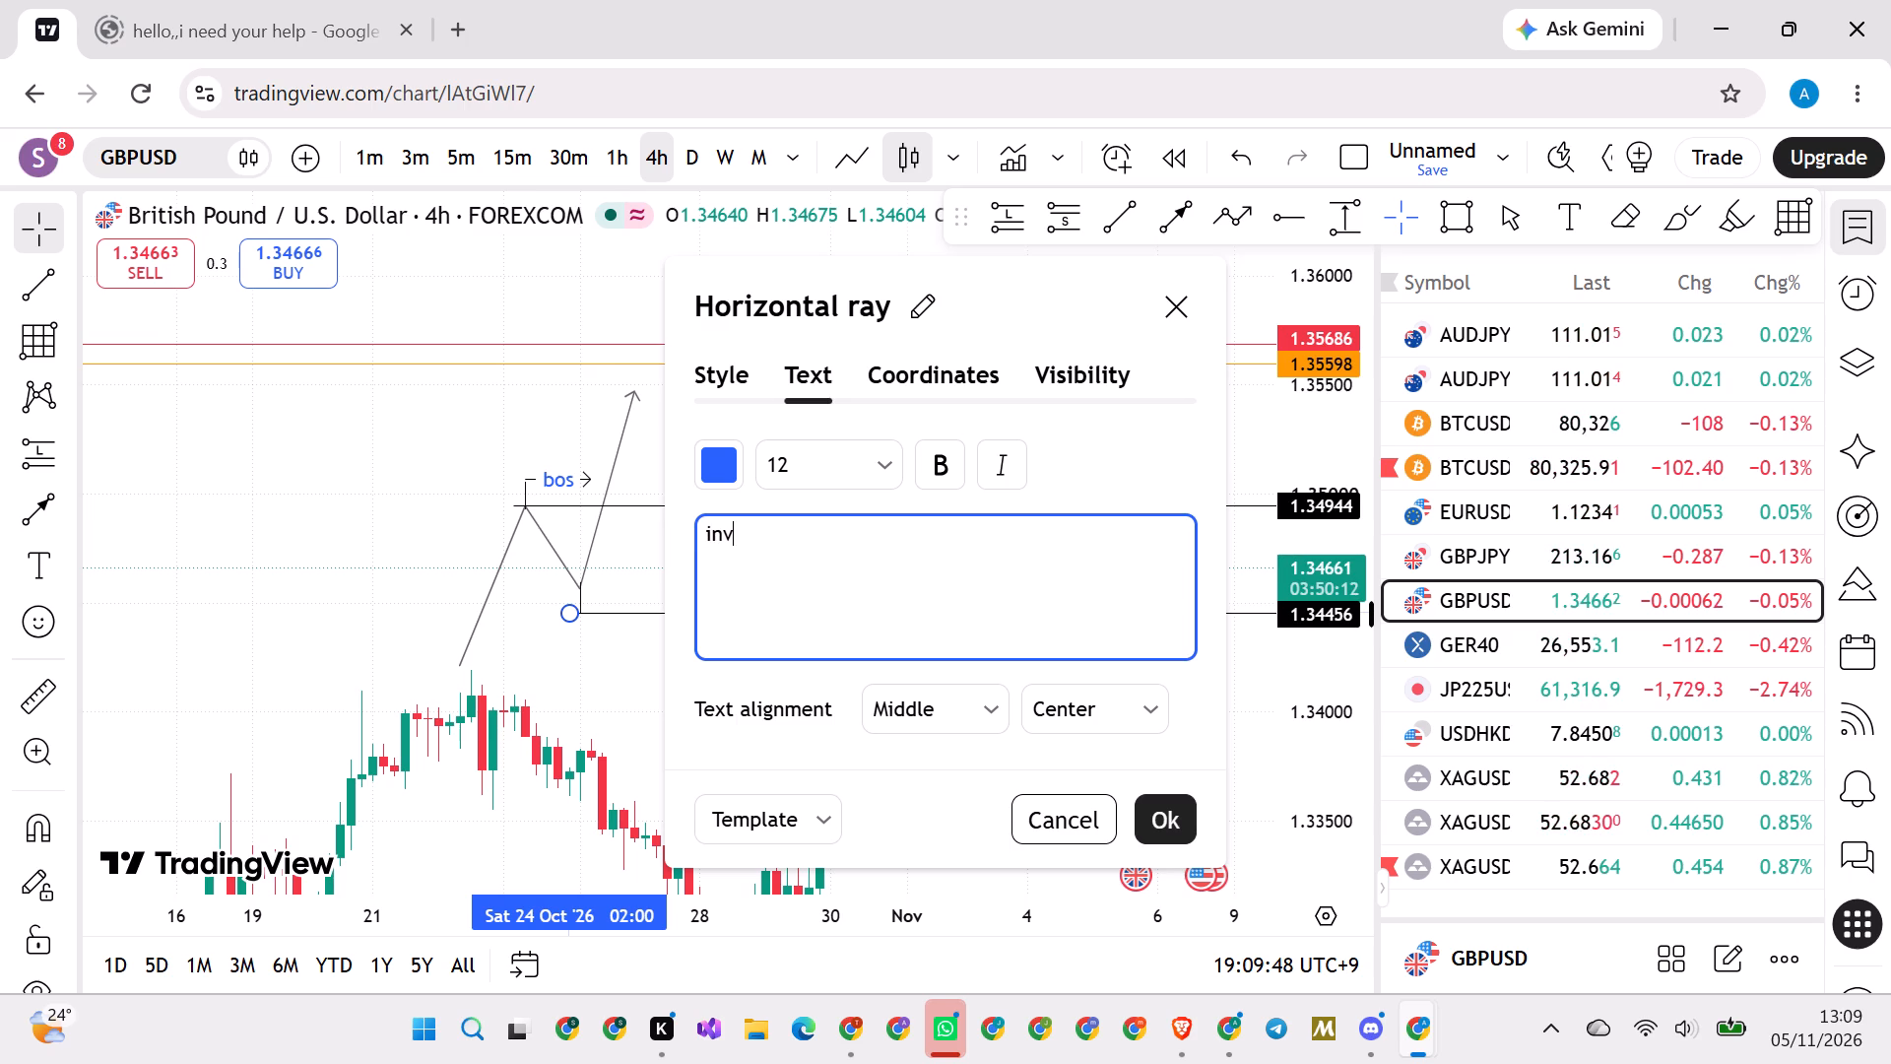
{"action": "left_click", "coordinate": [1156, 824]}
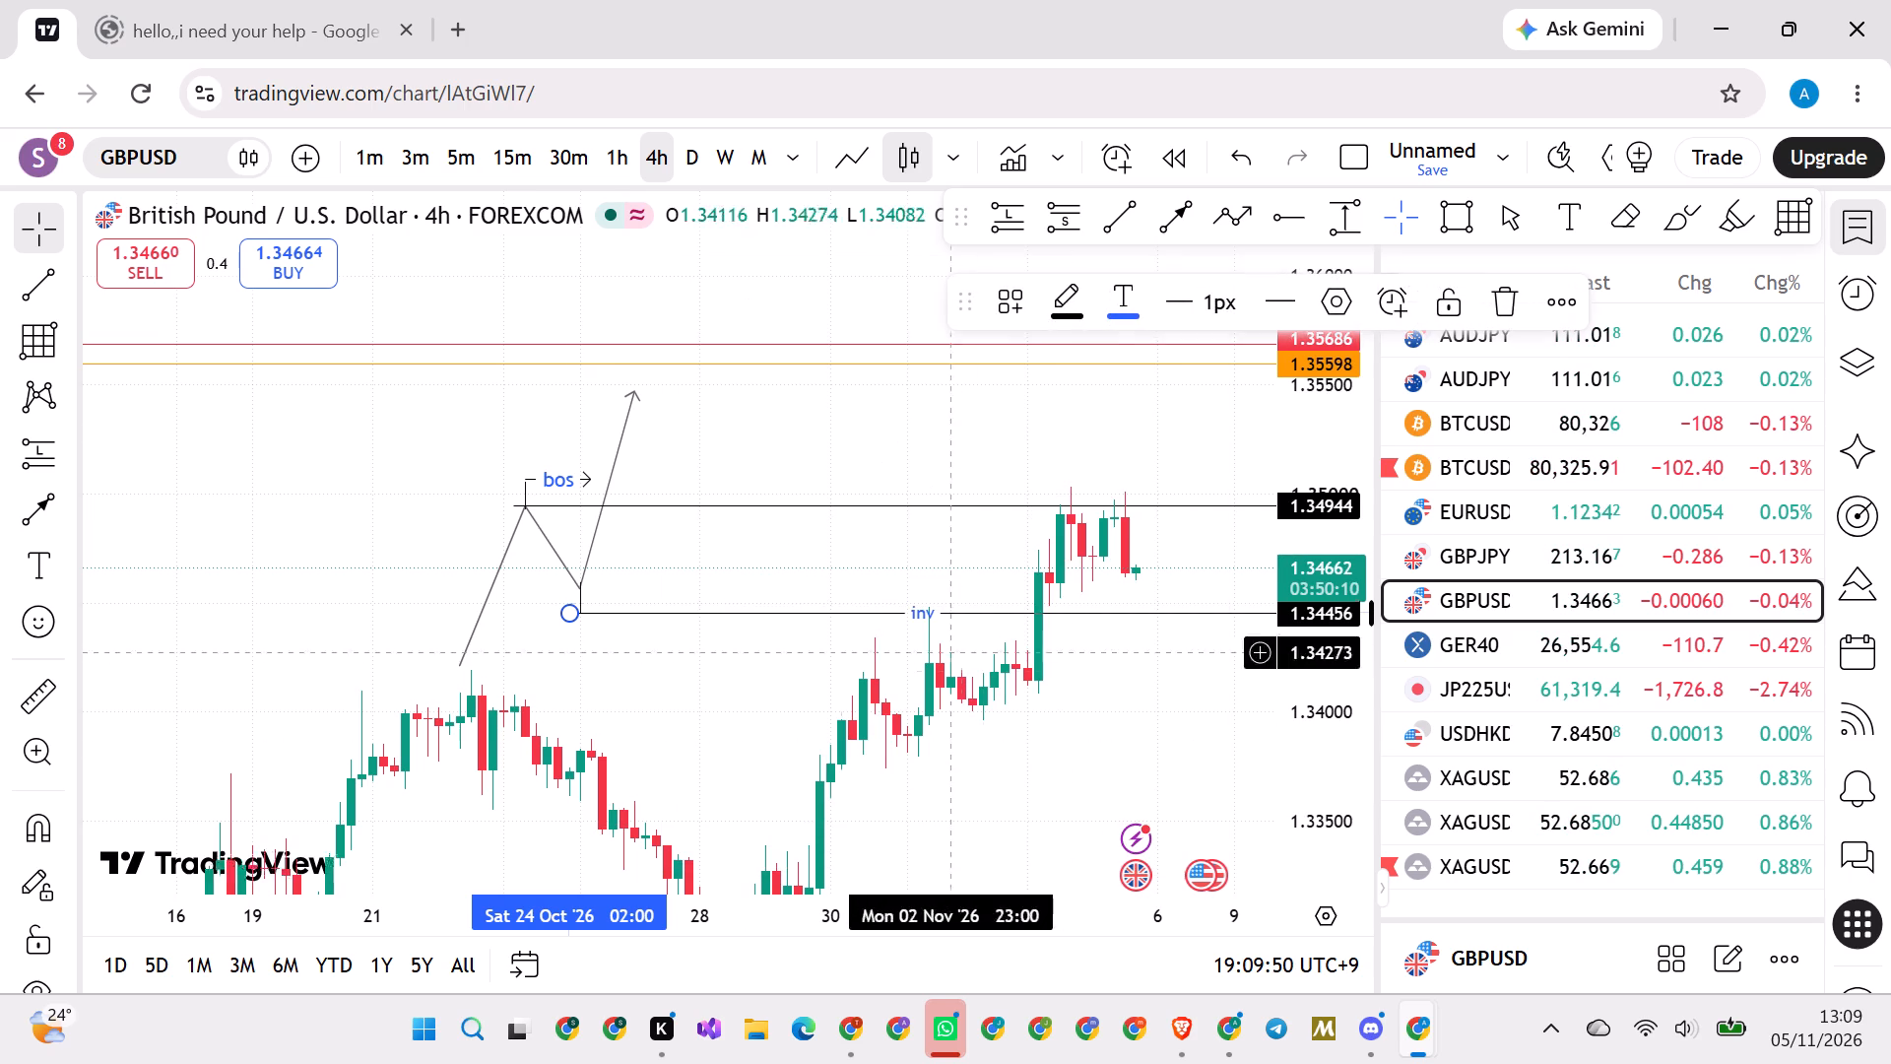
{"action": "left_click", "coordinate": [419, 436]}
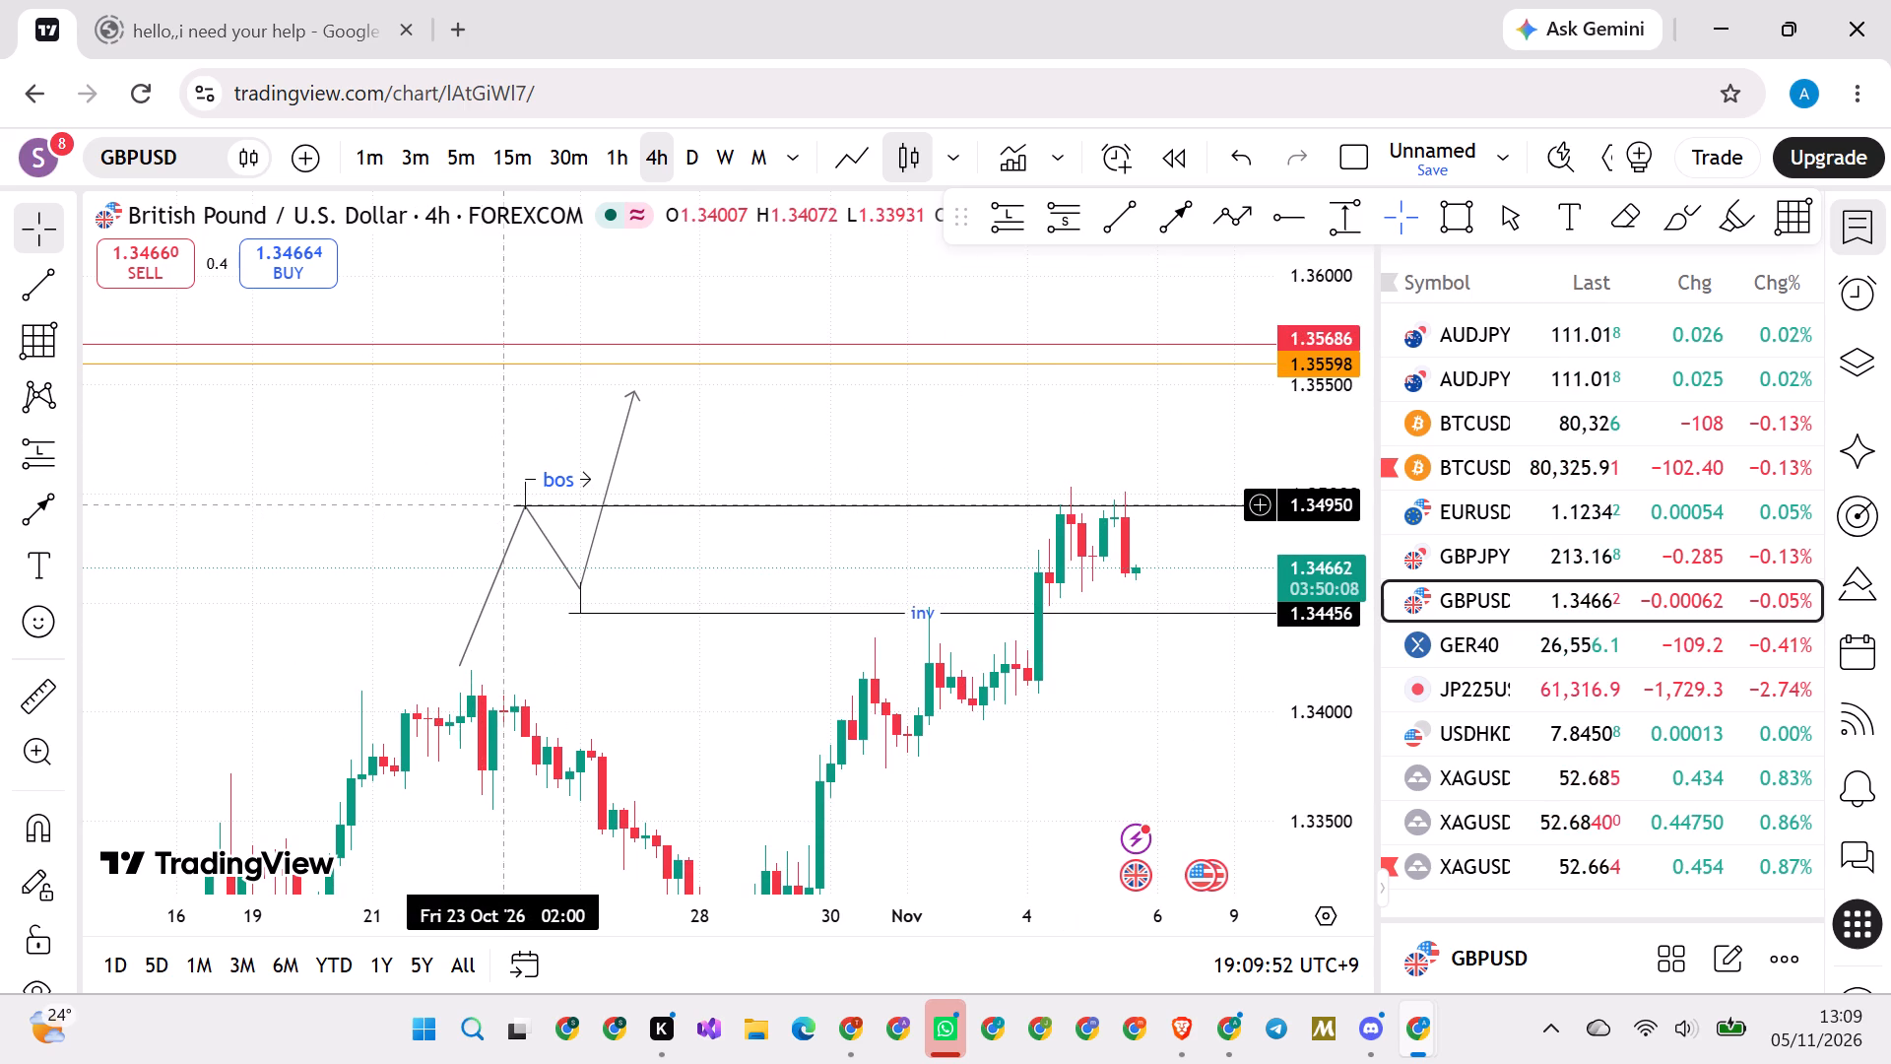
Label the upper horizontal ray at 1.34944 with the text "val".
{"action": "left_click", "coordinate": [504, 507]}
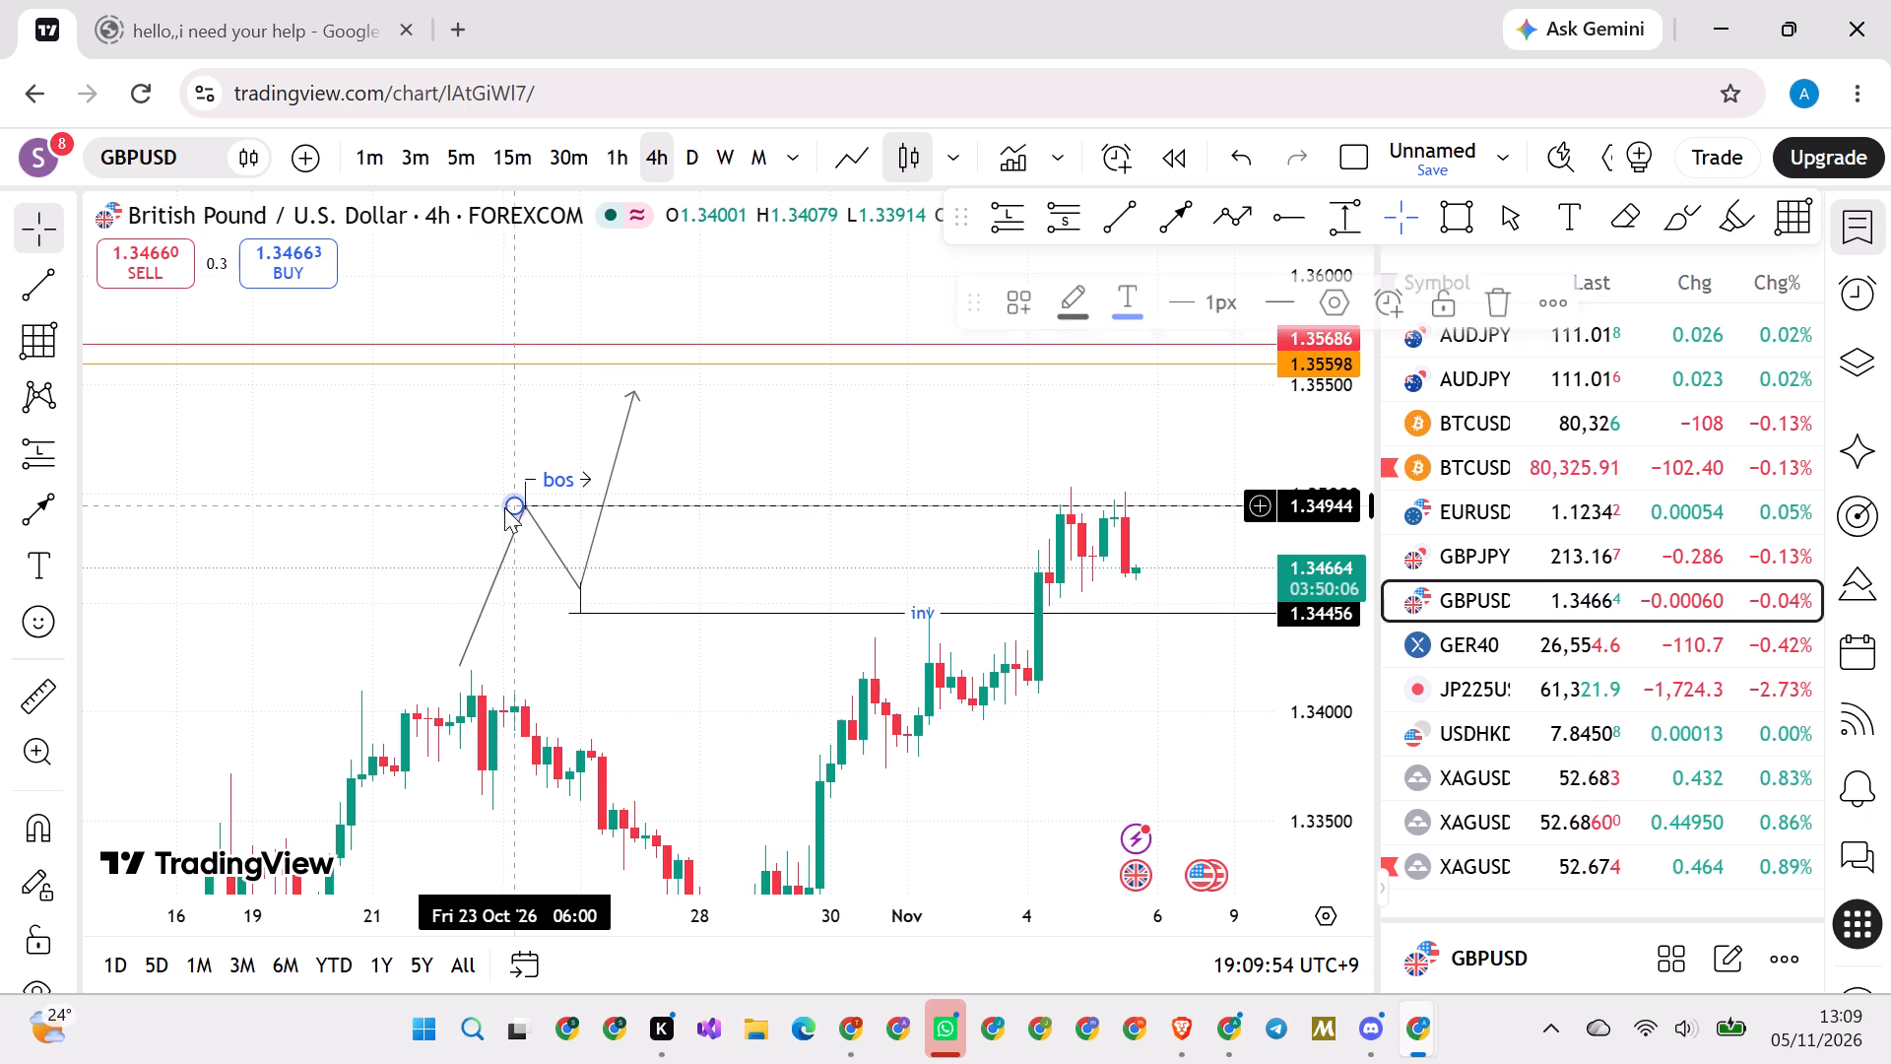
{"action": "left_click", "coordinate": [1319, 304]}
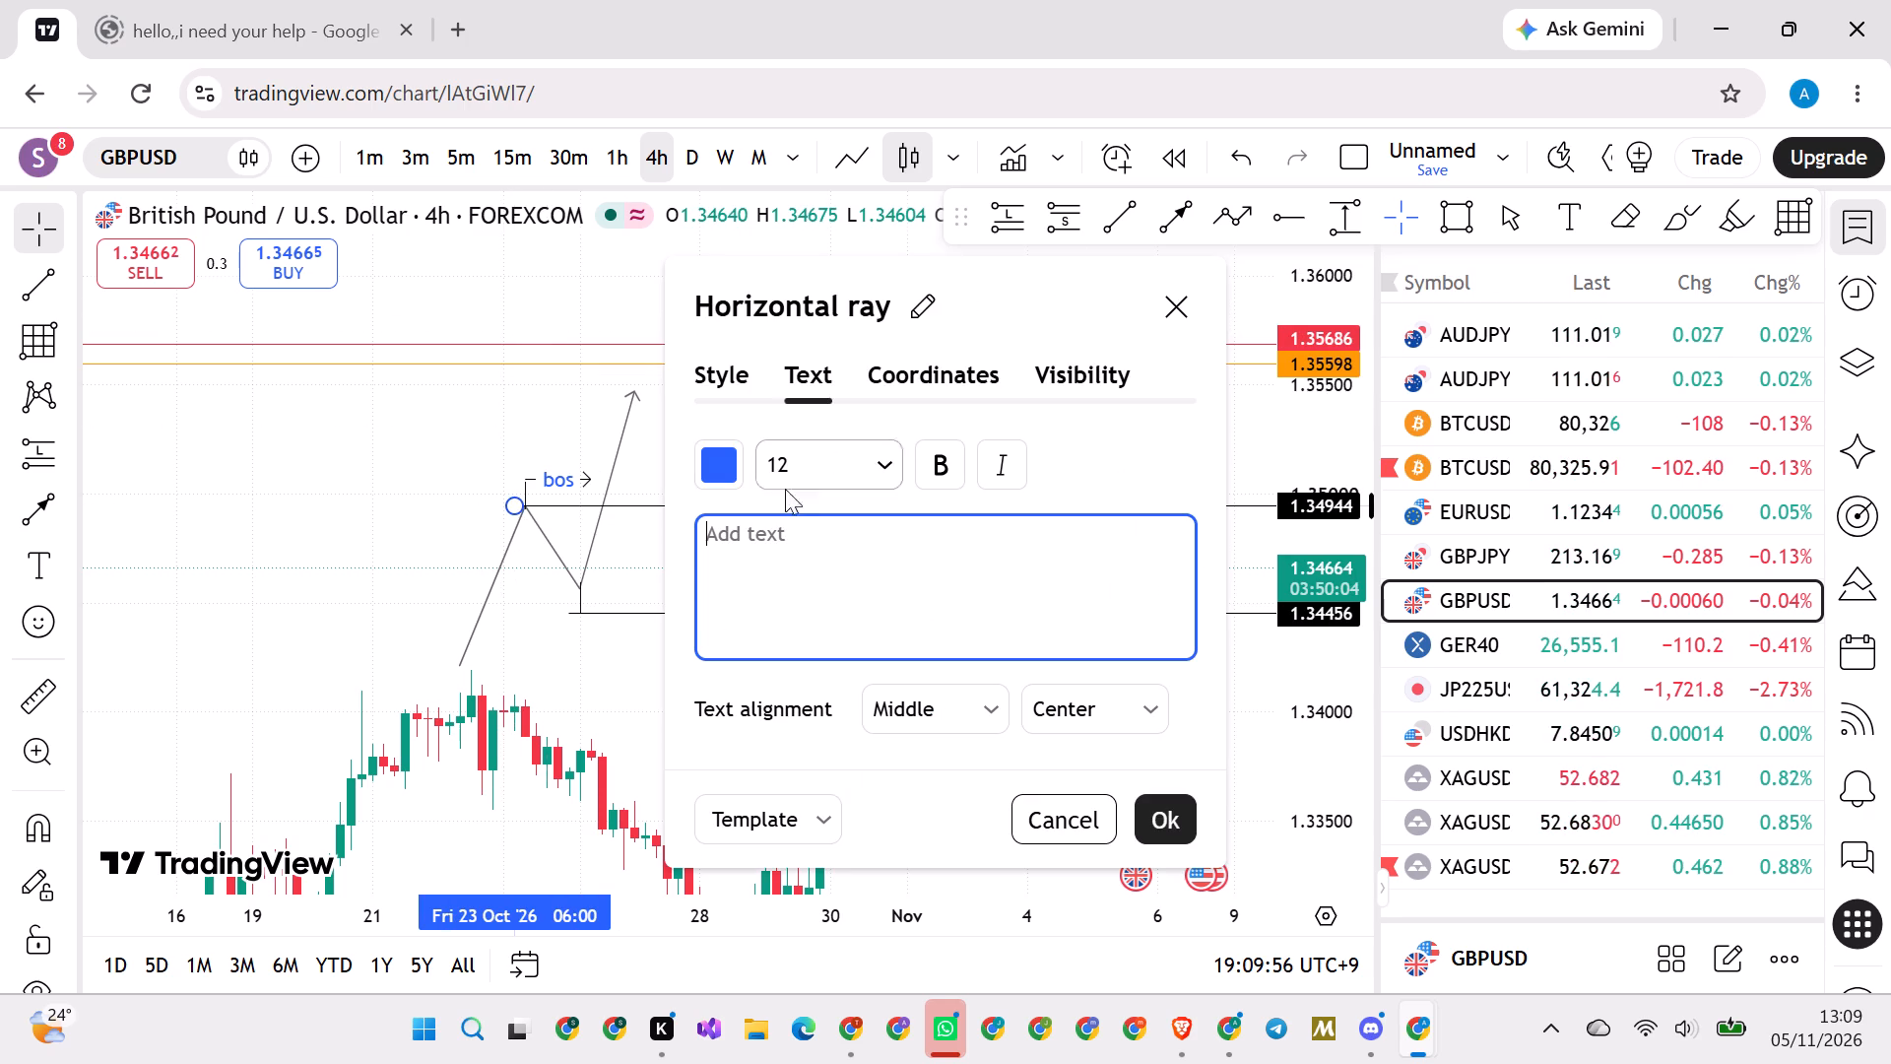
{"action": "left_click", "coordinate": [721, 550]}
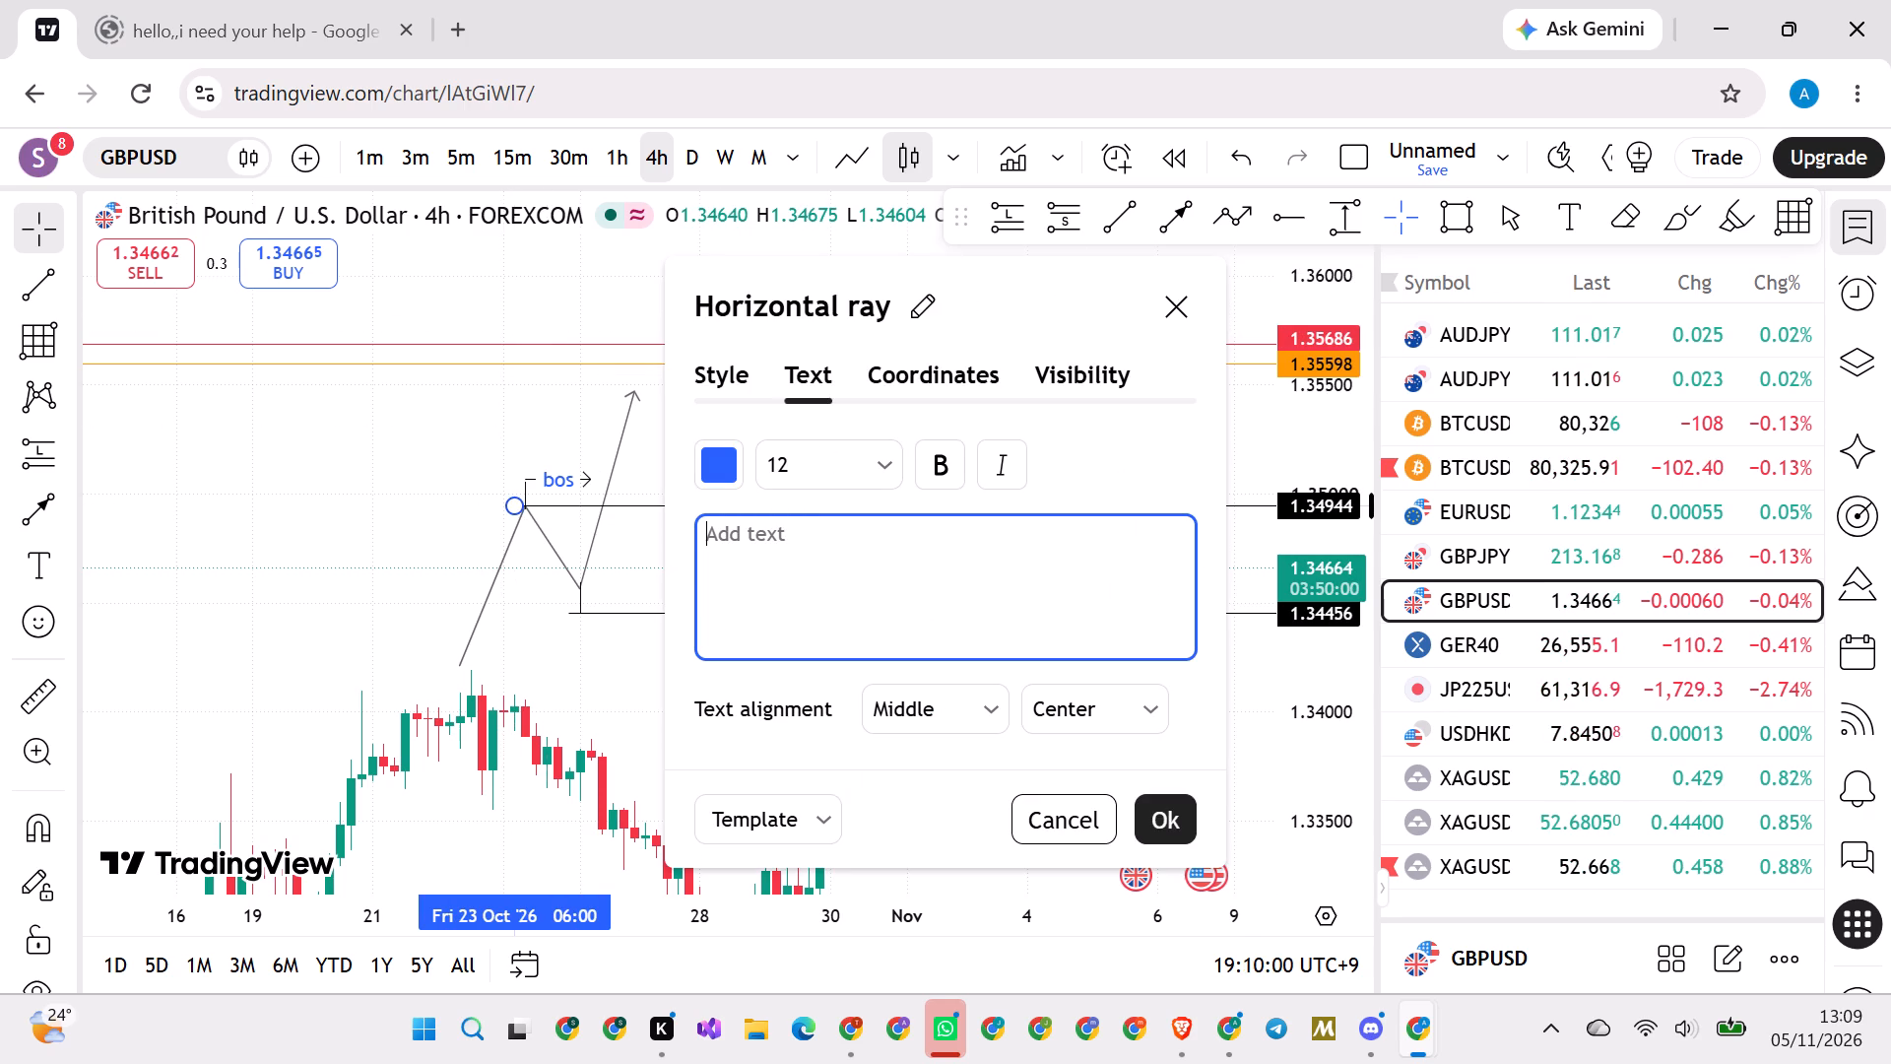
{"action": "key", "text": "v"}
{"action": "type", "text": "al"}
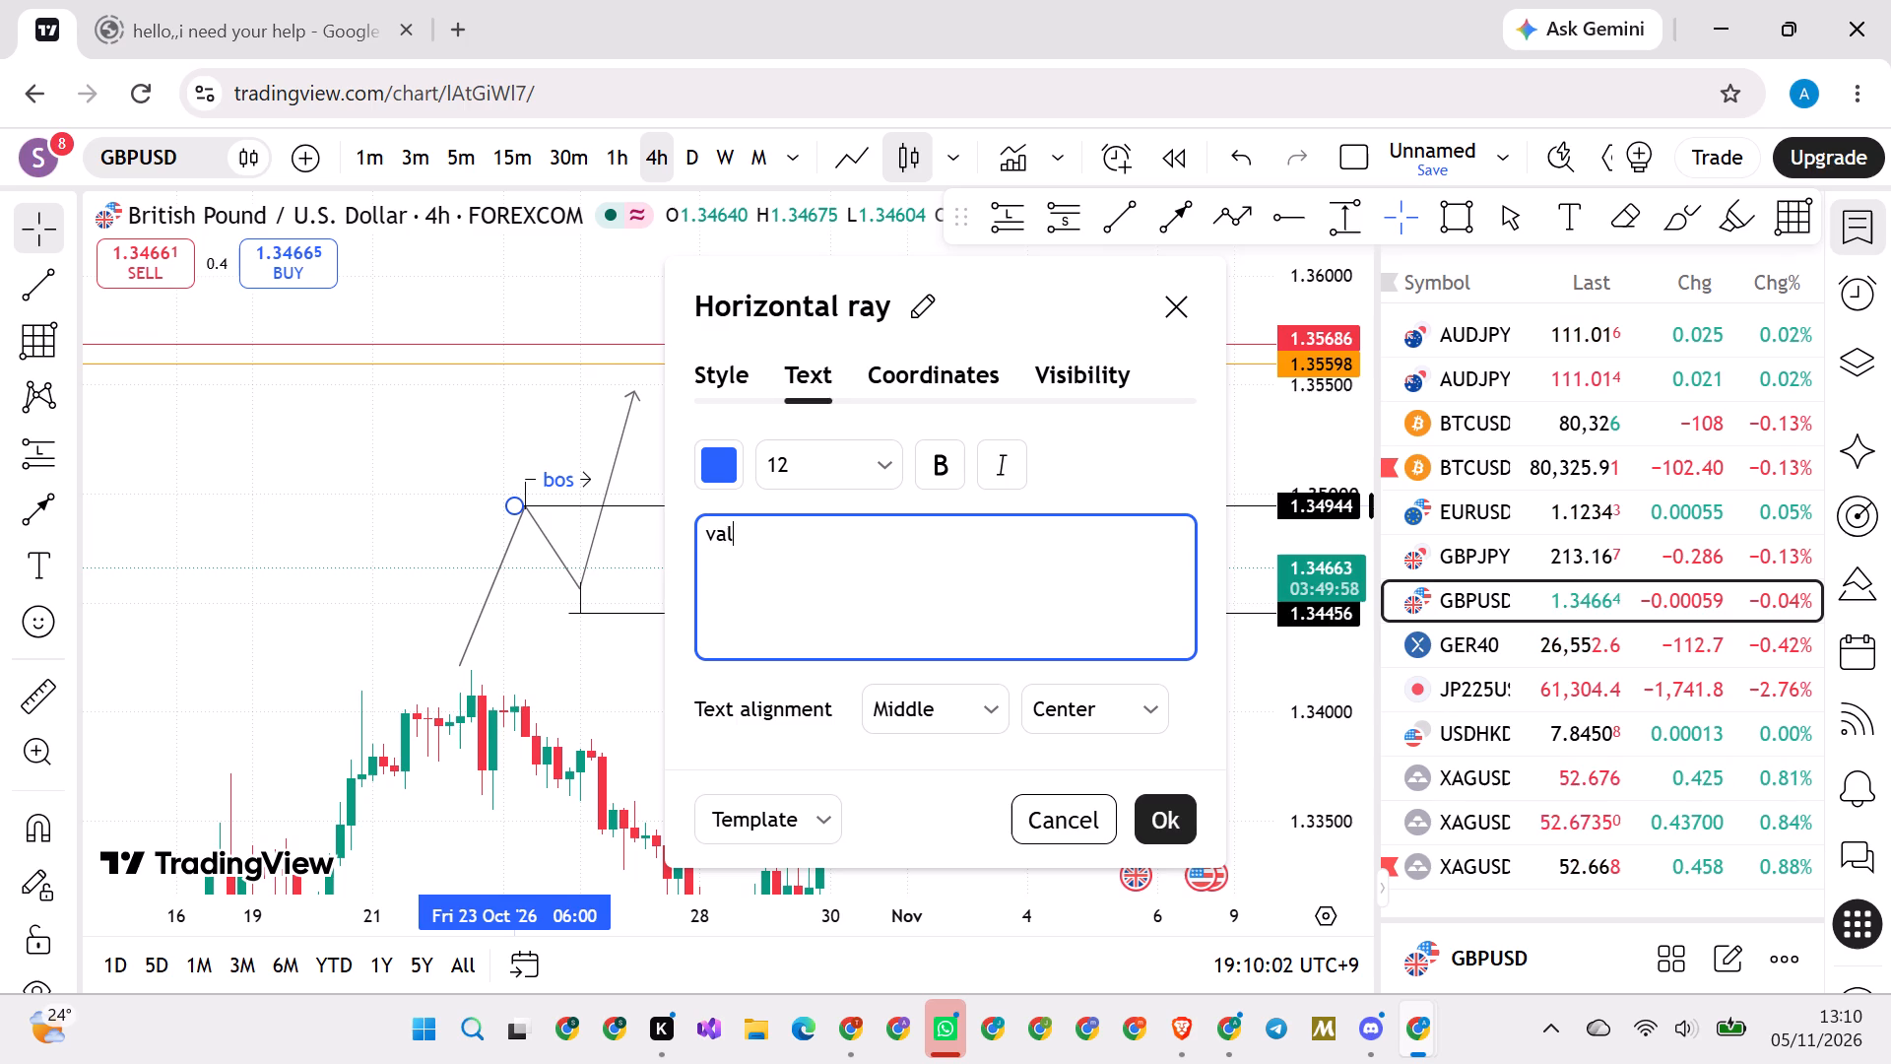
{"action": "left_click", "coordinate": [1176, 814]}
{"action": "left_click", "coordinate": [896, 405]}
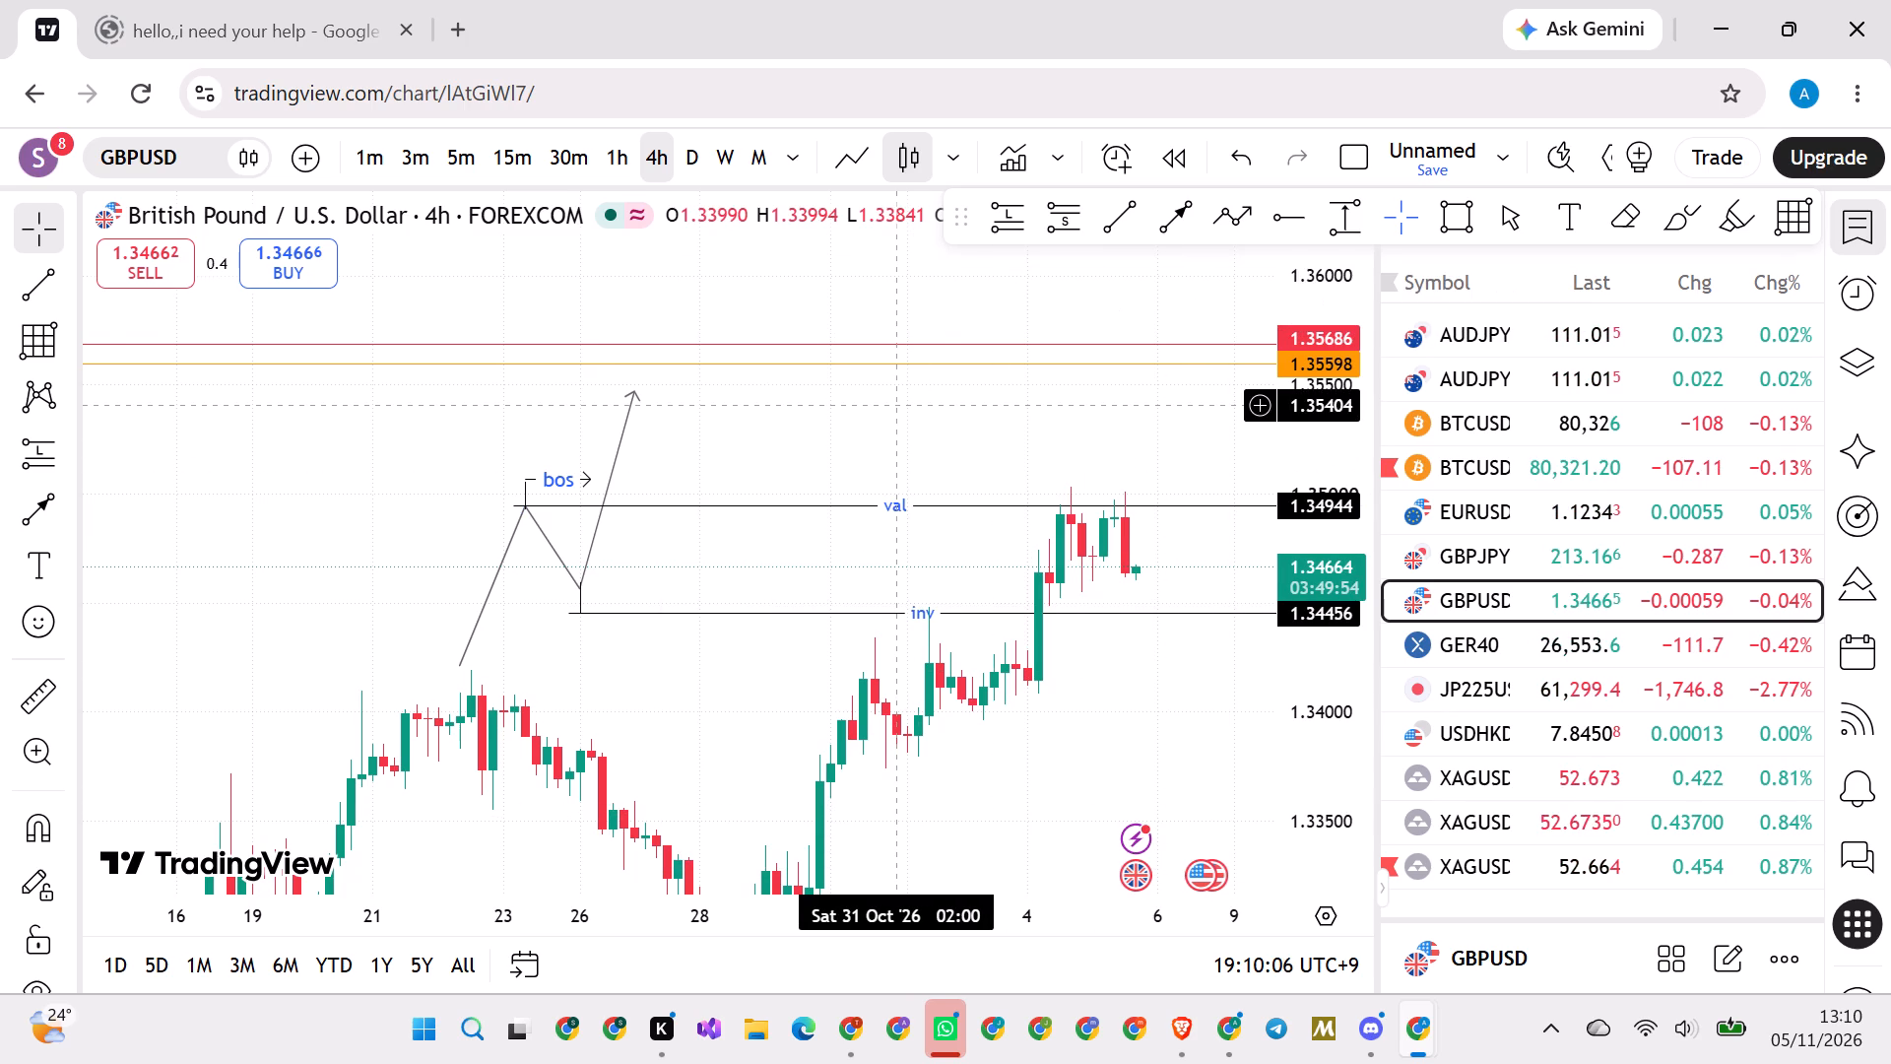
Draw a bearish zigzag path before the first sketch, falling to 1.34740, retracing to about 1.3505, and ending near 1.34022.
{"action": "scroll", "coordinate": [970, 396], "scroll_direction": "down", "scroll_amount": 1}
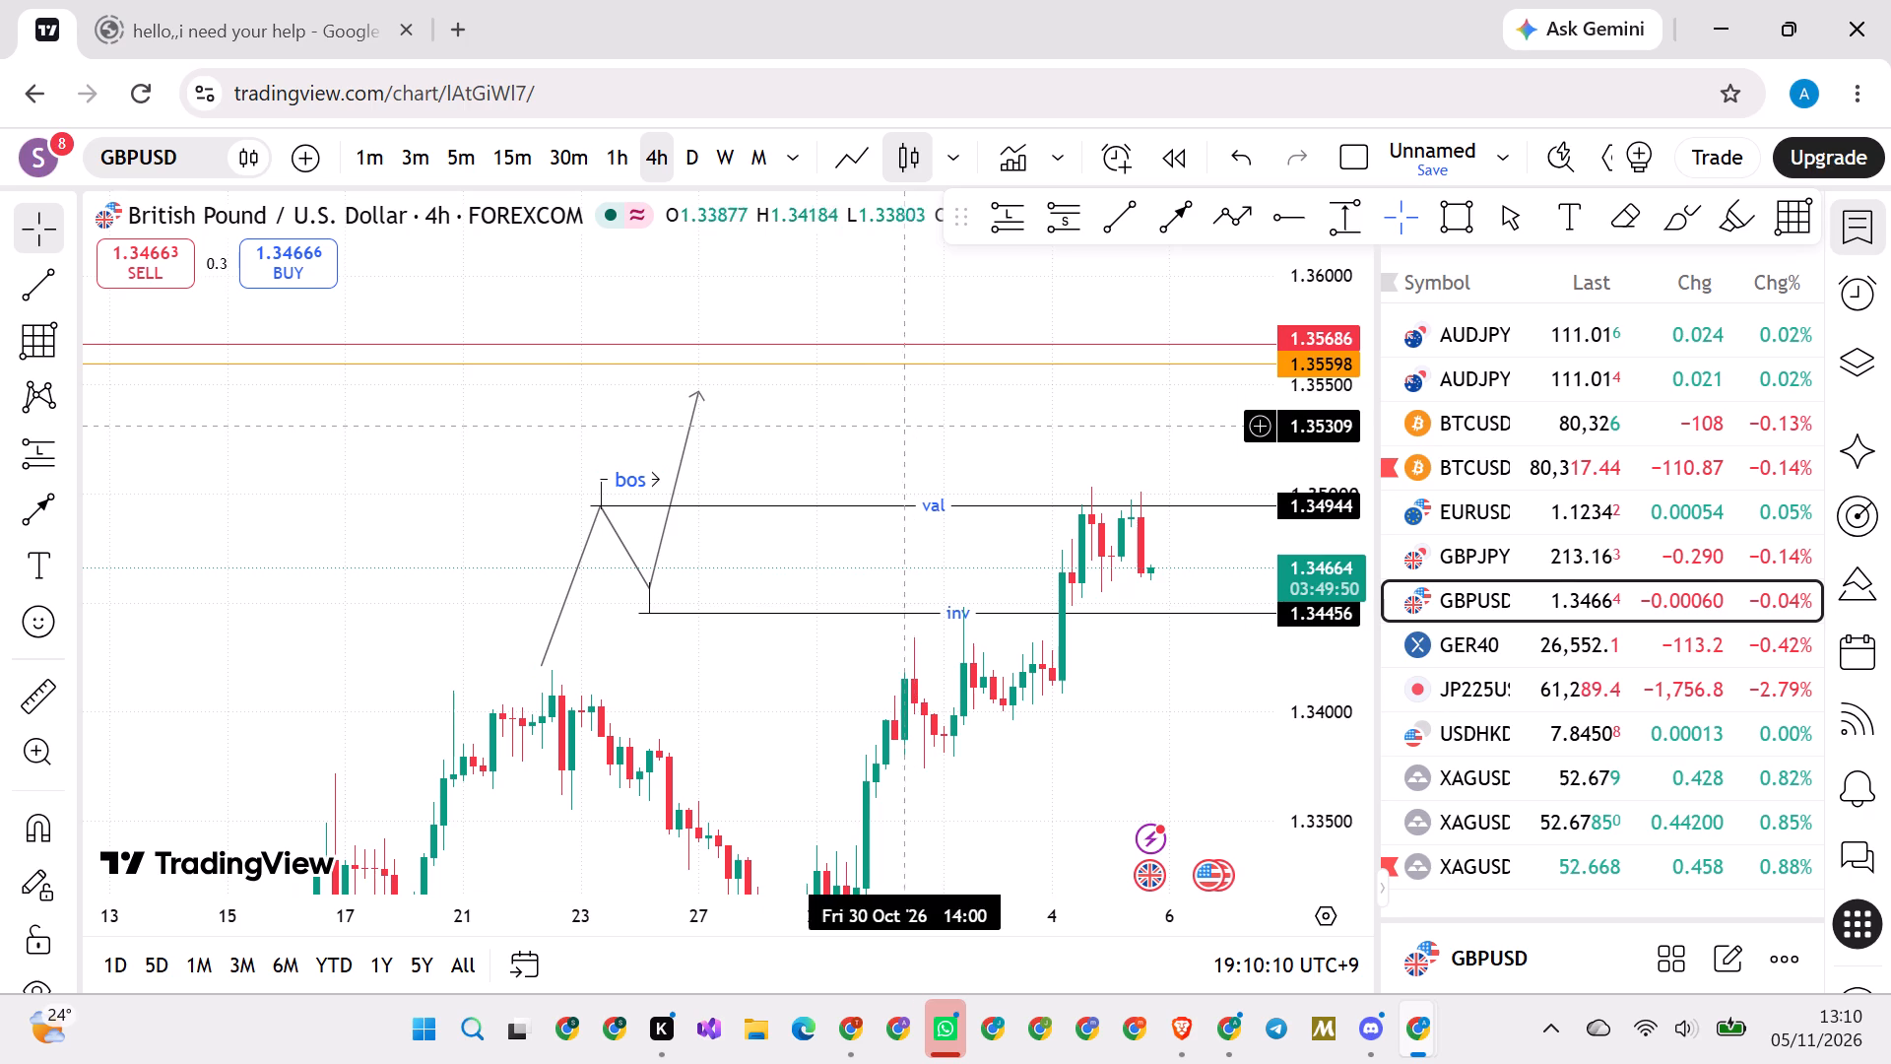
{"action": "left_click", "coordinate": [1224, 212]}
{"action": "left_click", "coordinate": [137, 424]}
{"action": "left_click", "coordinate": [196, 551]}
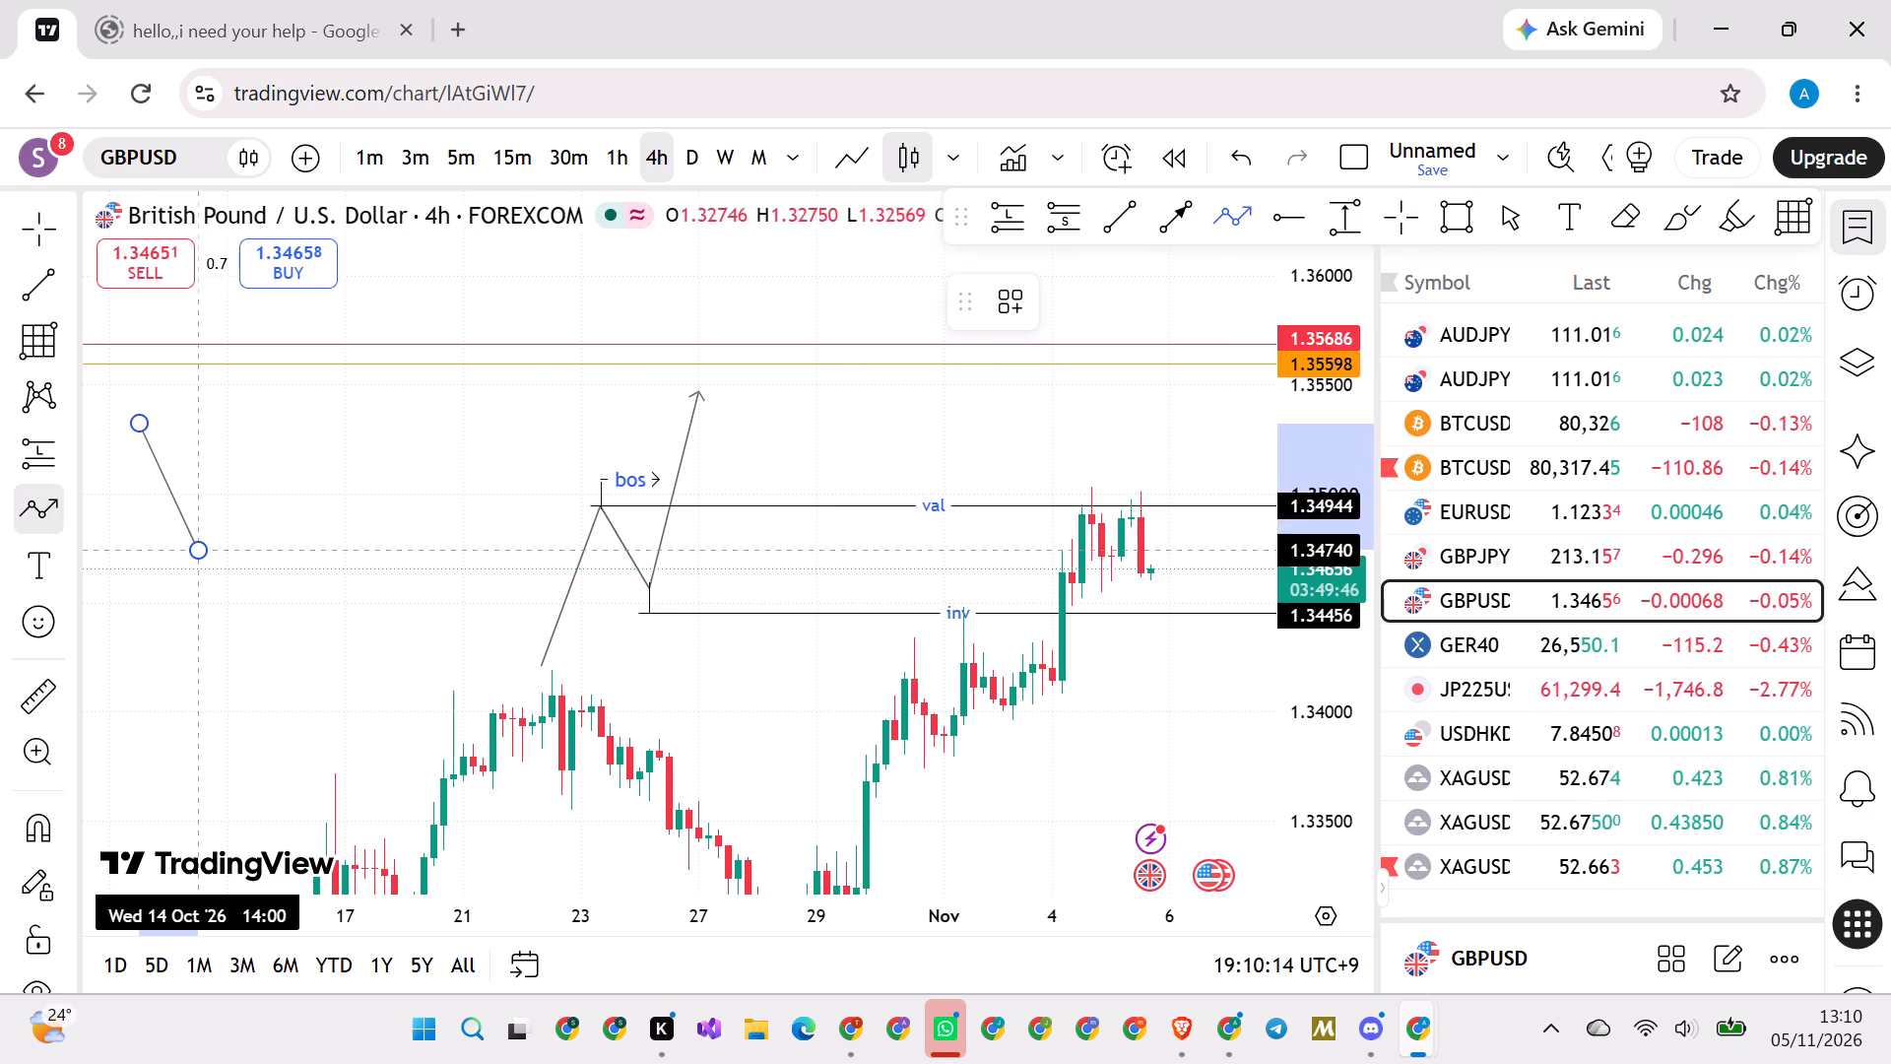
{"action": "left_click", "coordinate": [237, 481]}
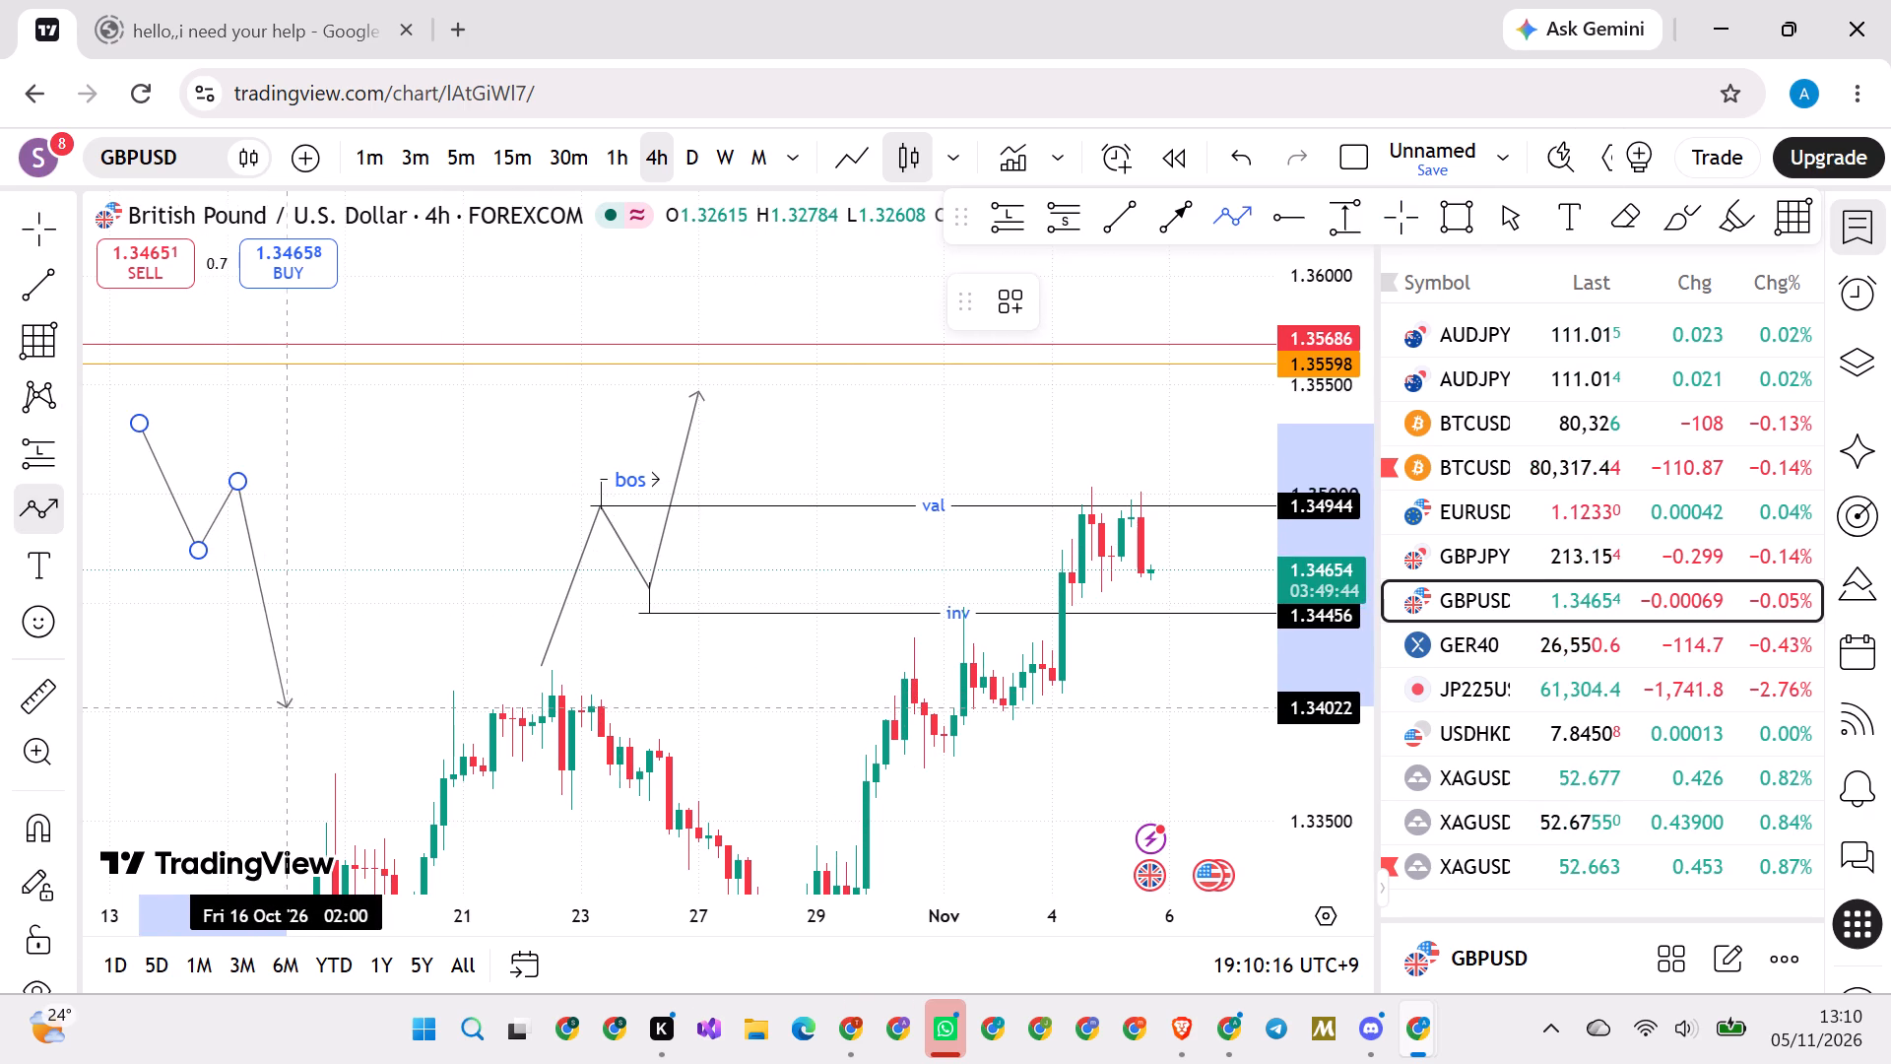
{"action": "double_click", "coordinate": [293, 707]}
{"action": "left_click", "coordinate": [334, 560]}
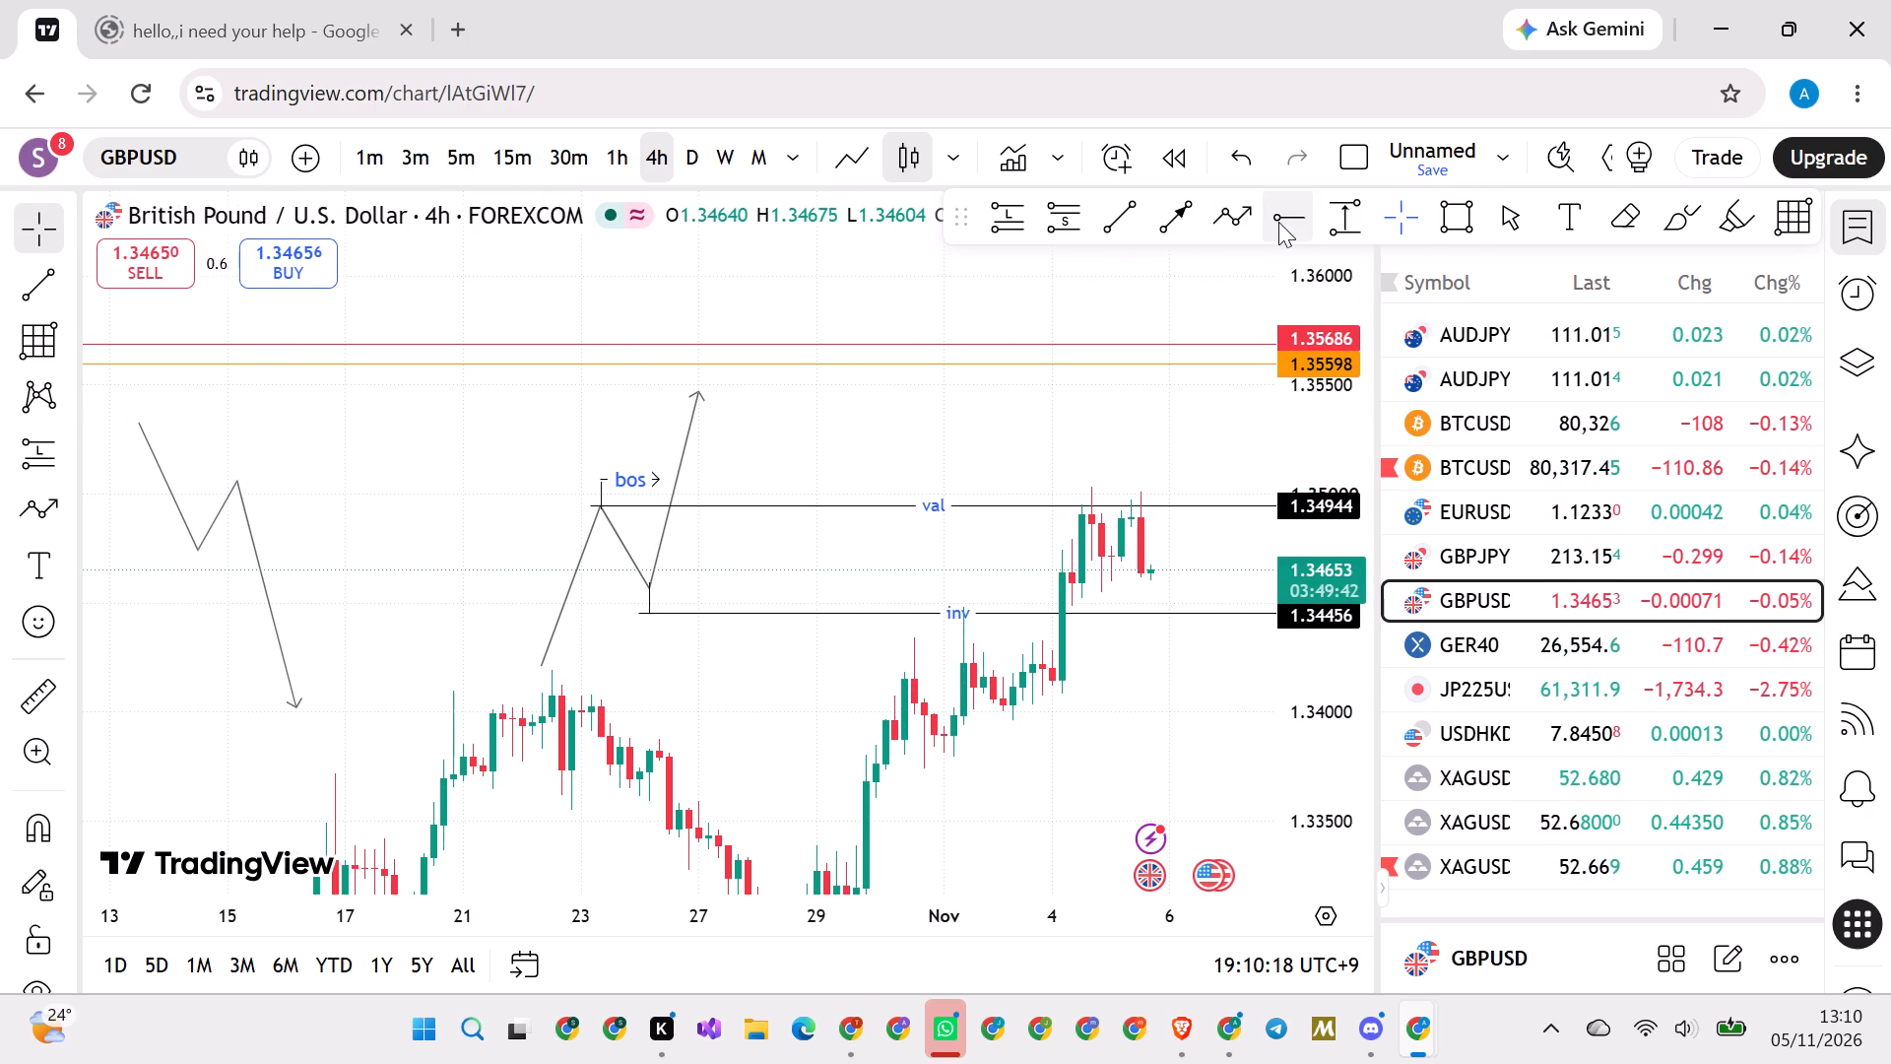
Place a horizontal ray at 1.35120, just above the bearish path's pullback peak.
{"action": "left_click", "coordinate": [1282, 218]}
{"action": "left_click", "coordinate": [235, 467]}
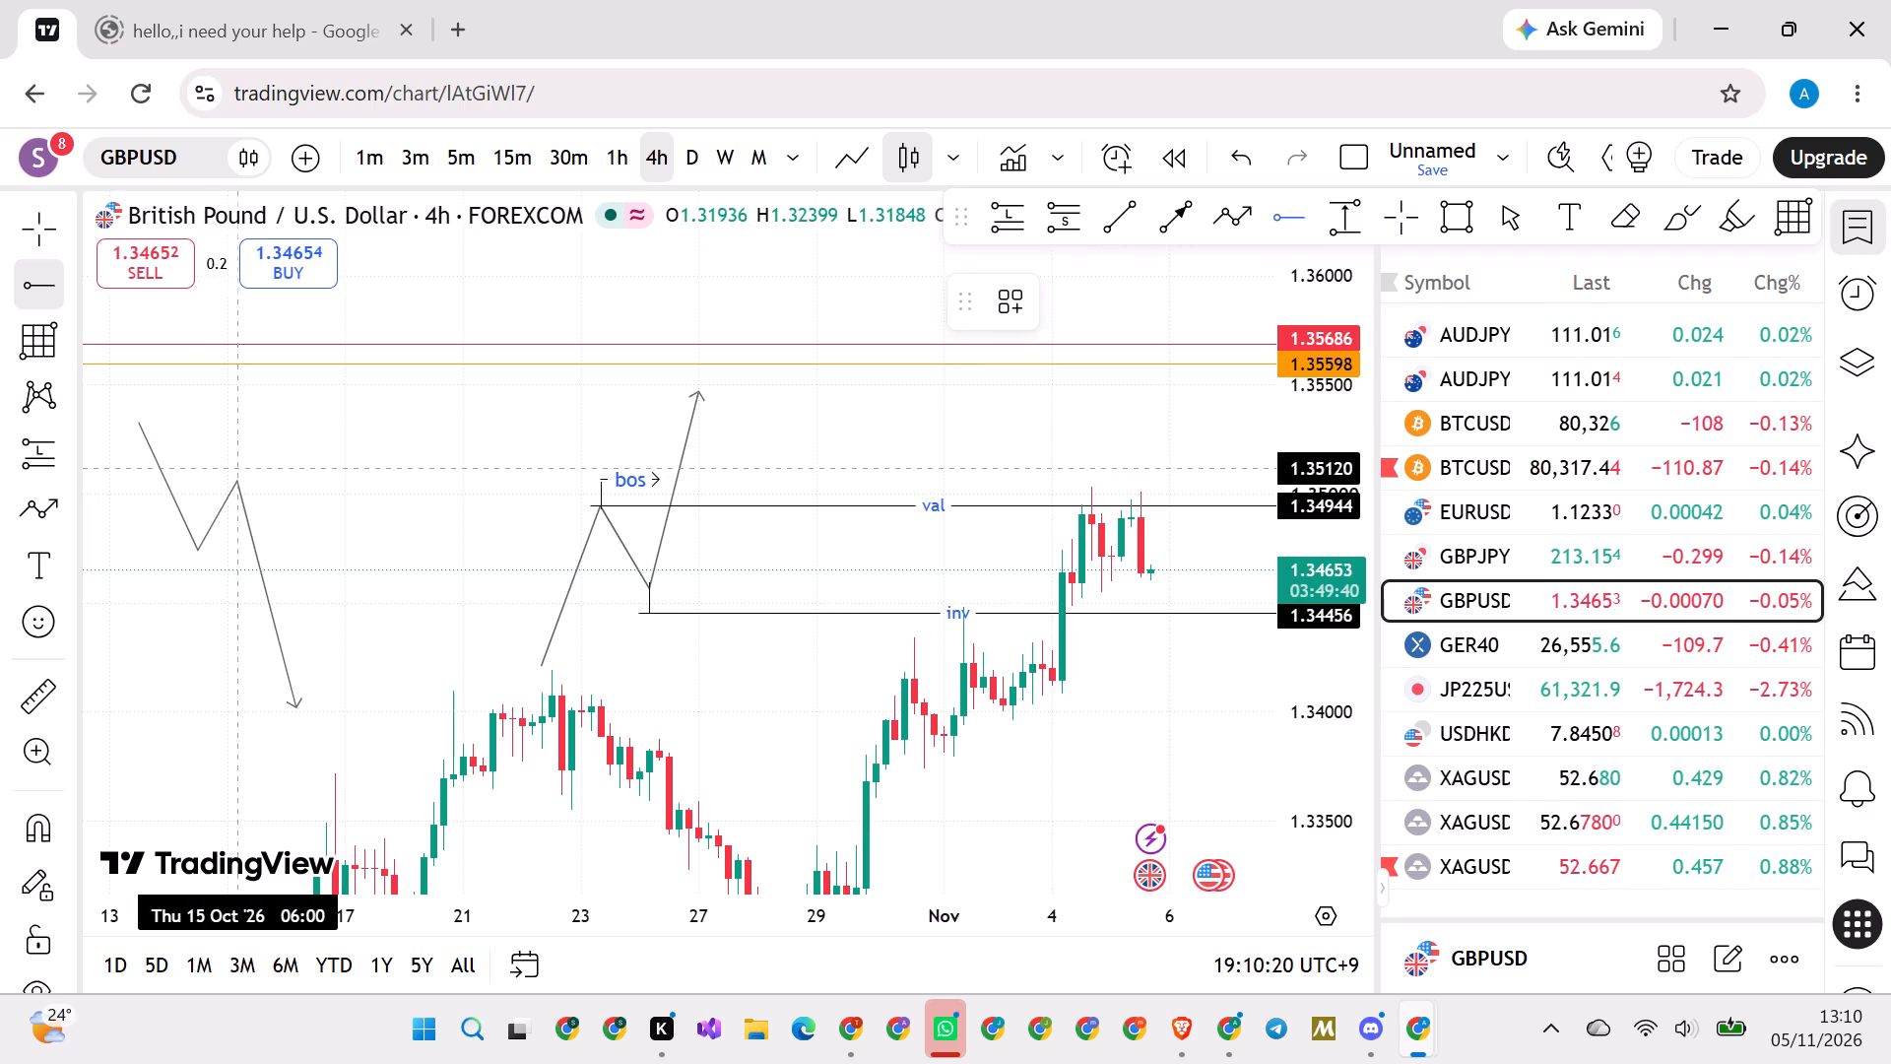
Draw a short vertical trend line as a wick from the bearish path's pullback peak at 1.35052 up to 1.35174.
{"action": "left_click", "coordinate": [1112, 219]}
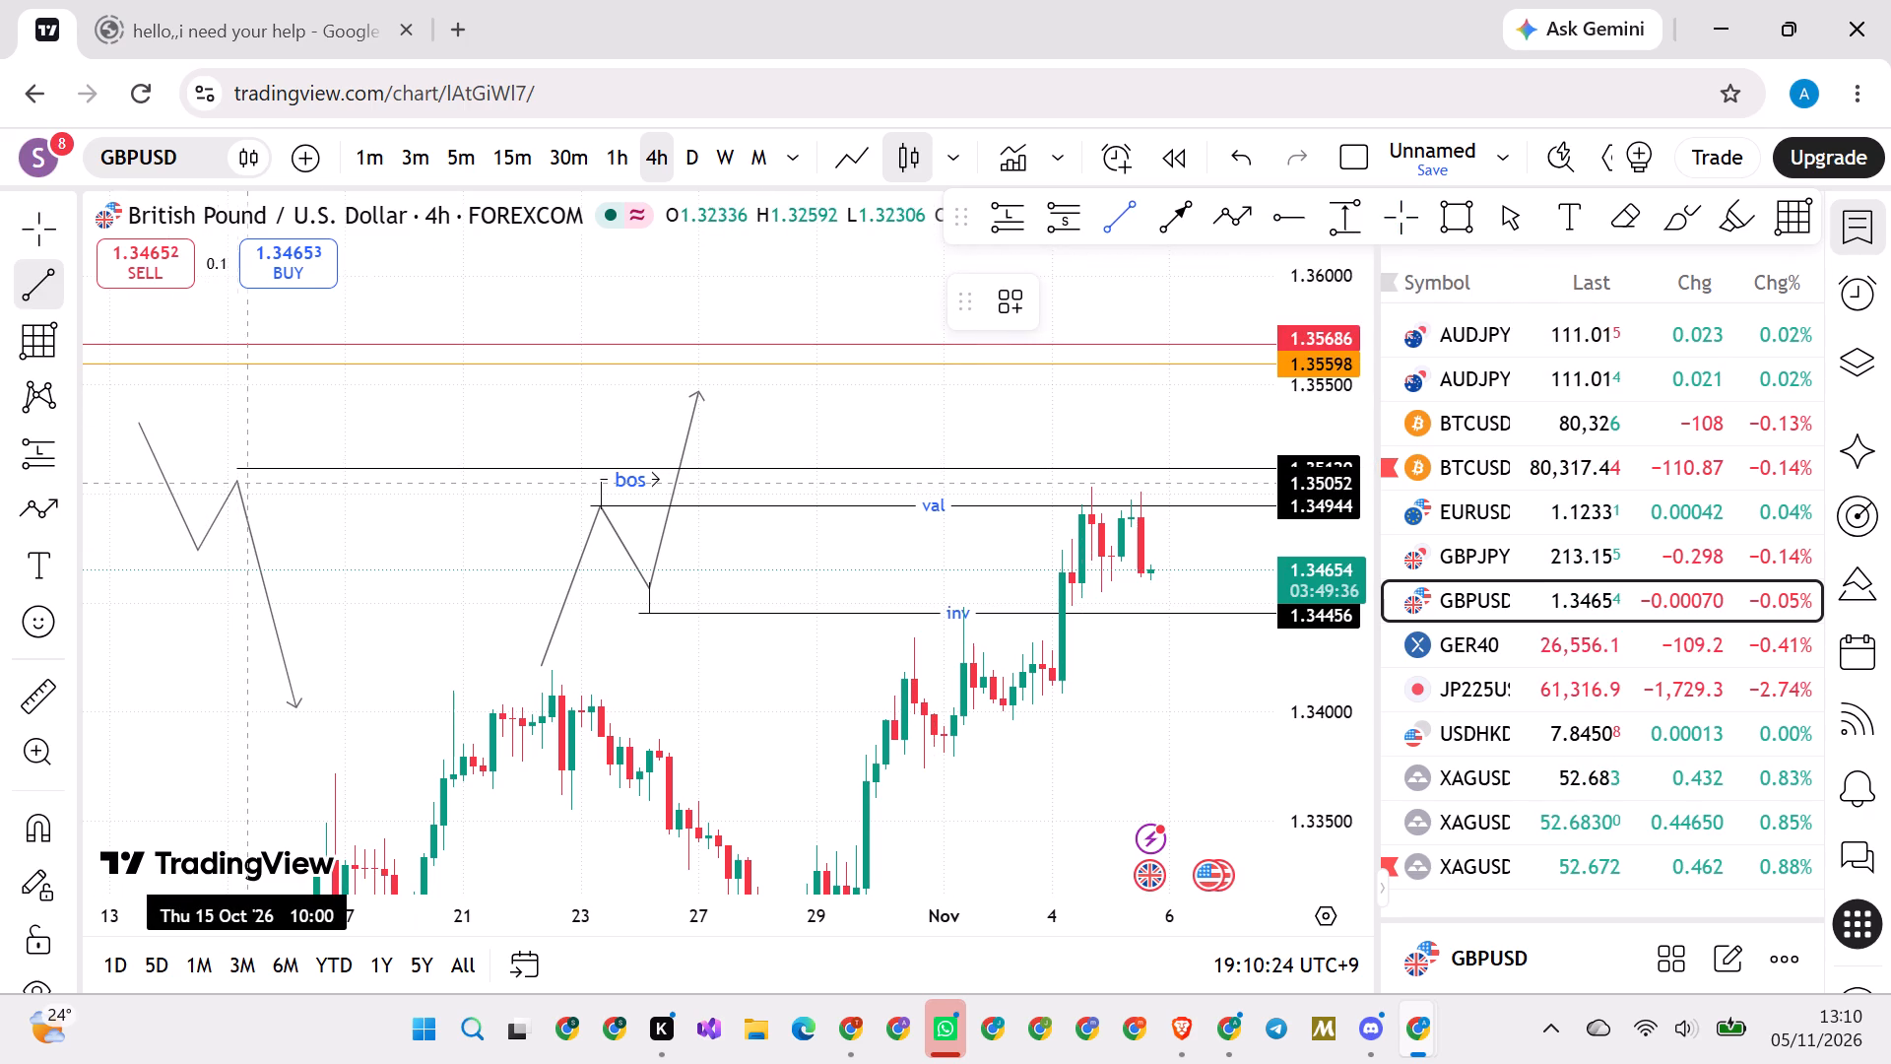
{"action": "left_click", "coordinate": [236, 483]}
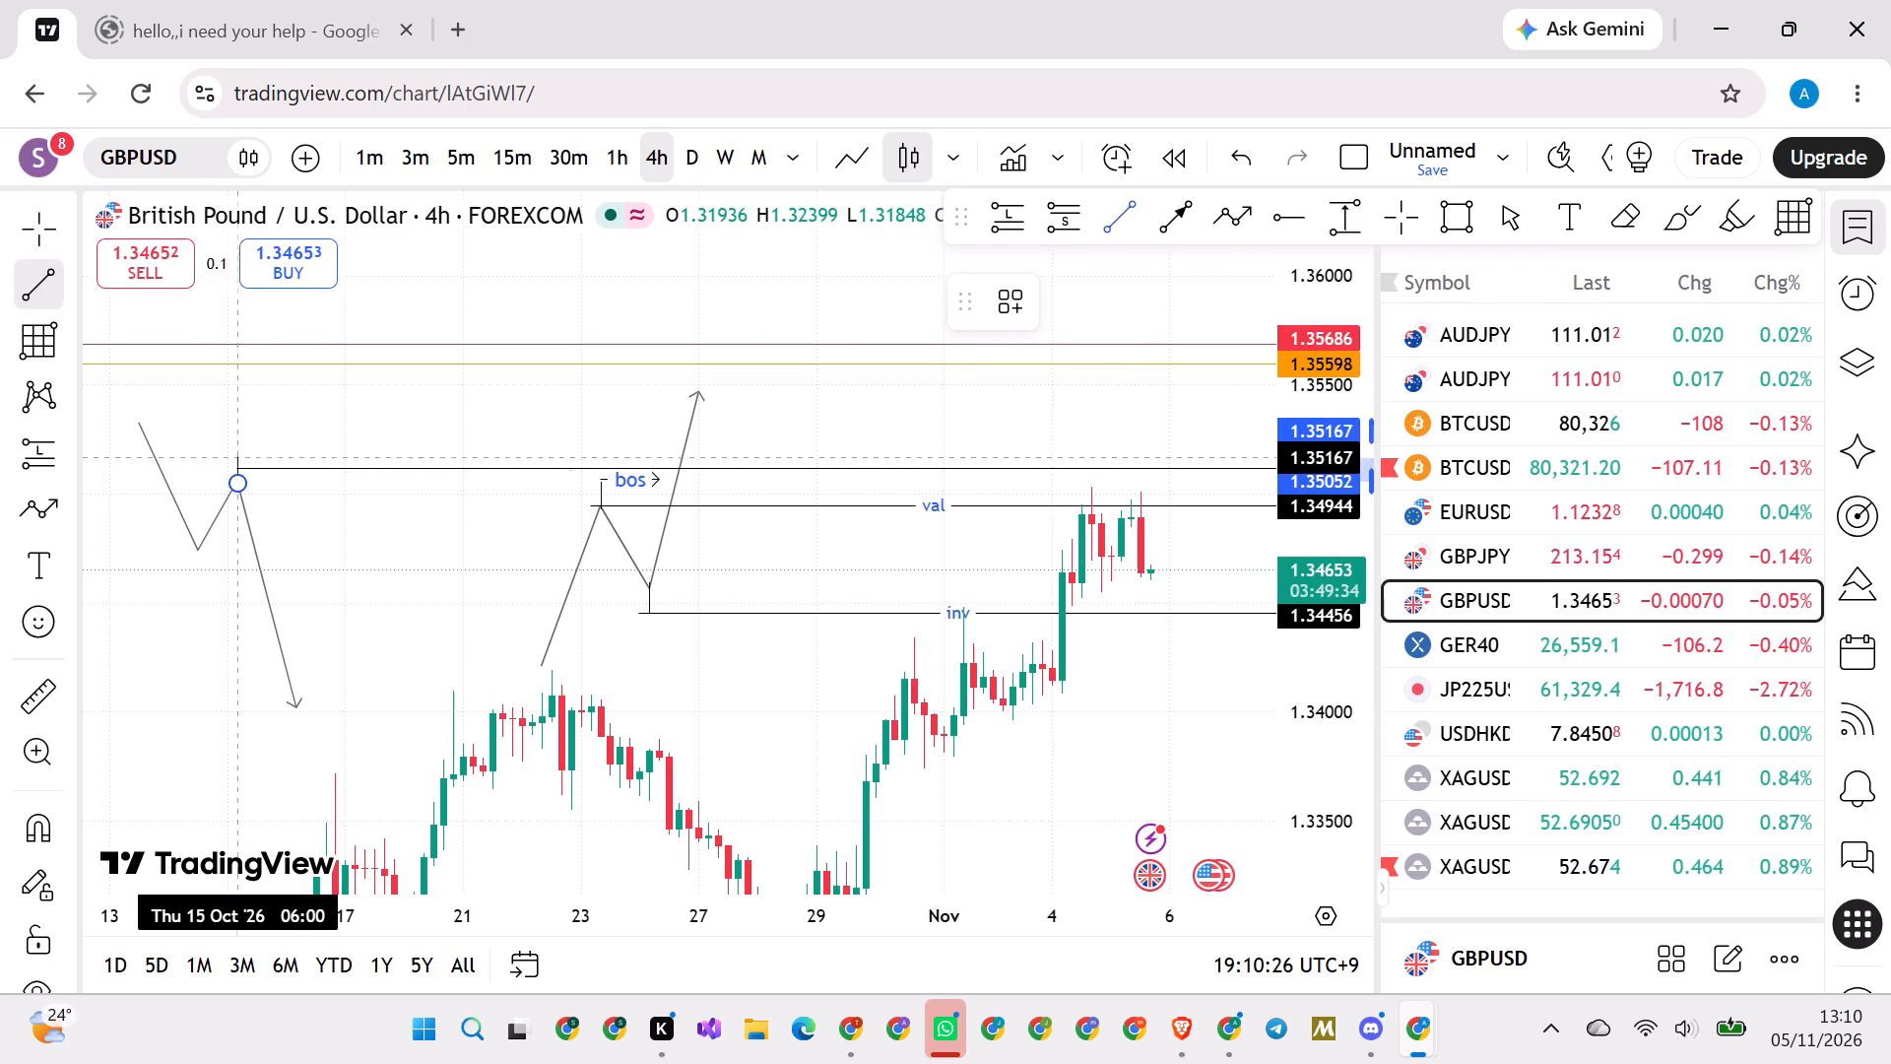
{"action": "left_click", "coordinate": [237, 455]}
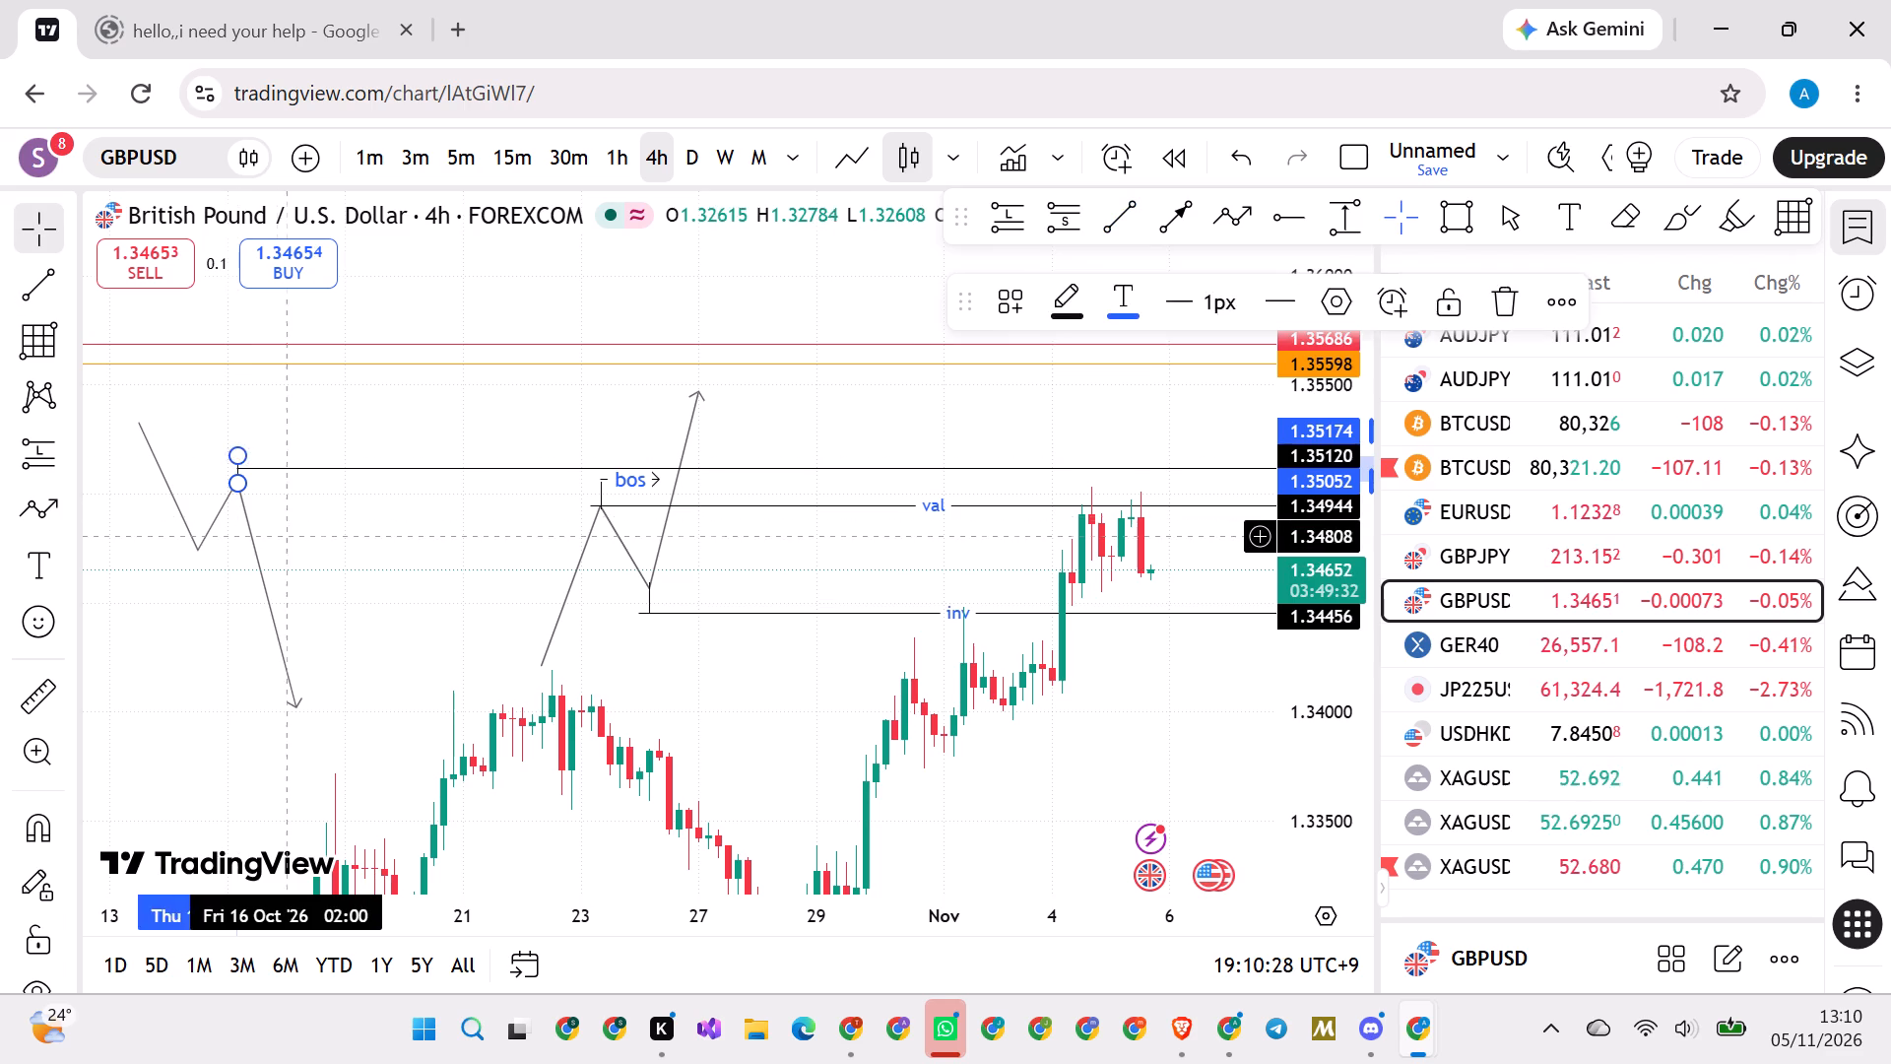
{"action": "left_click", "coordinate": [292, 536]}
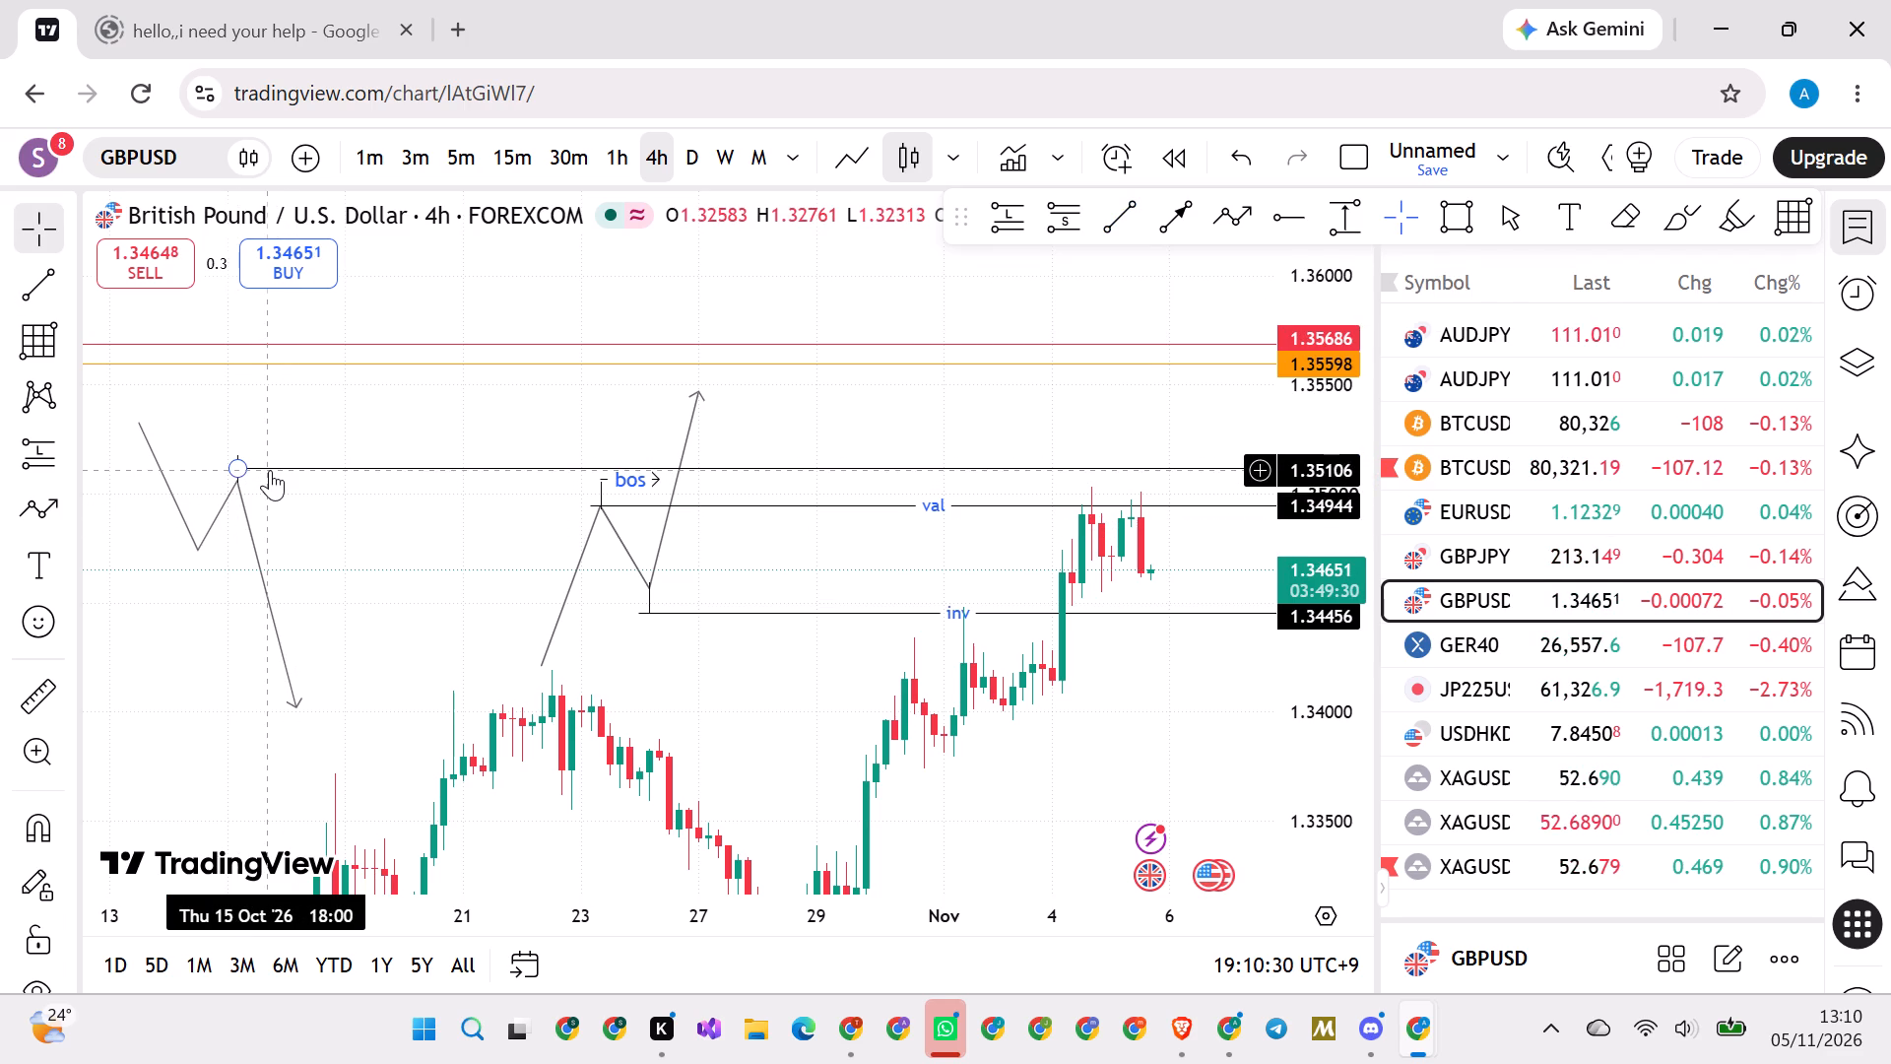
Raise the horizontal ray above the bearish path's pullback peak to 1.35160, near the top of the wick line.
{"action": "left_click_drag", "start_coordinate": [270, 470], "coordinate": [261, 462]}
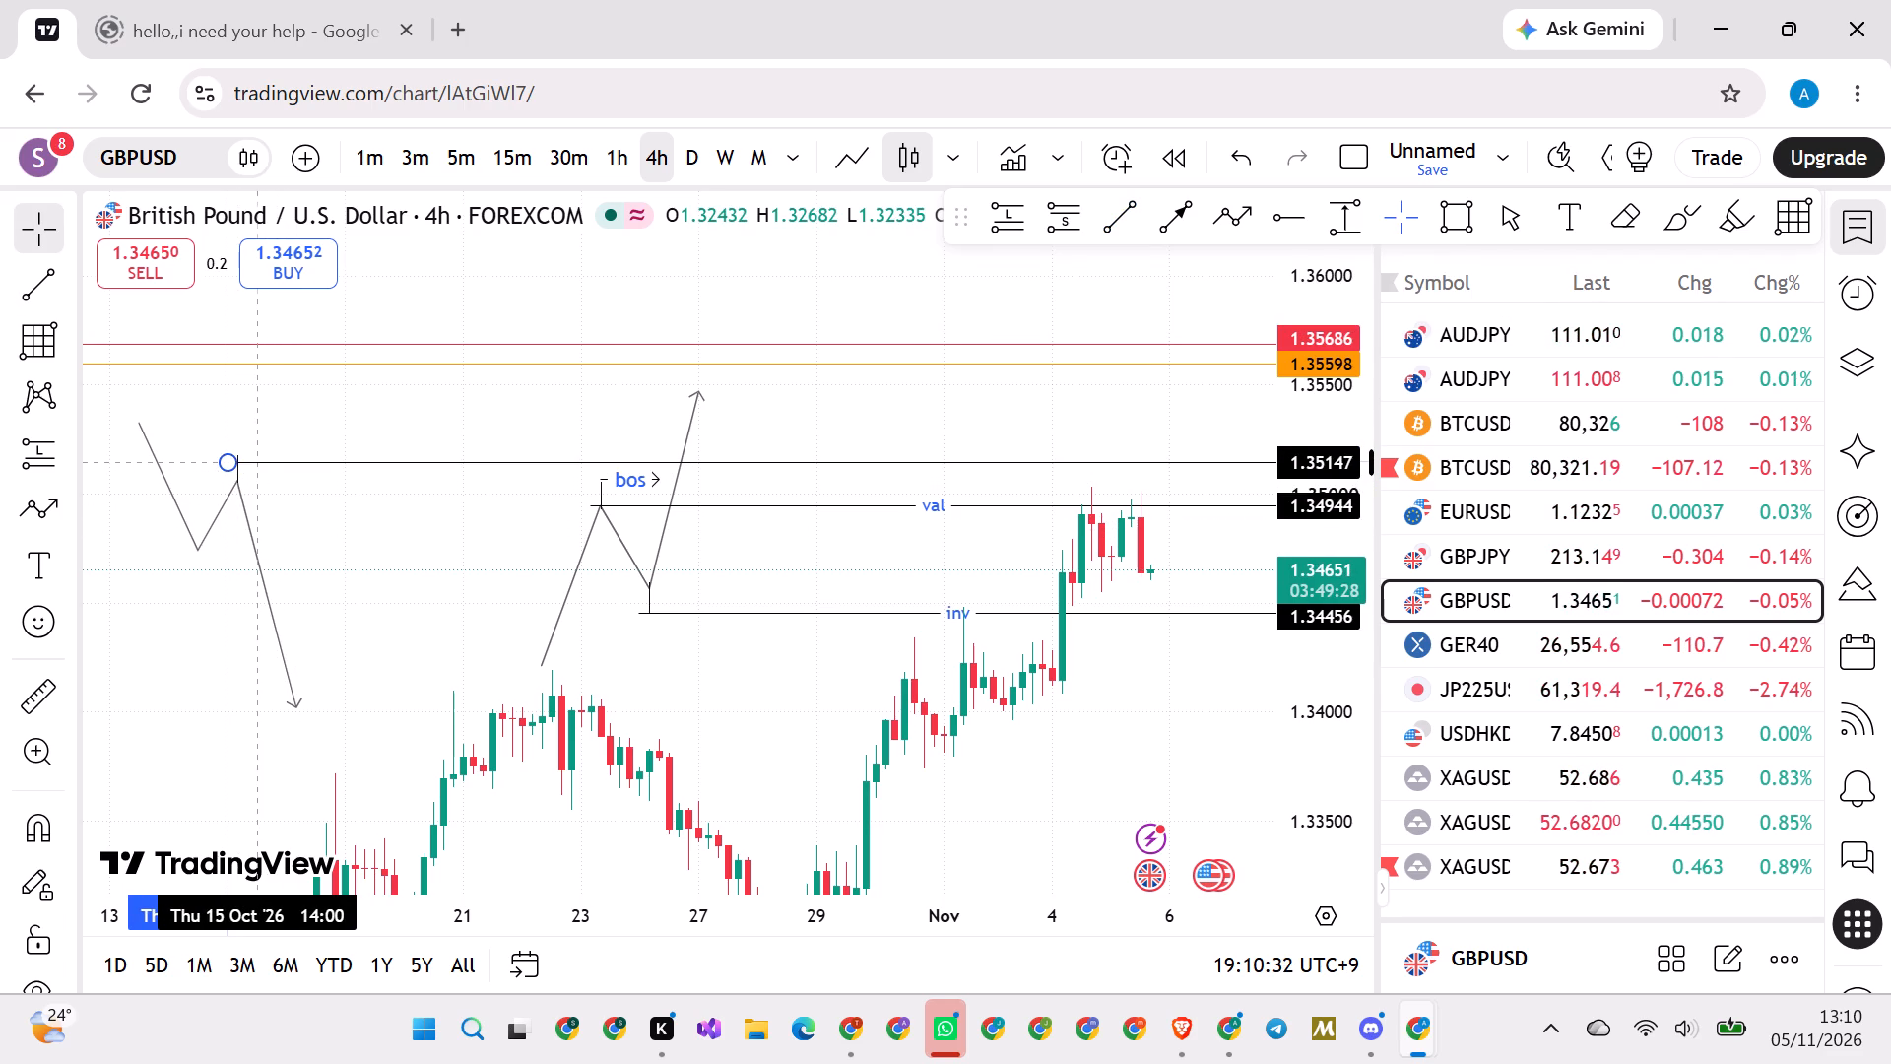
{"action": "left_click_drag", "start_coordinate": [261, 462], "coordinate": [264, 458]}
{"action": "left_click", "coordinate": [310, 555]}
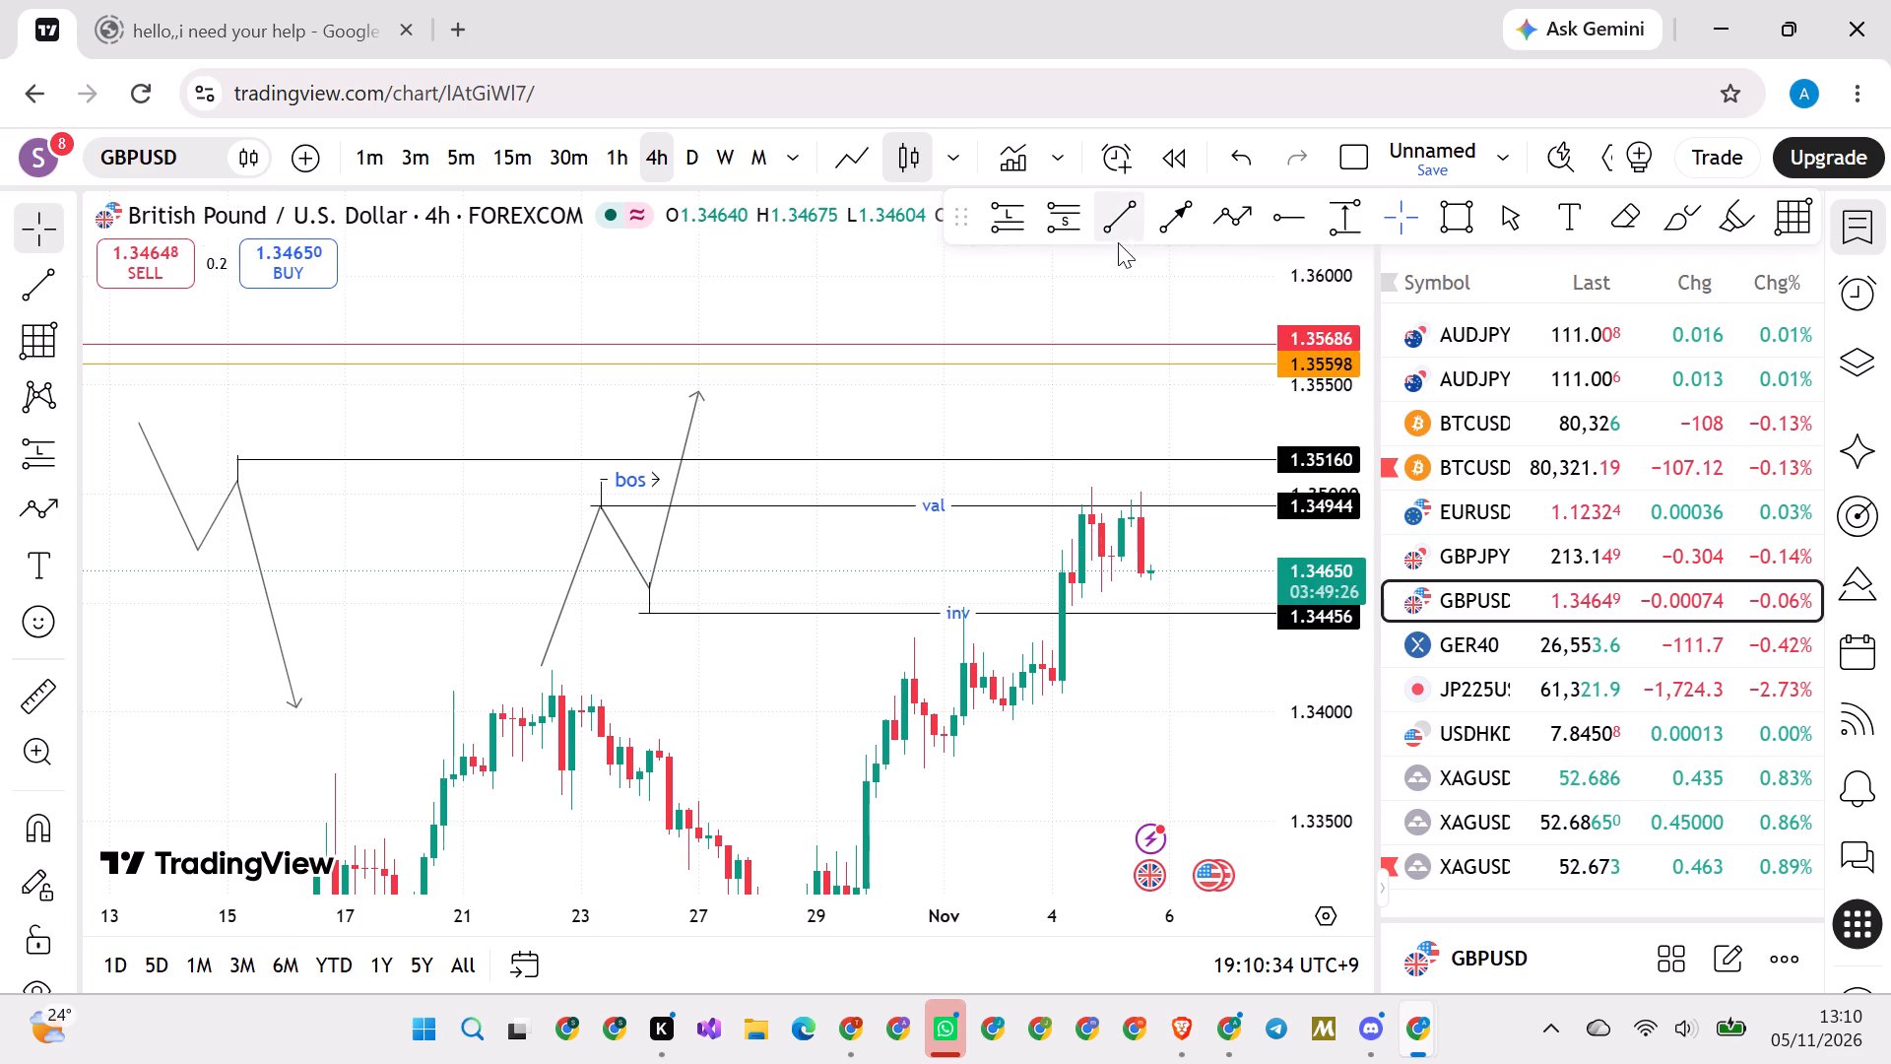
Place a horizontal ray at 1.34585, just below the bearish path's first low.
{"action": "left_click", "coordinate": [1265, 222]}
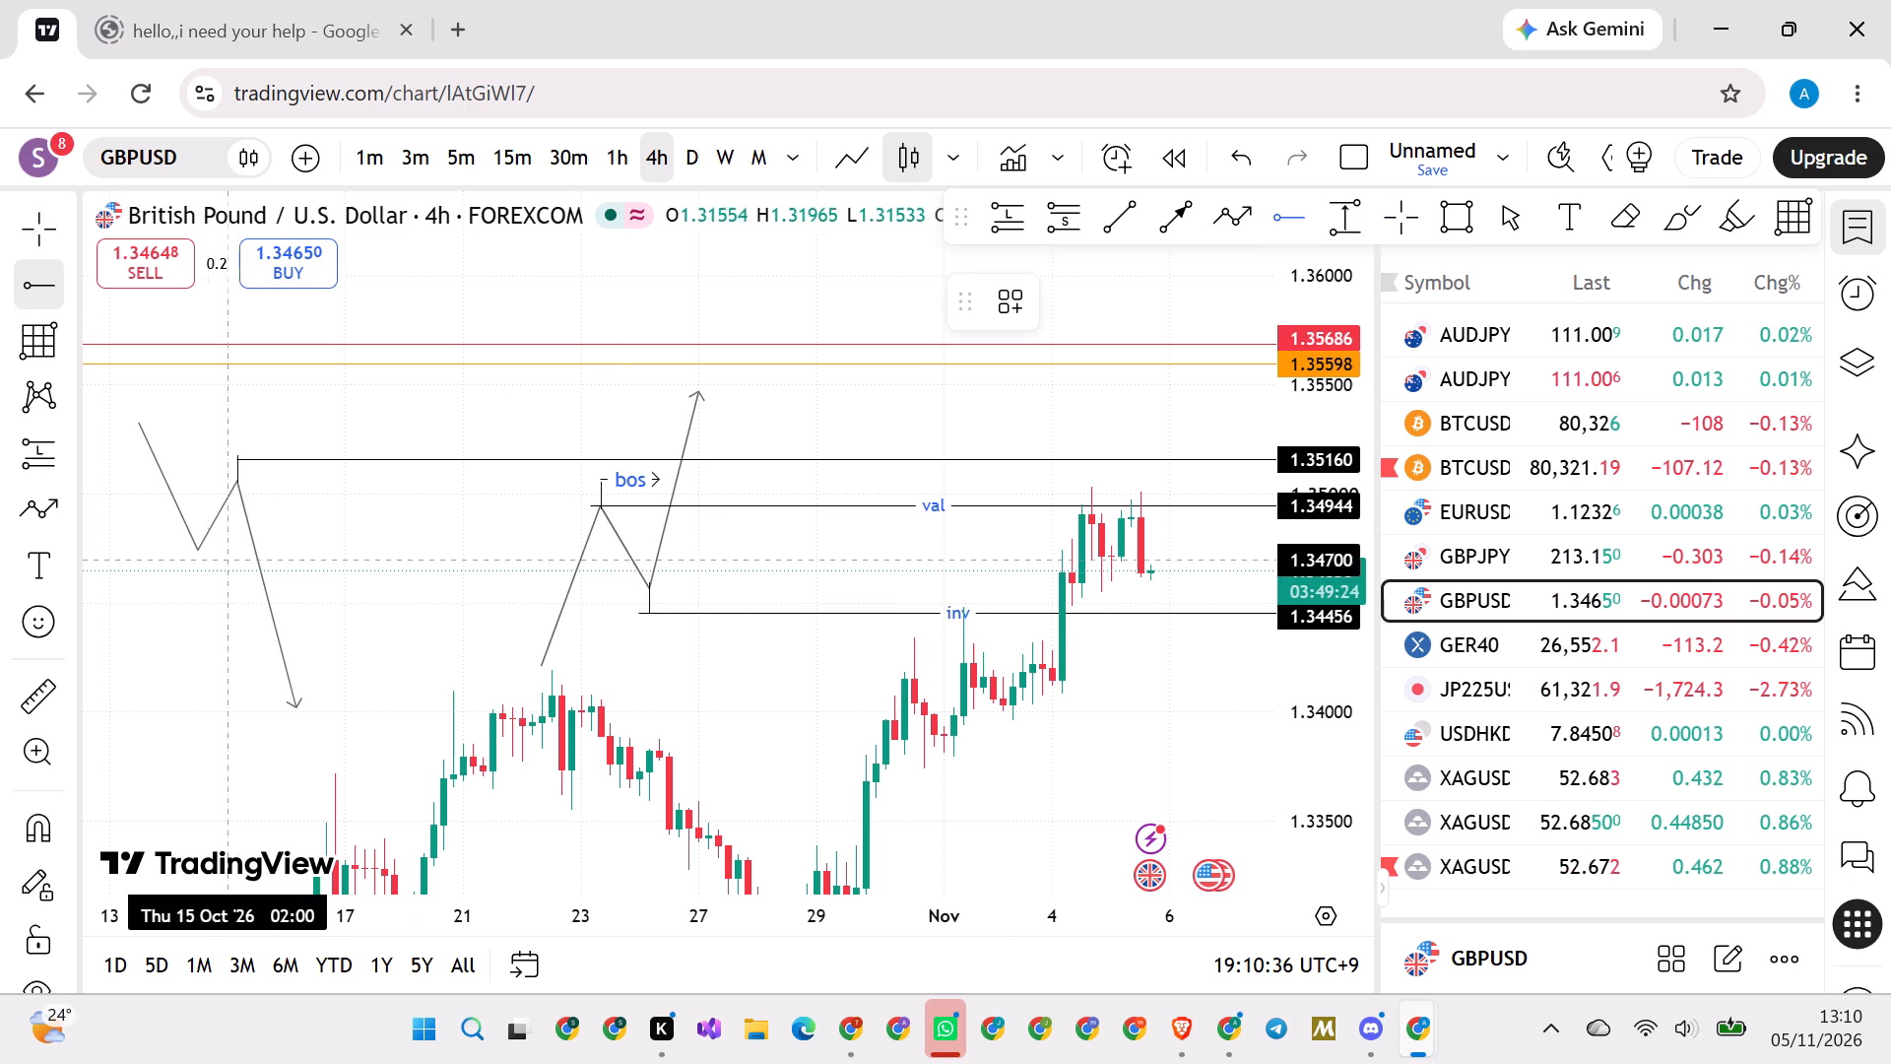
{"action": "left_click", "coordinate": [197, 584]}
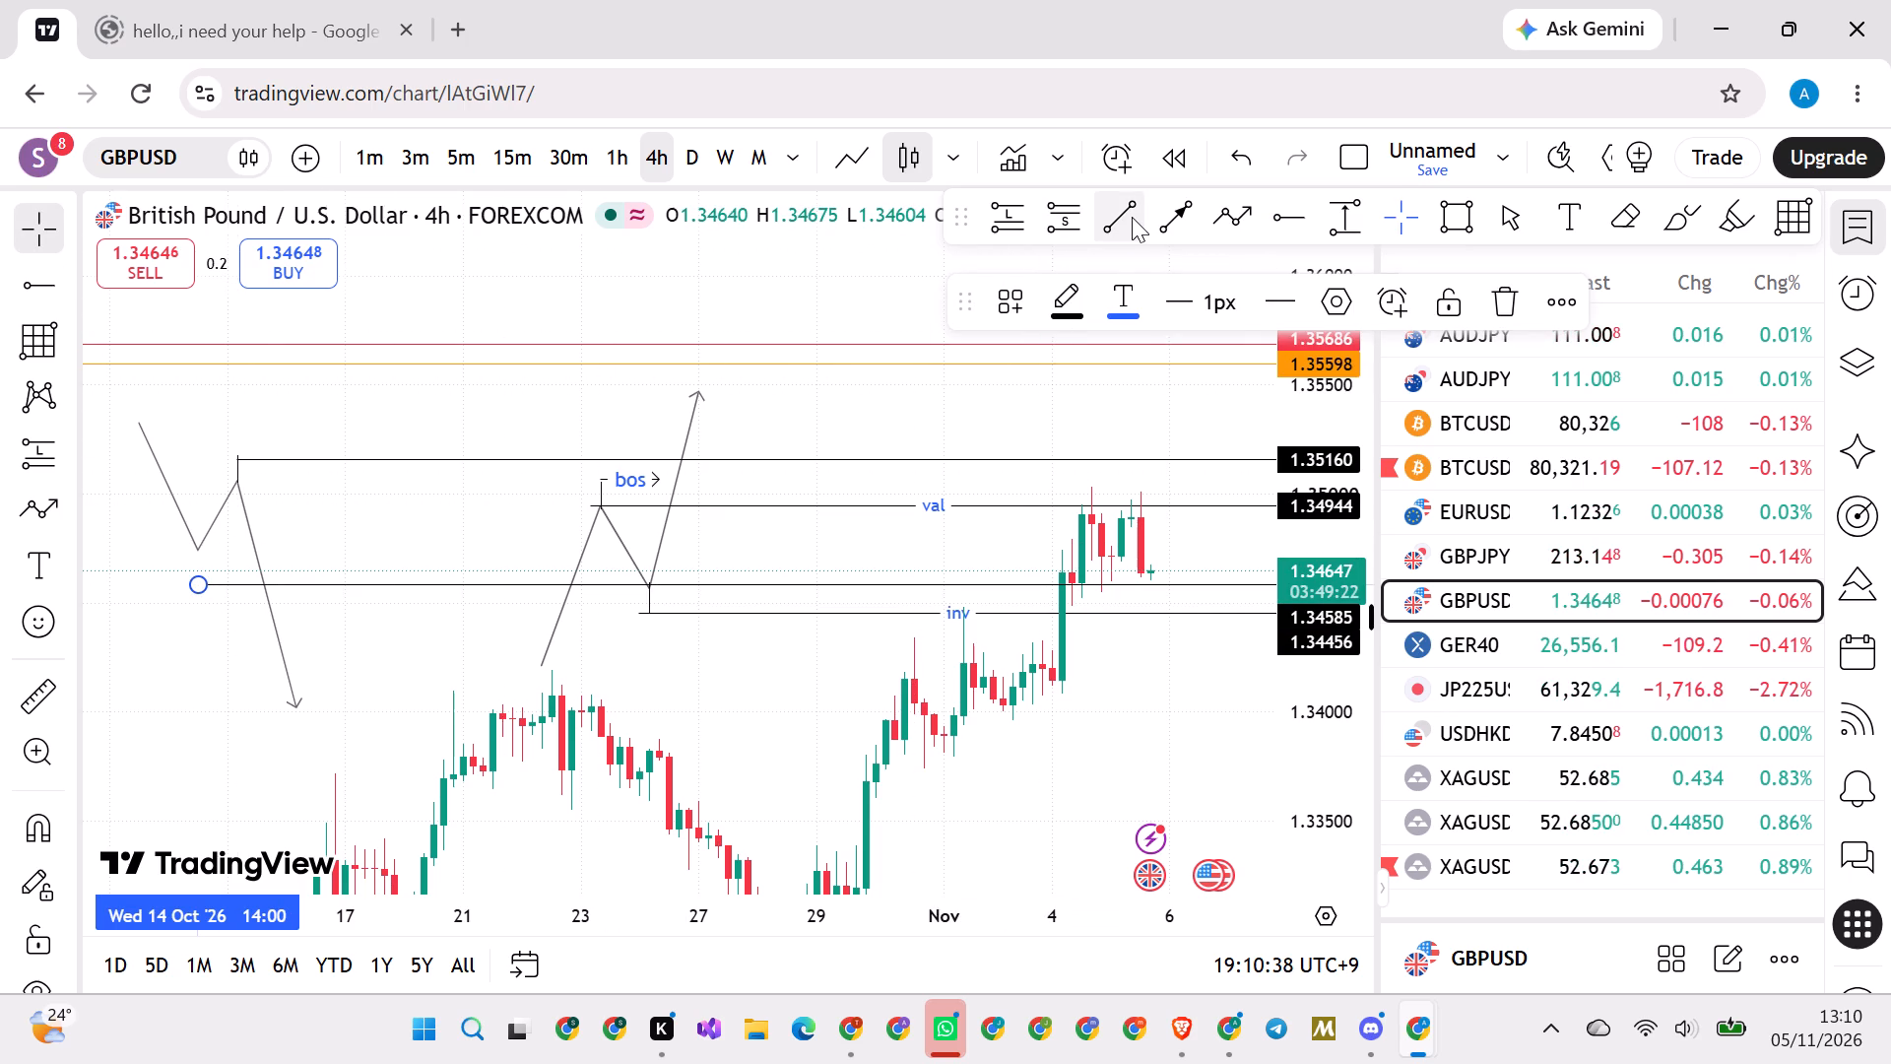
Draw a short vertical trend line as a wick from the bearish path's first low at 1.34767 down to 1.34605.
{"action": "left_click", "coordinate": [1124, 217]}
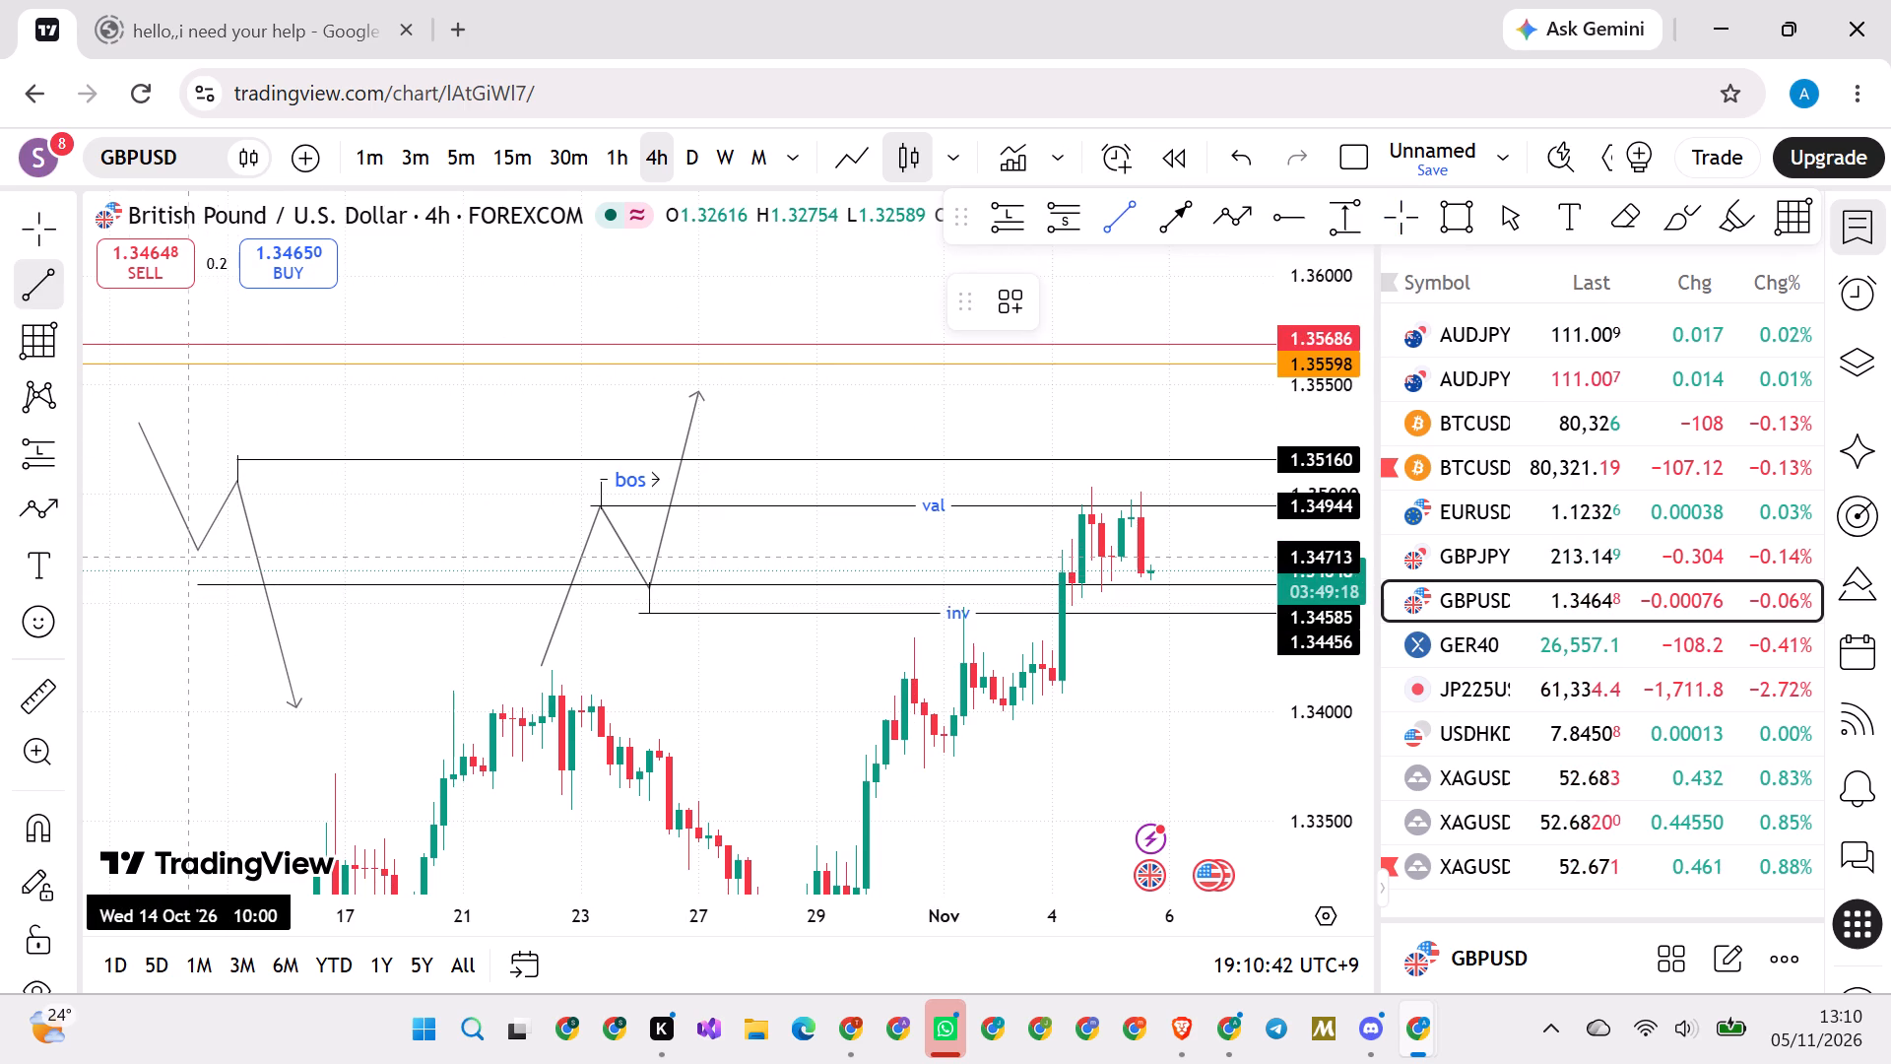
{"action": "left_click", "coordinate": [195, 545]}
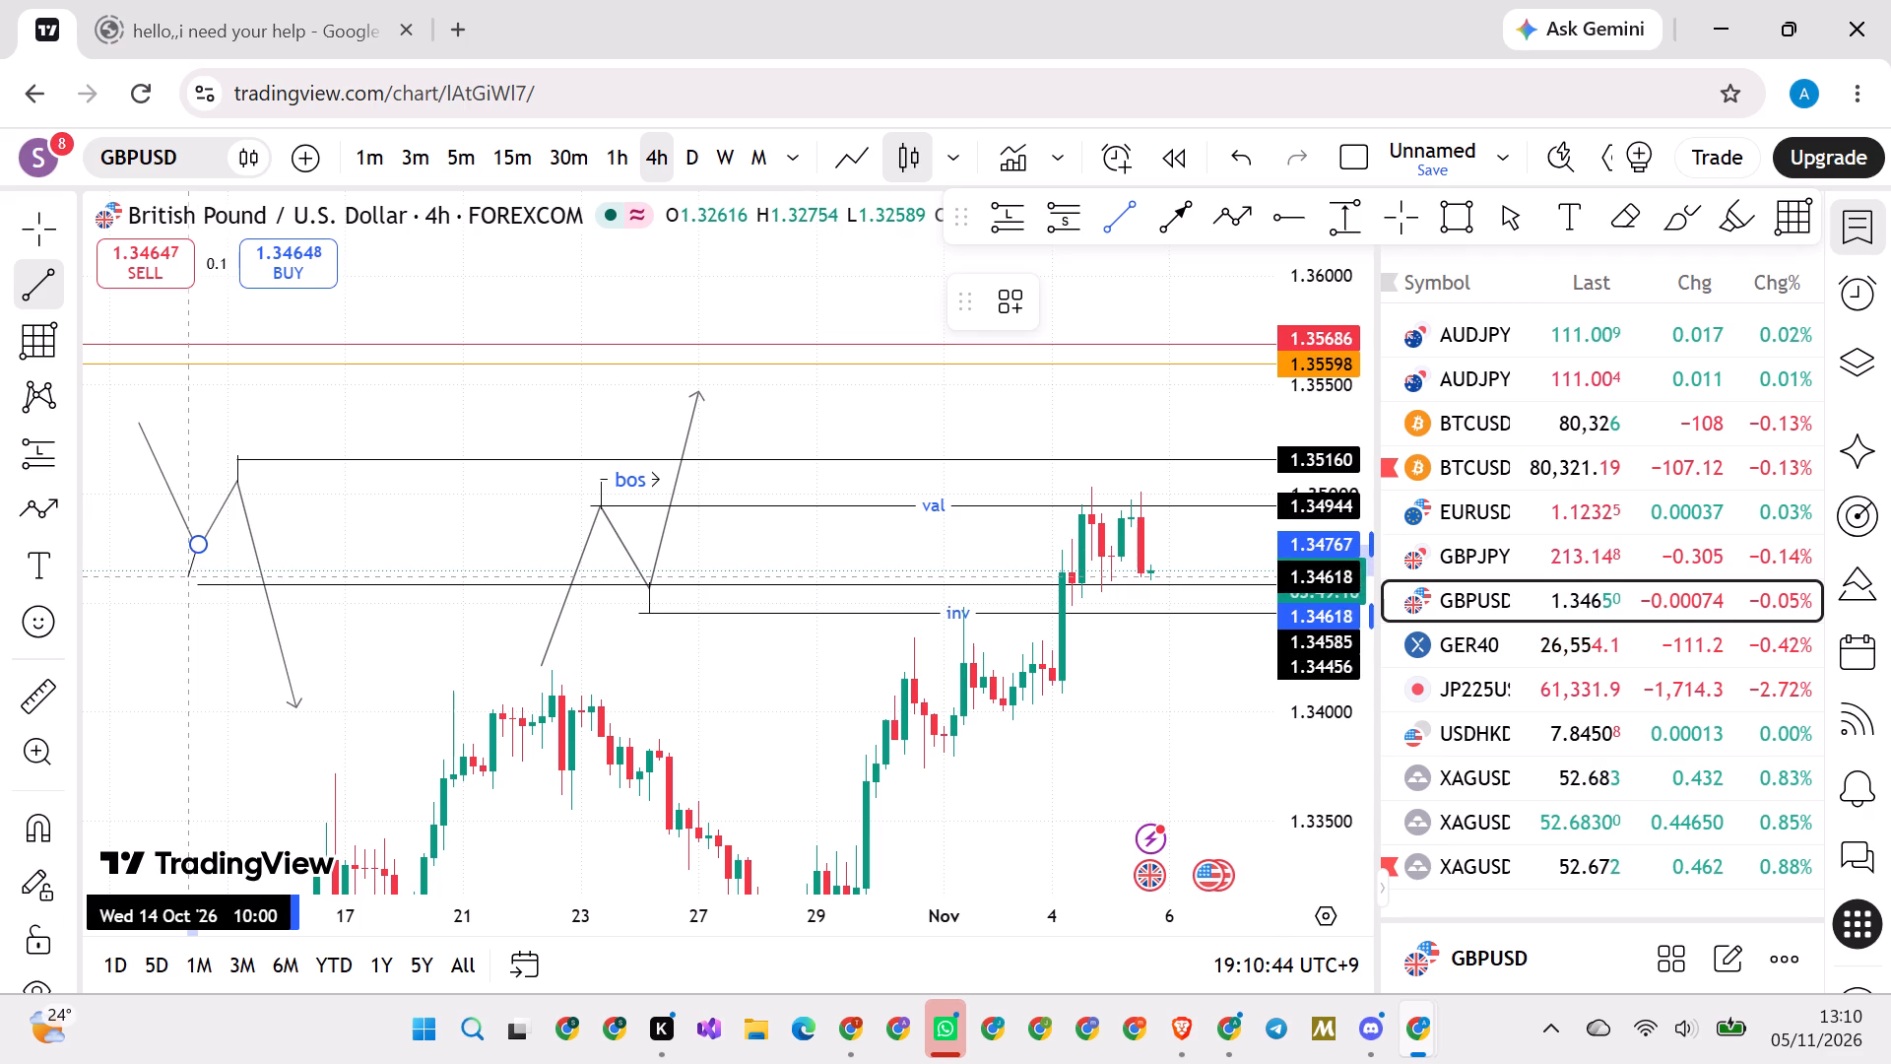
{"action": "left_click", "coordinate": [199, 580]}
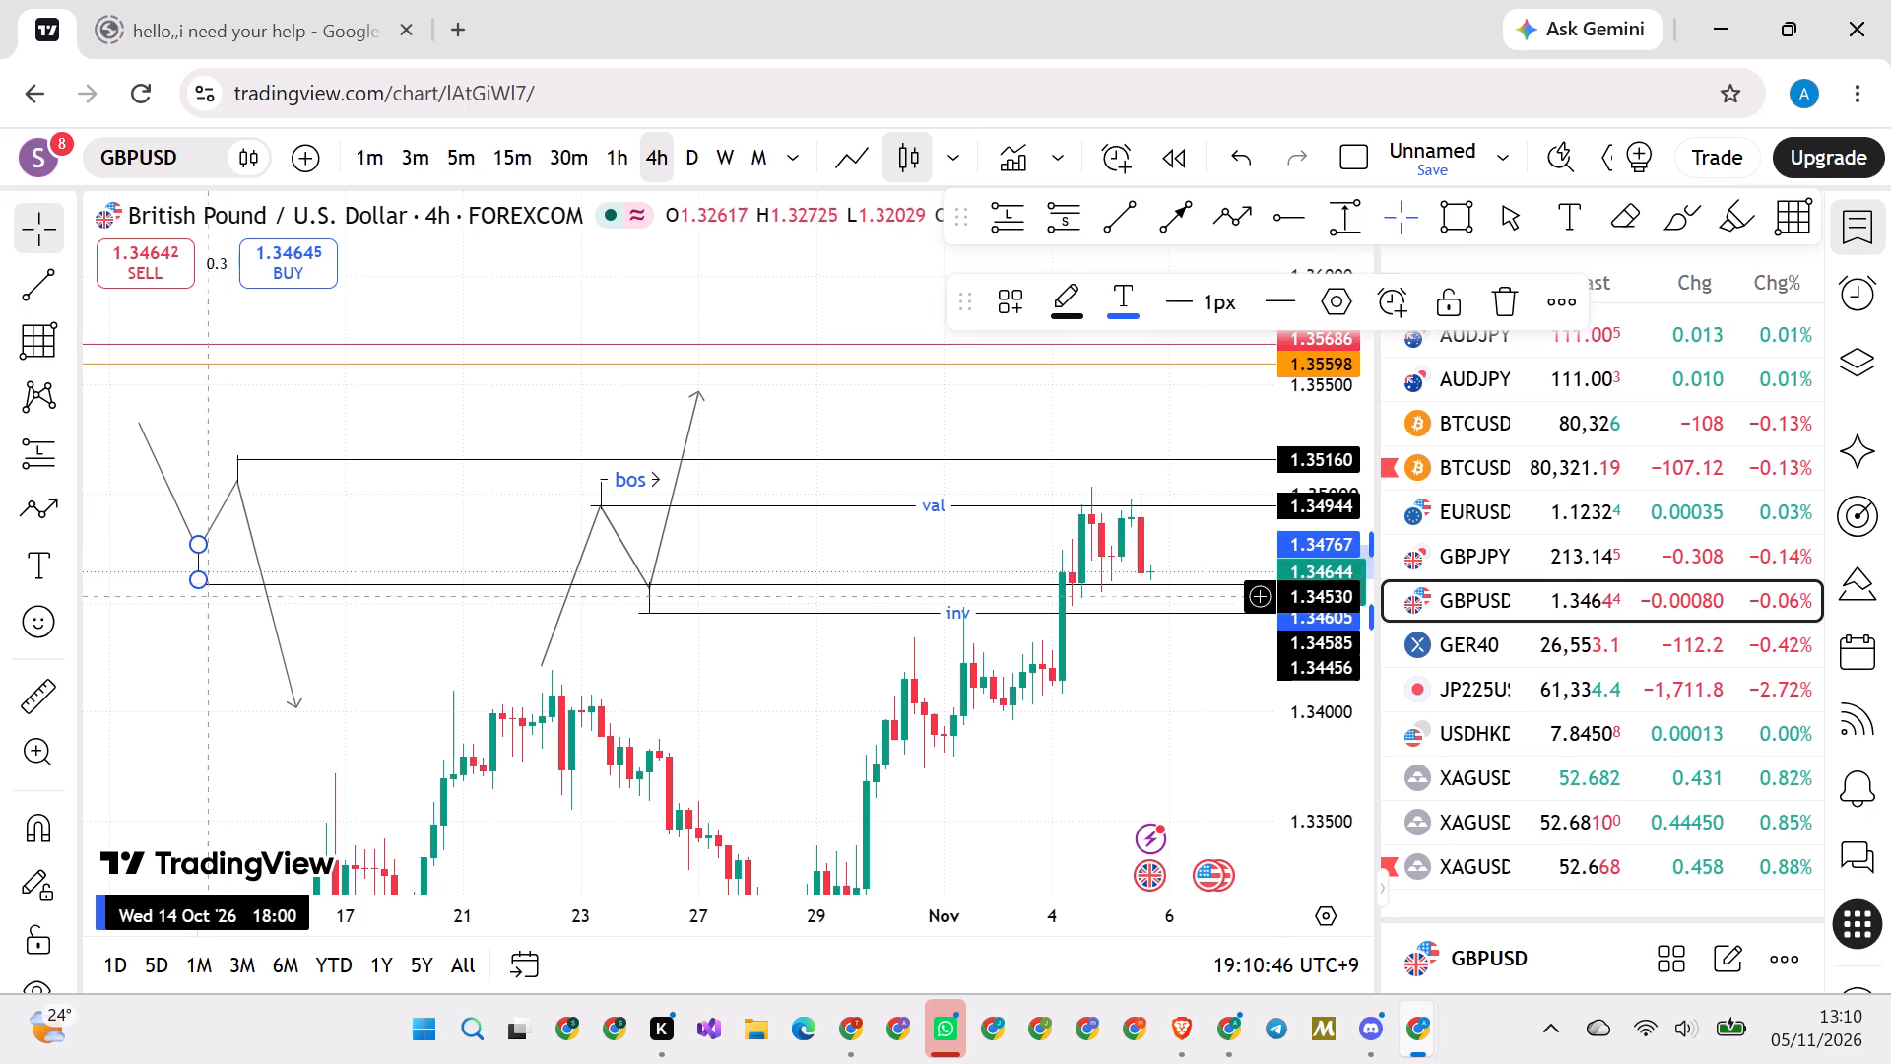
{"action": "left_click", "coordinate": [201, 619]}
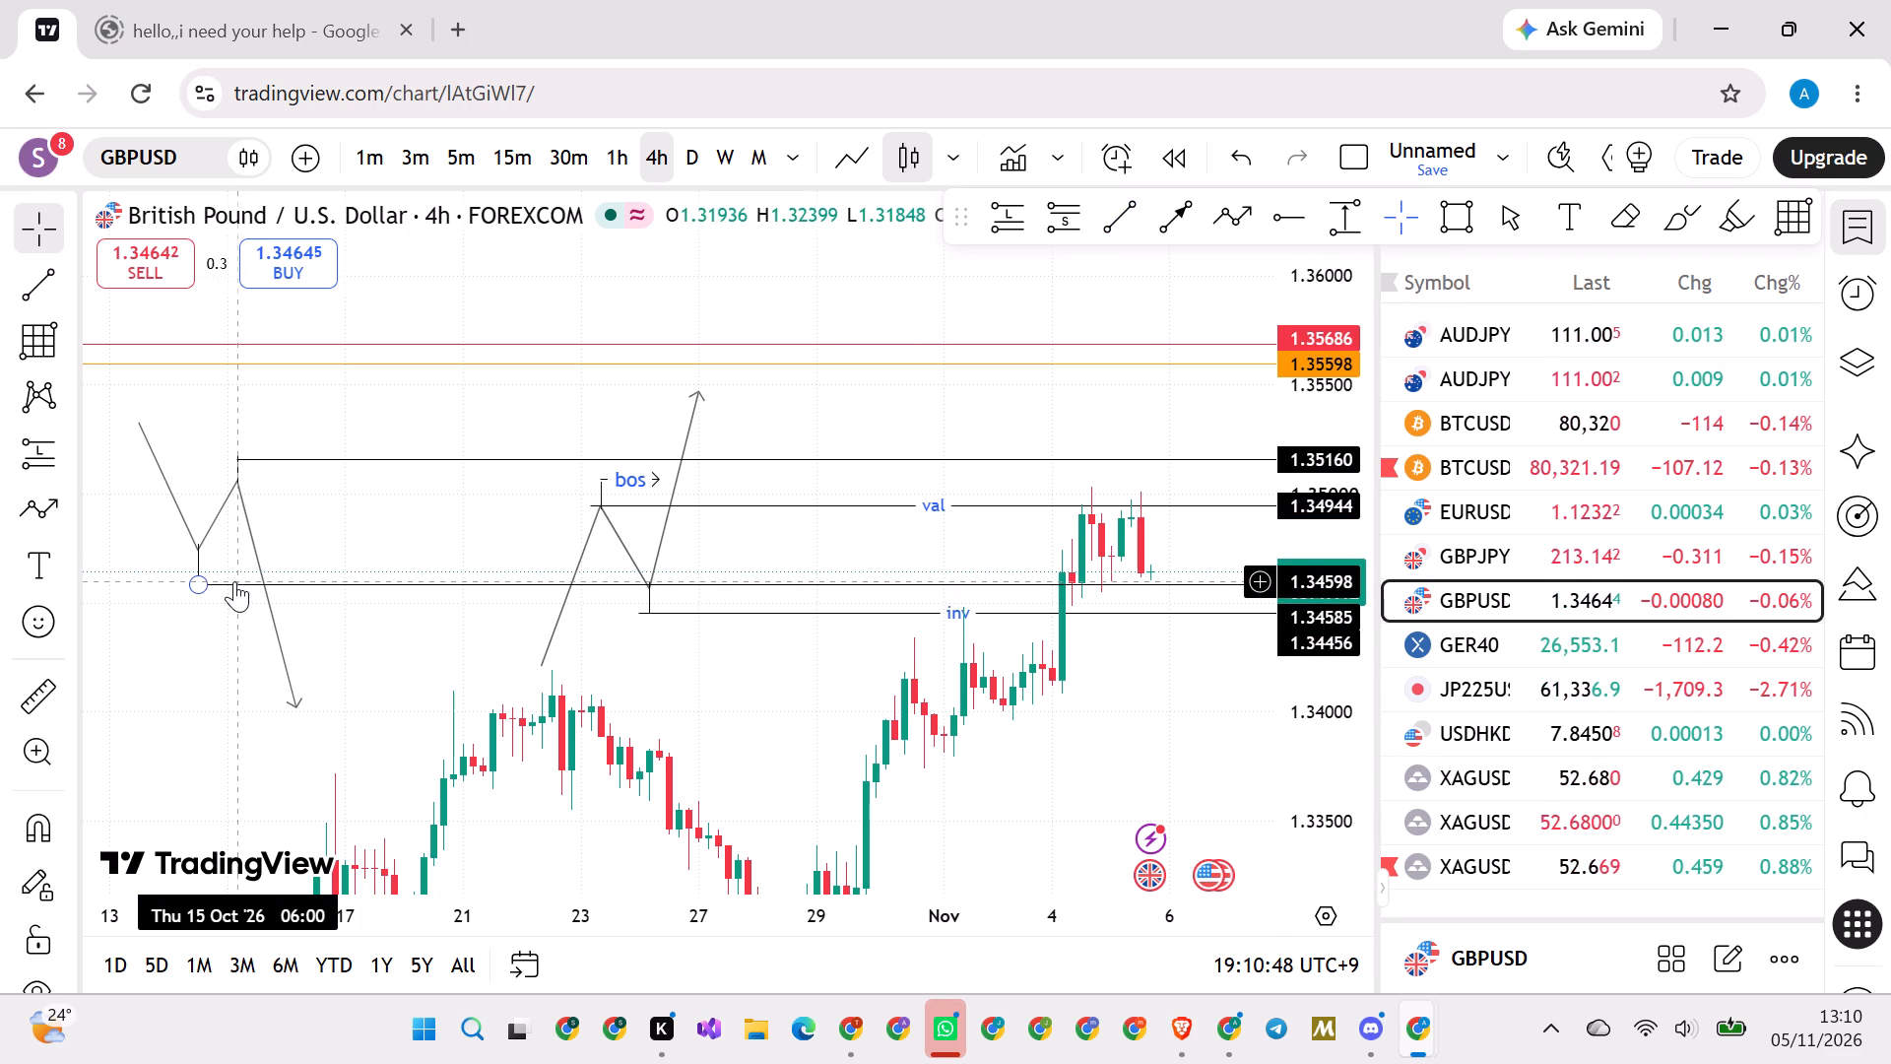
Raise the horizontal ray below the bearish path's first low to 1.34734, level with that low.
{"action": "left_click_drag", "start_coordinate": [234, 581], "coordinate": [241, 552]}
{"action": "left_click", "coordinate": [208, 634]}
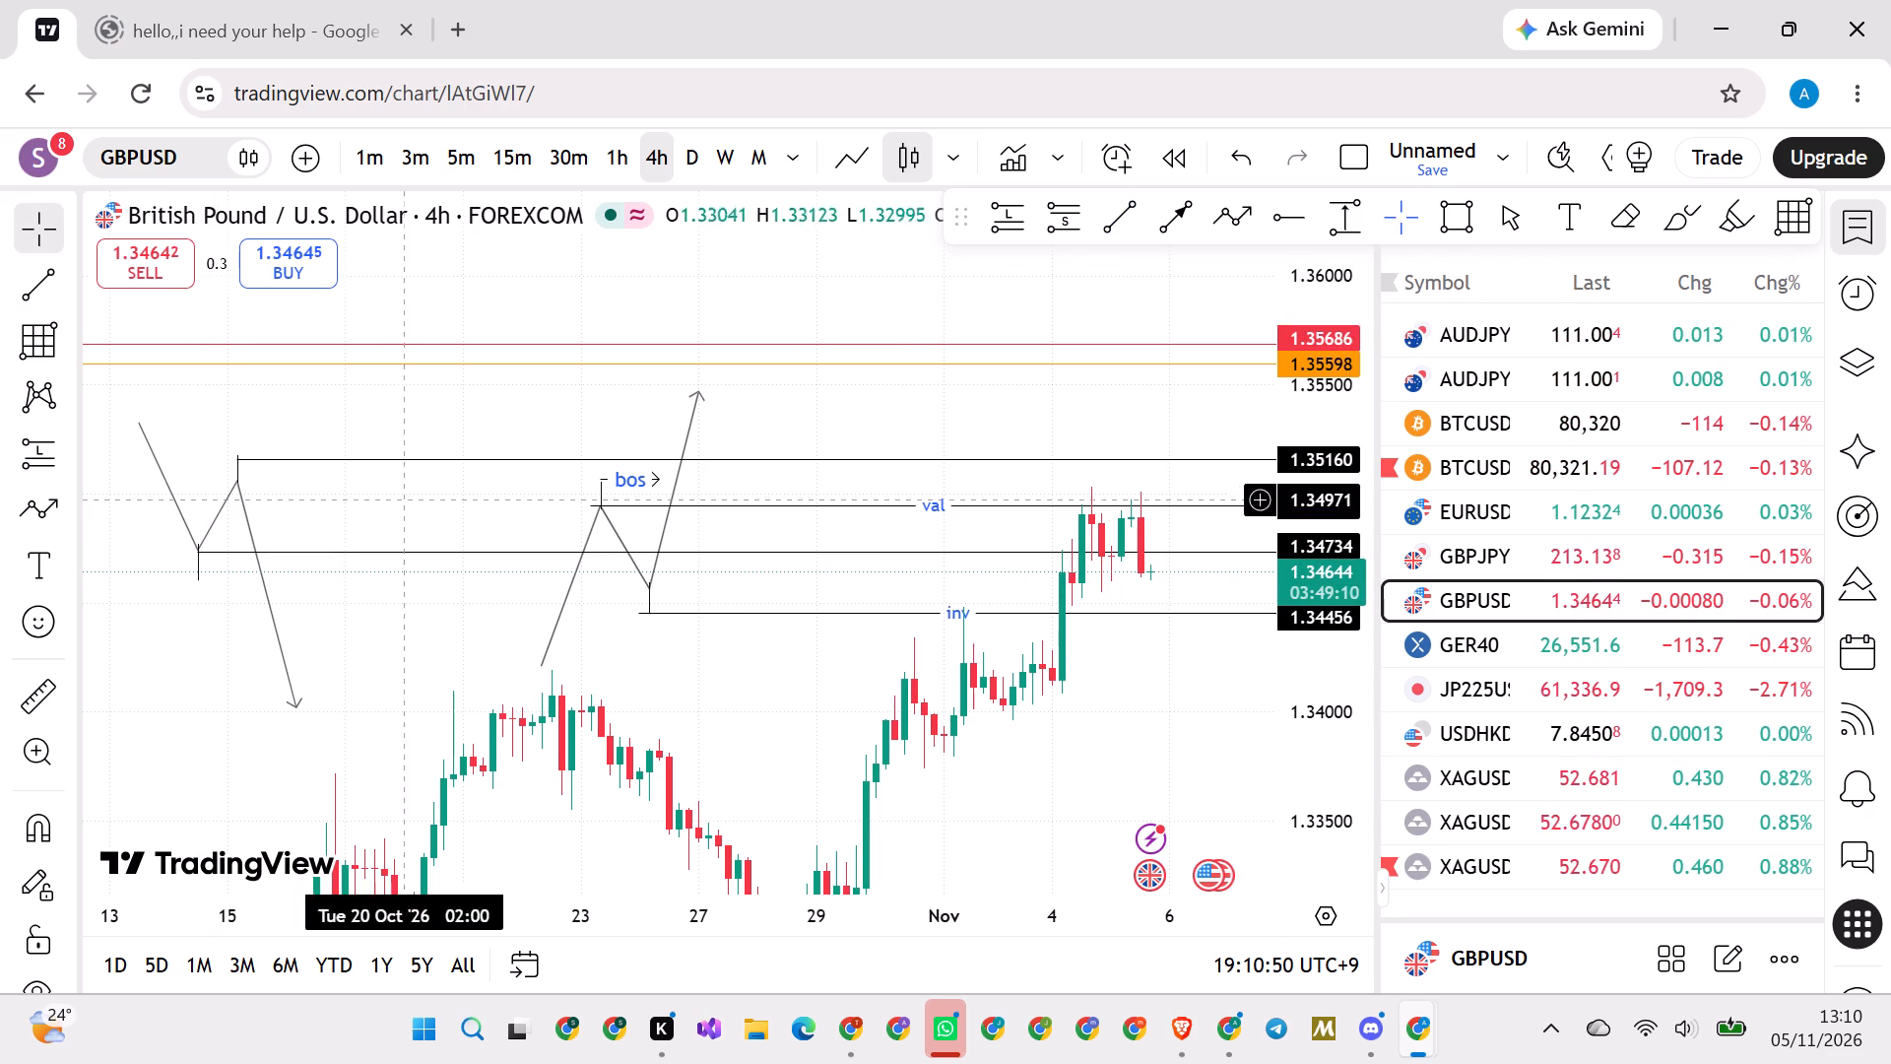
Draw a short horizontal arrow at 1.34605 across the bottom of the bearish path's lower wick, ending at the path's falling leg.
{"action": "left_click", "coordinate": [1165, 229]}
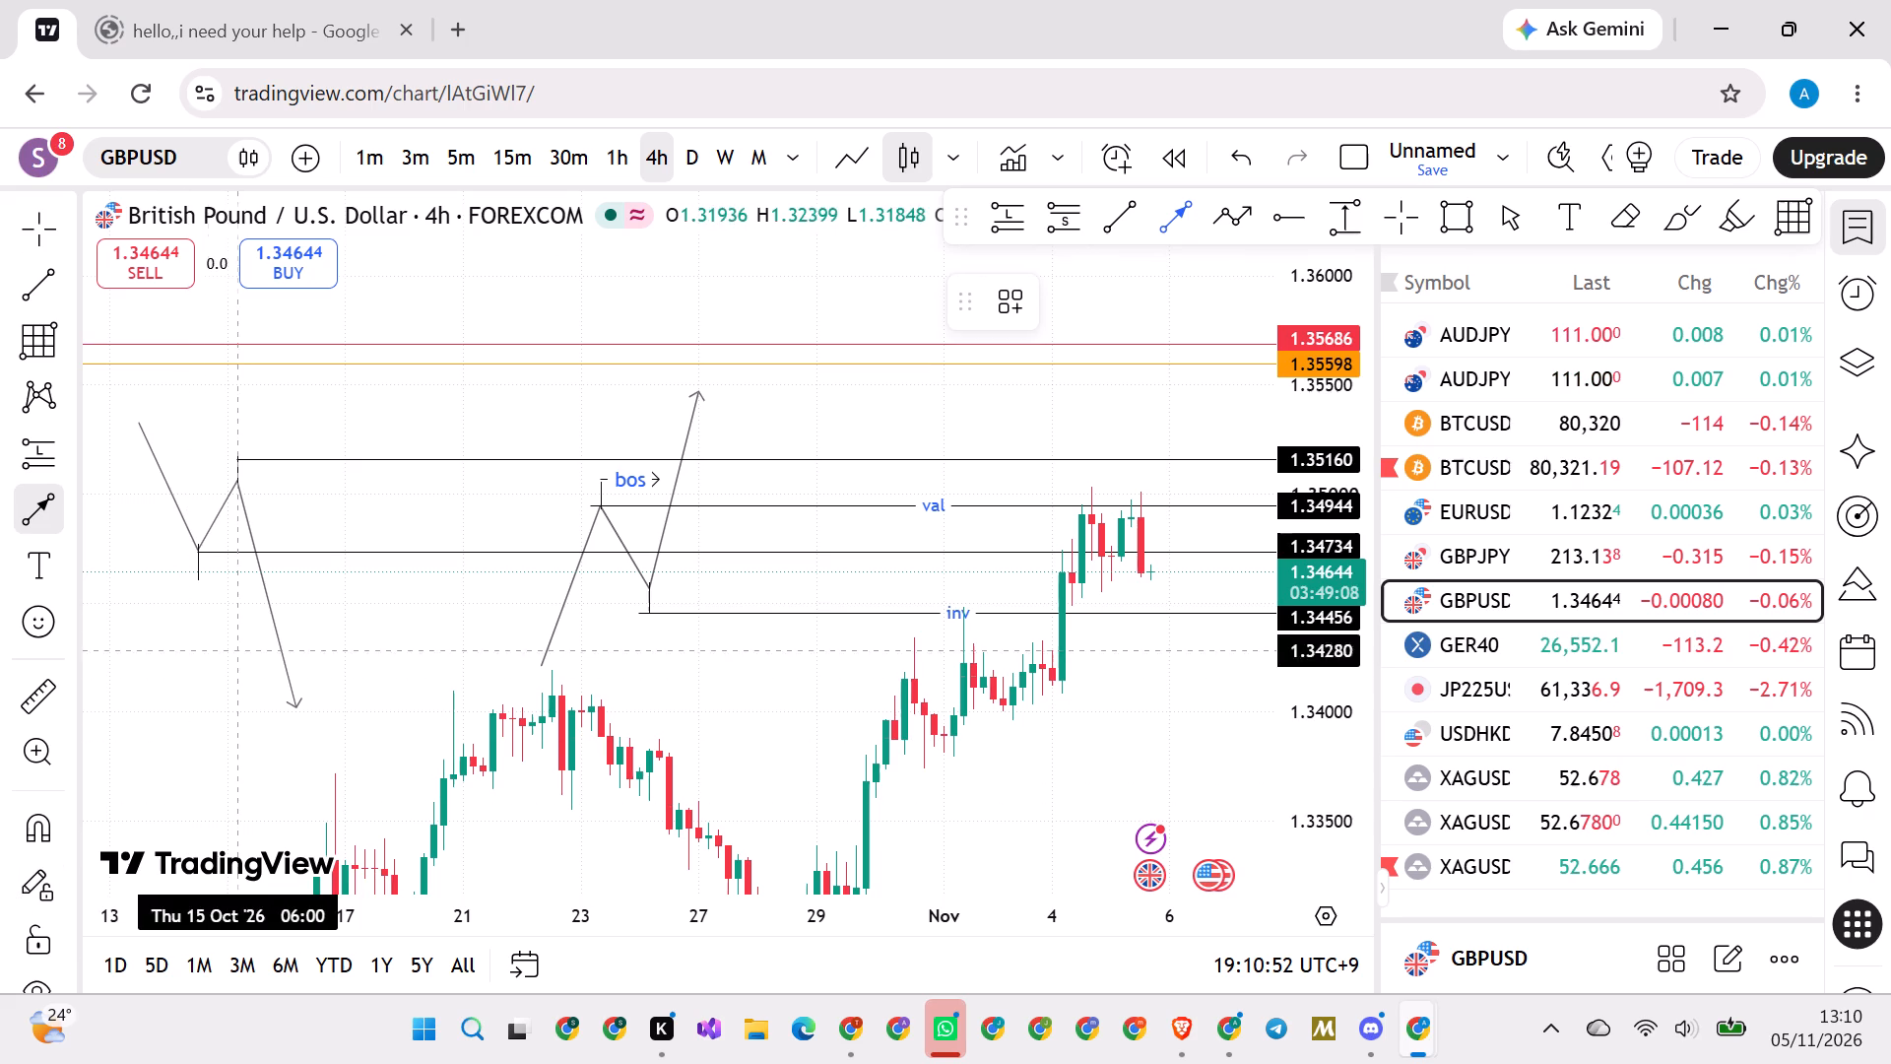
{"action": "left_click", "coordinate": [188, 579]}
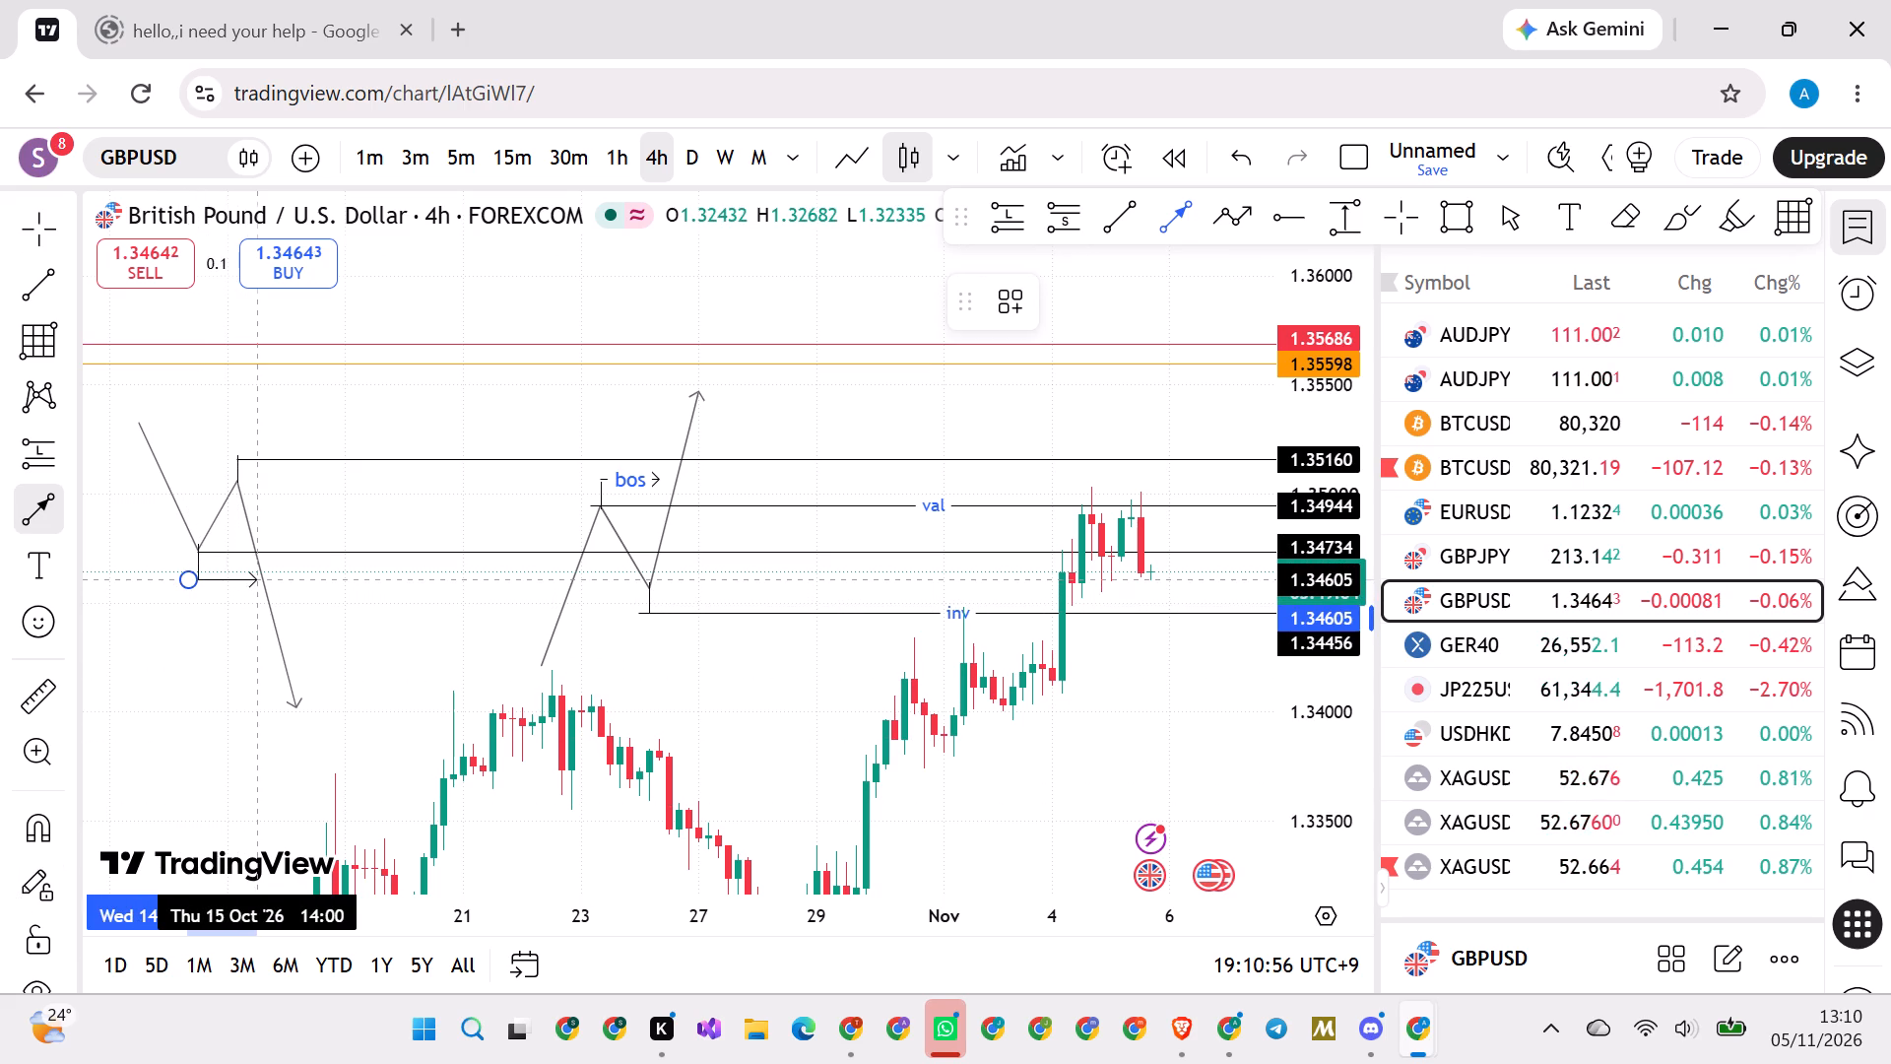
{"action": "left_click", "coordinate": [253, 580]}
{"action": "left_click", "coordinate": [327, 616]}
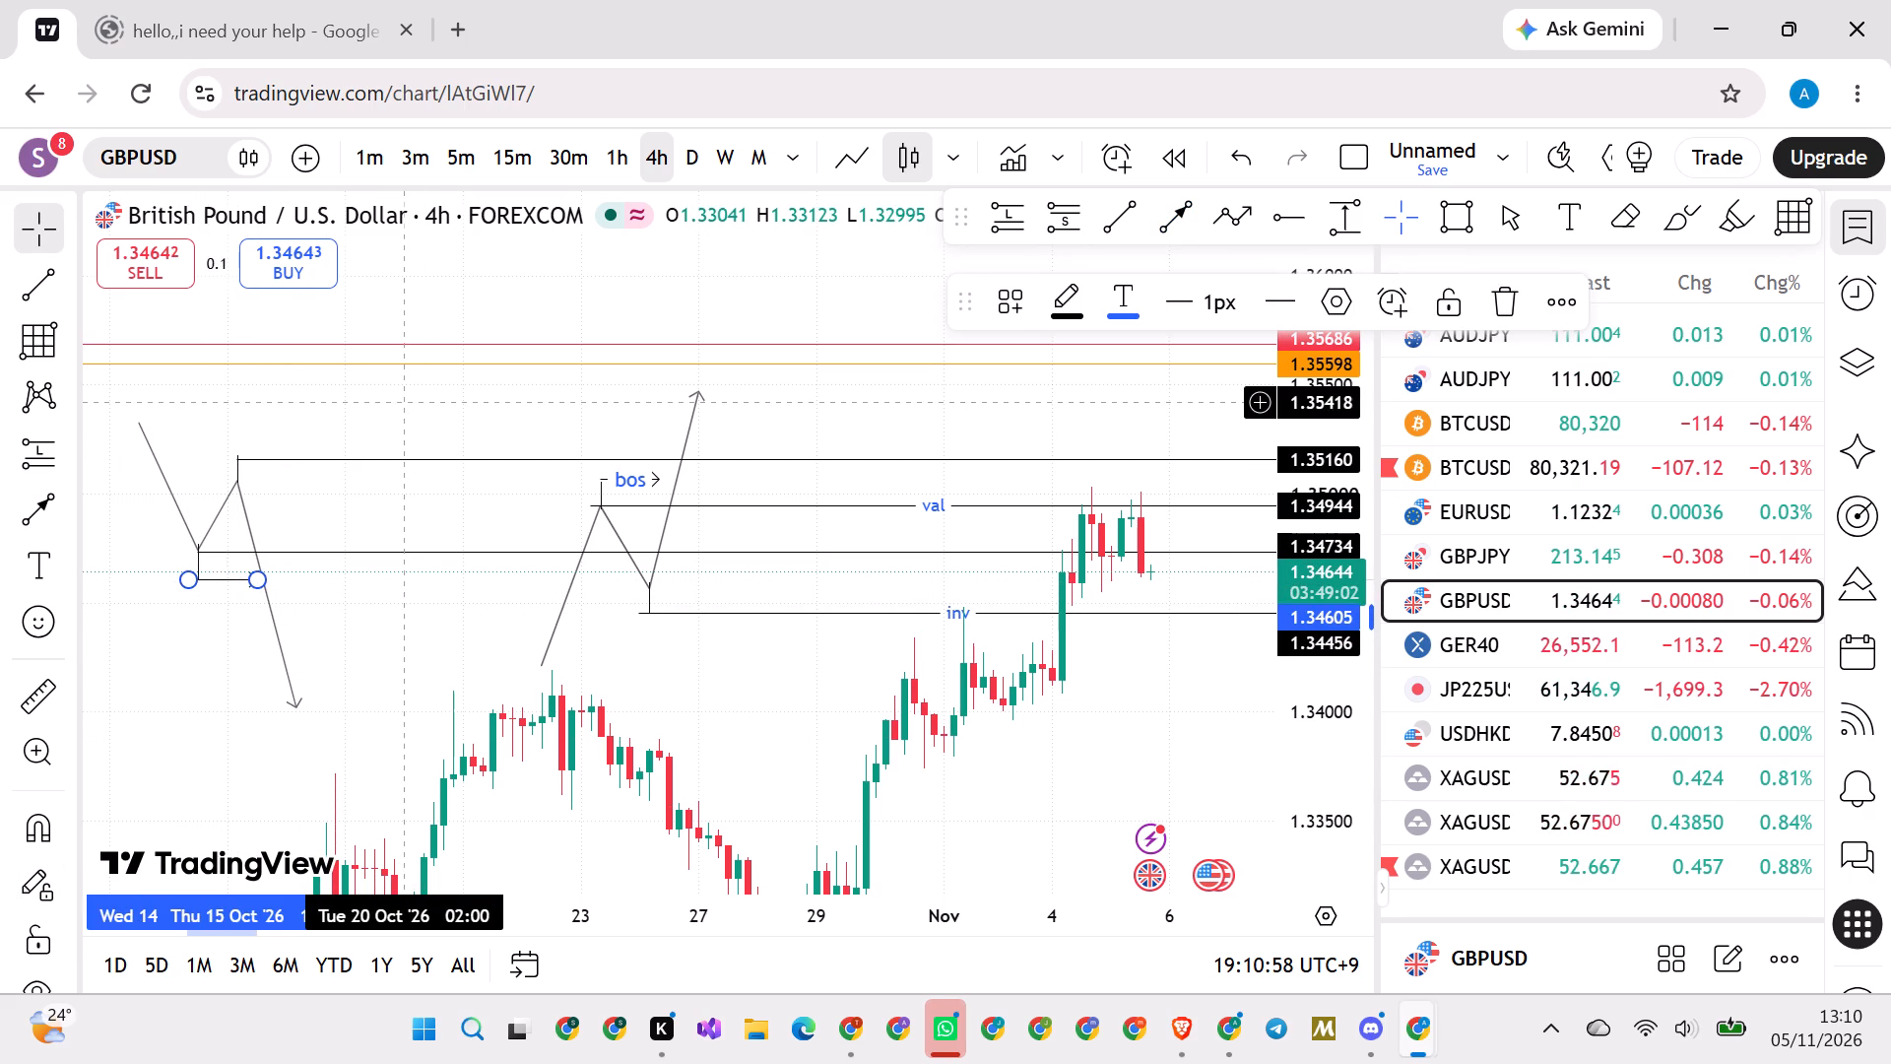
{"action": "left_click", "coordinate": [407, 402]}
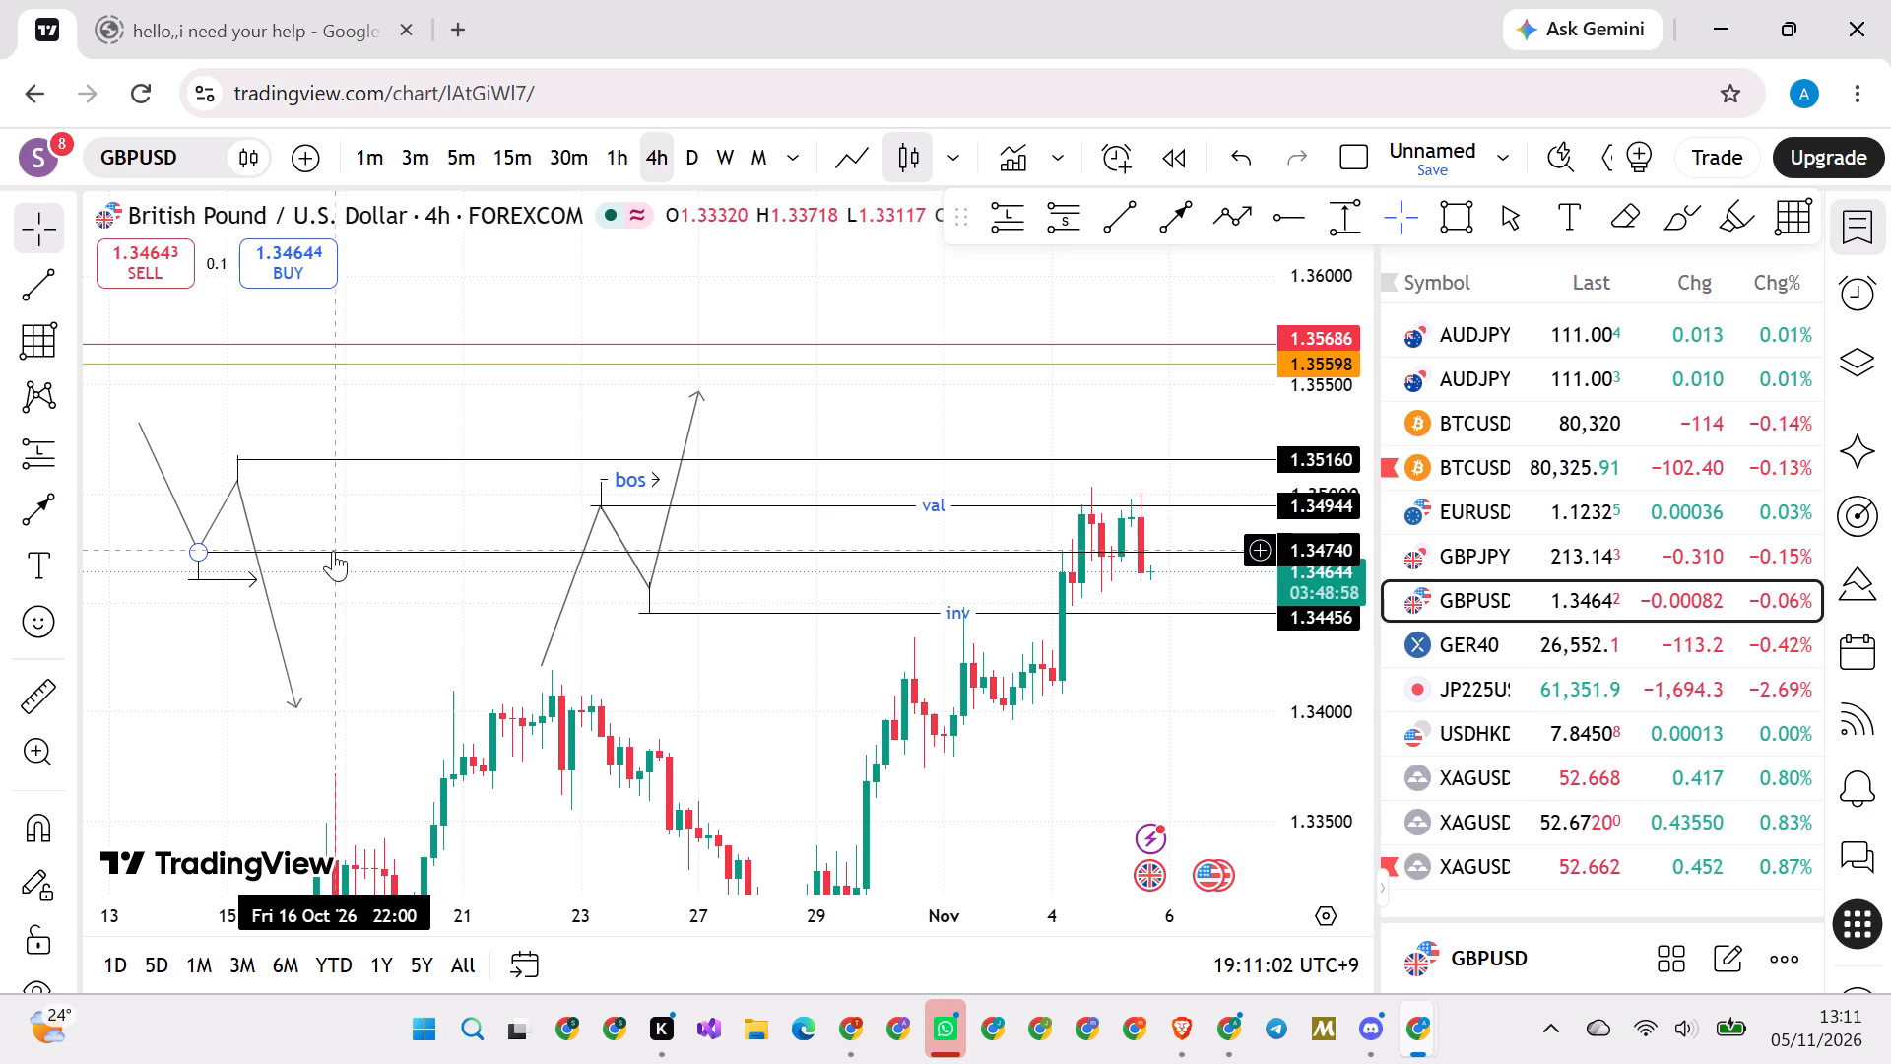
{"action": "left_click", "coordinate": [357, 642]}
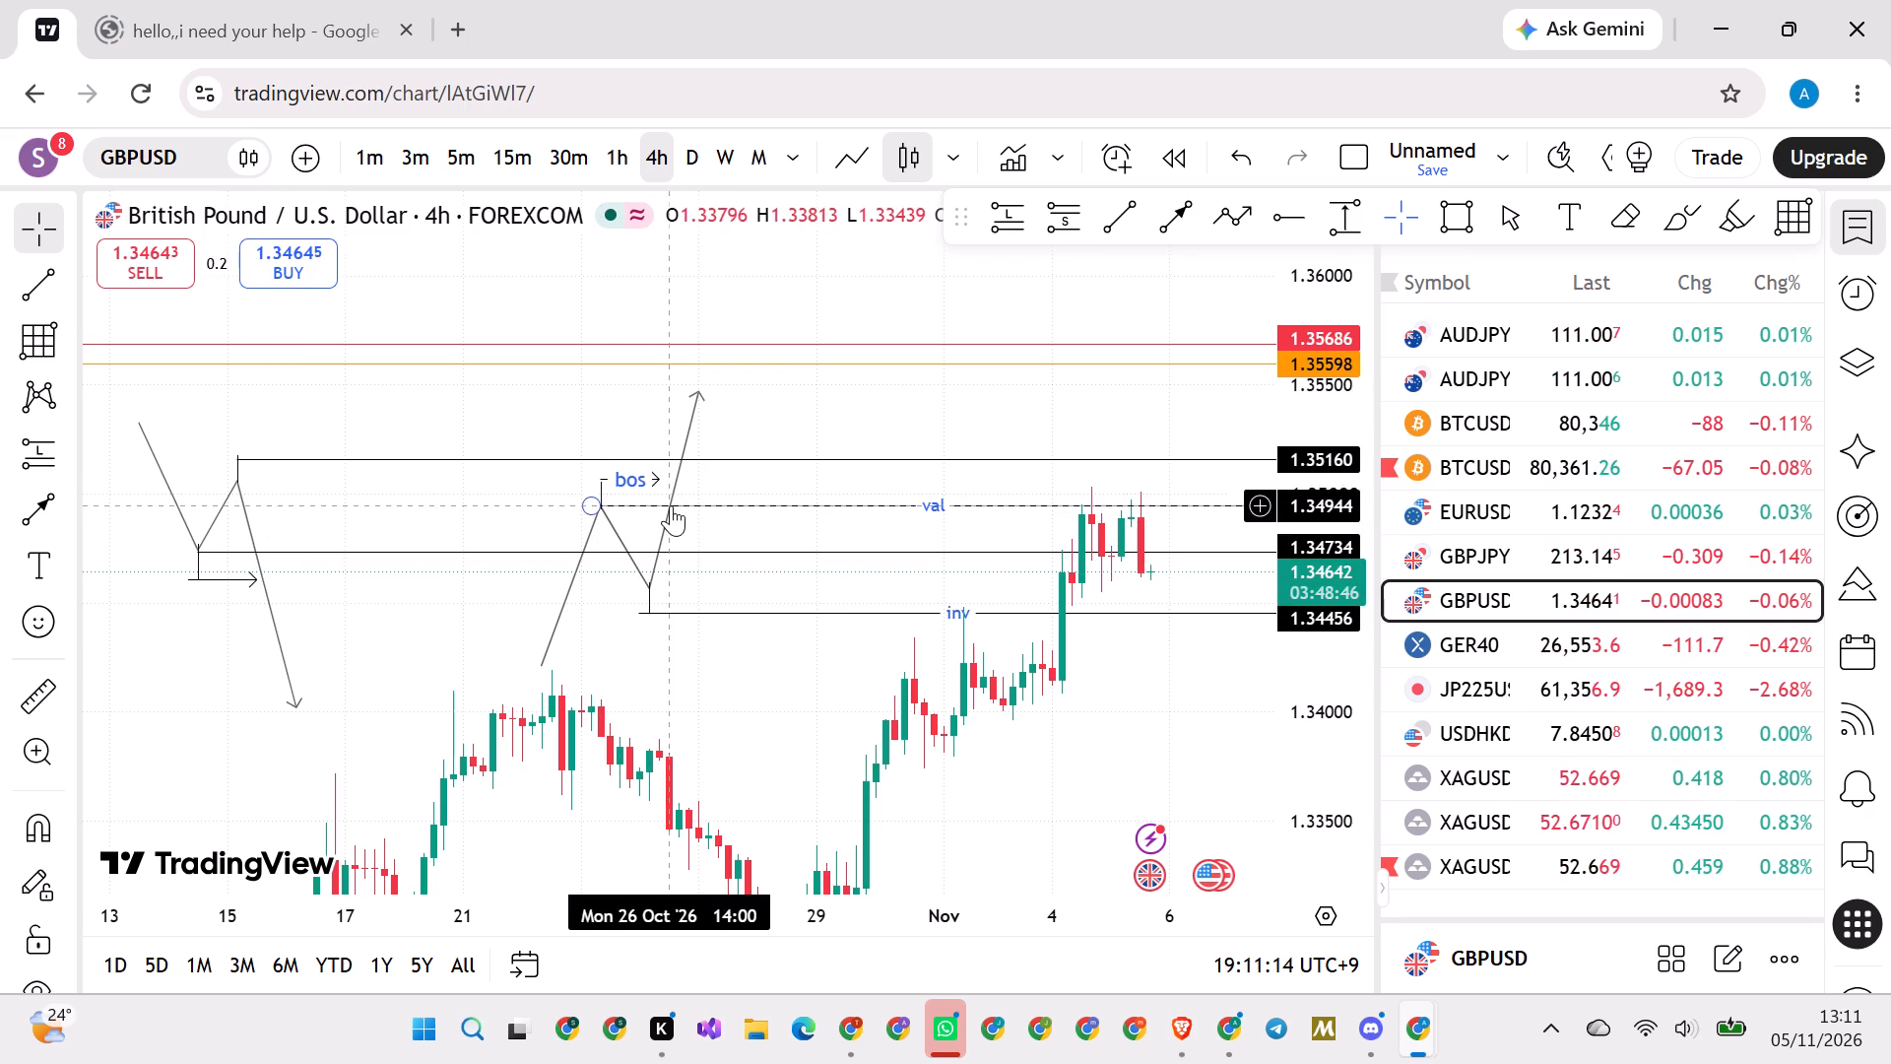
Erase the bullish zigzag path, its bos arrow and the horizontal ray at 1.35160.
{"action": "left_click", "coordinate": [1610, 213]}
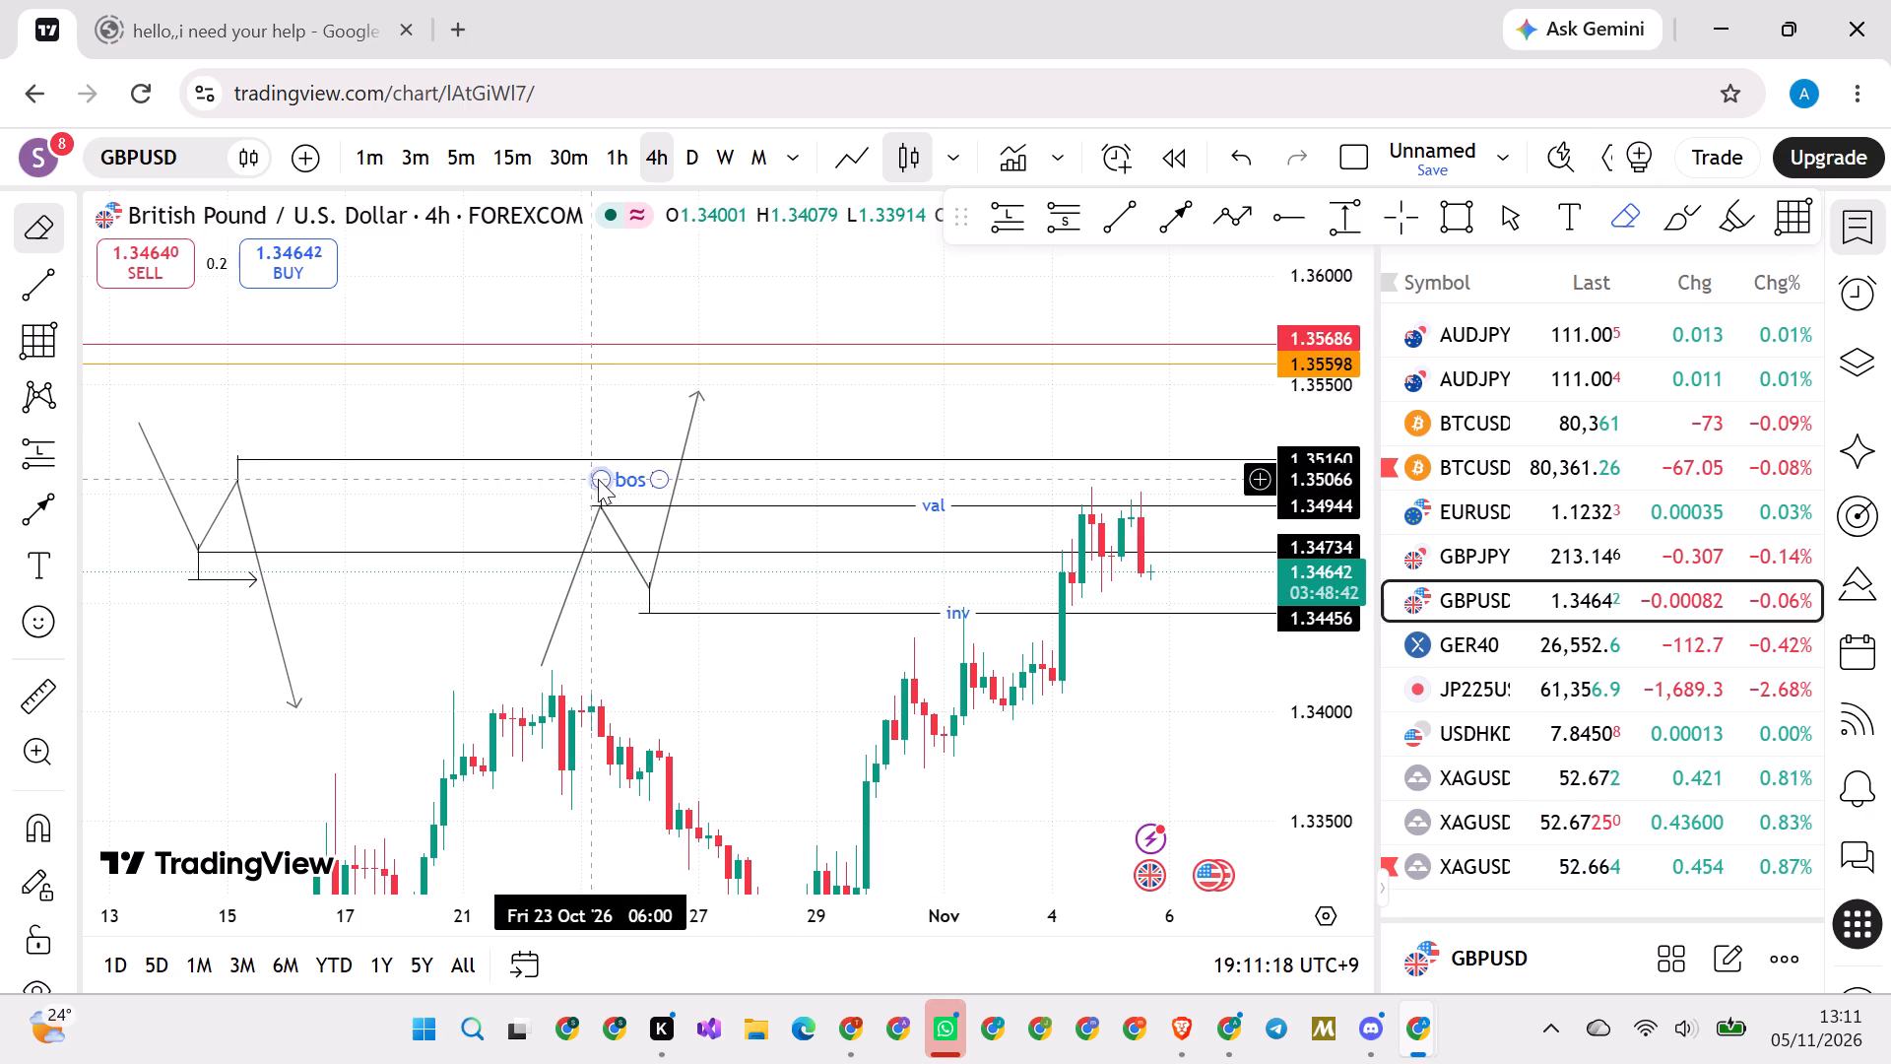
{"action": "left_click", "coordinate": [558, 460]}
{"action": "left_click", "coordinate": [616, 486]}
{"action": "left_click", "coordinate": [698, 470]}
{"action": "left_click_drag", "start_coordinate": [676, 473], "coordinate": [657, 481]}
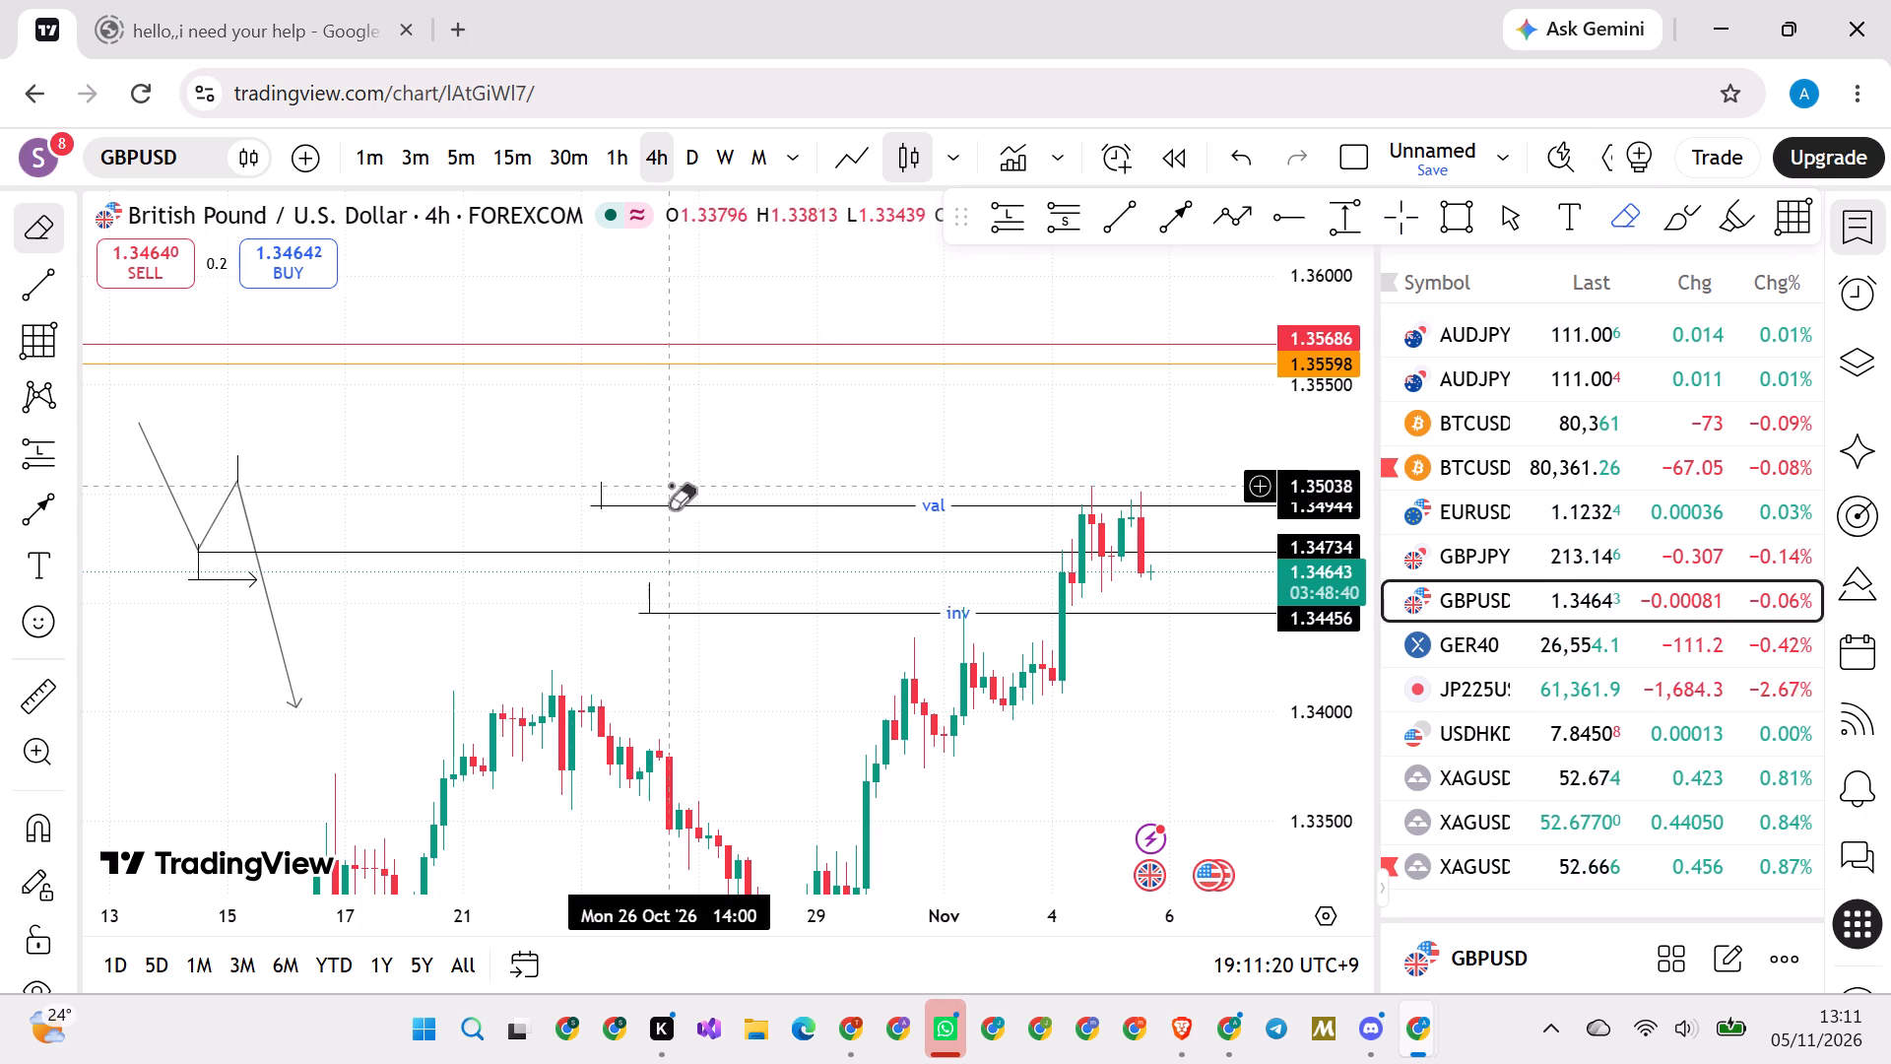
{"action": "left_click", "coordinate": [671, 485]}
Erase the val ray and the short wick line standing above it.
{"action": "left_click_drag", "start_coordinate": [757, 523], "coordinate": [773, 532]}
{"action": "left_click", "coordinate": [806, 526]}
{"action": "left_click", "coordinate": [828, 515]}
{"action": "left_click", "coordinate": [869, 493]}
{"action": "left_click_drag", "start_coordinate": [877, 493], "coordinate": [905, 500]}
{"action": "left_click", "coordinate": [949, 499]}
{"action": "left_click", "coordinate": [961, 515]}
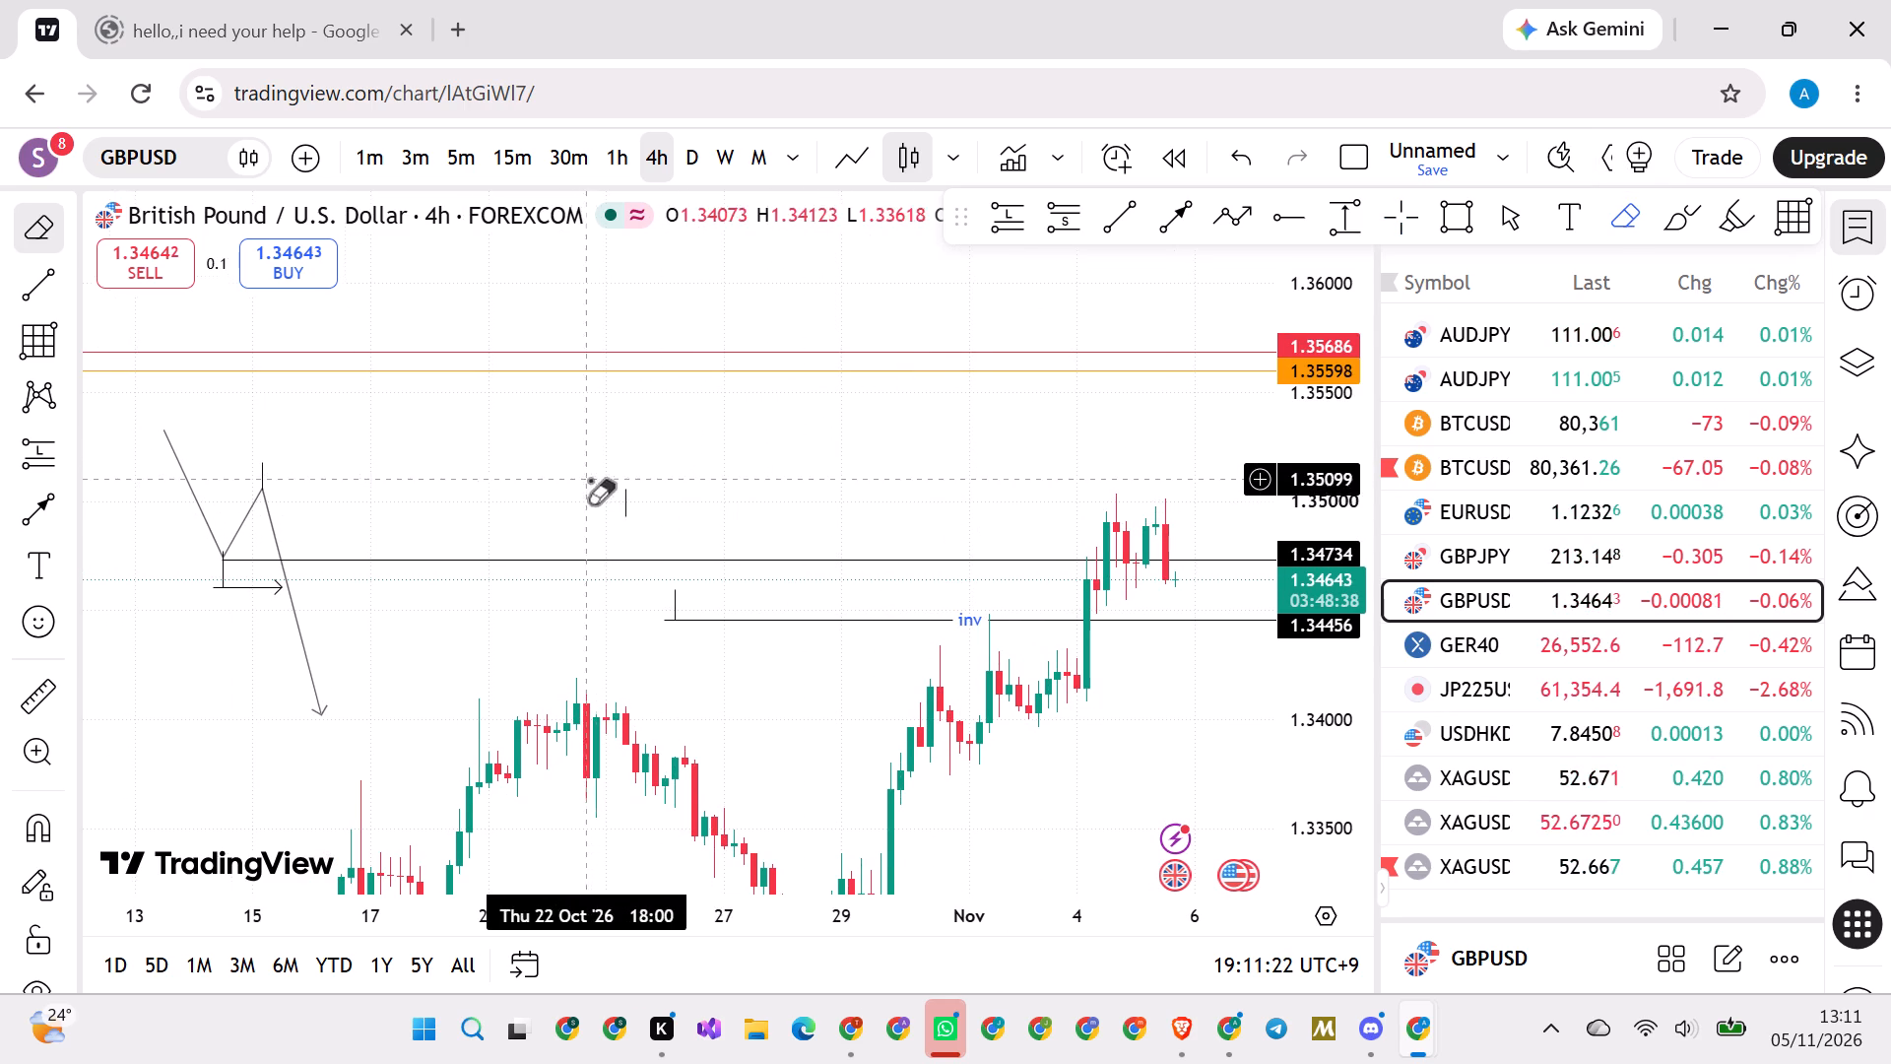
{"action": "left_click", "coordinate": [590, 480]}
{"action": "left_click_drag", "start_coordinate": [614, 484], "coordinate": [625, 484]}
{"action": "left_click", "coordinate": [633, 496]}
Erase the inv ray and the short wick line at its start.
{"action": "left_click_drag", "start_coordinate": [690, 580], "coordinate": [711, 607]}
{"action": "left_click", "coordinate": [711, 607]}
{"action": "left_click", "coordinate": [732, 631]}
{"action": "left_click", "coordinate": [757, 628]}
{"action": "left_click_drag", "start_coordinate": [768, 628], "coordinate": [780, 624]}
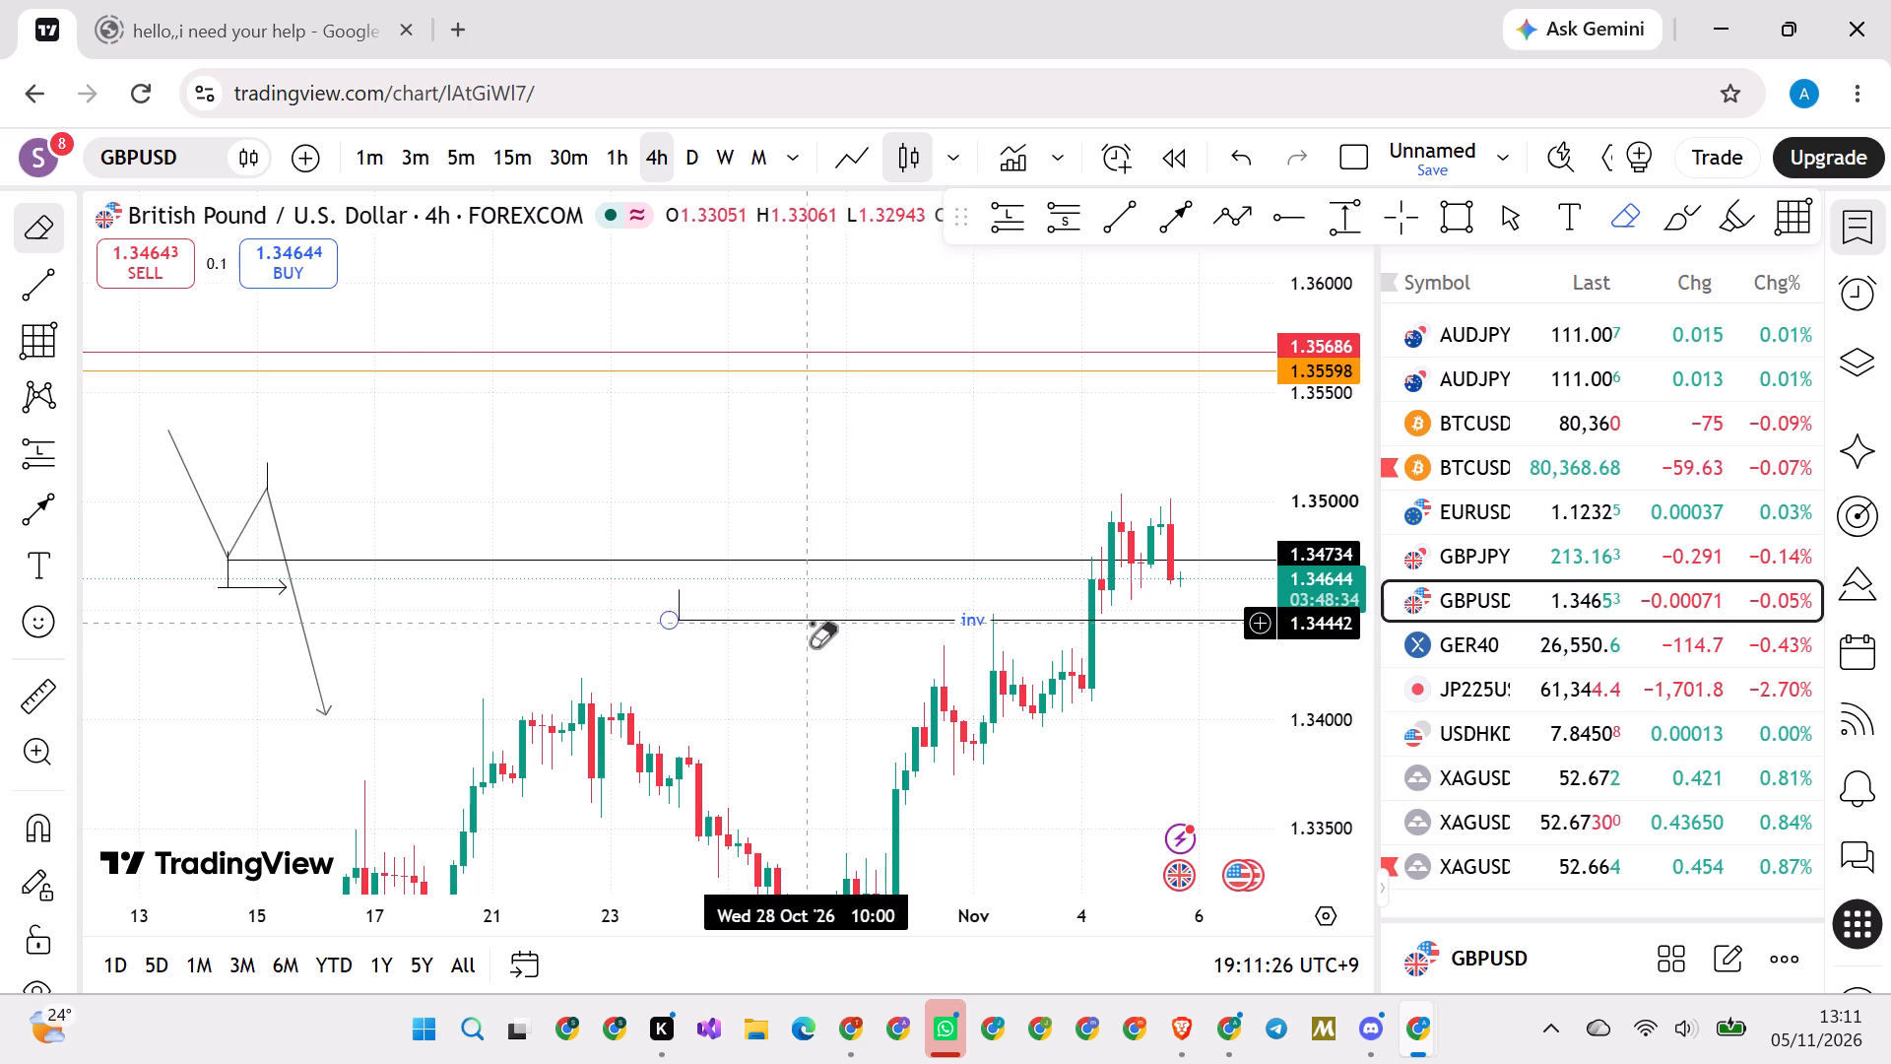
{"action": "left_click", "coordinate": [812, 623]}
{"action": "left_click", "coordinate": [681, 607]}
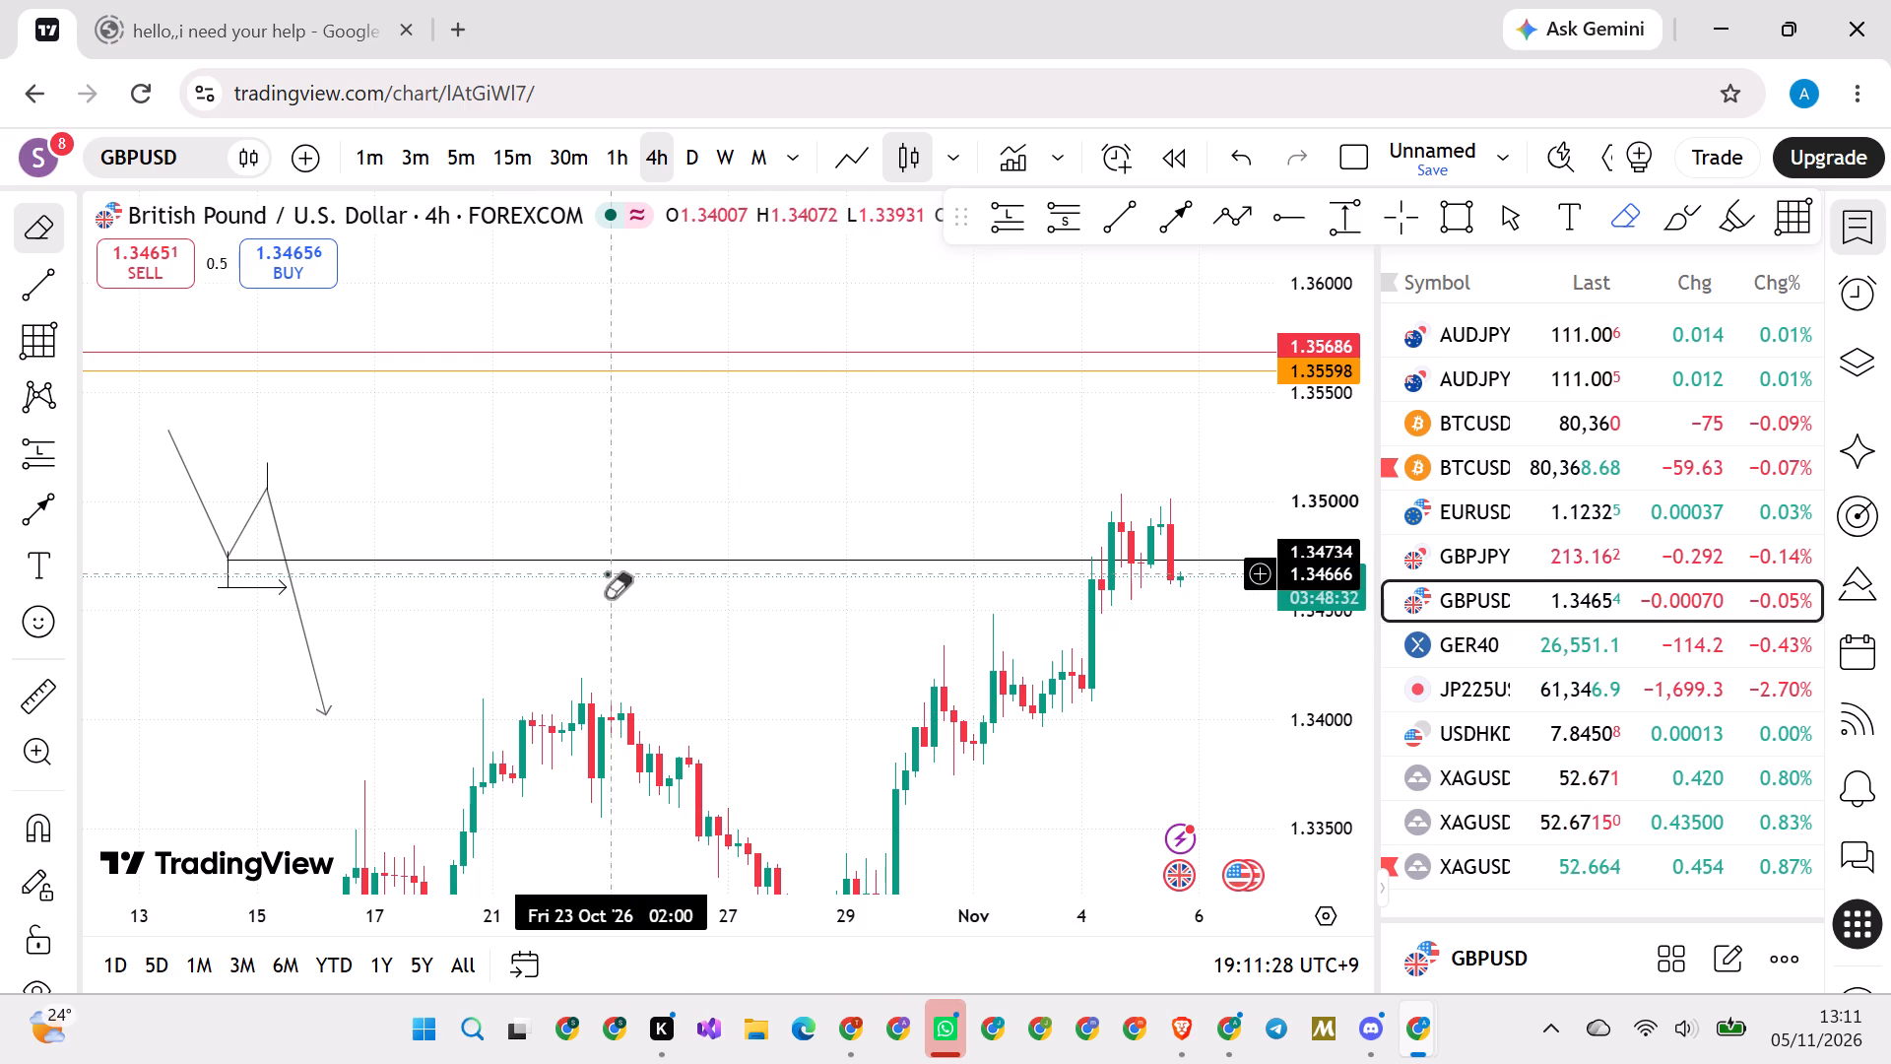
Erase the 1.34734 ray, the bearish path, its two wick lines and the short break arrow, keeping the red and orange levels.
{"action": "left_click", "coordinate": [587, 562]}
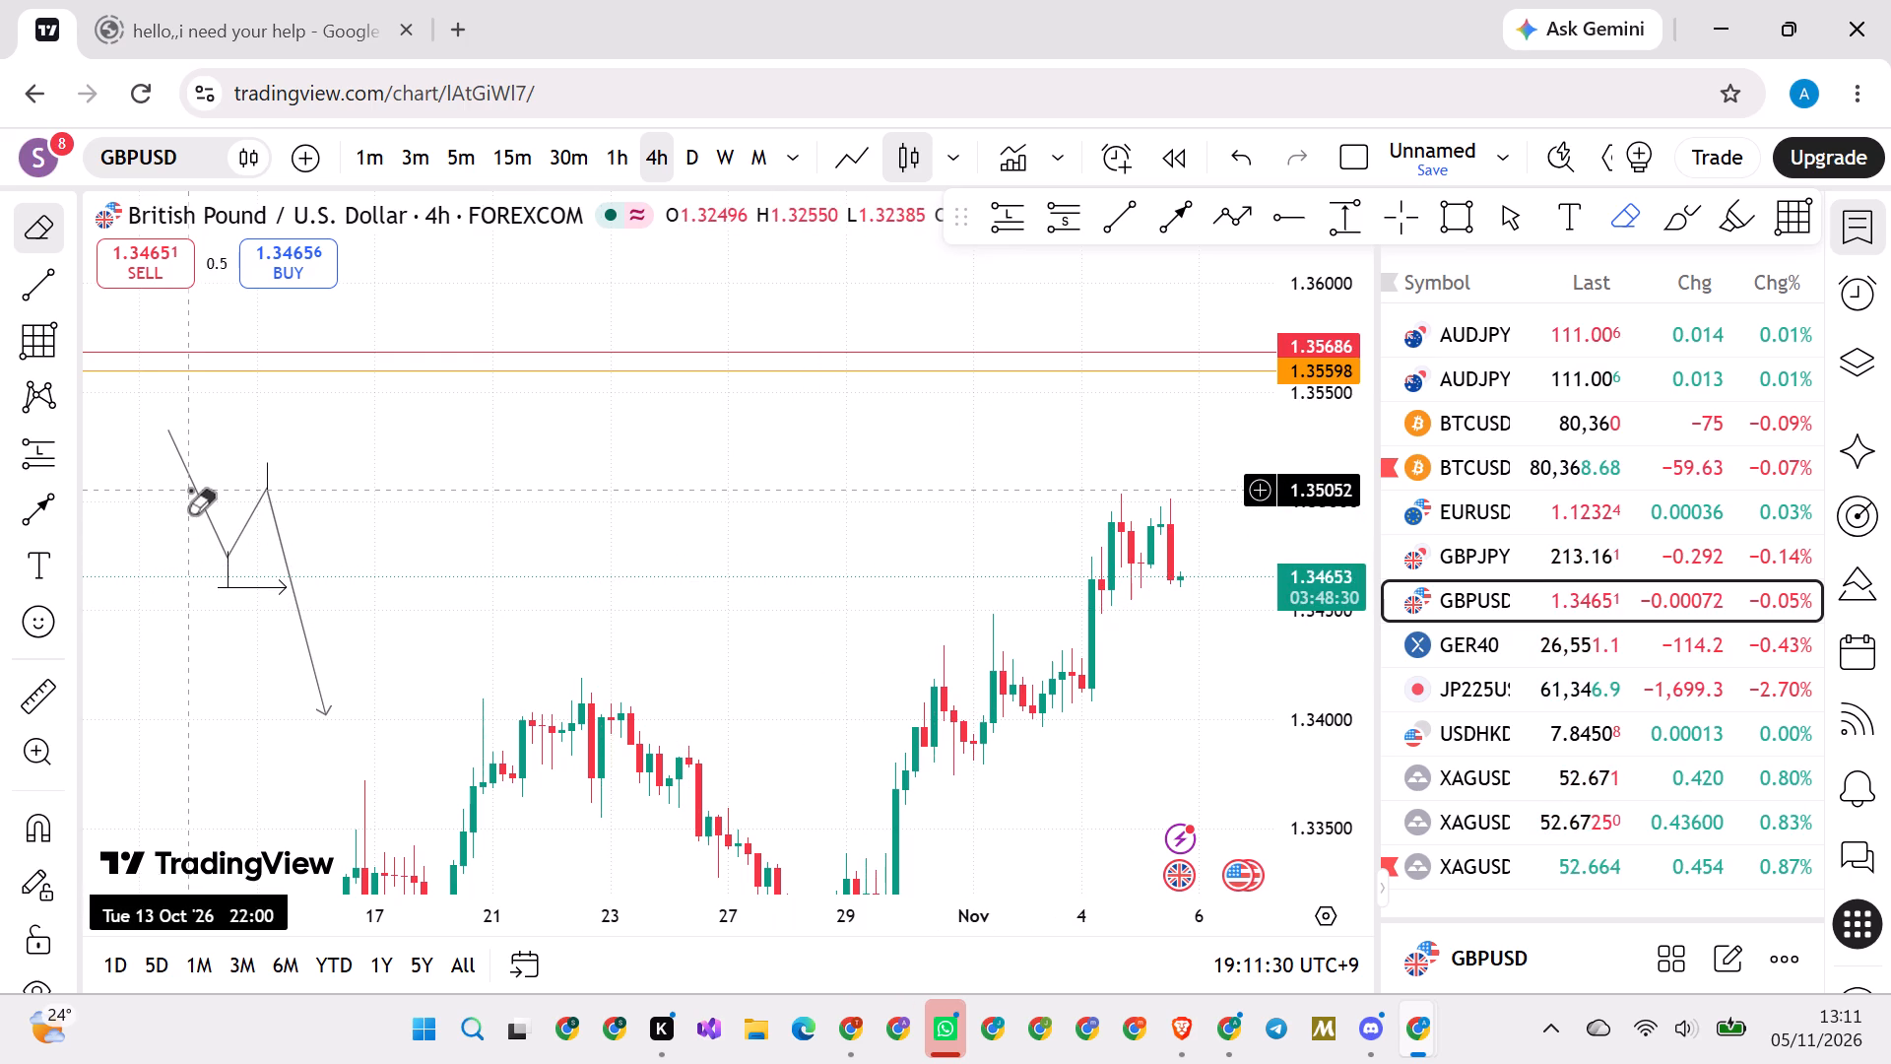
{"action": "left_click", "coordinate": [190, 490]}
{"action": "left_click", "coordinate": [220, 505]}
{"action": "left_click", "coordinate": [245, 521]}
{"action": "left_click", "coordinate": [261, 479]}
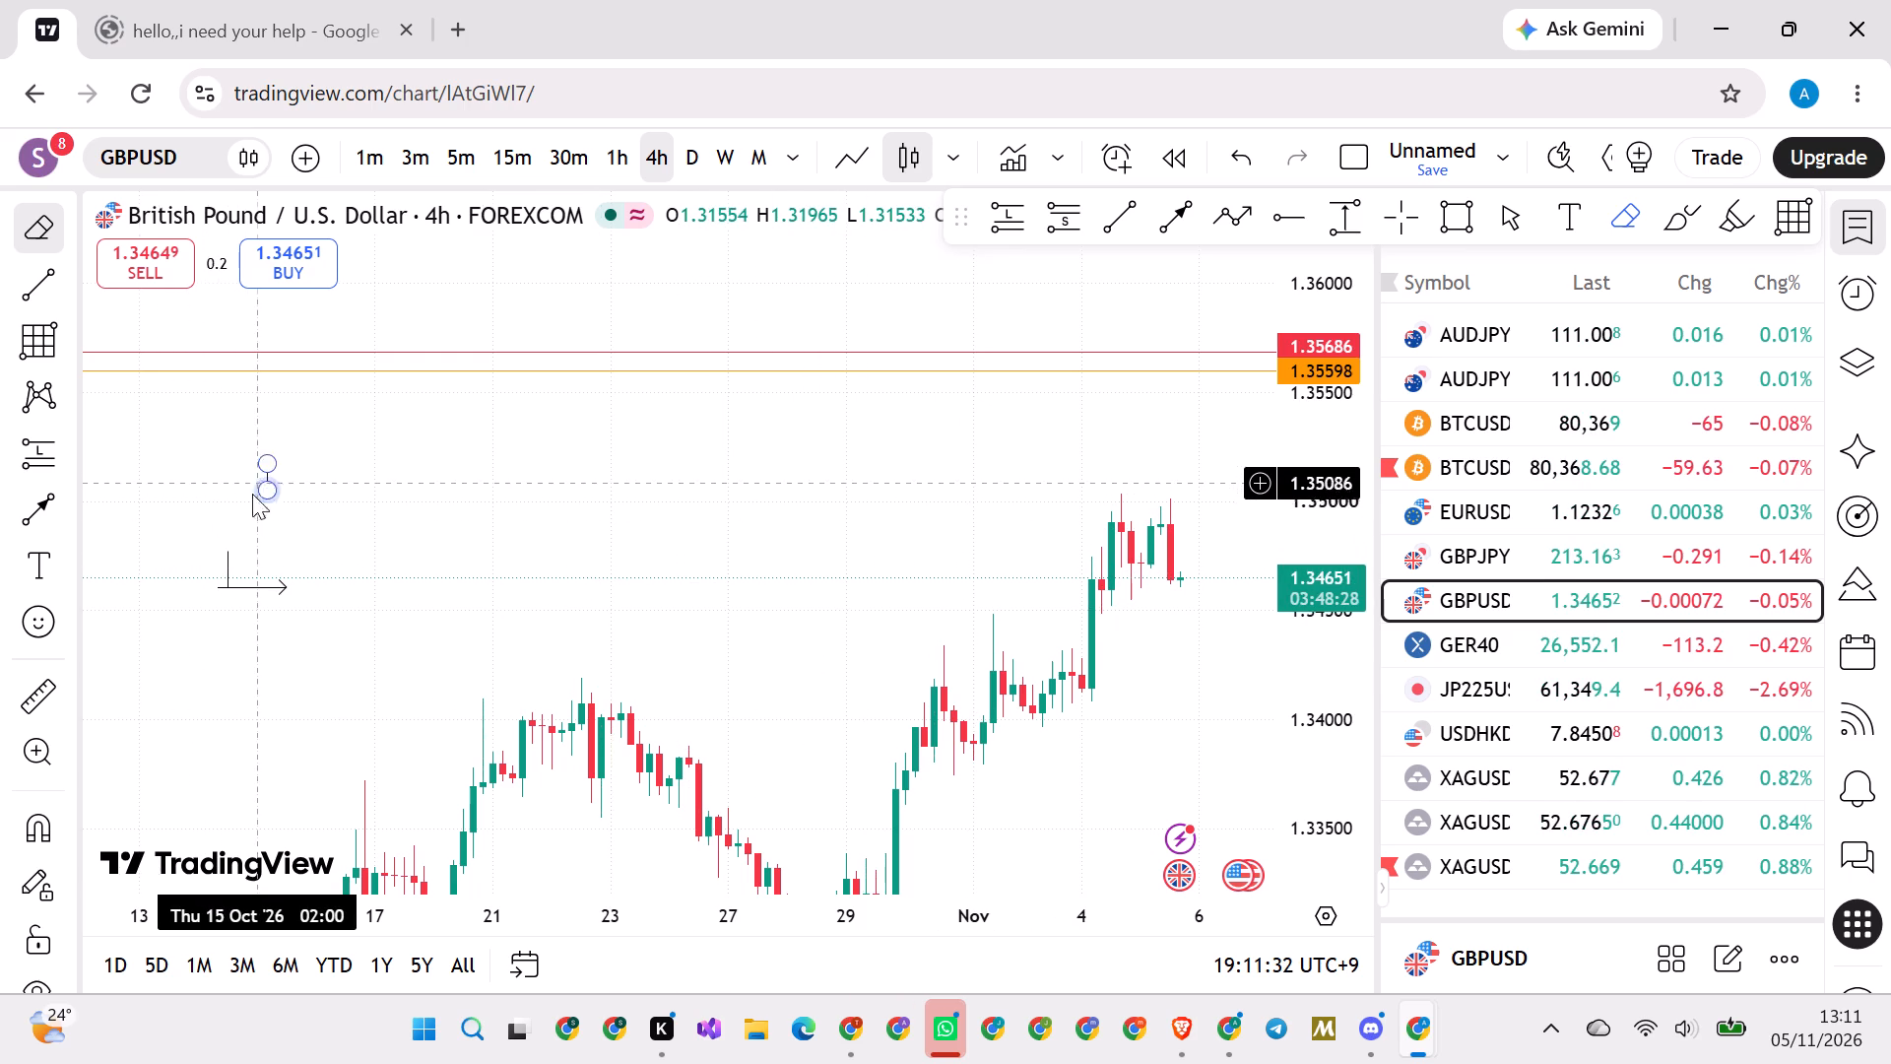
{"action": "left_click", "coordinate": [231, 584]}
{"action": "left_click", "coordinate": [265, 592]}
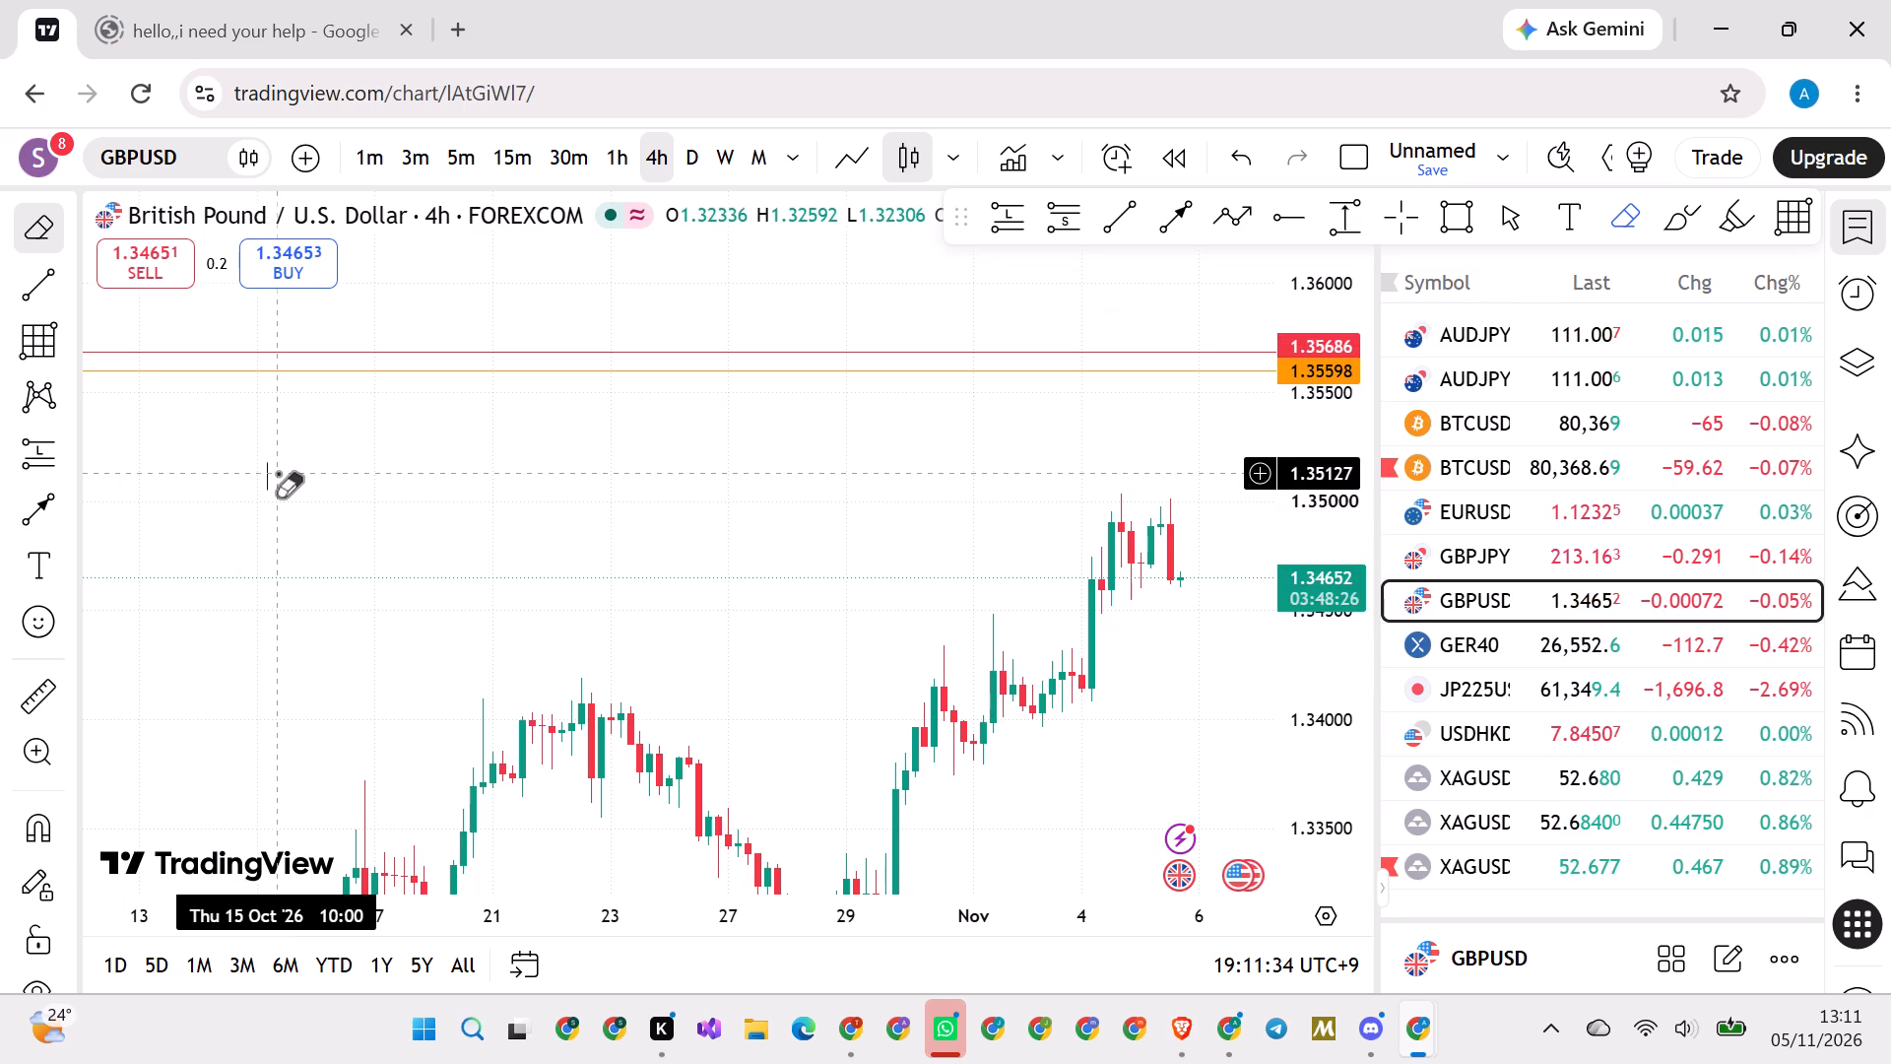
{"action": "left_click", "coordinate": [278, 473]}
{"action": "left_click", "coordinate": [271, 475]}
{"action": "right_click", "coordinate": [413, 510]}
{"action": "right_click", "coordinate": [421, 496]}
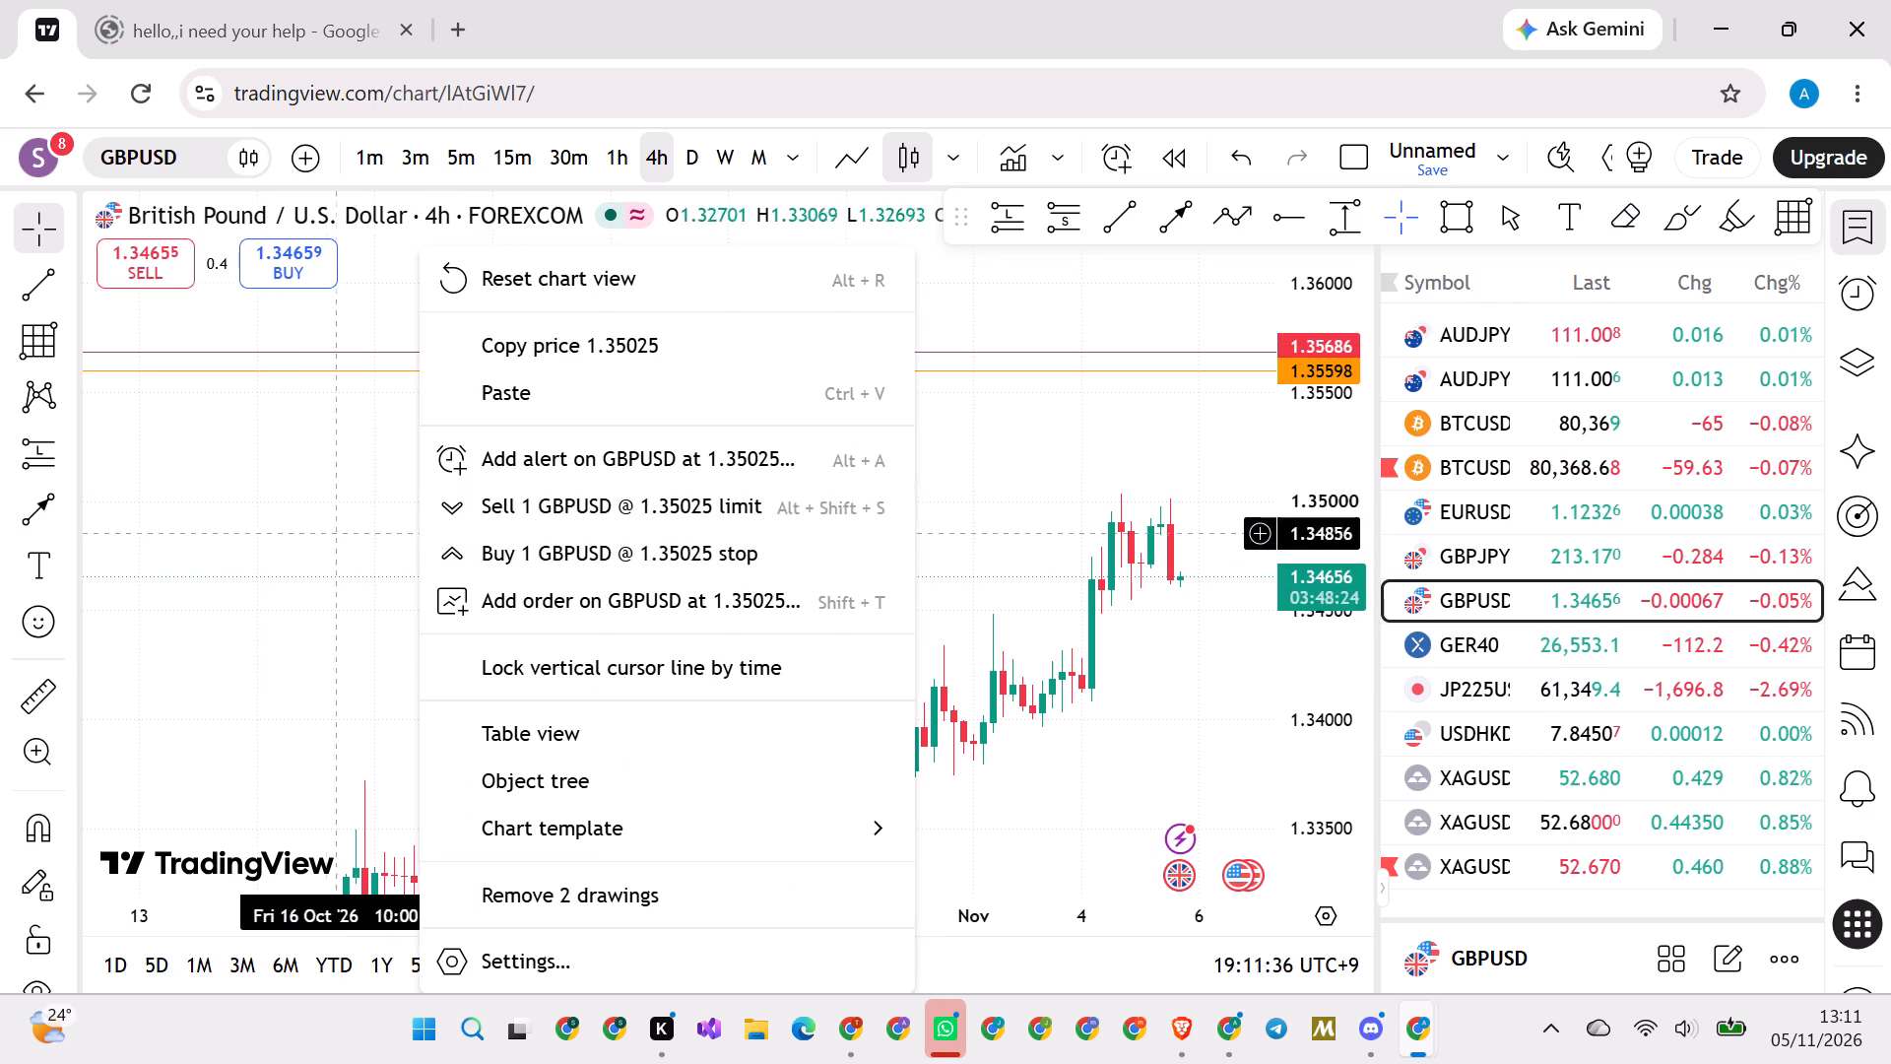
{"action": "left_click_drag", "start_coordinate": [315, 524], "coordinate": [293, 524]}
Trace the rally's swing highs and lows with a zigzag path from the late-October low up to 1.35140, beyond the latest candle.
{"action": "left_click_drag", "start_coordinate": [513, 597], "coordinate": [360, 567]}
{"action": "scroll", "coordinate": [530, 598], "scroll_direction": "up", "scroll_amount": 20}
{"action": "scroll", "coordinate": [530, 598], "scroll_direction": "up", "scroll_amount": 20}
{"action": "scroll", "coordinate": [530, 598], "scroll_direction": "down", "scroll_amount": 20}
{"action": "scroll", "coordinate": [530, 598], "scroll_direction": "down", "scroll_amount": 20}
{"action": "scroll", "coordinate": [530, 598], "scroll_direction": "down", "scroll_amount": 3}
{"action": "left_click_drag", "start_coordinate": [552, 598], "coordinate": [381, 546]}
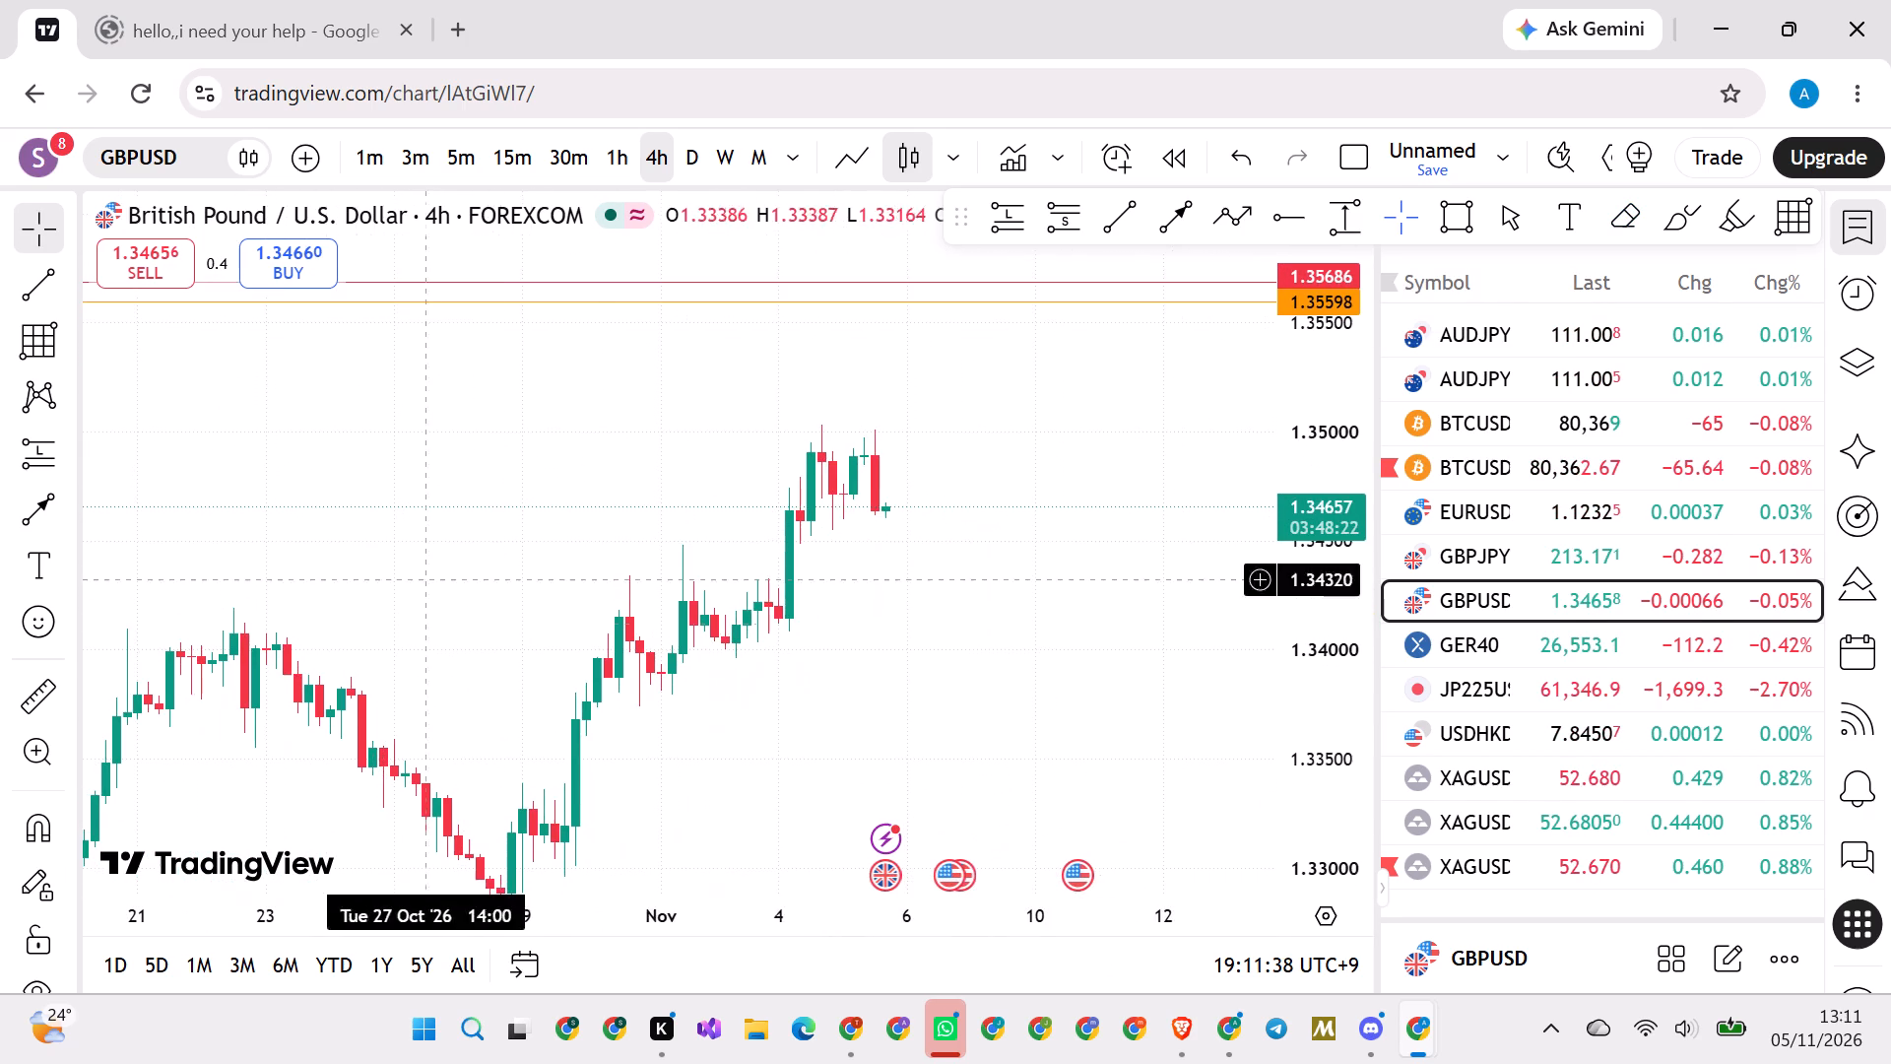
{"action": "left_click_drag", "start_coordinate": [832, 756], "coordinate": [859, 655]}
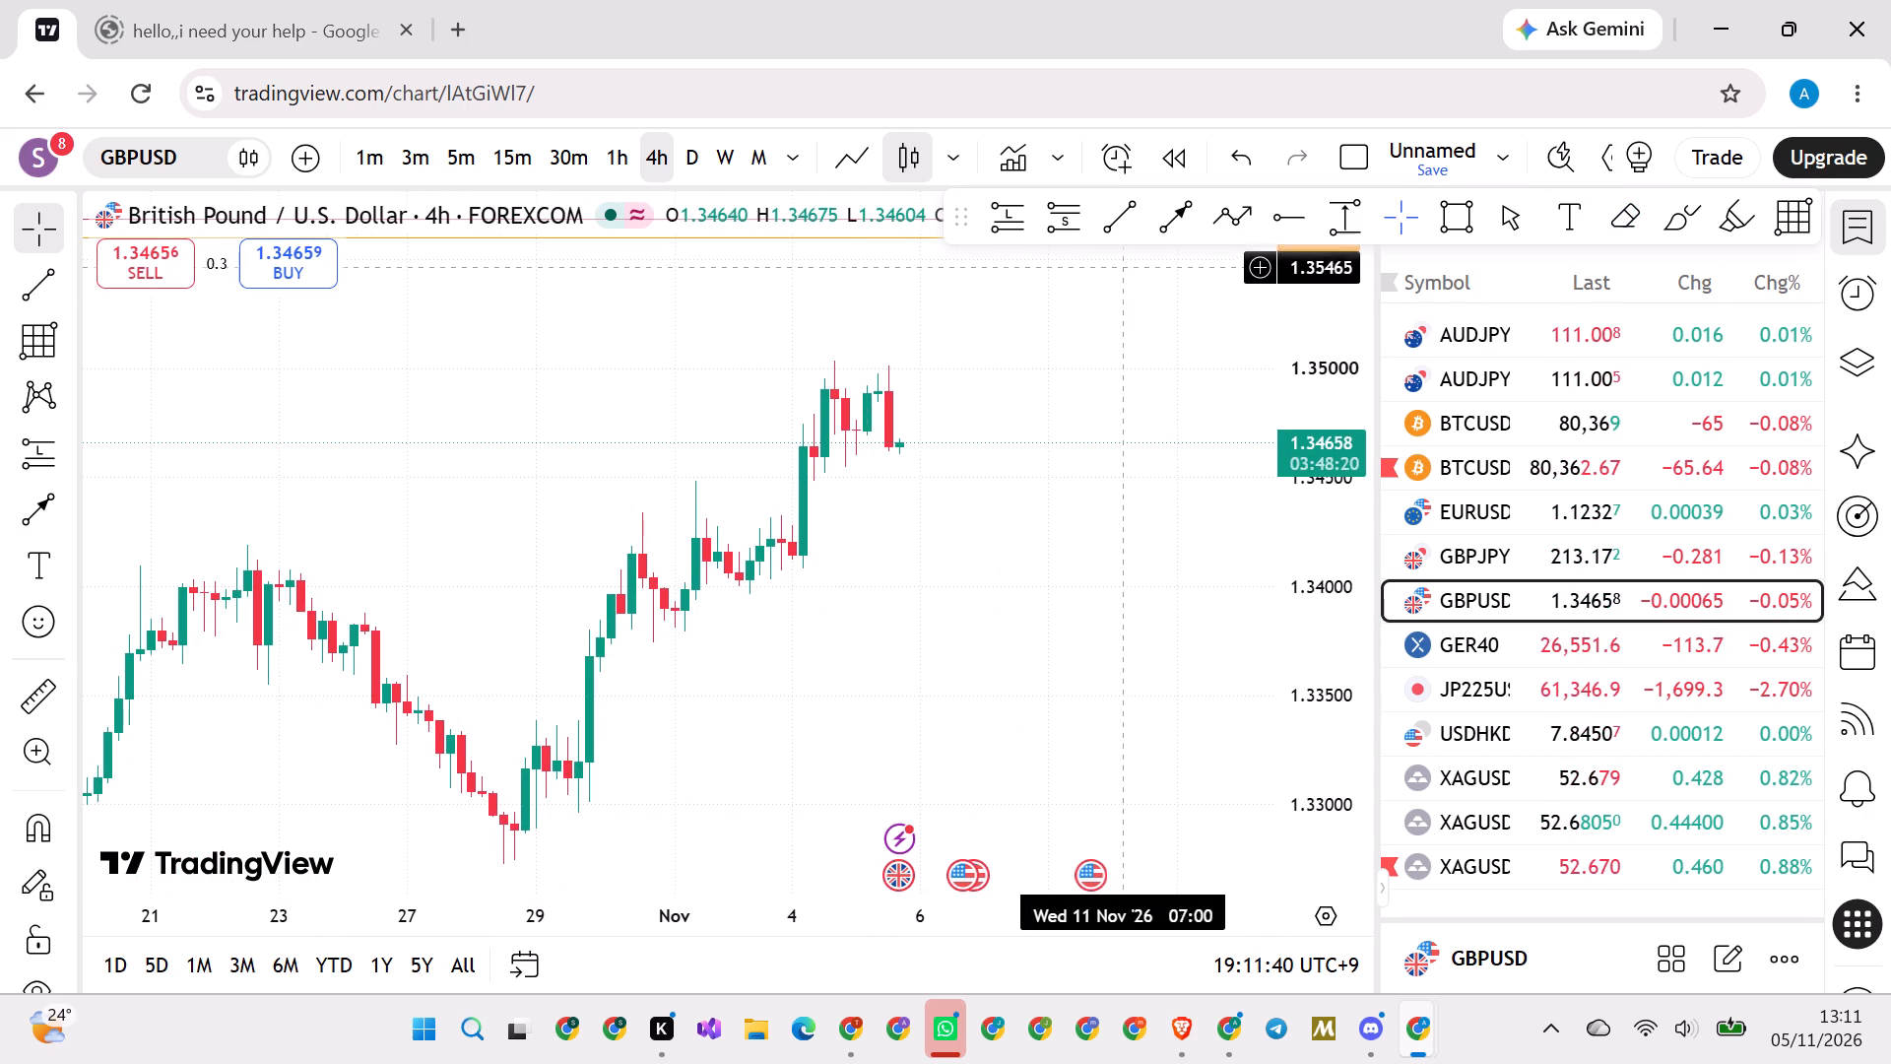
{"action": "left_click", "coordinate": [1223, 224]}
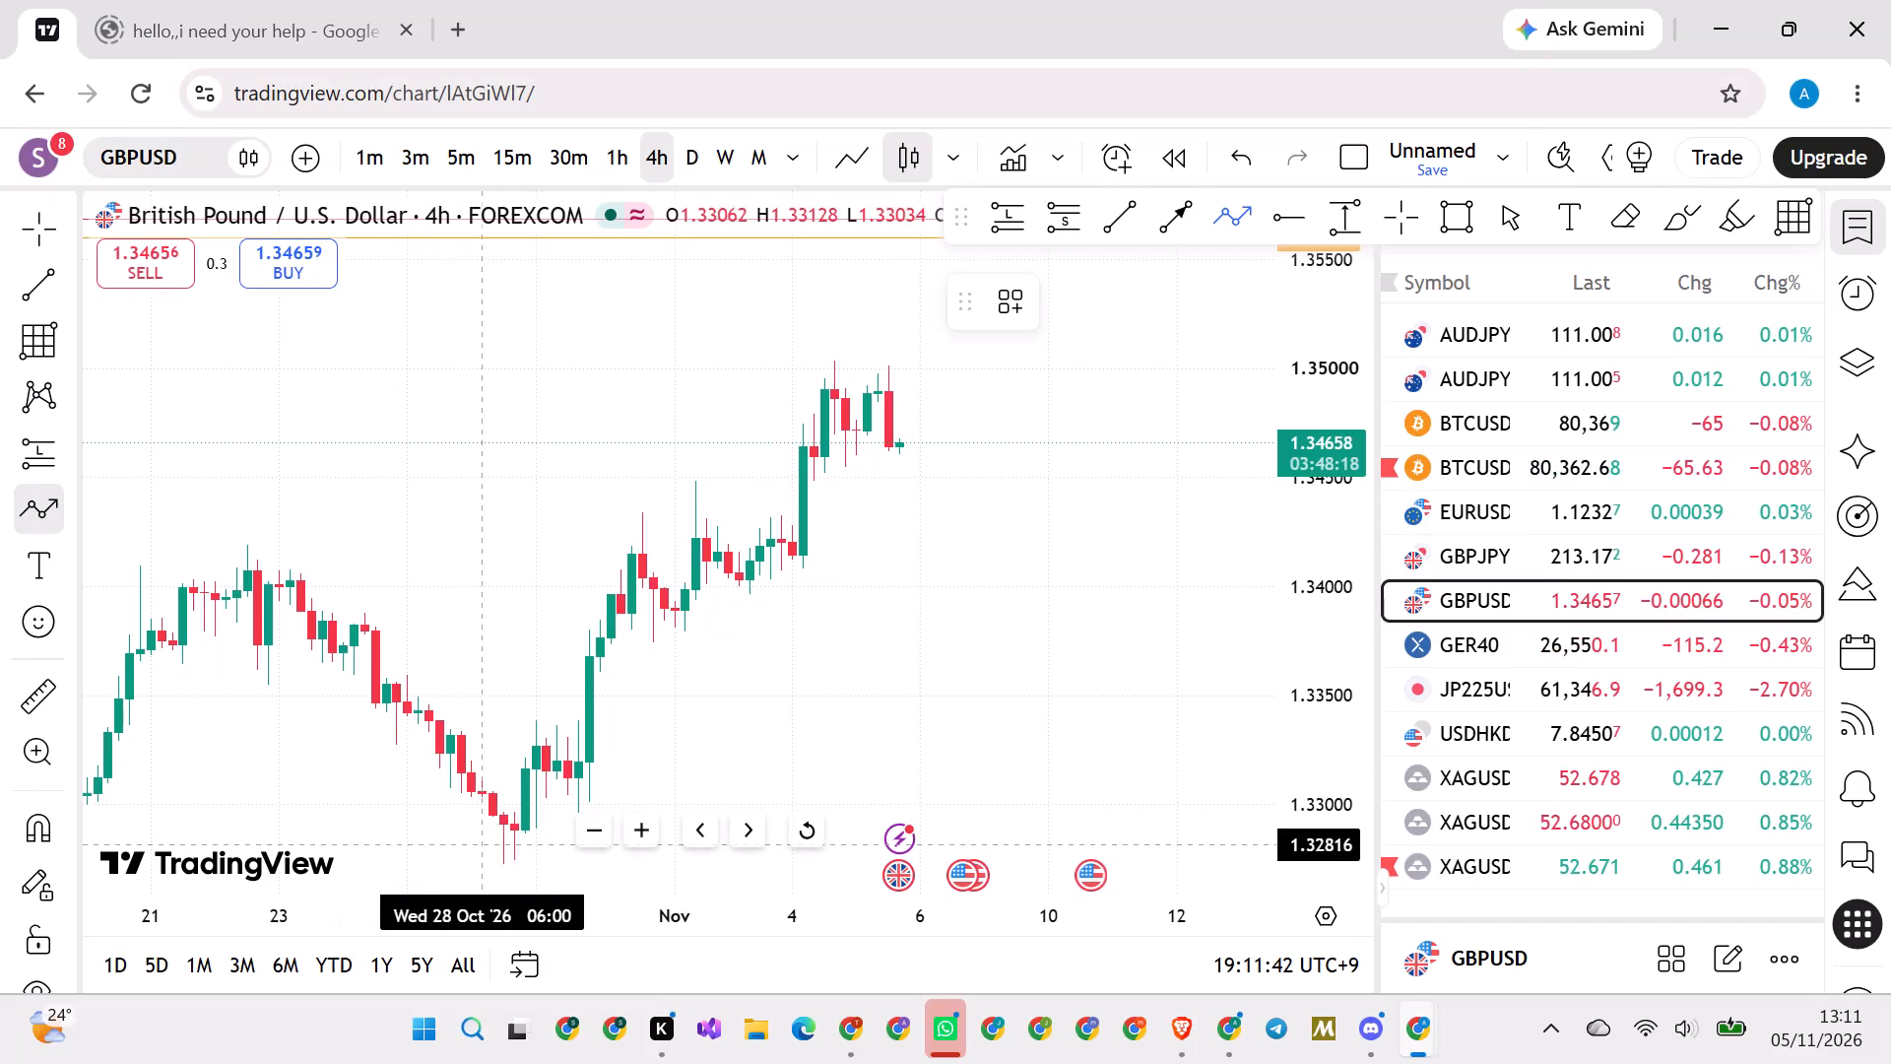
{"action": "left_click_drag", "start_coordinate": [510, 854], "coordinate": [514, 778]}
{"action": "left_click", "coordinate": [538, 715]}
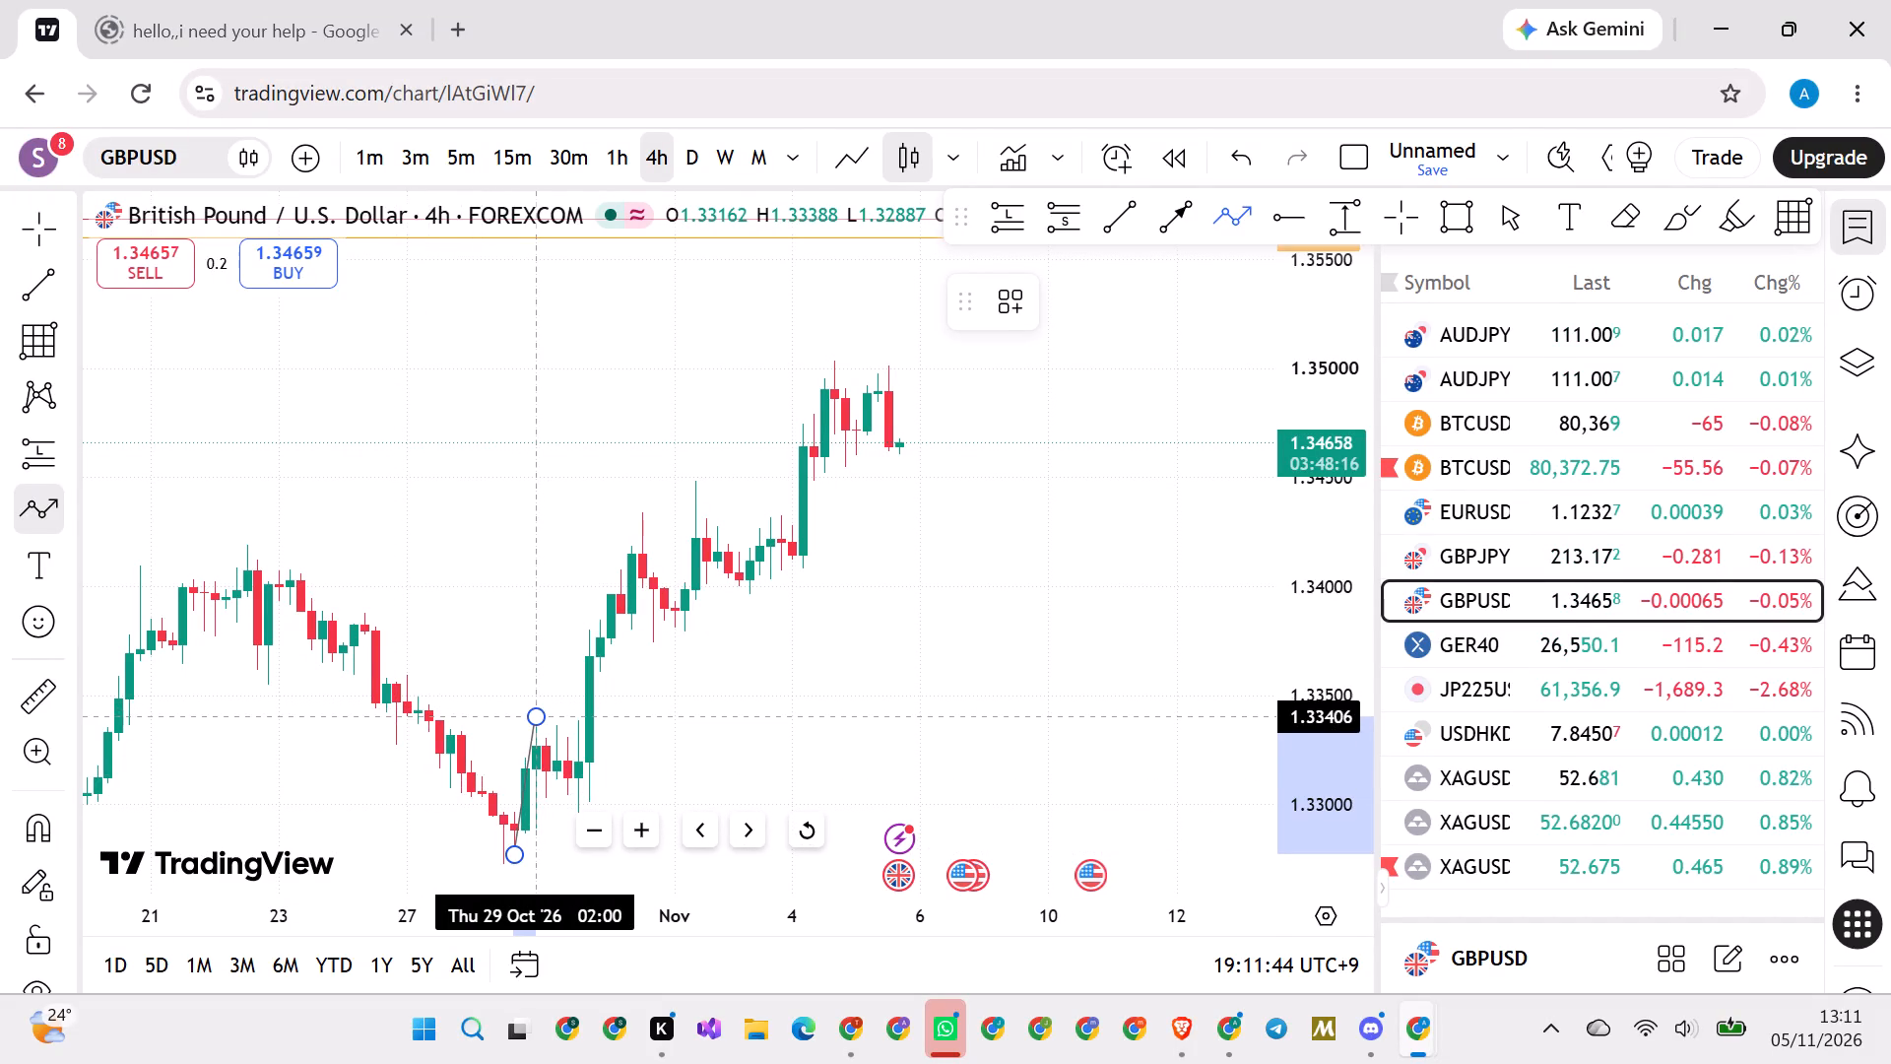
{"action": "left_click", "coordinate": [577, 782]}
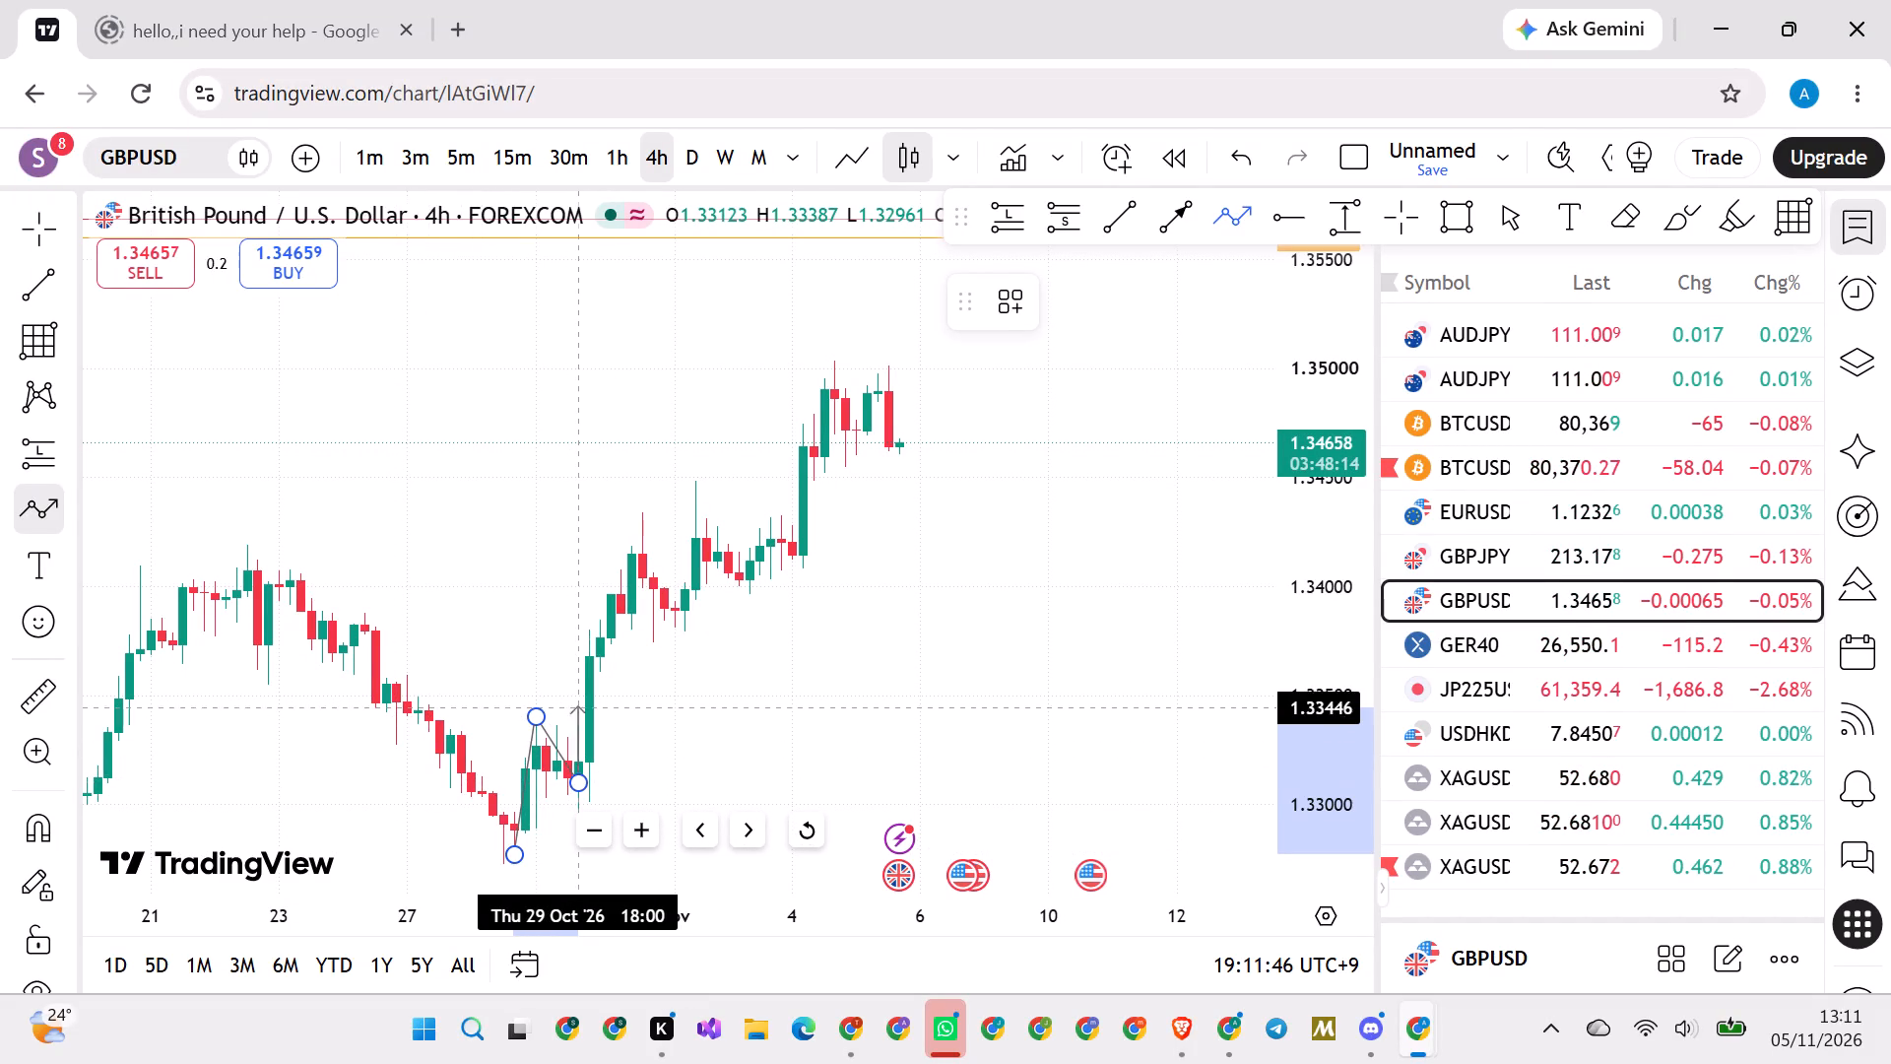
{"action": "left_click", "coordinate": [604, 586]}
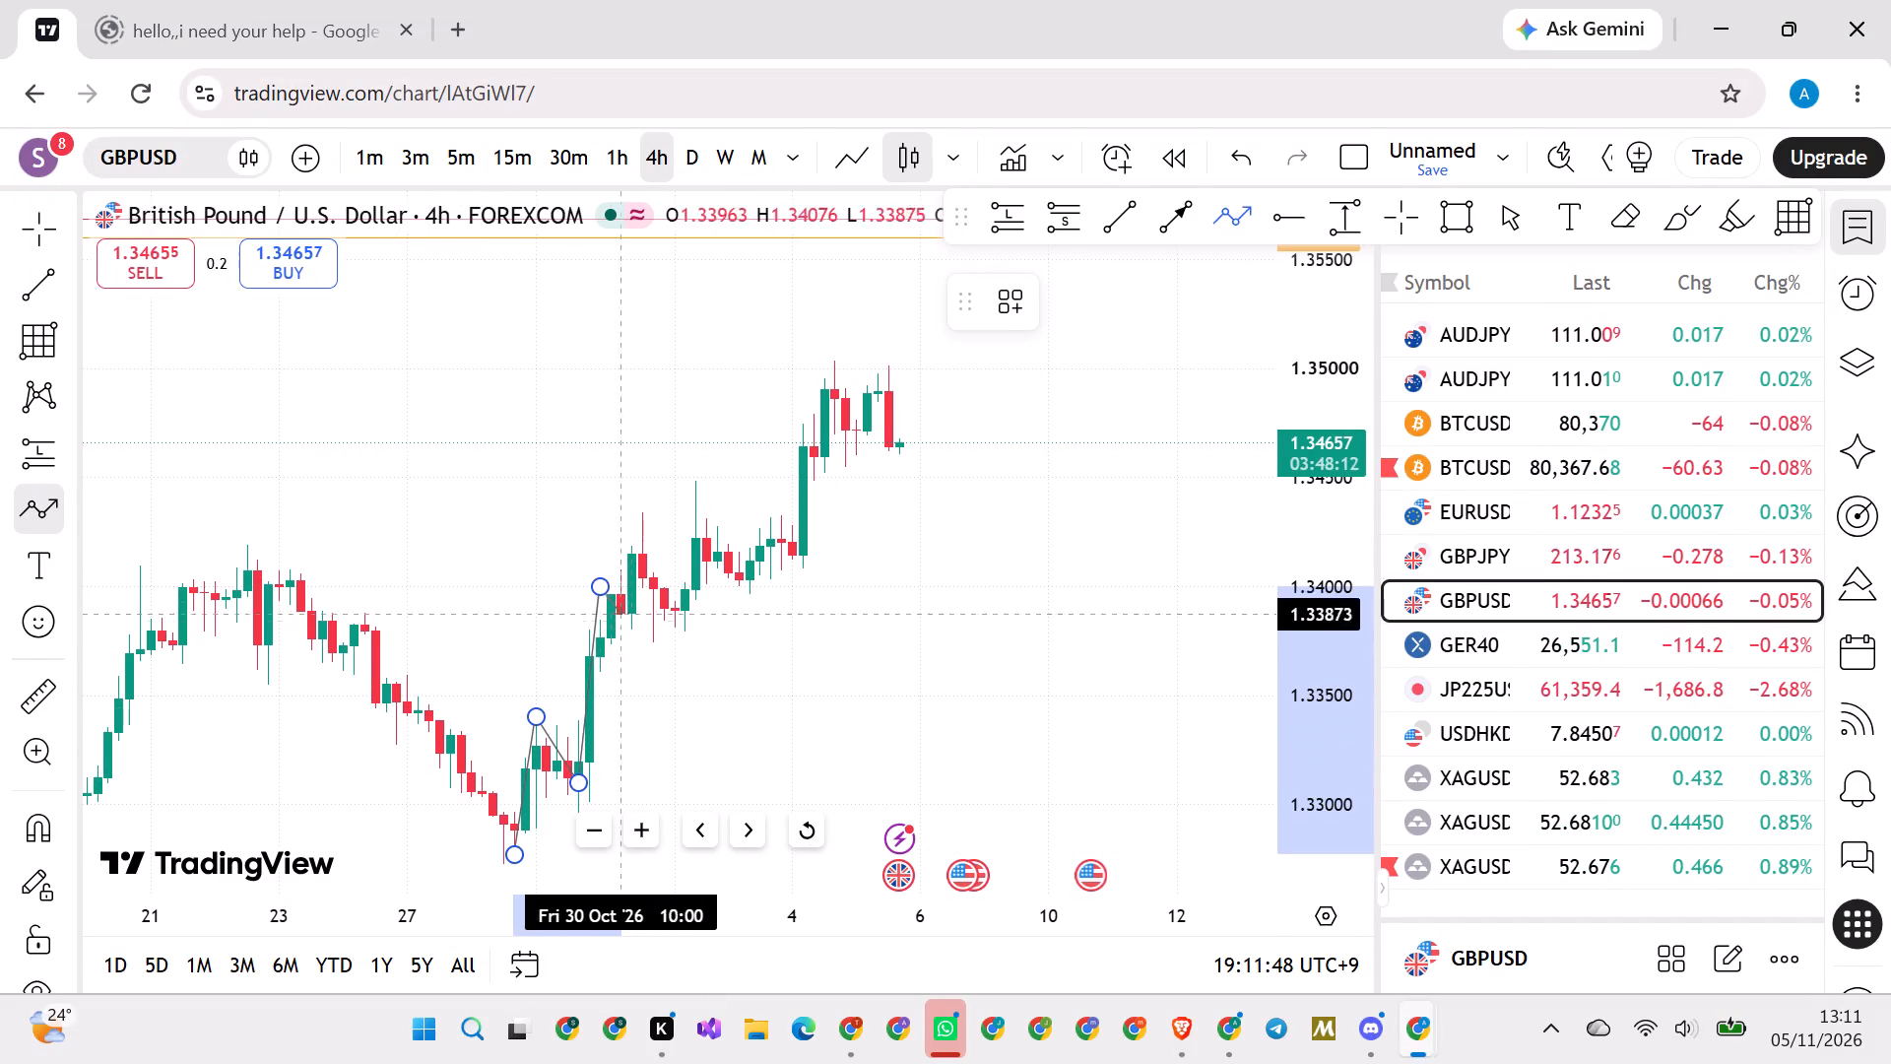
{"action": "left_click", "coordinate": [635, 632]}
{"action": "left_click", "coordinate": [647, 547]}
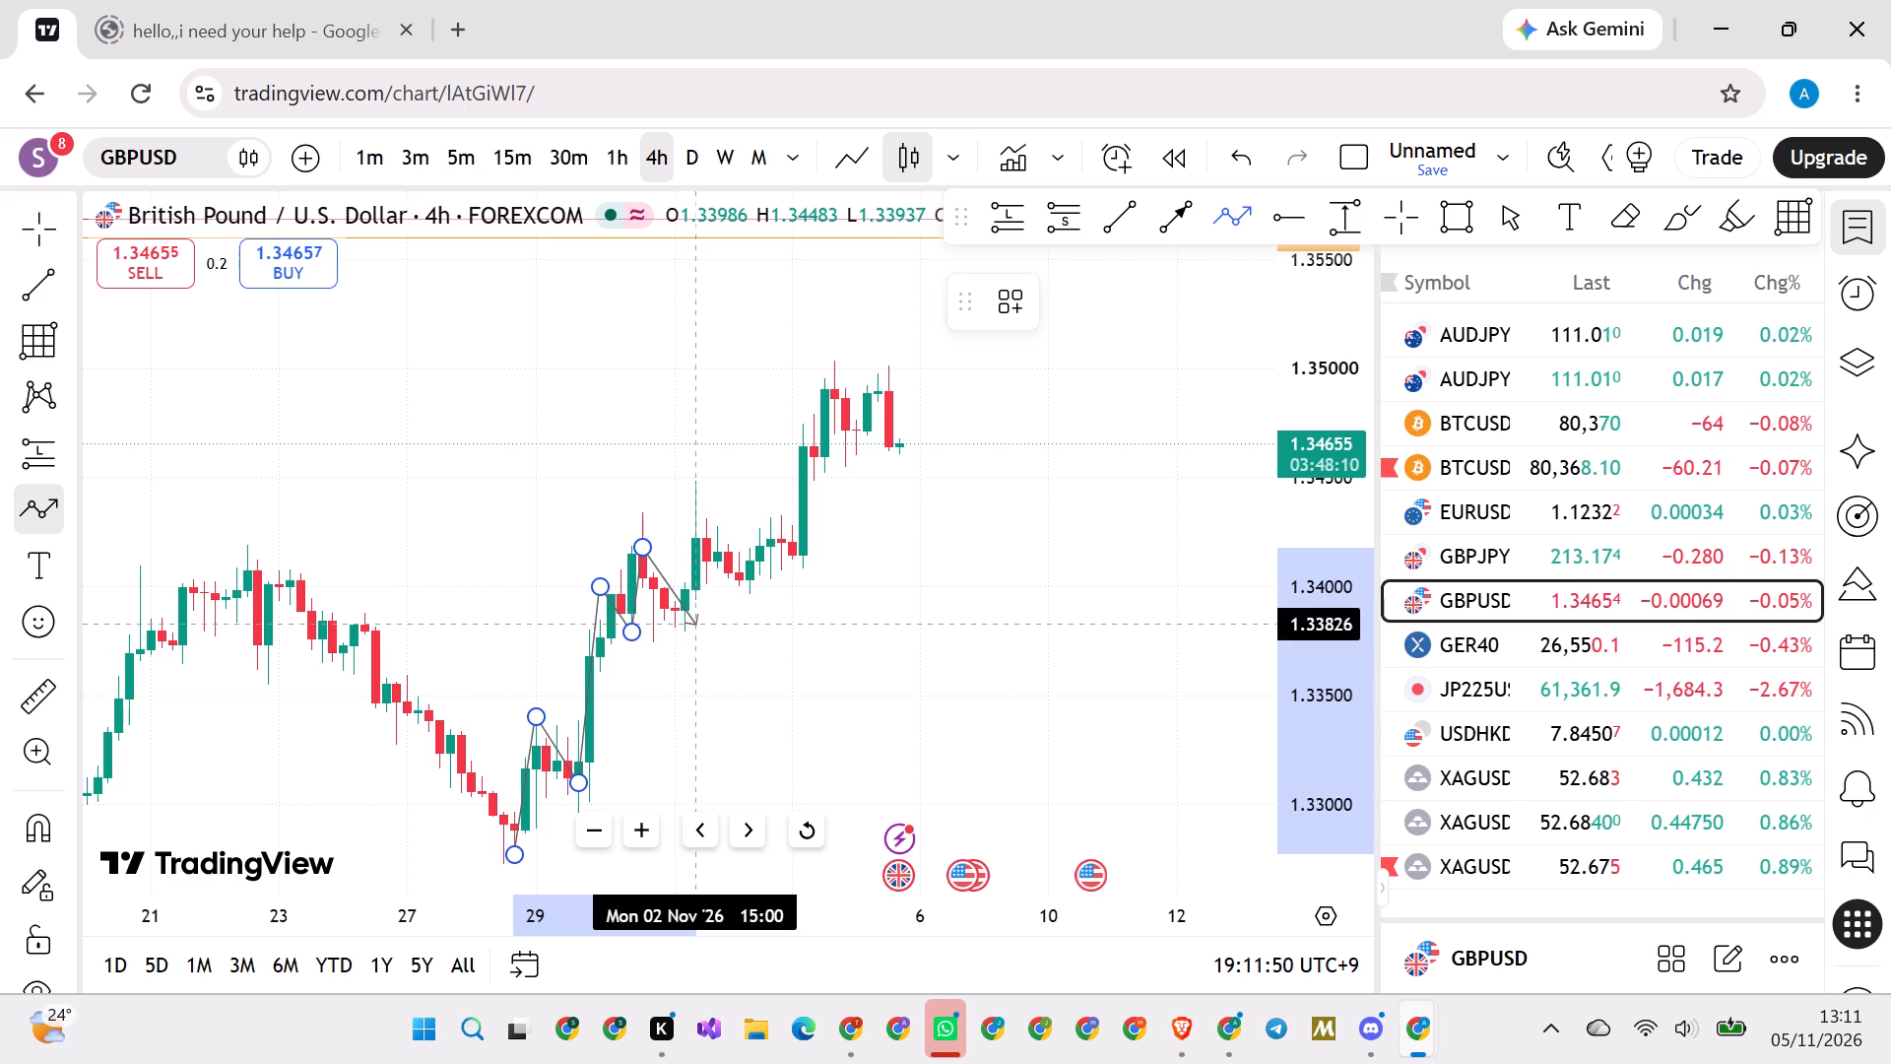
{"action": "left_click", "coordinate": [697, 625]}
{"action": "left_click", "coordinate": [706, 526]}
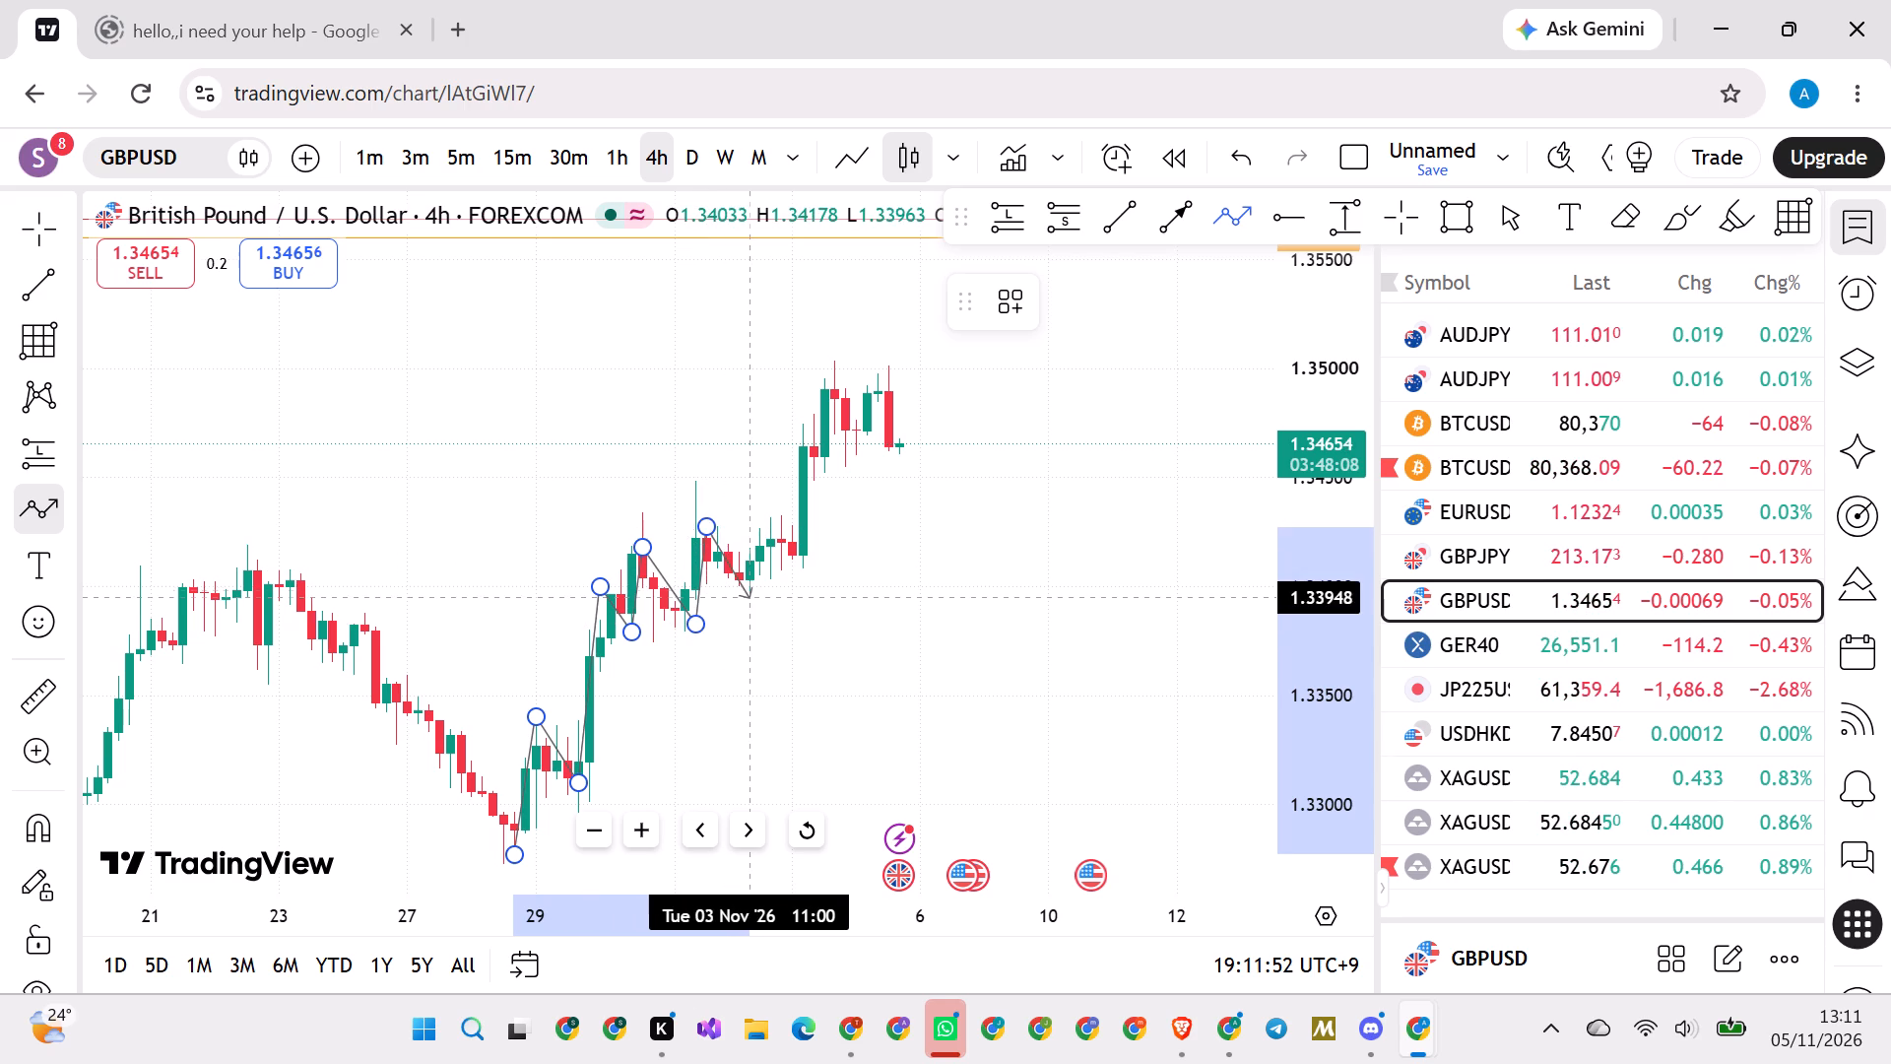
{"action": "left_click", "coordinate": [746, 597]}
{"action": "left_click", "coordinate": [768, 525]}
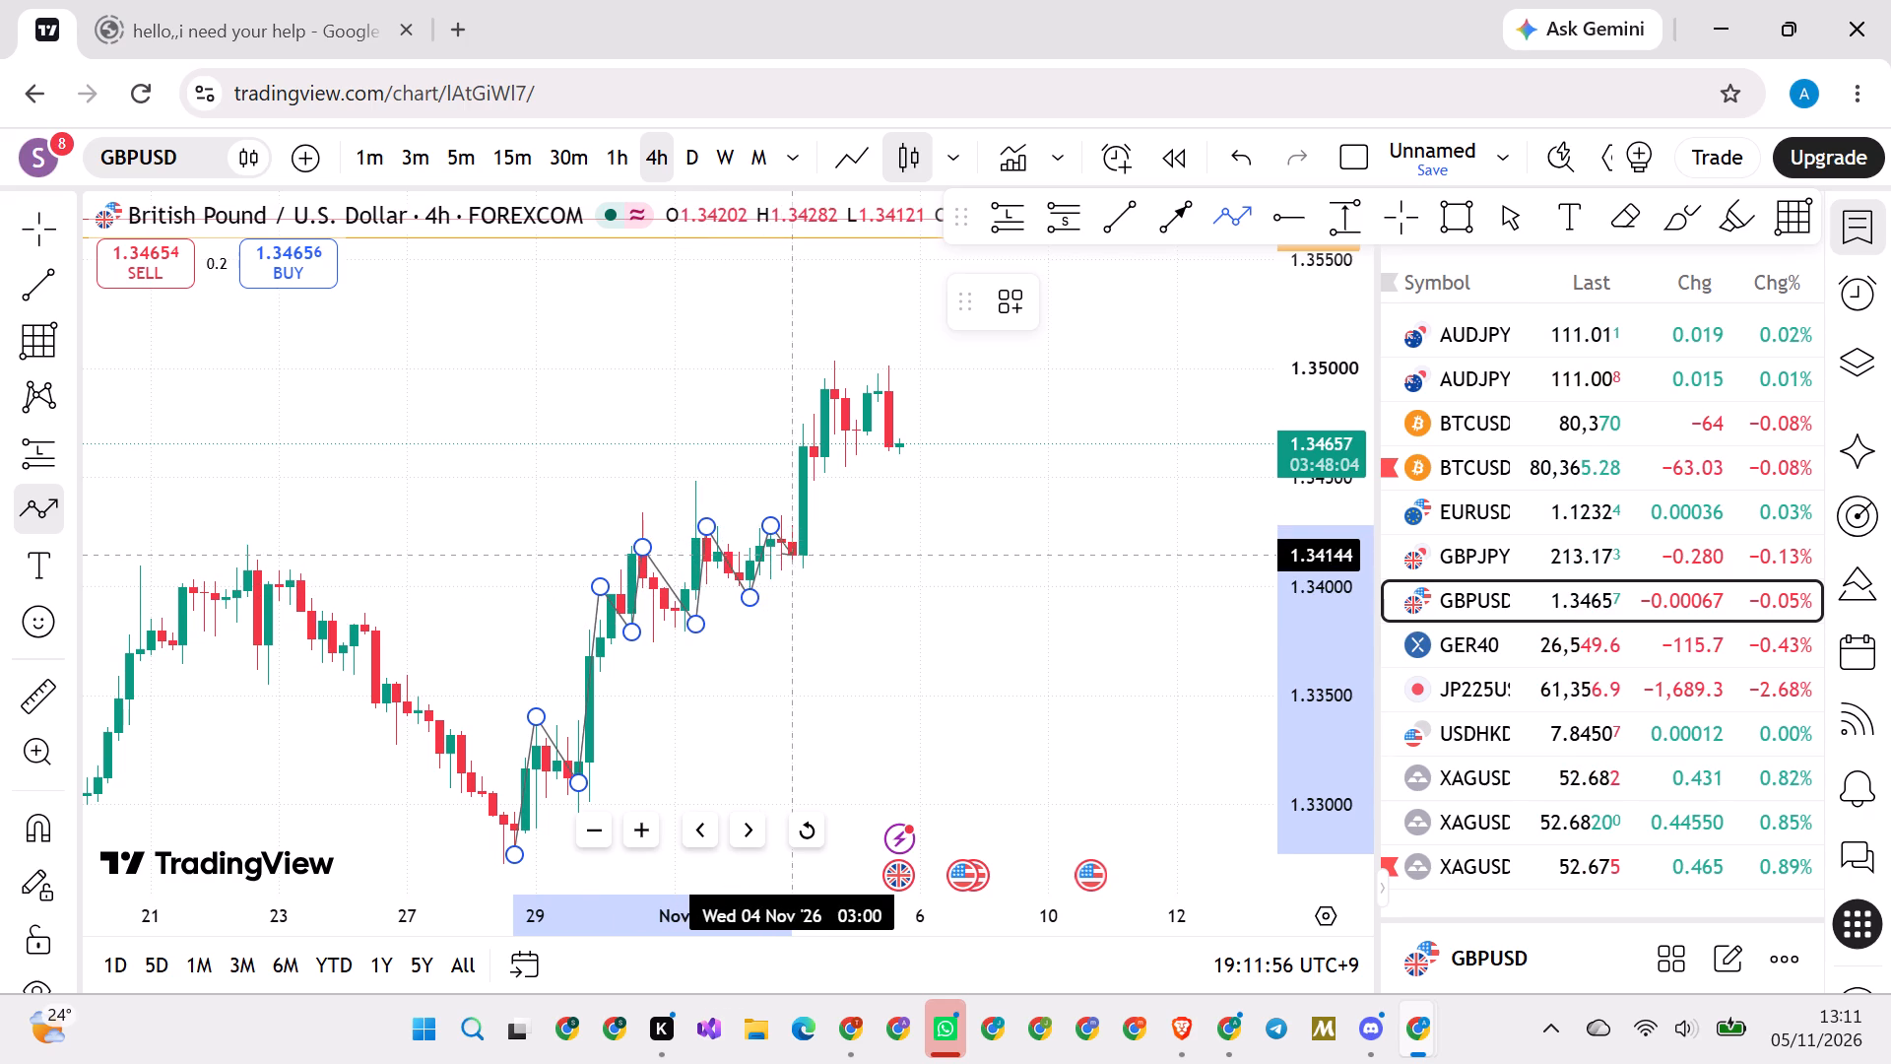
{"action": "left_click", "coordinate": [795, 563]}
{"action": "left_click", "coordinate": [797, 436]}
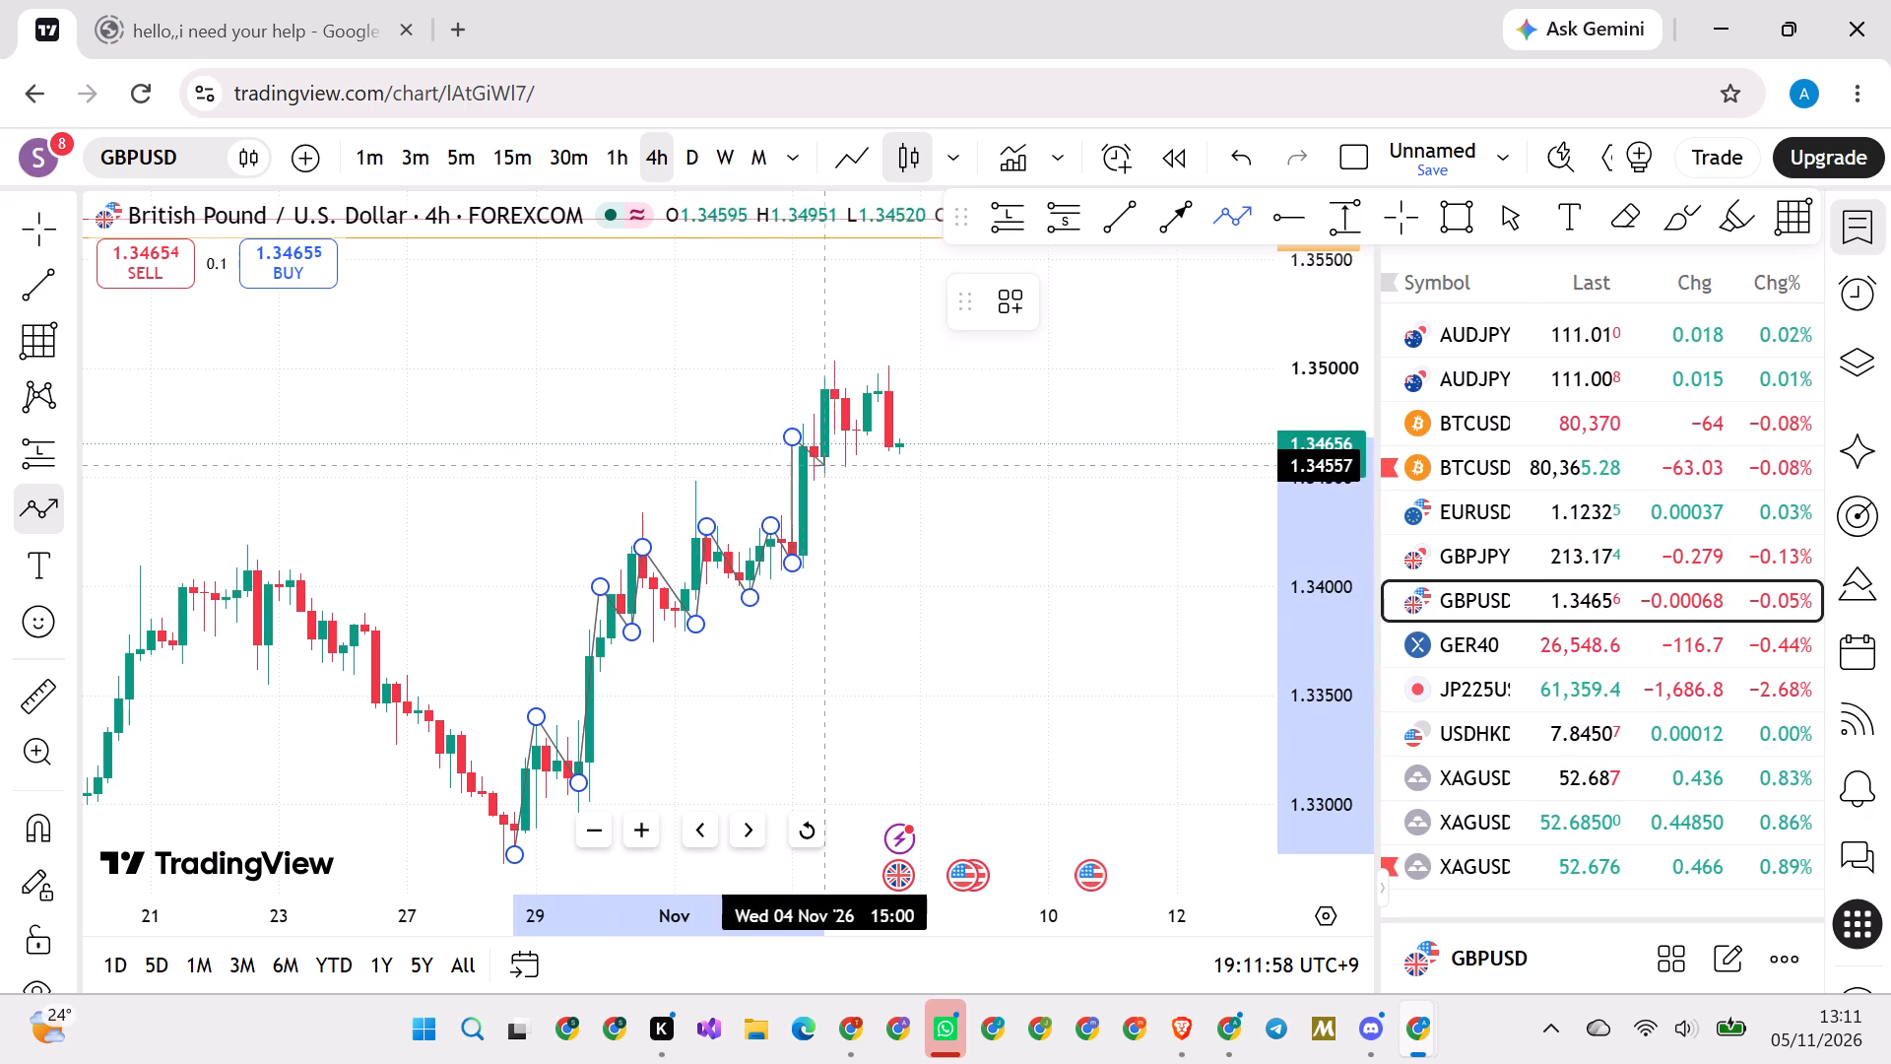
{"action": "left_click", "coordinate": [823, 476]}
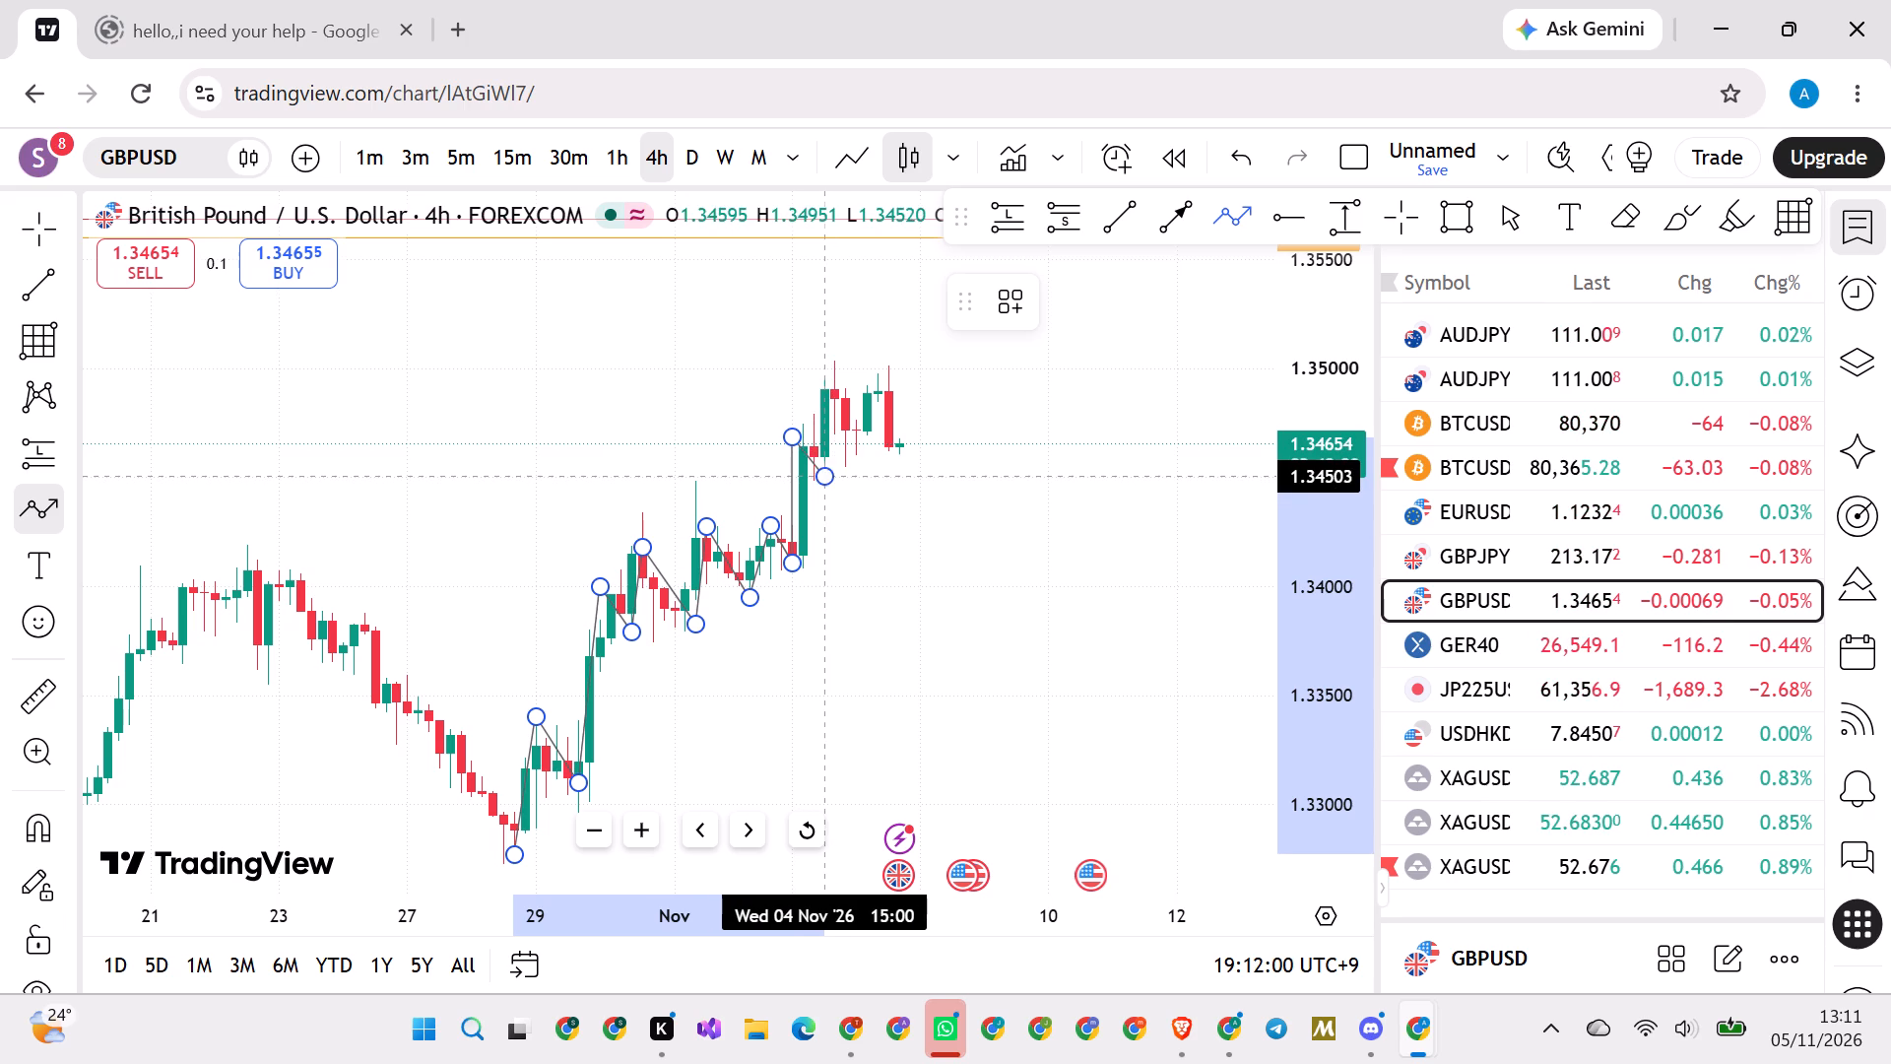
{"action": "left_click", "coordinate": [830, 364]}
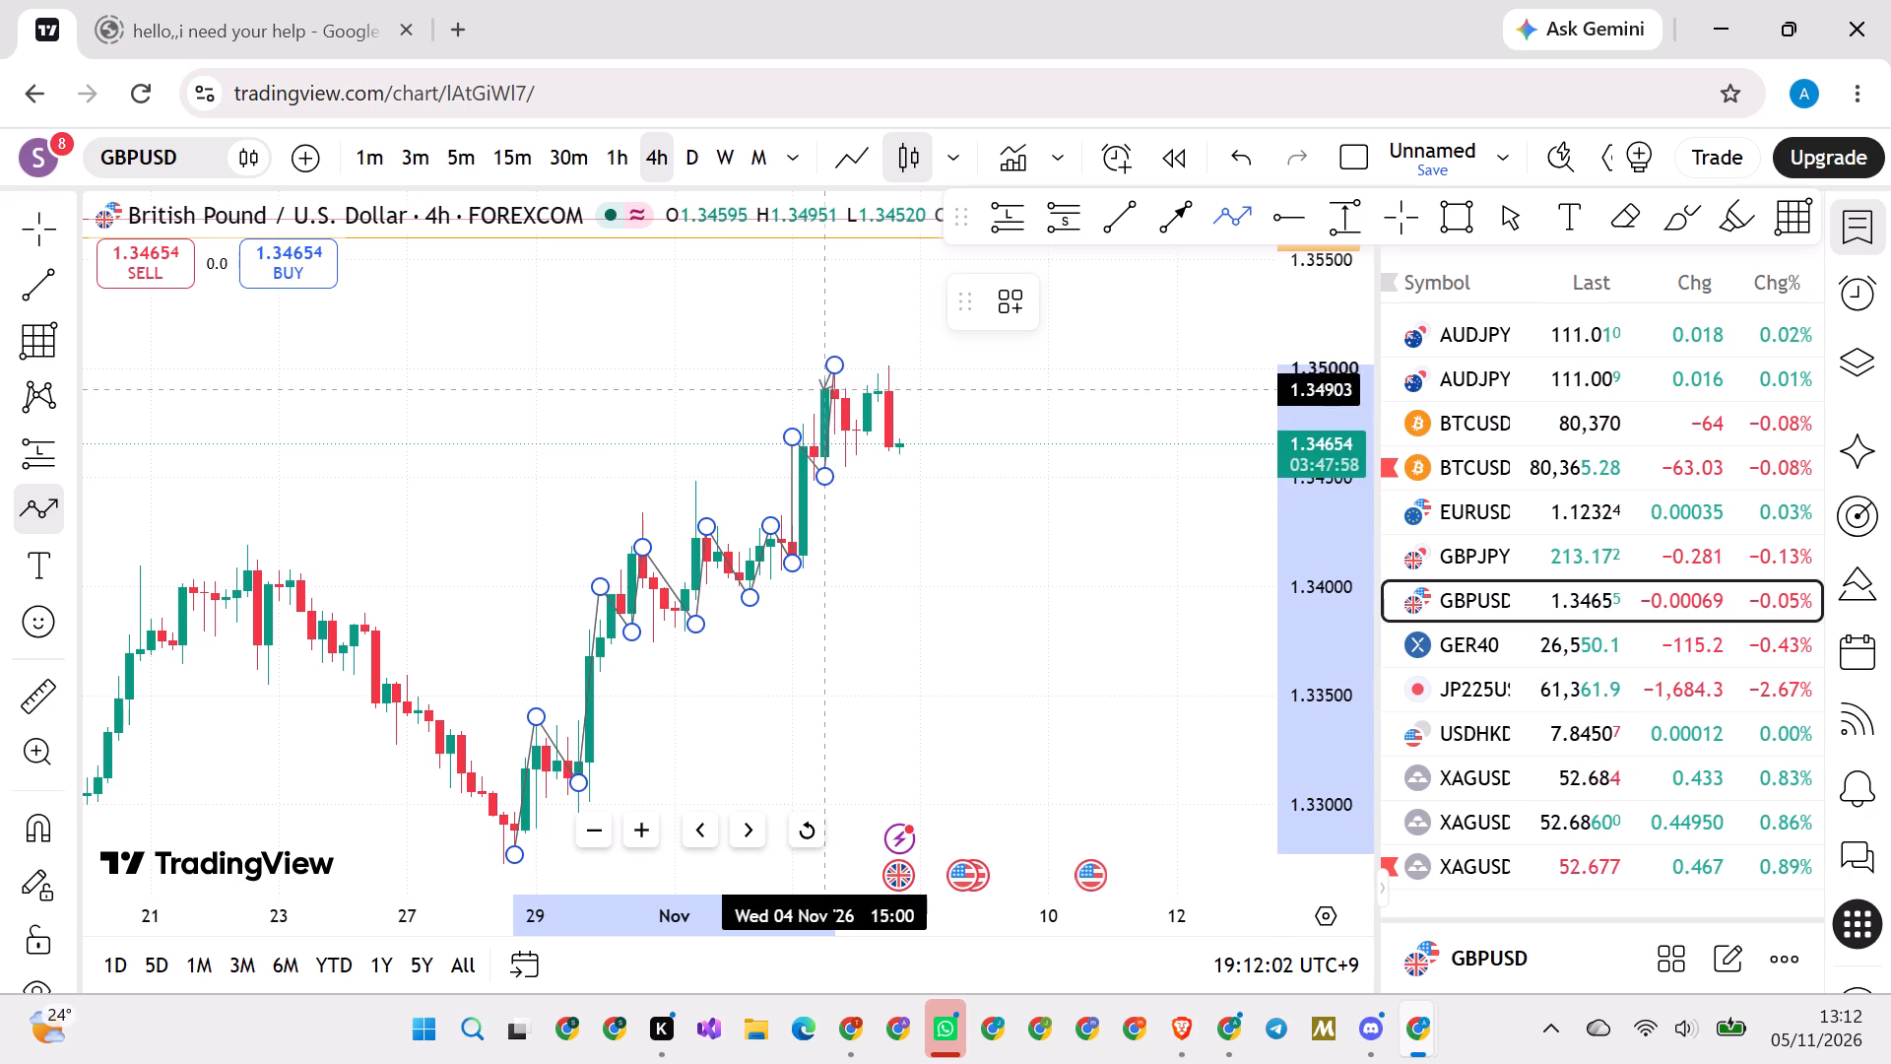
{"action": "left_click", "coordinate": [862, 471]}
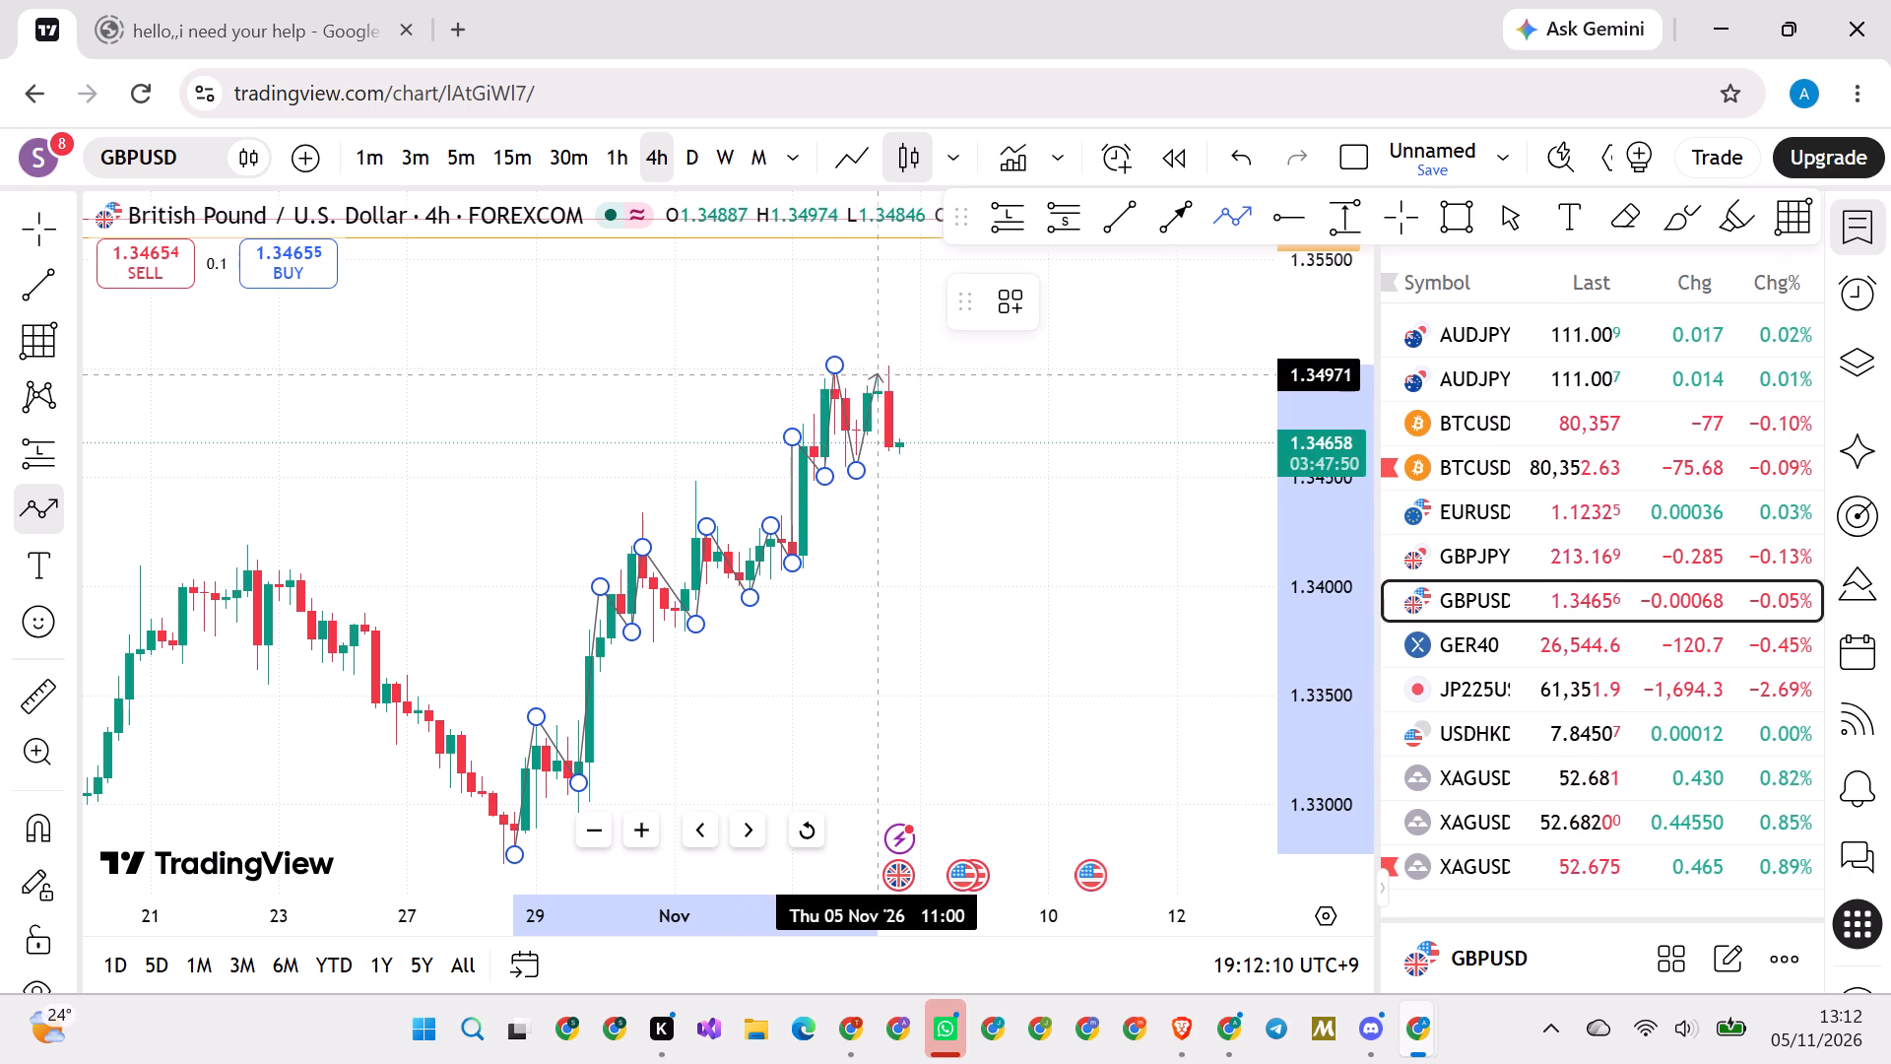
{"action": "double_click", "coordinate": [910, 337]}
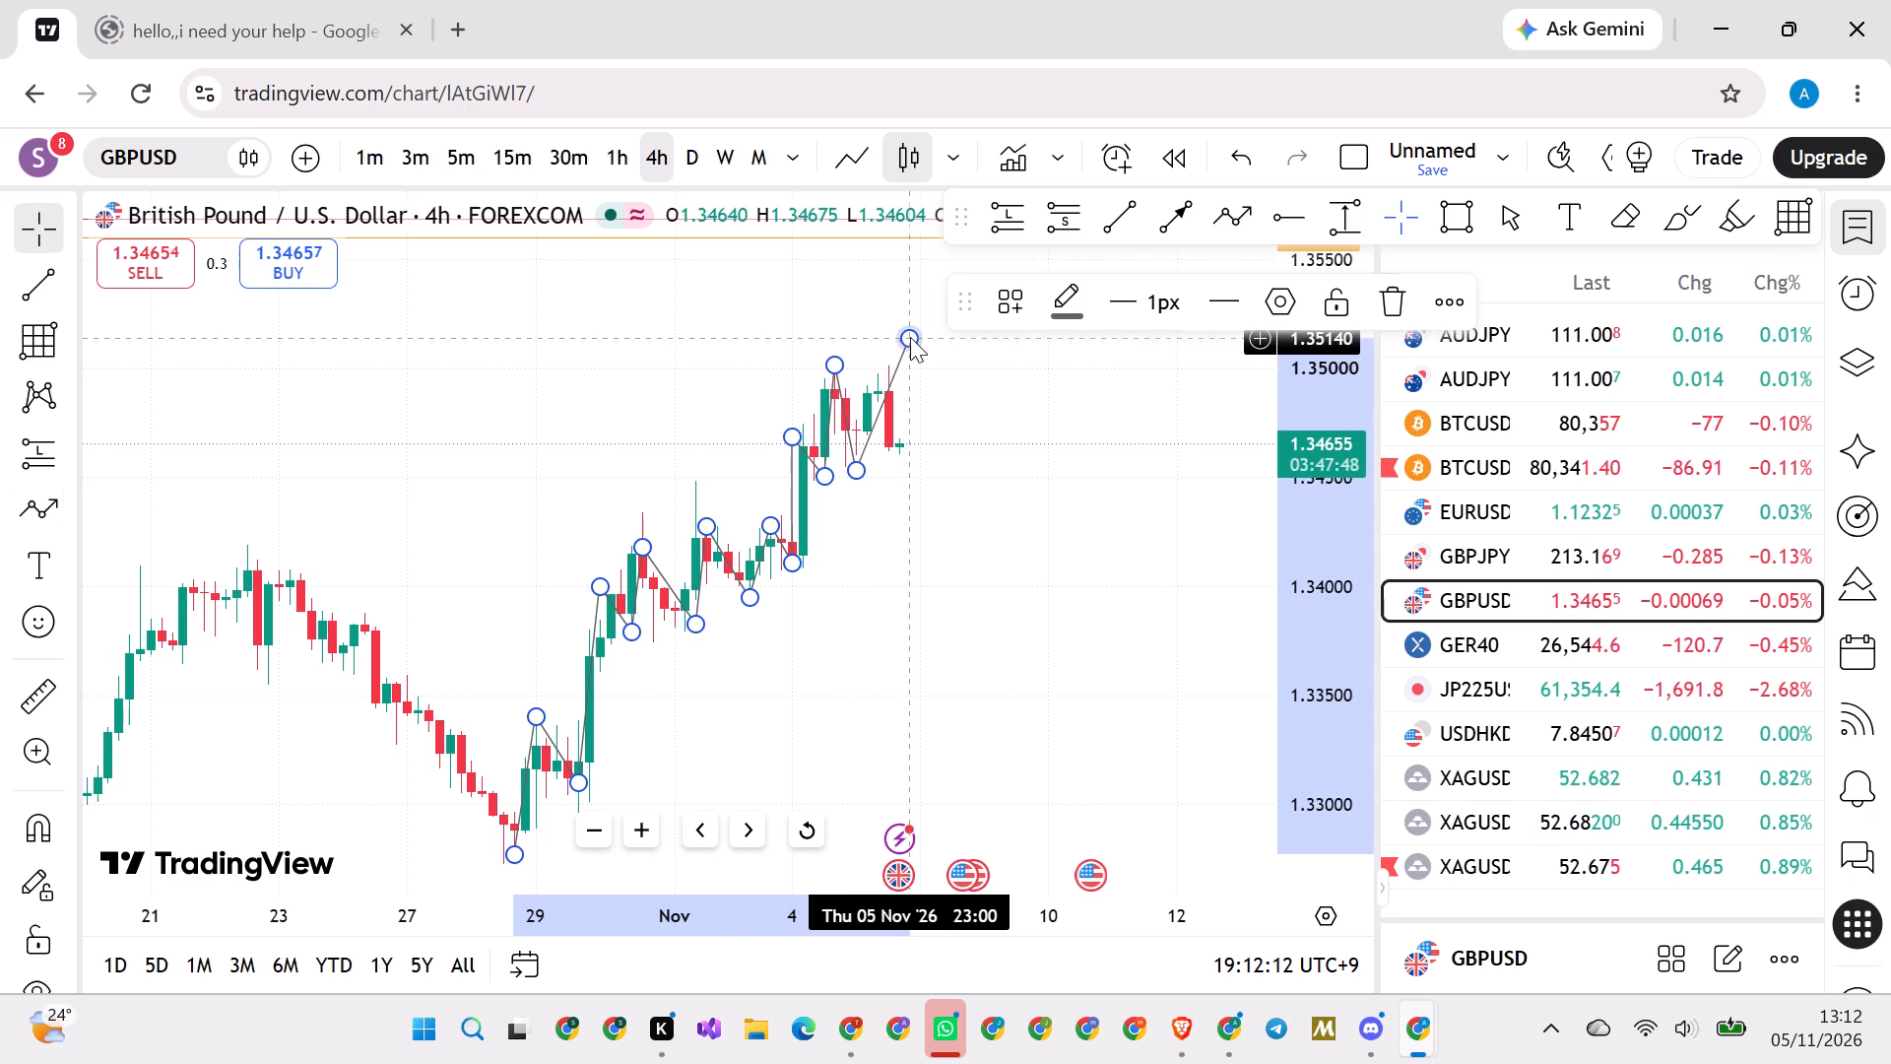
{"action": "left_click", "coordinate": [990, 399]}
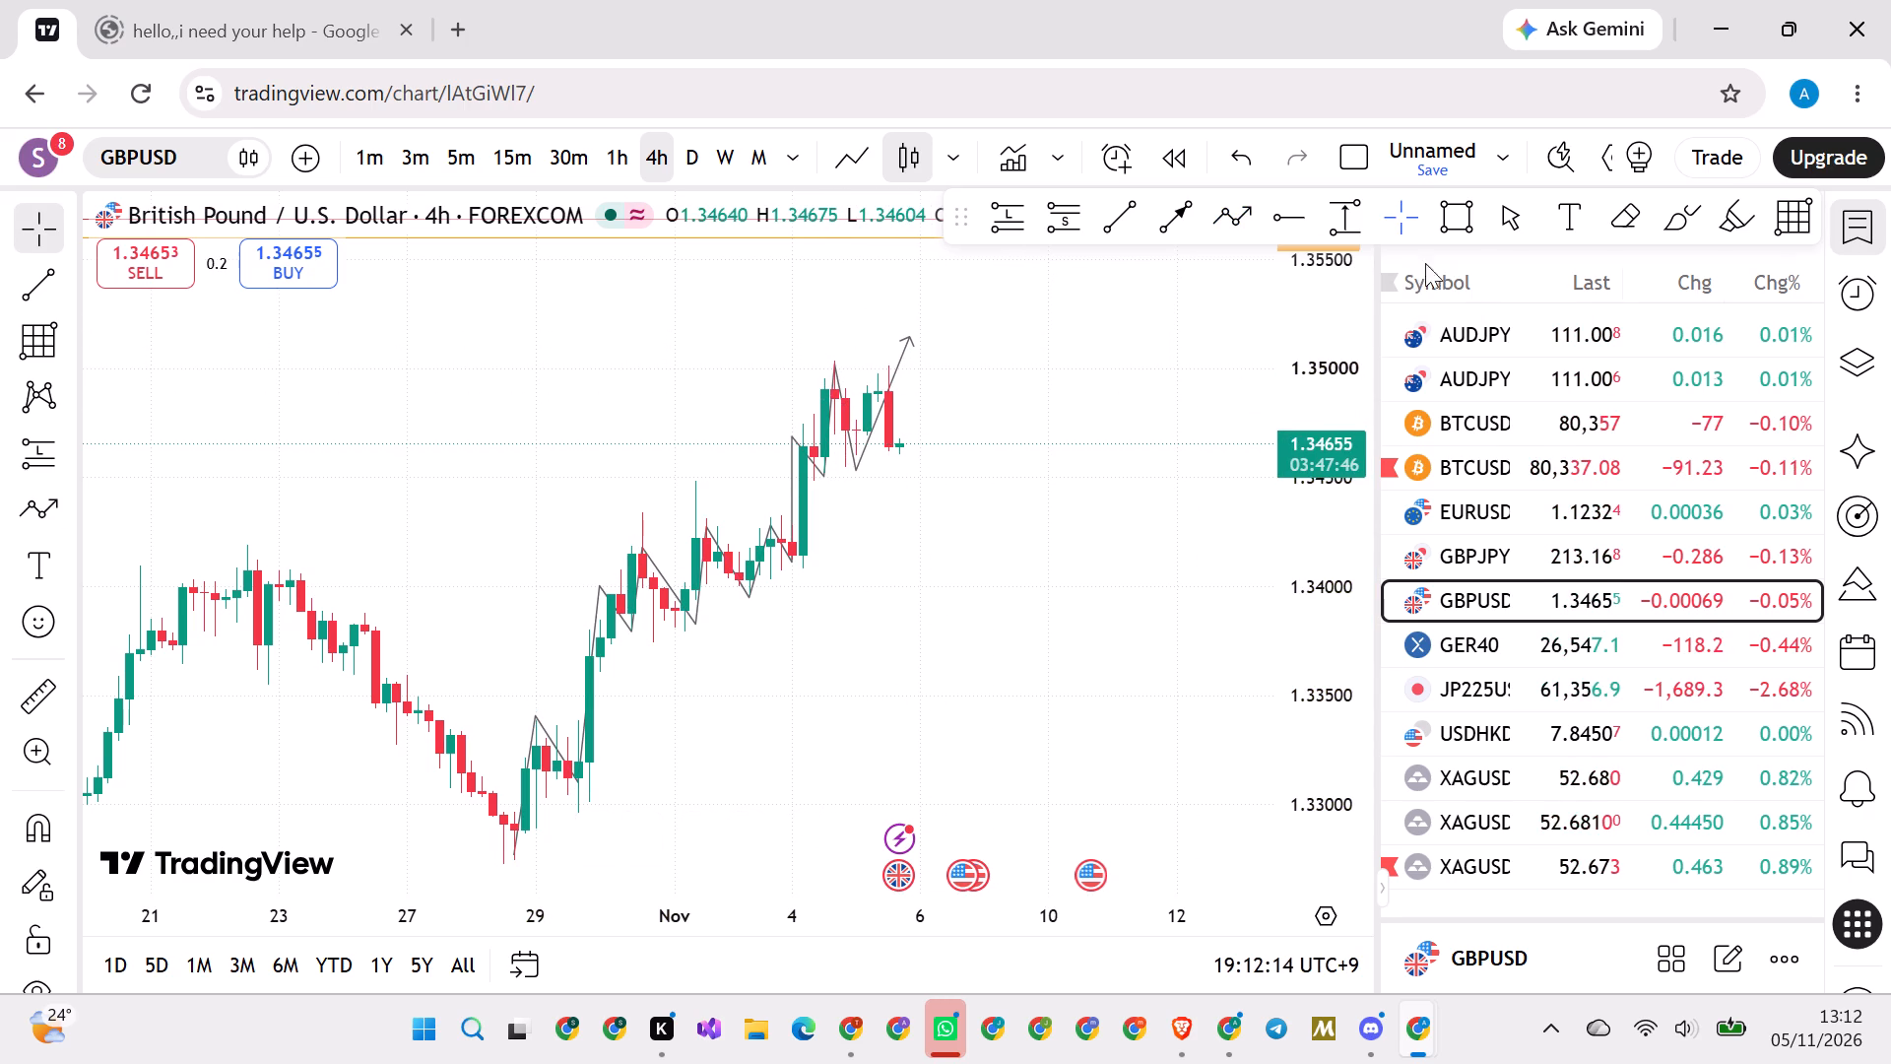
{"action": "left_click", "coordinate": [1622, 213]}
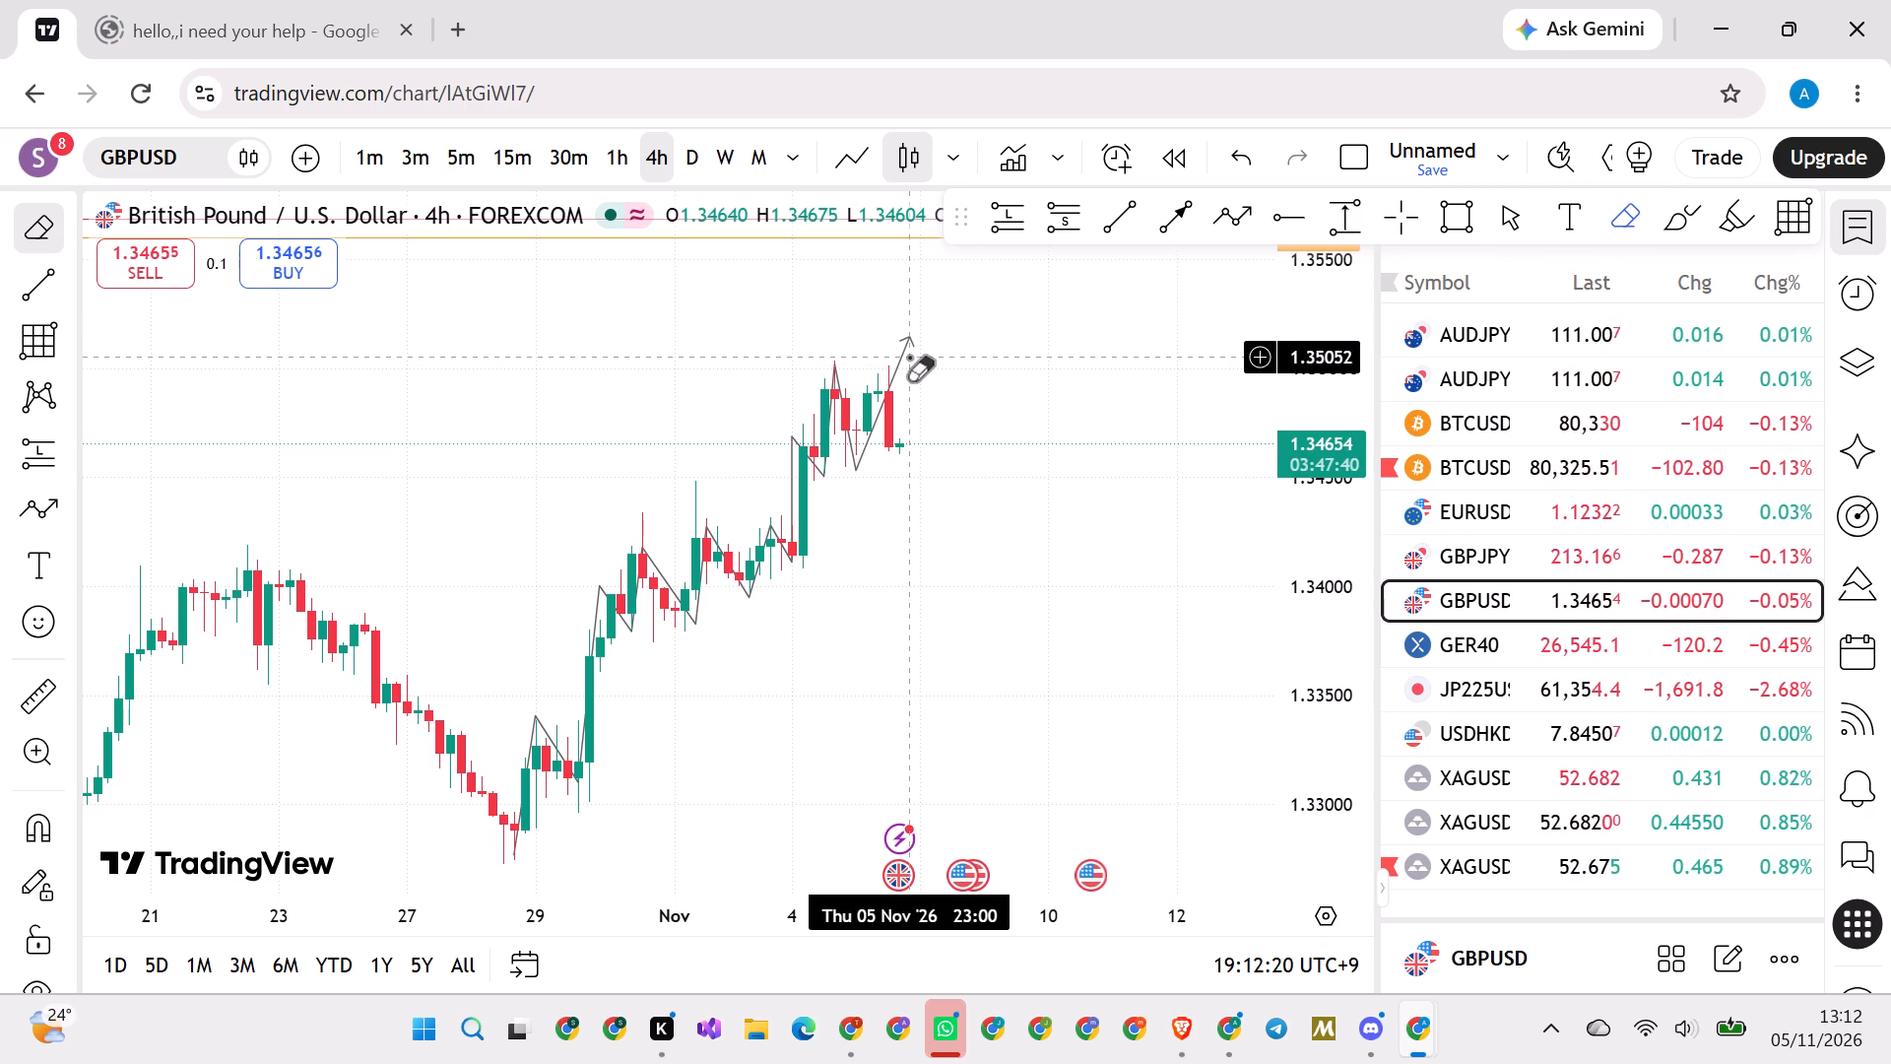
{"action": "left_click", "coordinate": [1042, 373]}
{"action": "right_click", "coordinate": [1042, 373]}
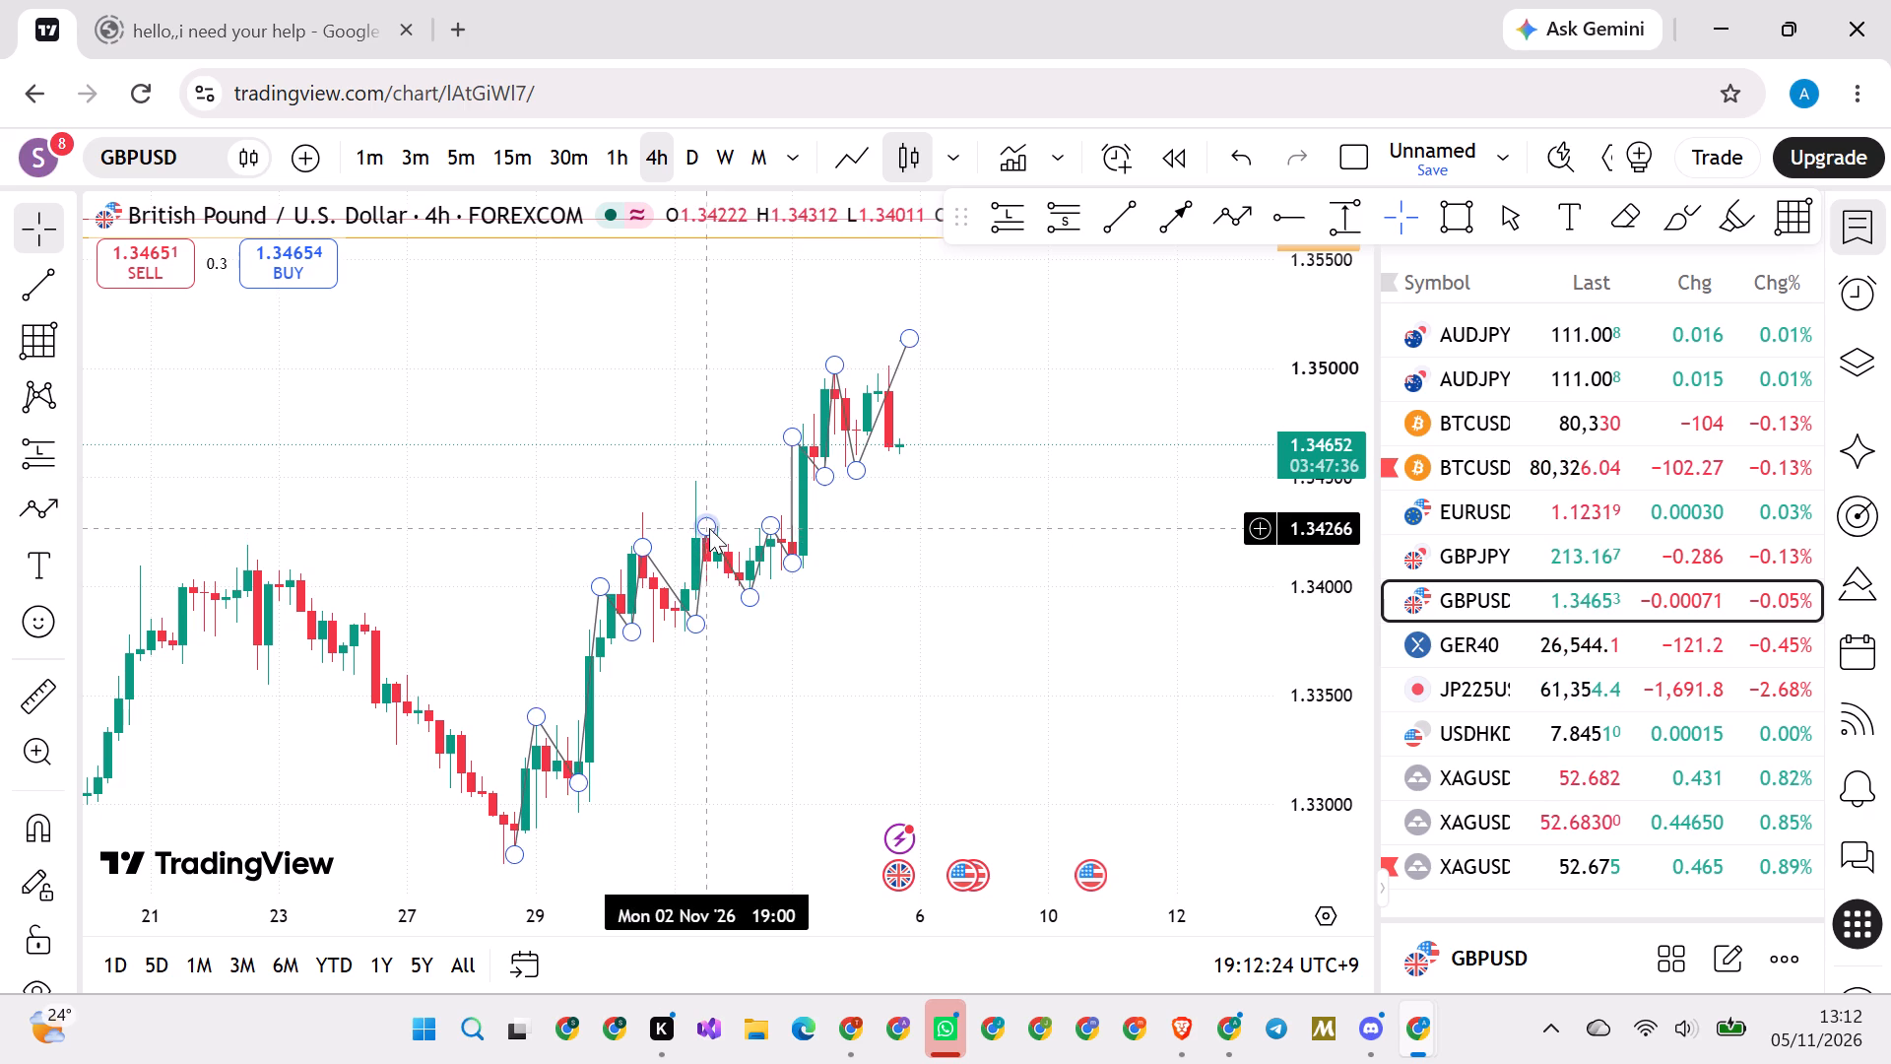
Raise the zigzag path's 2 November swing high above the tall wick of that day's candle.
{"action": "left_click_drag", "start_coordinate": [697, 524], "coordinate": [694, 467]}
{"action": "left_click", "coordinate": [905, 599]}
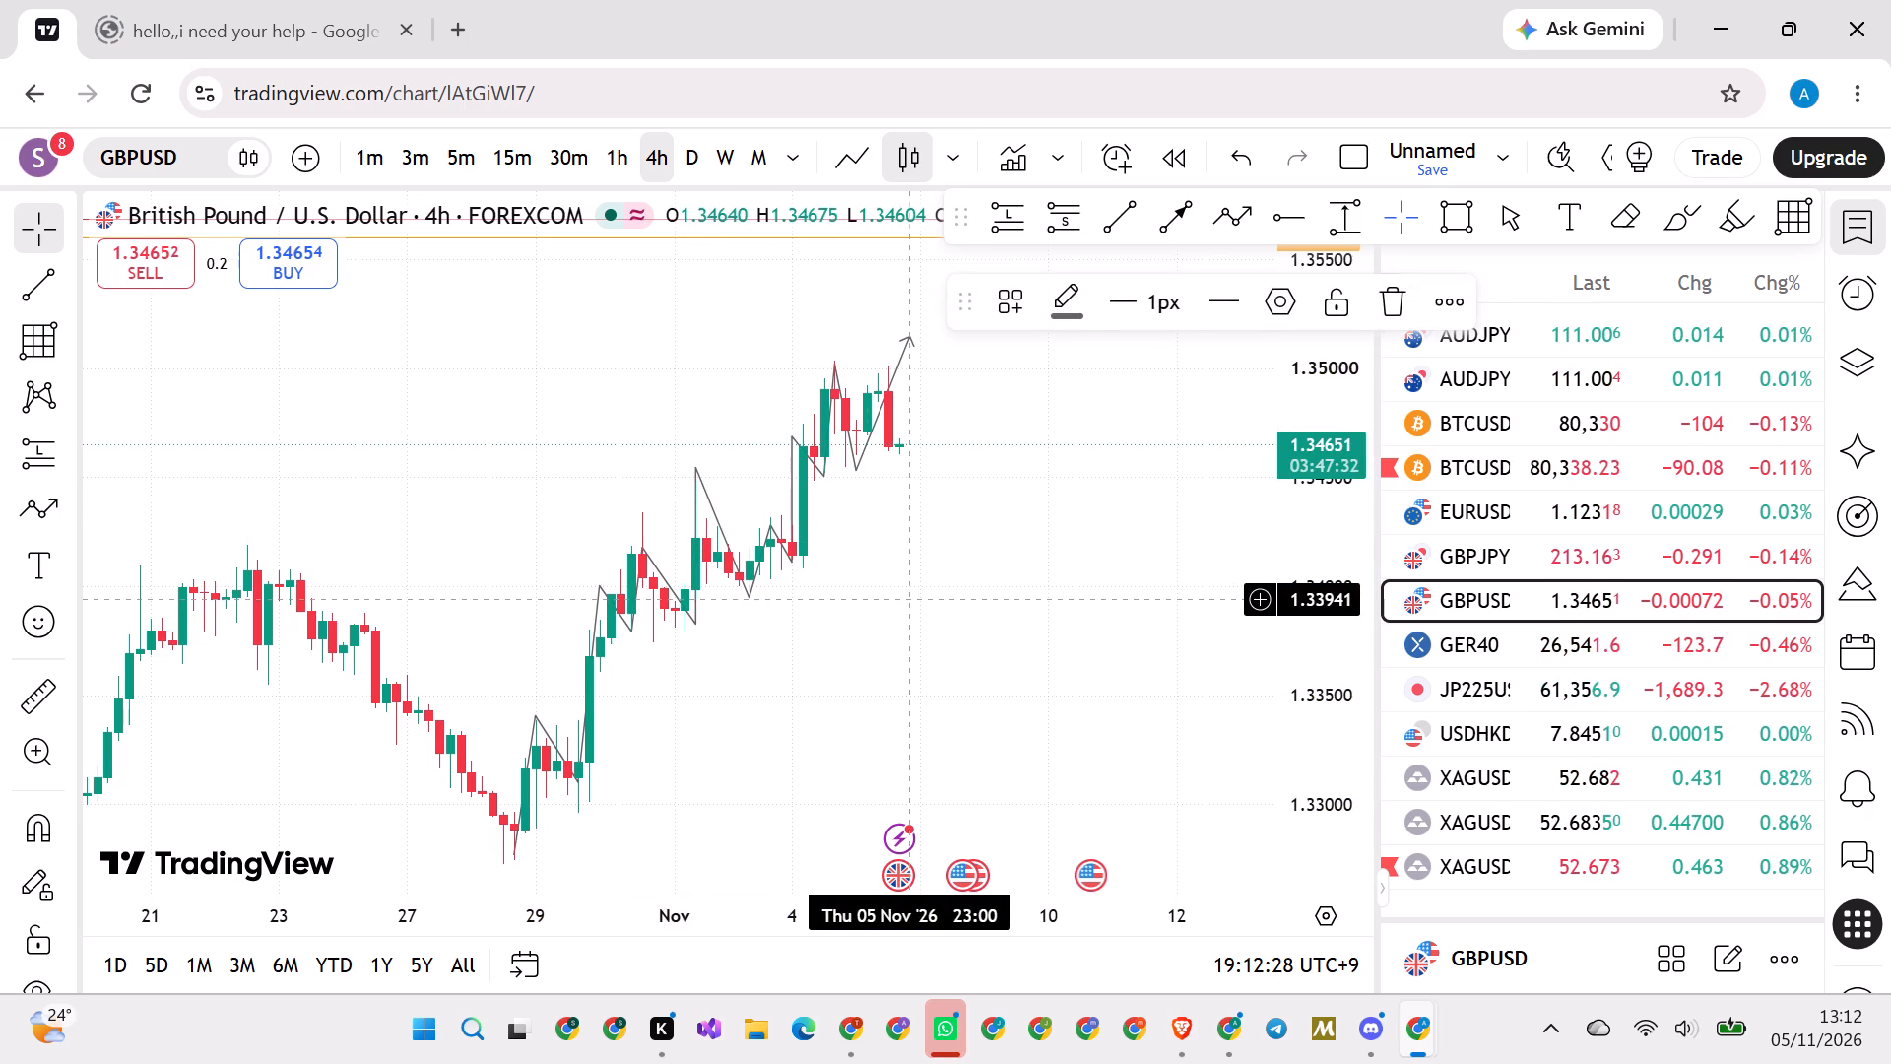
Lower the zigzag path's 2 November swing high to about 1.34239, in line with the 15:00 candle.
{"action": "left_click_drag", "start_coordinate": [692, 464], "coordinate": [689, 519]}
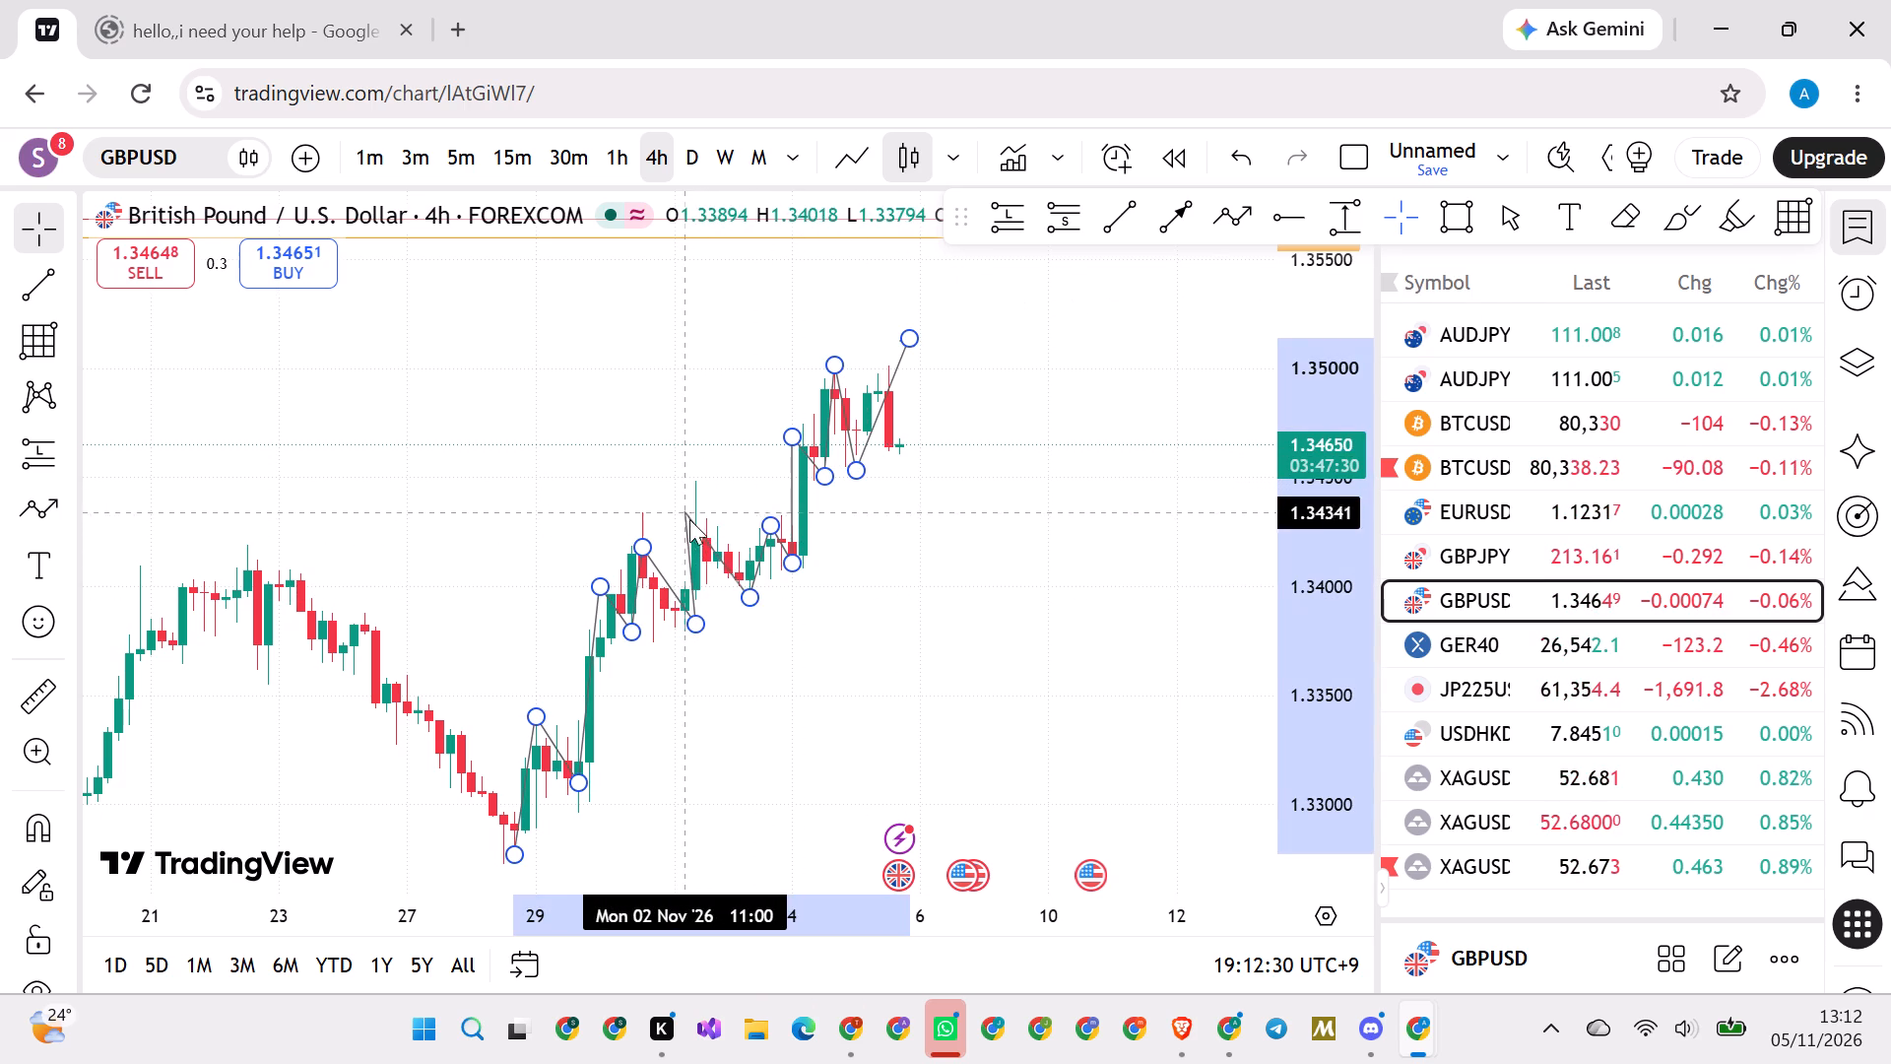
{"action": "left_click_drag", "start_coordinate": [689, 519], "coordinate": [693, 534]}
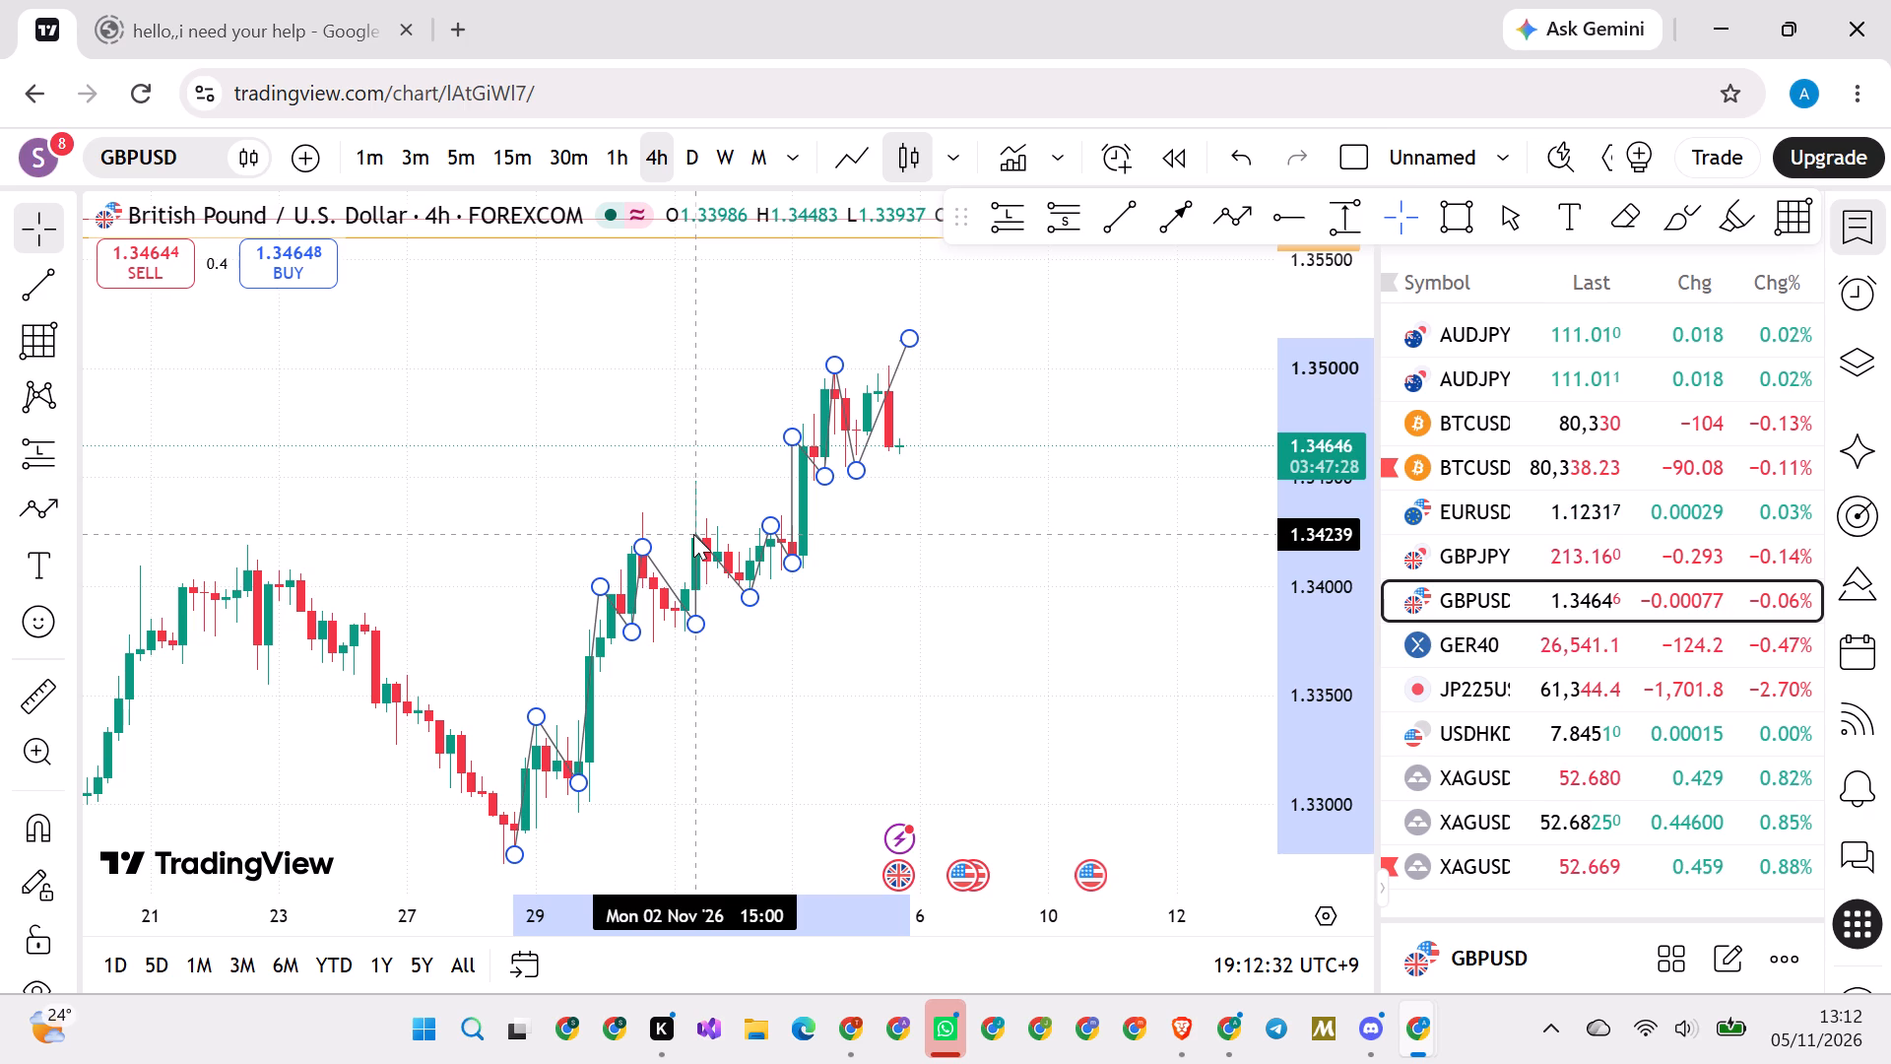
Delete the zigzag path that traces the rally's swings.
{"action": "left_click_drag", "start_coordinate": [693, 534], "coordinate": [698, 537]}
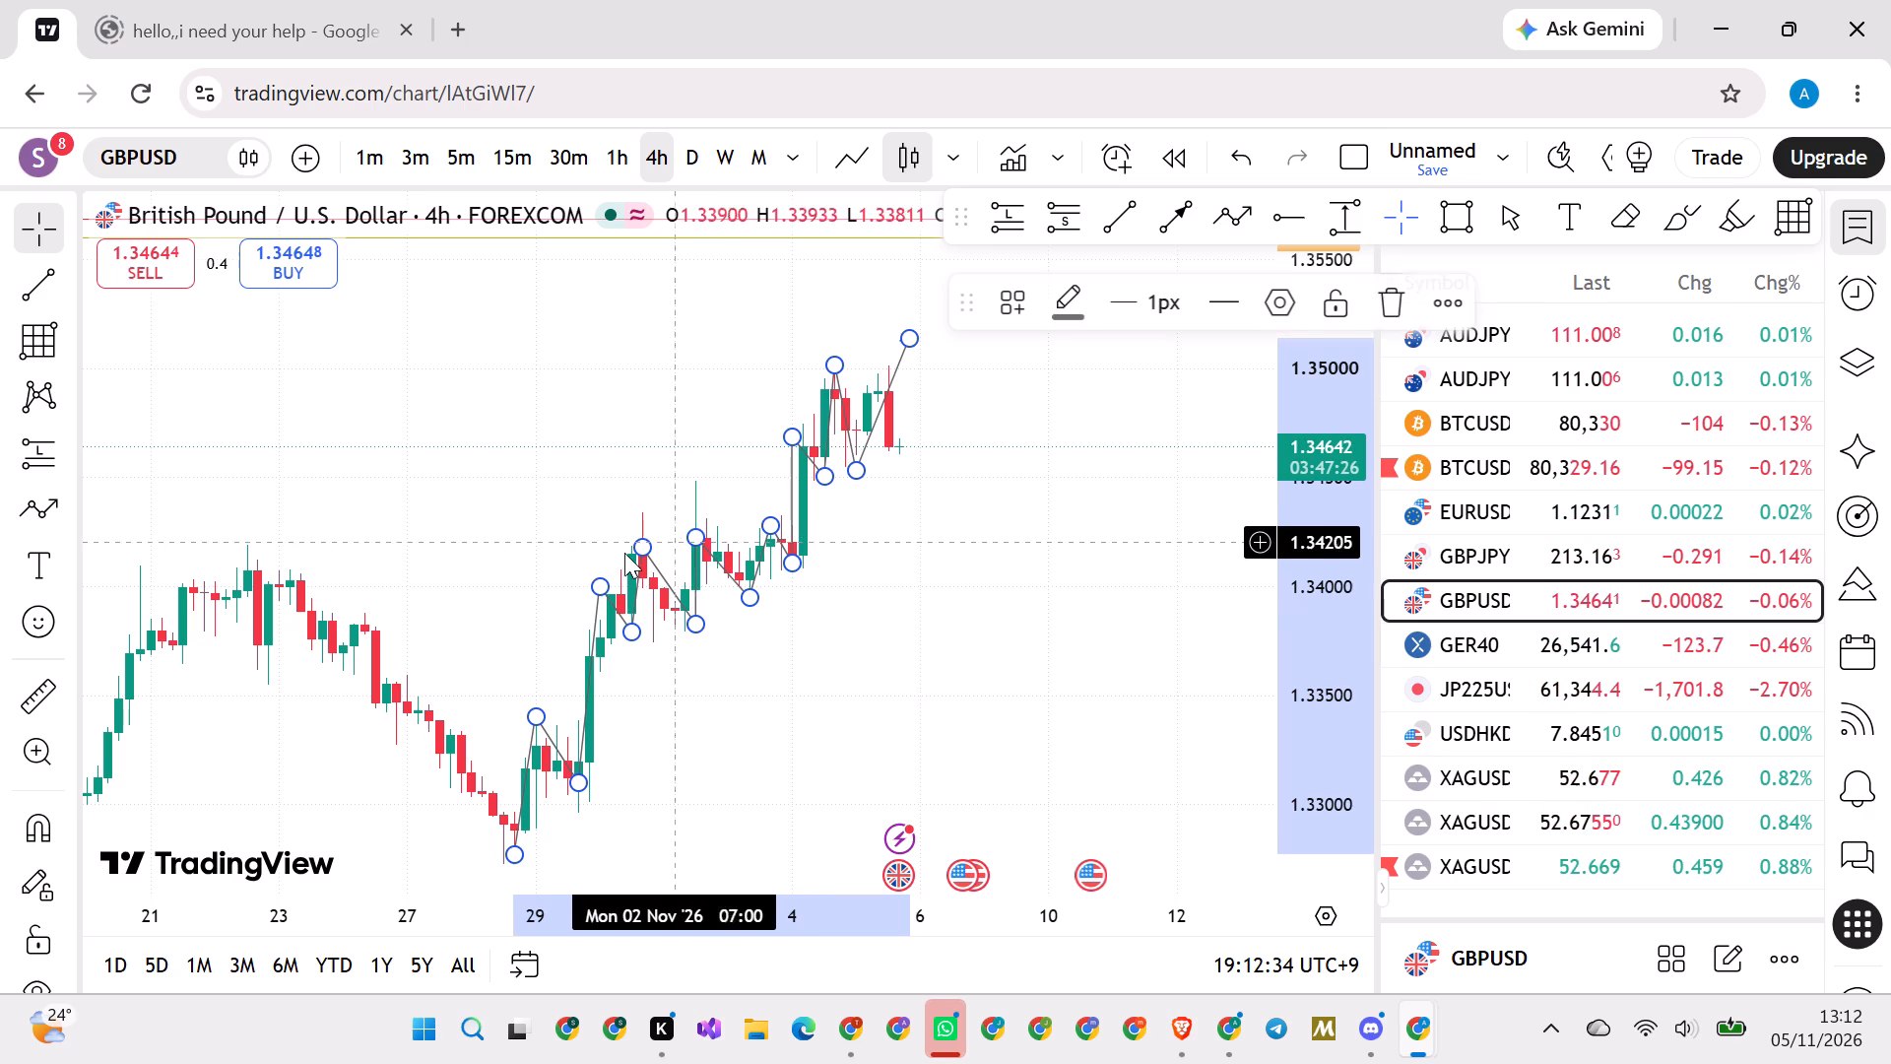
{"action": "left_click", "coordinate": [1389, 305]}
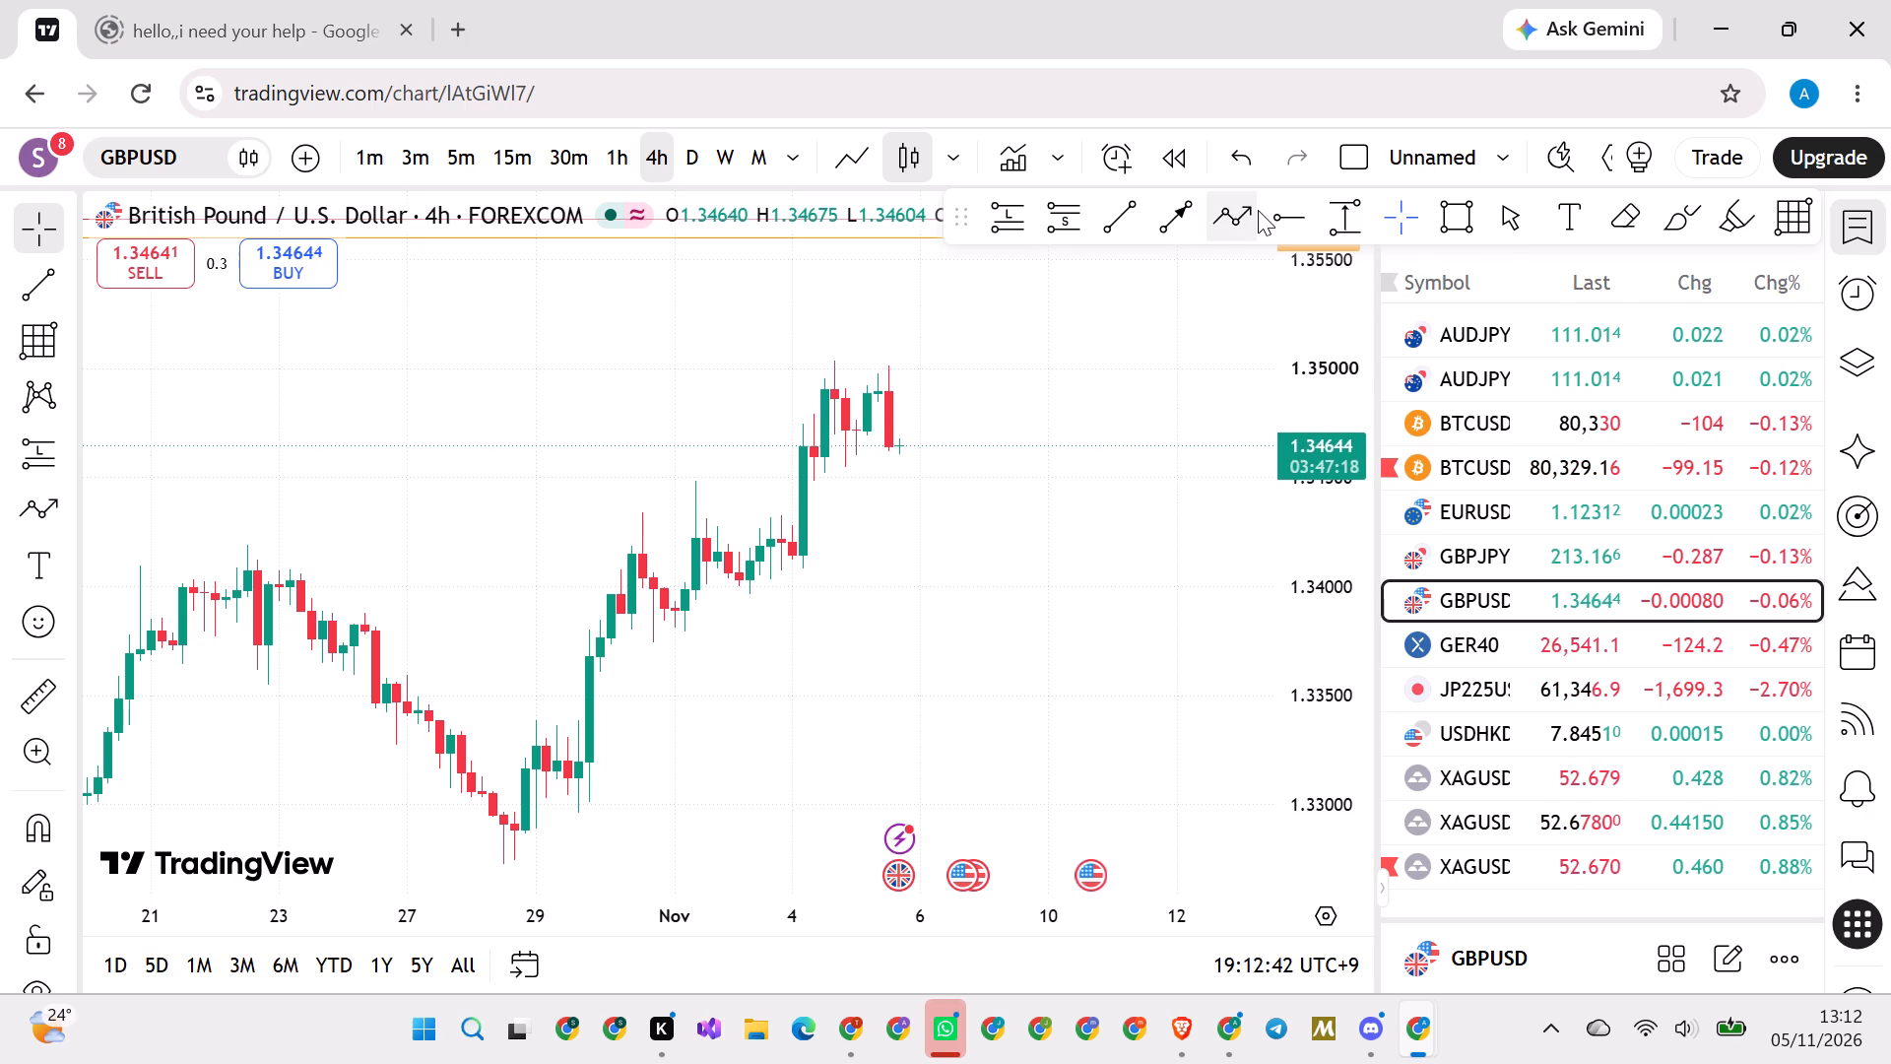
Switch the chart to fullscreen mode with the surrounding panels hidden.
{"action": "left_click_drag", "start_coordinate": [822, 715], "coordinate": [969, 565]}
{"action": "left_click_drag", "start_coordinate": [915, 644], "coordinate": [975, 631]}
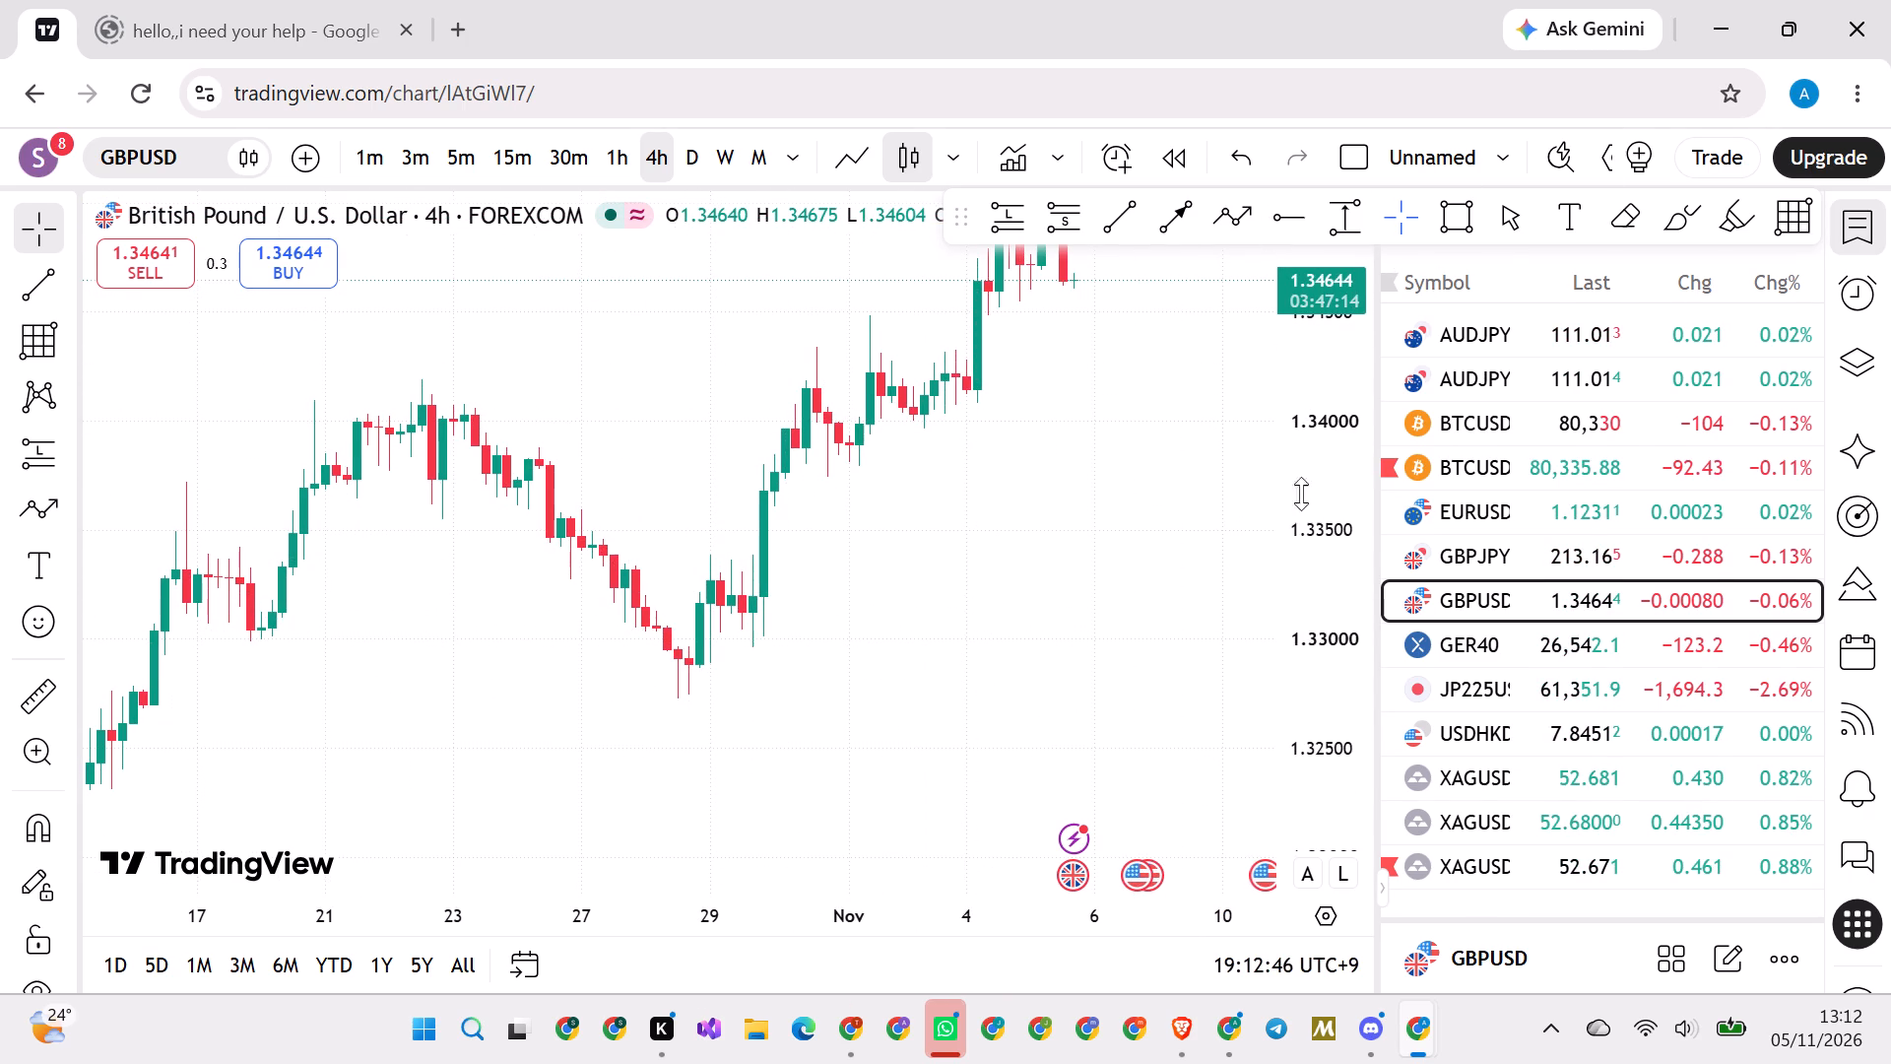
{"action": "scroll", "coordinate": [1337, 527], "scroll_direction": "up", "scroll_amount": 20}
{"action": "scroll", "coordinate": [1337, 527], "scroll_direction": "up", "scroll_amount": 15}
{"action": "left_click_drag", "start_coordinate": [1344, 357], "coordinate": [1299, 491]}
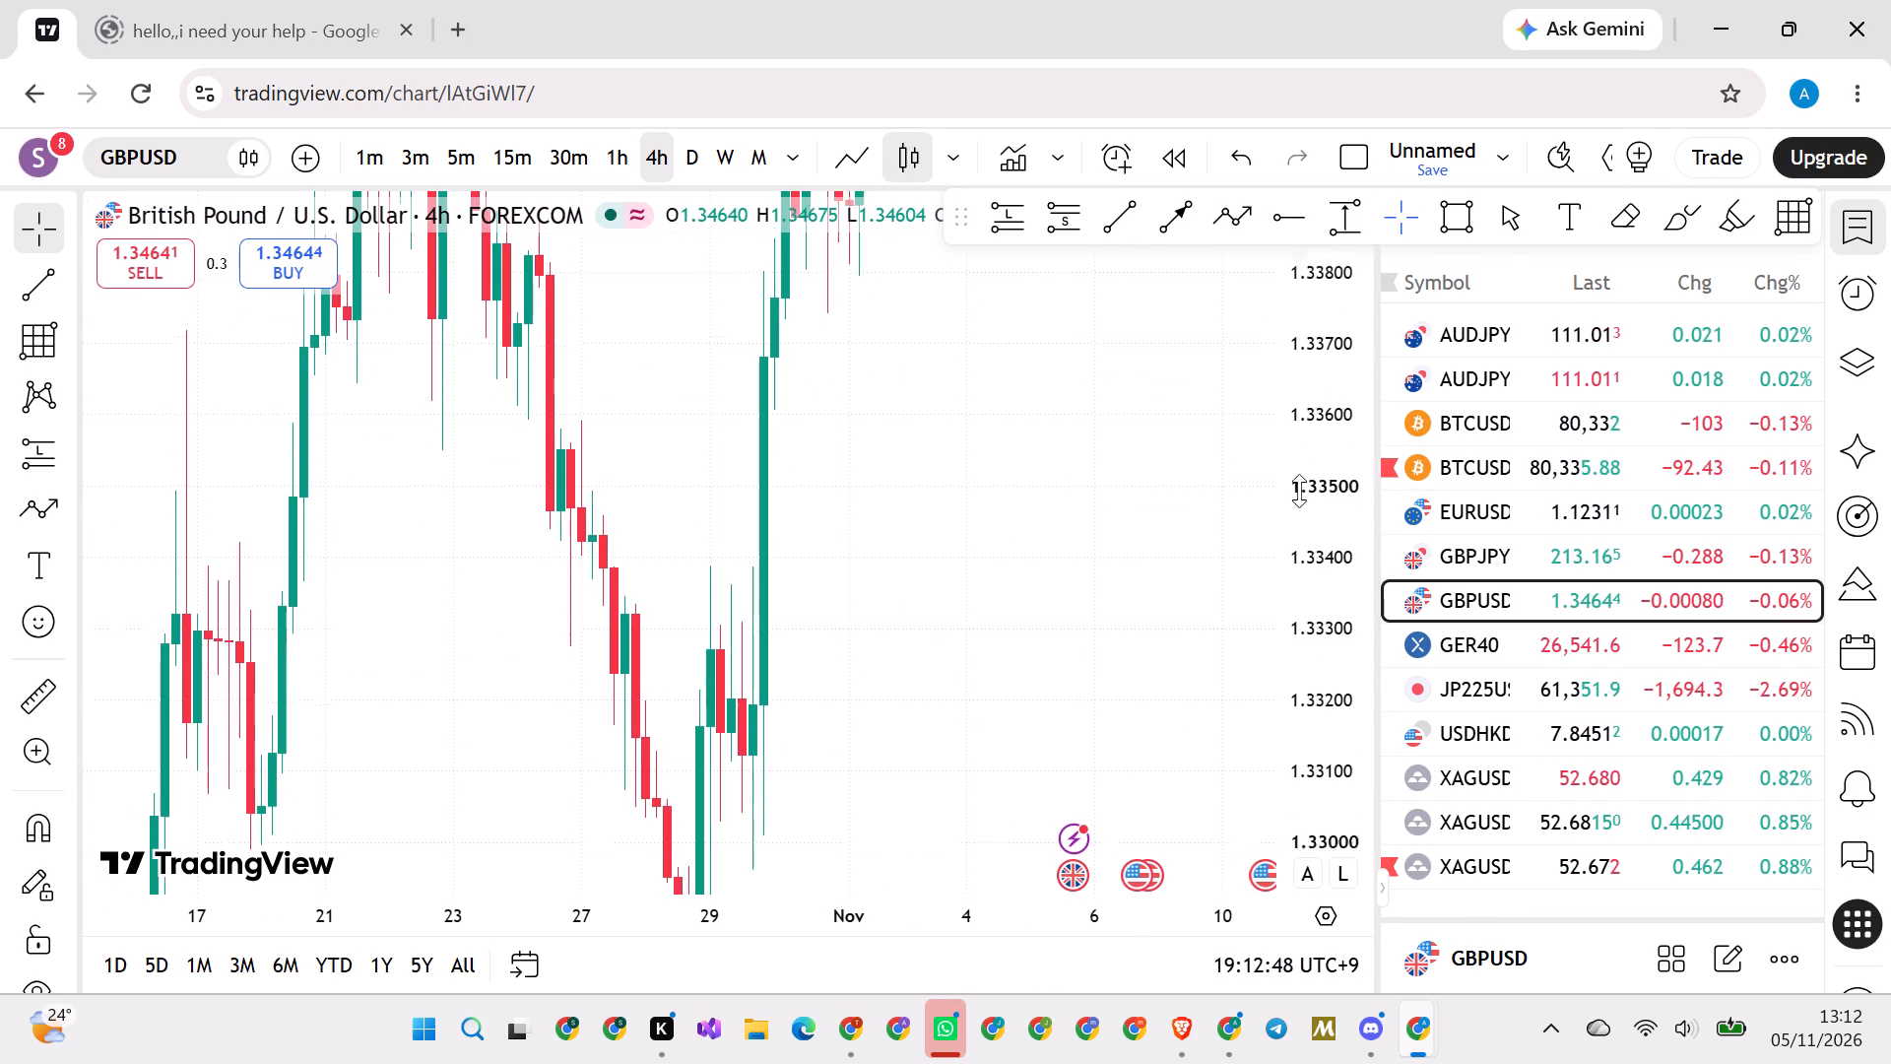
{"action": "left_click_drag", "start_coordinate": [1299, 491], "coordinate": [1235, 650]}
{"action": "left_click_drag", "start_coordinate": [934, 604], "coordinate": [1043, 552]}
{"action": "scroll", "coordinate": [1005, 502], "scroll_direction": "down", "scroll_amount": 13}
{"action": "scroll", "coordinate": [1005, 502], "scroll_direction": "up", "scroll_amount": 20}
{"action": "scroll", "coordinate": [1005, 502], "scroll_direction": "up", "scroll_amount": 20}
{"action": "scroll", "coordinate": [1005, 502], "scroll_direction": "up", "scroll_amount": 20}
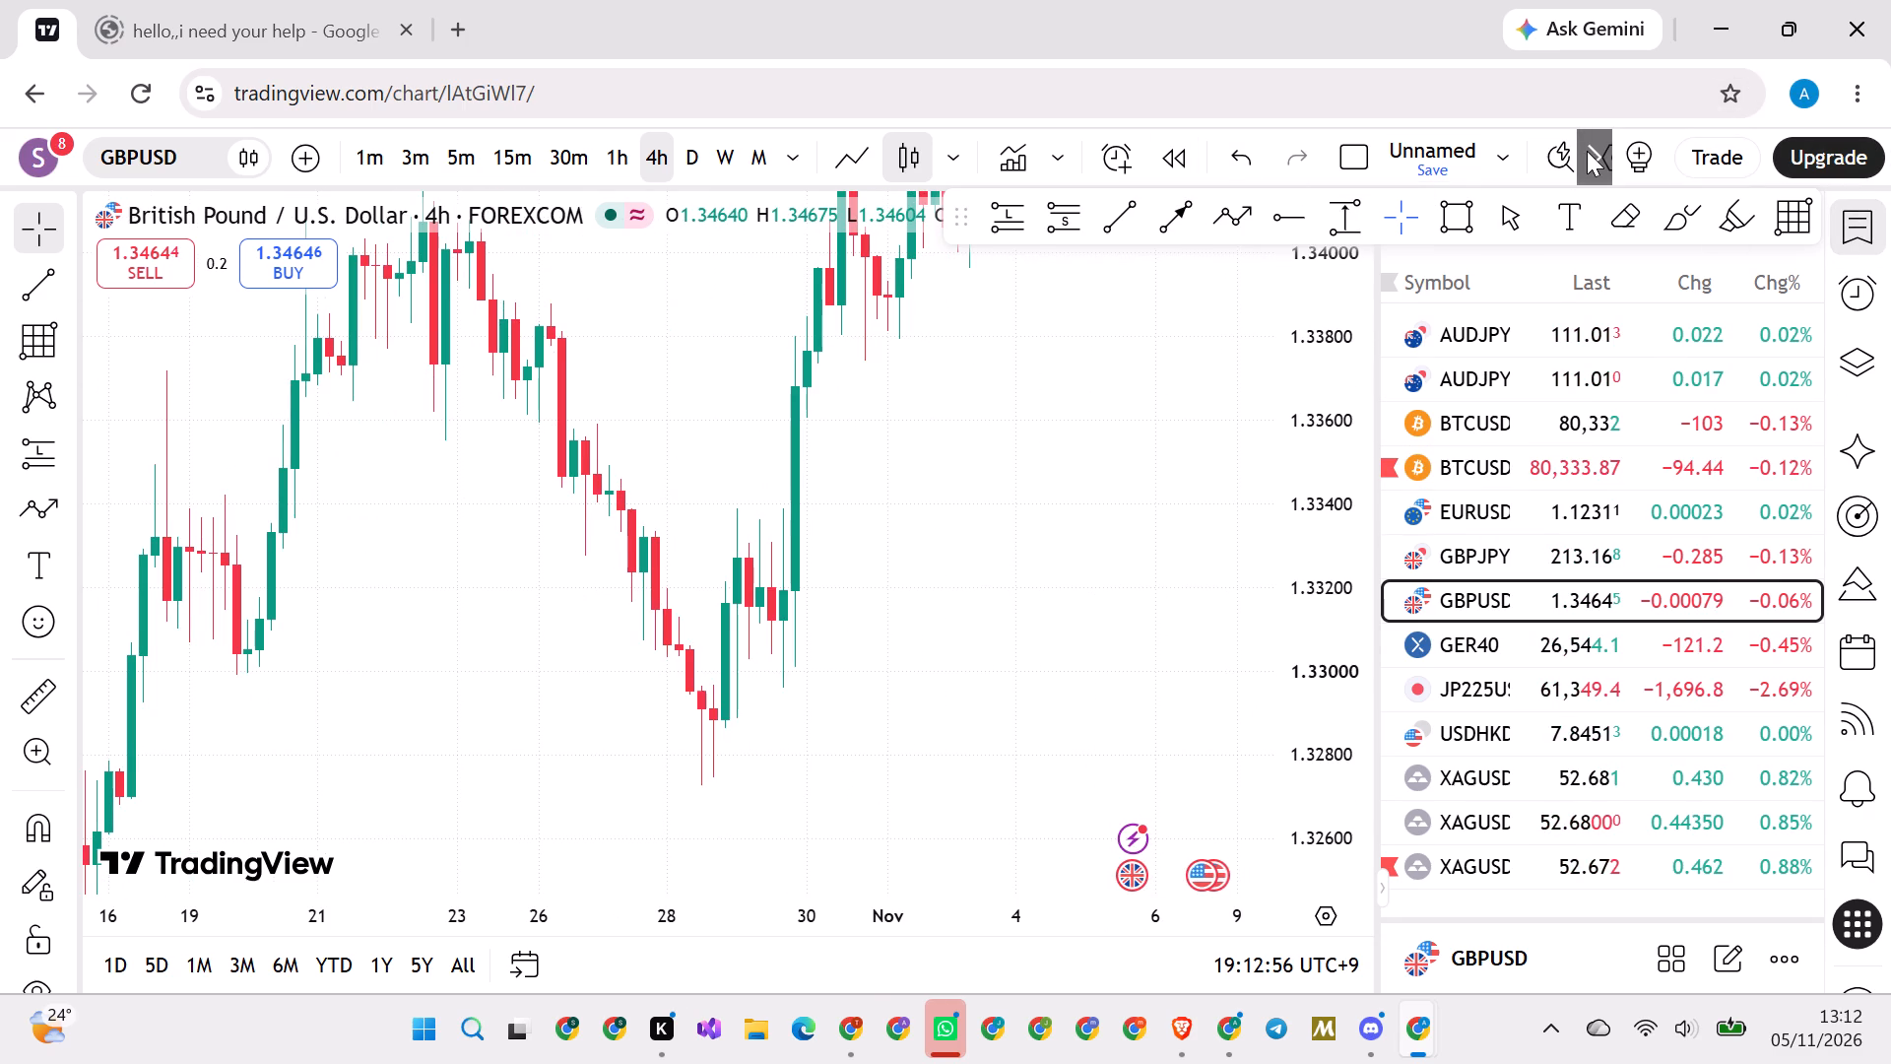
{"action": "left_click", "coordinate": [1587, 151]}
{"action": "left_click", "coordinate": [1532, 160]}
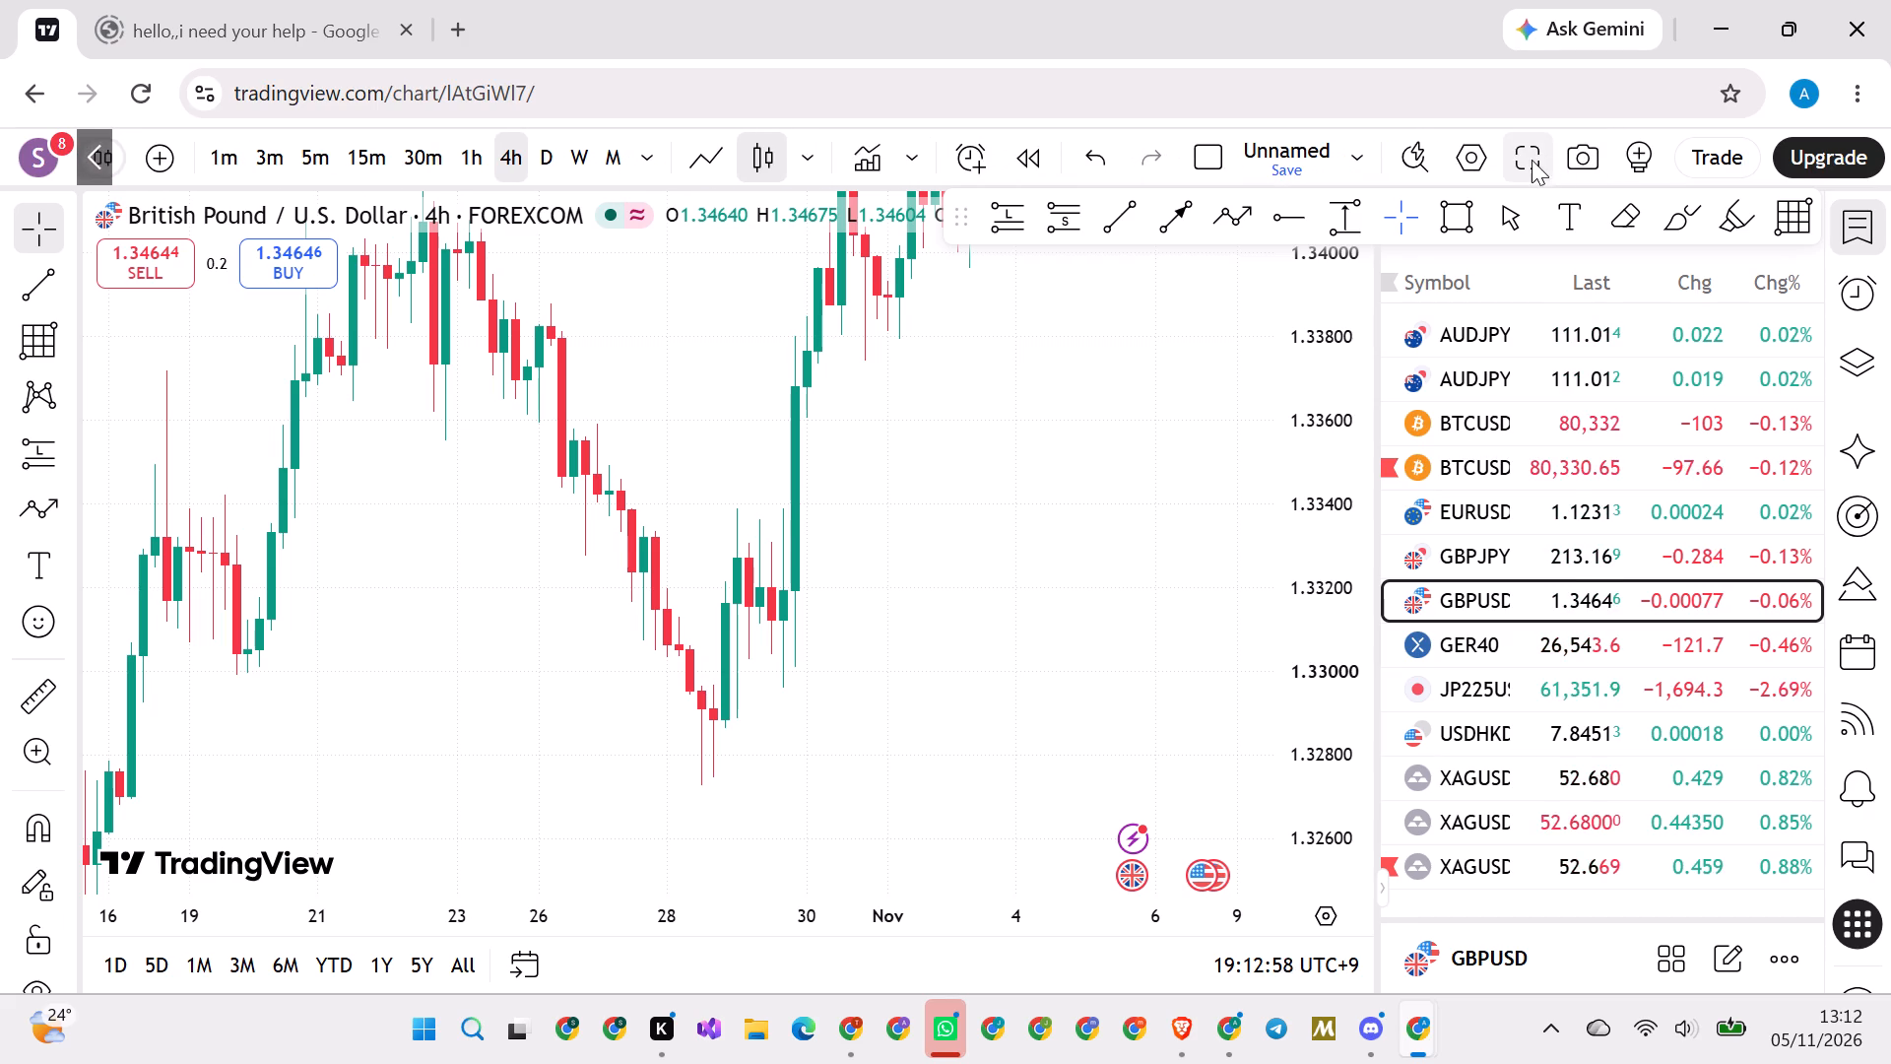
Draw a horizontal ray at 1.33272 from the top of the 29 October 02:00 candle's body.
{"action": "left_click_drag", "start_coordinate": [1831, 385], "coordinate": [1792, 529]}
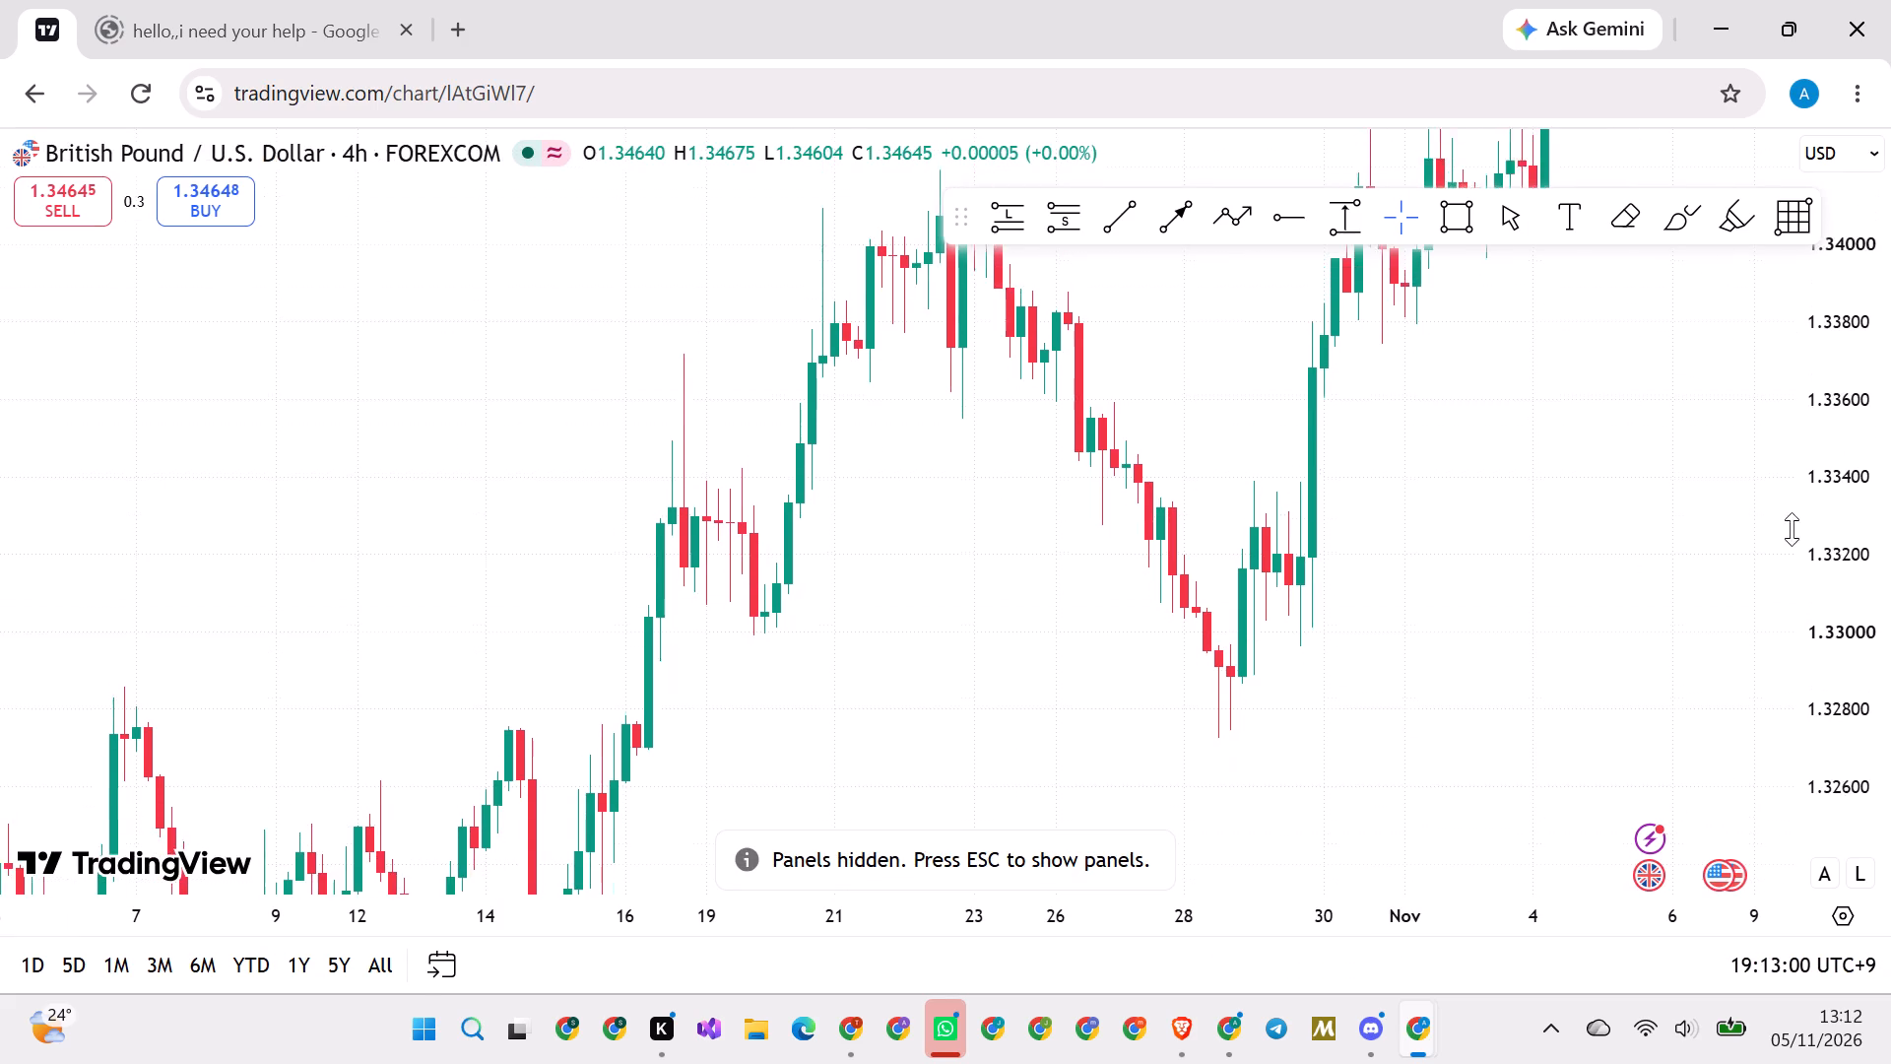
{"action": "left_click_drag", "start_coordinate": [1792, 529], "coordinate": [1774, 544]}
{"action": "left_click_drag", "start_coordinate": [1649, 465], "coordinate": [1481, 503]}
{"action": "left_click_drag", "start_coordinate": [1445, 525], "coordinate": [1316, 525]}
{"action": "scroll", "coordinate": [1316, 522], "scroll_direction": "up", "scroll_amount": 6}
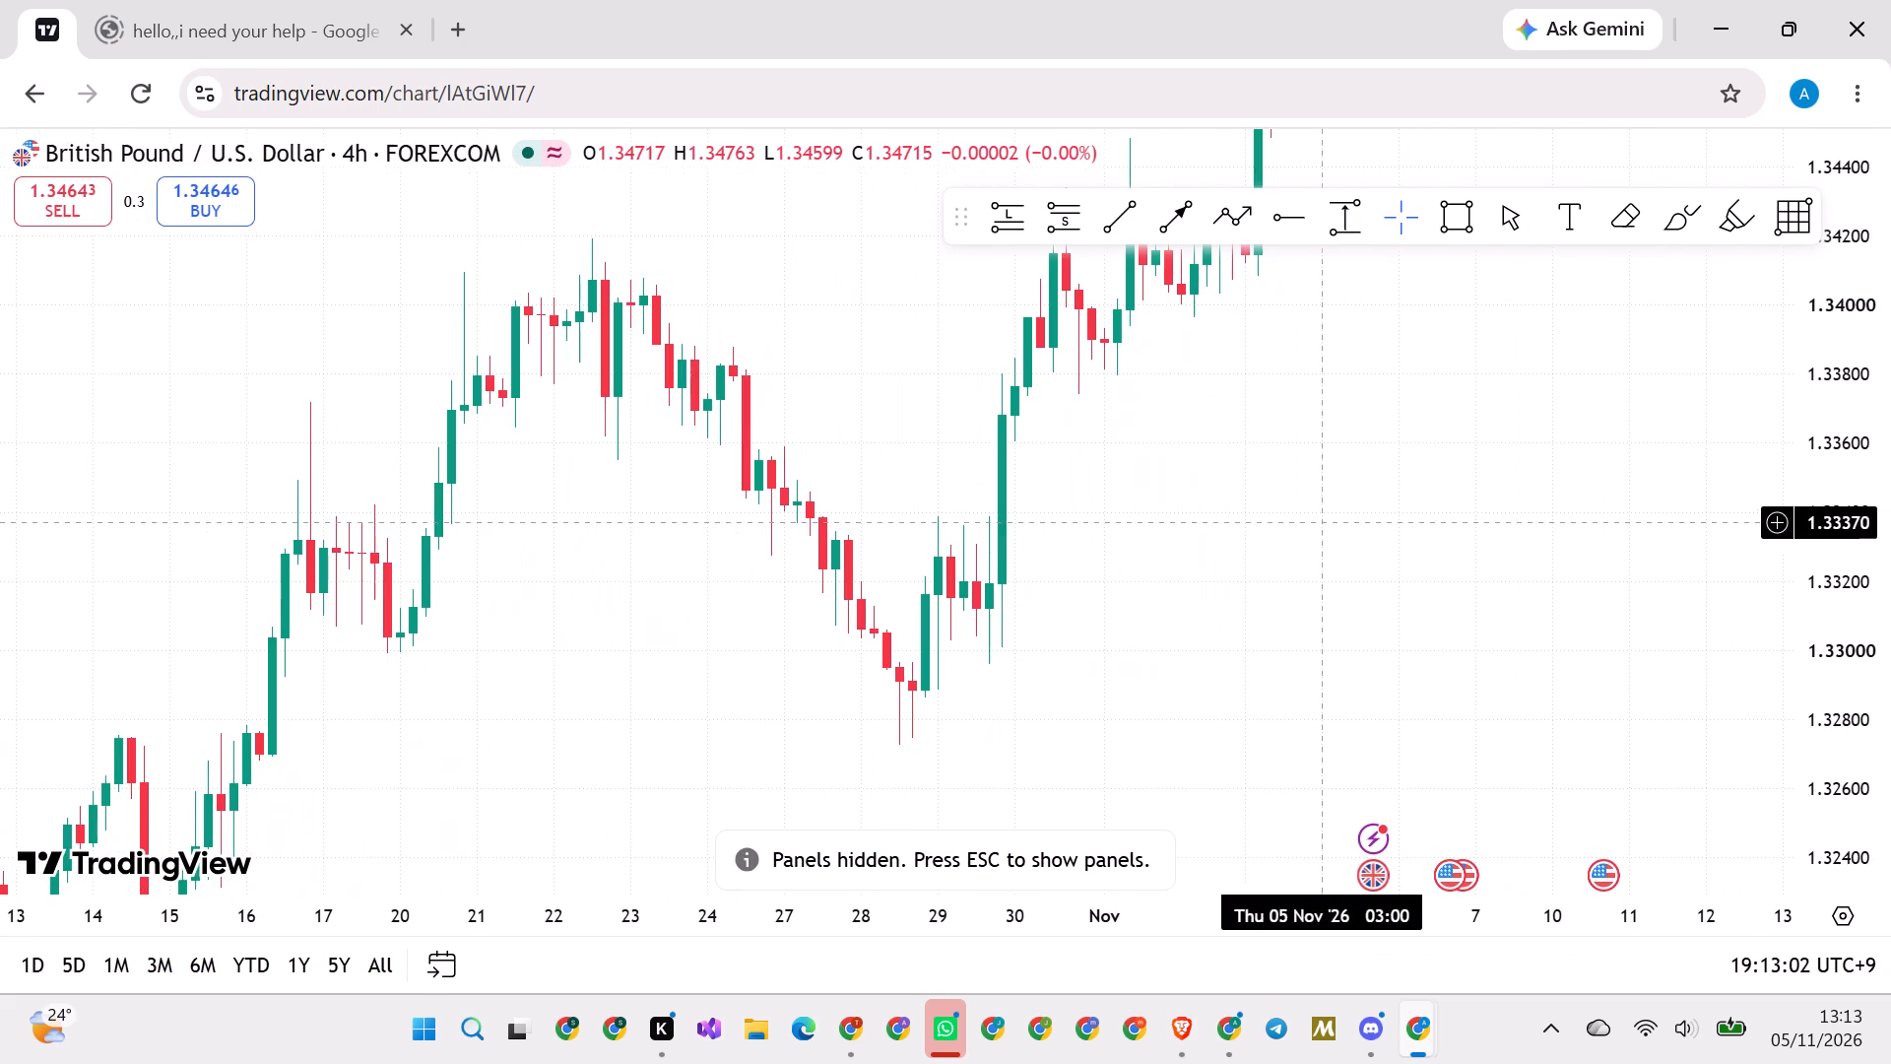
{"action": "left_click", "coordinate": [1288, 219]}
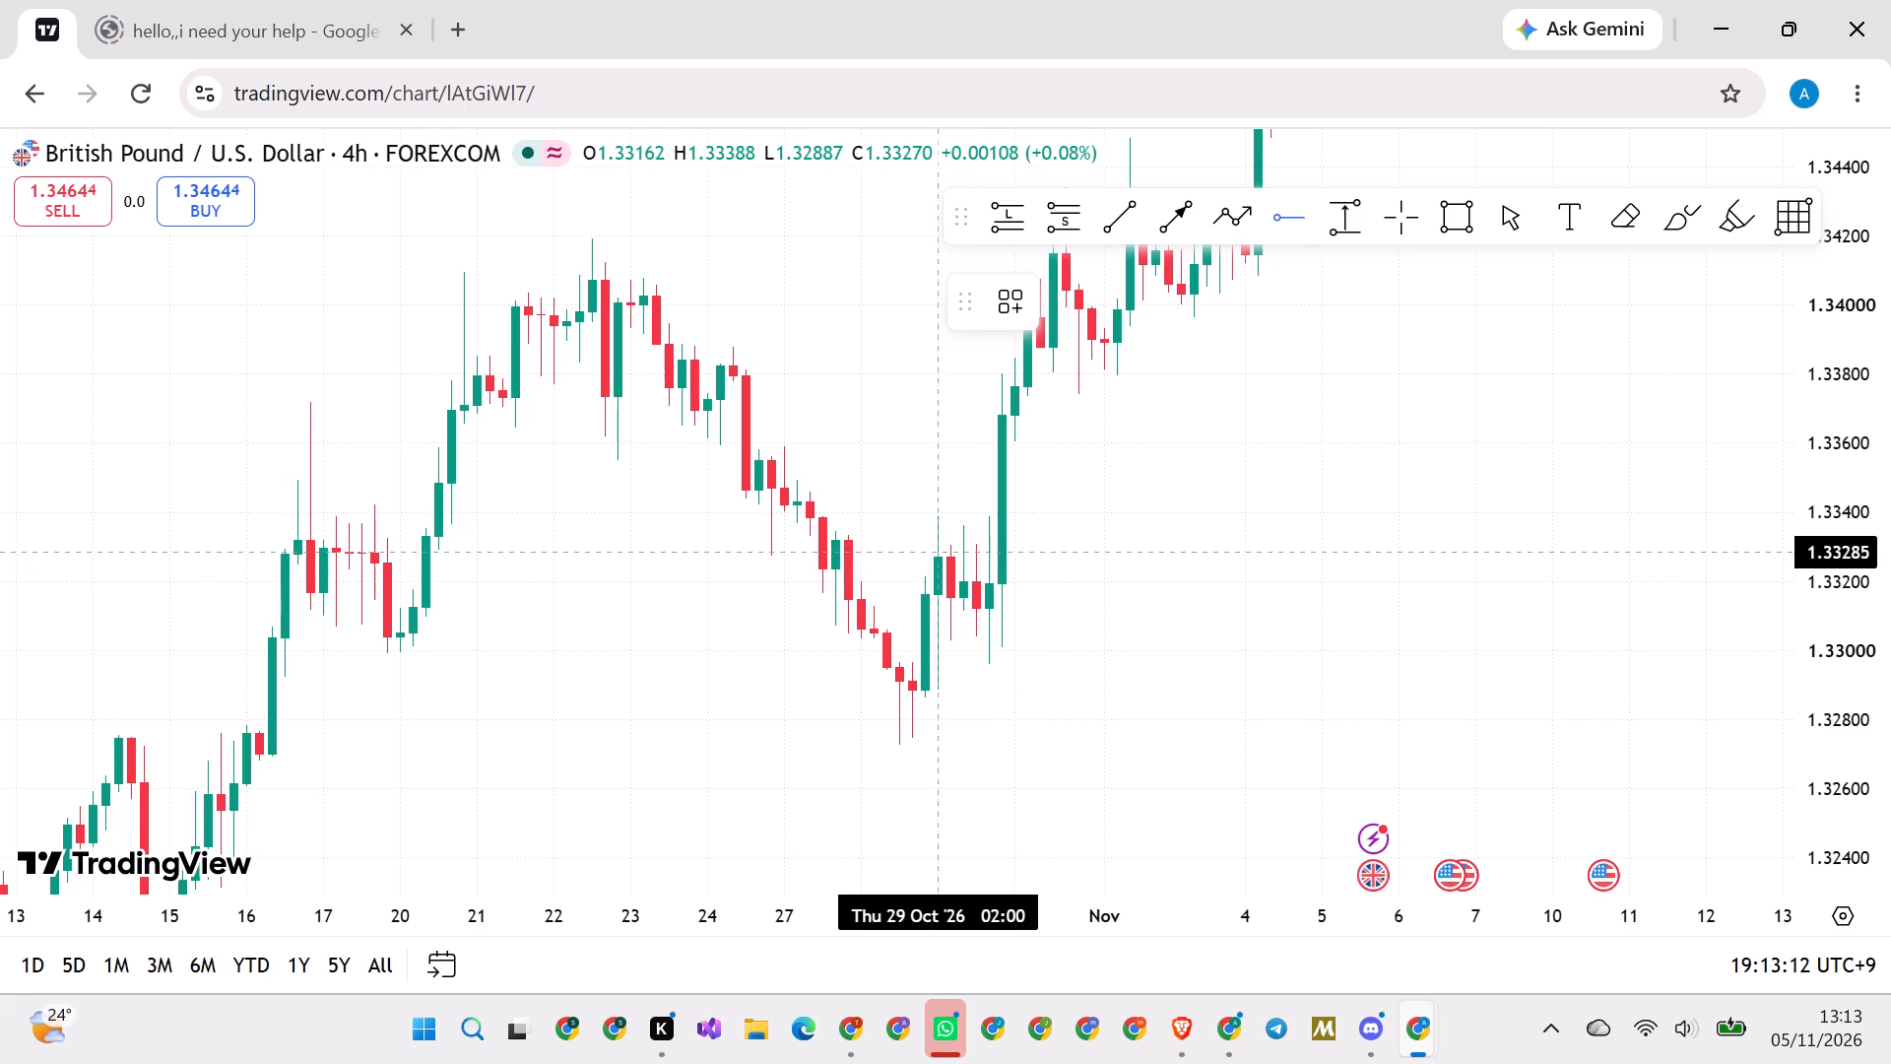
{"action": "left_click", "coordinate": [941, 556]}
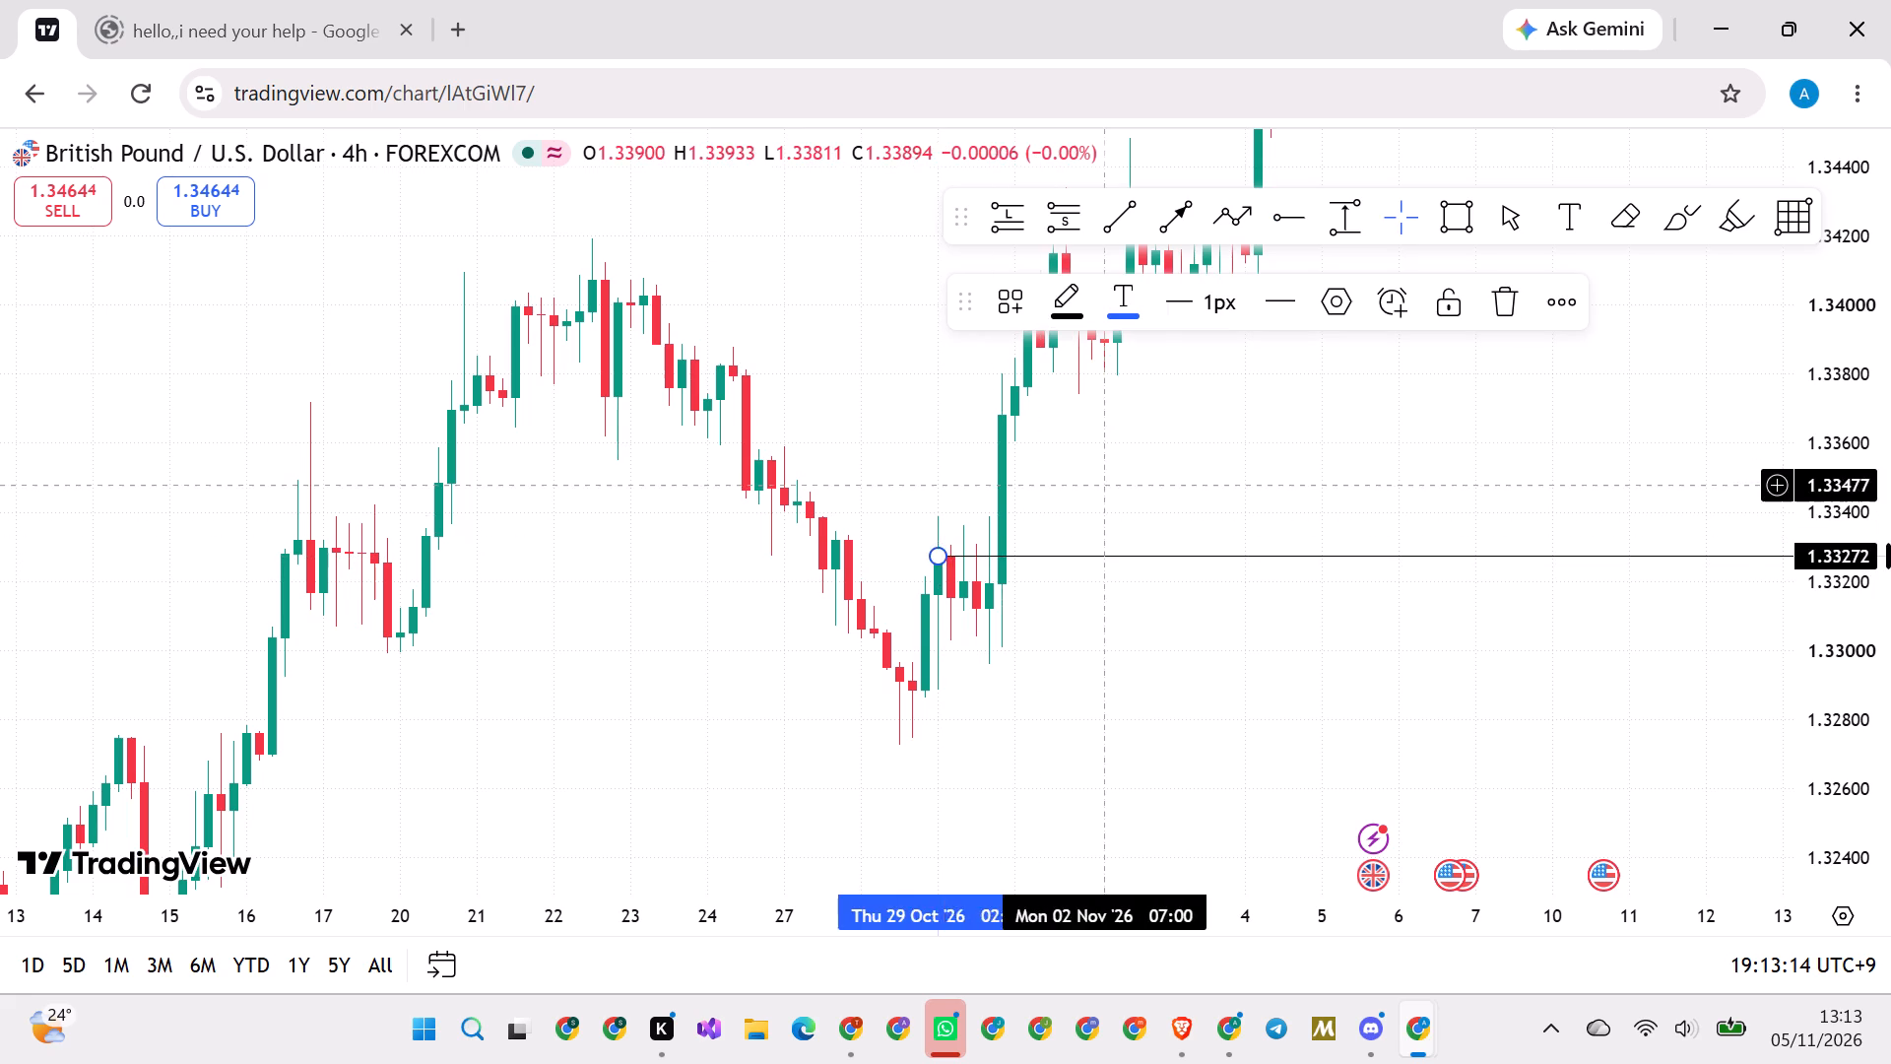
{"action": "left_click", "coordinate": [1103, 486]}
Draw a second horizontal ray at 1.32960 from the wick low of the 29 October 18:00 candle.
{"action": "left_click", "coordinate": [1293, 219]}
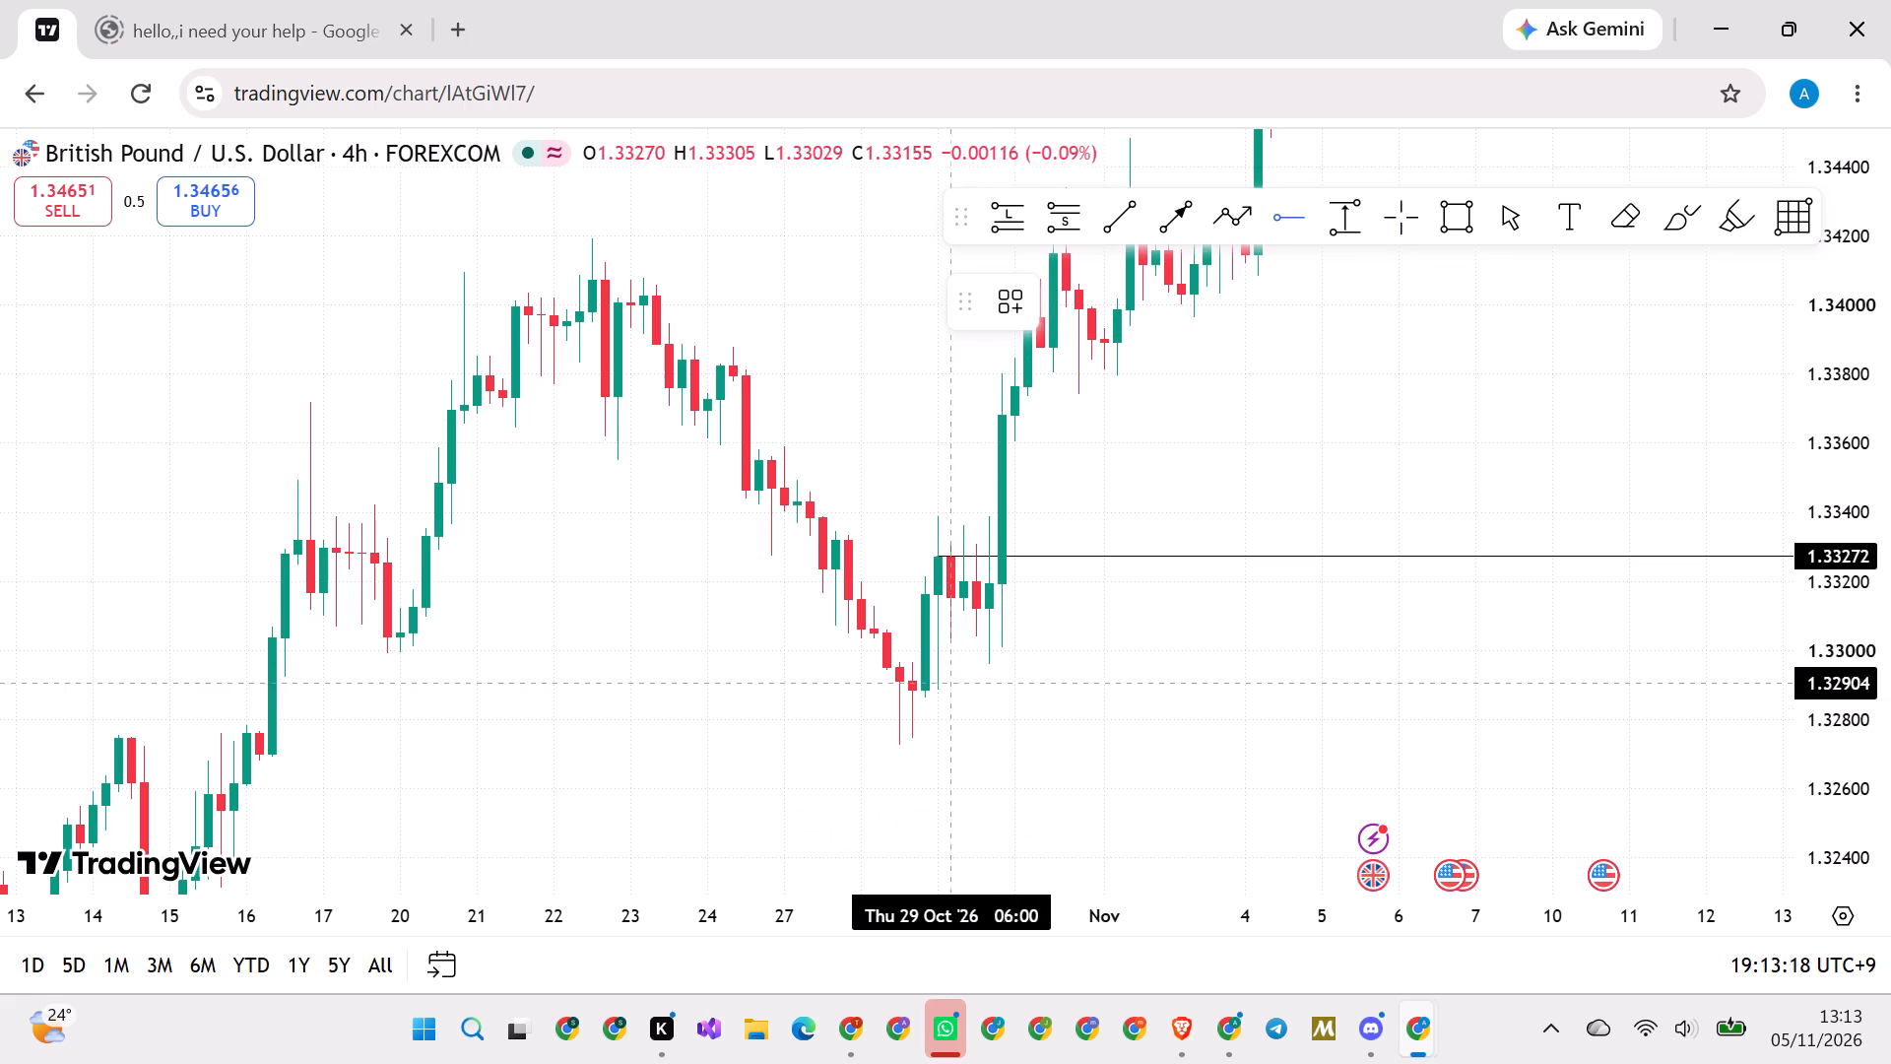
{"action": "left_click", "coordinate": [986, 663]}
{"action": "left_click", "coordinate": [1059, 709]}
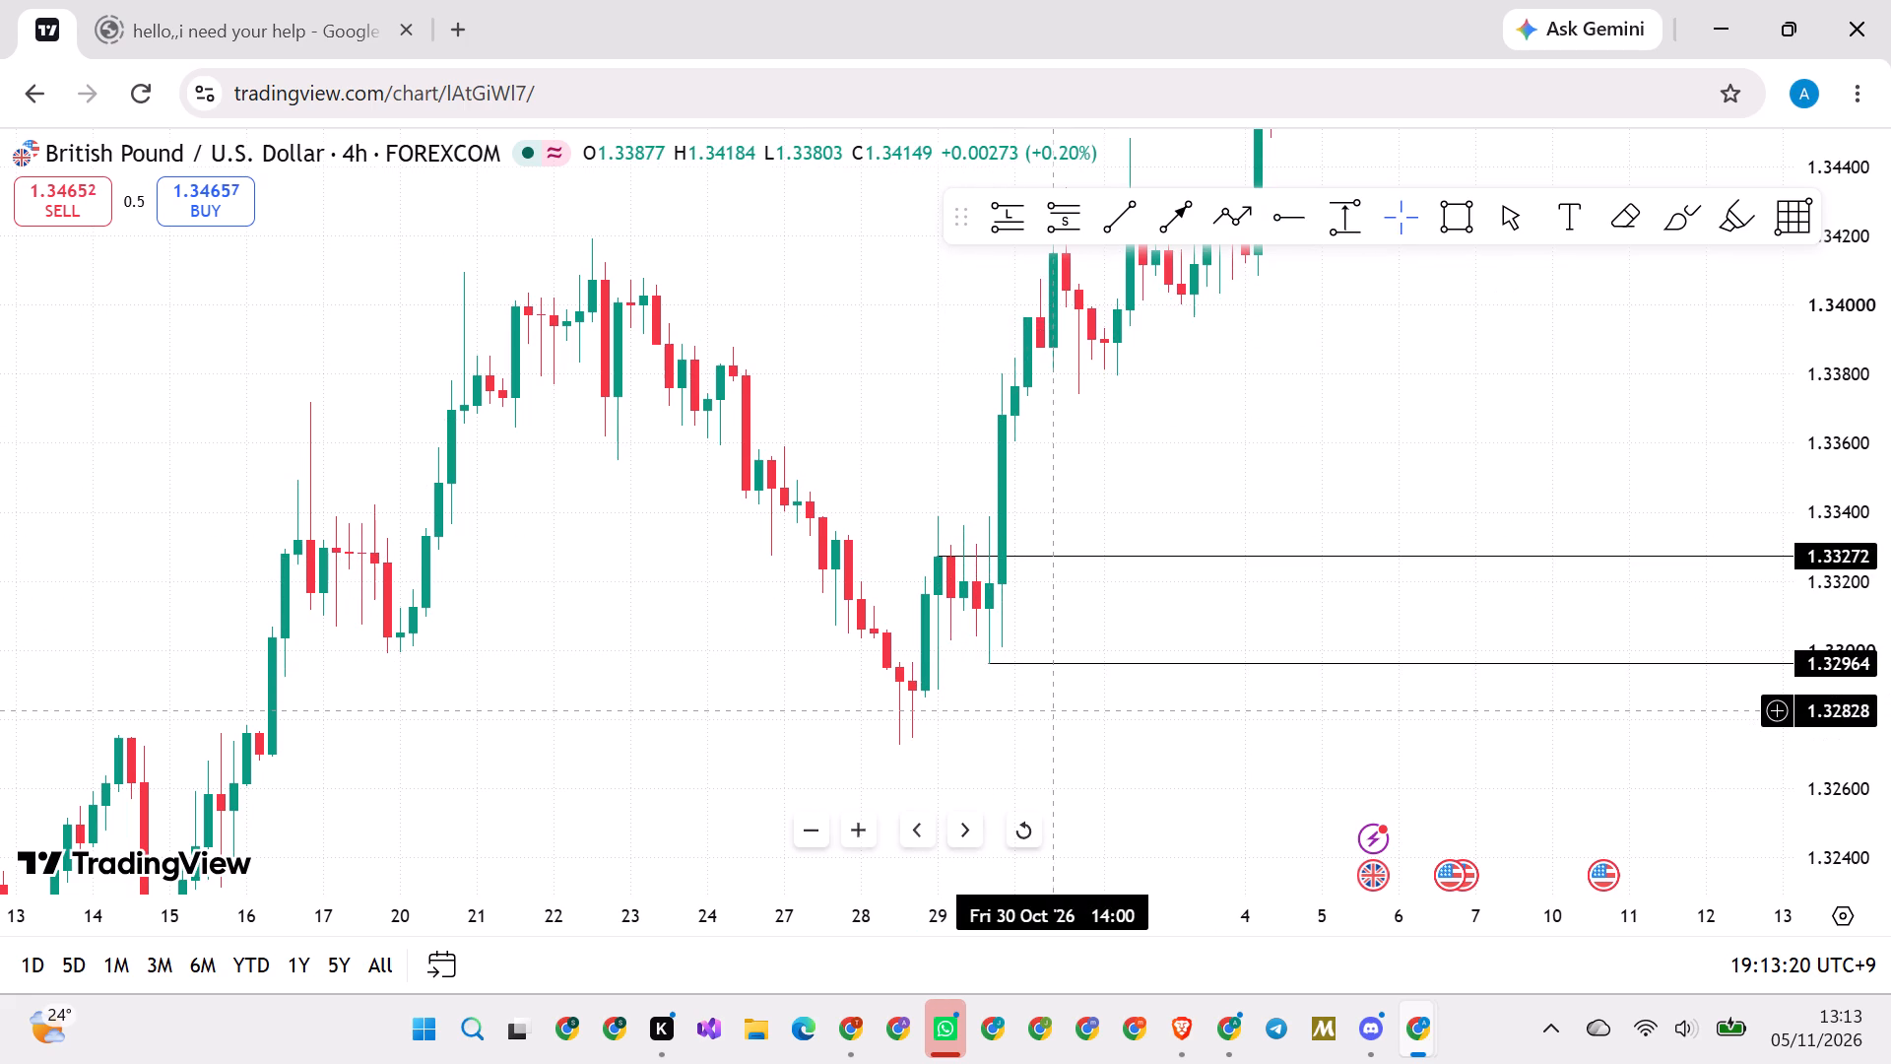
{"action": "scroll", "coordinate": [1059, 709], "scroll_direction": "up", "scroll_amount": 20}
{"action": "scroll", "coordinate": [1059, 709], "scroll_direction": "up", "scroll_amount": 8}
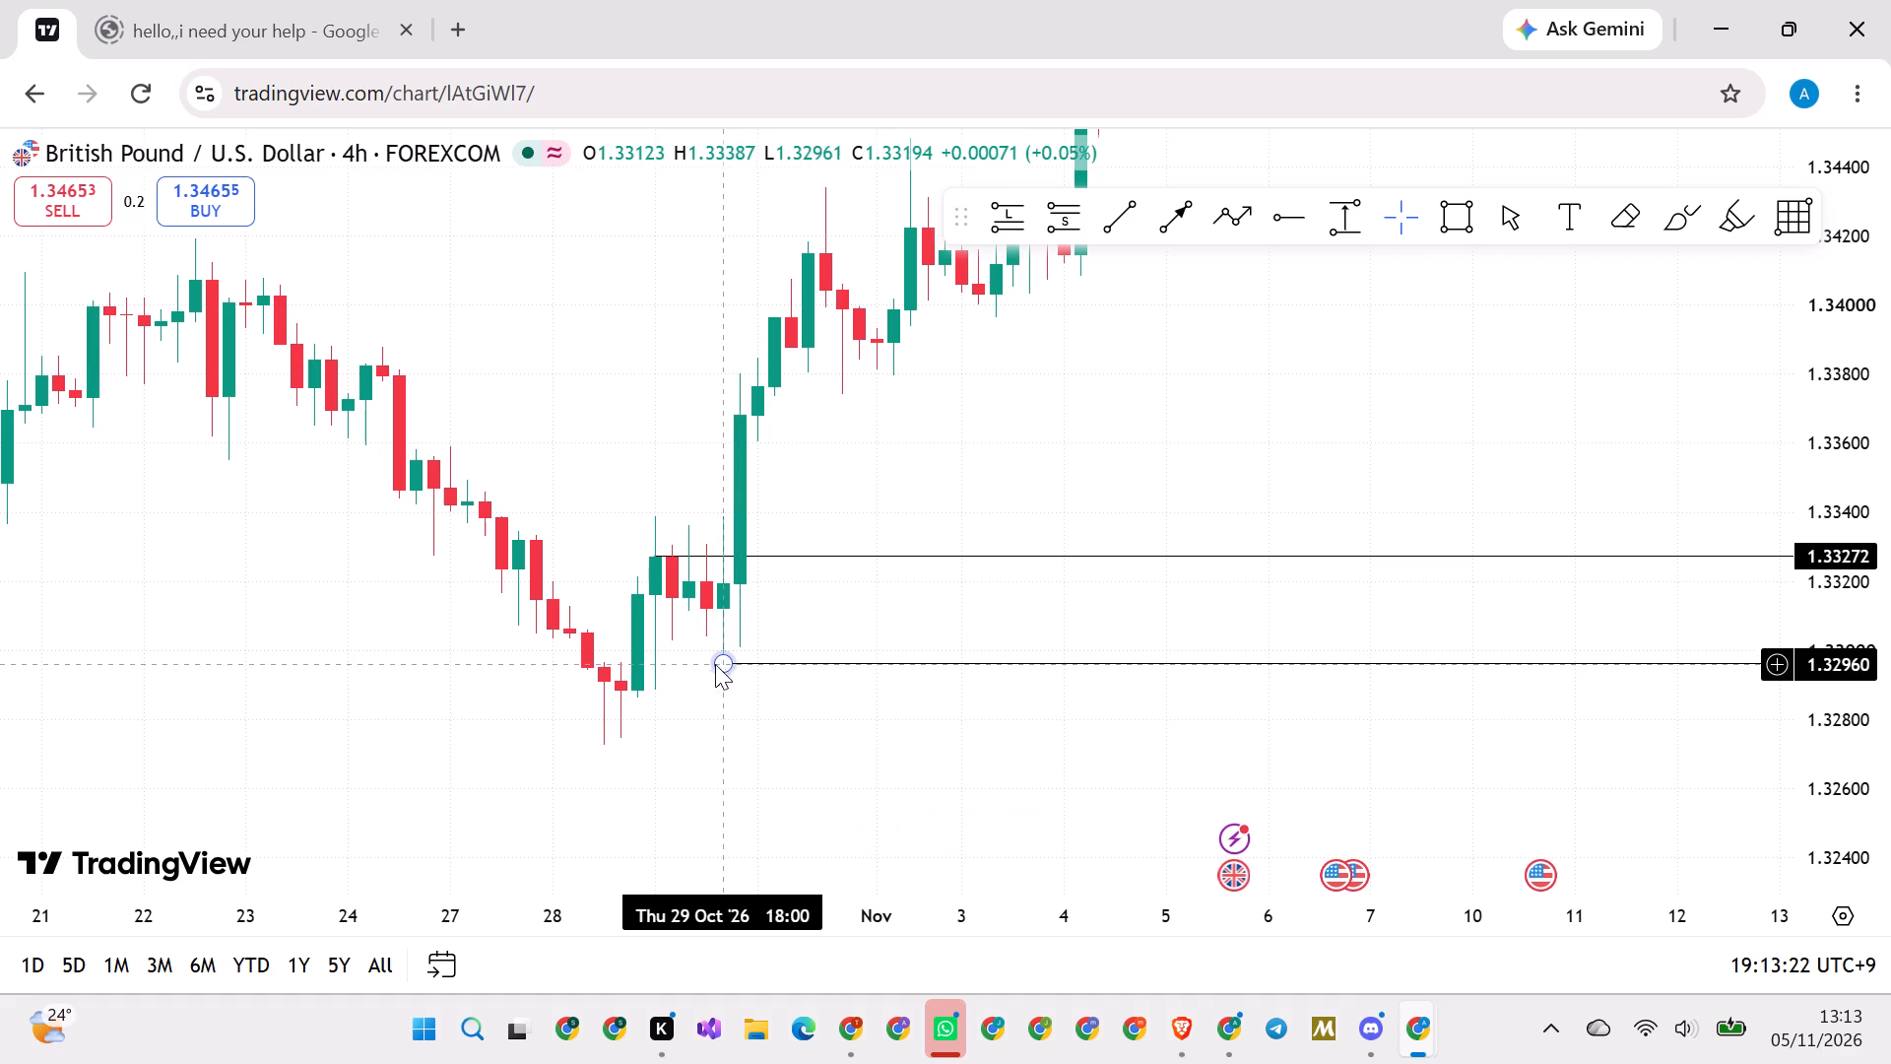
{"action": "scroll", "coordinate": [956, 613], "scroll_direction": "down", "scroll_amount": 1}
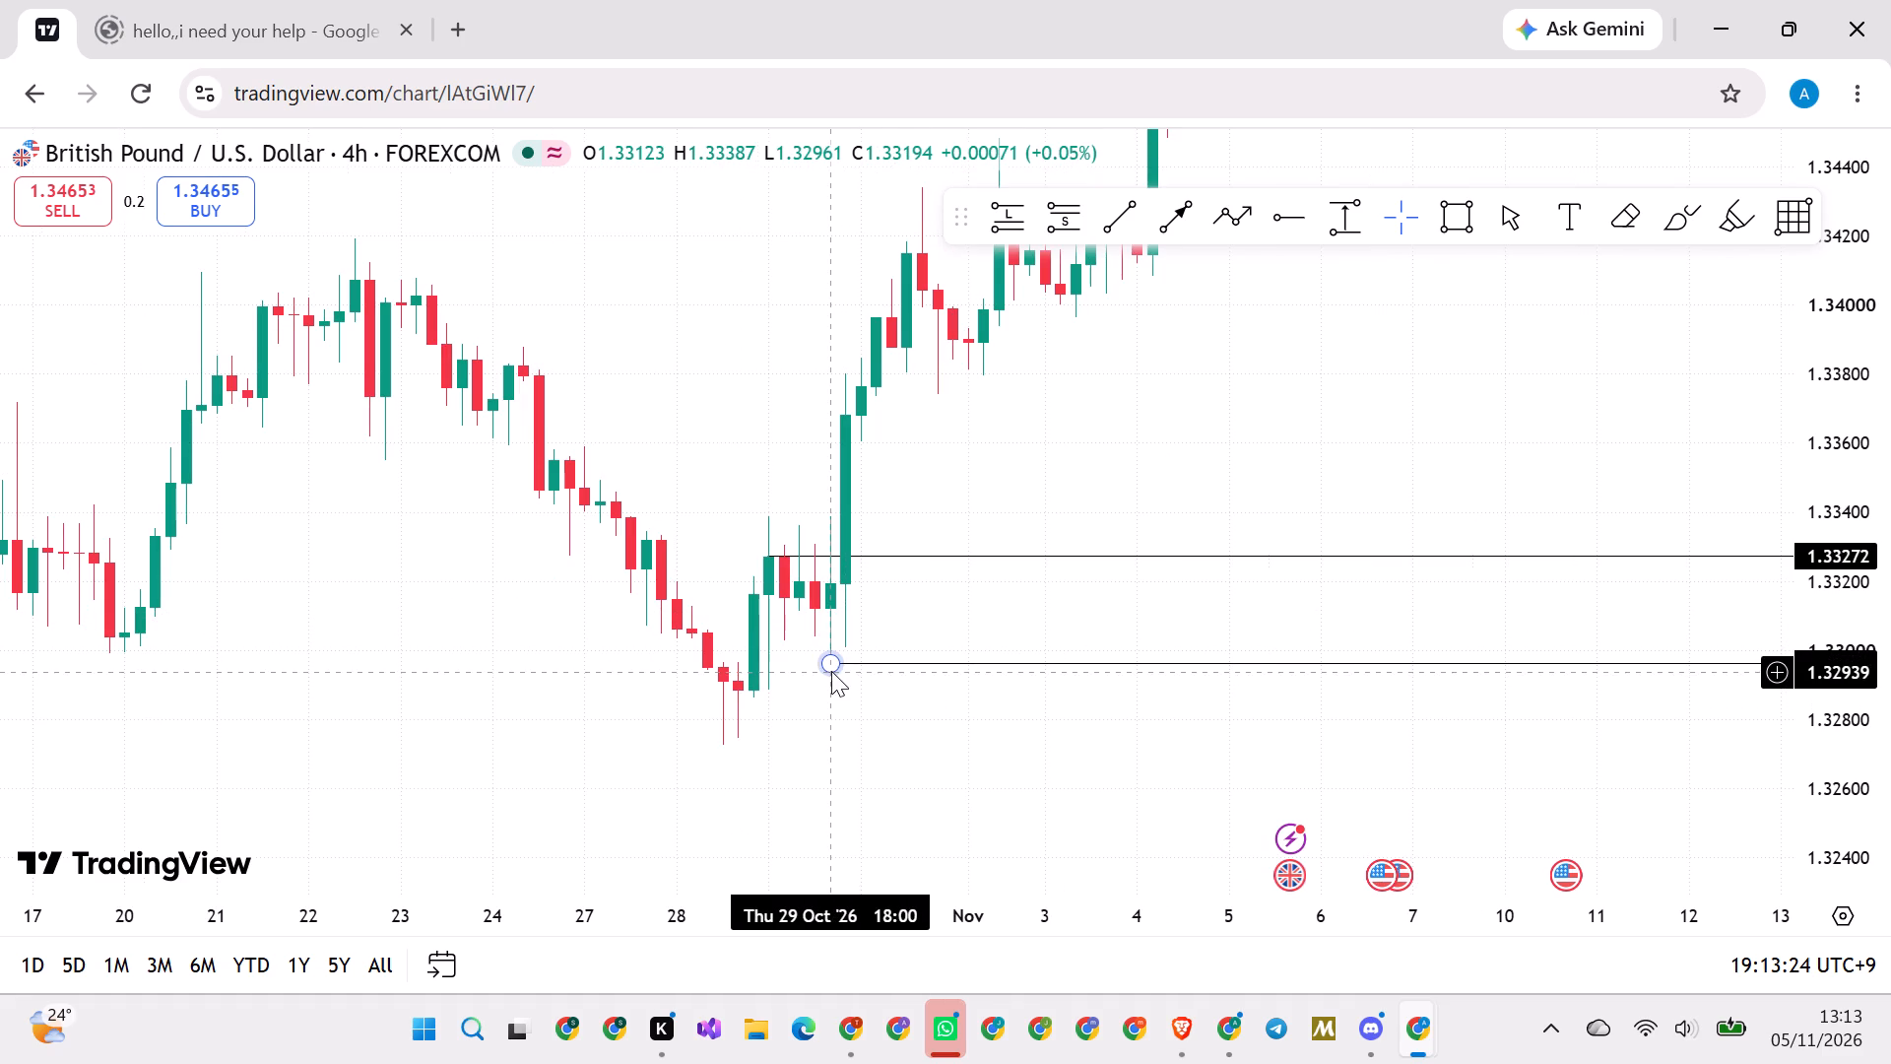
{"action": "left_click", "coordinate": [831, 667]}
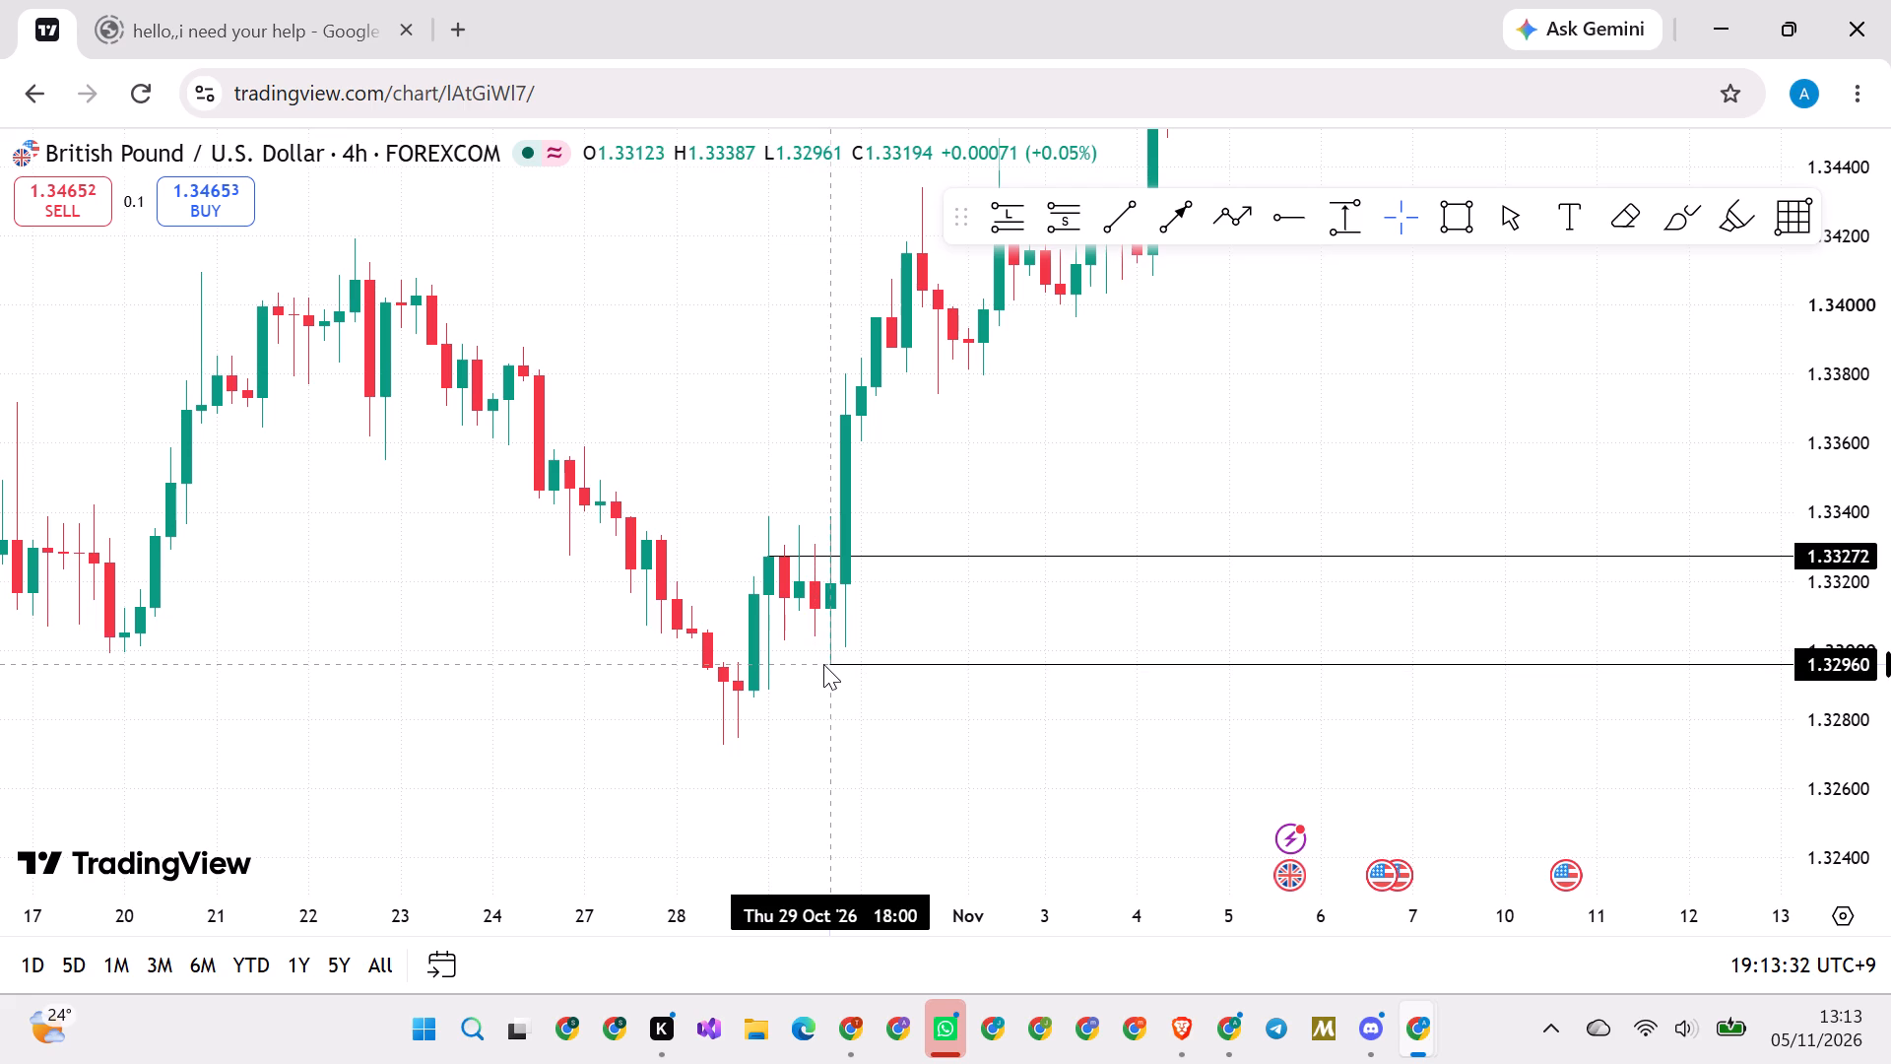
{"action": "left_click", "coordinate": [1041, 486]}
Draw a short arrow at about 1.3339 from the 29 October 02:00 candle's high to the 18:00 candle and label it "bos".
{"action": "left_click", "coordinate": [1180, 219]}
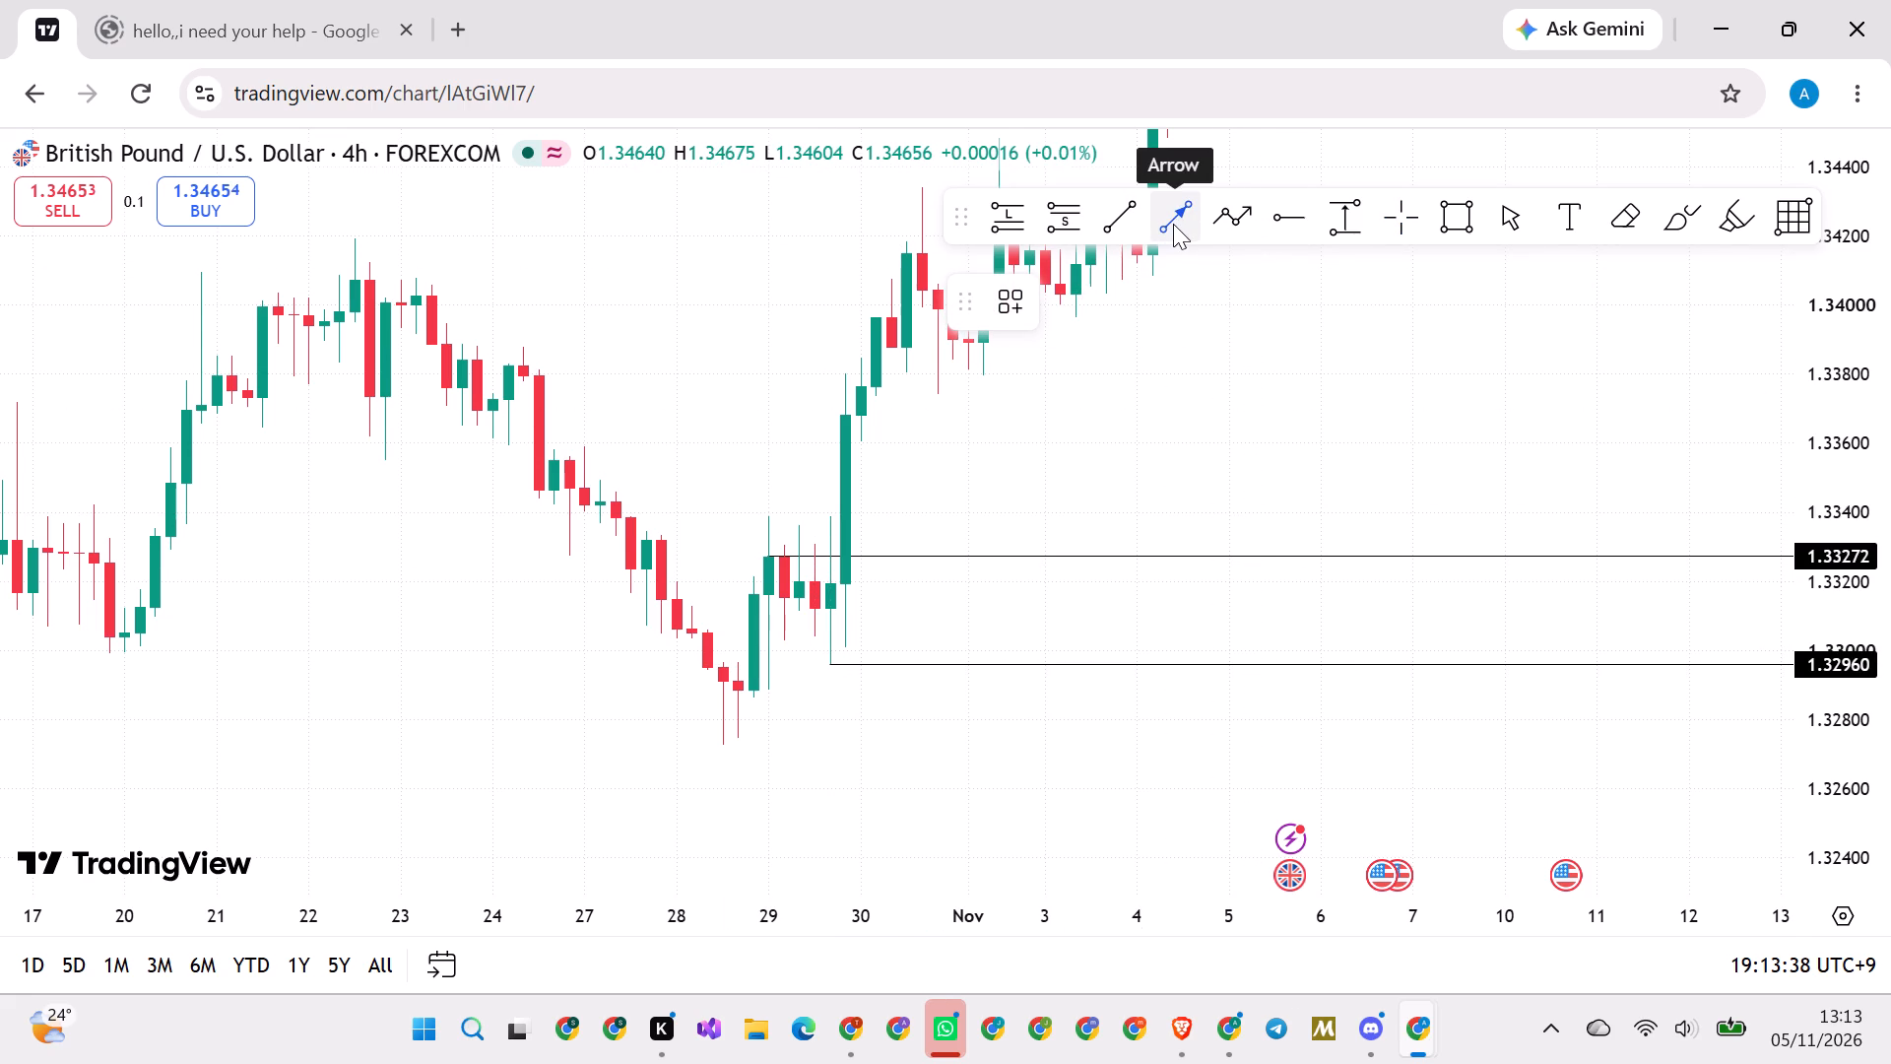
{"action": "left_click", "coordinate": [766, 515]}
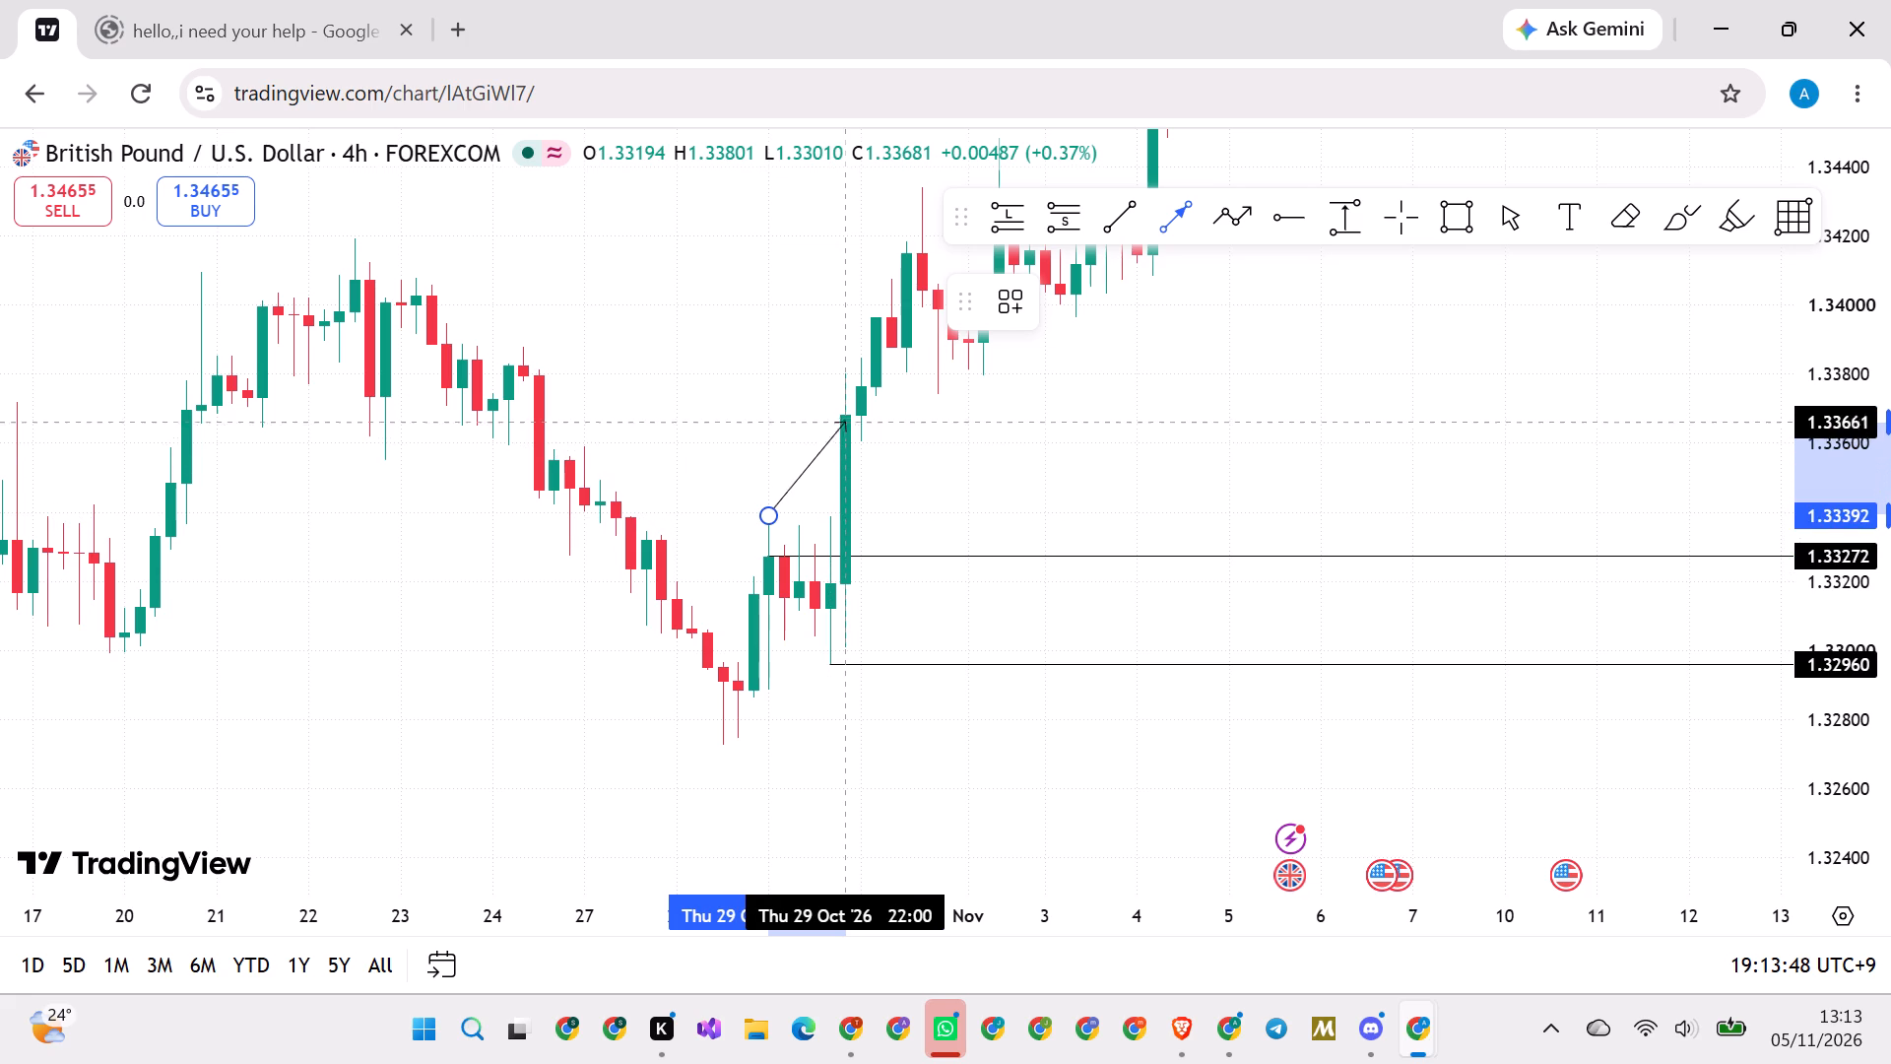
{"action": "left_click", "coordinate": [835, 513]}
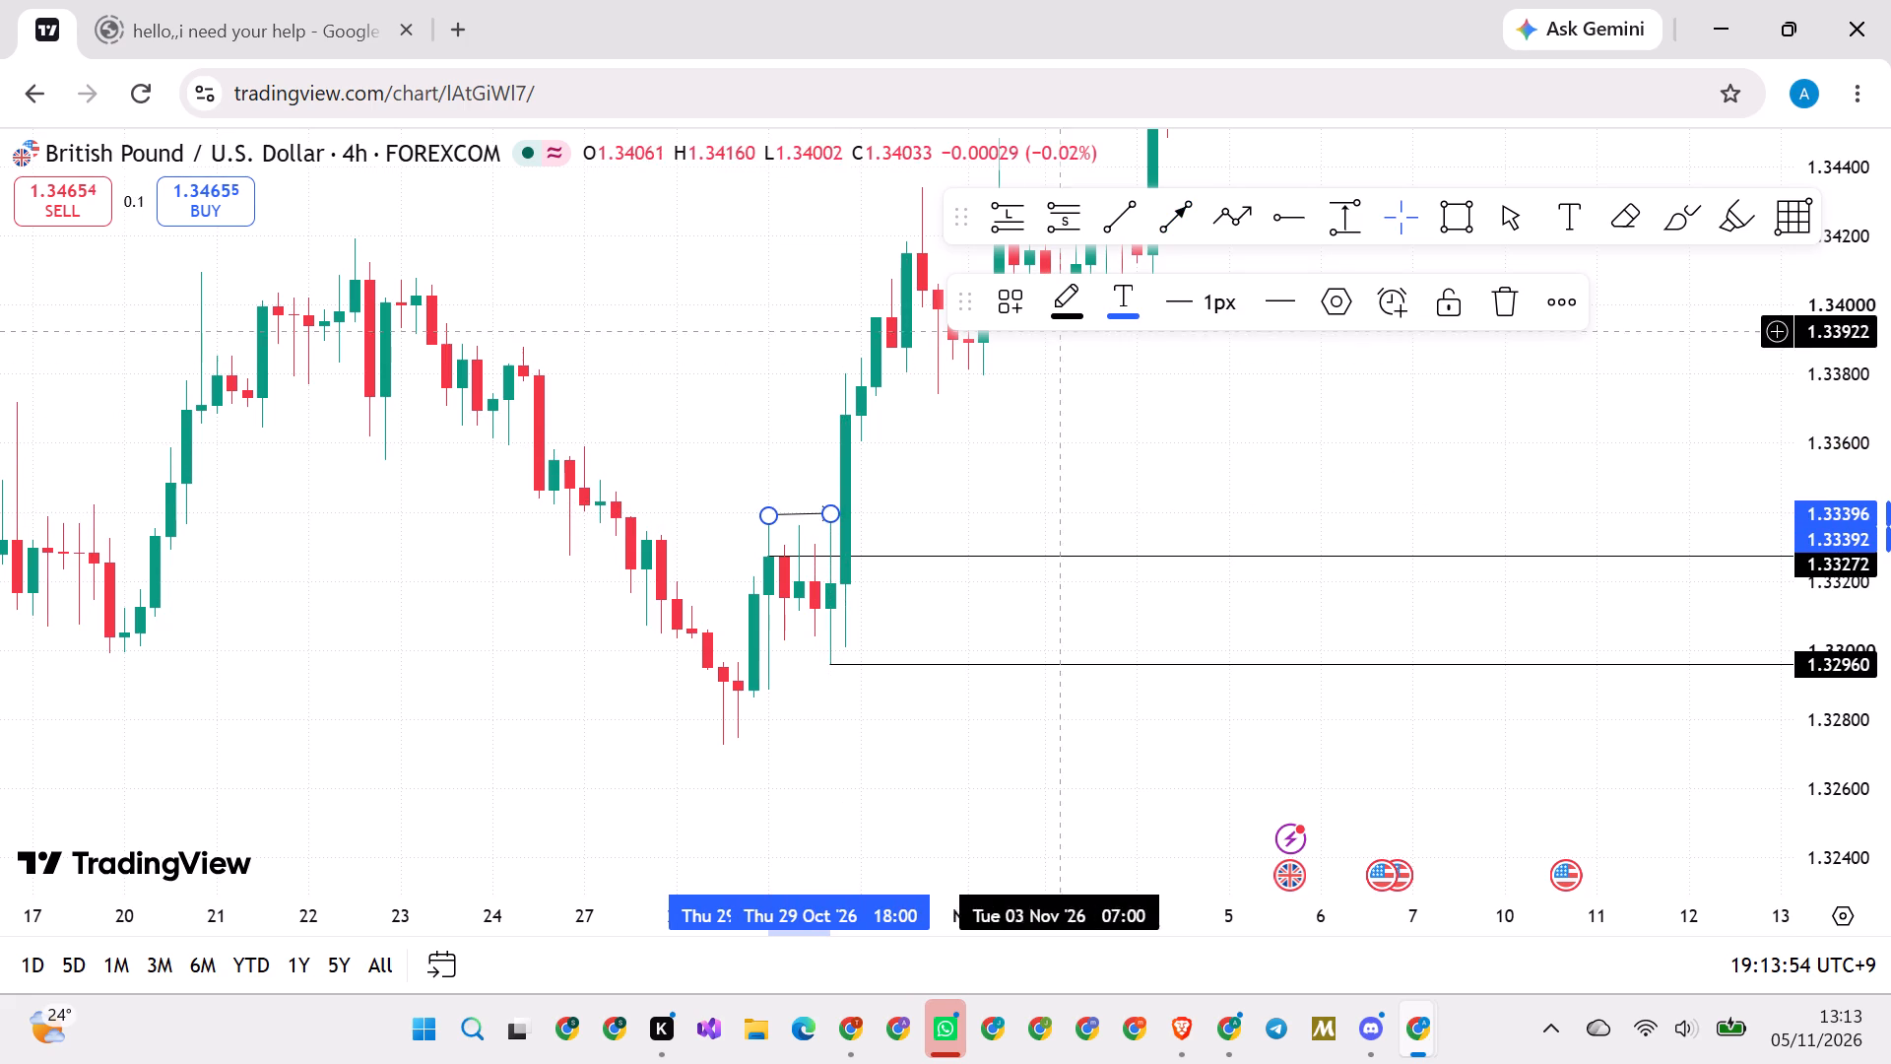
{"action": "left_click", "coordinate": [1334, 298]}
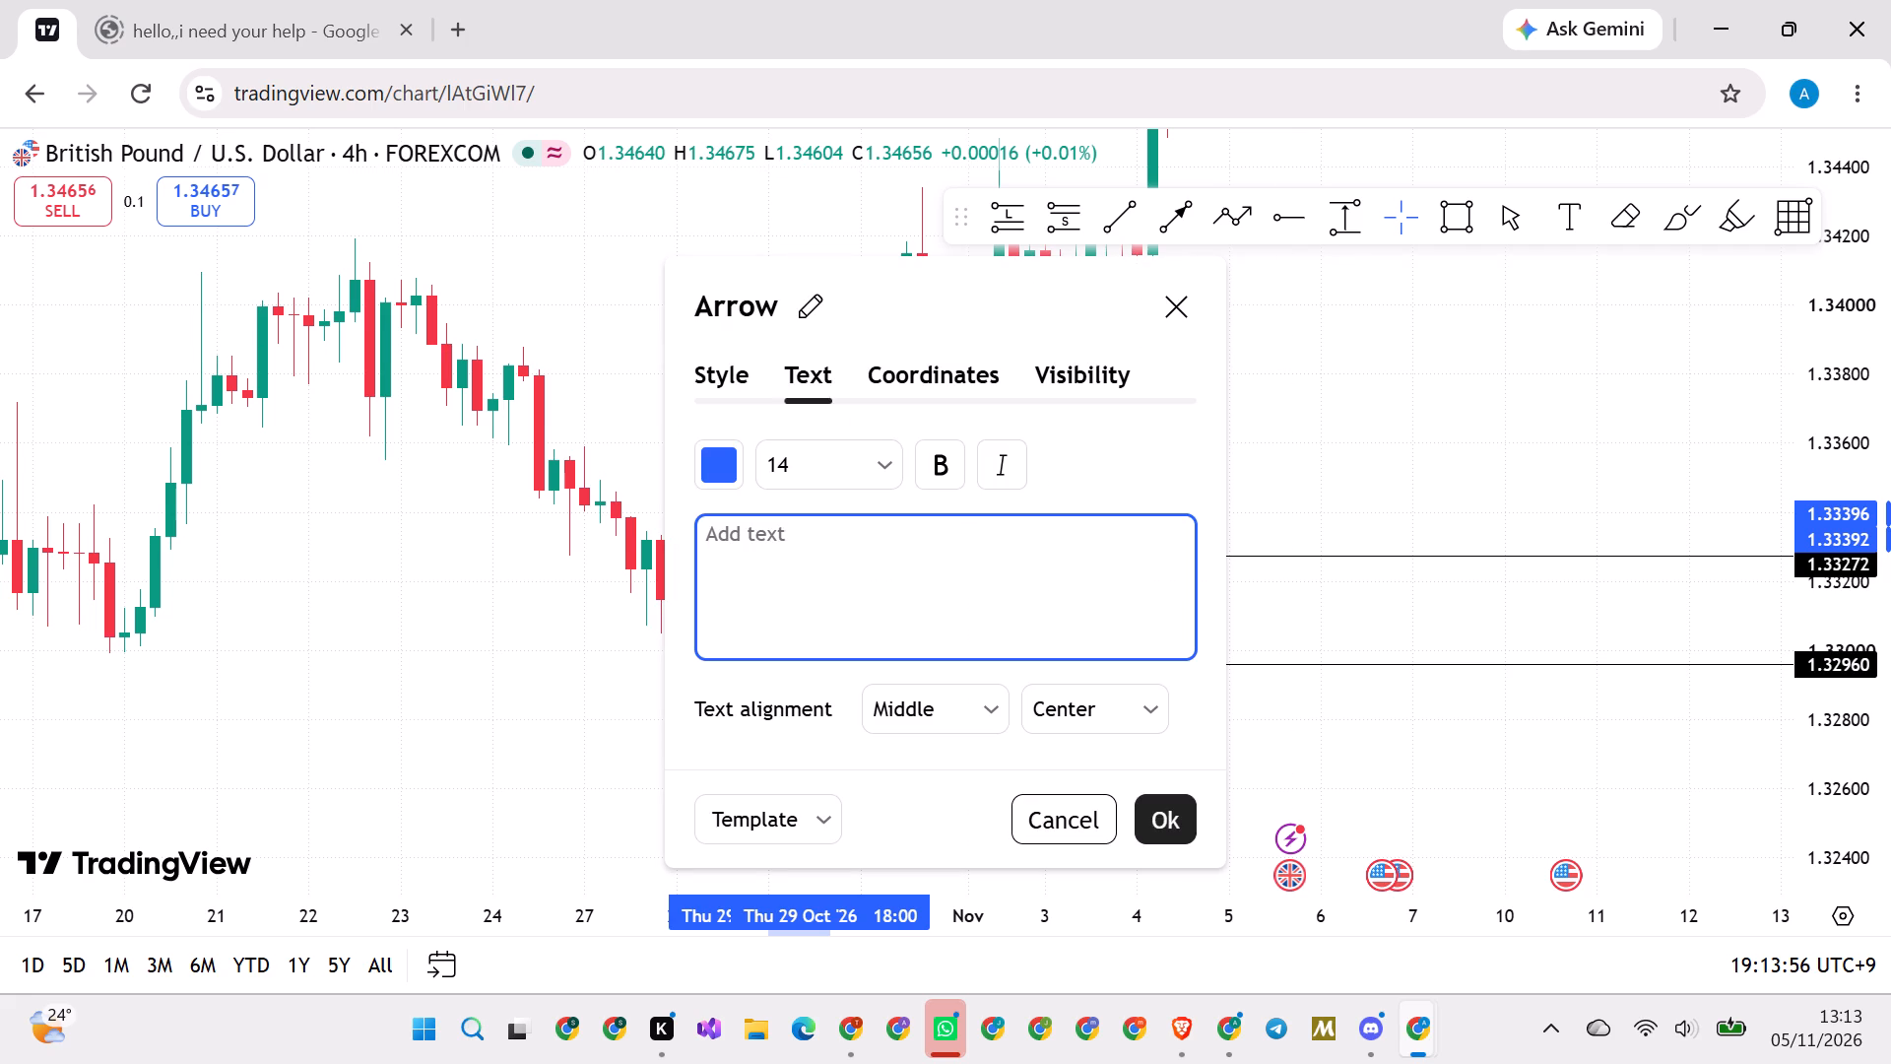
{"action": "left_click", "coordinate": [758, 548]}
{"action": "type", "text": "bos"}
{"action": "left_click", "coordinate": [1152, 827]}
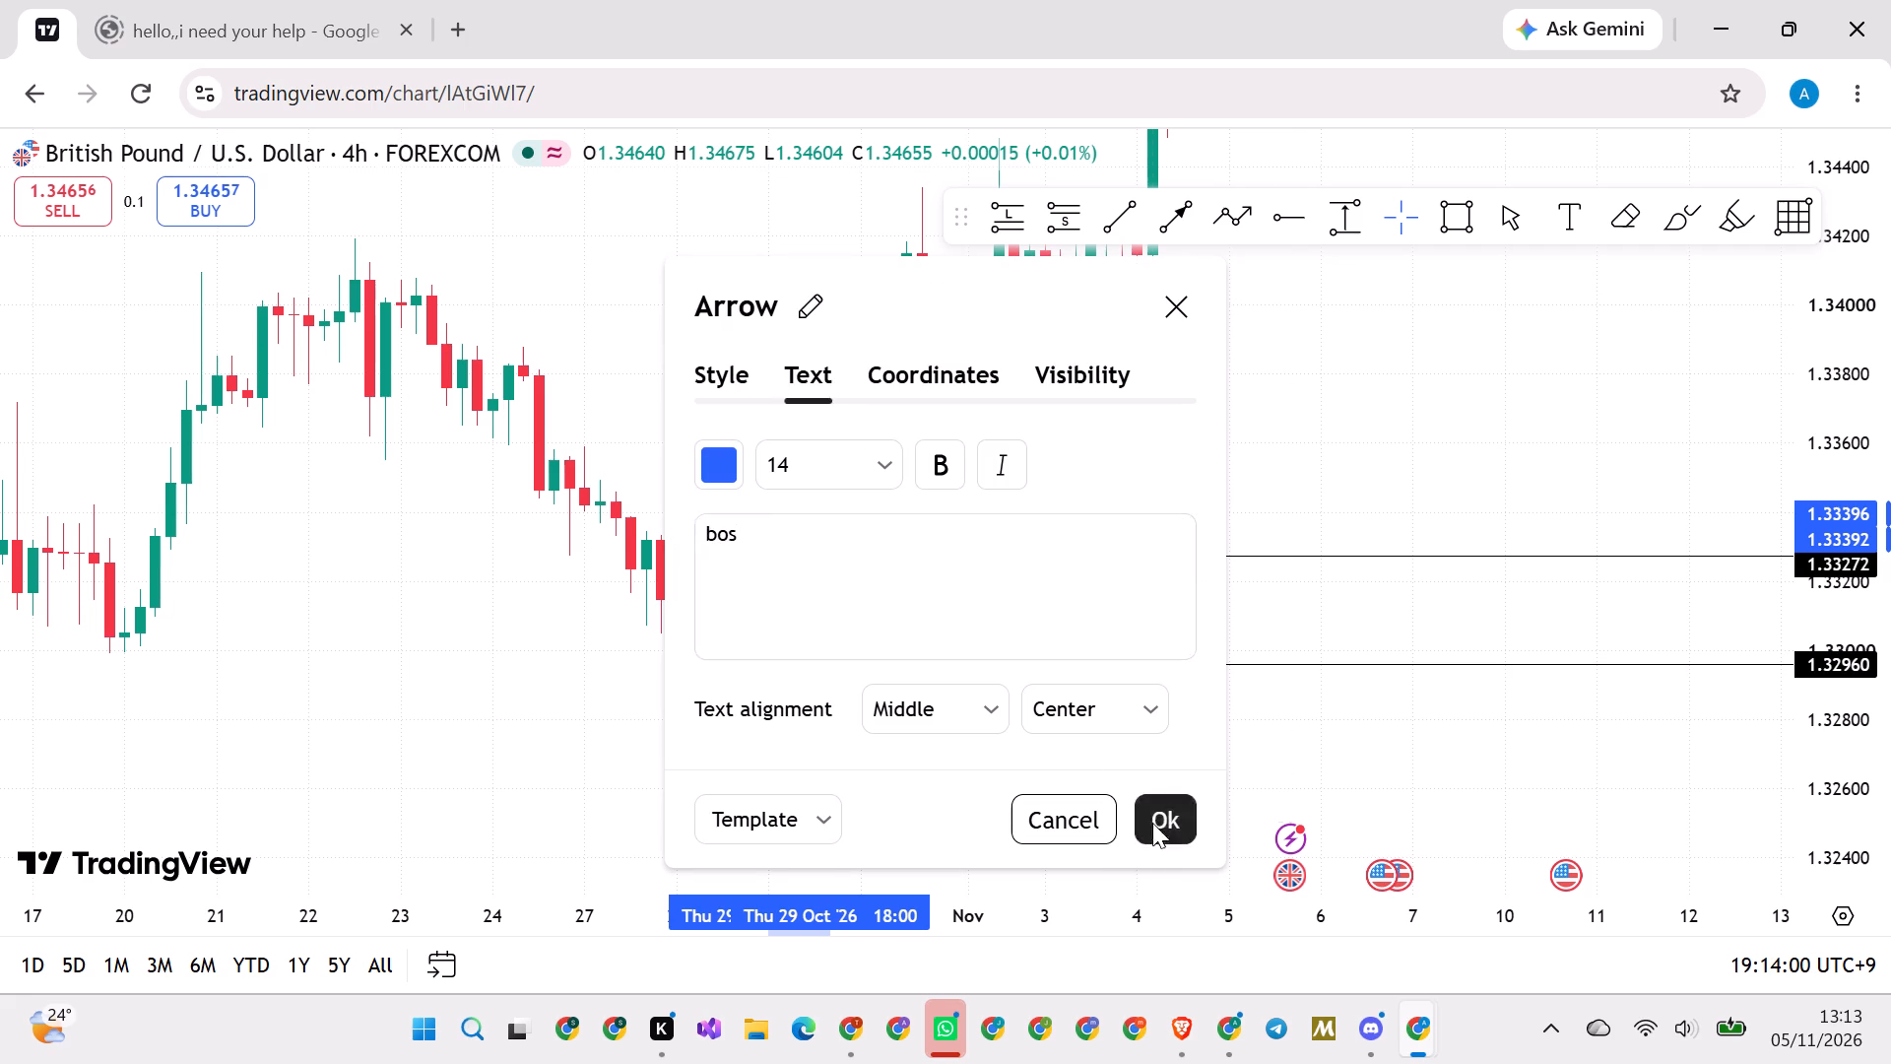
{"action": "left_click", "coordinate": [1009, 449]}
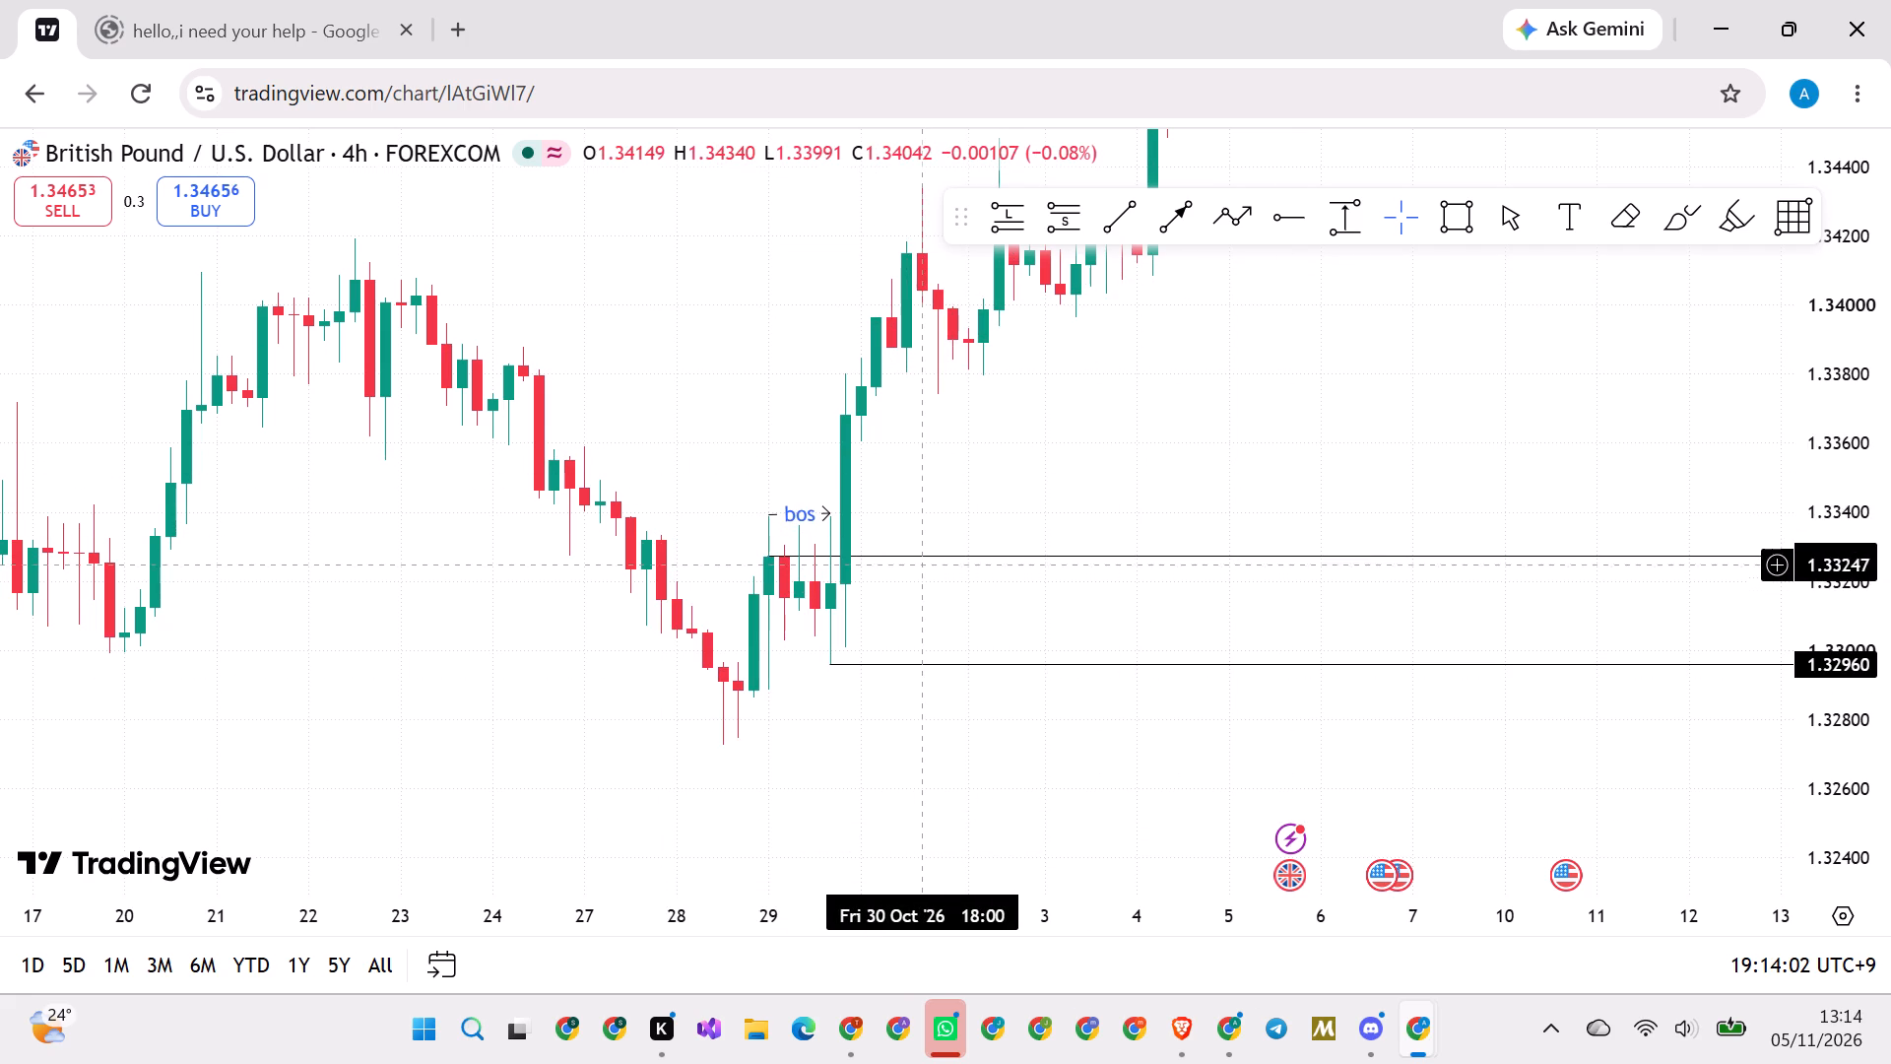
Label the 1.33272 horizontal ray "val".
{"action": "left_click", "coordinate": [944, 554]}
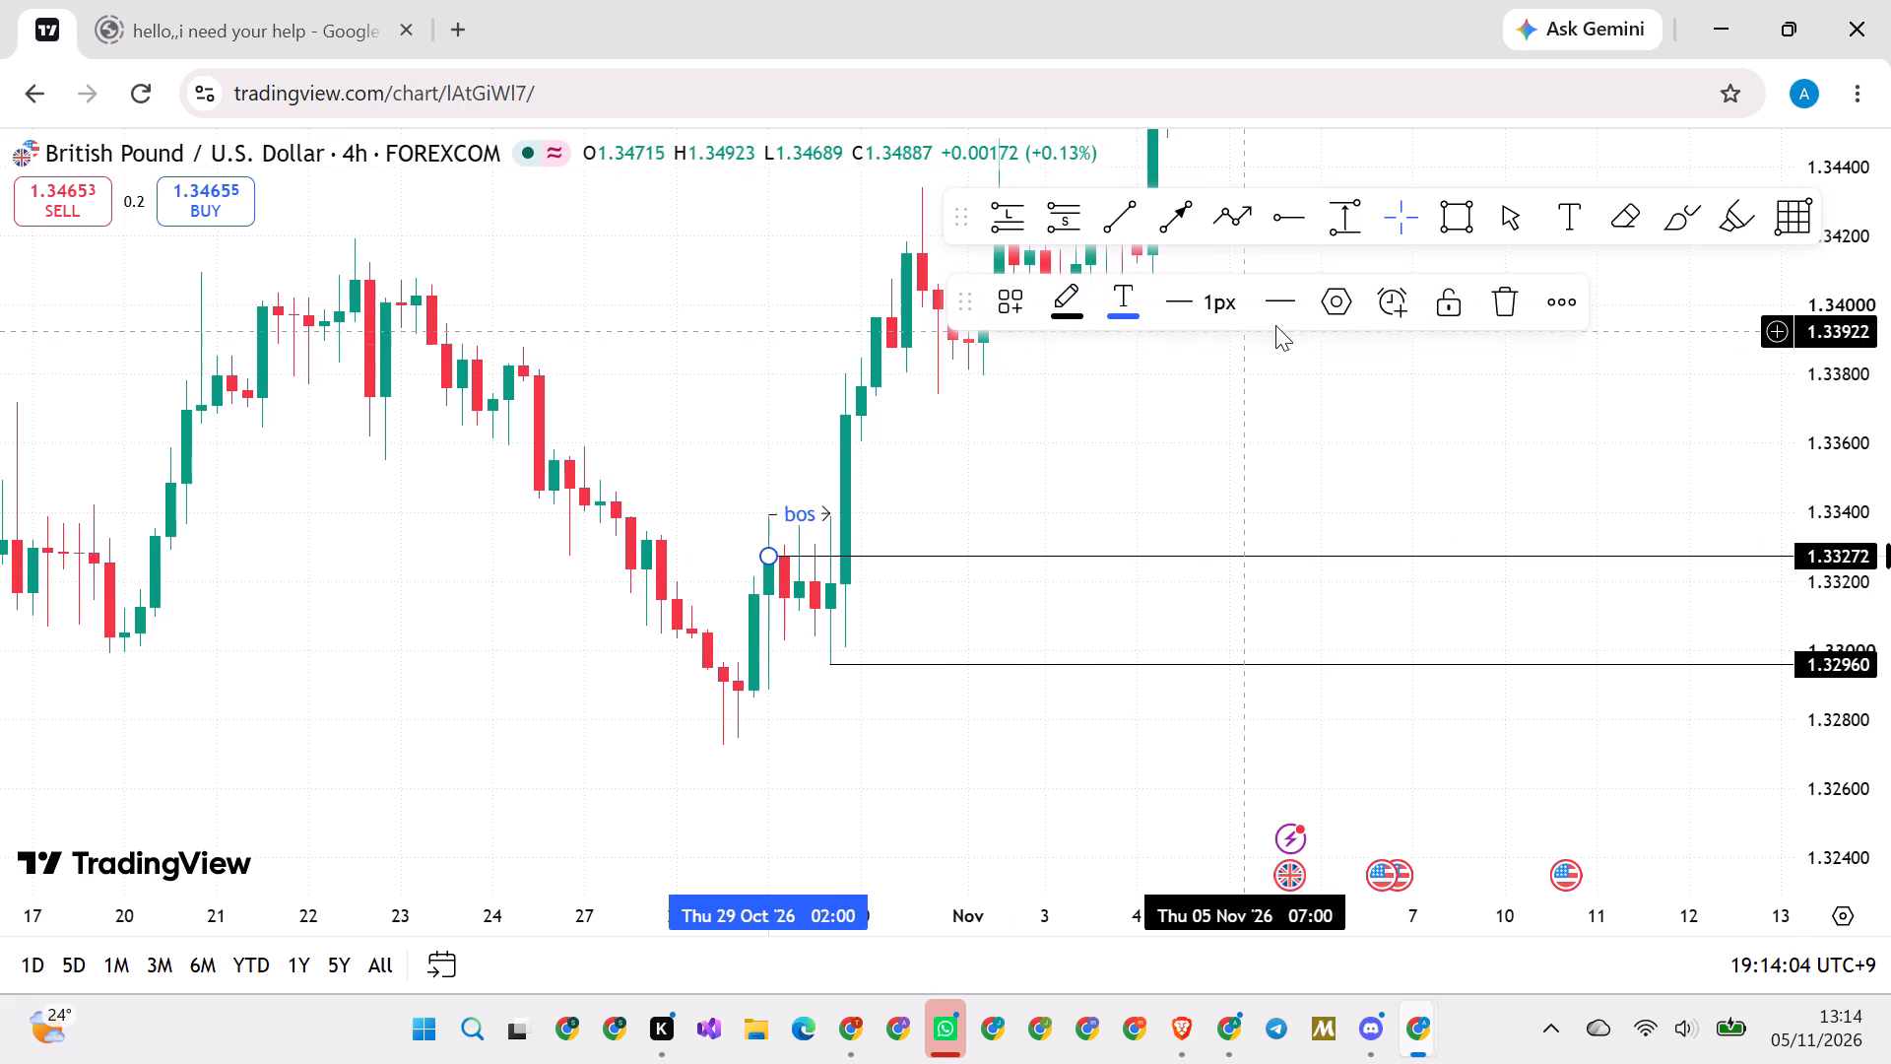
{"action": "left_click", "coordinate": [1326, 306]}
{"action": "type", "text": "val"}
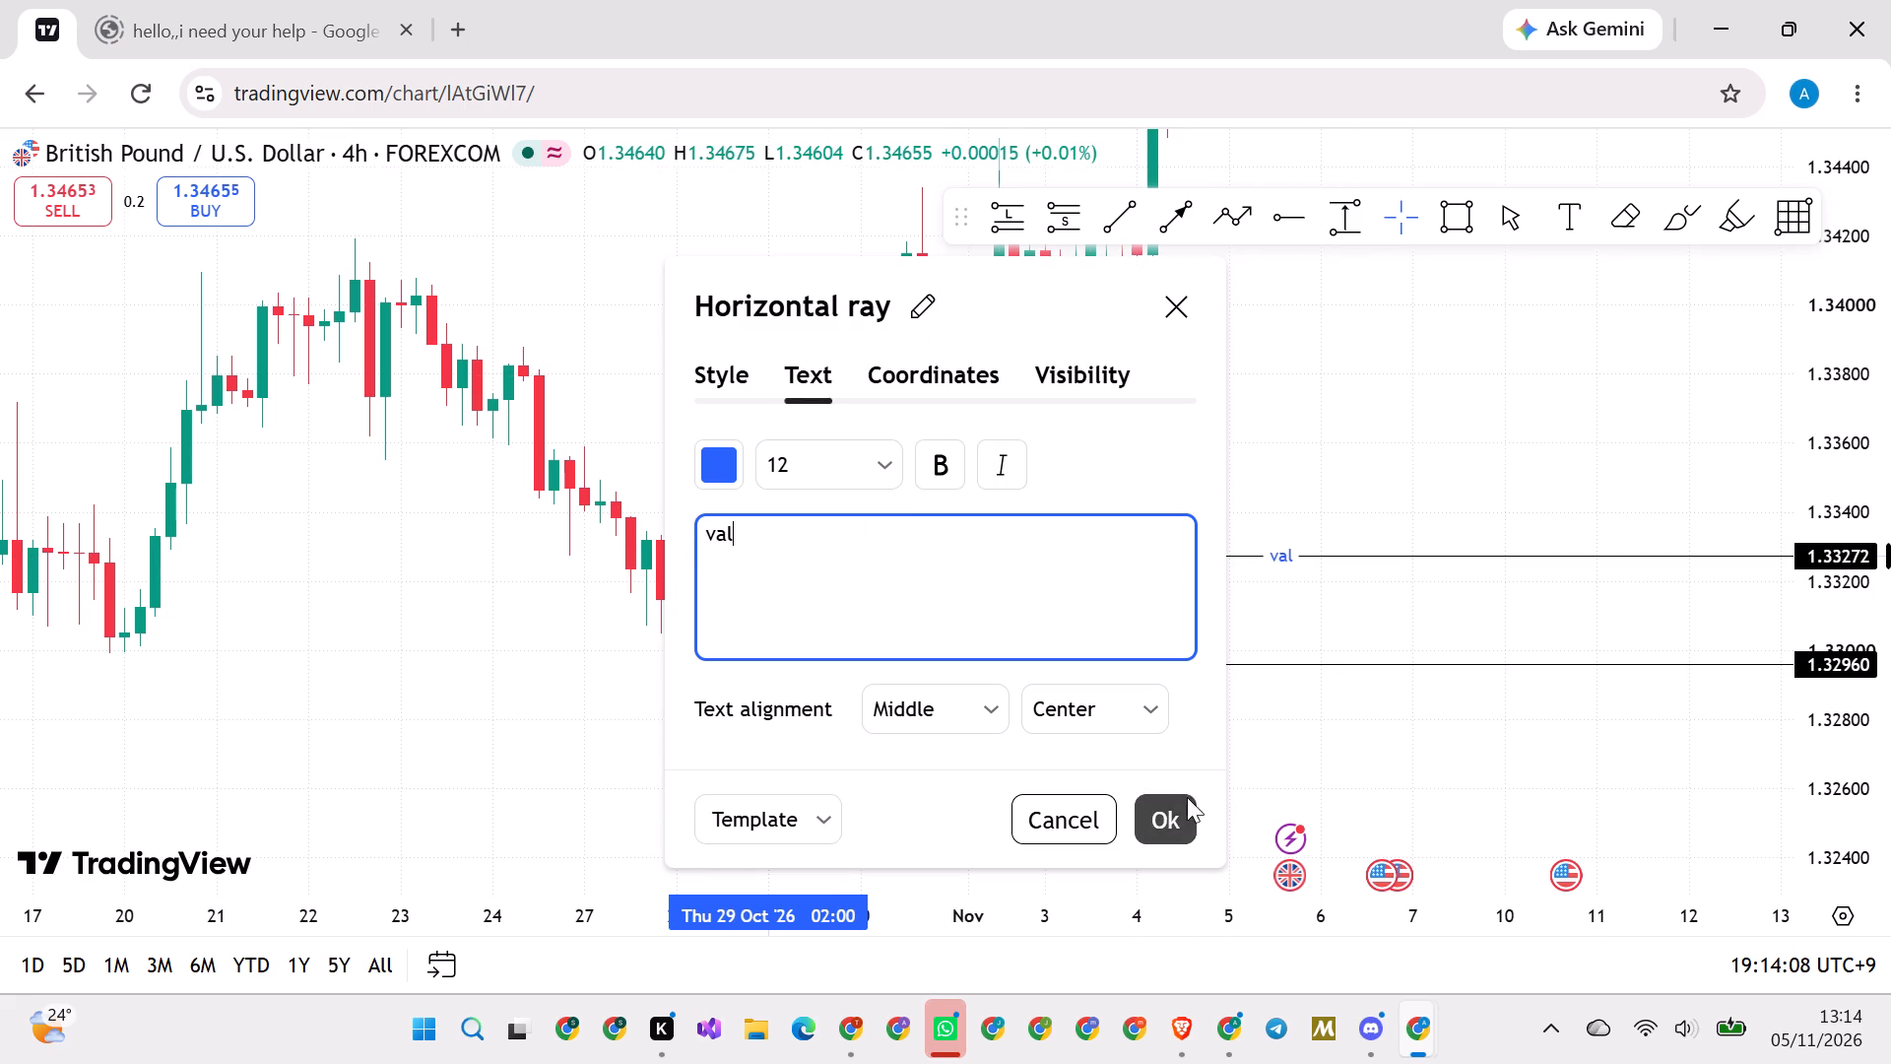
{"action": "left_click", "coordinate": [1163, 805]}
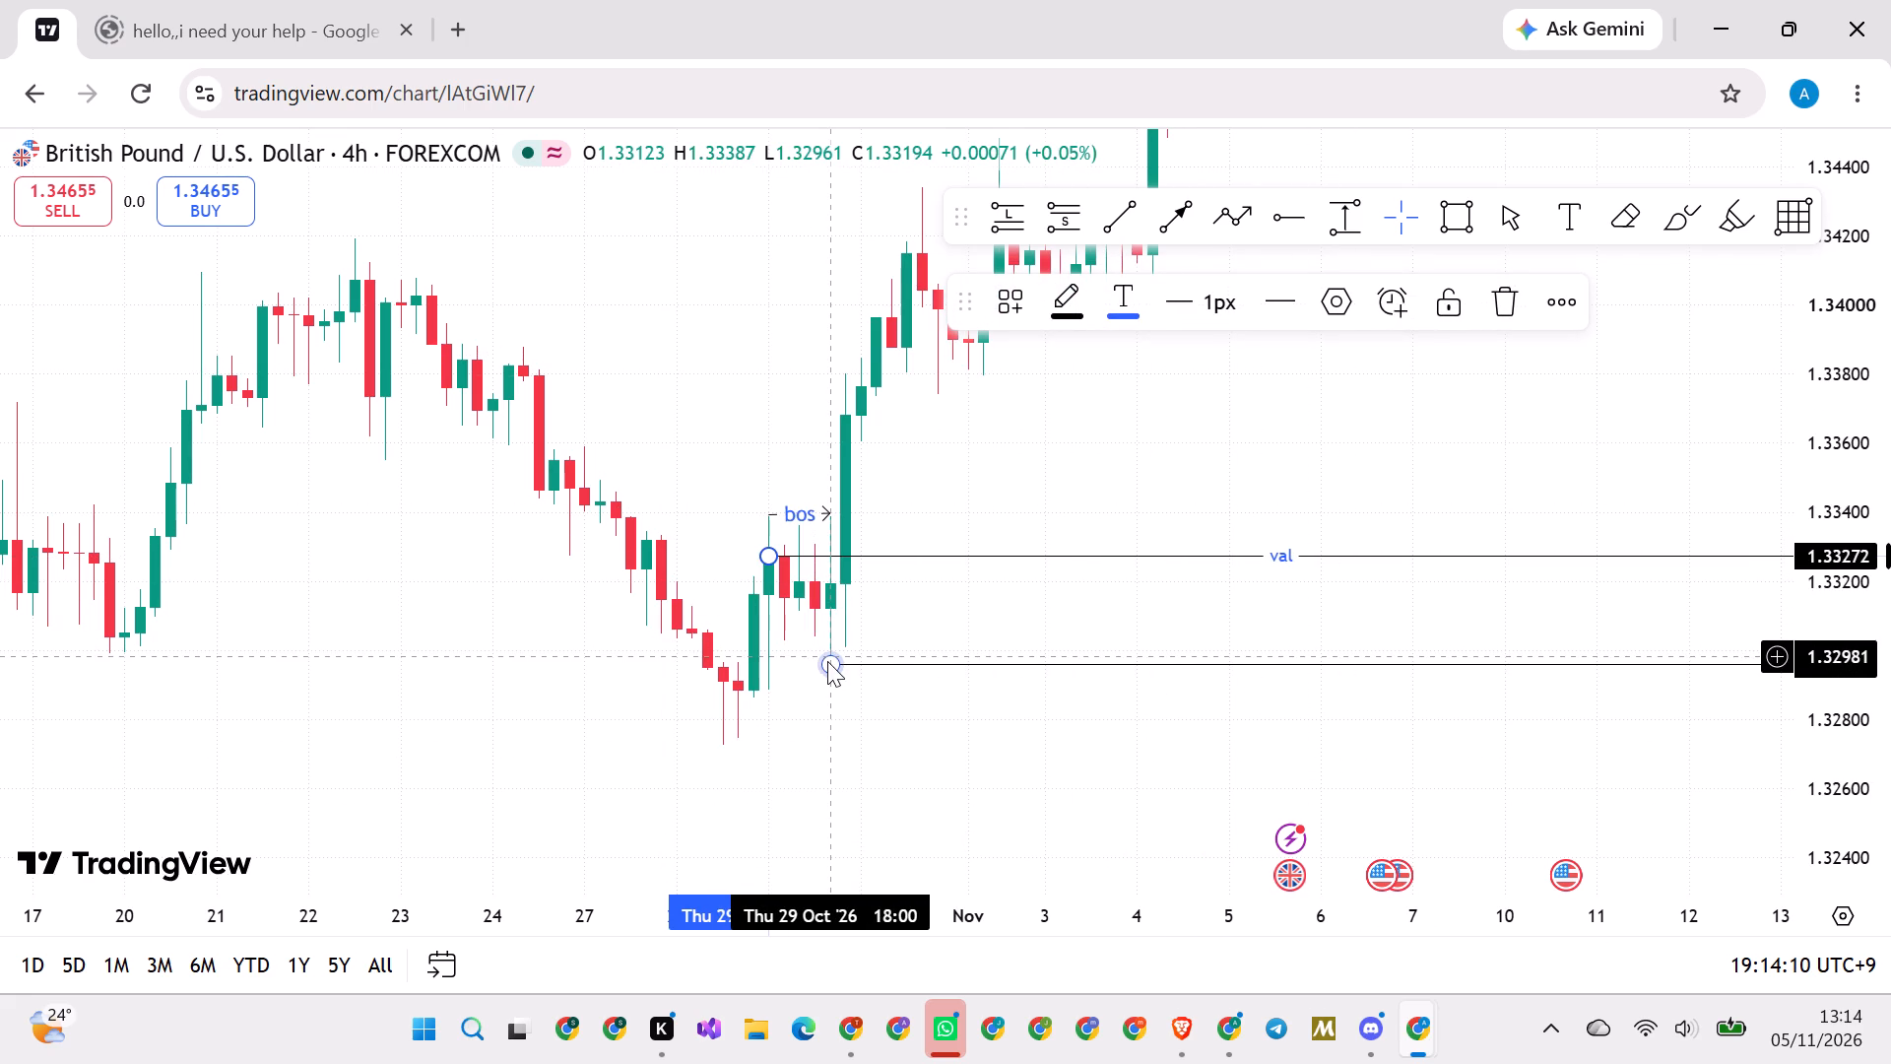
Label the 1.32960 horizontal ray "inv".
{"action": "left_click", "coordinate": [827, 661]}
{"action": "left_click", "coordinate": [1346, 303]}
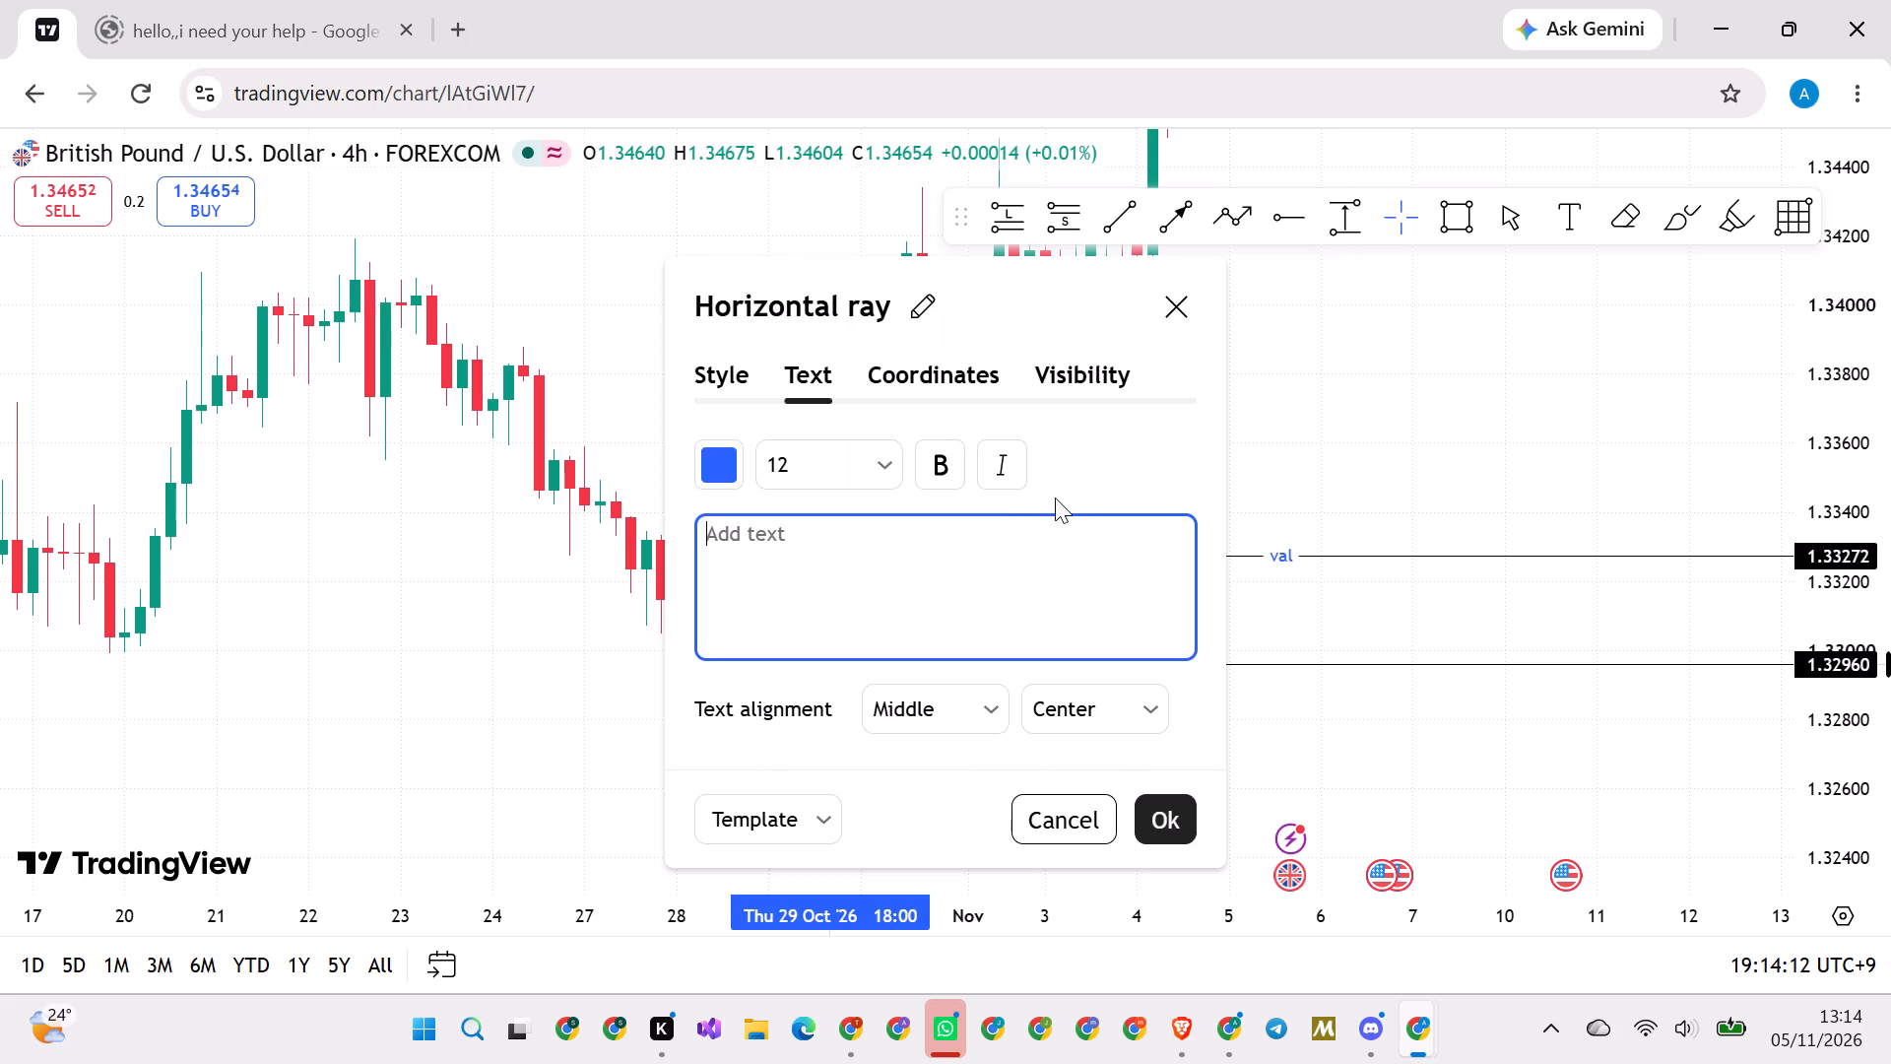
{"action": "type", "text": "inv"}
{"action": "left_click", "coordinate": [1158, 826]}
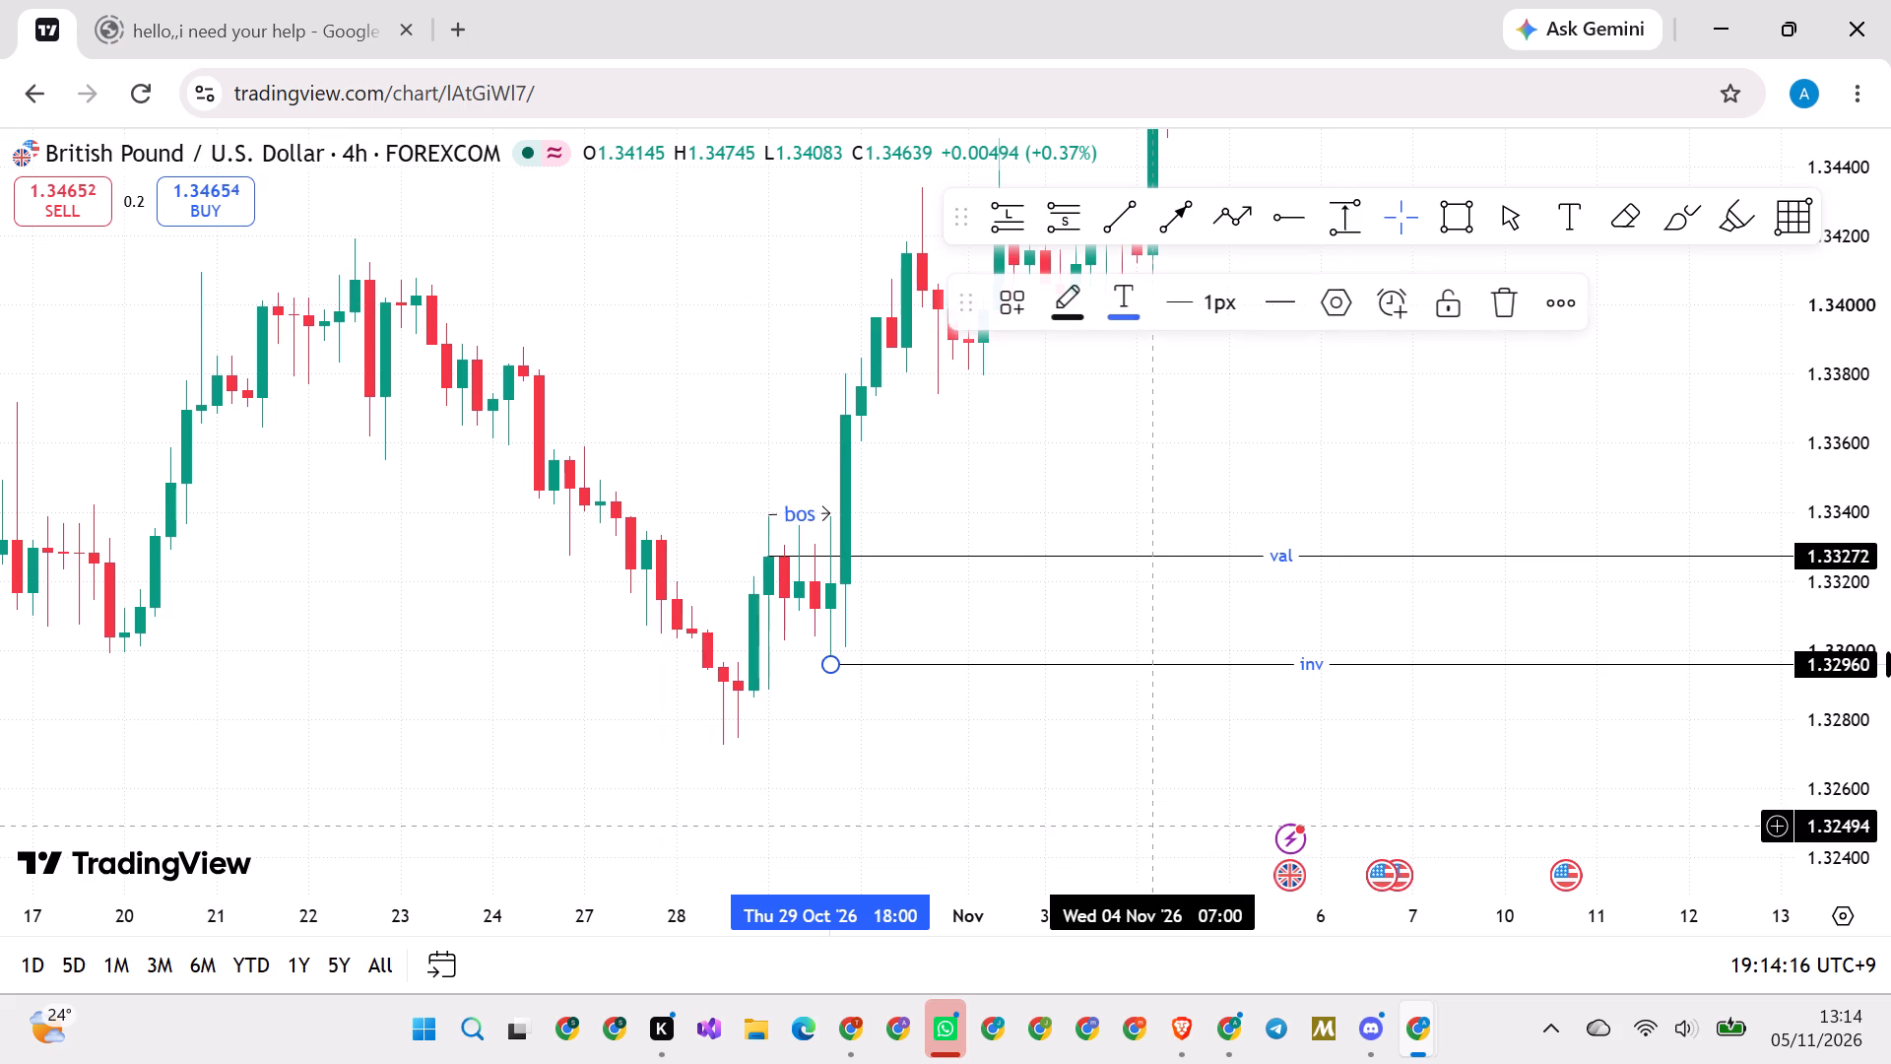
{"action": "left_click", "coordinate": [1241, 486]}
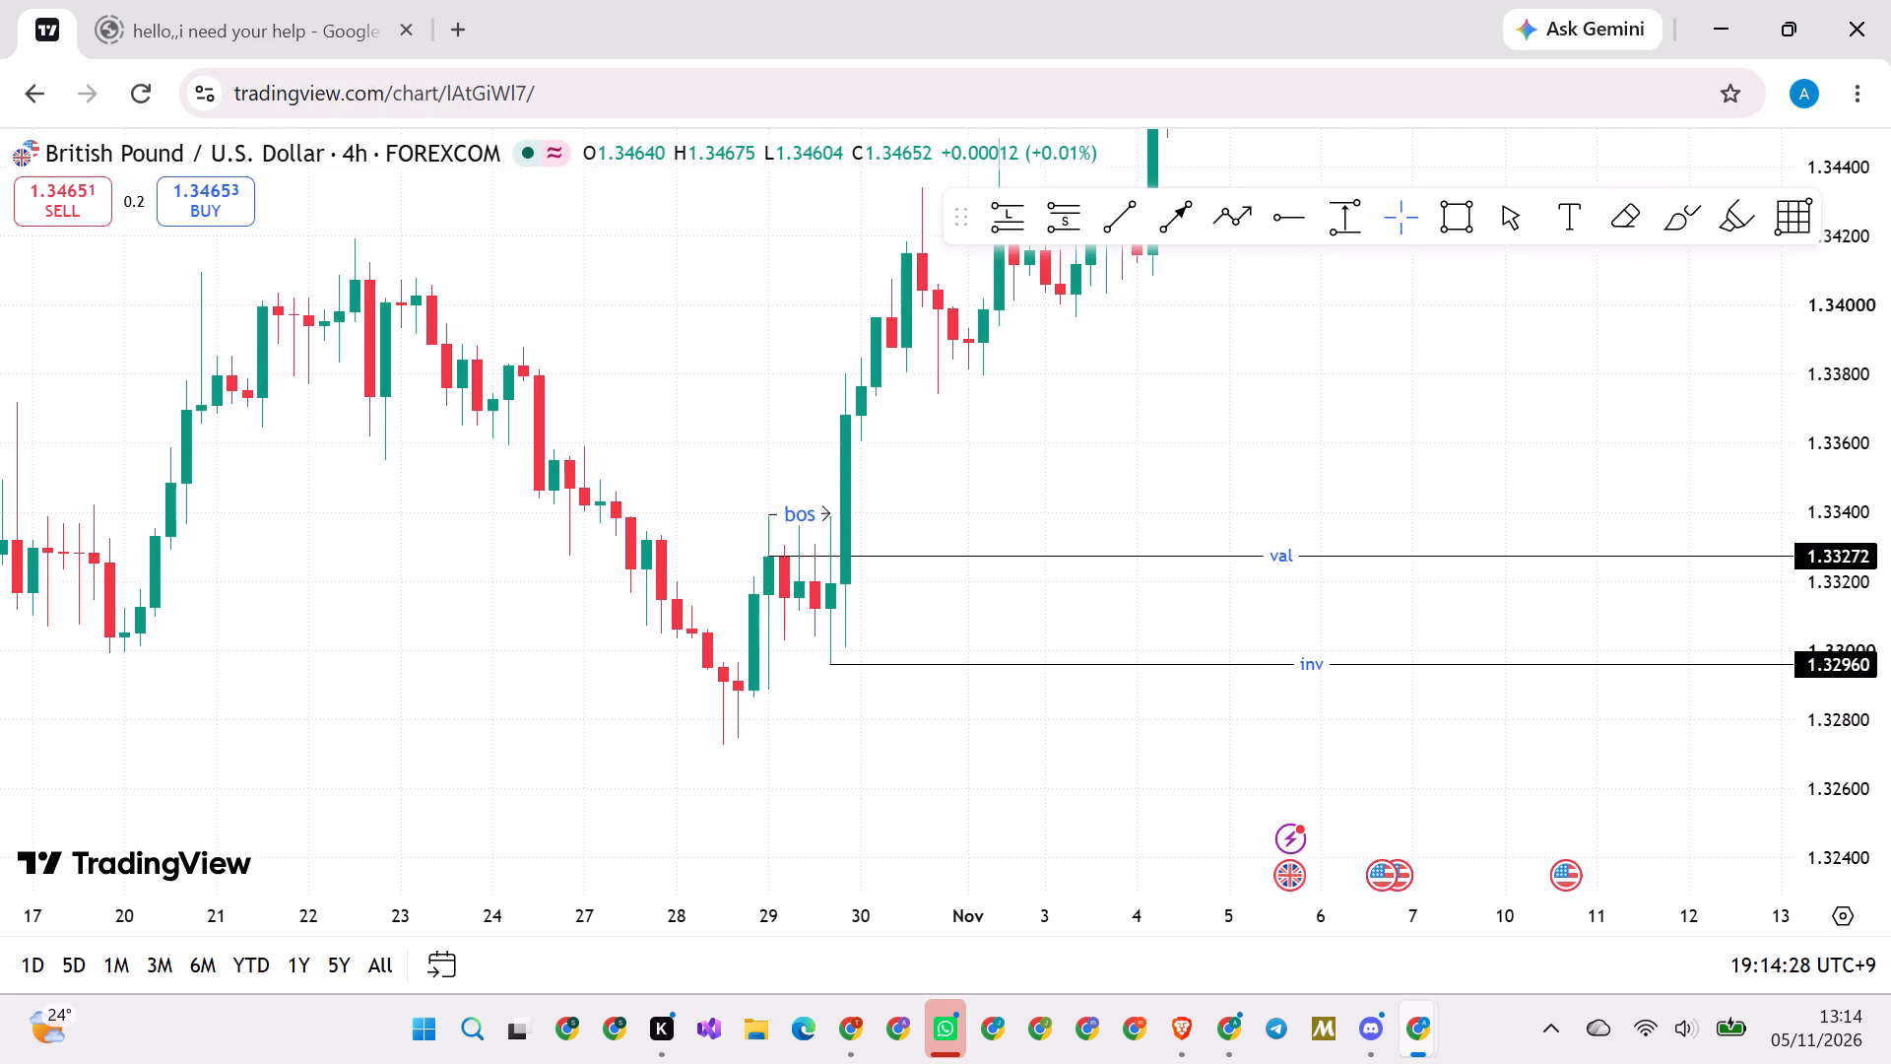
Move the floating drawing toolbar higher, clear of the early-November candles.
{"action": "left_click_drag", "start_coordinate": [967, 229], "coordinate": [970, 175]}
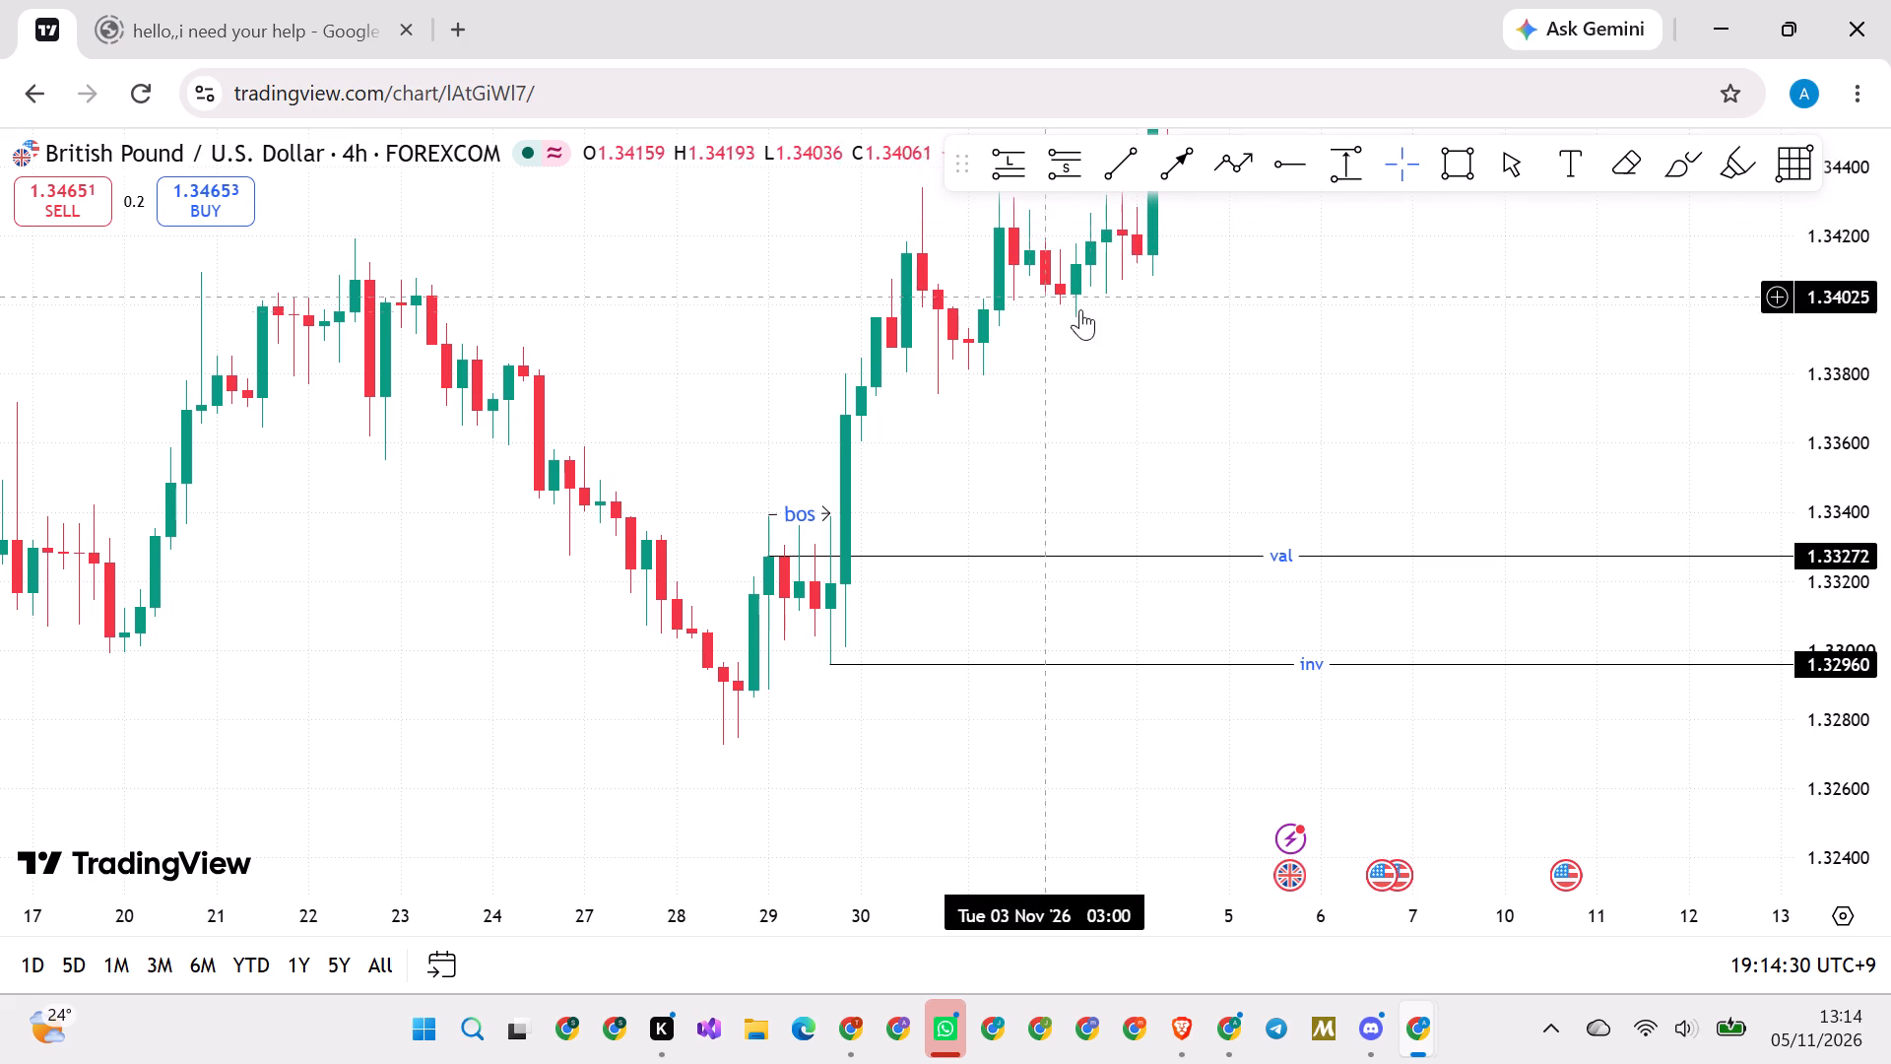
{"action": "left_click", "coordinate": [1190, 352]}
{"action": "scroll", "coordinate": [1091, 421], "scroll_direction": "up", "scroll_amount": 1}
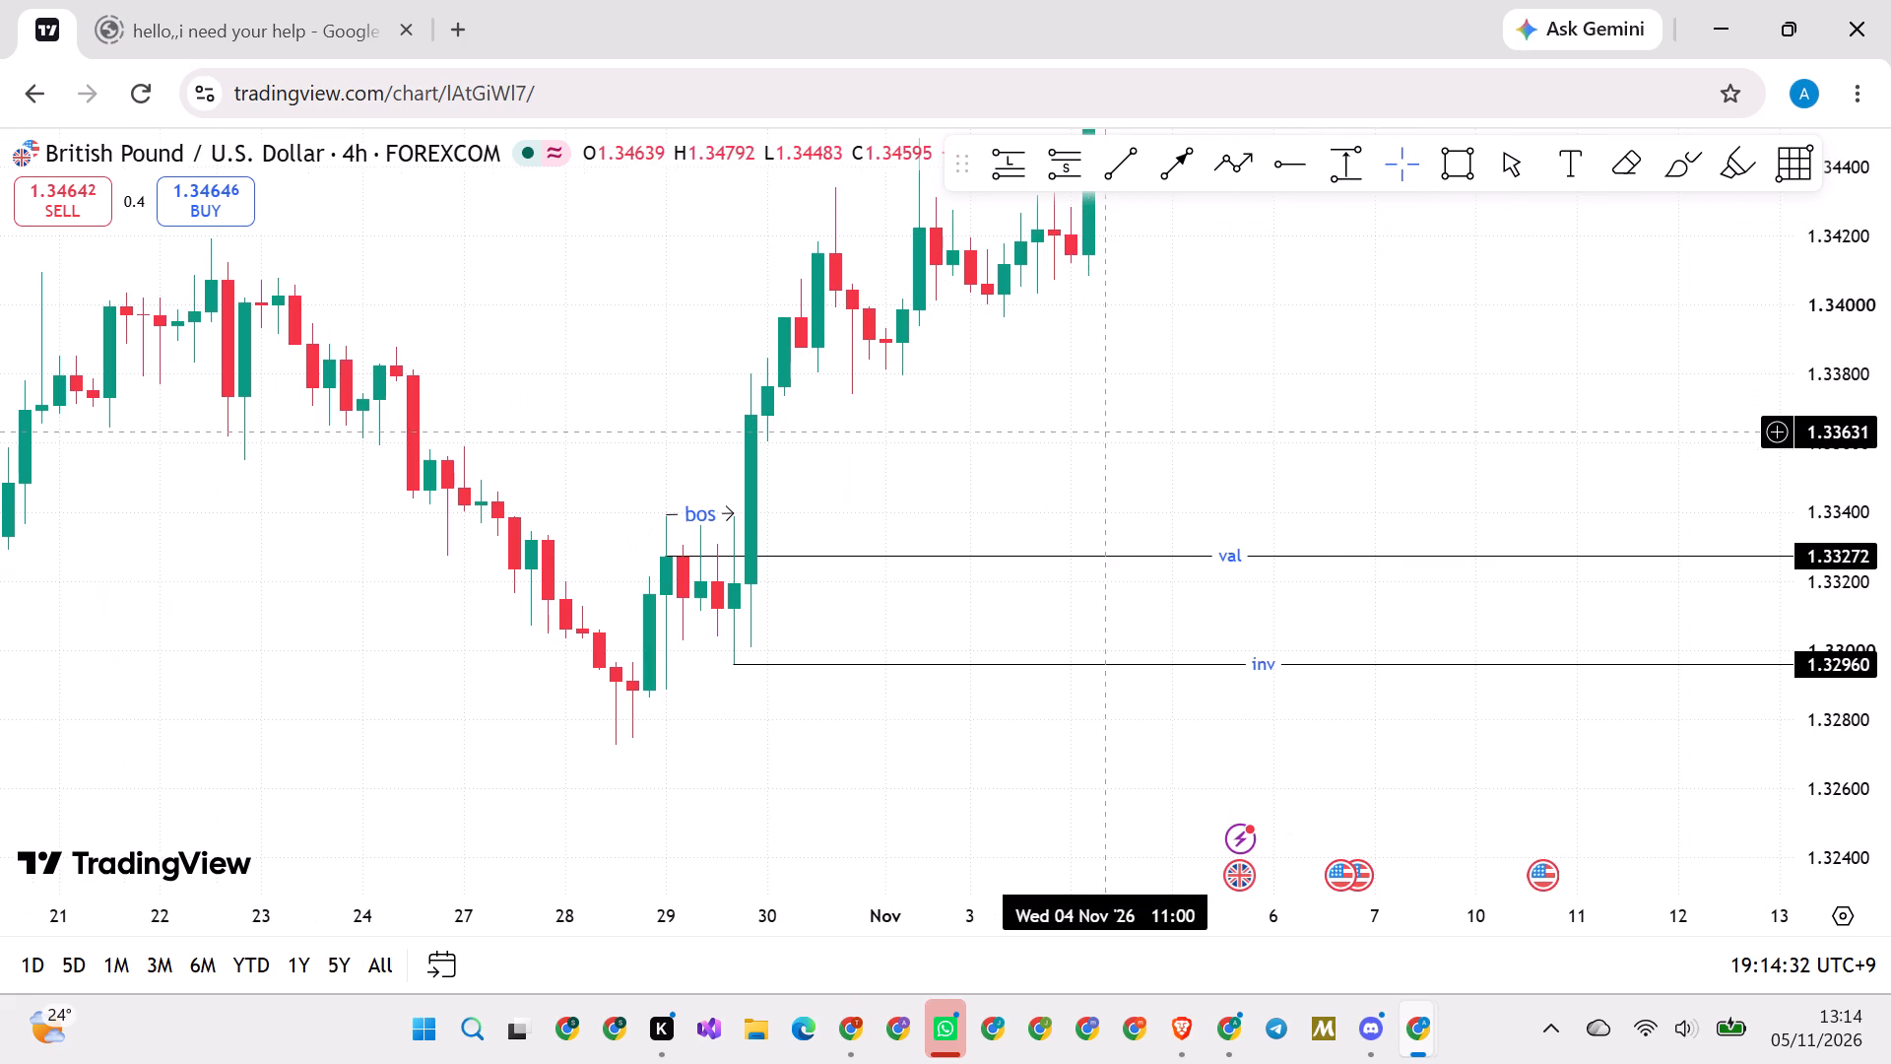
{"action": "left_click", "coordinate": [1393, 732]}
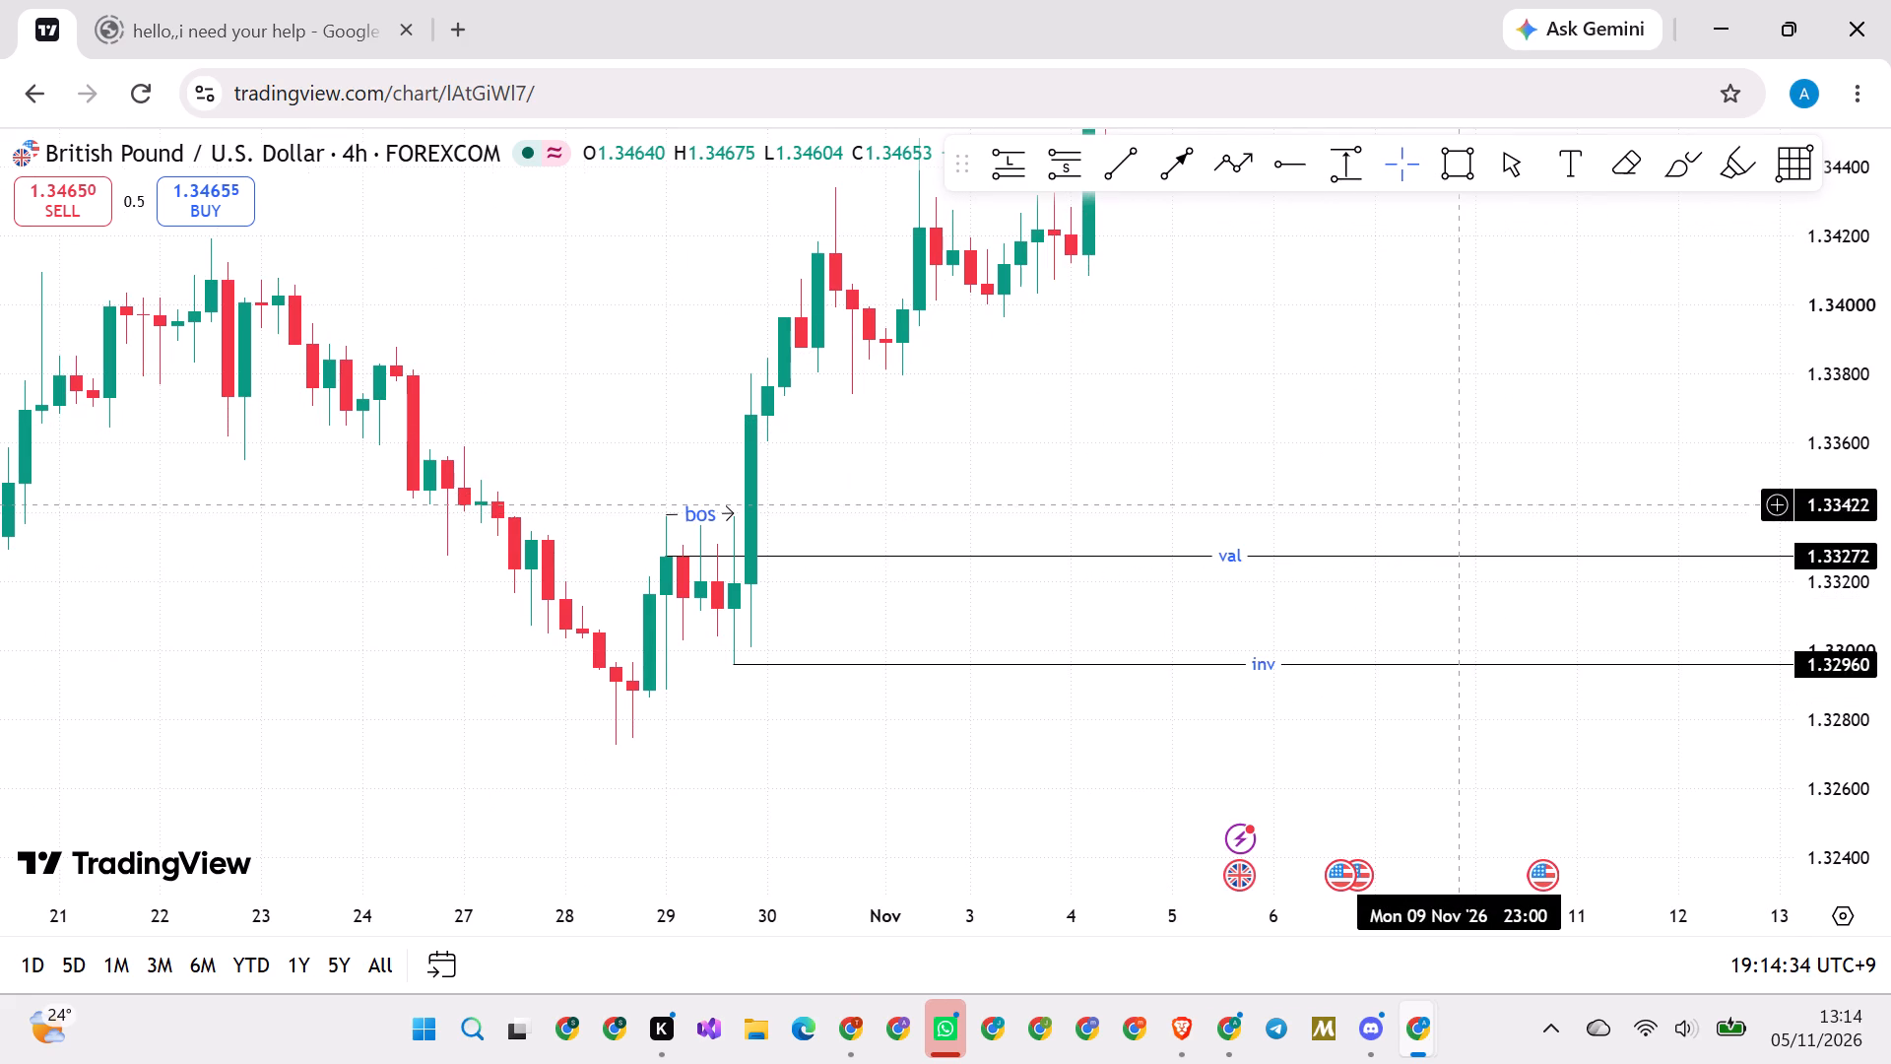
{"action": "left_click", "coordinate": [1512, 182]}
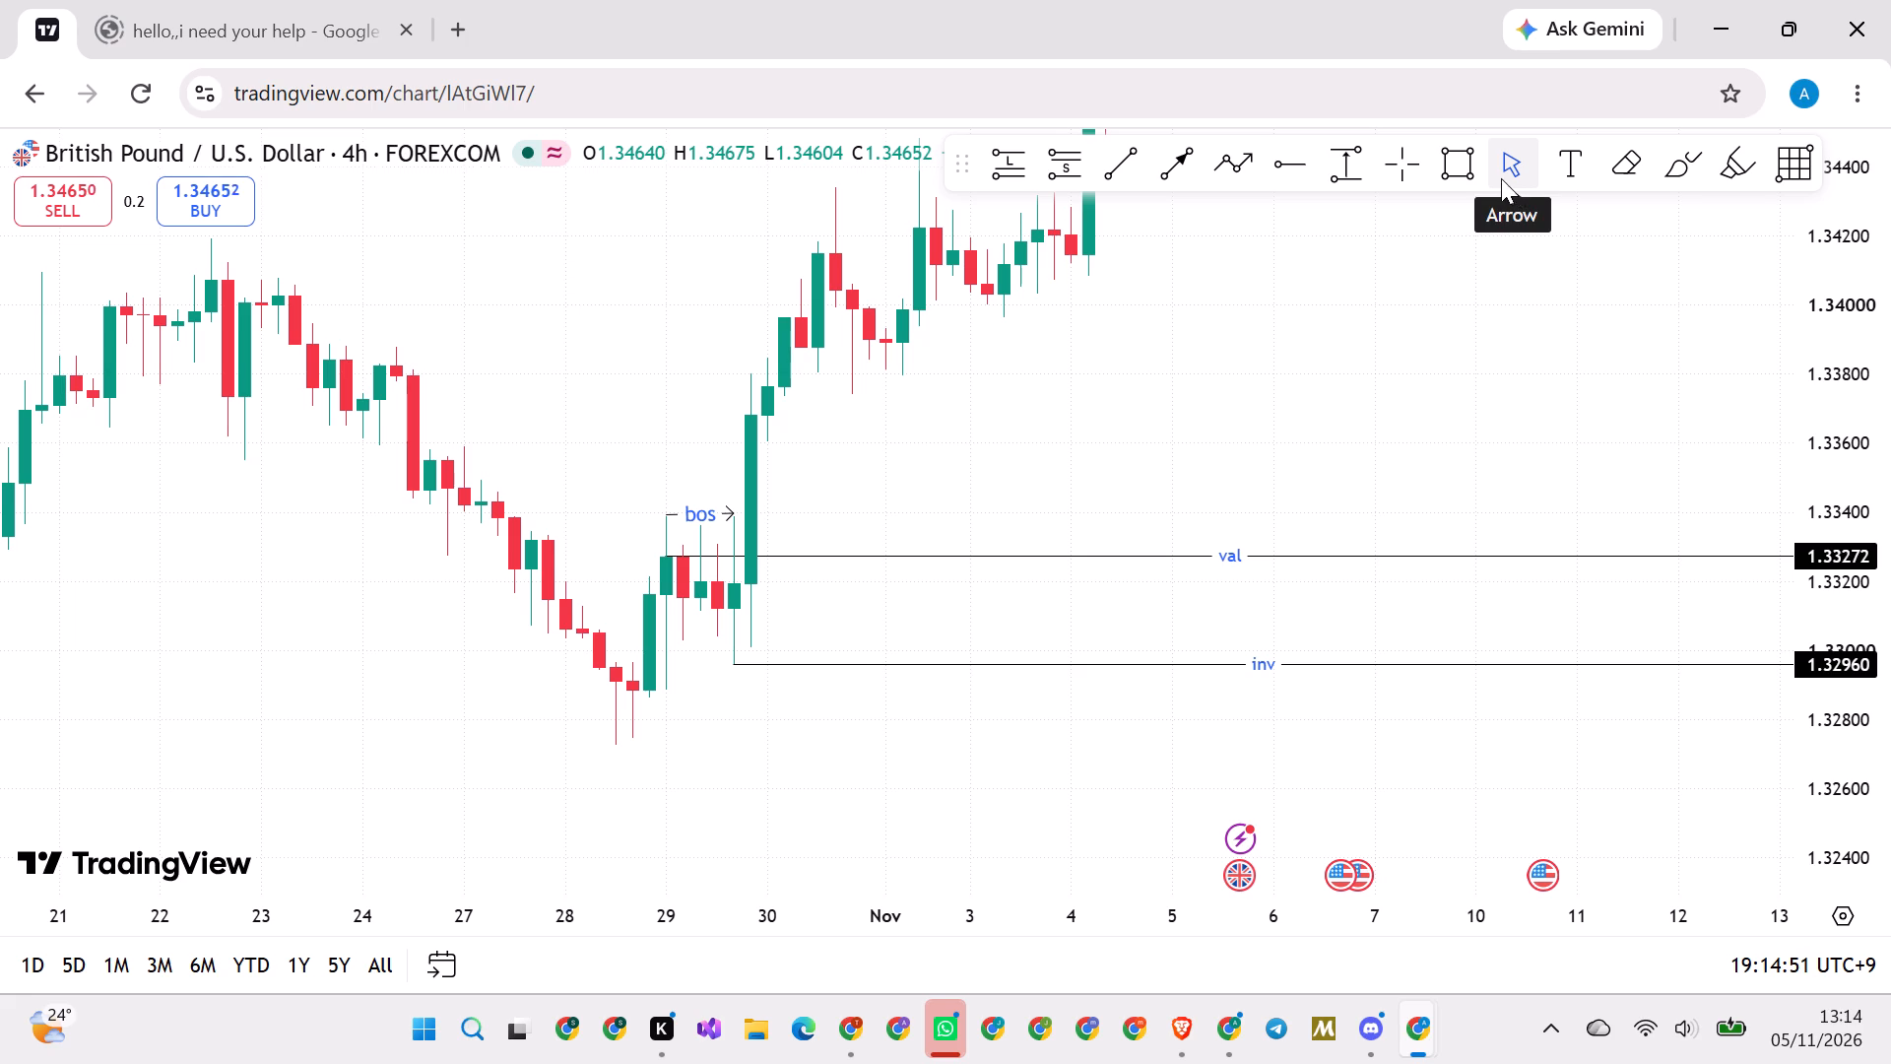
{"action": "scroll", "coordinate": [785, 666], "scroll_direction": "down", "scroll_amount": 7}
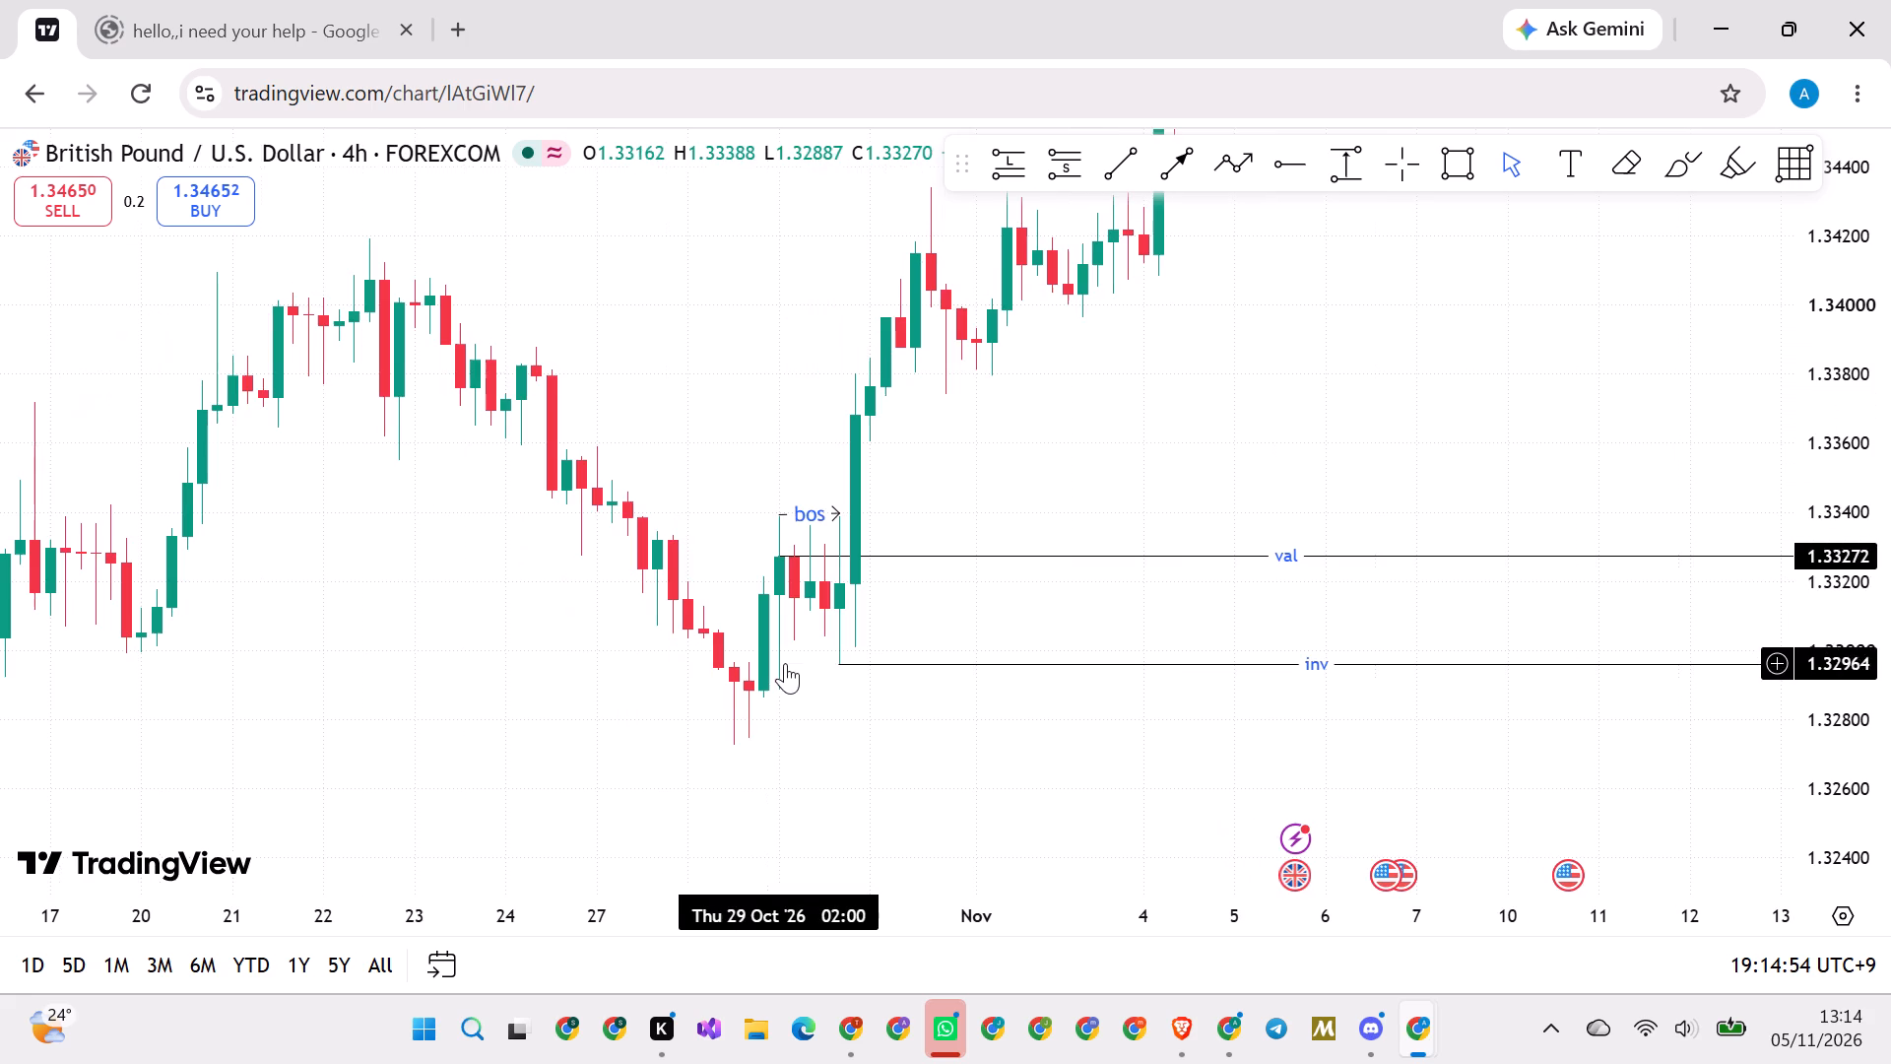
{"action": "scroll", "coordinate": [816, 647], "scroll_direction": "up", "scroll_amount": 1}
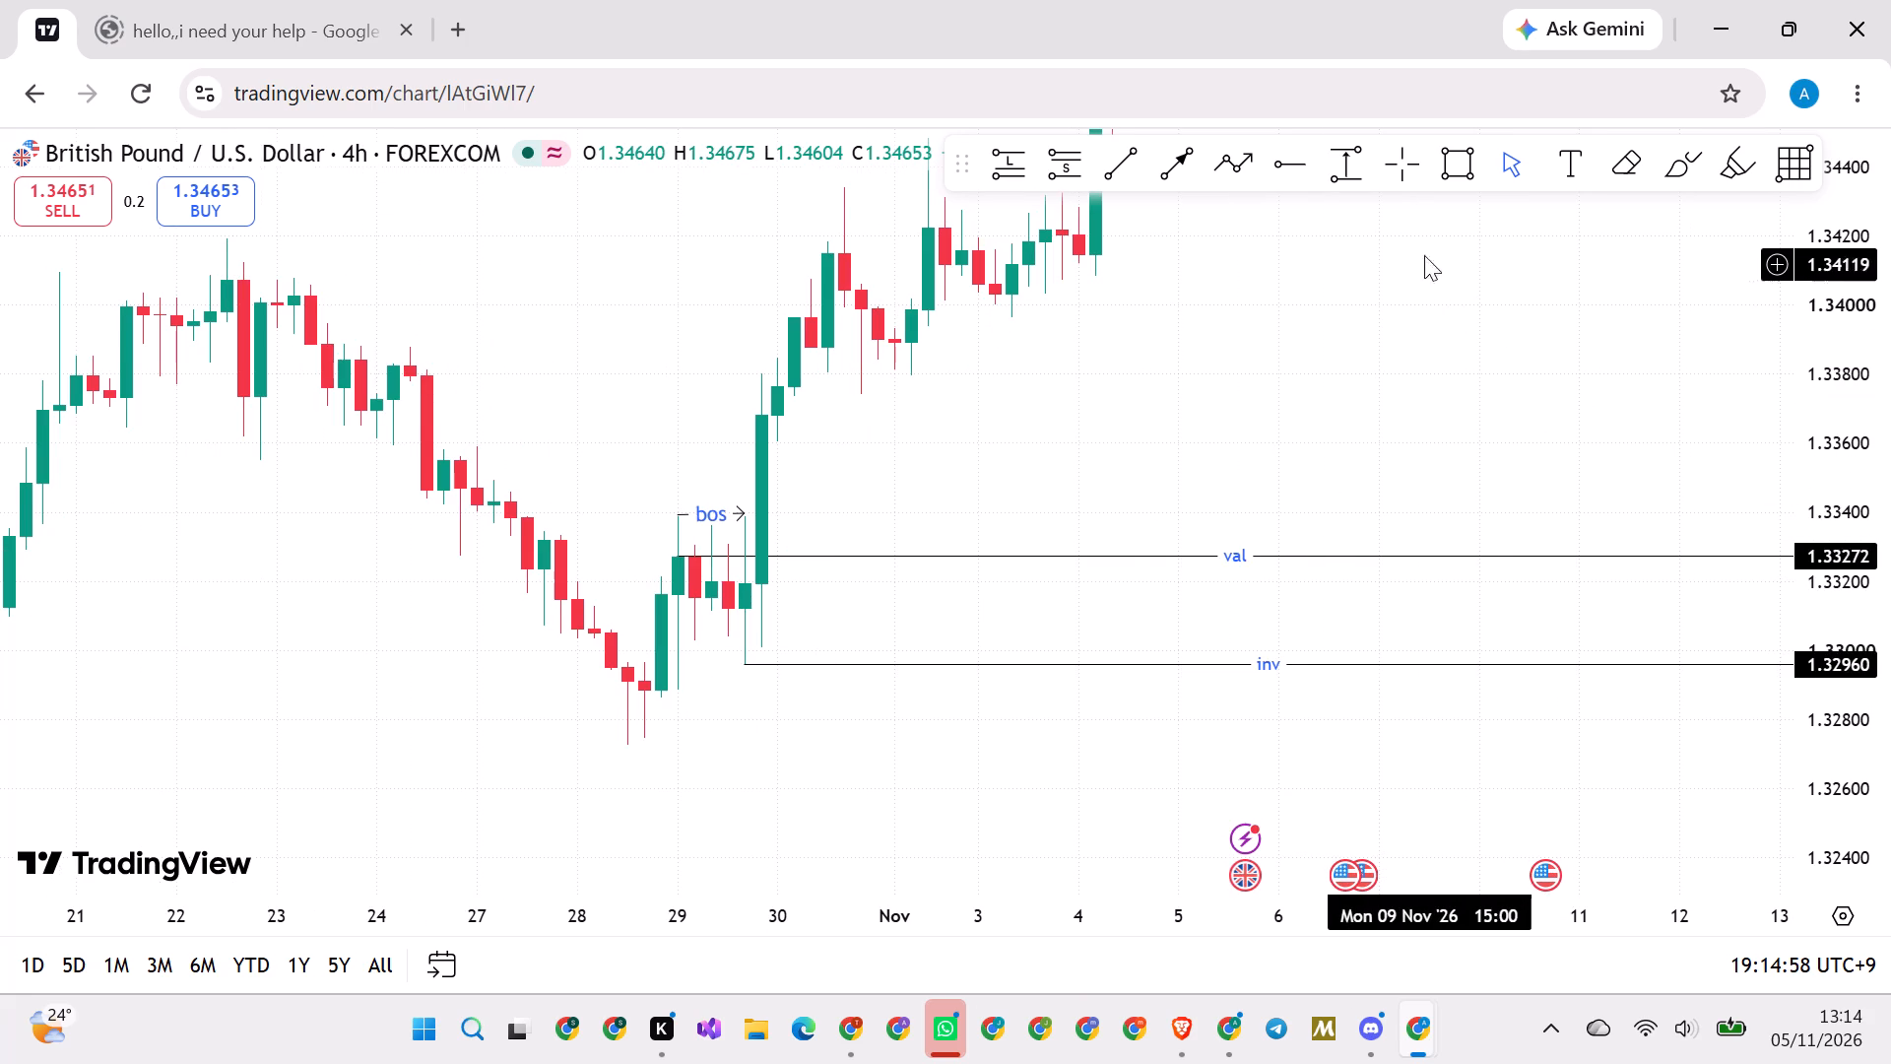
Draw a rising zigzag path with four pullbacks in the empty area beside the rally, from about 1.3340 up to about 1.3425.
{"action": "left_click", "coordinate": [1206, 157]}
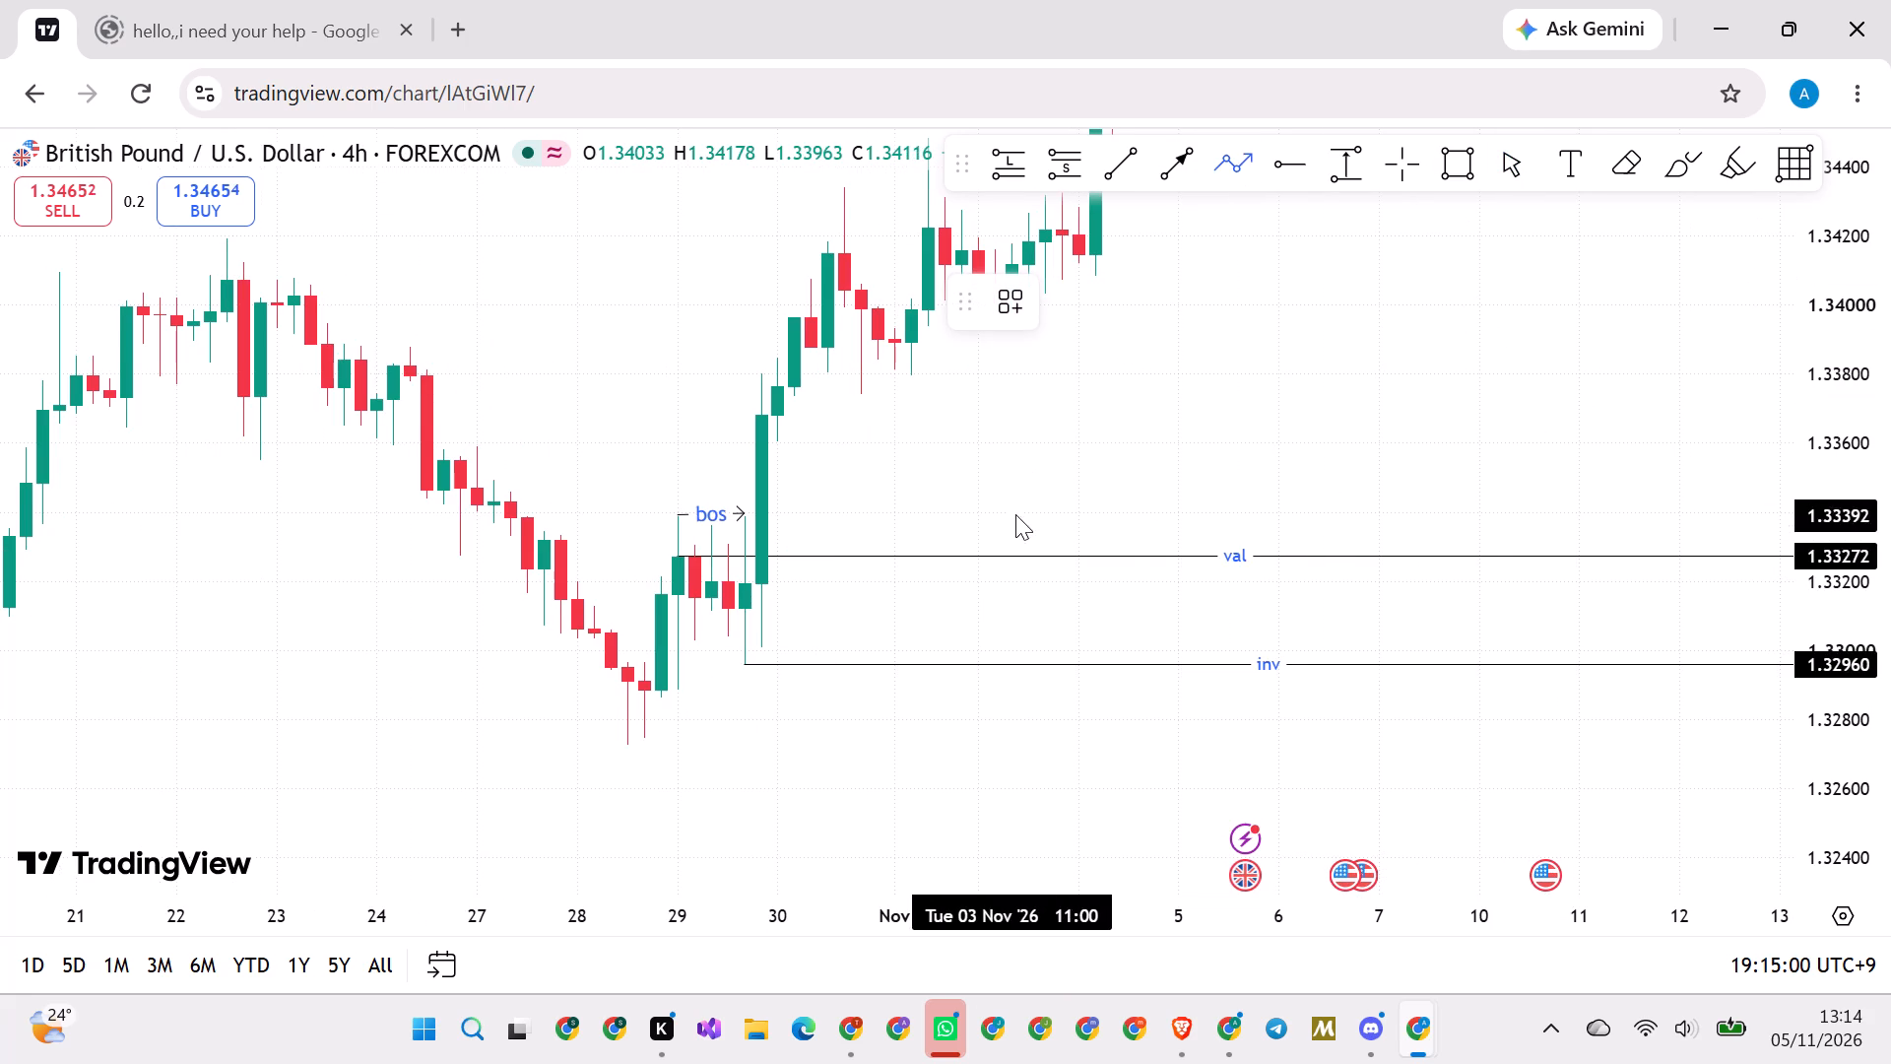
{"action": "left_click", "coordinate": [1002, 513]}
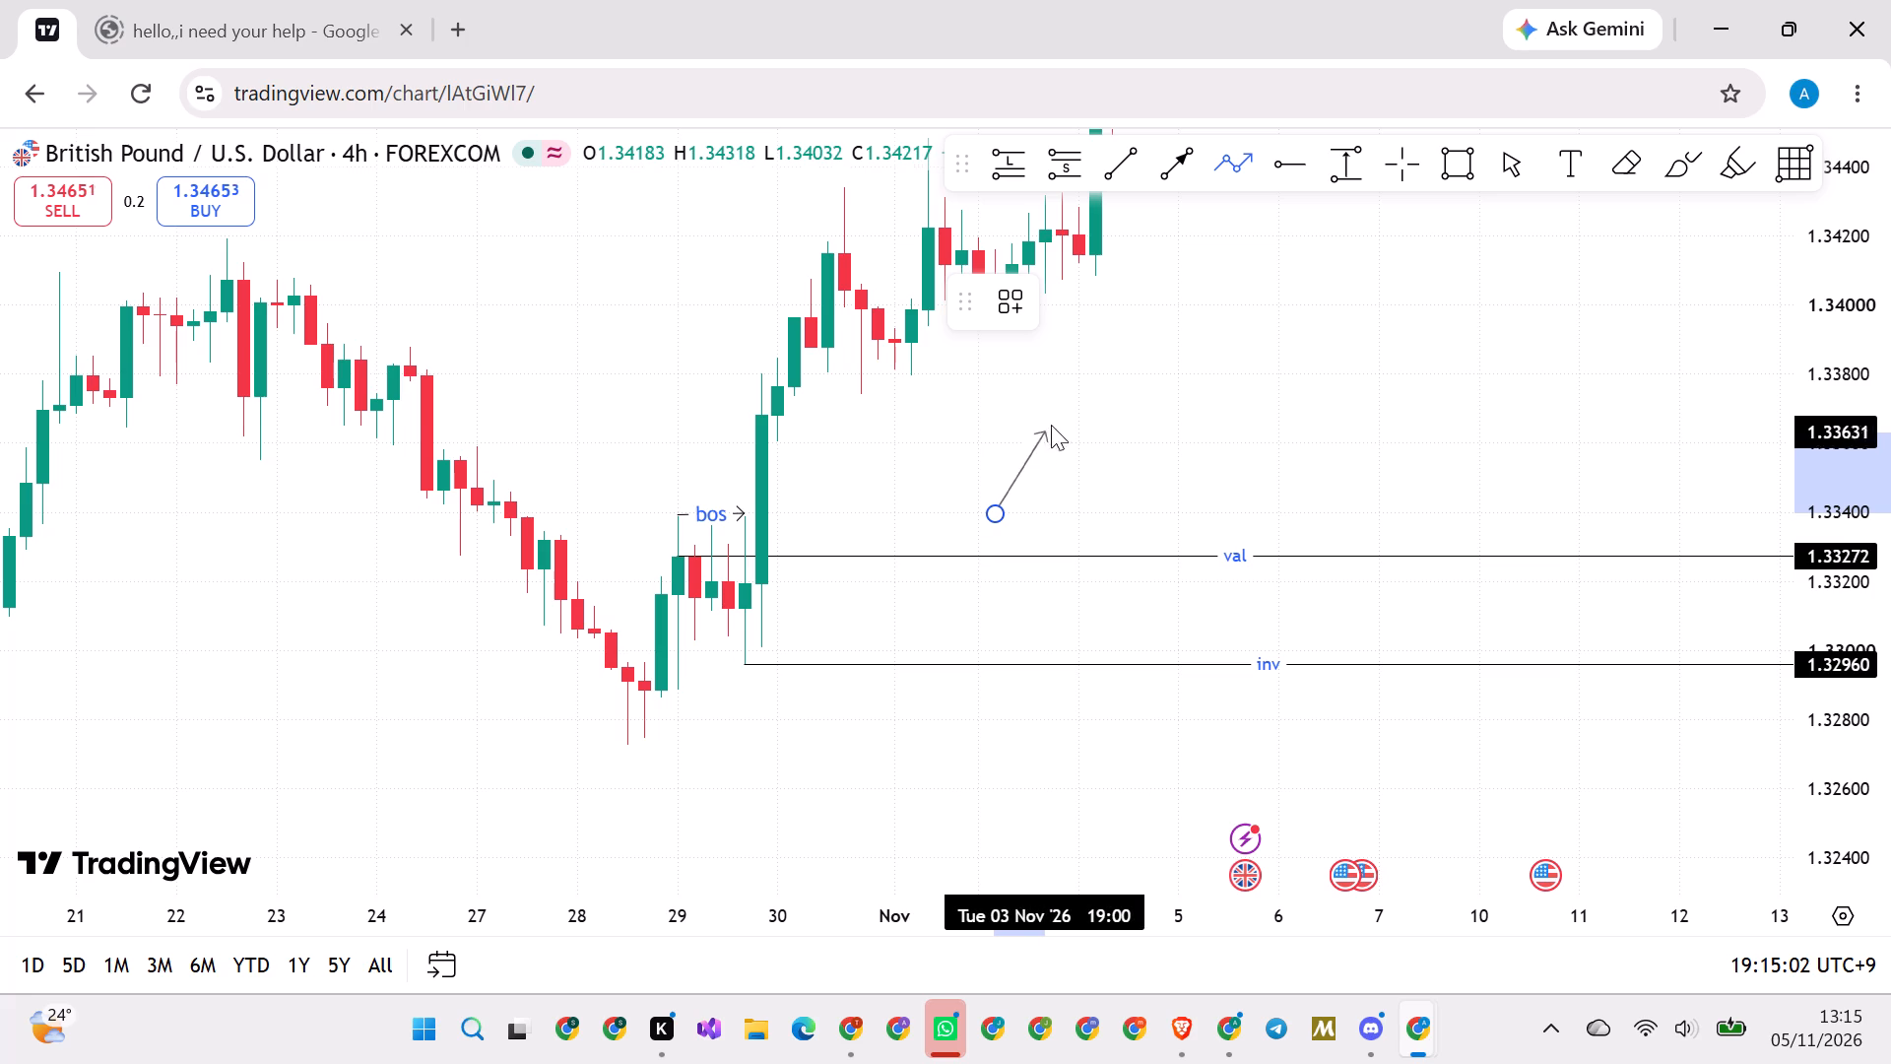
{"action": "left_click", "coordinate": [1051, 421]}
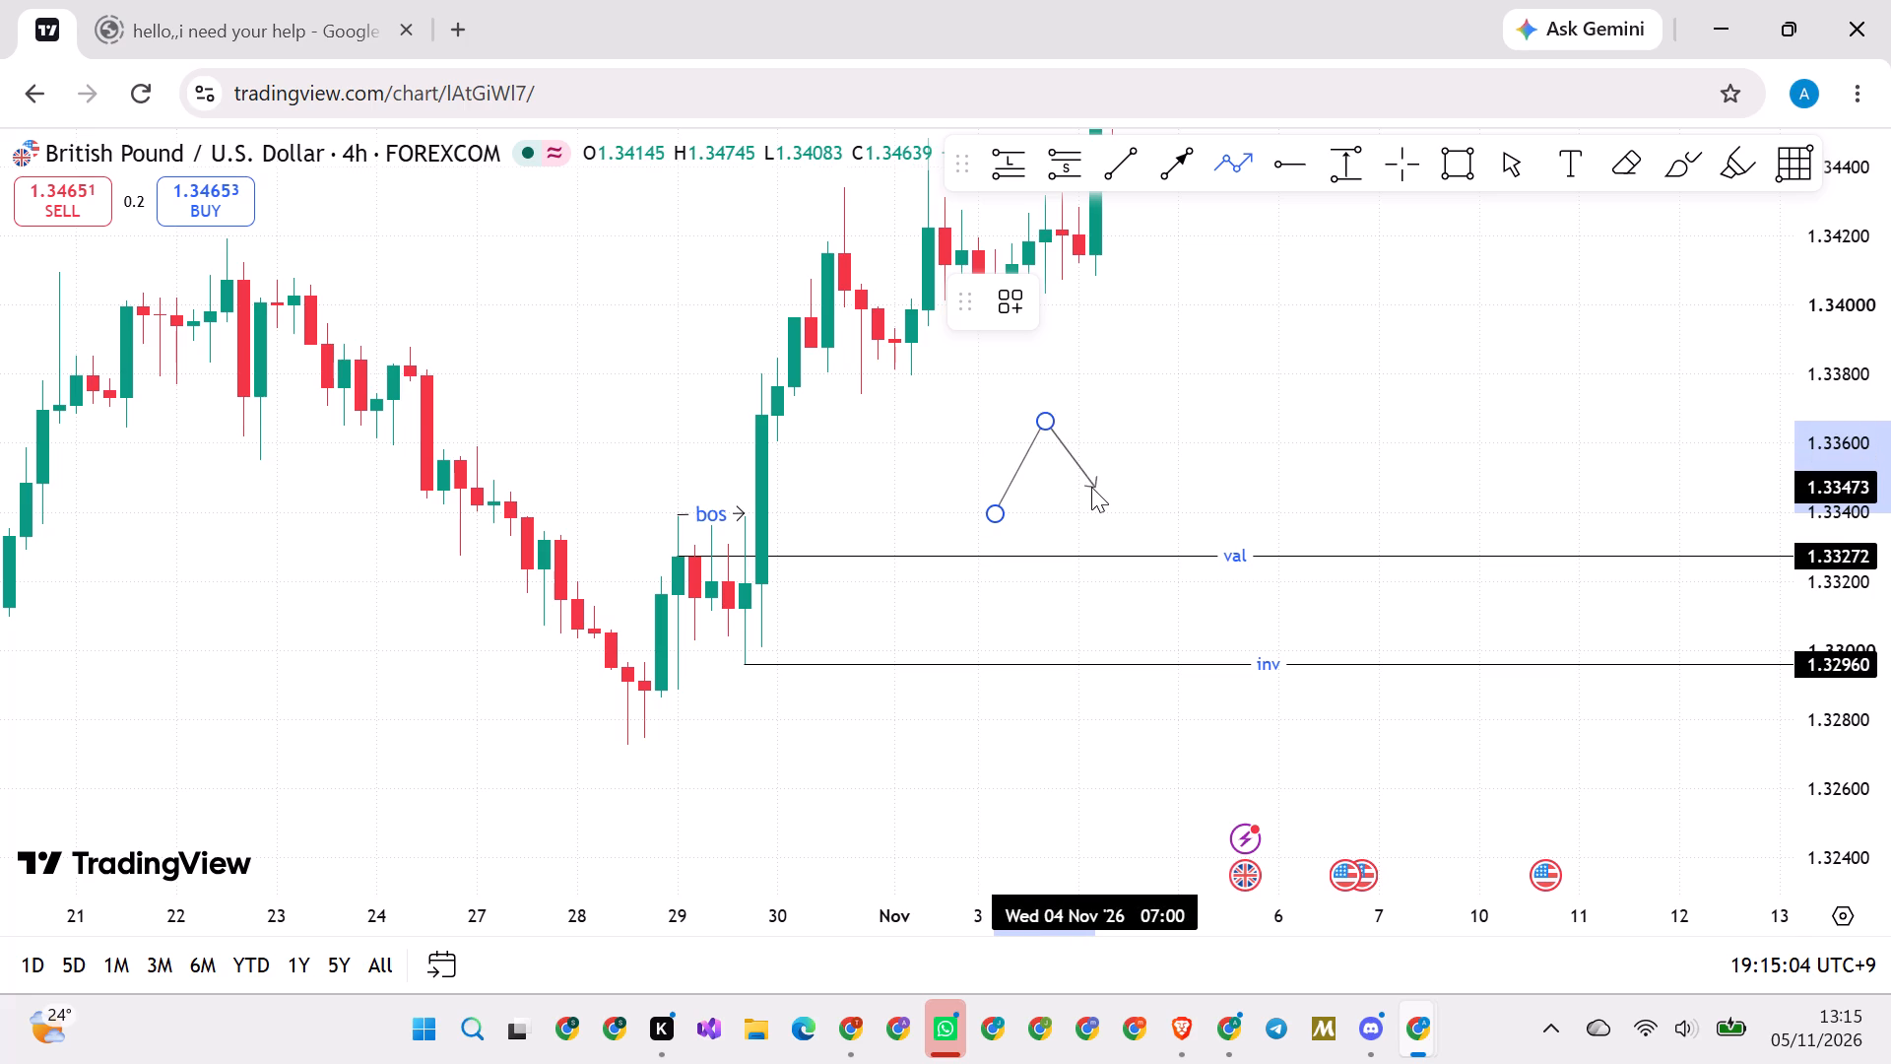
{"action": "left_click", "coordinate": [1091, 487]}
{"action": "left_click", "coordinate": [1113, 372]}
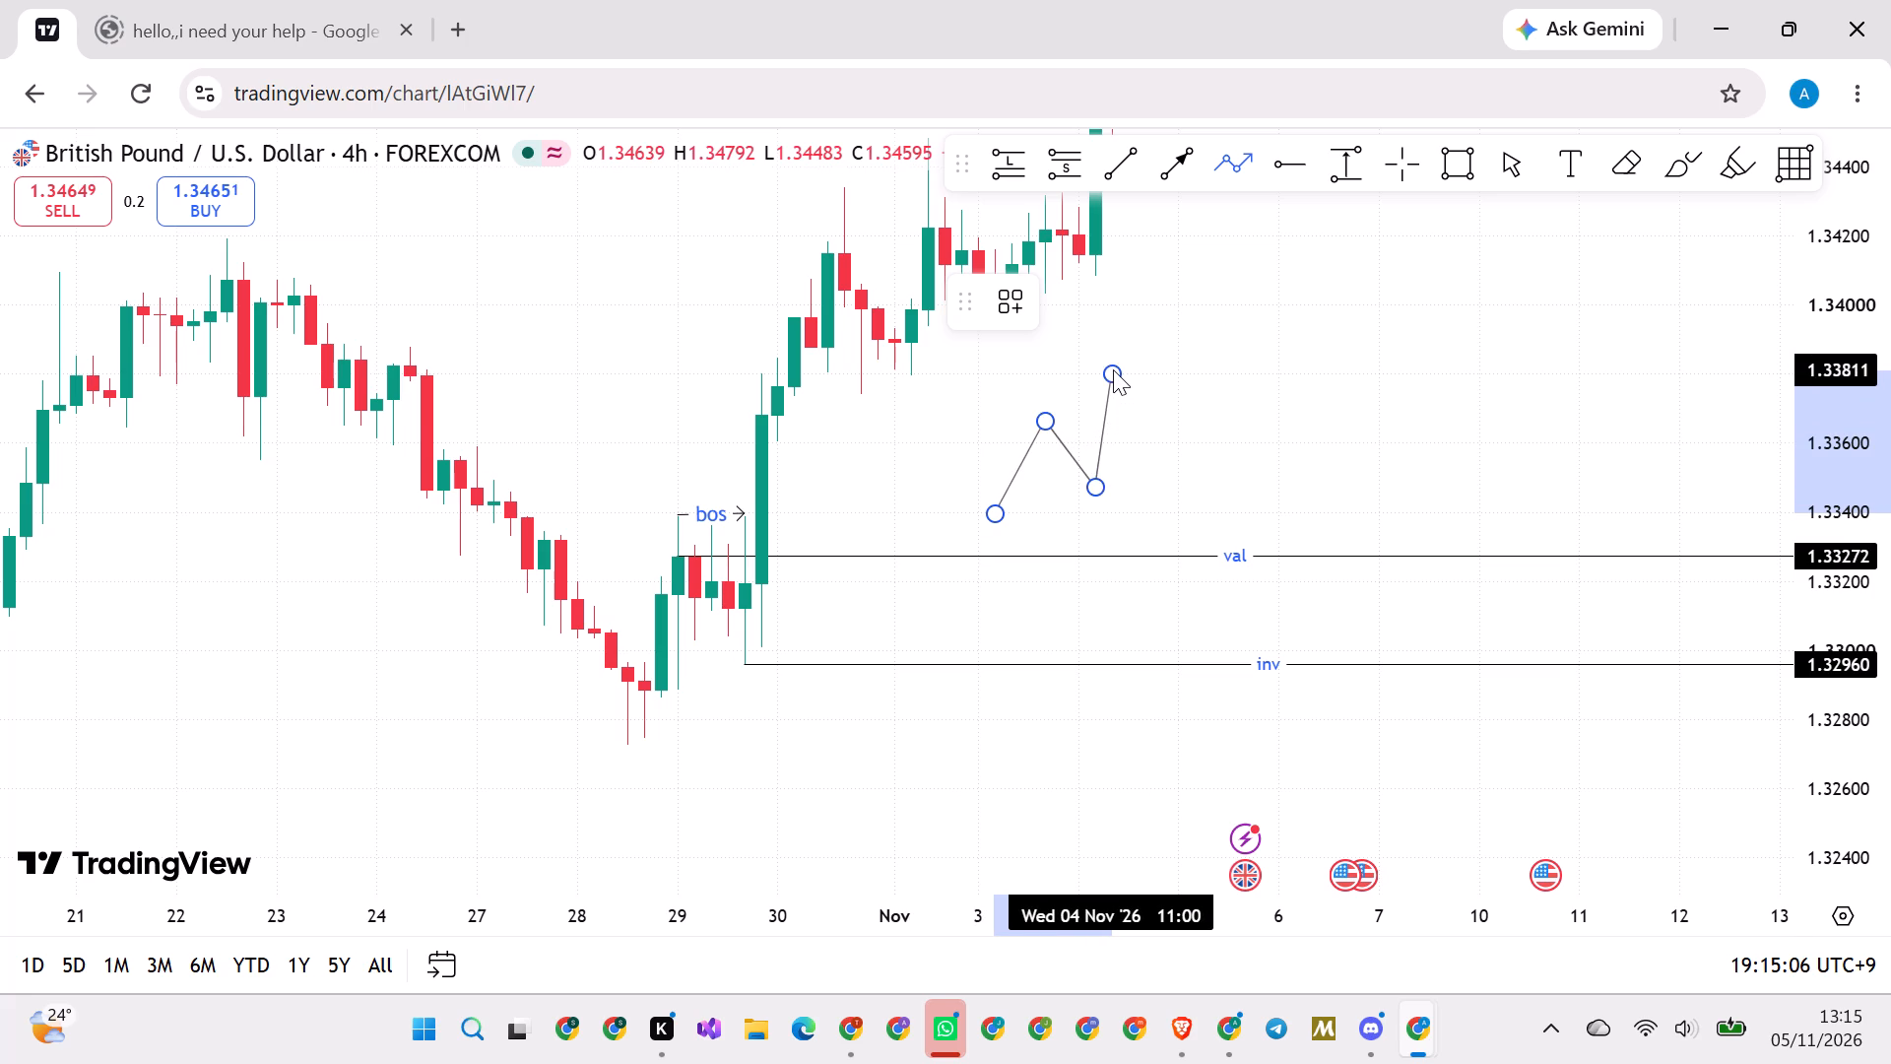
{"action": "left_click", "coordinate": [1140, 440]}
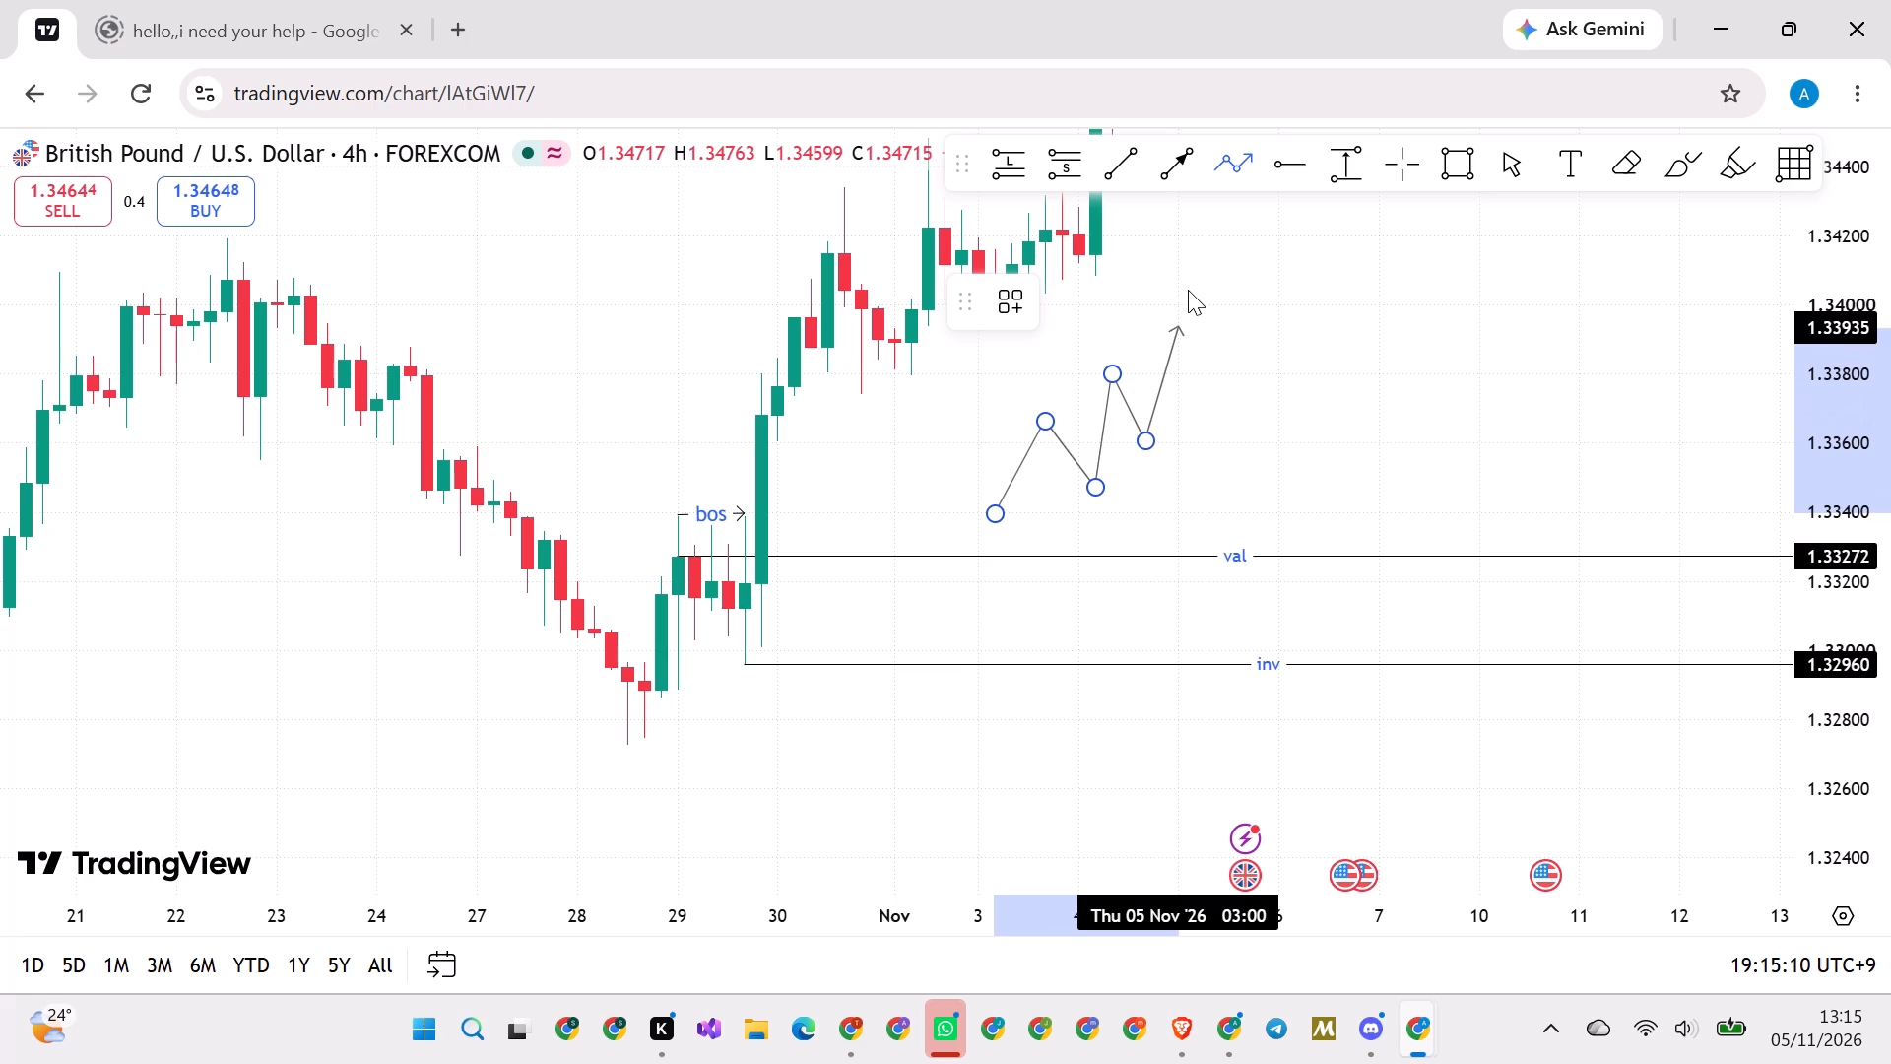
{"action": "left_click", "coordinate": [1185, 293]}
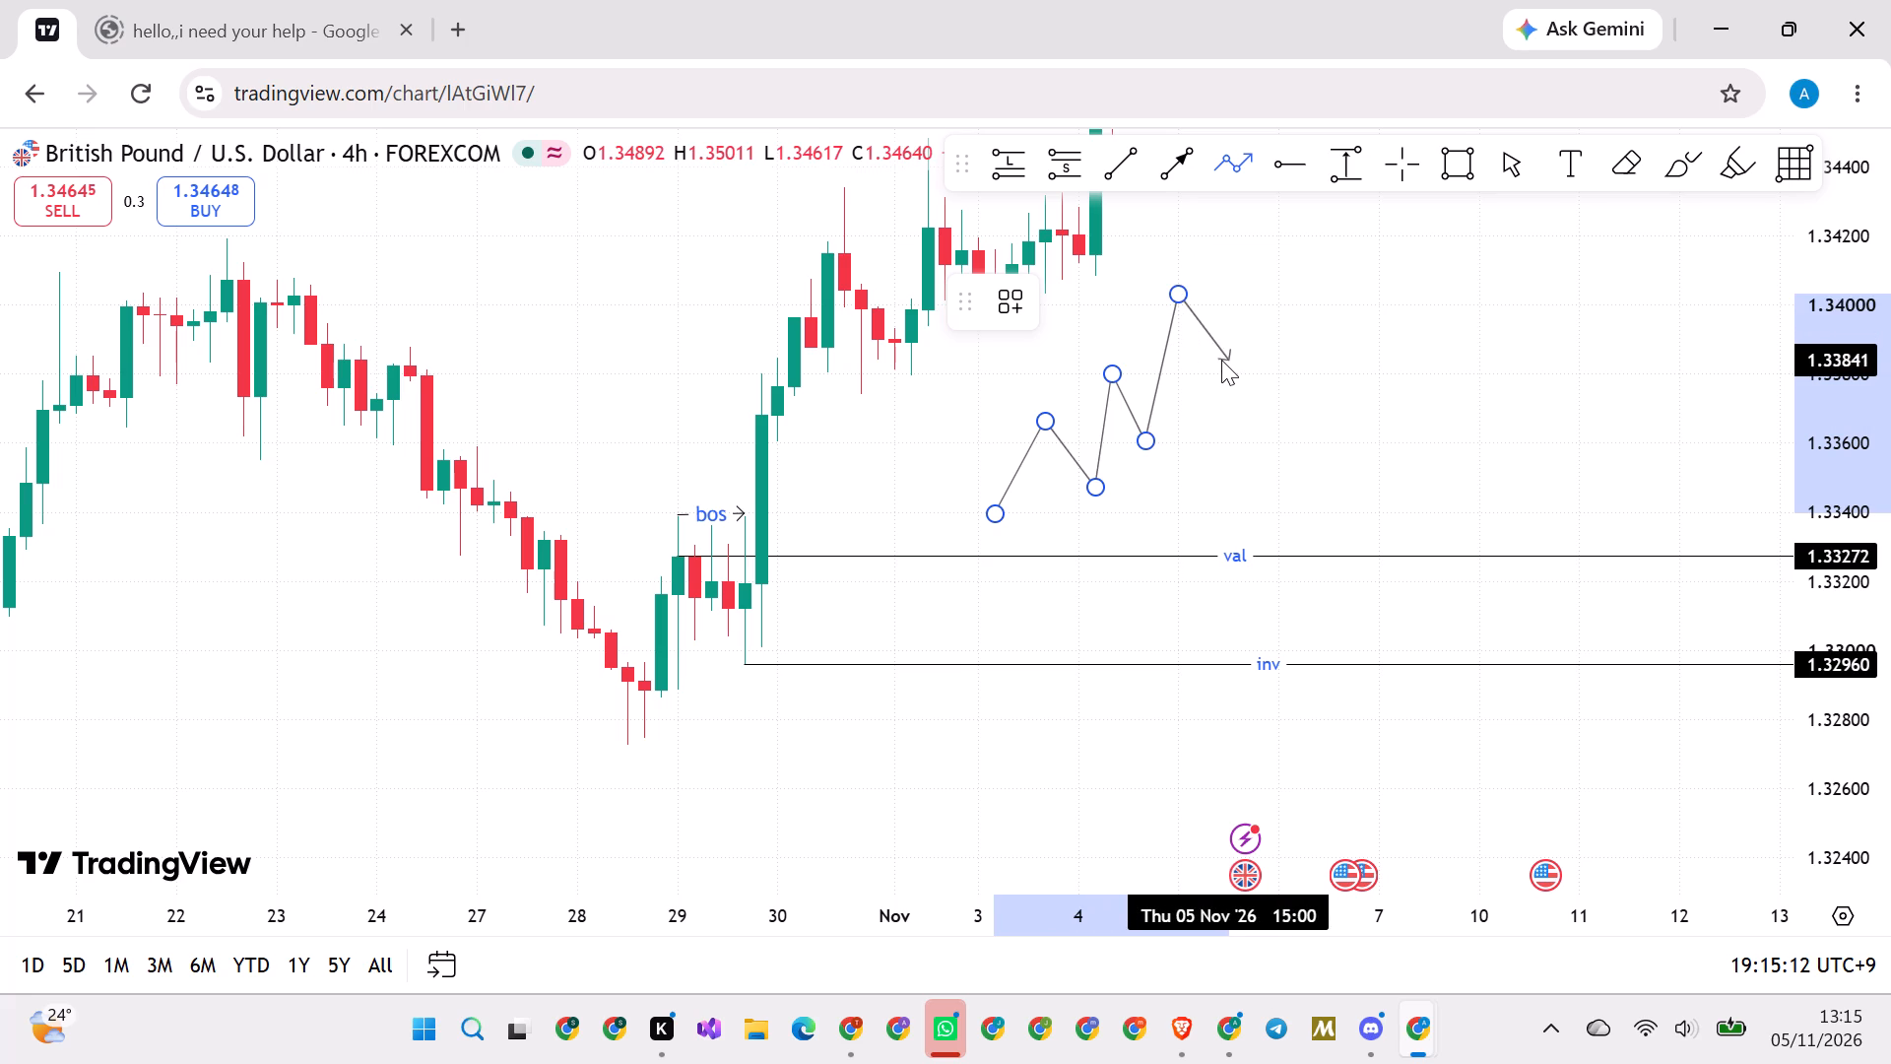
{"action": "left_click", "coordinate": [1221, 360]}
{"action": "left_click", "coordinate": [1241, 240]}
{"action": "left_click", "coordinate": [1284, 307]}
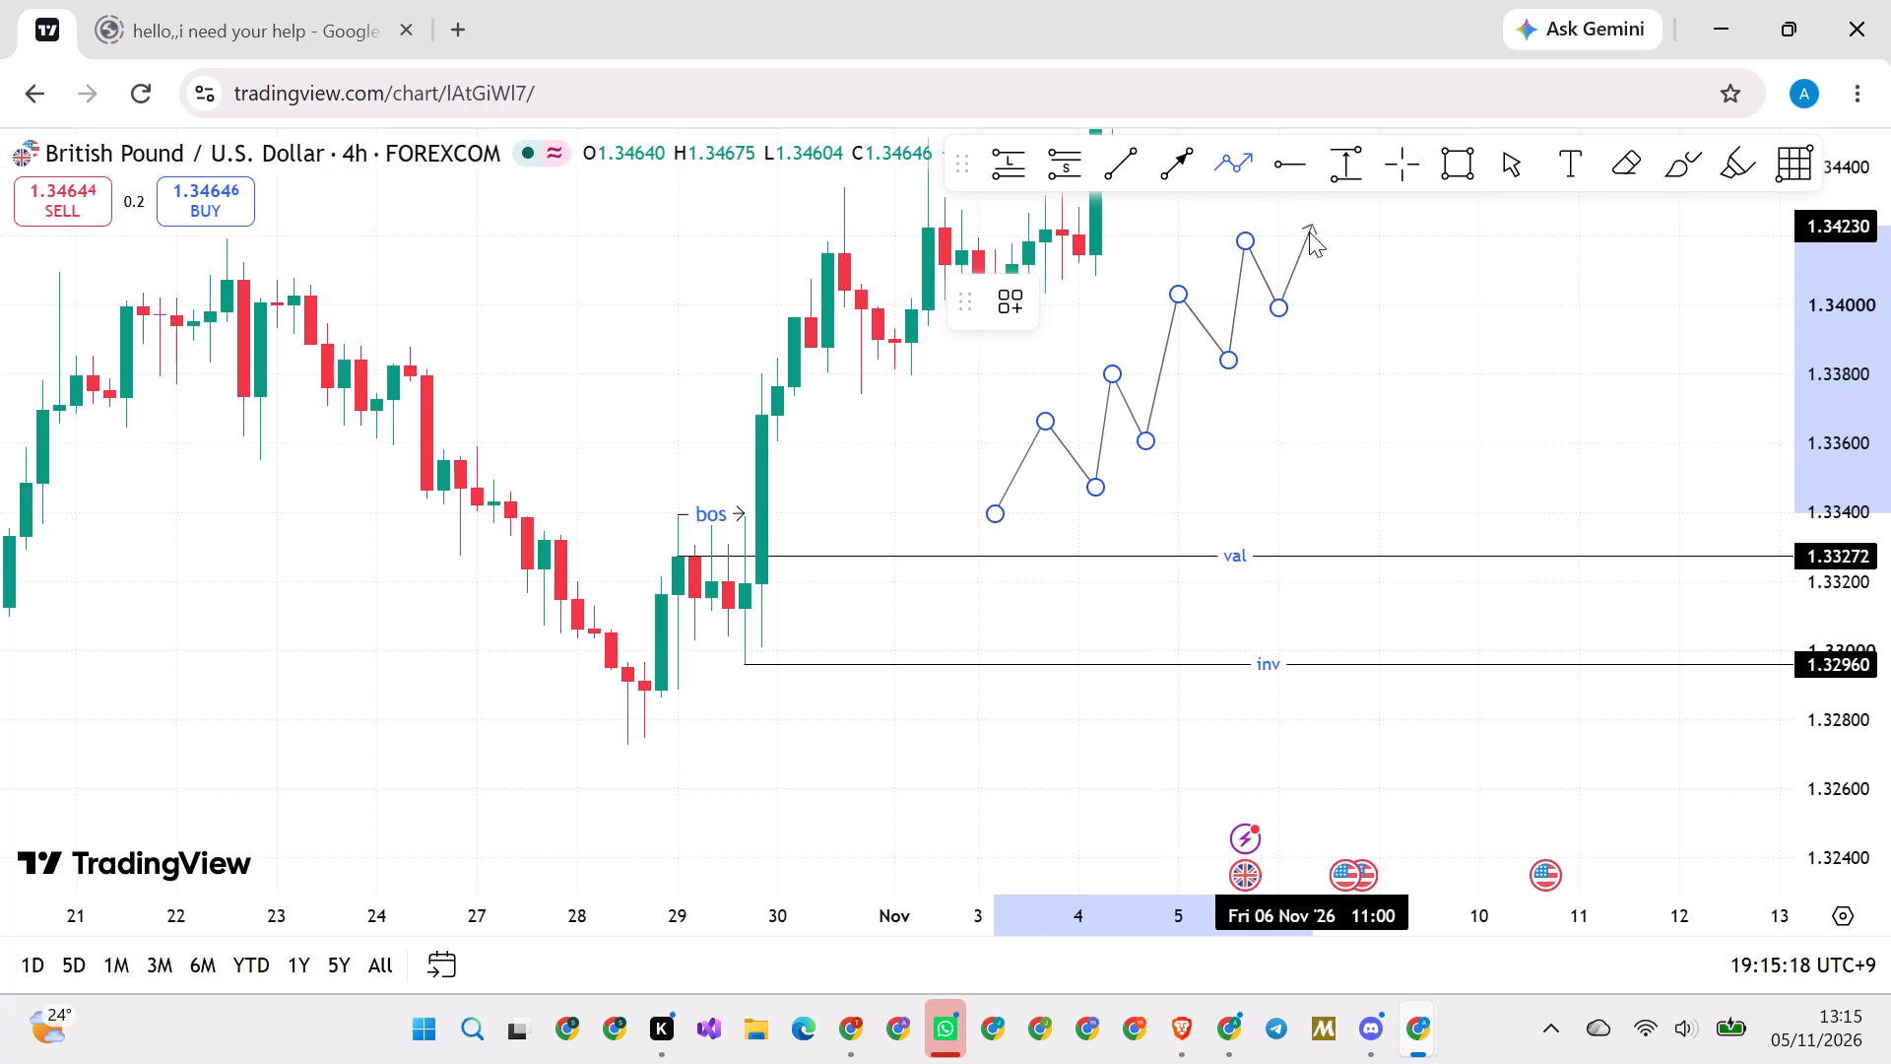
{"action": "double_click", "coordinate": [1313, 218]}
{"action": "left_click", "coordinate": [1390, 402]}
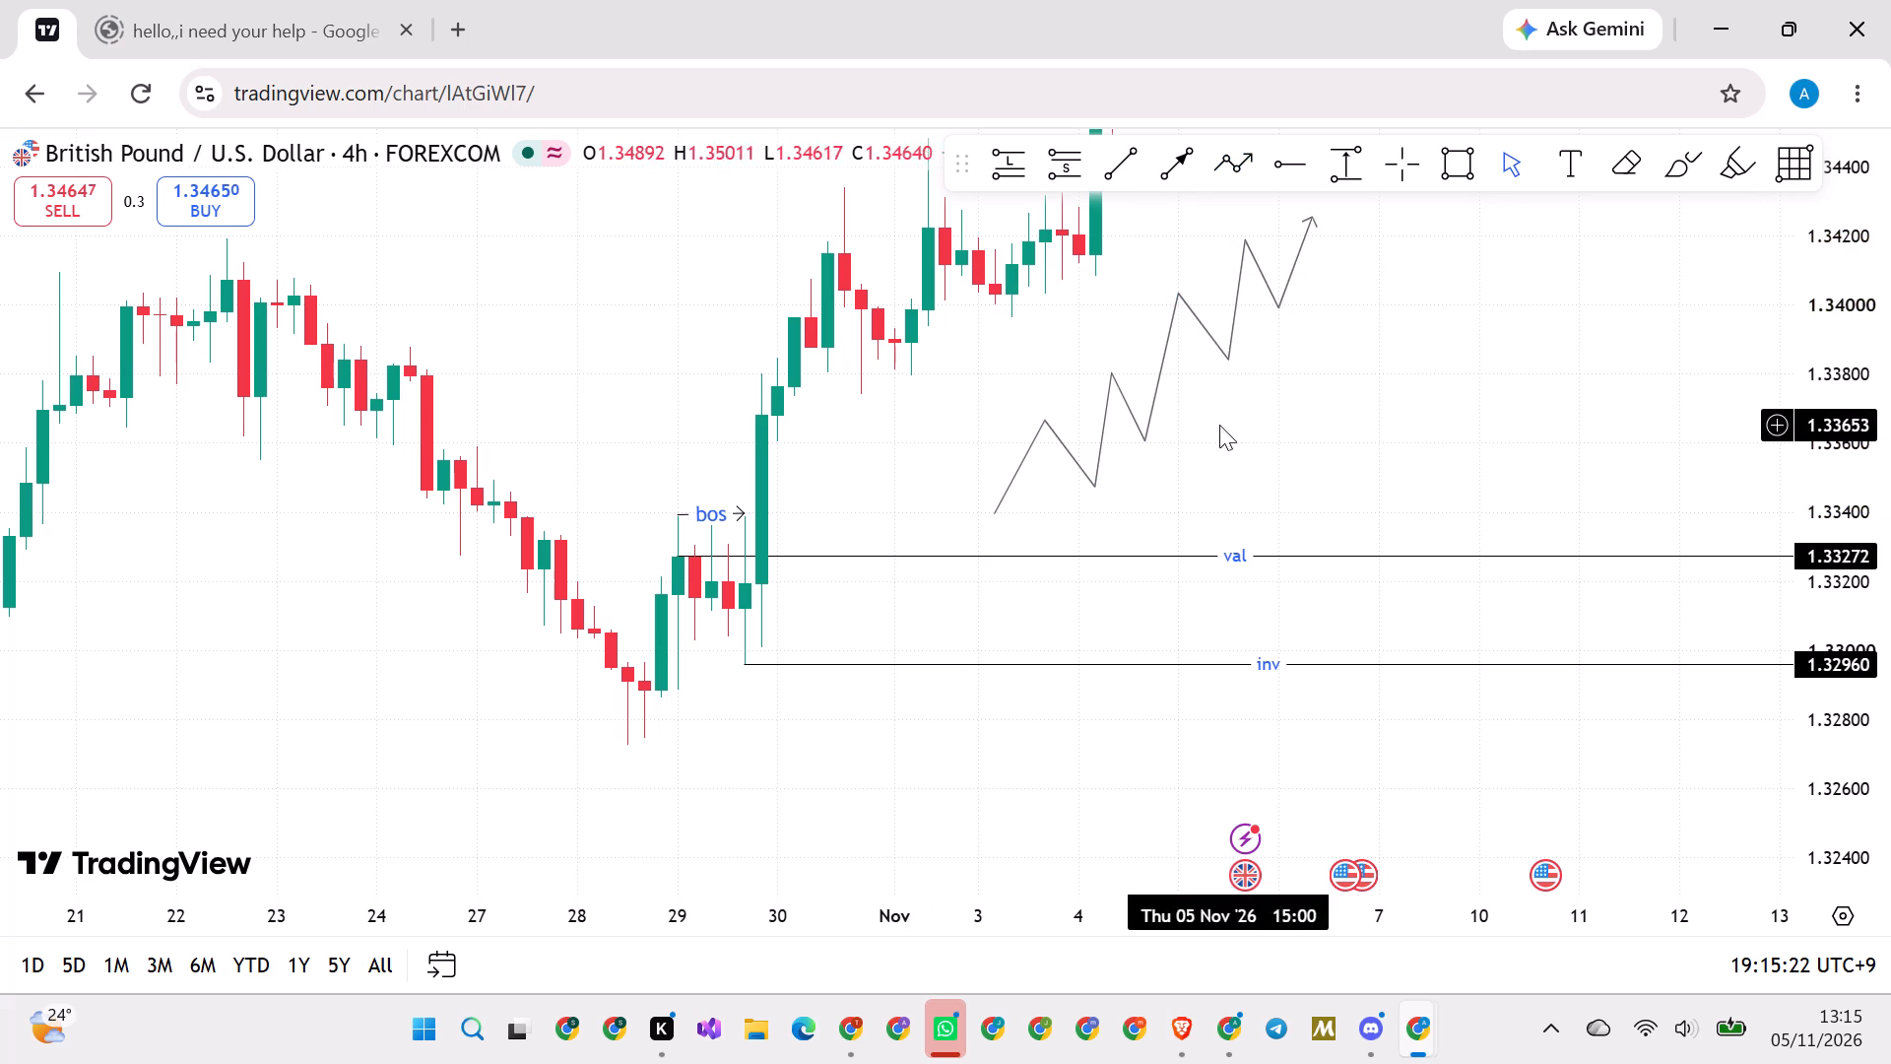
Brush short horizontal strokes at the first two swing highs and first two swing lows of the zigzag path.
{"action": "left_click", "coordinate": [1679, 169]}
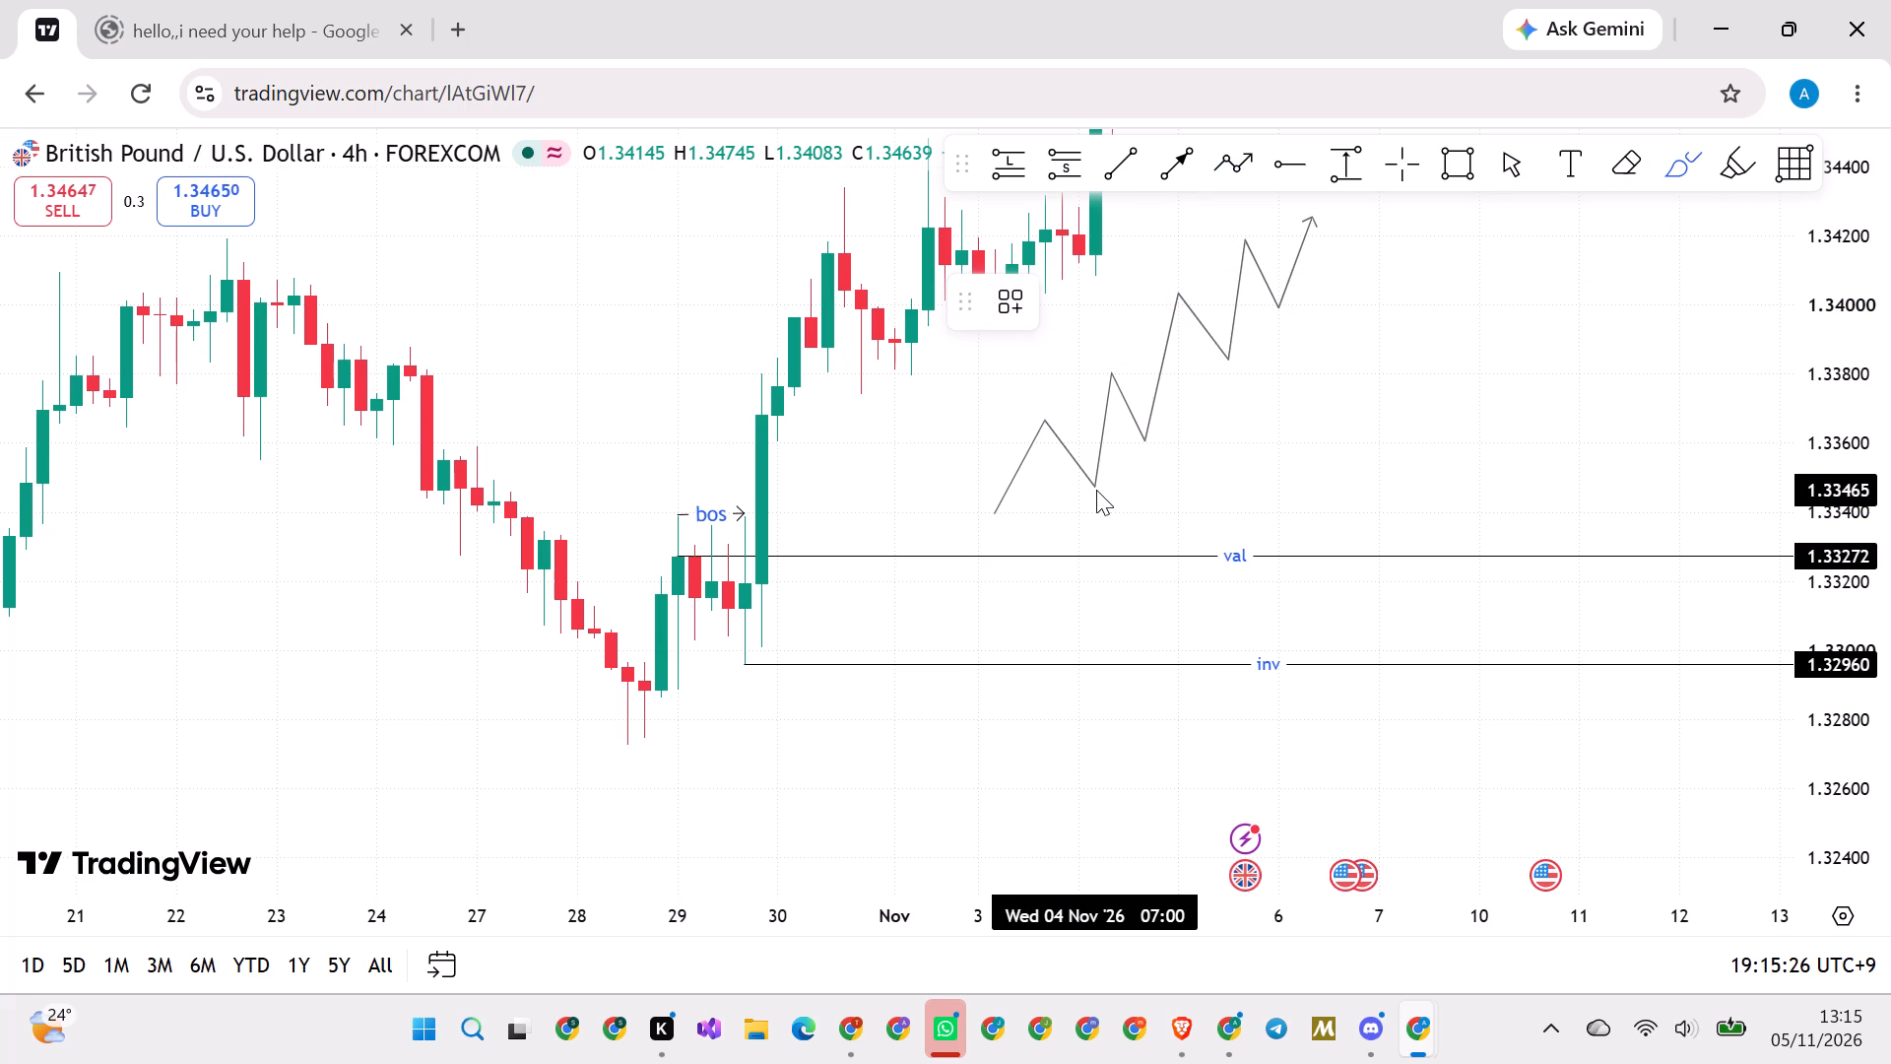
{"action": "left_click_drag", "start_coordinate": [1096, 487], "coordinate": [1184, 496]}
{"action": "left_click_drag", "start_coordinate": [1045, 416], "coordinate": [1147, 419]}
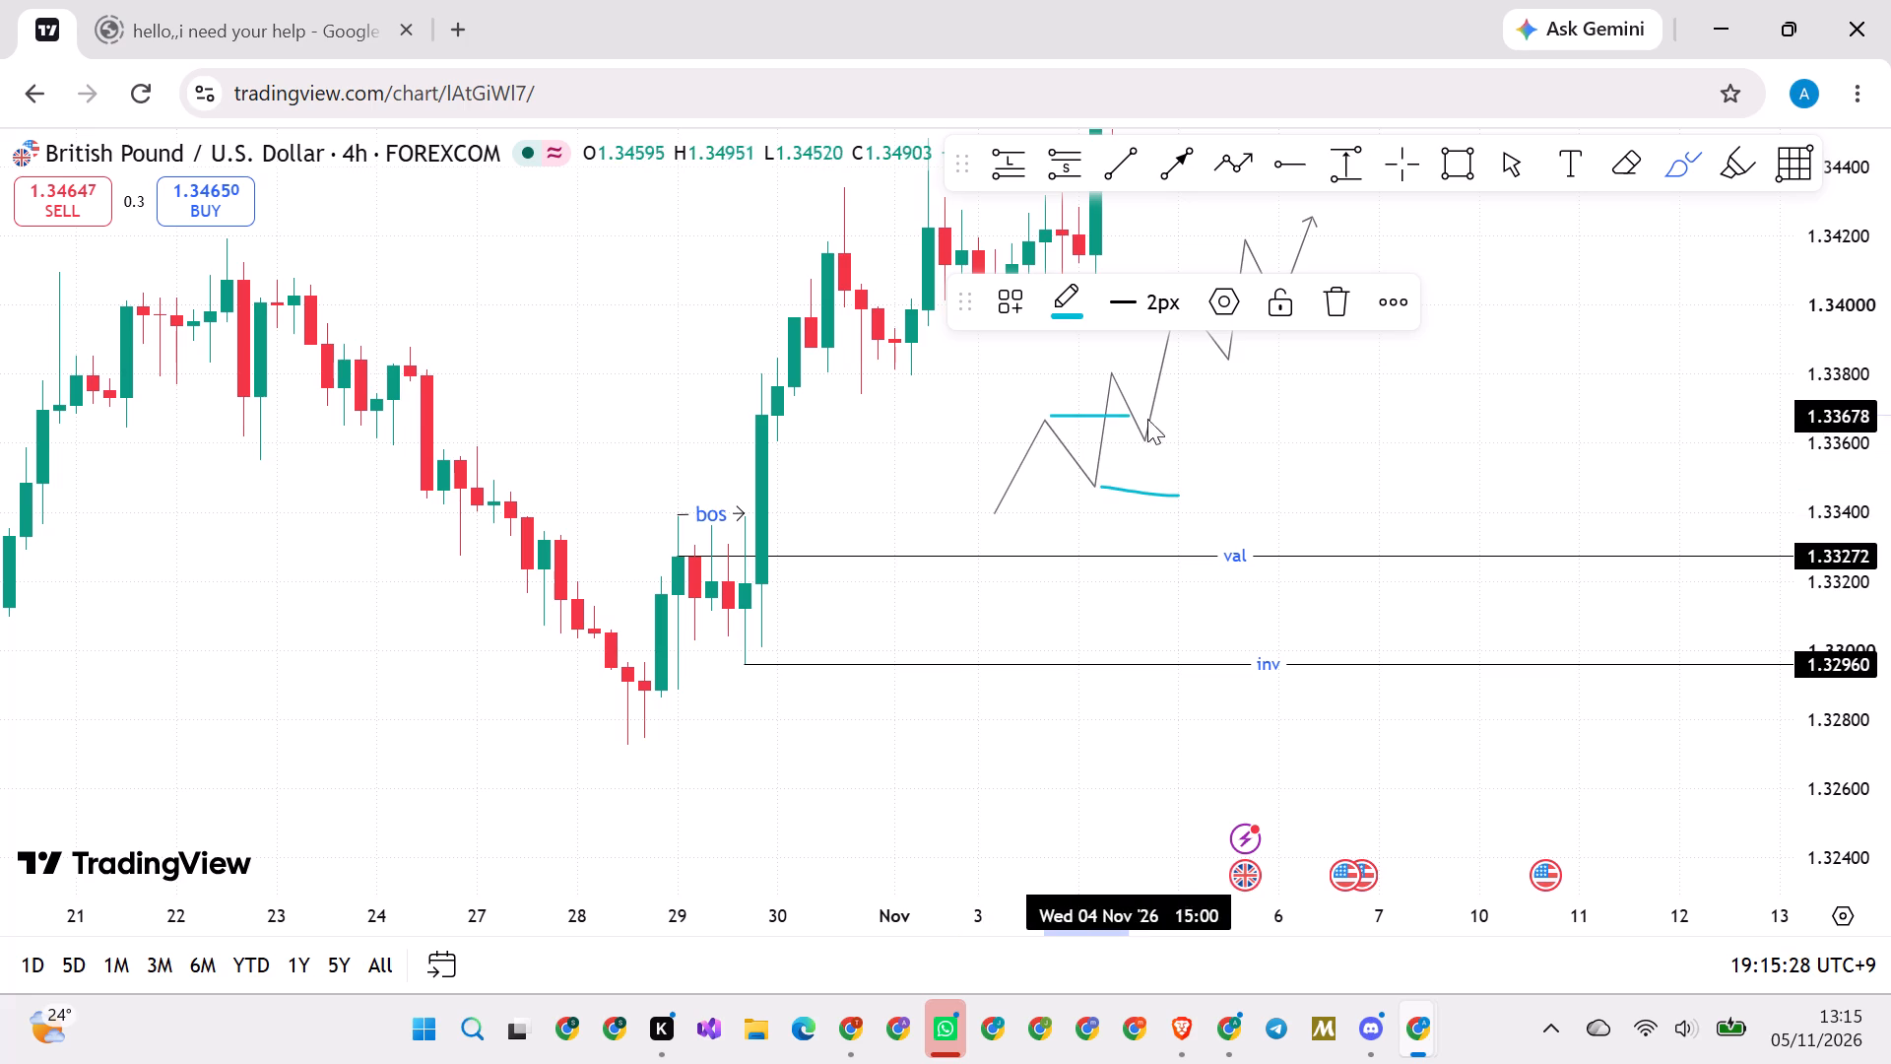
{"action": "left_click_drag", "start_coordinate": [1147, 419], "coordinate": [1160, 419]}
{"action": "left_click_drag", "start_coordinate": [1105, 370], "coordinate": [1207, 373]}
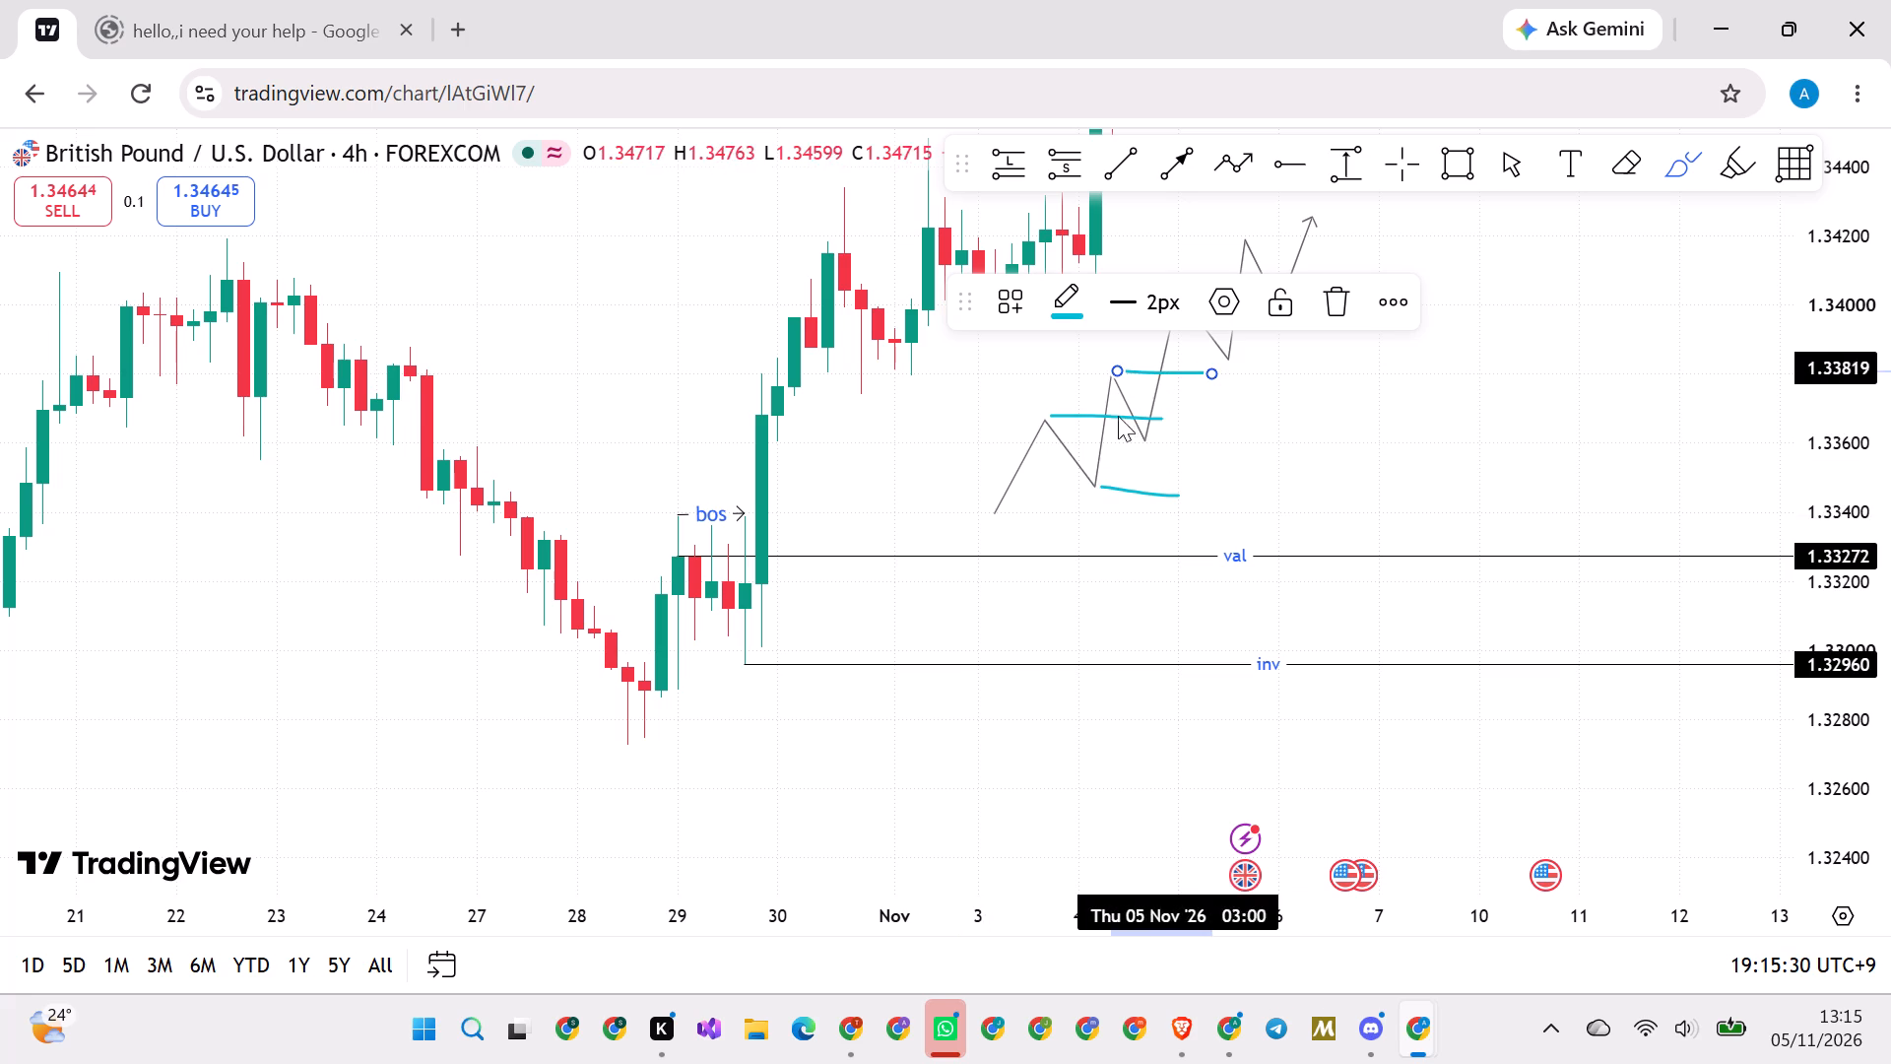
{"action": "left_click_drag", "start_coordinate": [1143, 439], "coordinate": [1207, 444]}
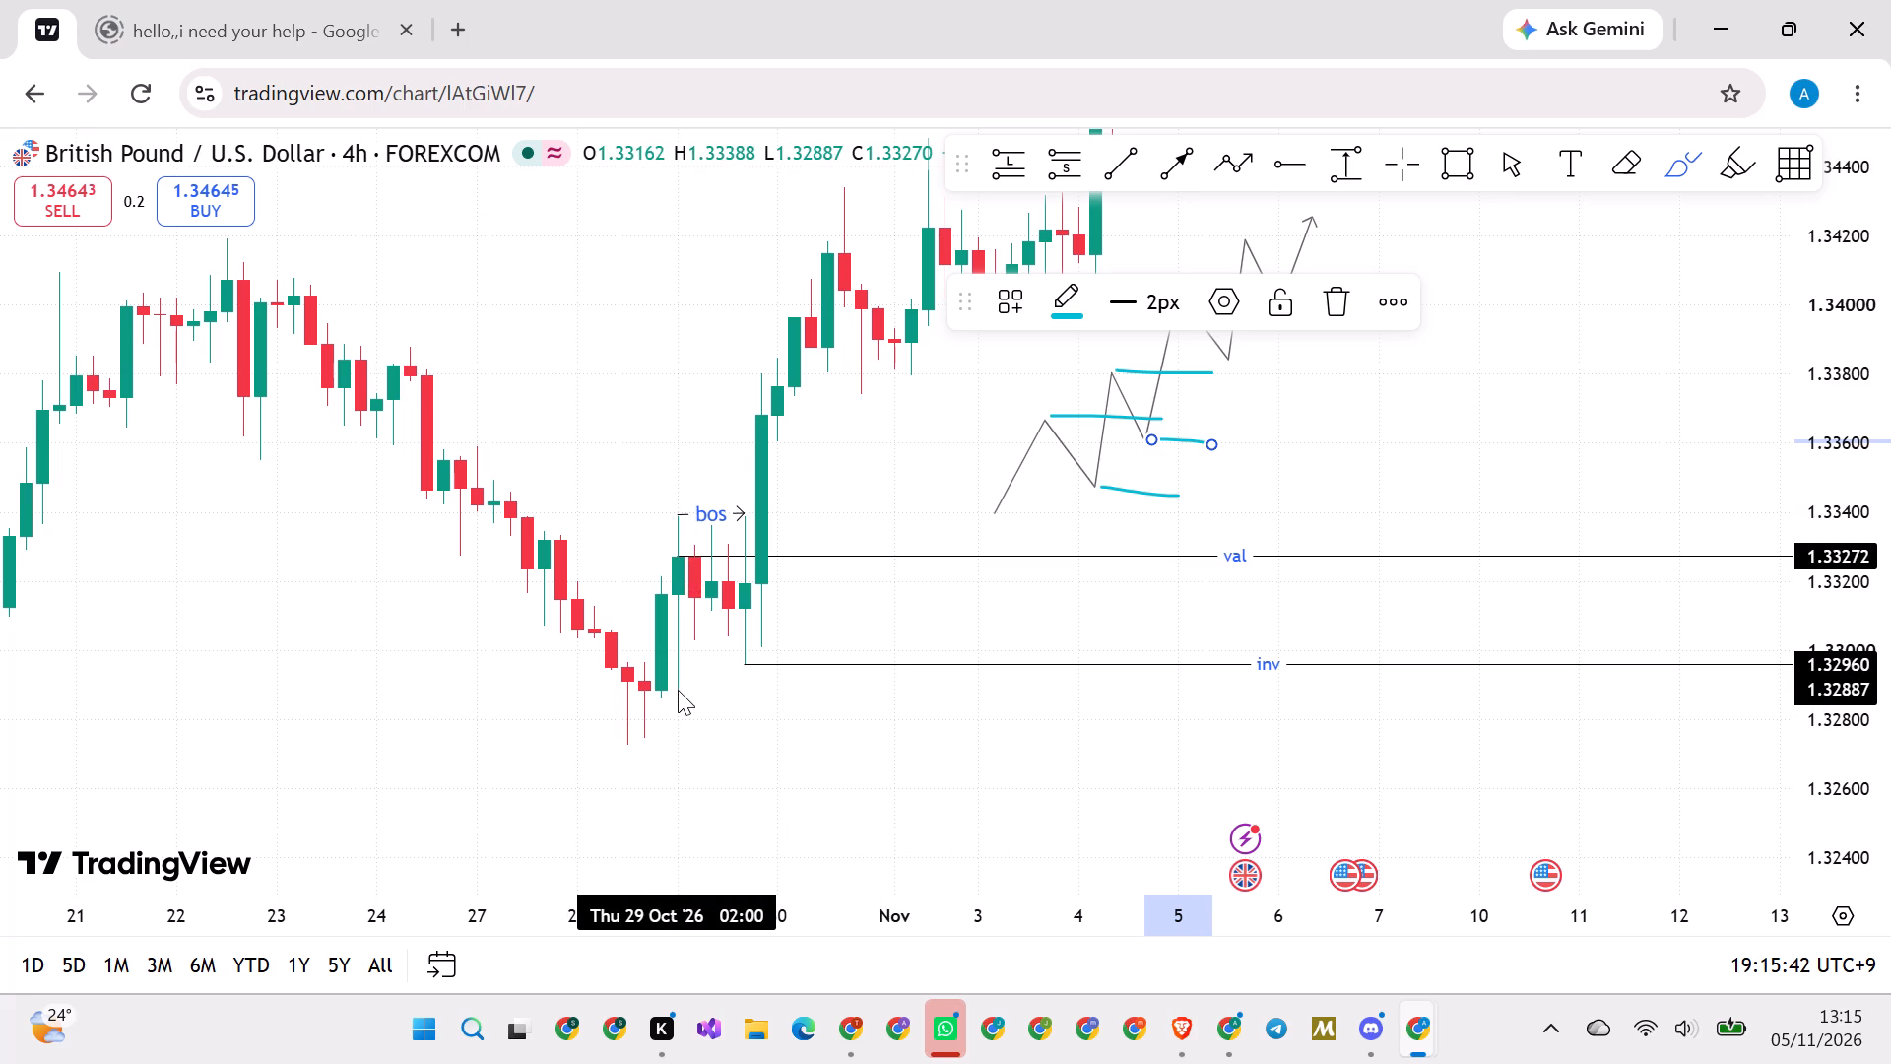
Draw a path over the candles from the 28 October 14:00 low to about 1.3326, down to 1.3296, and up to 1.3370.
{"action": "left_click", "coordinate": [1235, 164]}
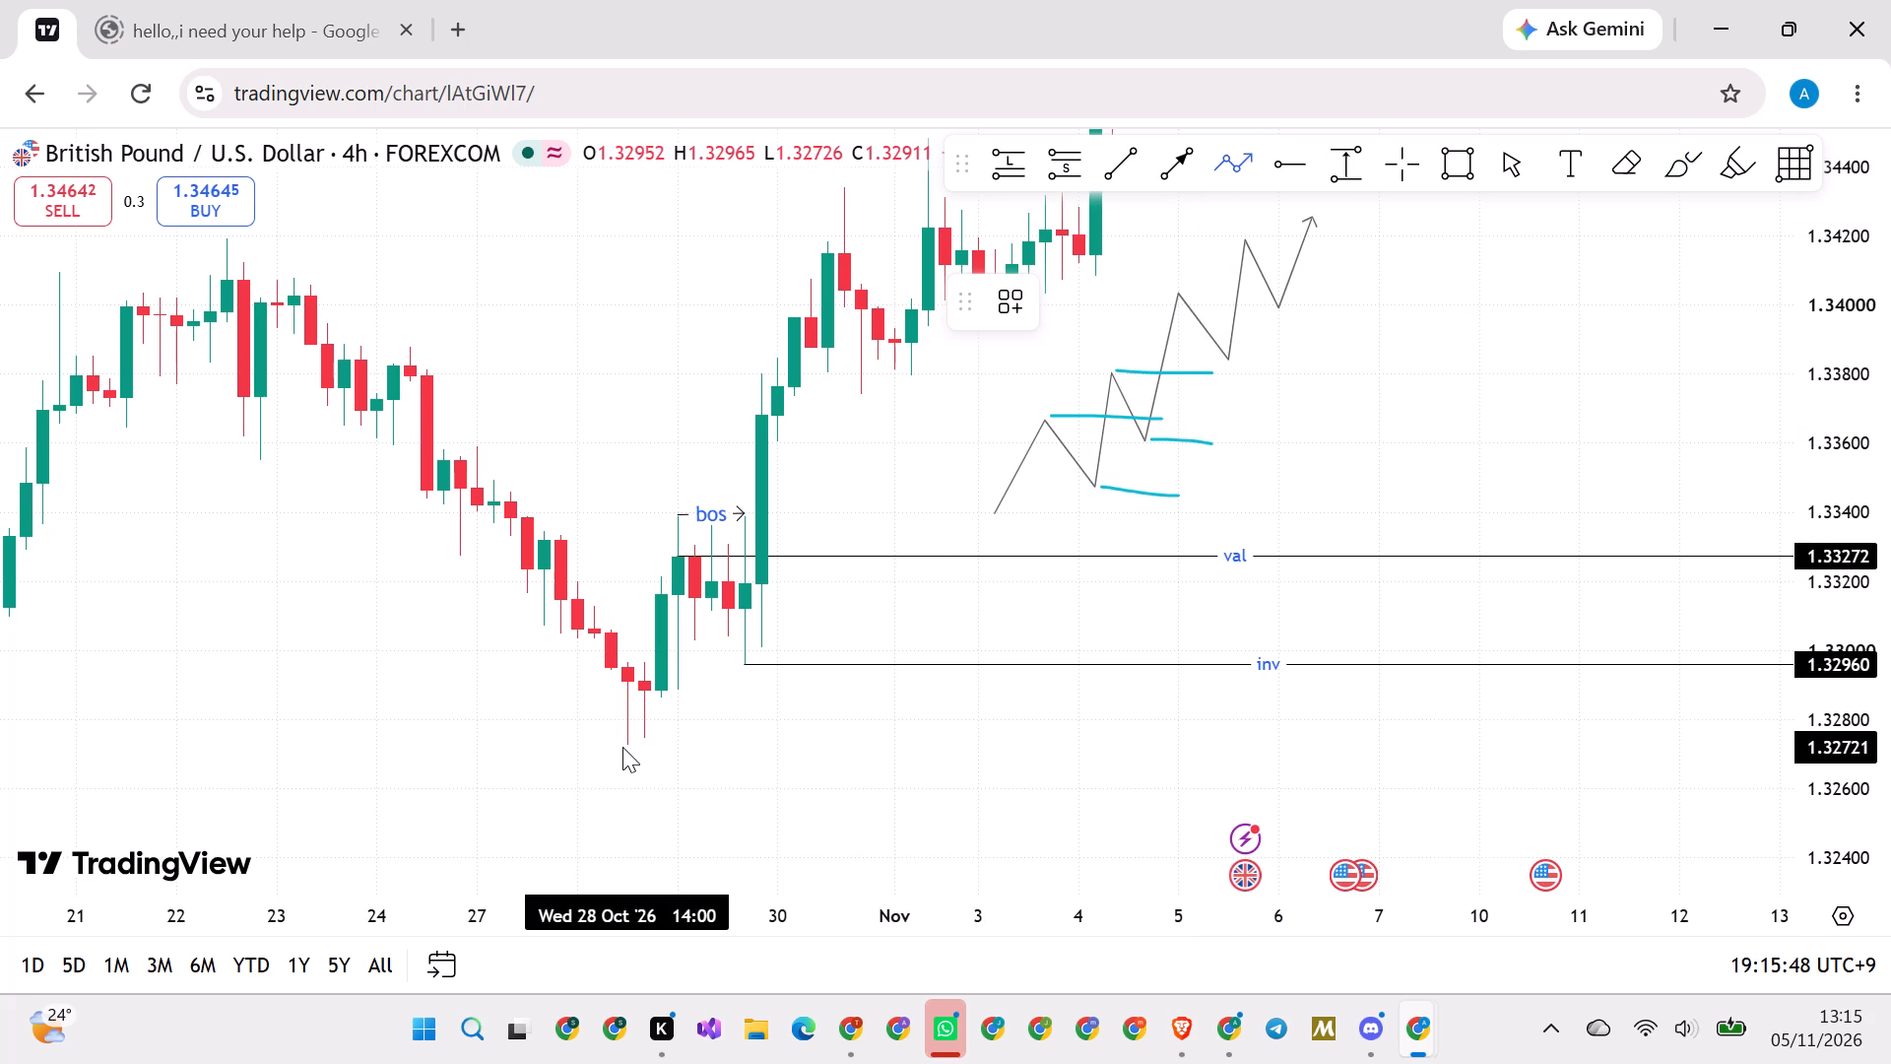
{"action": "left_click", "coordinate": [619, 744]}
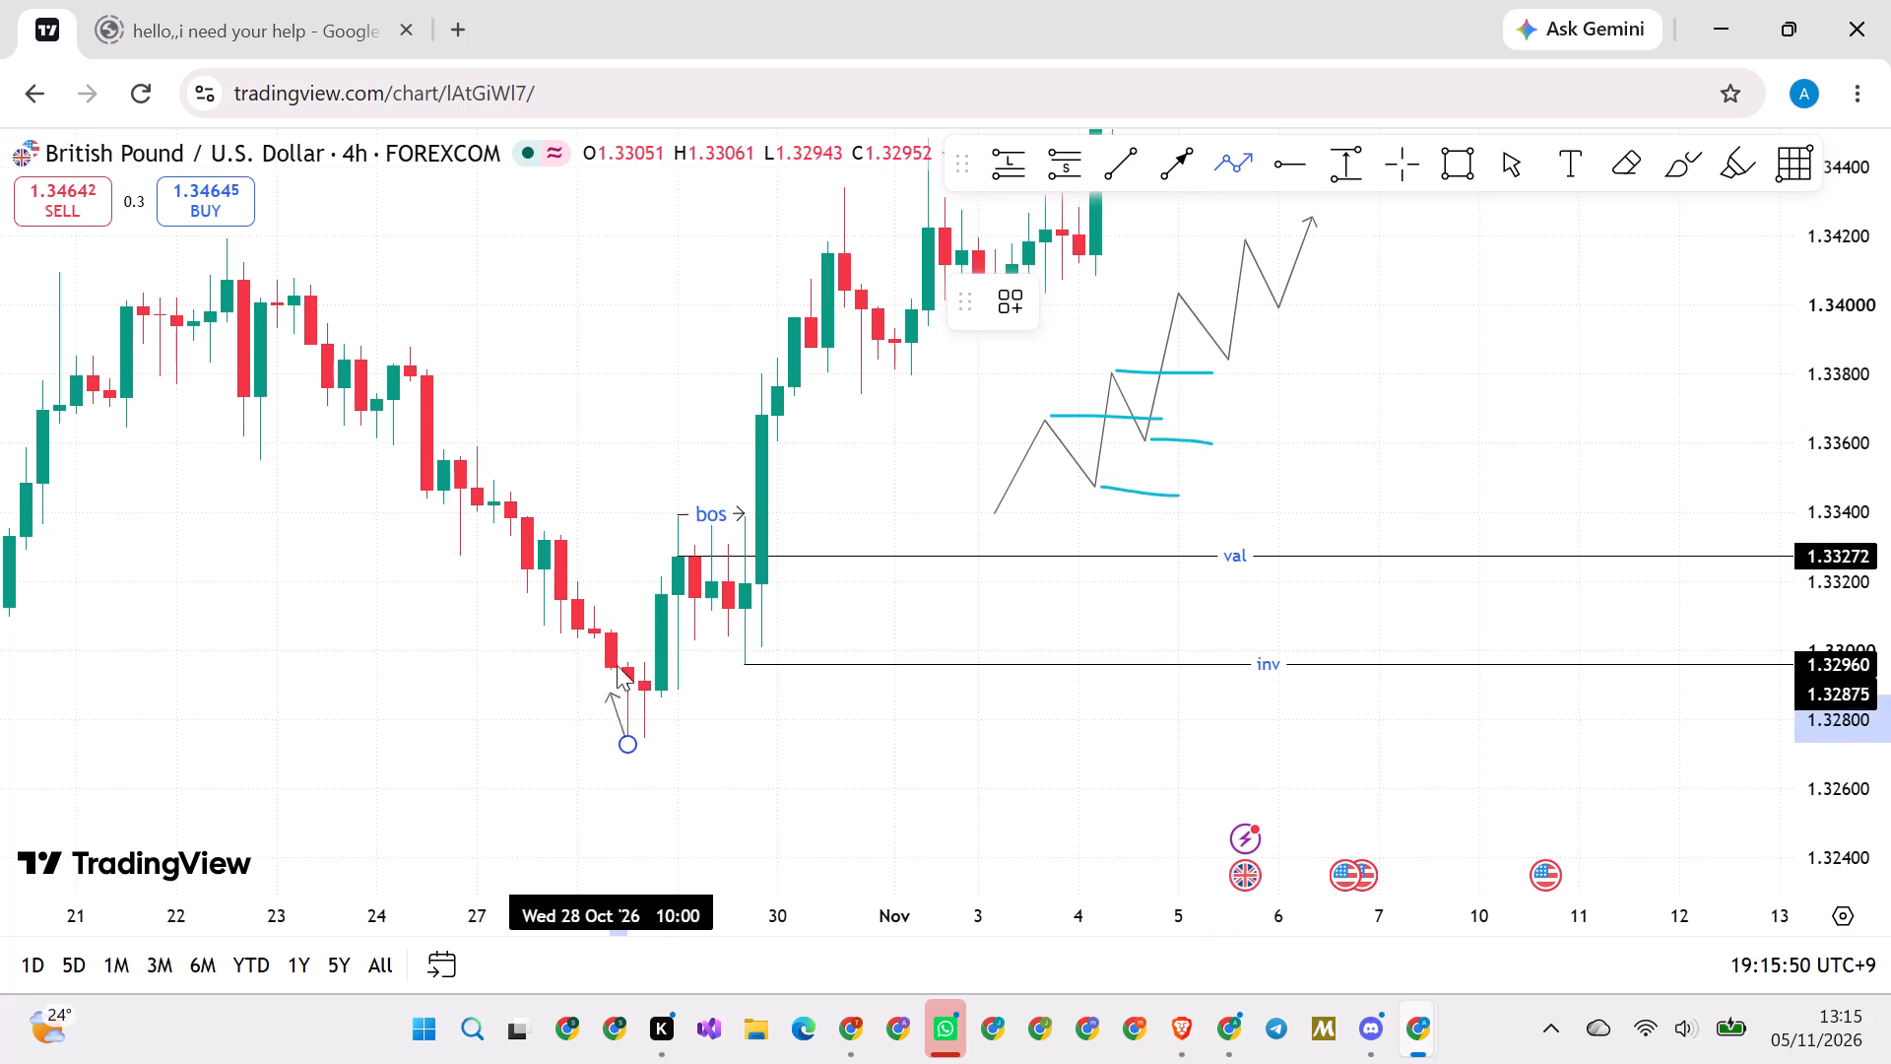
{"action": "left_click", "coordinate": [670, 560]}
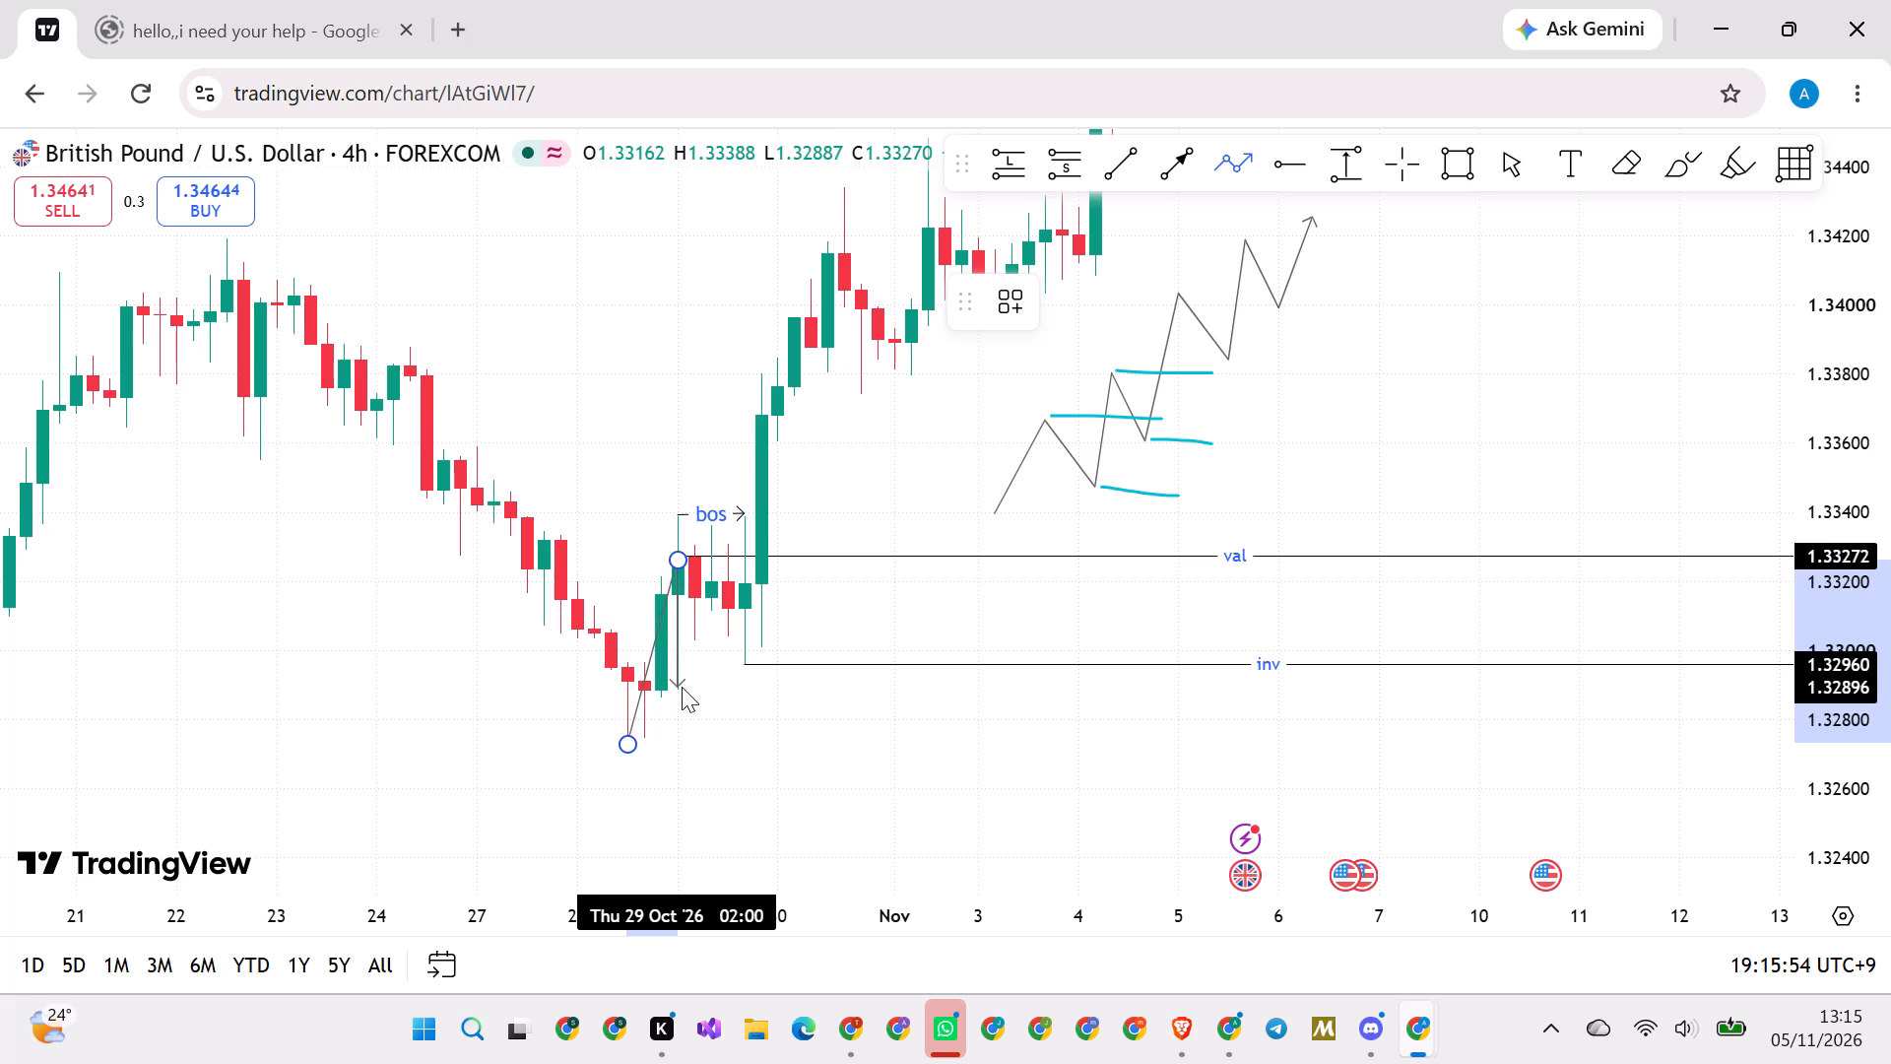
{"action": "left_click", "coordinate": [747, 666]}
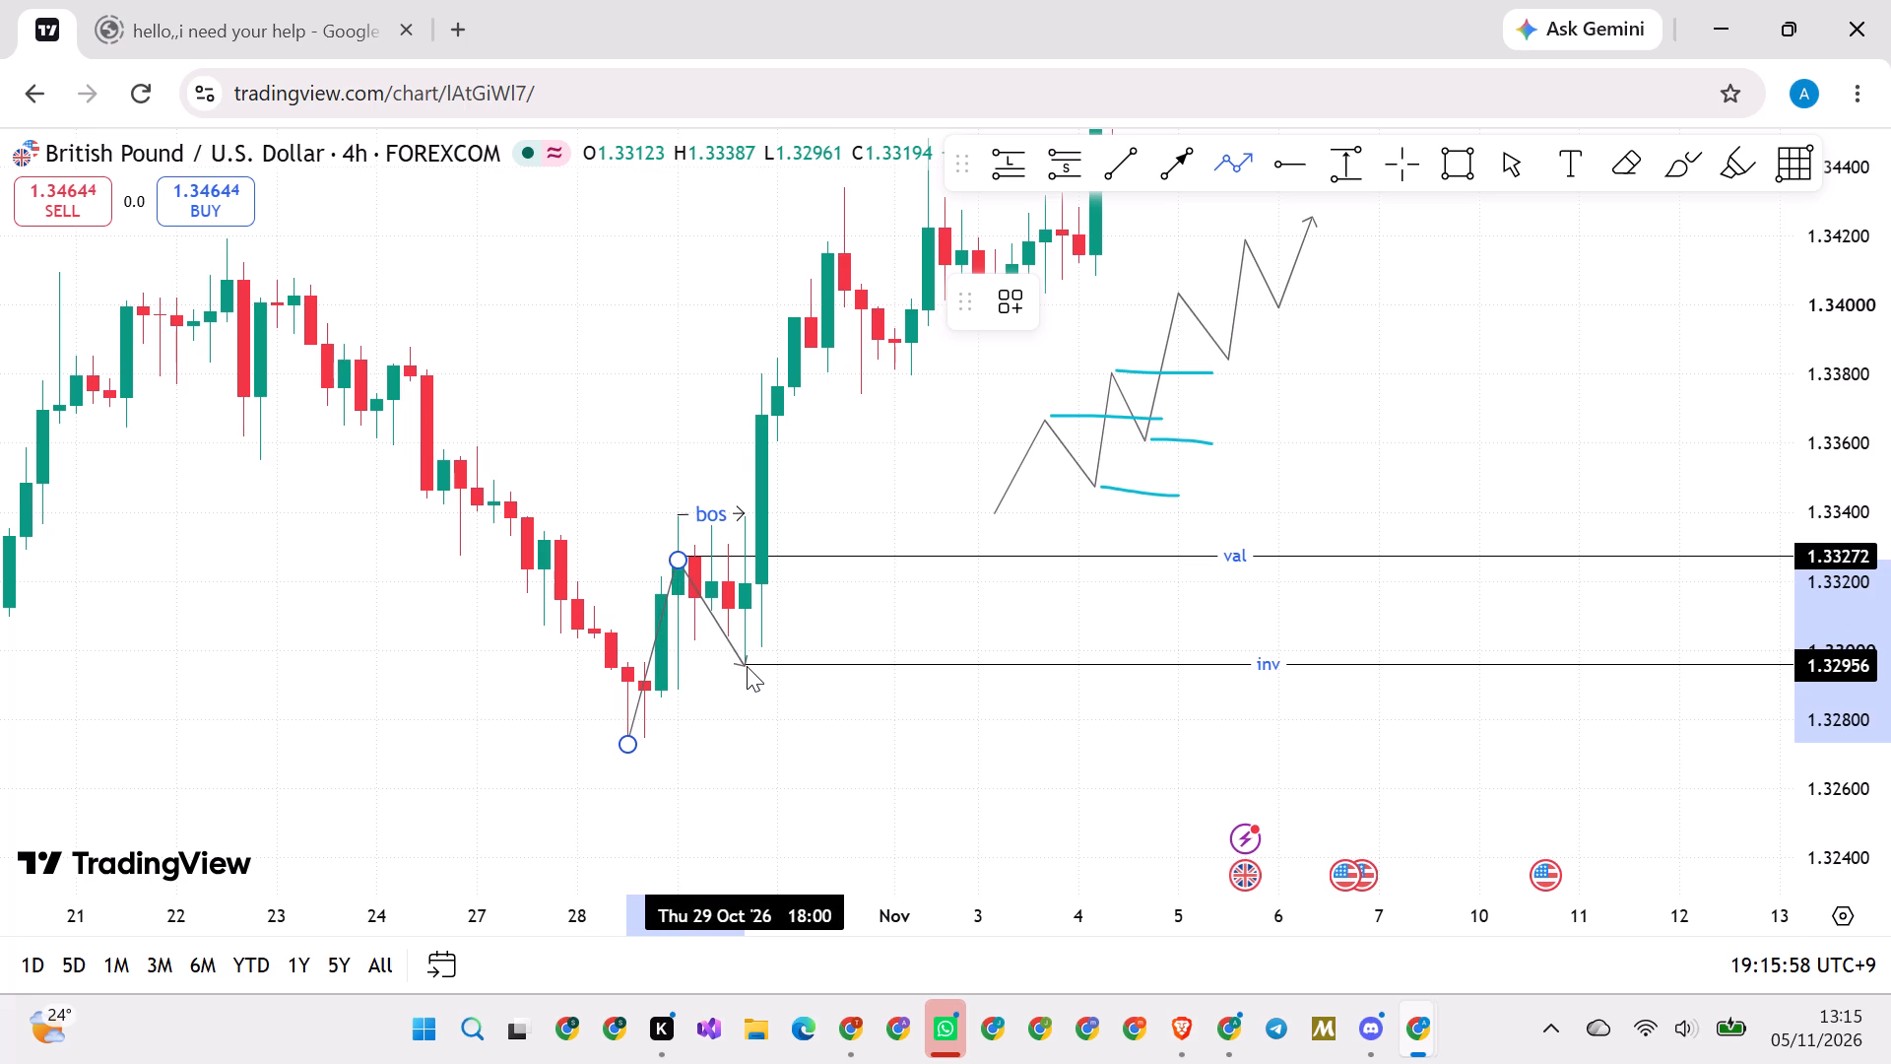
{"action": "double_click", "coordinate": [760, 409]}
{"action": "left_click", "coordinate": [811, 463]}
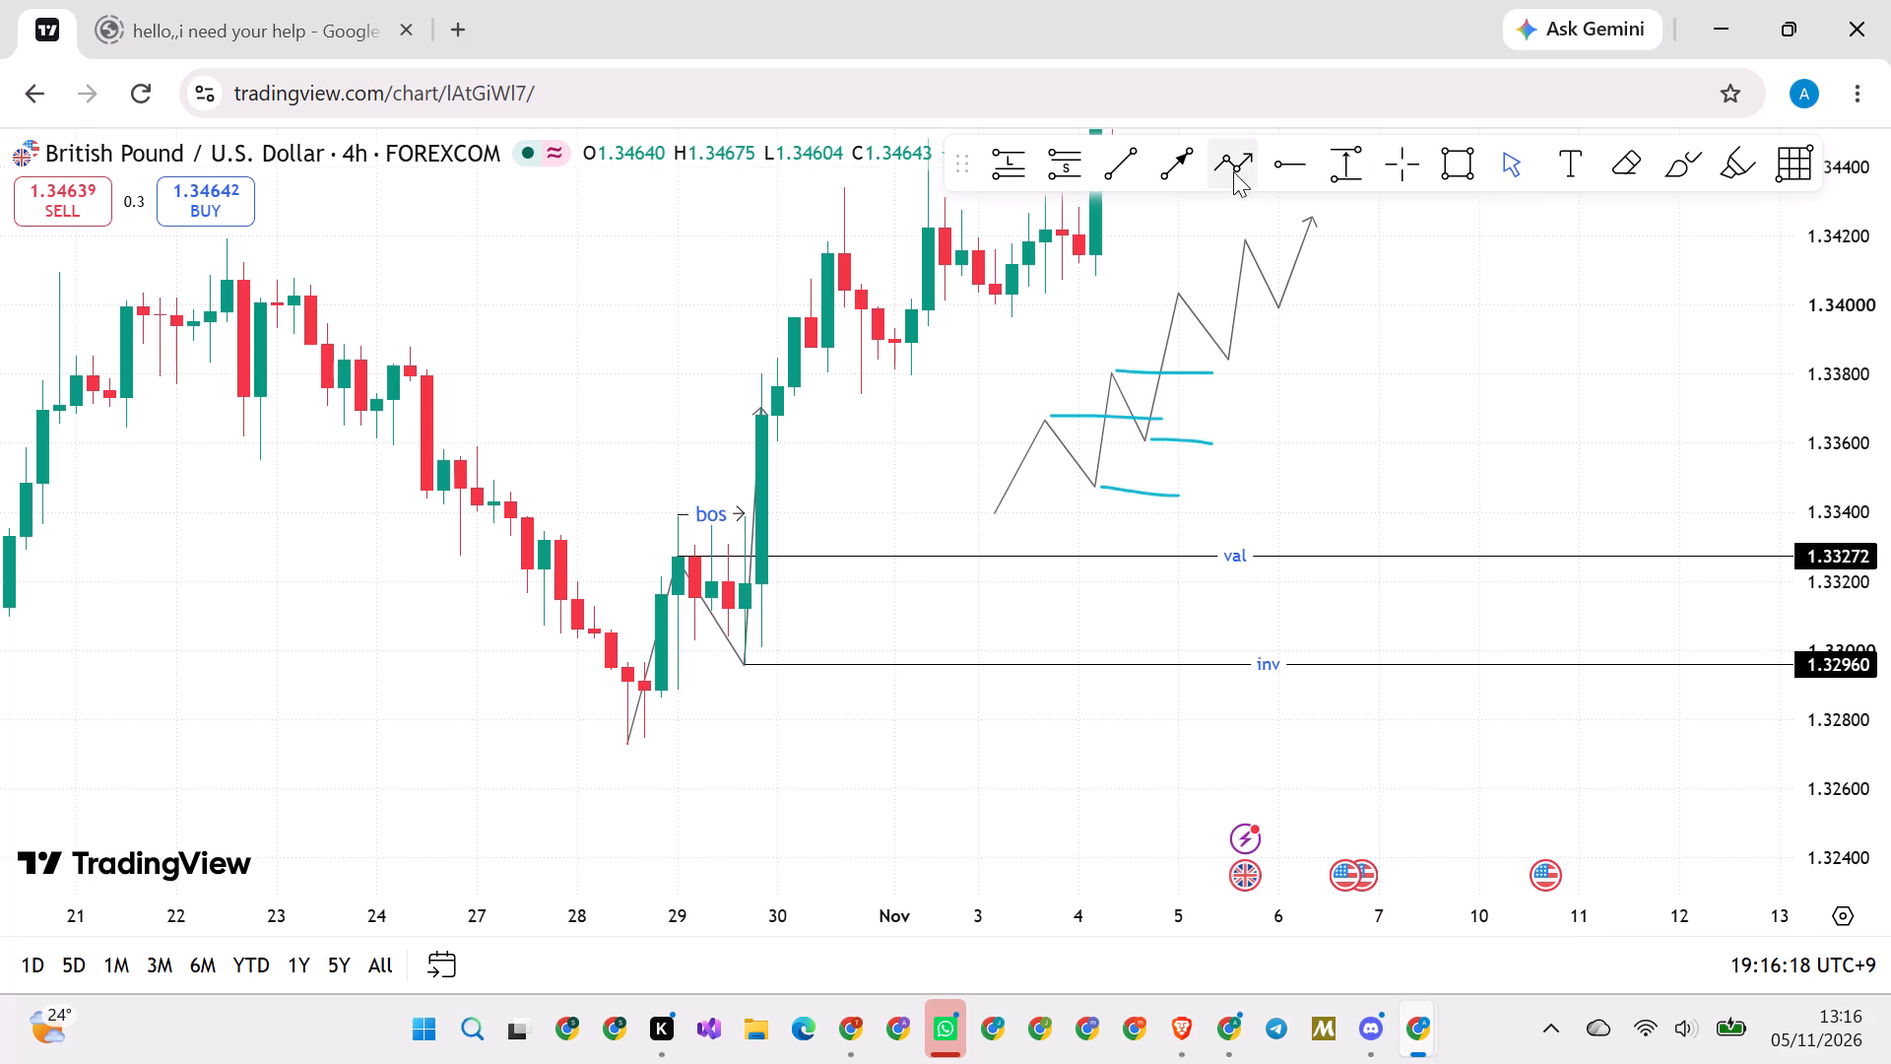
Move the "inv" horizontal ray down to 1.32725, at the low where the rally starts.
{"action": "left_click_drag", "start_coordinate": [749, 669], "coordinate": [726, 676]}
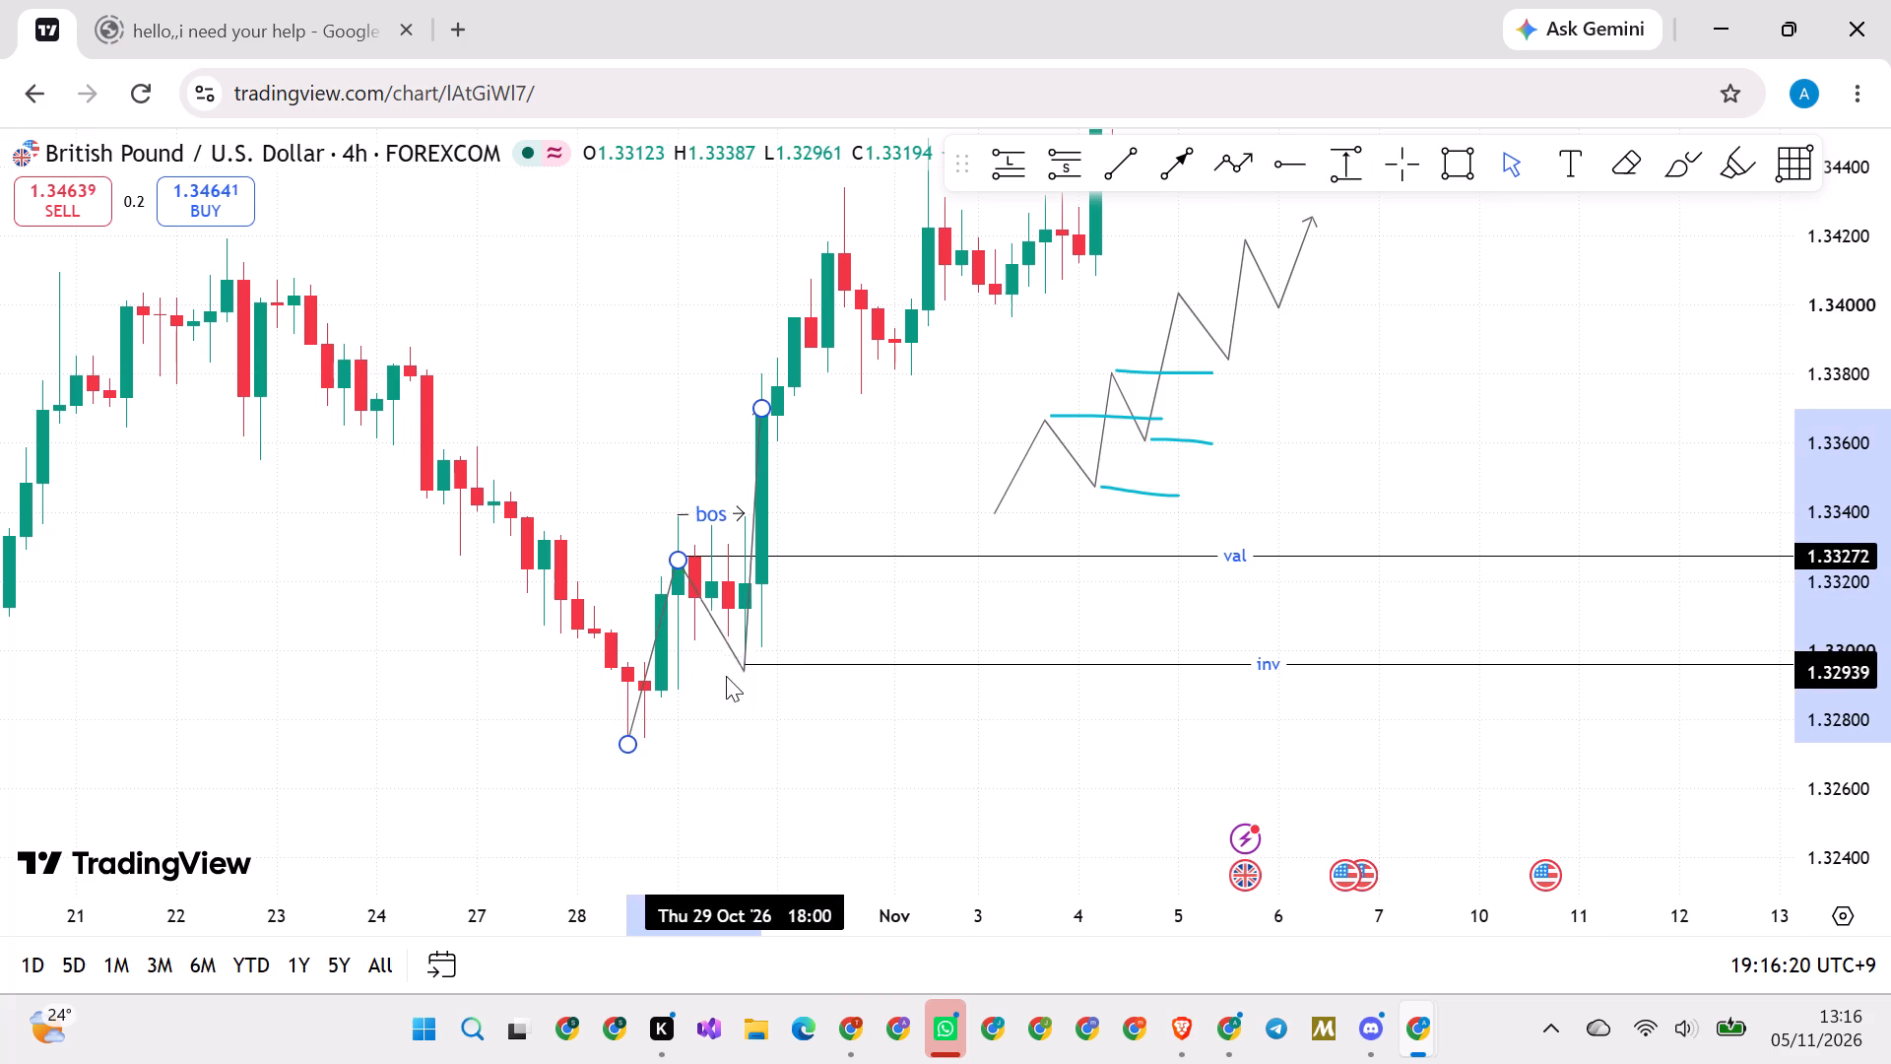
{"action": "left_click_drag", "start_coordinate": [726, 676], "coordinate": [749, 655]}
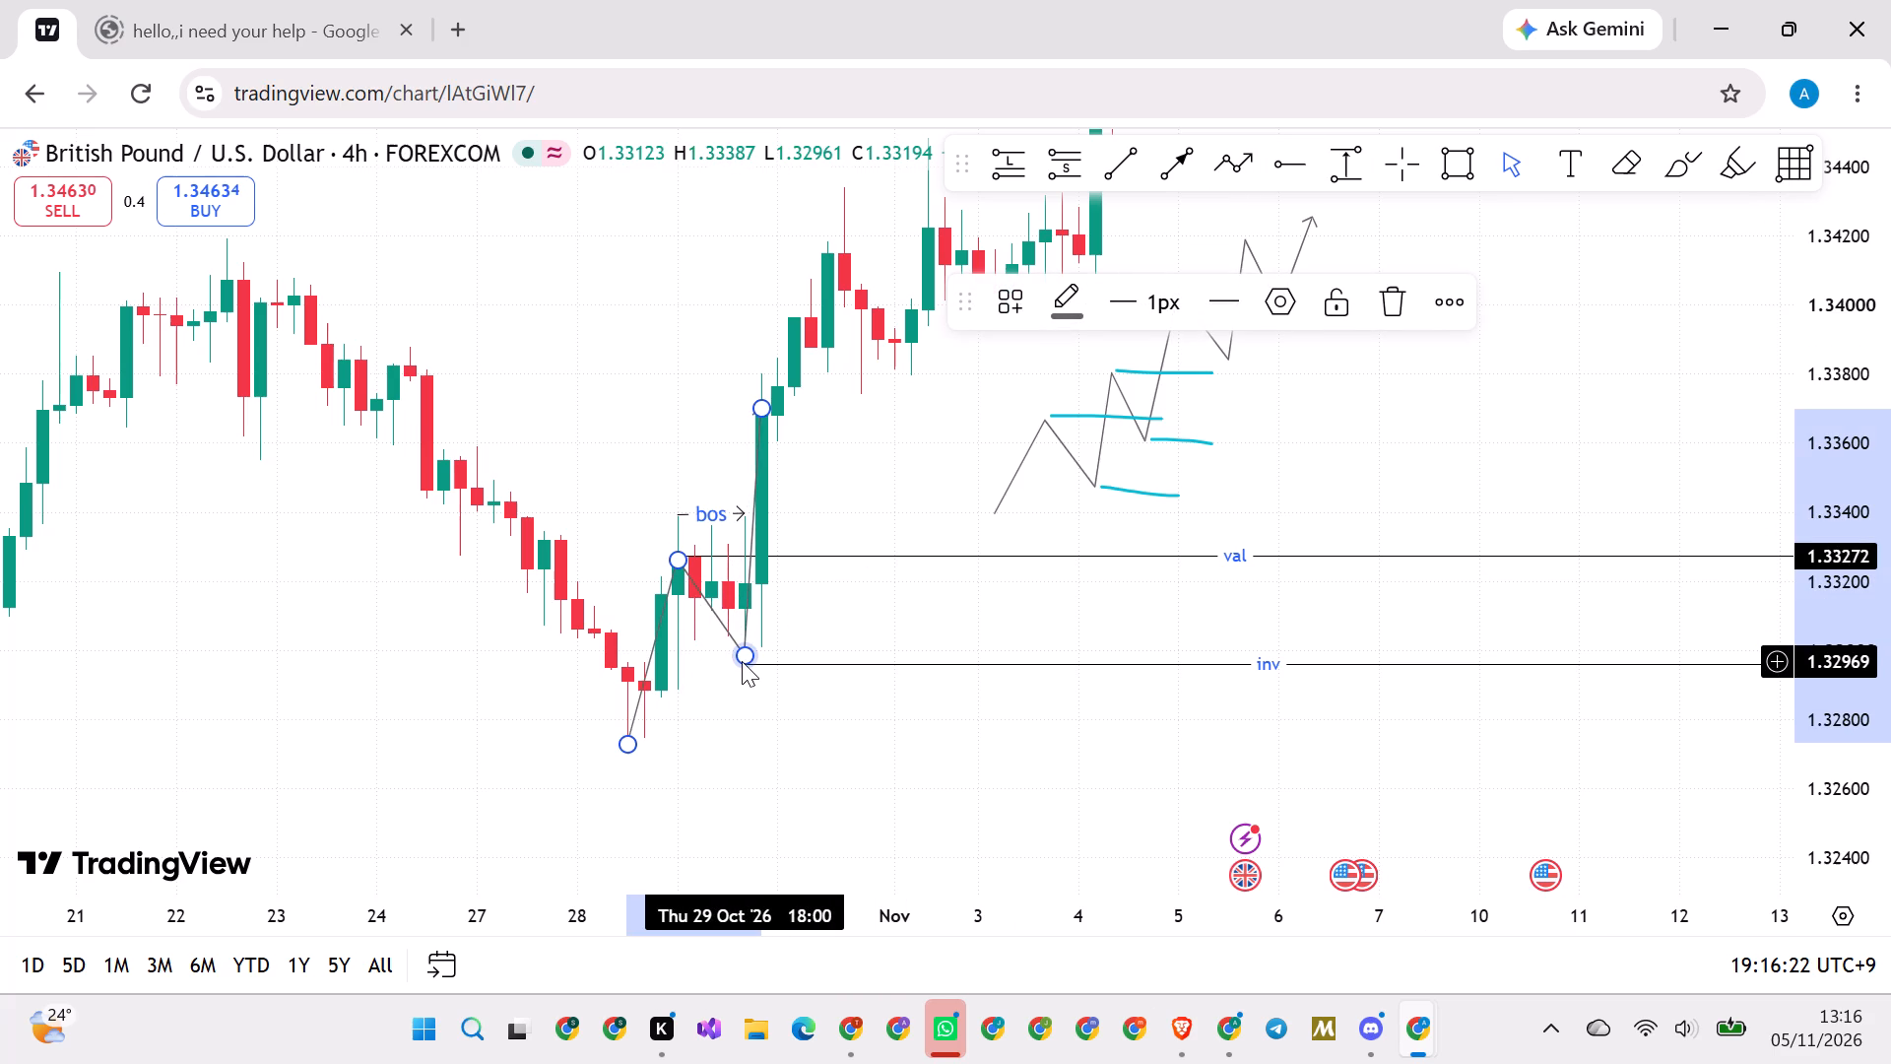
{"action": "left_click_drag", "start_coordinate": [768, 662], "coordinate": [685, 718]}
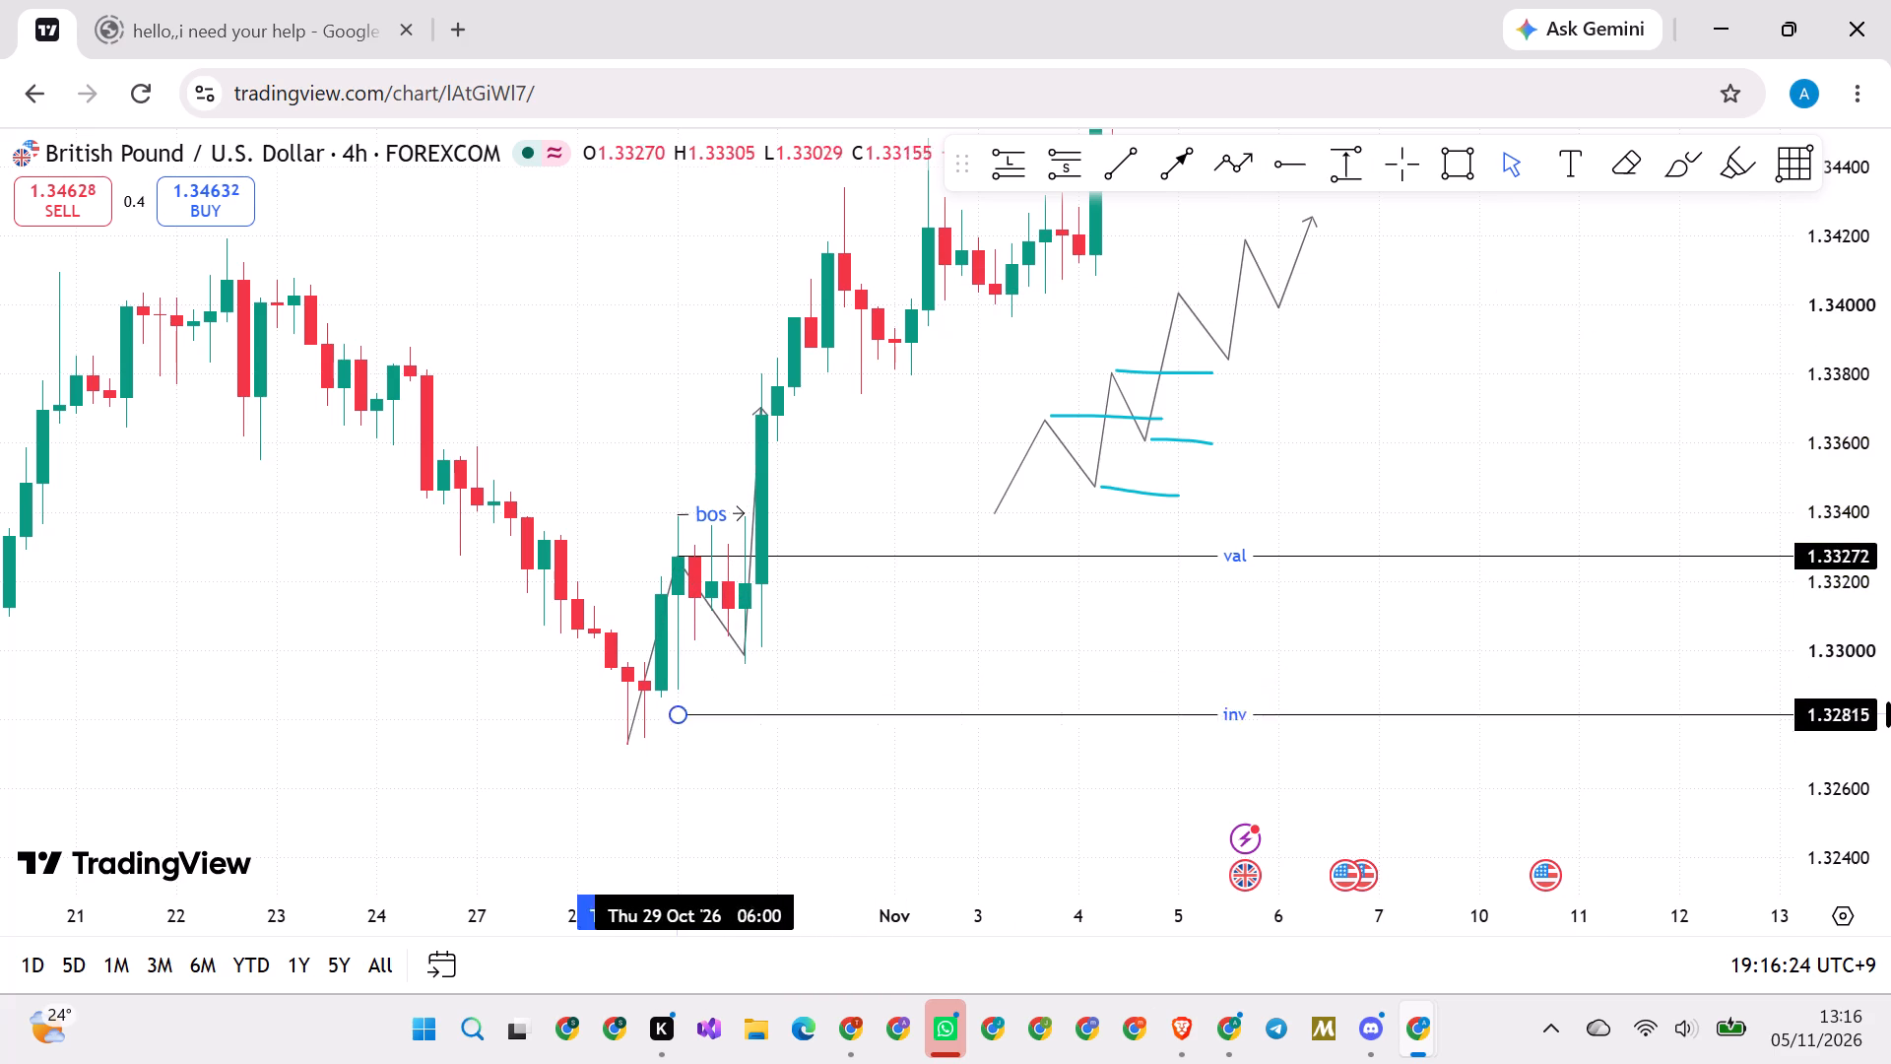
{"action": "left_click_drag", "start_coordinate": [685, 718], "coordinate": [653, 746]}
{"action": "left_click", "coordinate": [903, 478]}
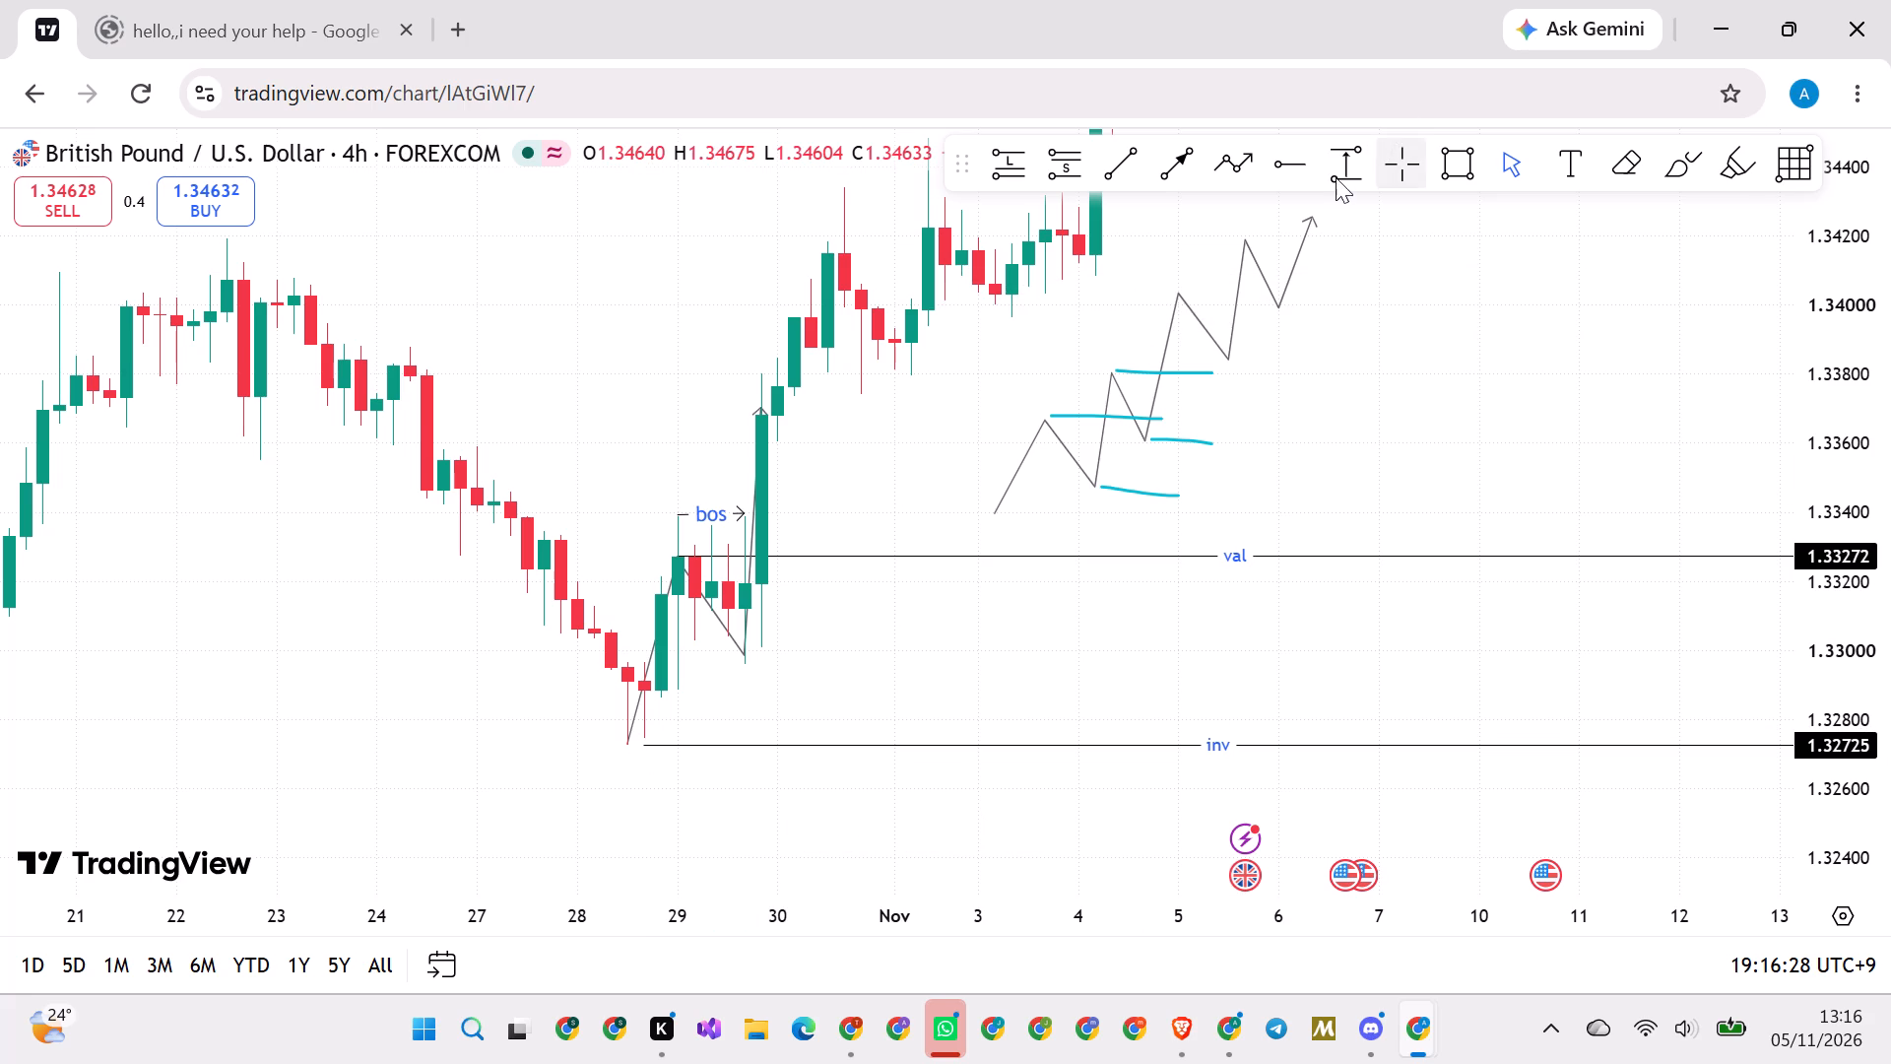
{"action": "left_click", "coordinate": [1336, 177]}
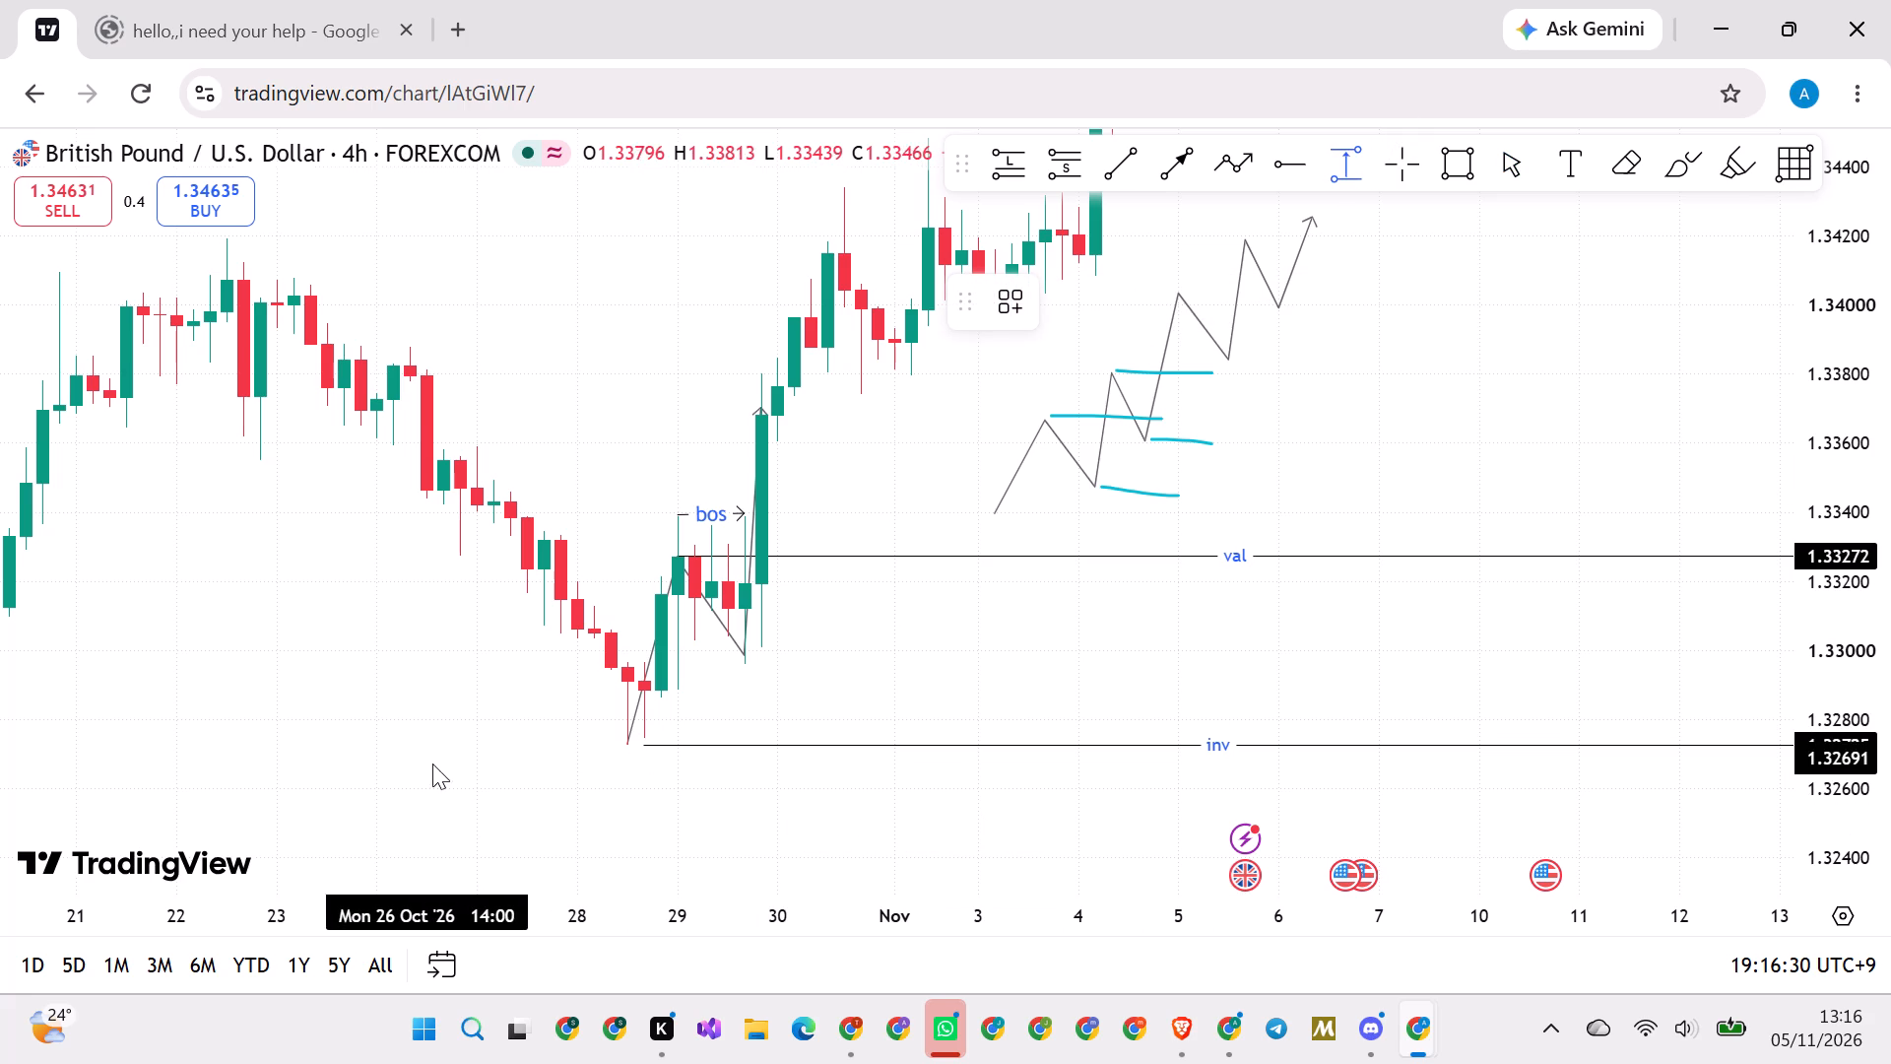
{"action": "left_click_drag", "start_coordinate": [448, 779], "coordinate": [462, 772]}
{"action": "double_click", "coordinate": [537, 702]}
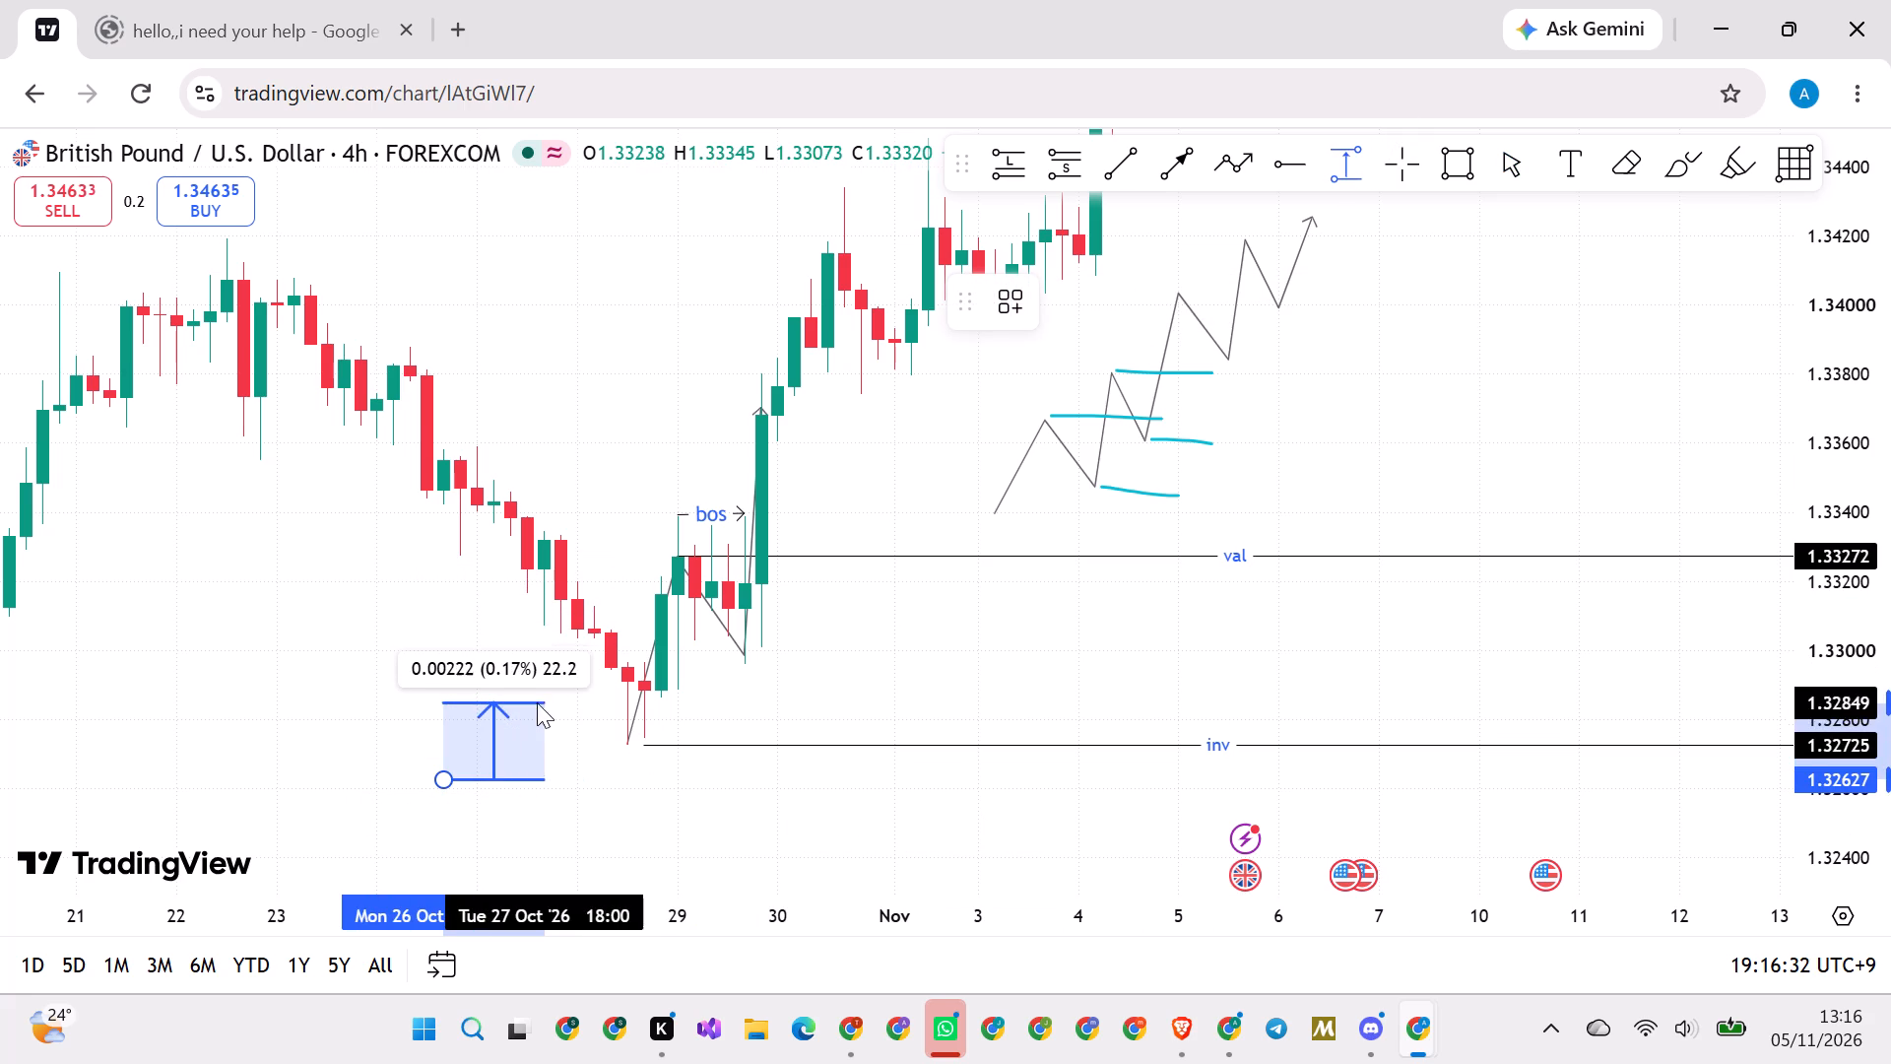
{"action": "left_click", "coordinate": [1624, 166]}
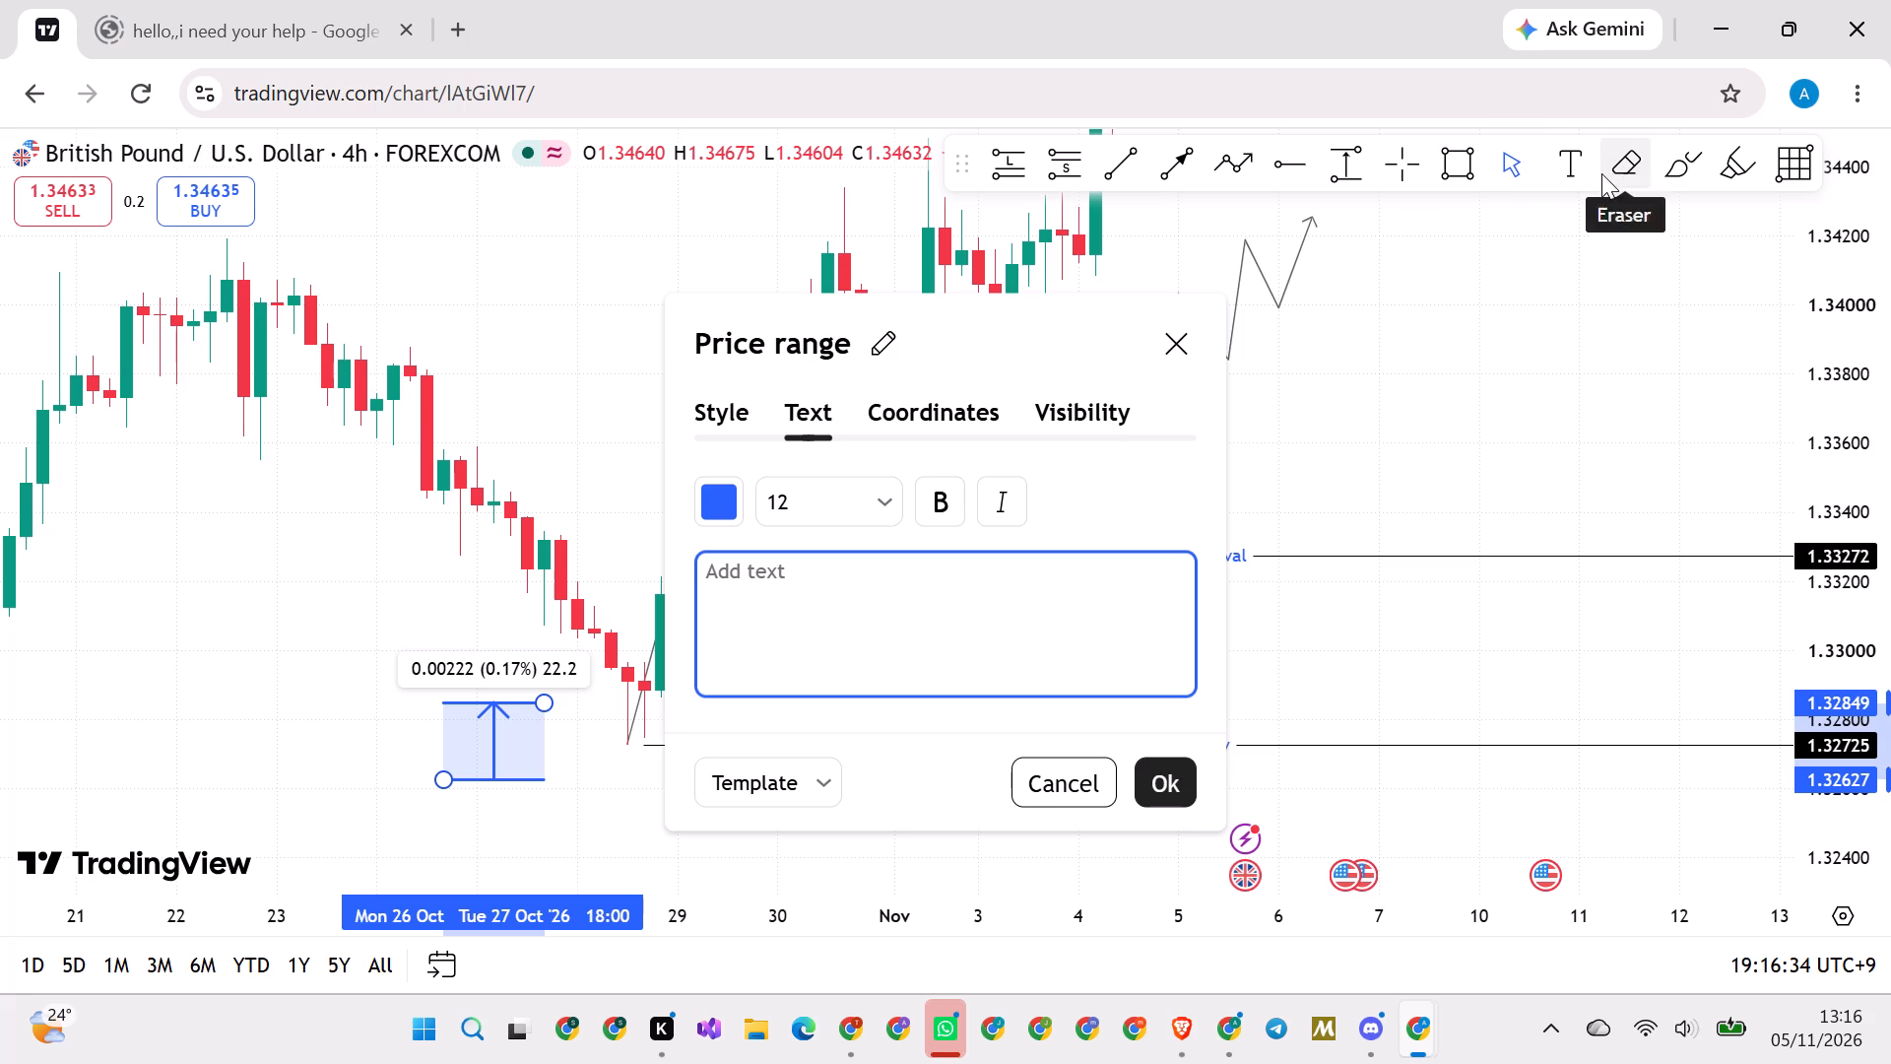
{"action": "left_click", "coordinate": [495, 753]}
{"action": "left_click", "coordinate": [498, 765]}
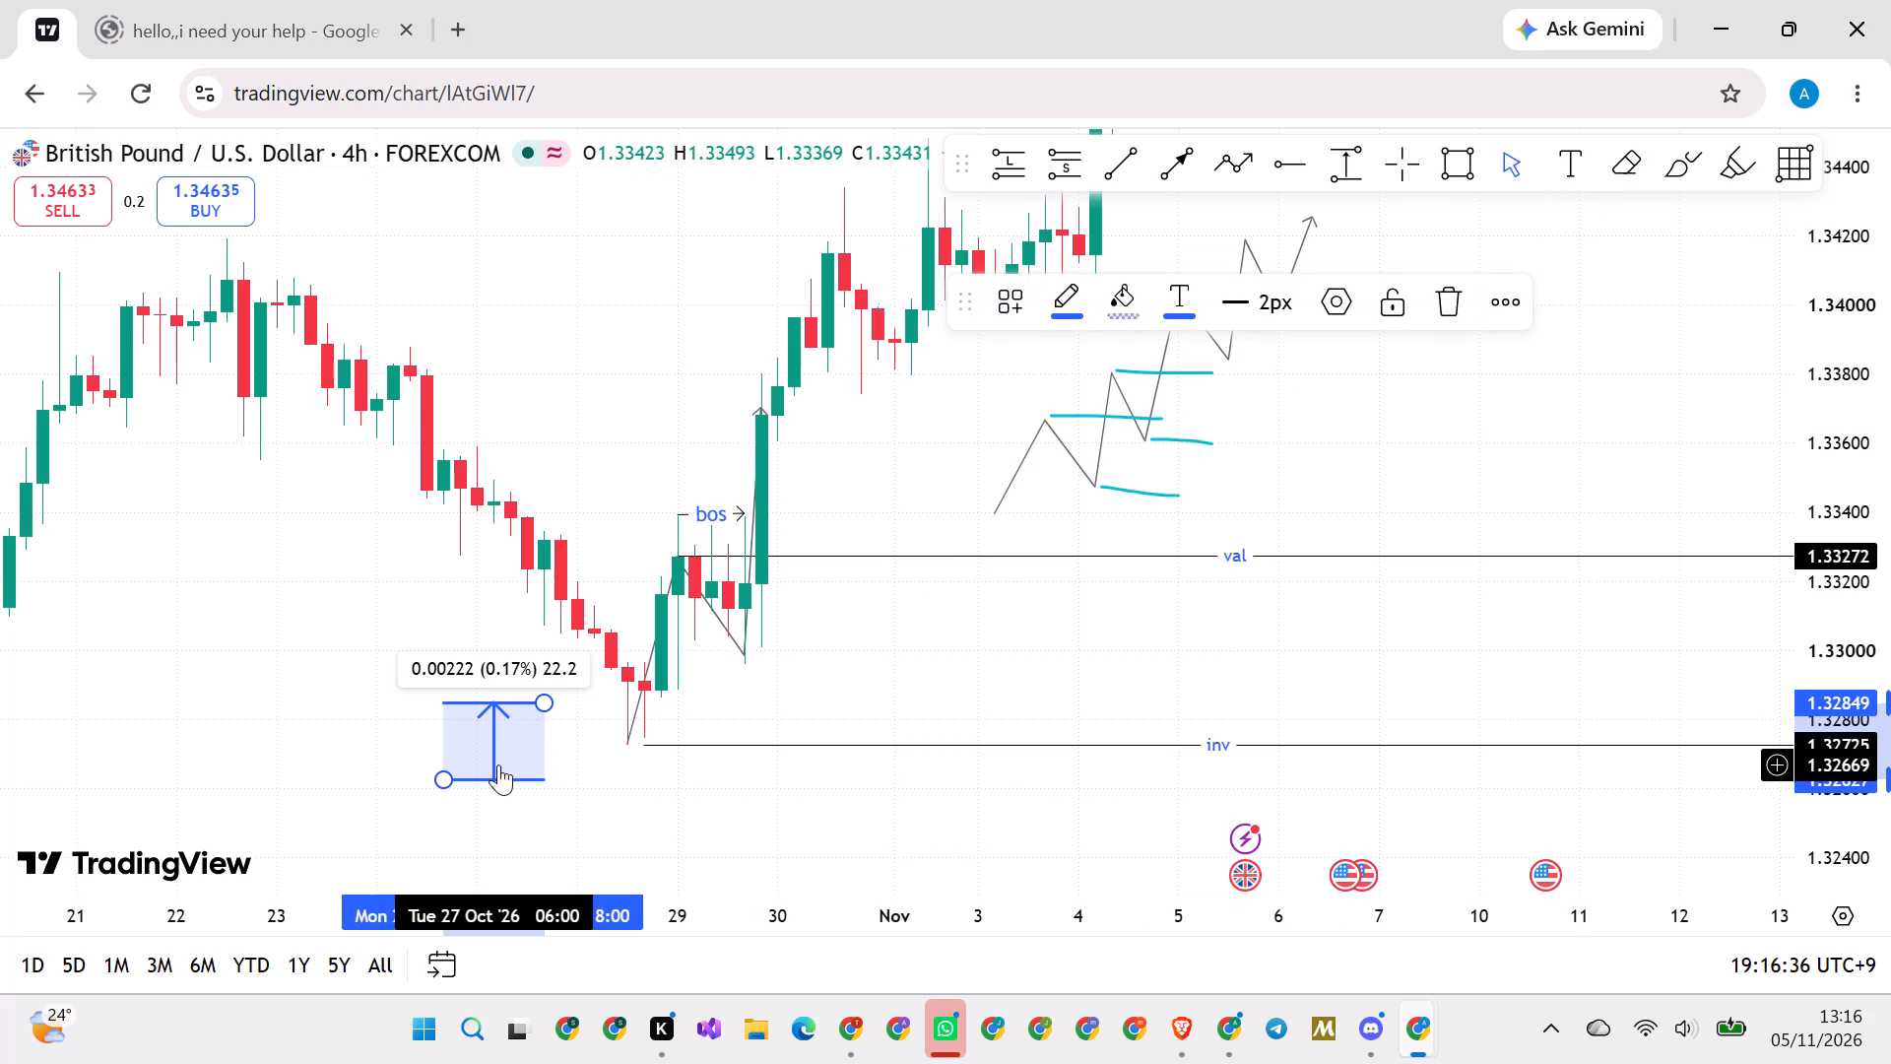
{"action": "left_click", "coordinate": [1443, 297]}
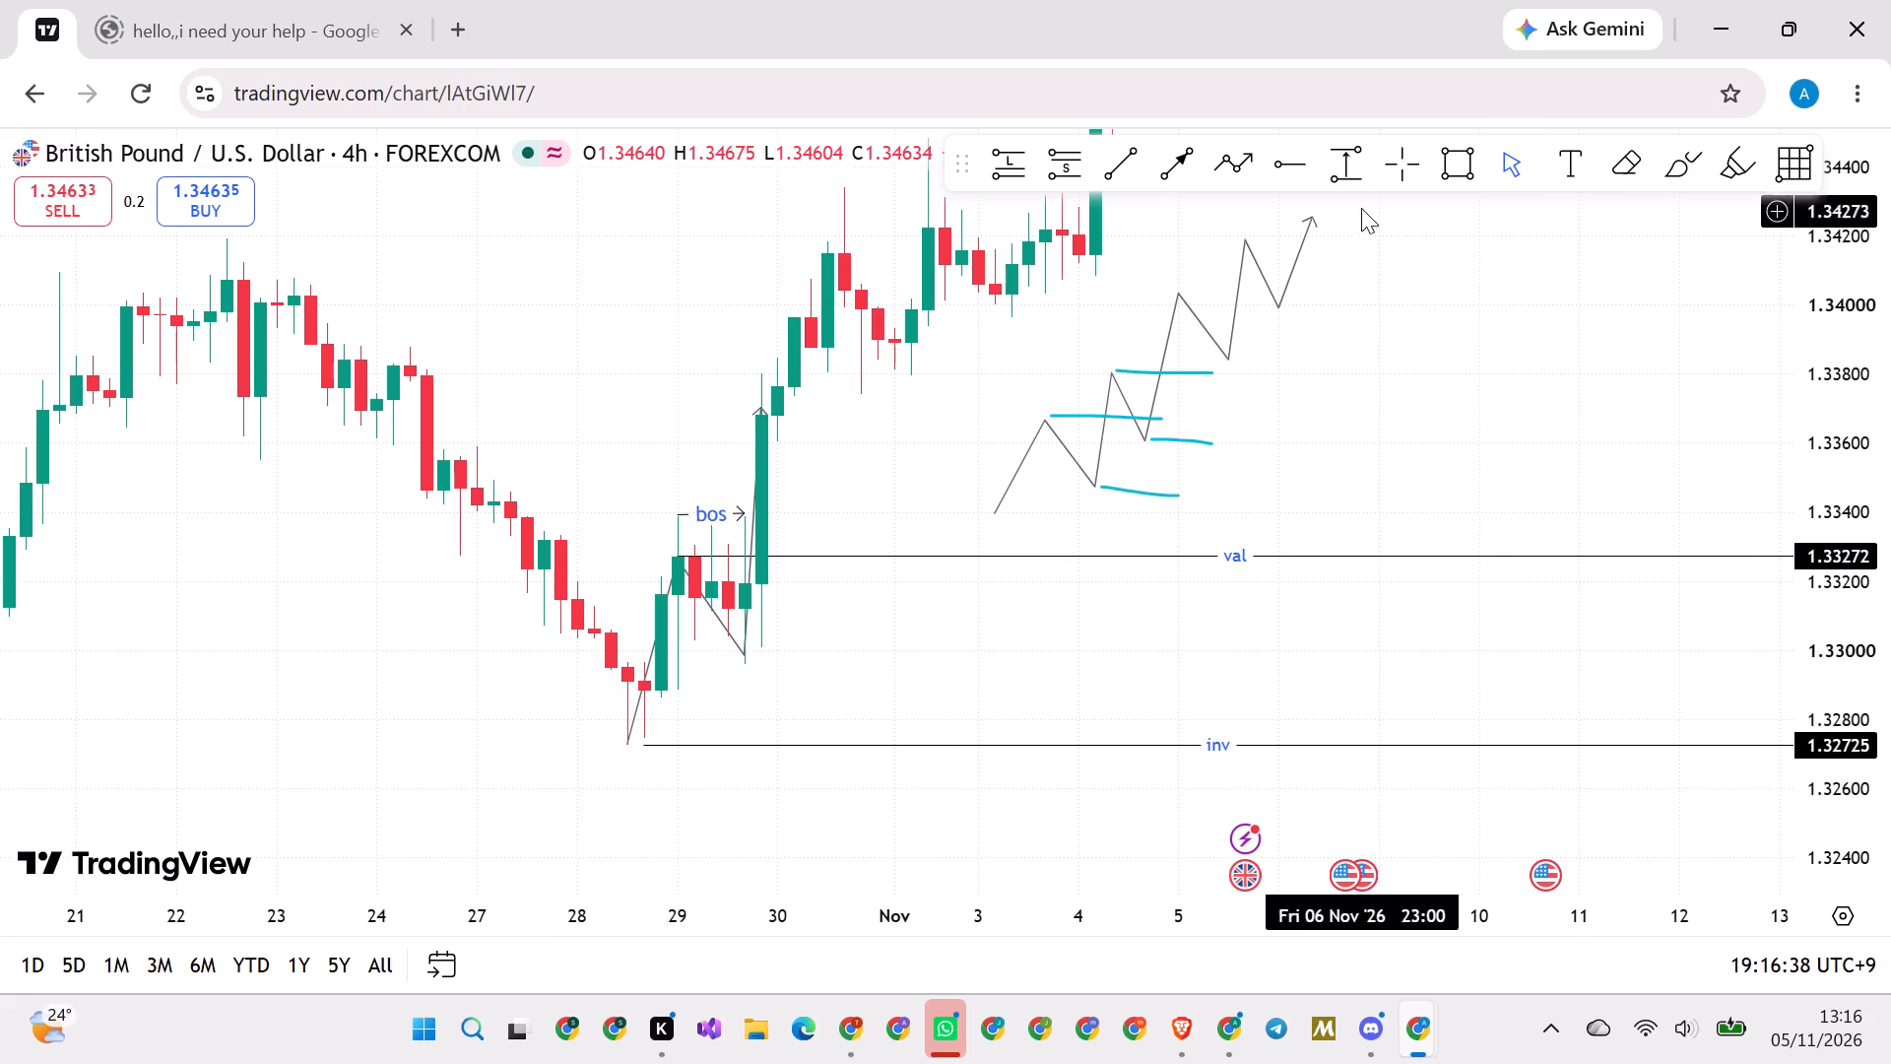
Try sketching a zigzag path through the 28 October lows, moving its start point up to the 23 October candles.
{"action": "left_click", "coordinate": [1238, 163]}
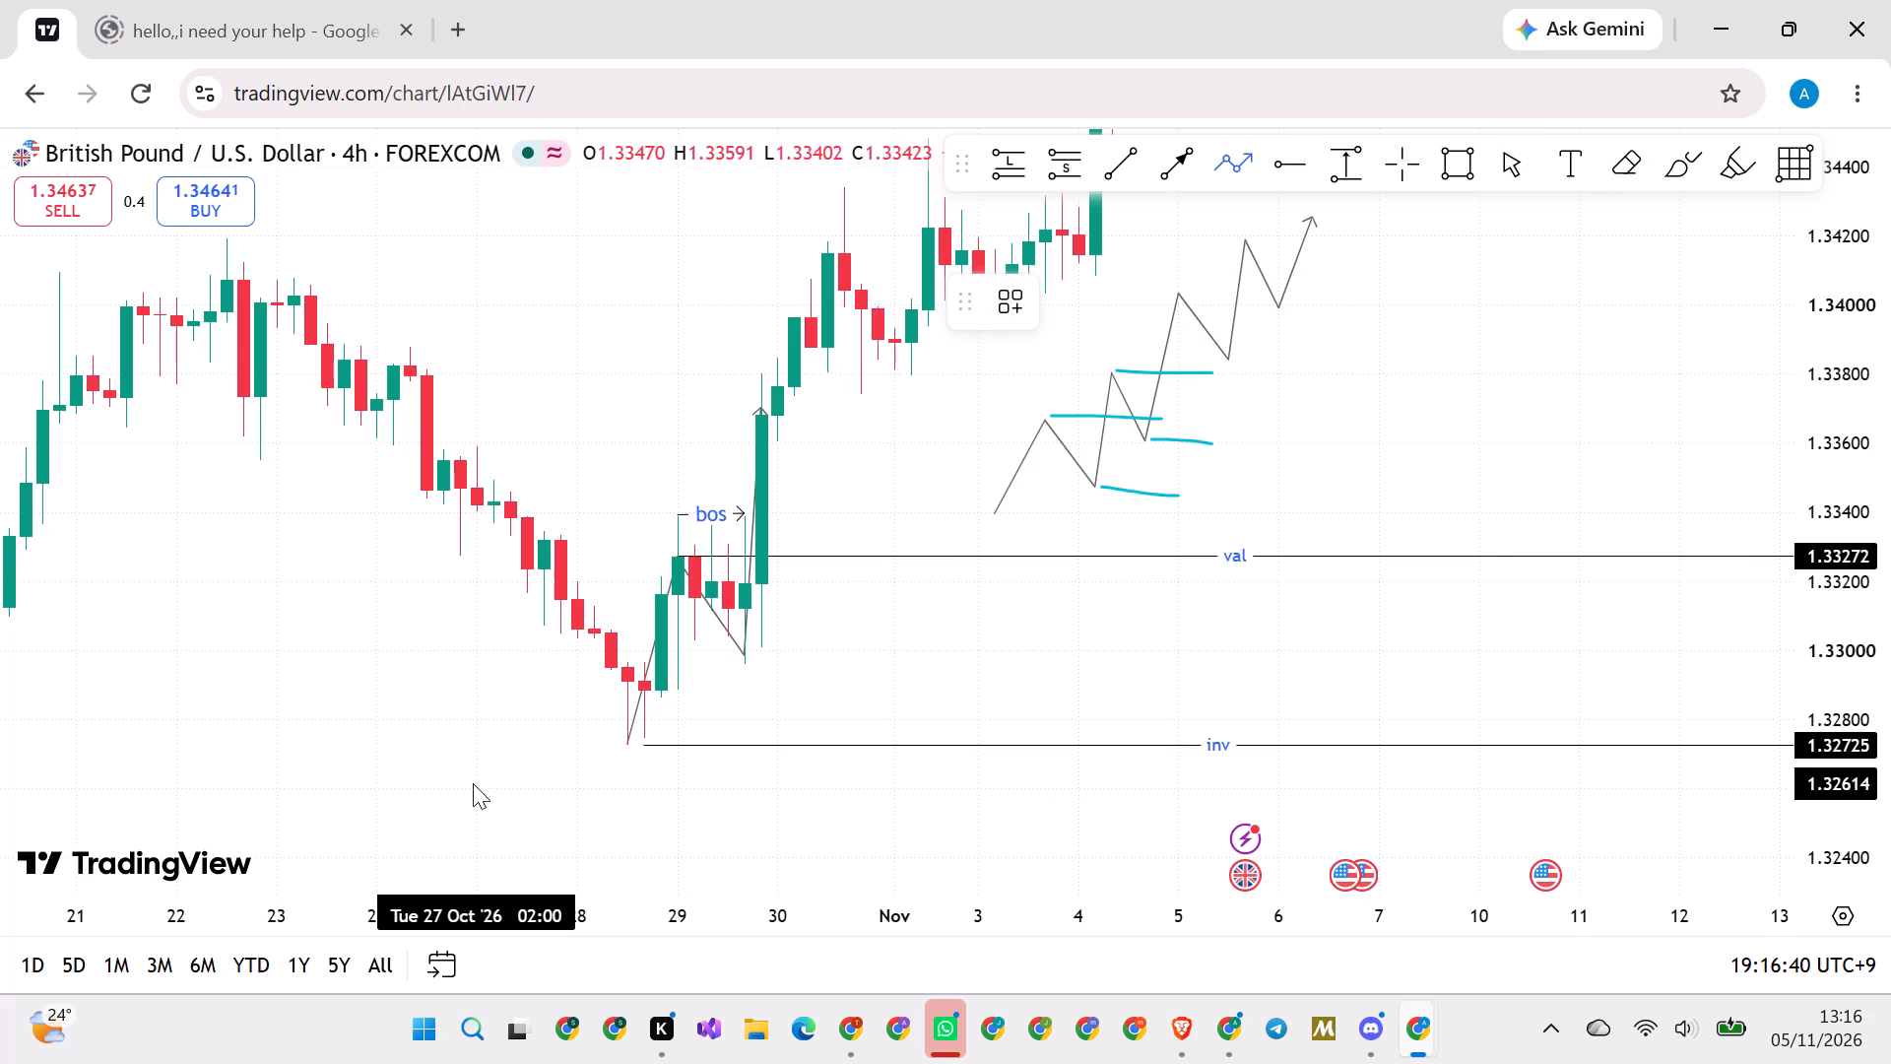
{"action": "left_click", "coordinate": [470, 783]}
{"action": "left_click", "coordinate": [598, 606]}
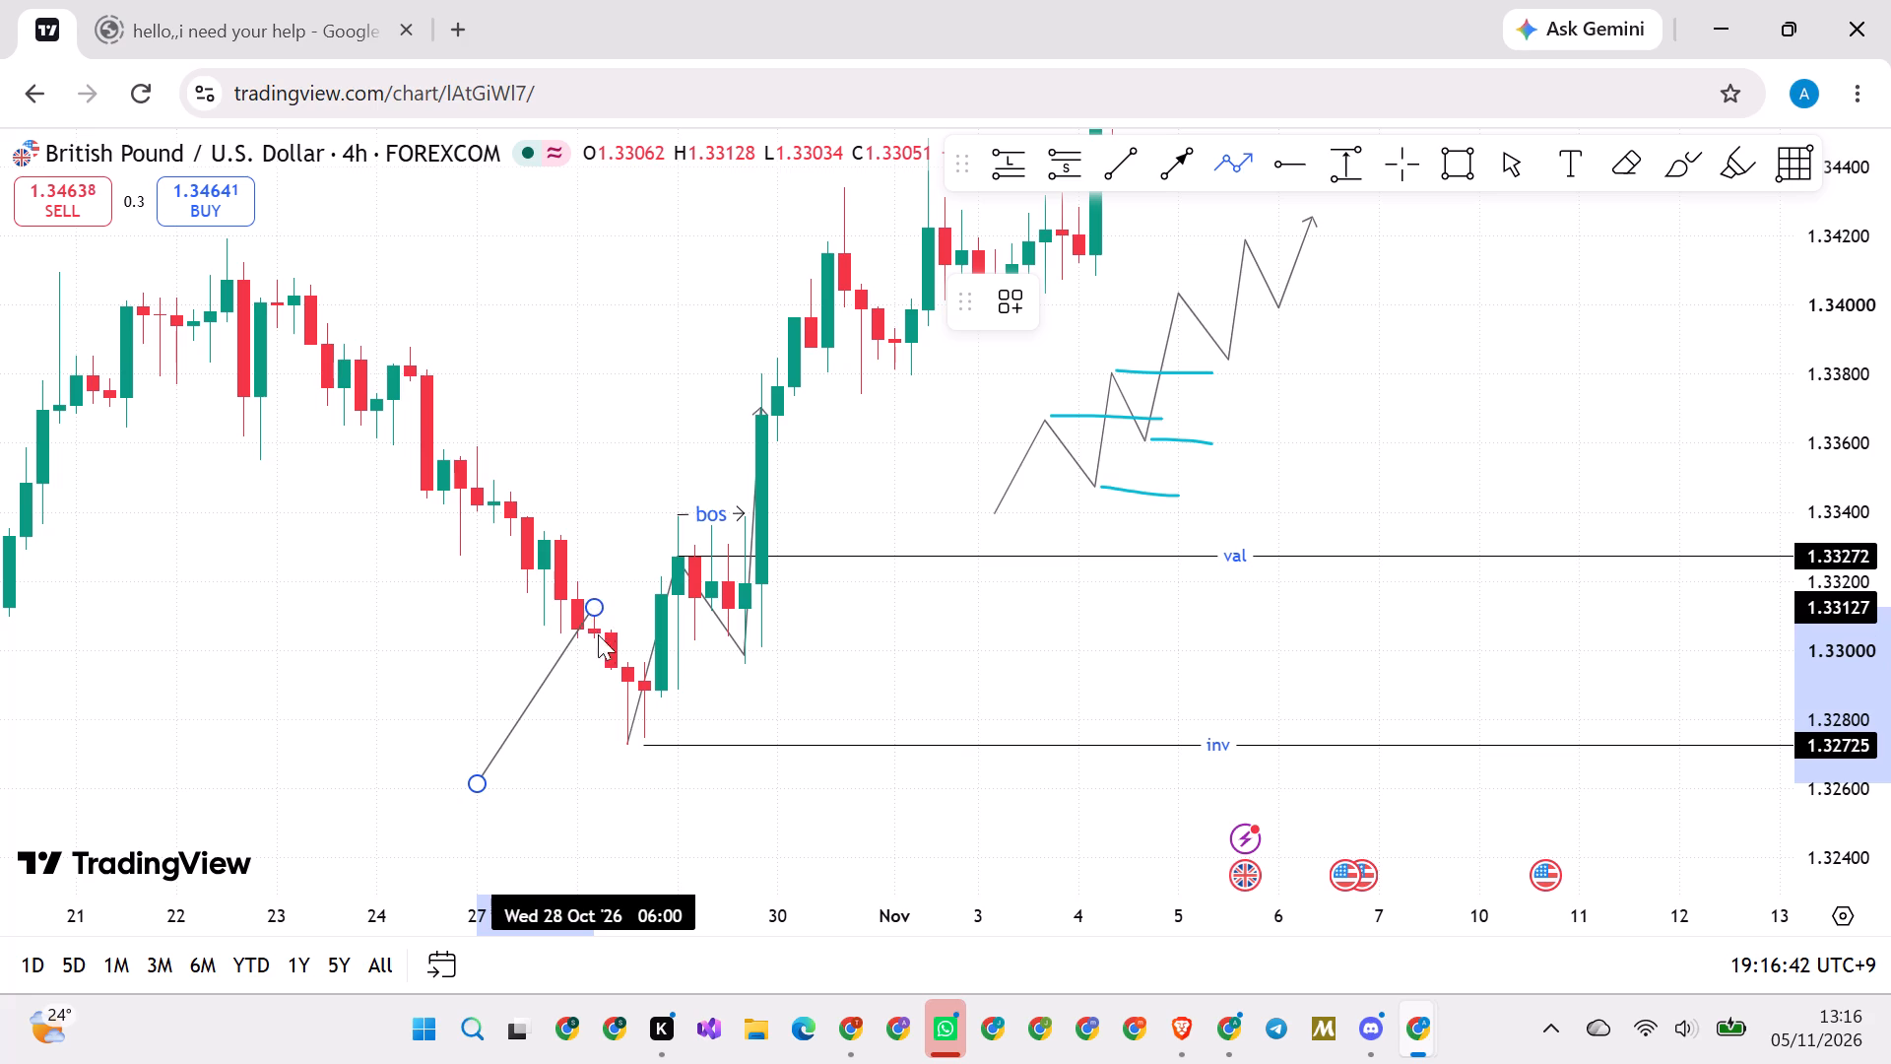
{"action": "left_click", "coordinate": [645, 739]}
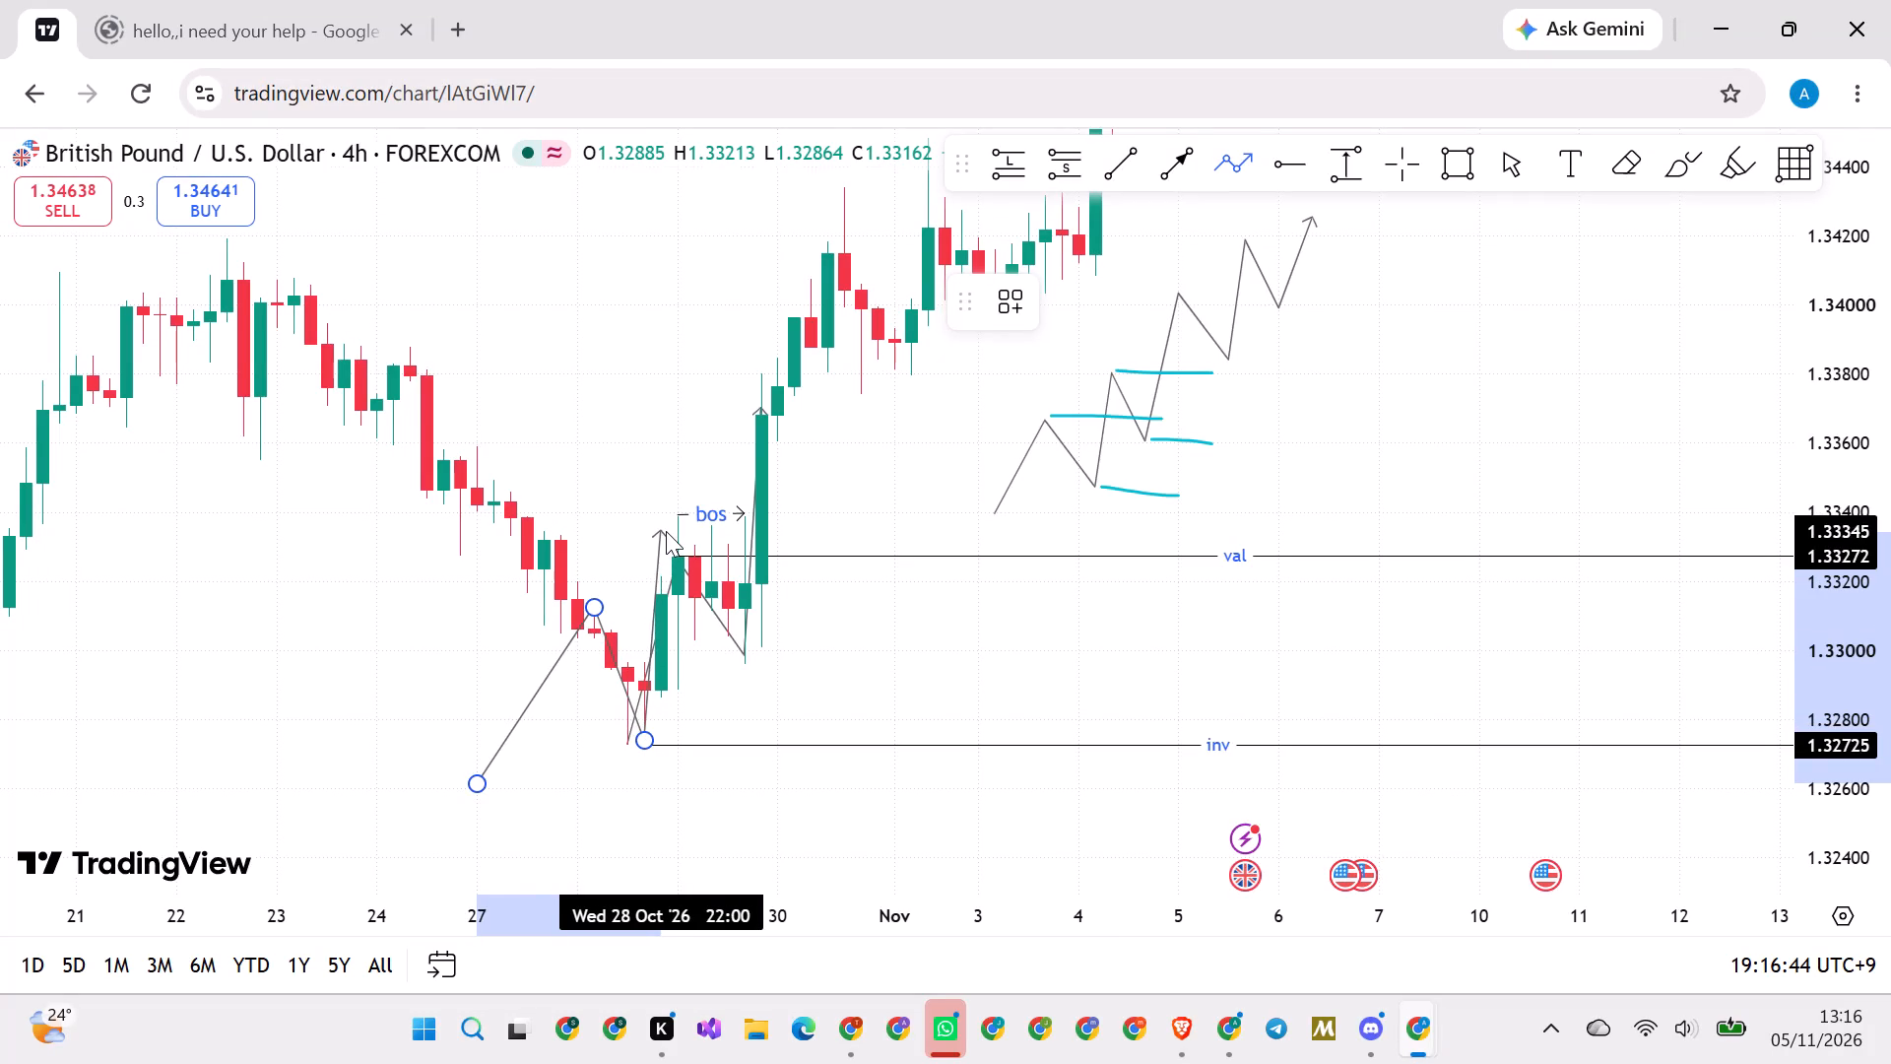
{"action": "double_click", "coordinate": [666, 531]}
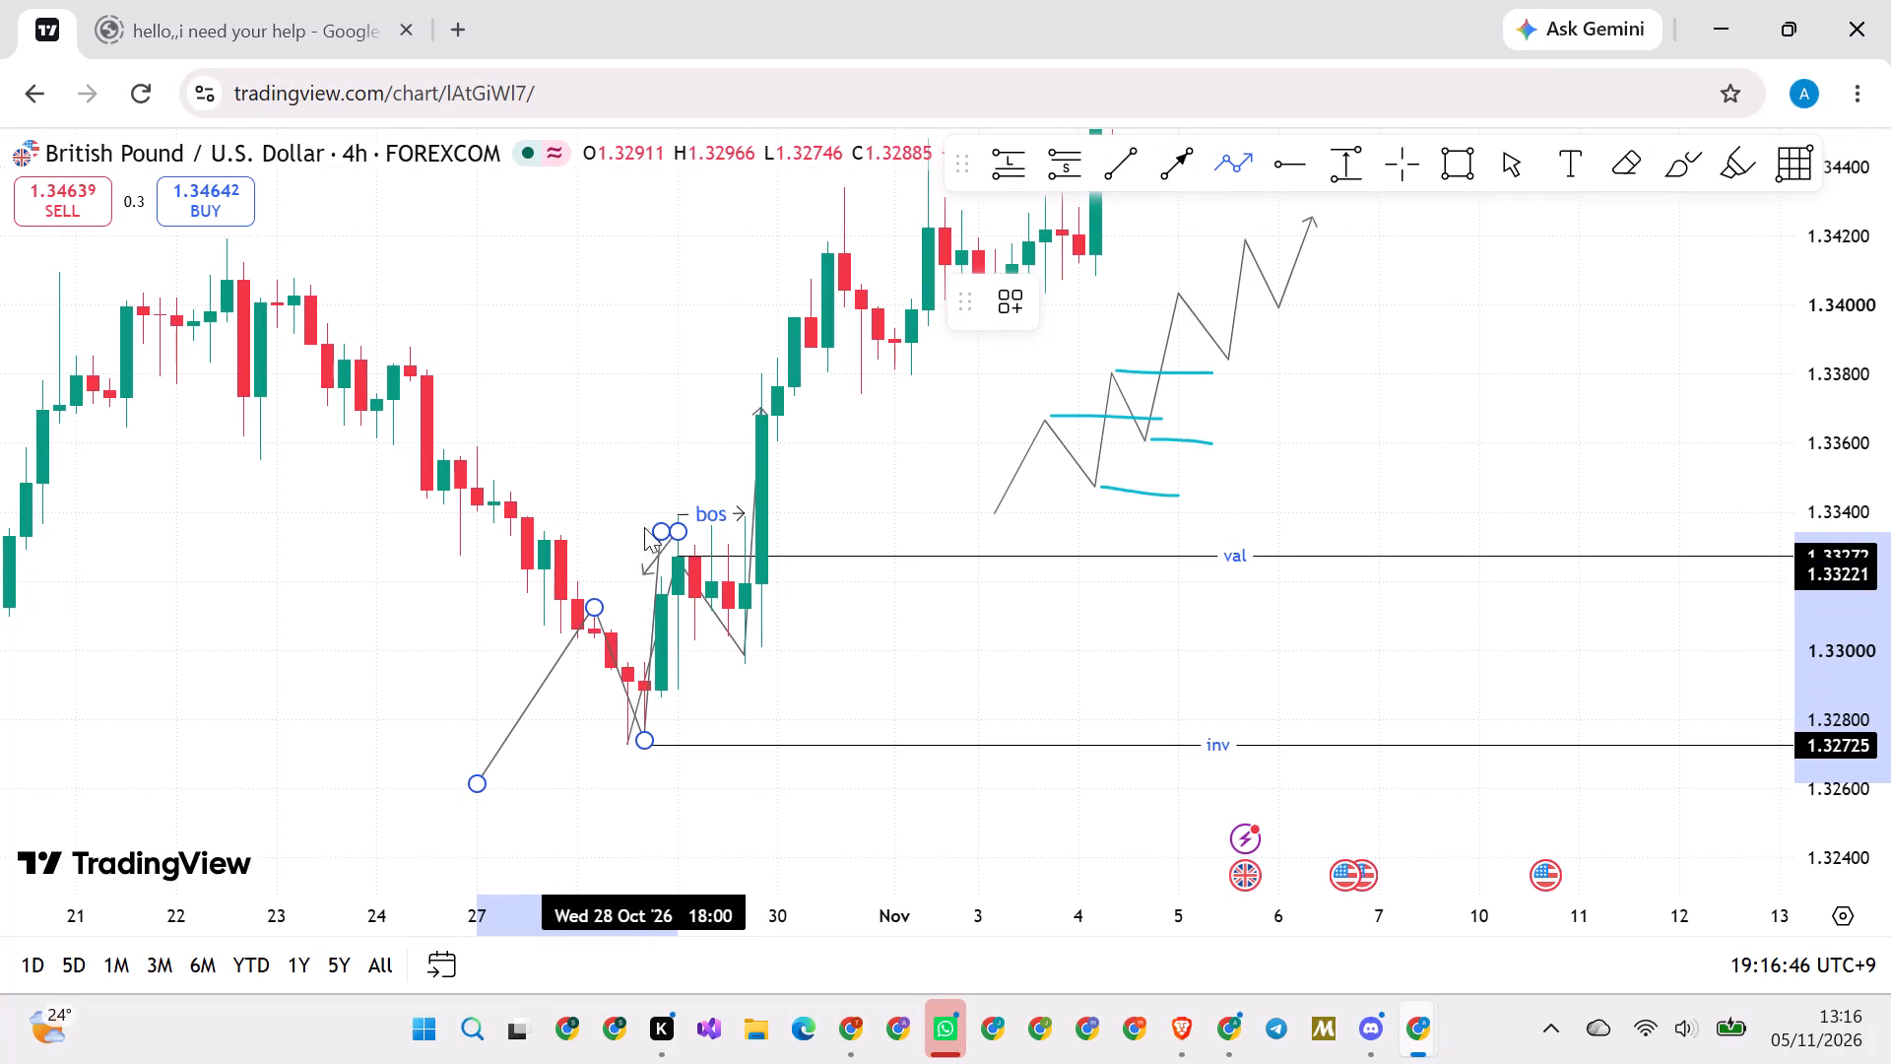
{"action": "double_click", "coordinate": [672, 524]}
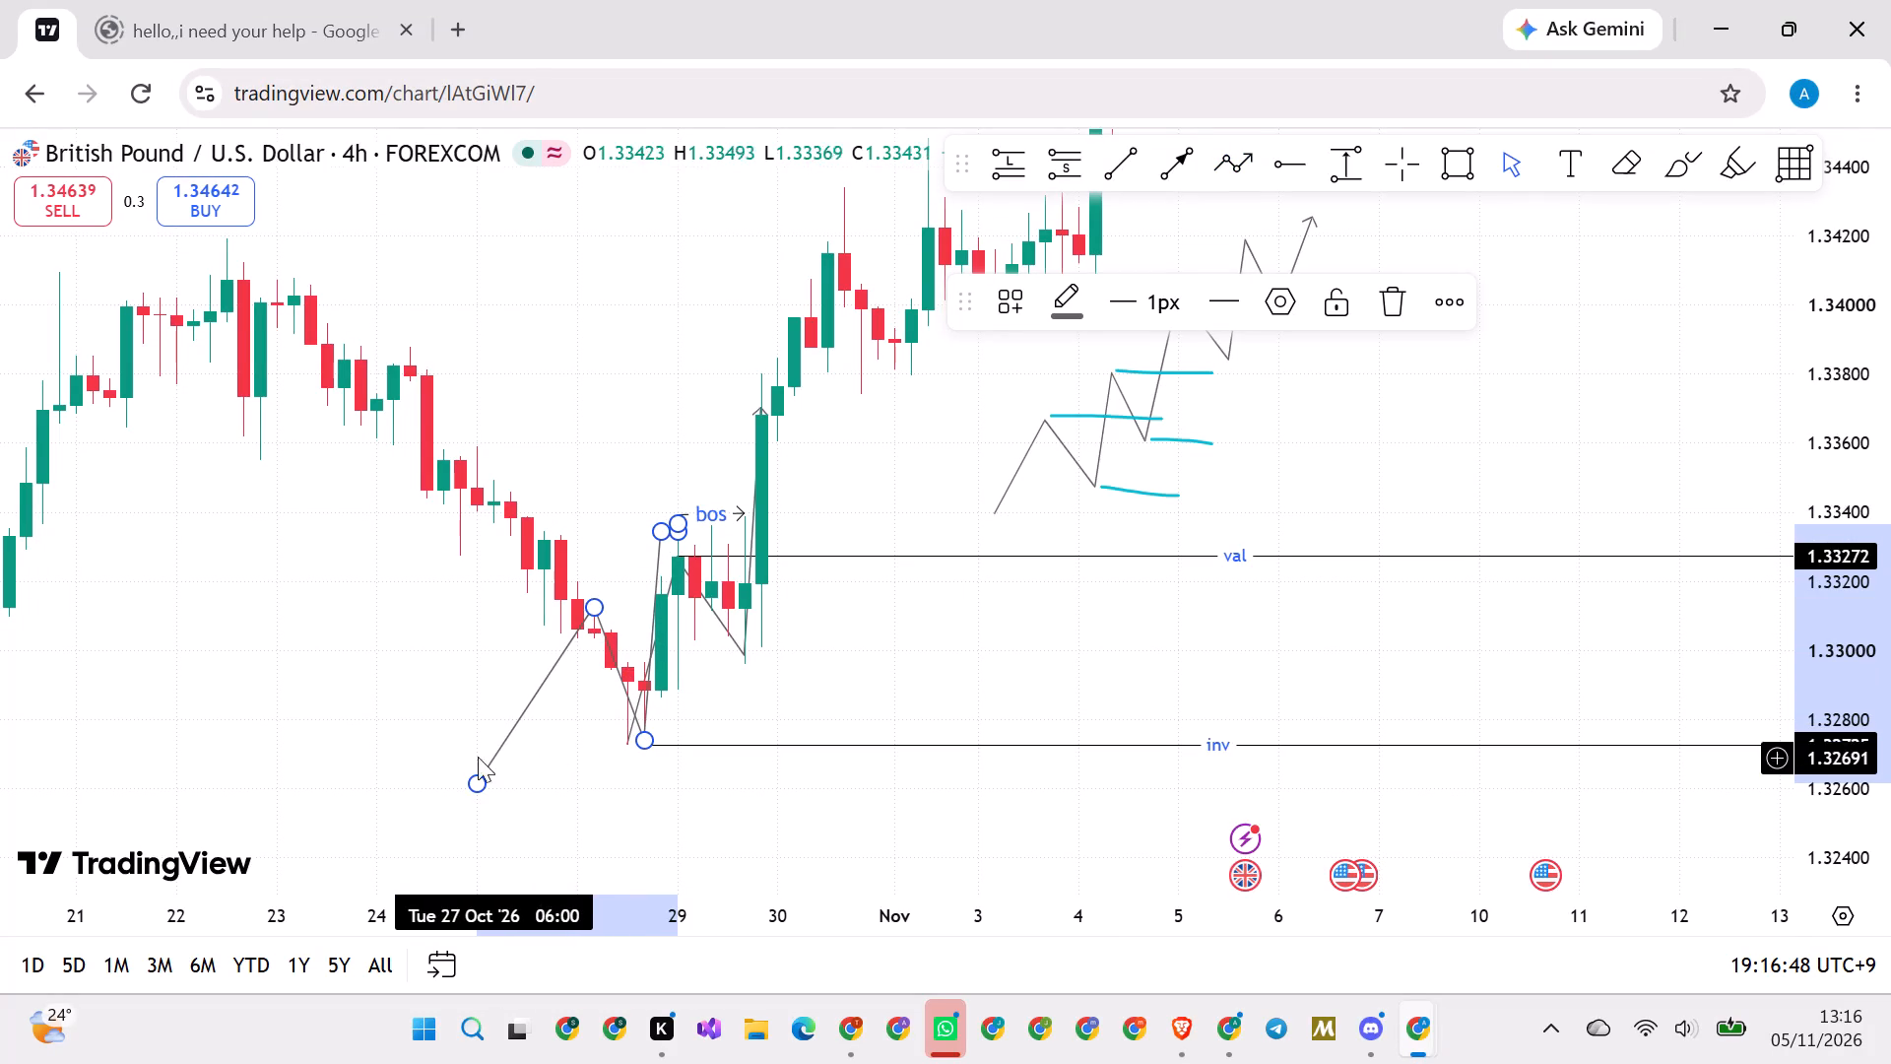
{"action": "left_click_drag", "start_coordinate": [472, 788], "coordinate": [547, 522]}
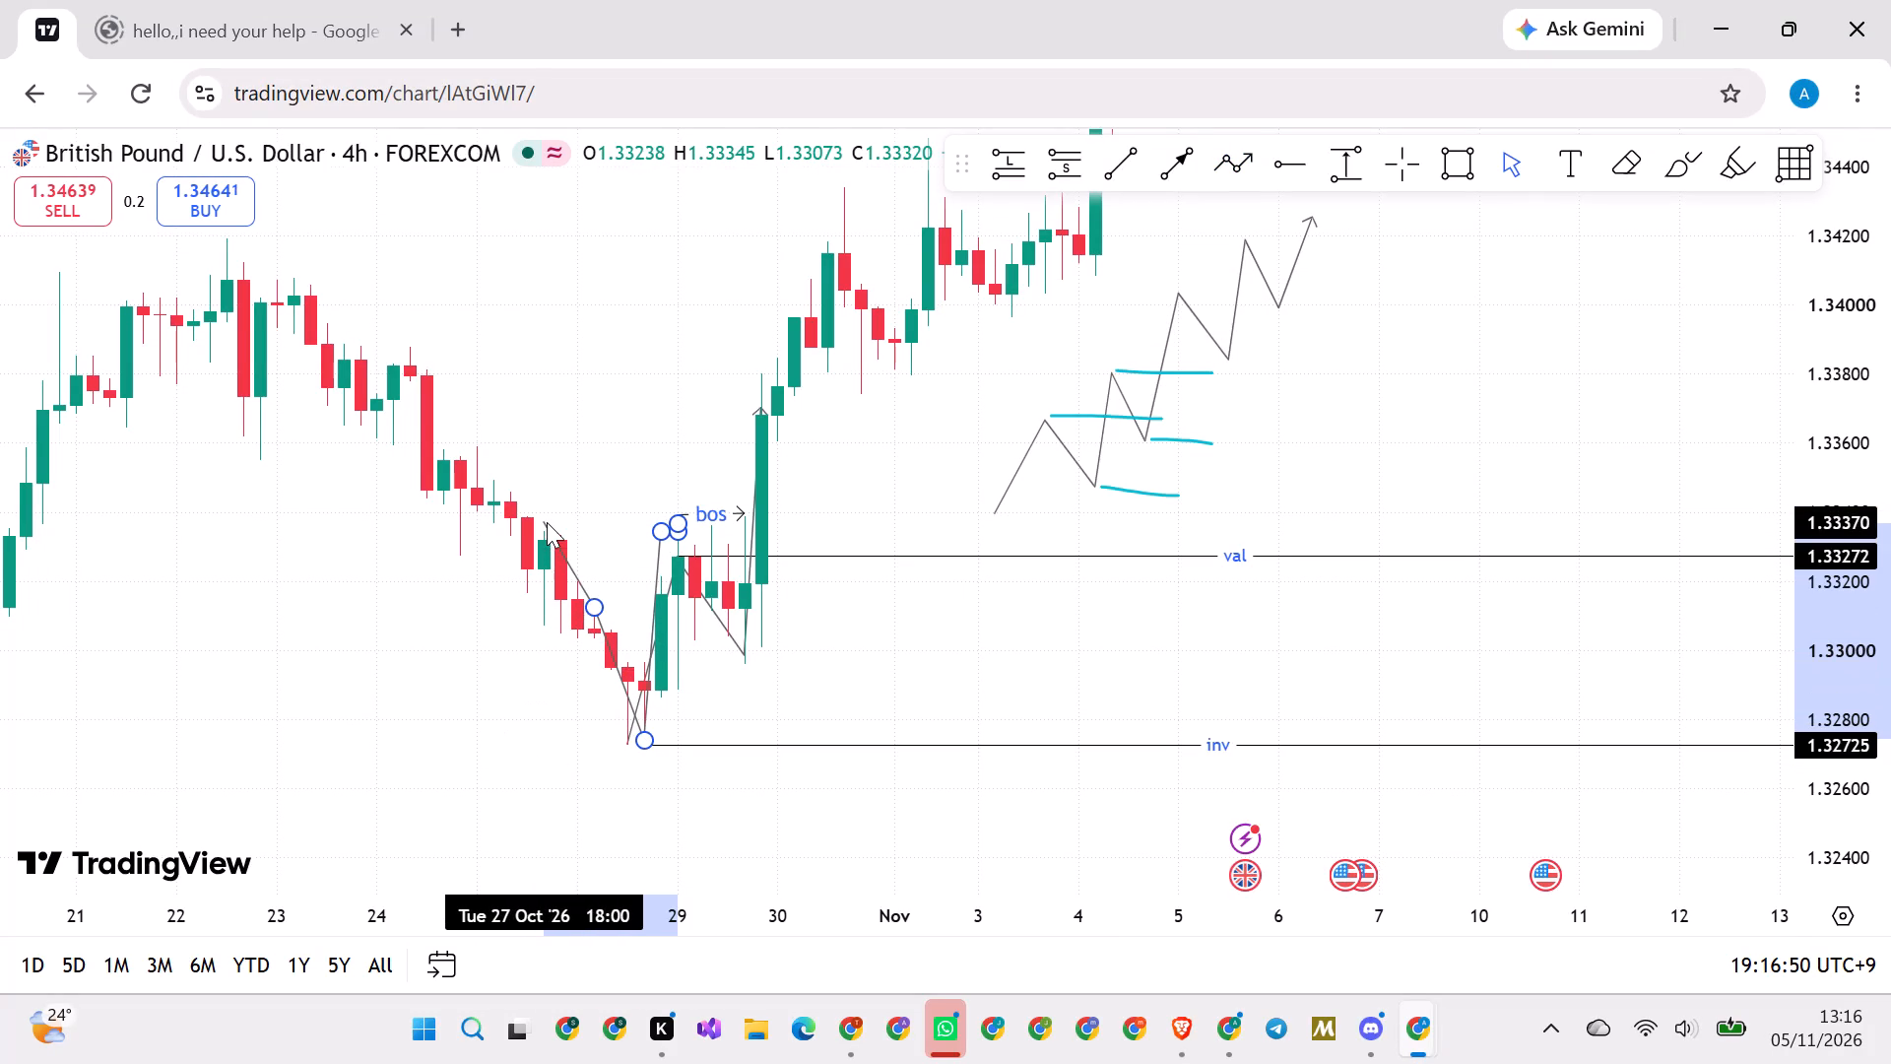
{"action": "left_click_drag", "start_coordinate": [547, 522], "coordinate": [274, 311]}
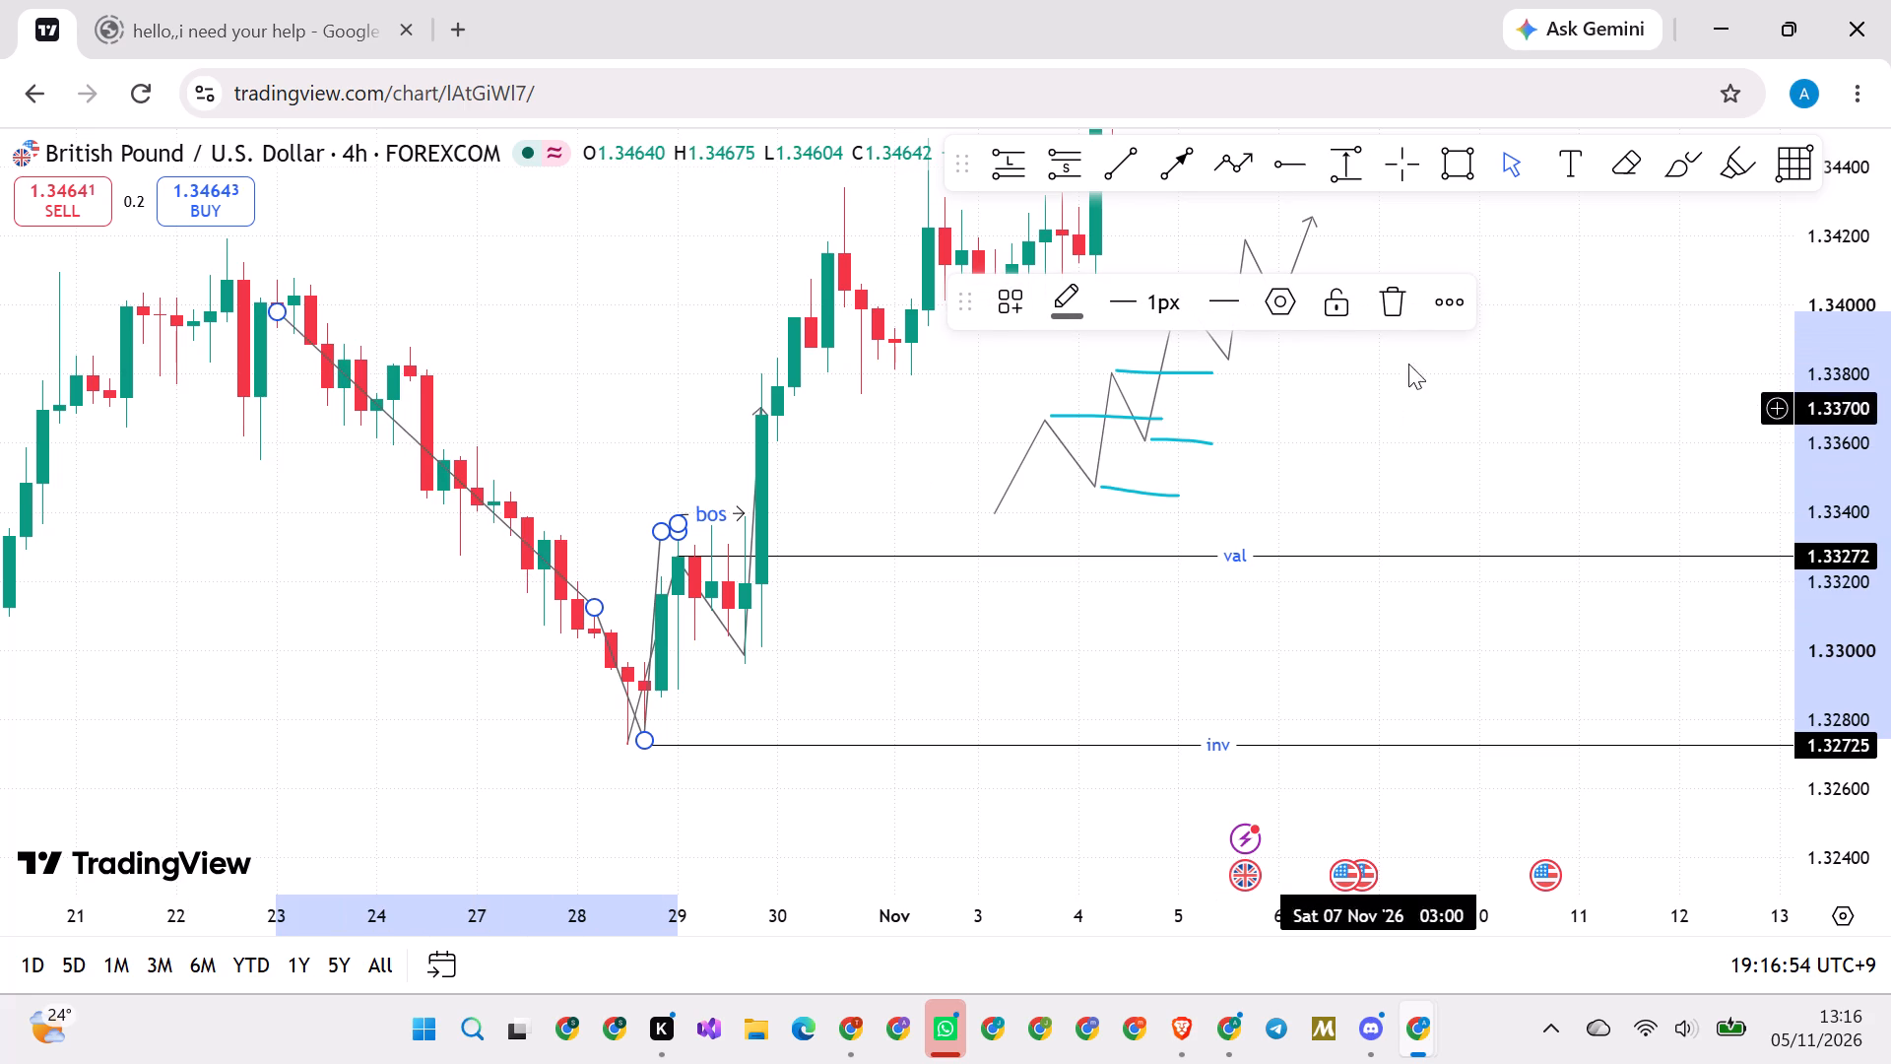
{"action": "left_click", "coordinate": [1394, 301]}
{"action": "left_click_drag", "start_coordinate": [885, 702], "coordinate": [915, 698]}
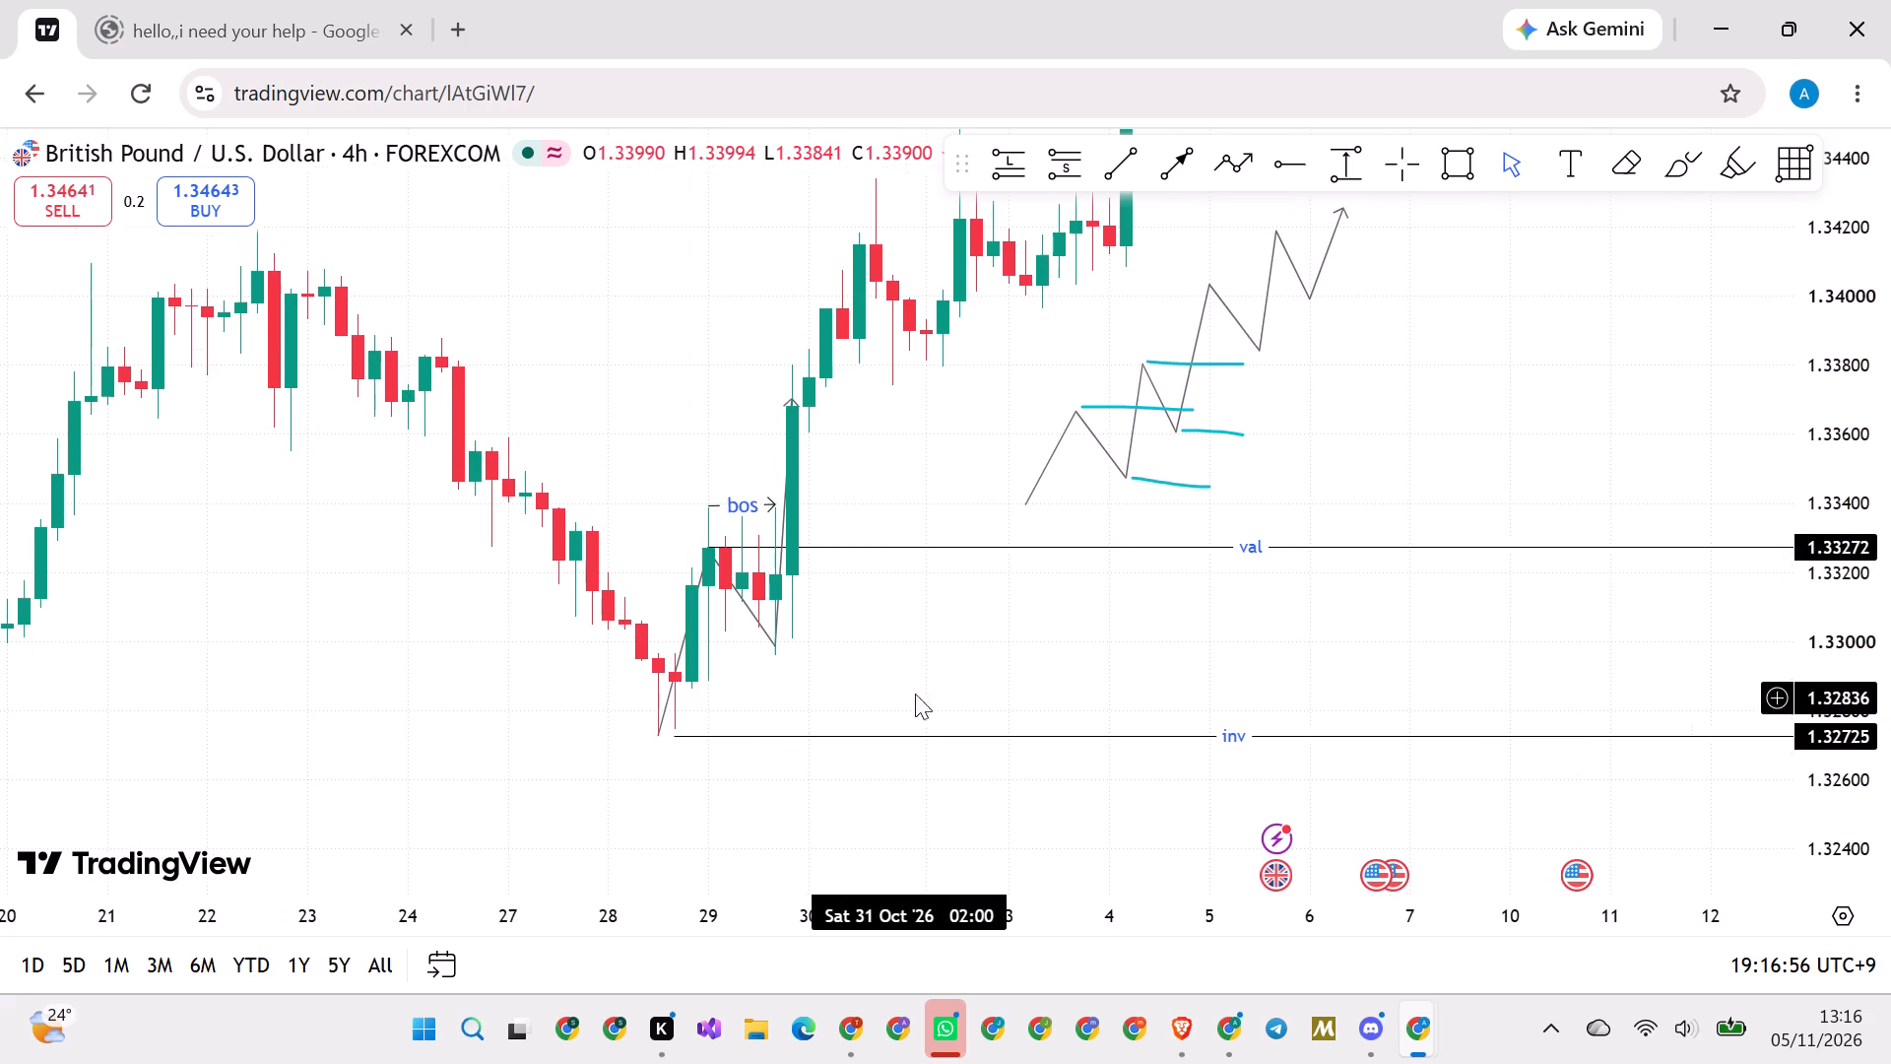
Erase the zigzag path drawn over the candles of the late-October rally.
{"action": "left_click_drag", "start_coordinate": [864, 698], "coordinate": [922, 670]}
{"action": "left_click_drag", "start_coordinate": [701, 706], "coordinate": [792, 650]}
{"action": "left_click", "coordinate": [1613, 175]}
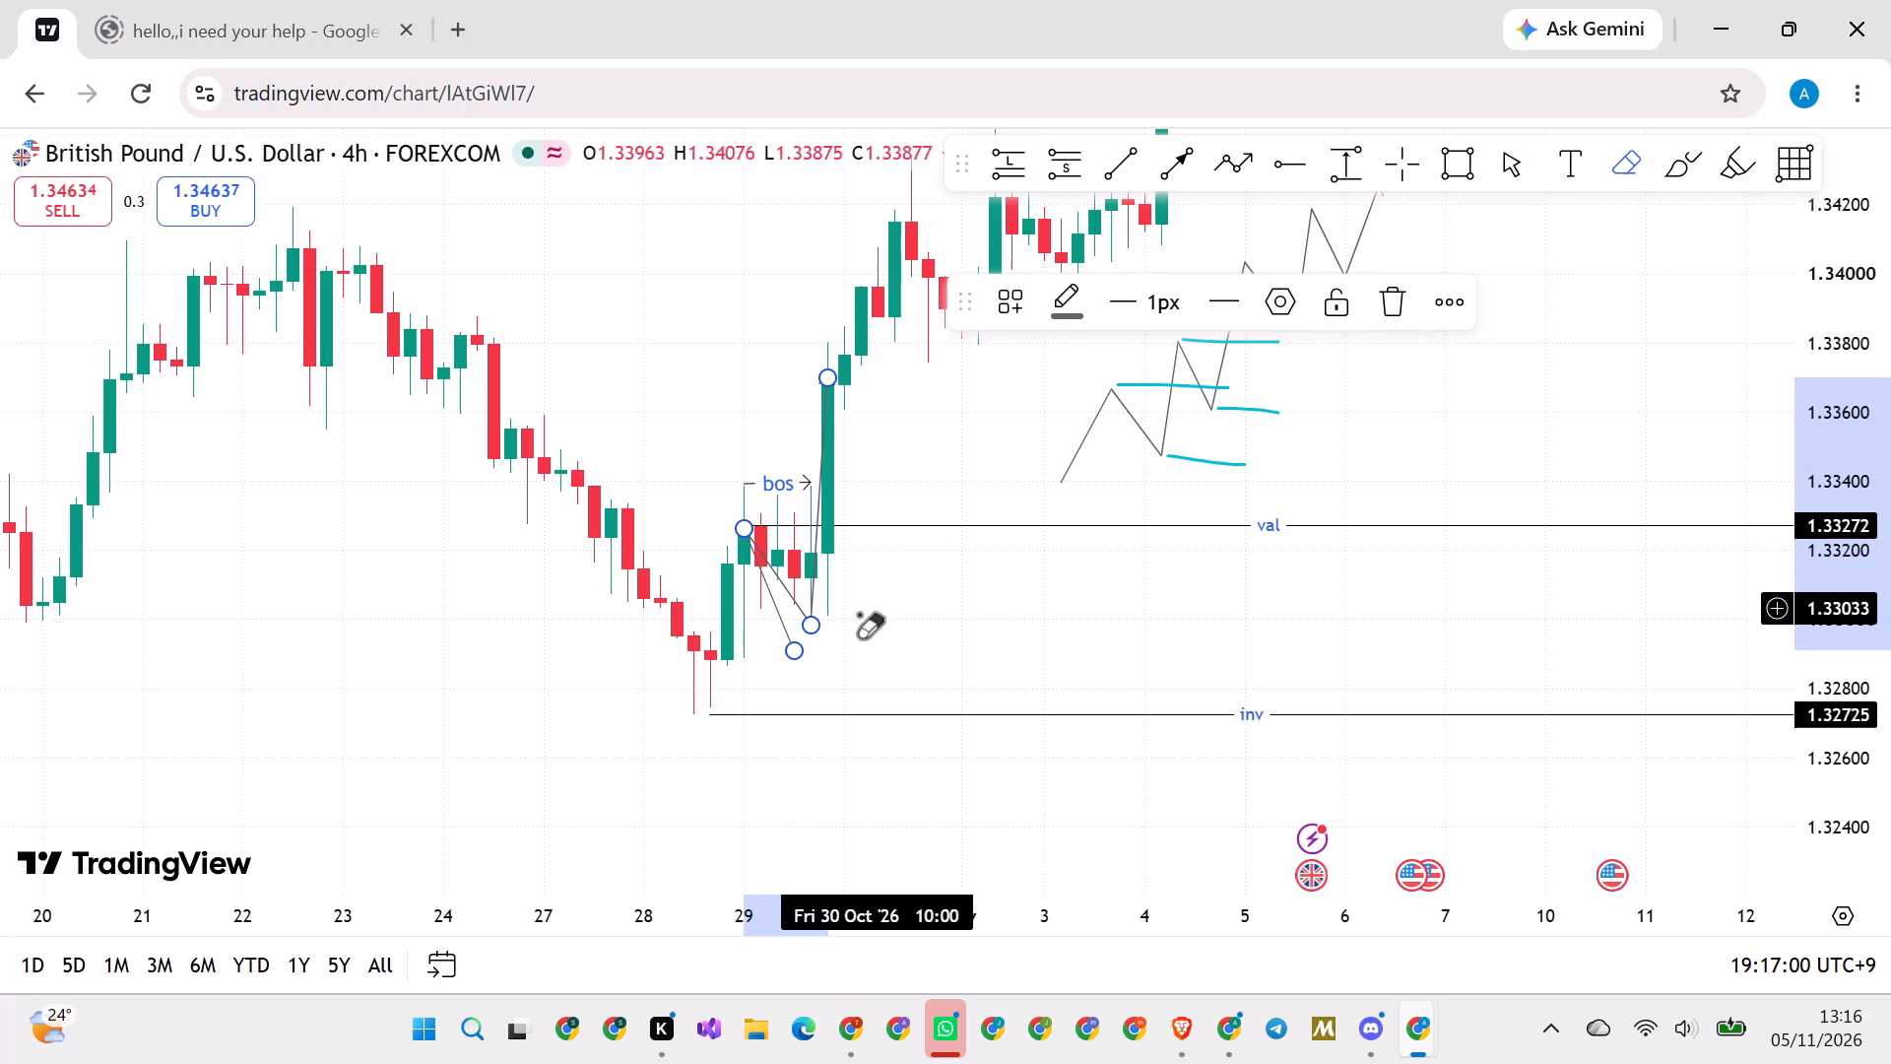
{"action": "left_click", "coordinate": [810, 623]}
{"action": "left_click", "coordinate": [918, 629]}
{"action": "right_click", "coordinate": [930, 628]}
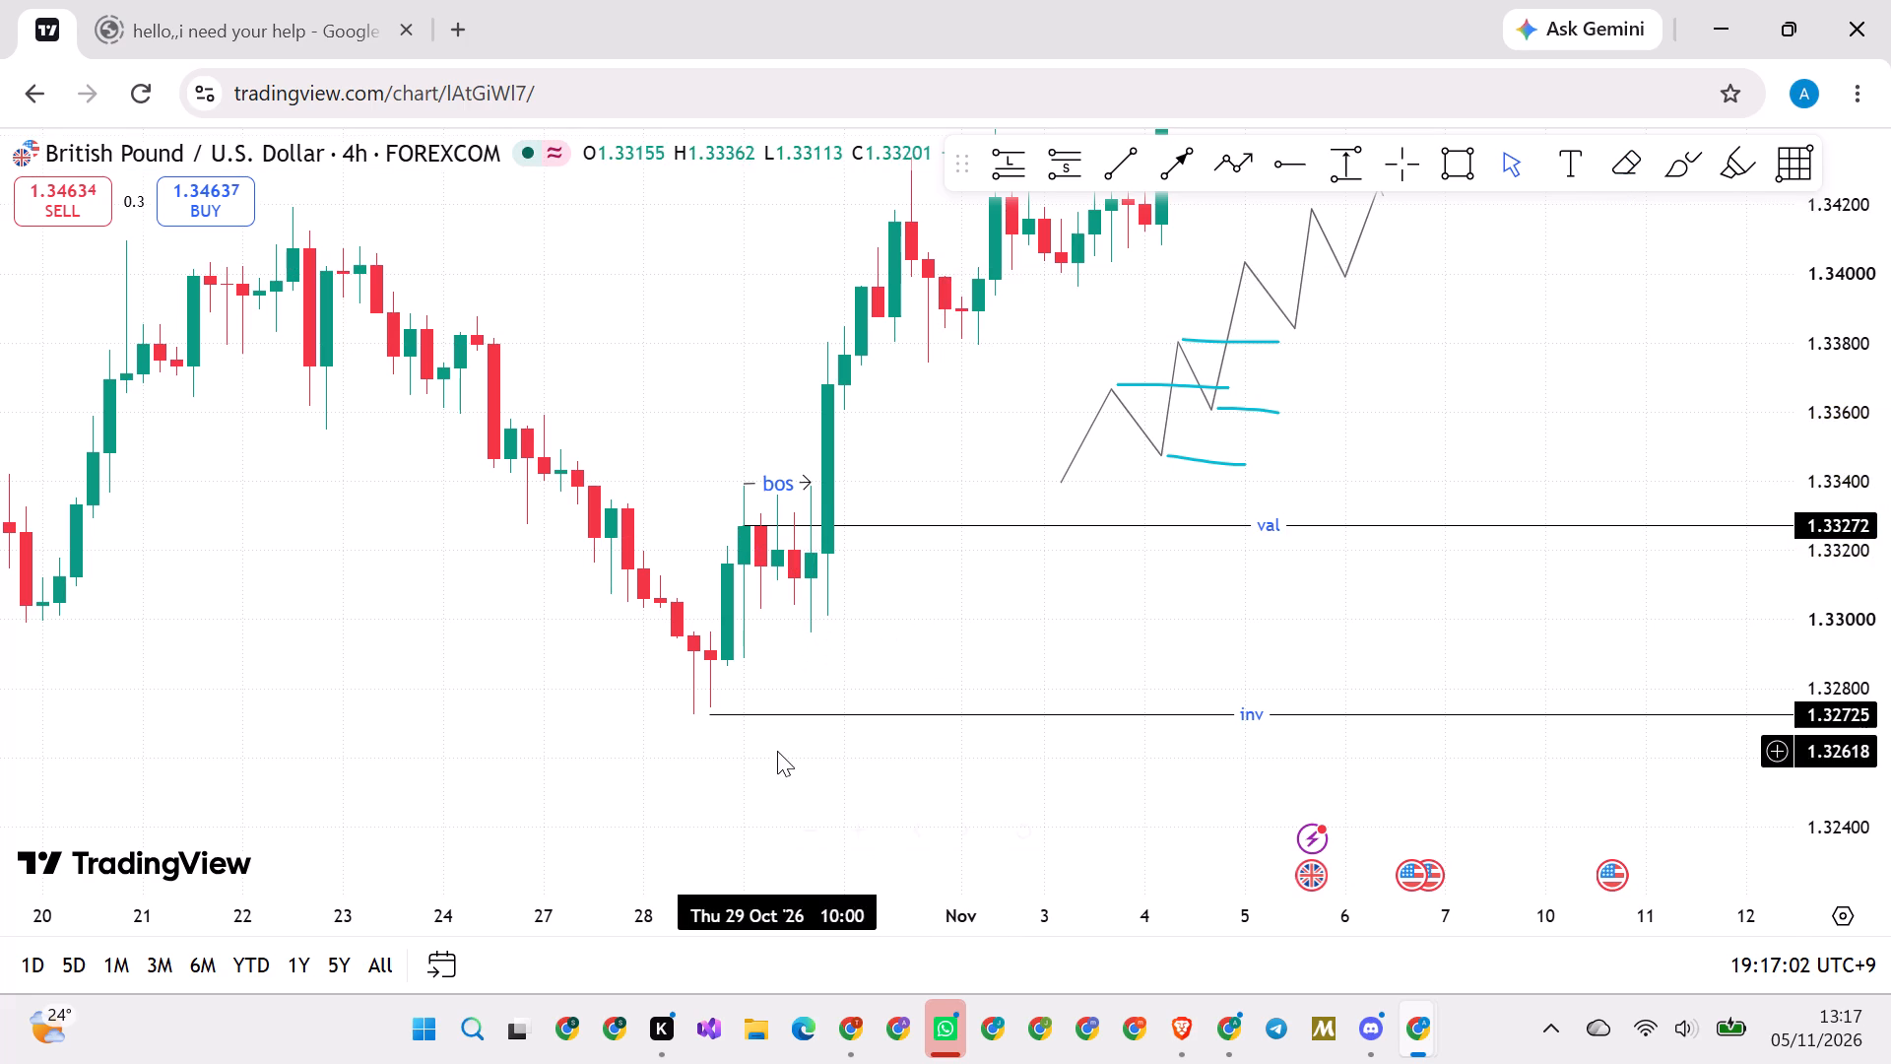
Move the "inv" horizontal ray up to 1.32960, at the 29 October pullback low just before the breakout candle.
{"action": "left_click_drag", "start_coordinate": [704, 715], "coordinate": [802, 637]}
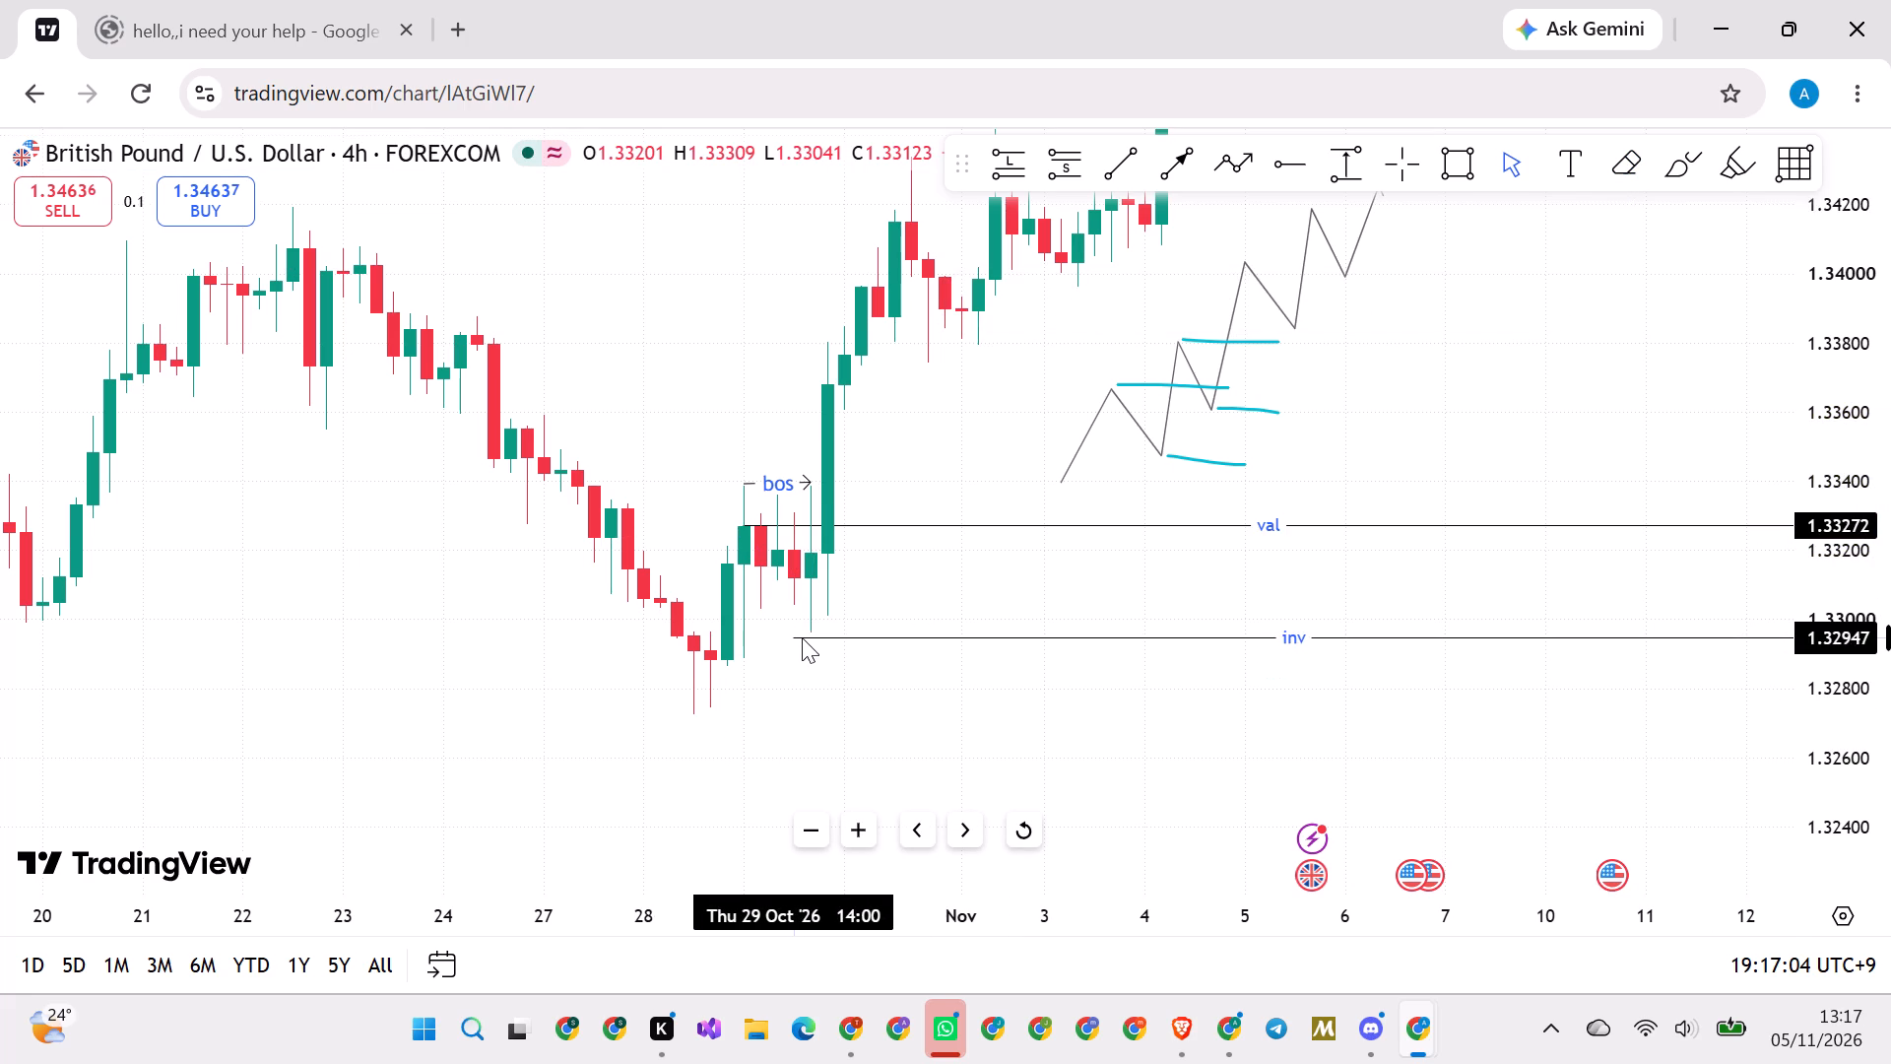
{"action": "left_click_drag", "start_coordinate": [802, 637], "coordinate": [802, 633]}
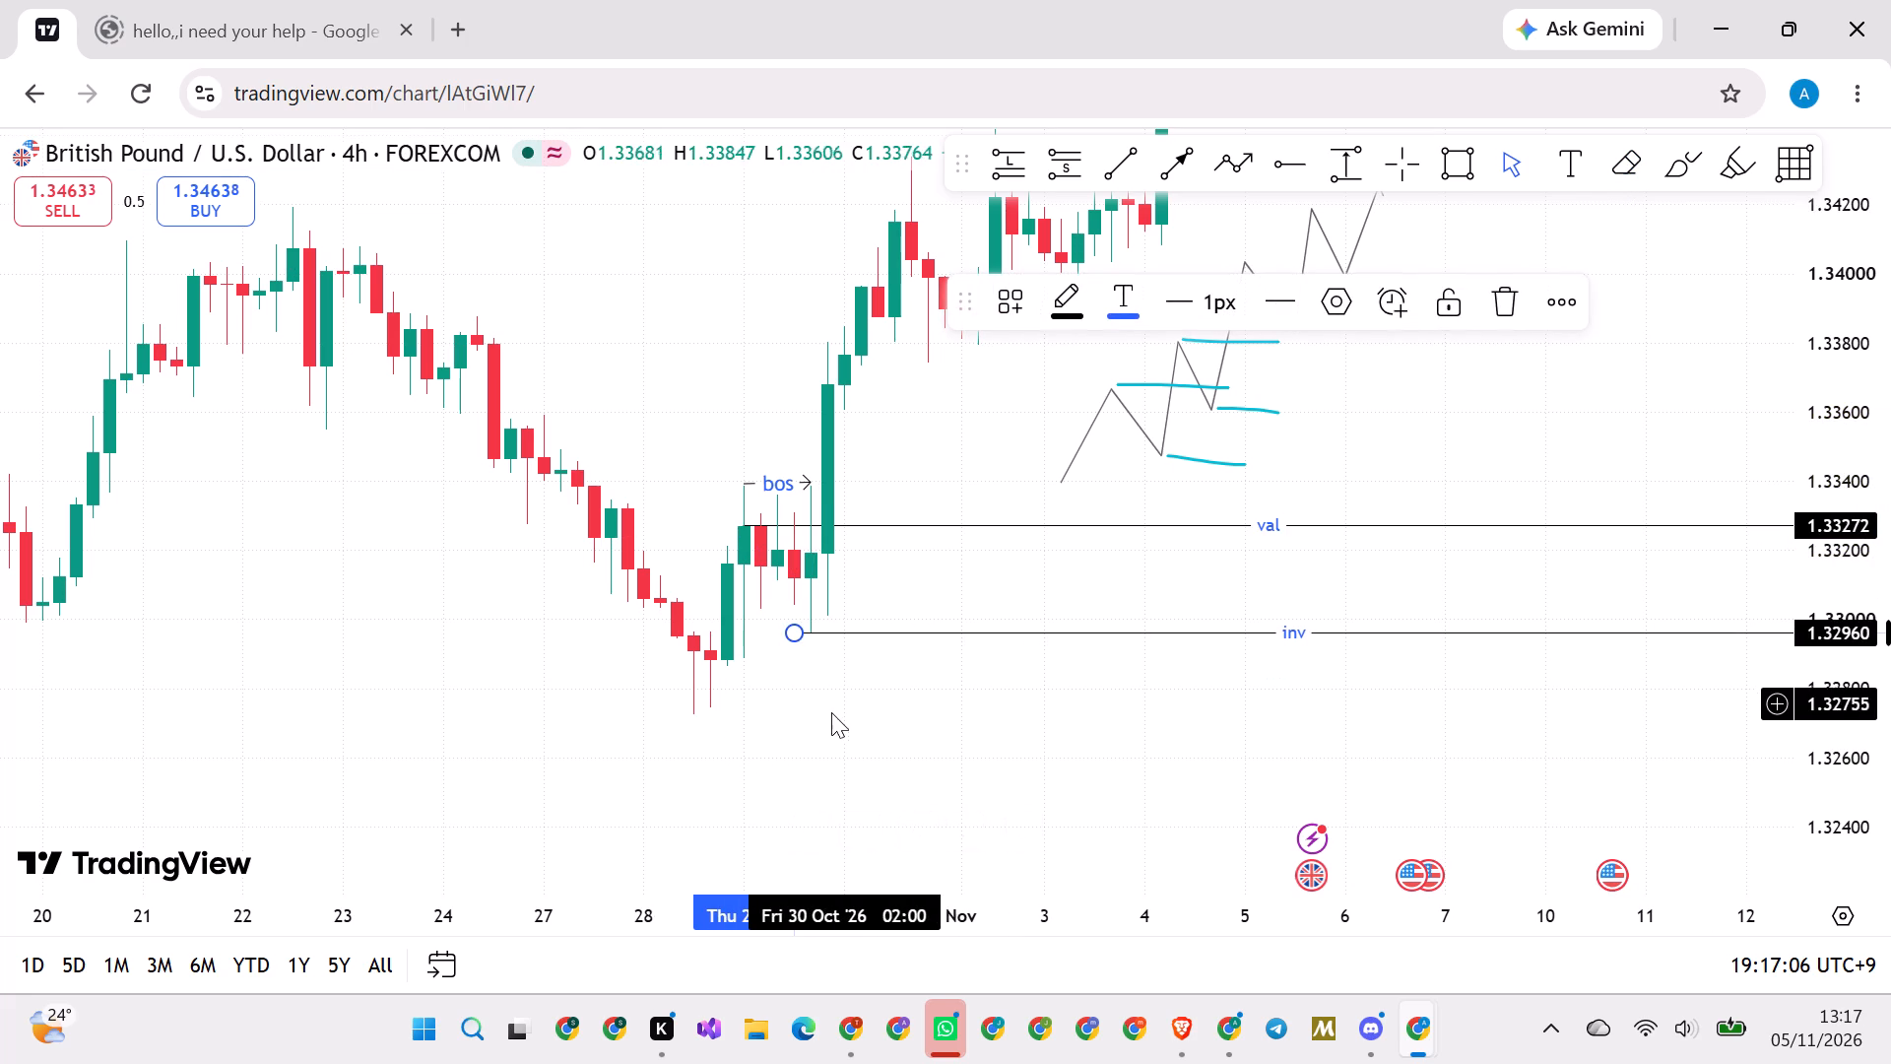
{"action": "left_click", "coordinate": [827, 716]}
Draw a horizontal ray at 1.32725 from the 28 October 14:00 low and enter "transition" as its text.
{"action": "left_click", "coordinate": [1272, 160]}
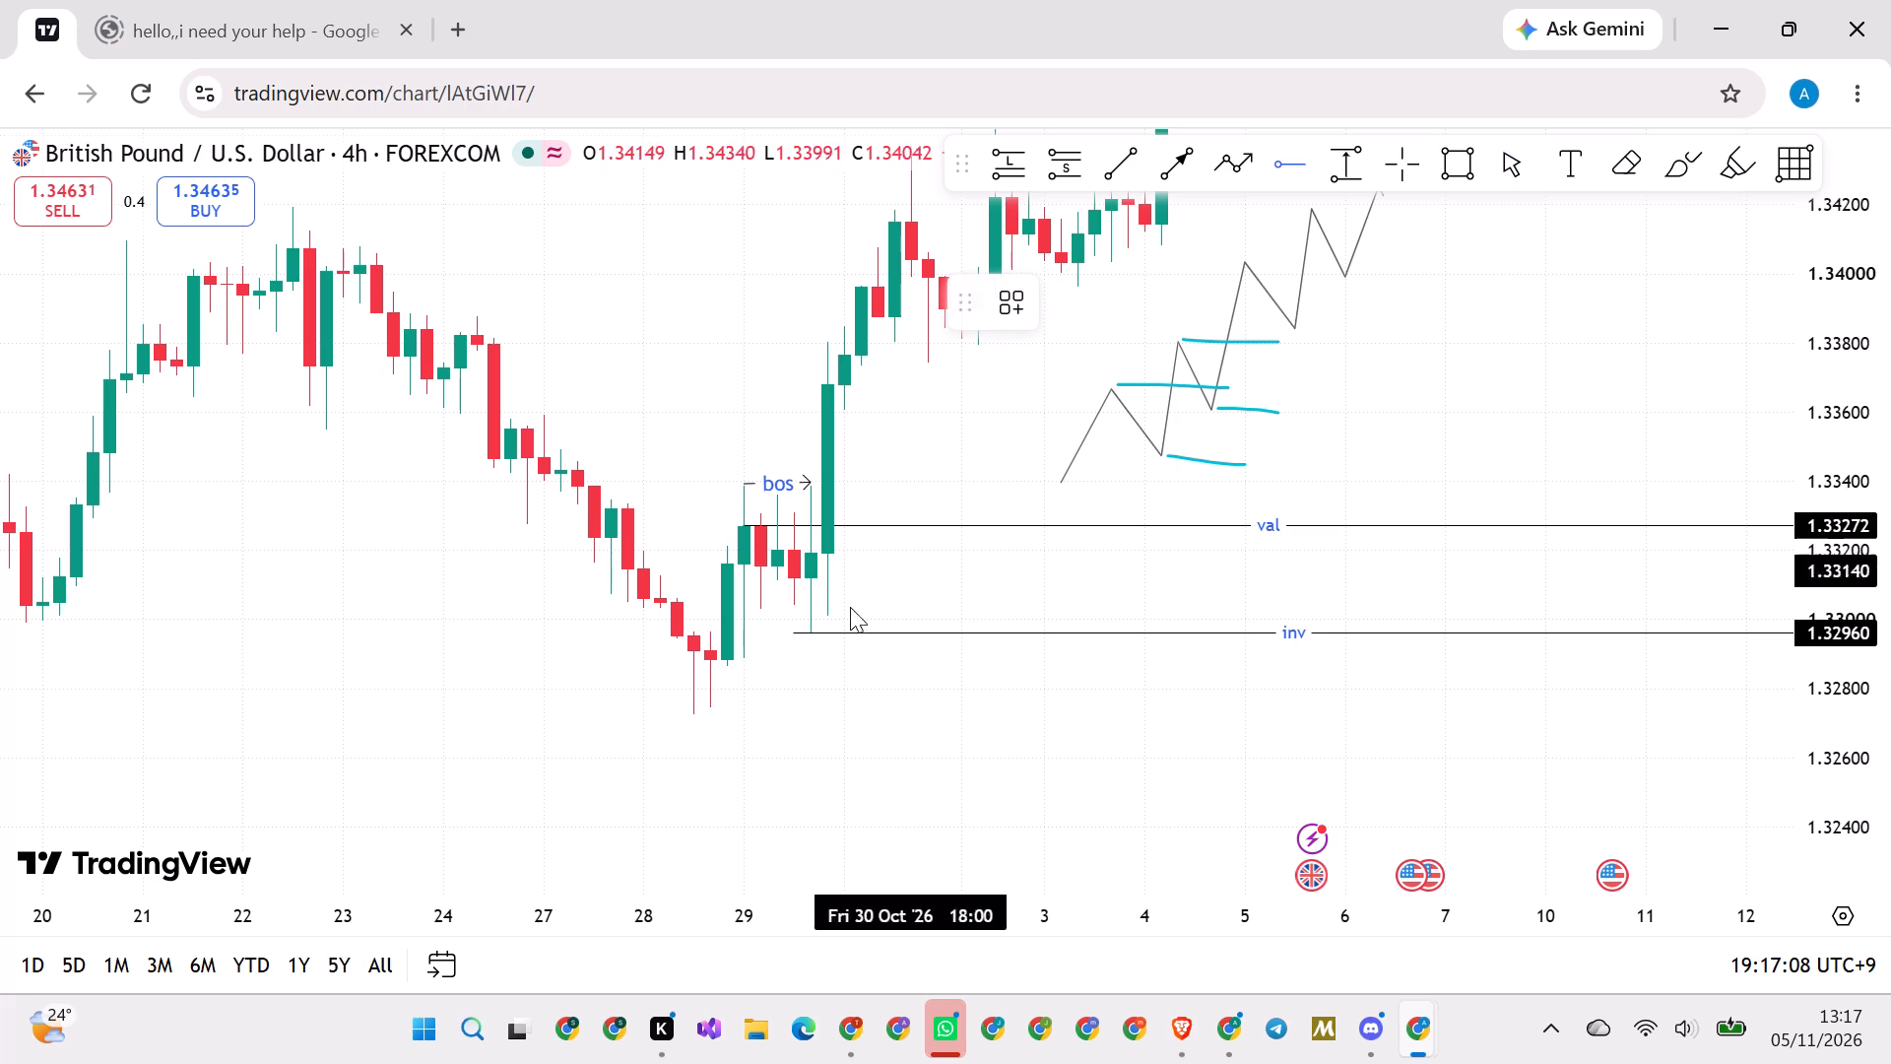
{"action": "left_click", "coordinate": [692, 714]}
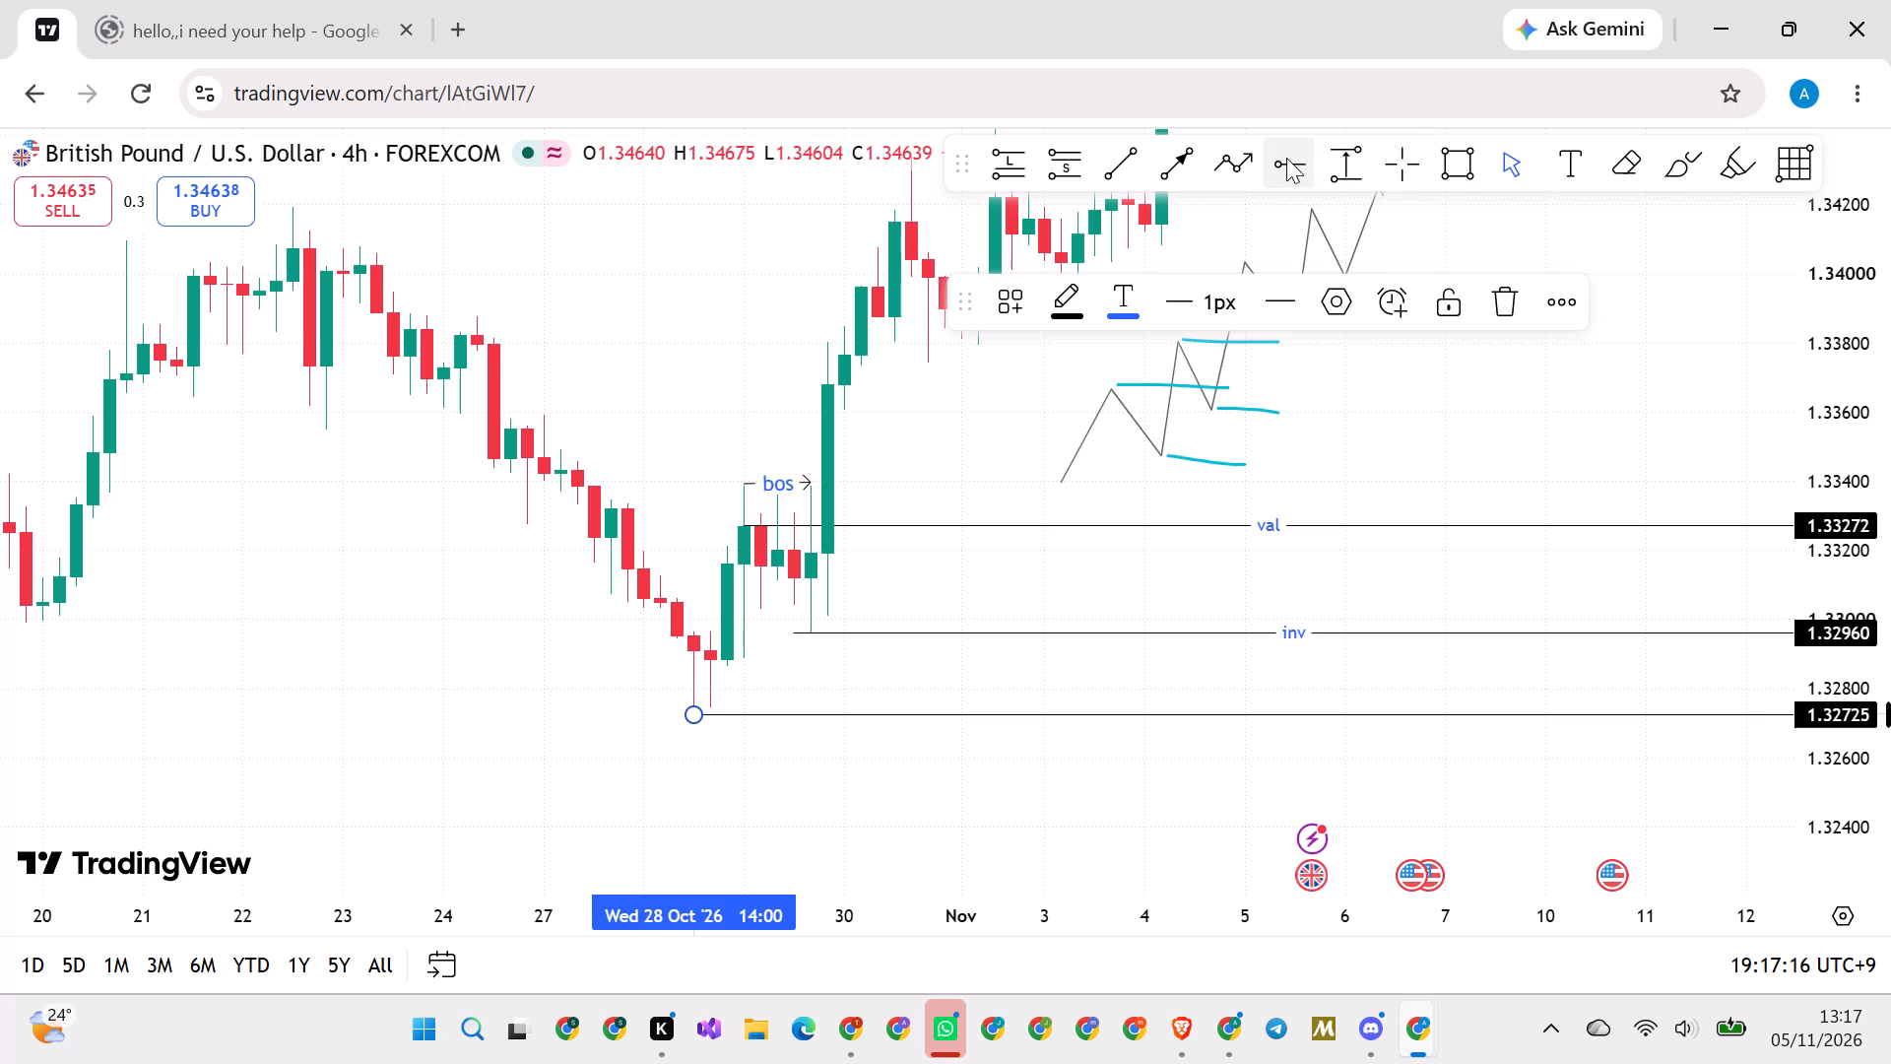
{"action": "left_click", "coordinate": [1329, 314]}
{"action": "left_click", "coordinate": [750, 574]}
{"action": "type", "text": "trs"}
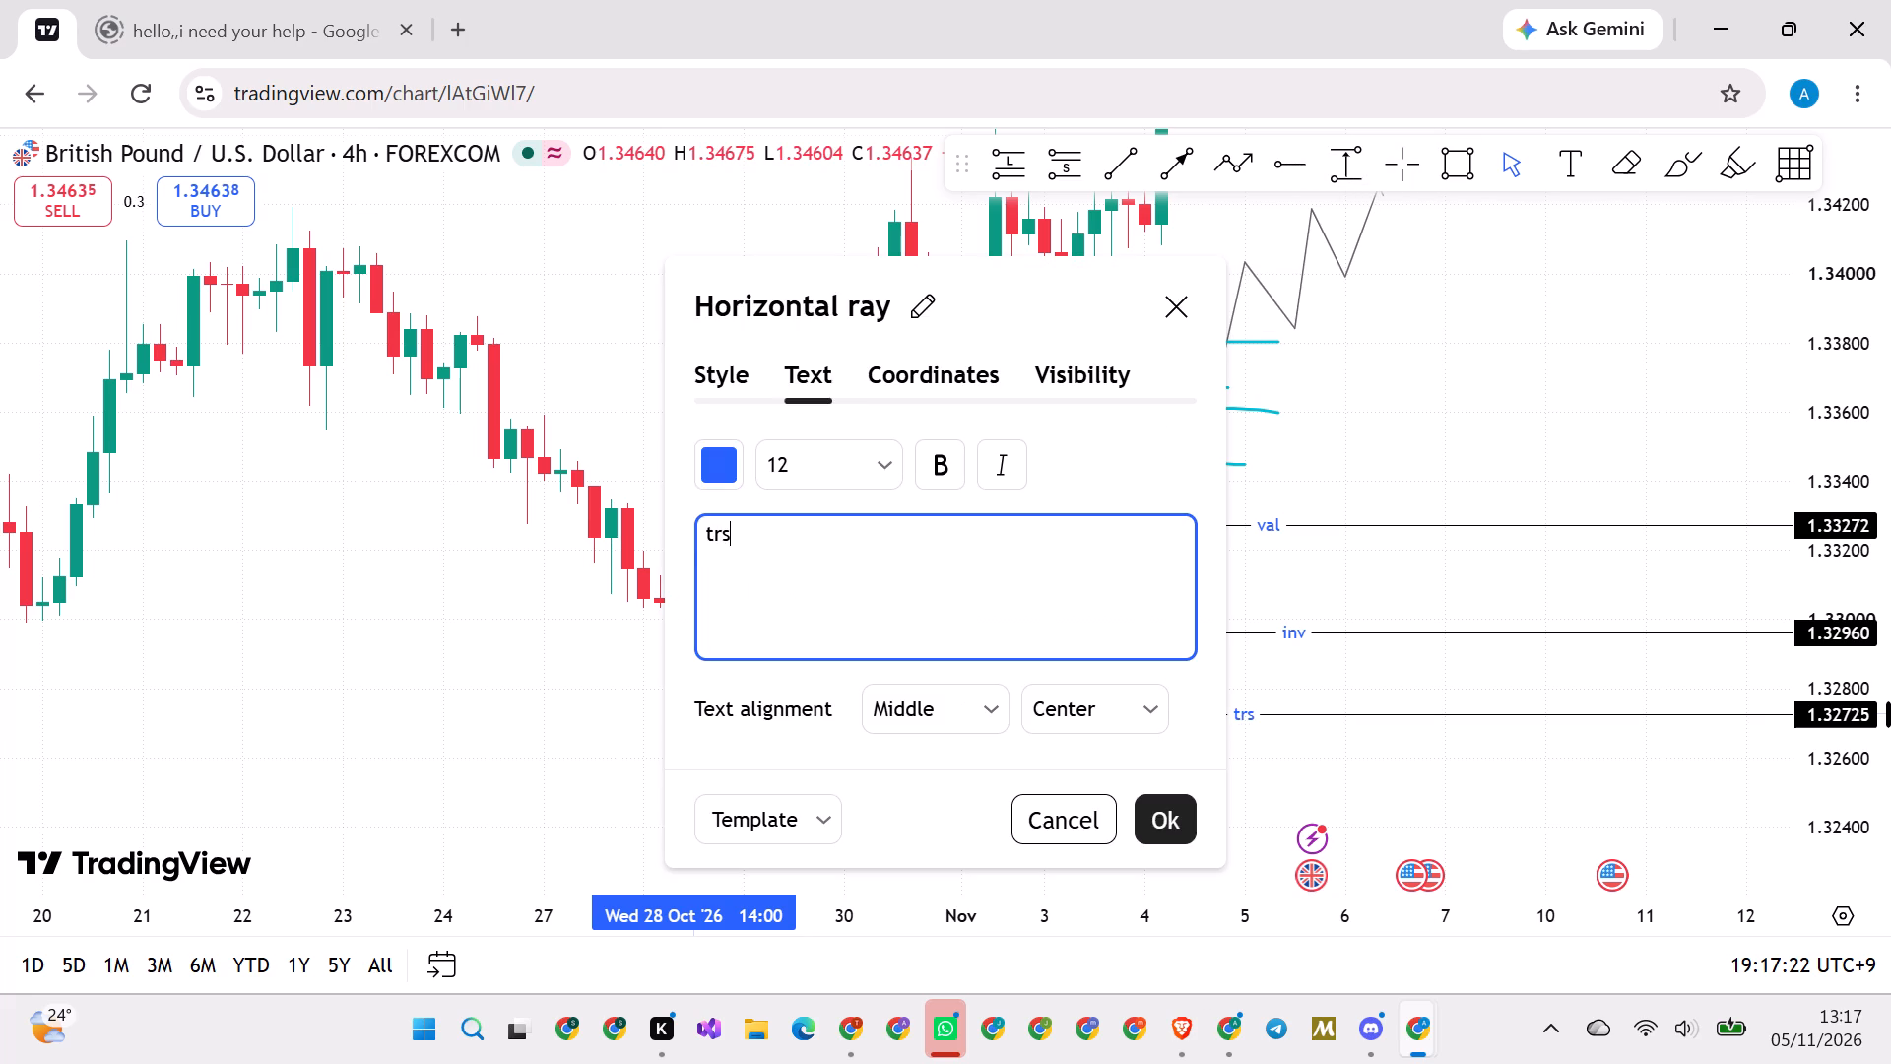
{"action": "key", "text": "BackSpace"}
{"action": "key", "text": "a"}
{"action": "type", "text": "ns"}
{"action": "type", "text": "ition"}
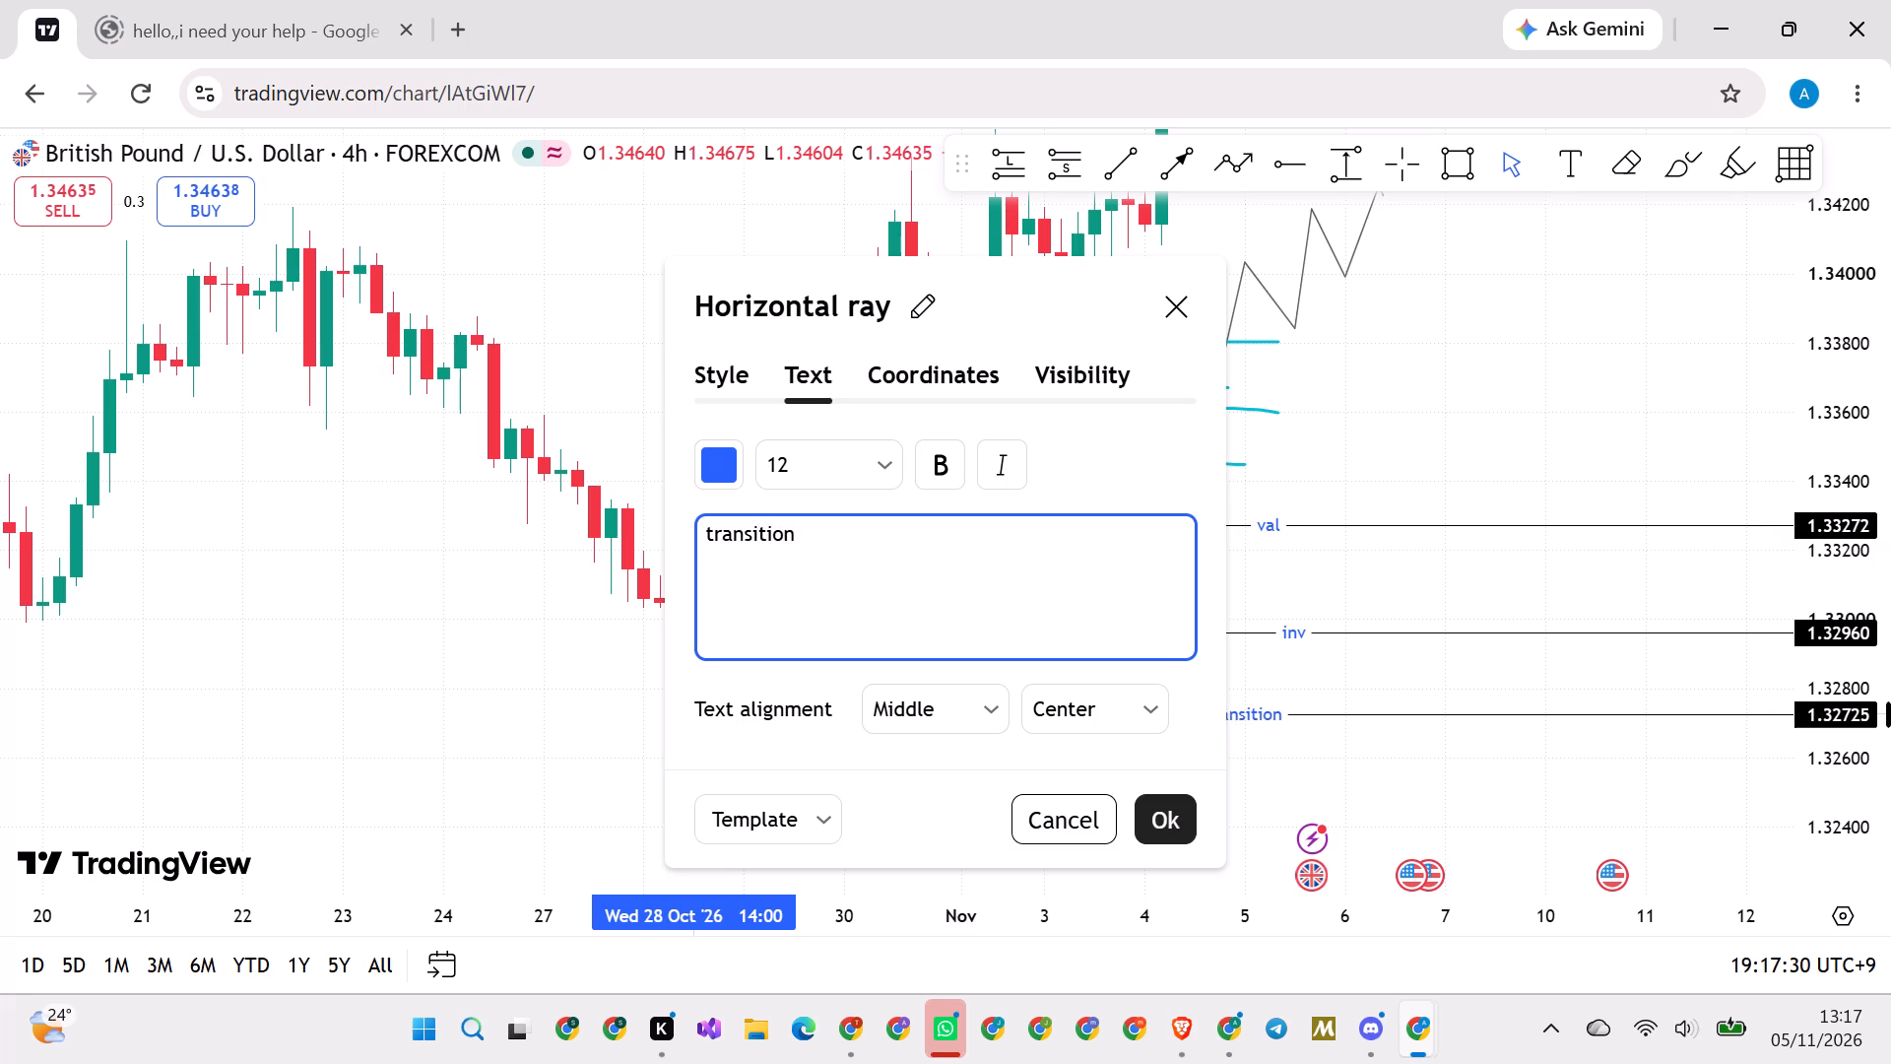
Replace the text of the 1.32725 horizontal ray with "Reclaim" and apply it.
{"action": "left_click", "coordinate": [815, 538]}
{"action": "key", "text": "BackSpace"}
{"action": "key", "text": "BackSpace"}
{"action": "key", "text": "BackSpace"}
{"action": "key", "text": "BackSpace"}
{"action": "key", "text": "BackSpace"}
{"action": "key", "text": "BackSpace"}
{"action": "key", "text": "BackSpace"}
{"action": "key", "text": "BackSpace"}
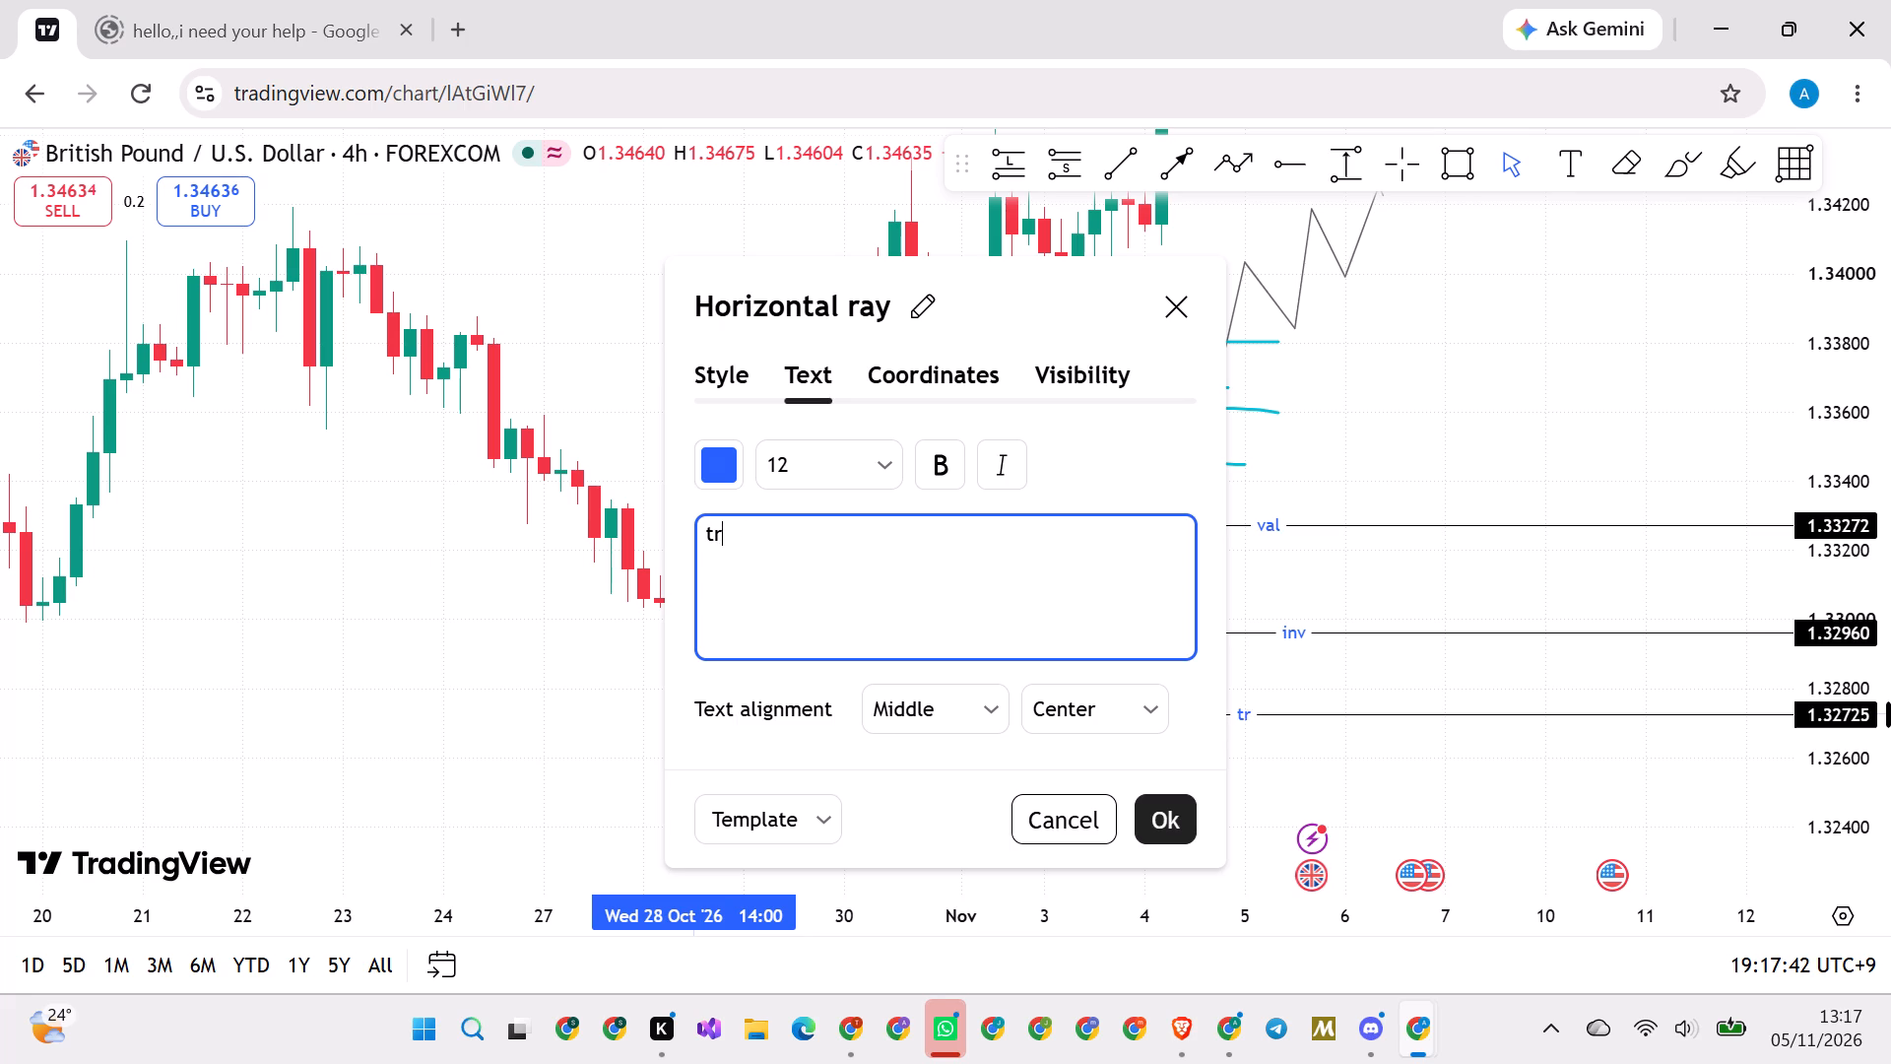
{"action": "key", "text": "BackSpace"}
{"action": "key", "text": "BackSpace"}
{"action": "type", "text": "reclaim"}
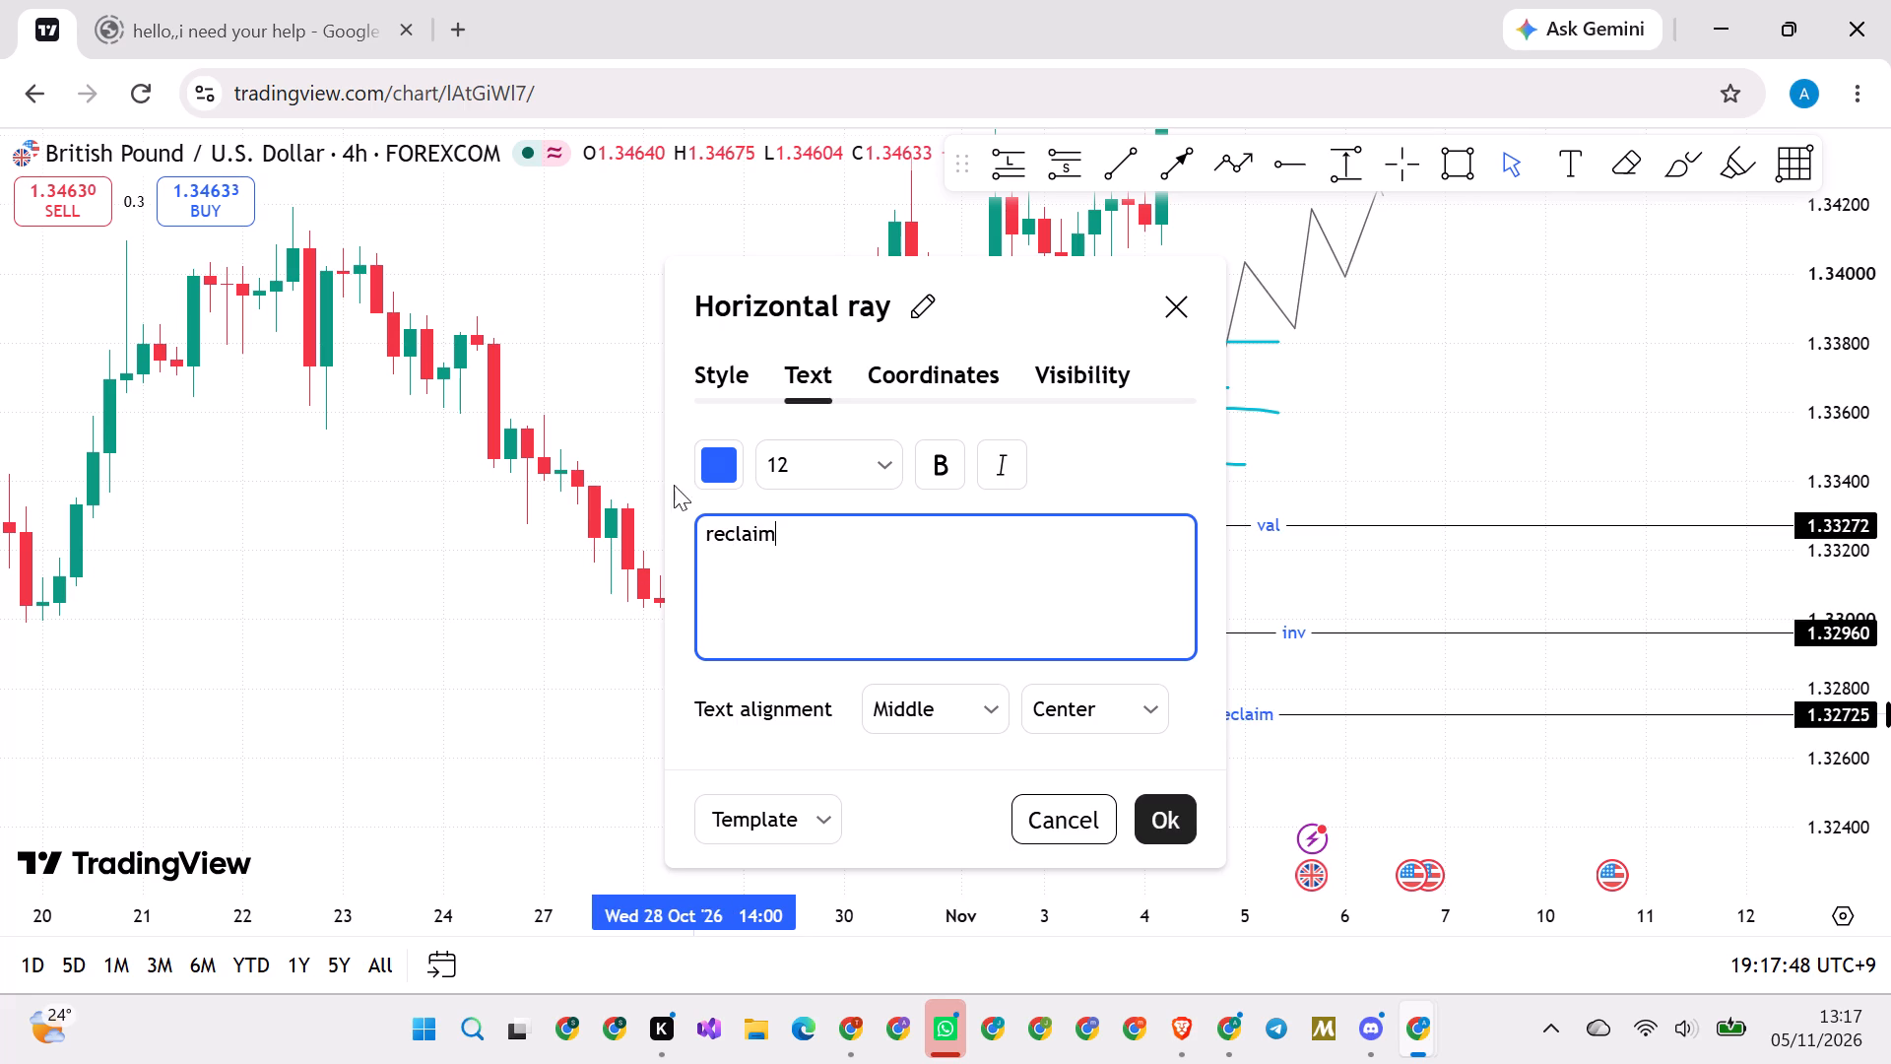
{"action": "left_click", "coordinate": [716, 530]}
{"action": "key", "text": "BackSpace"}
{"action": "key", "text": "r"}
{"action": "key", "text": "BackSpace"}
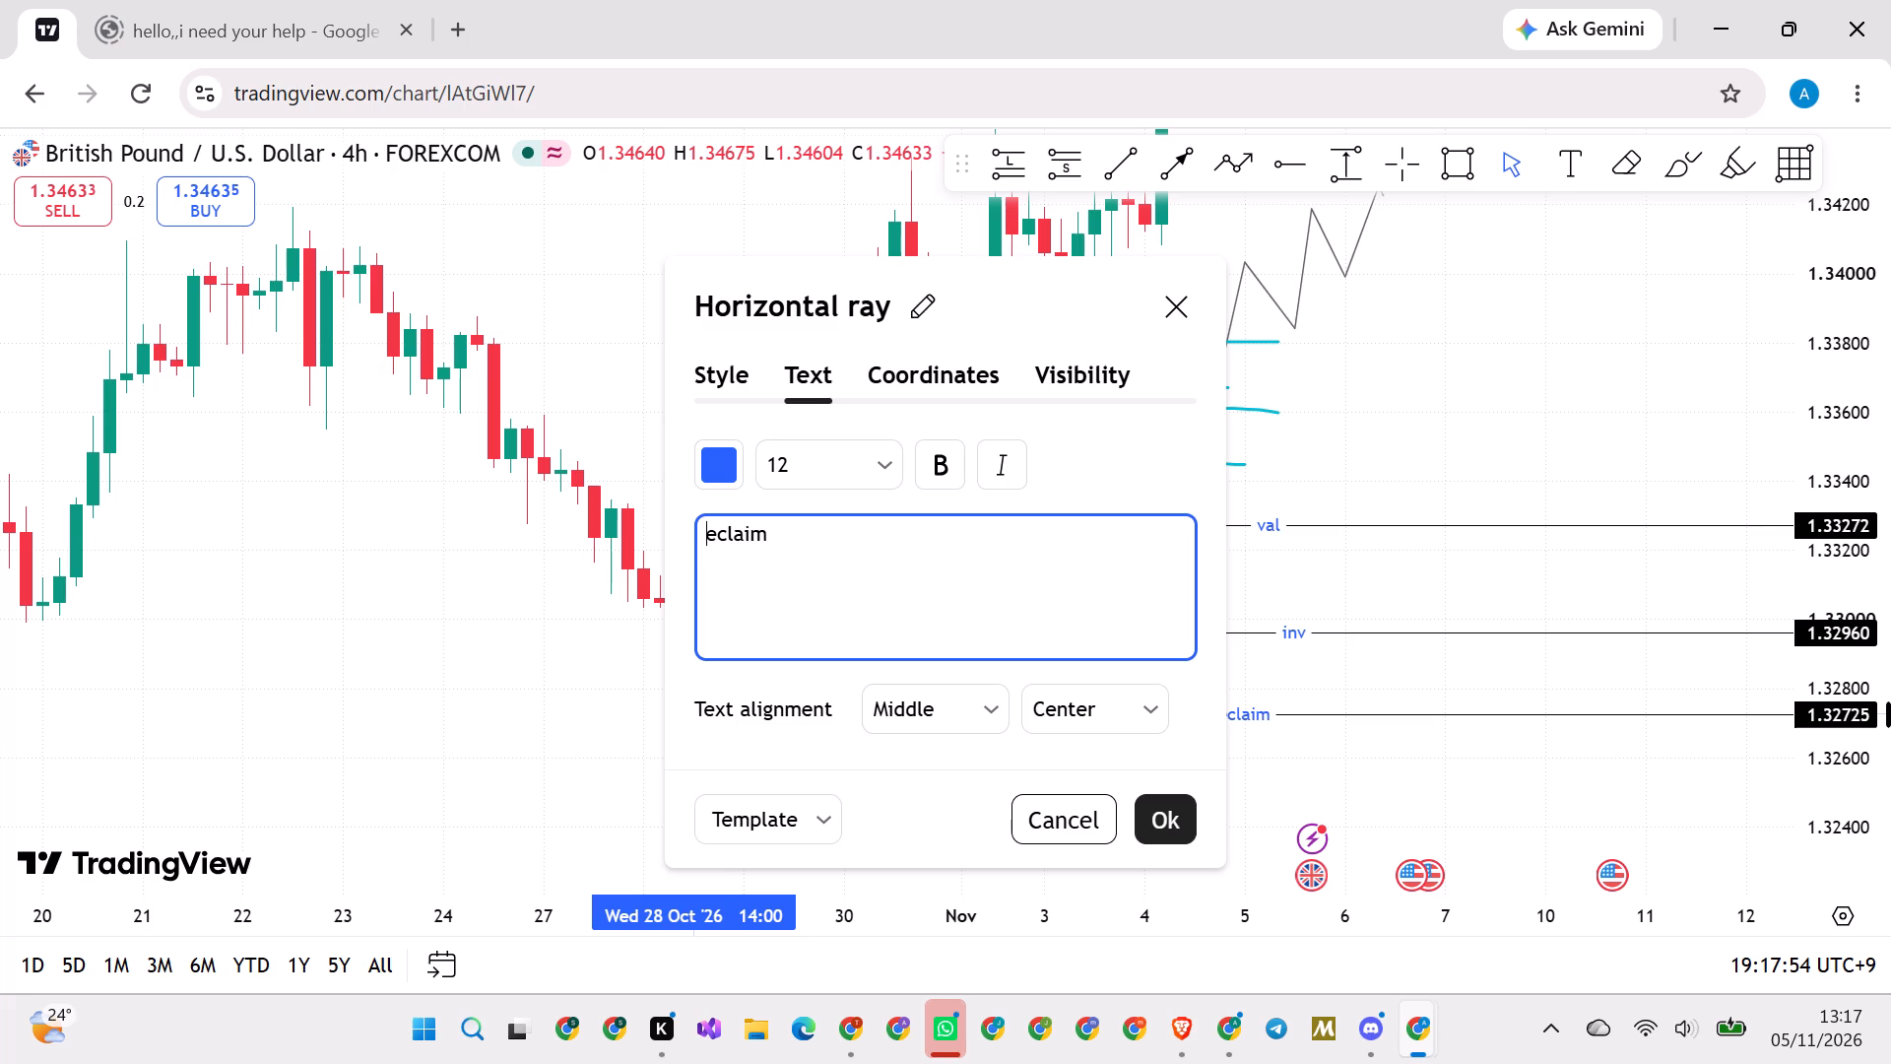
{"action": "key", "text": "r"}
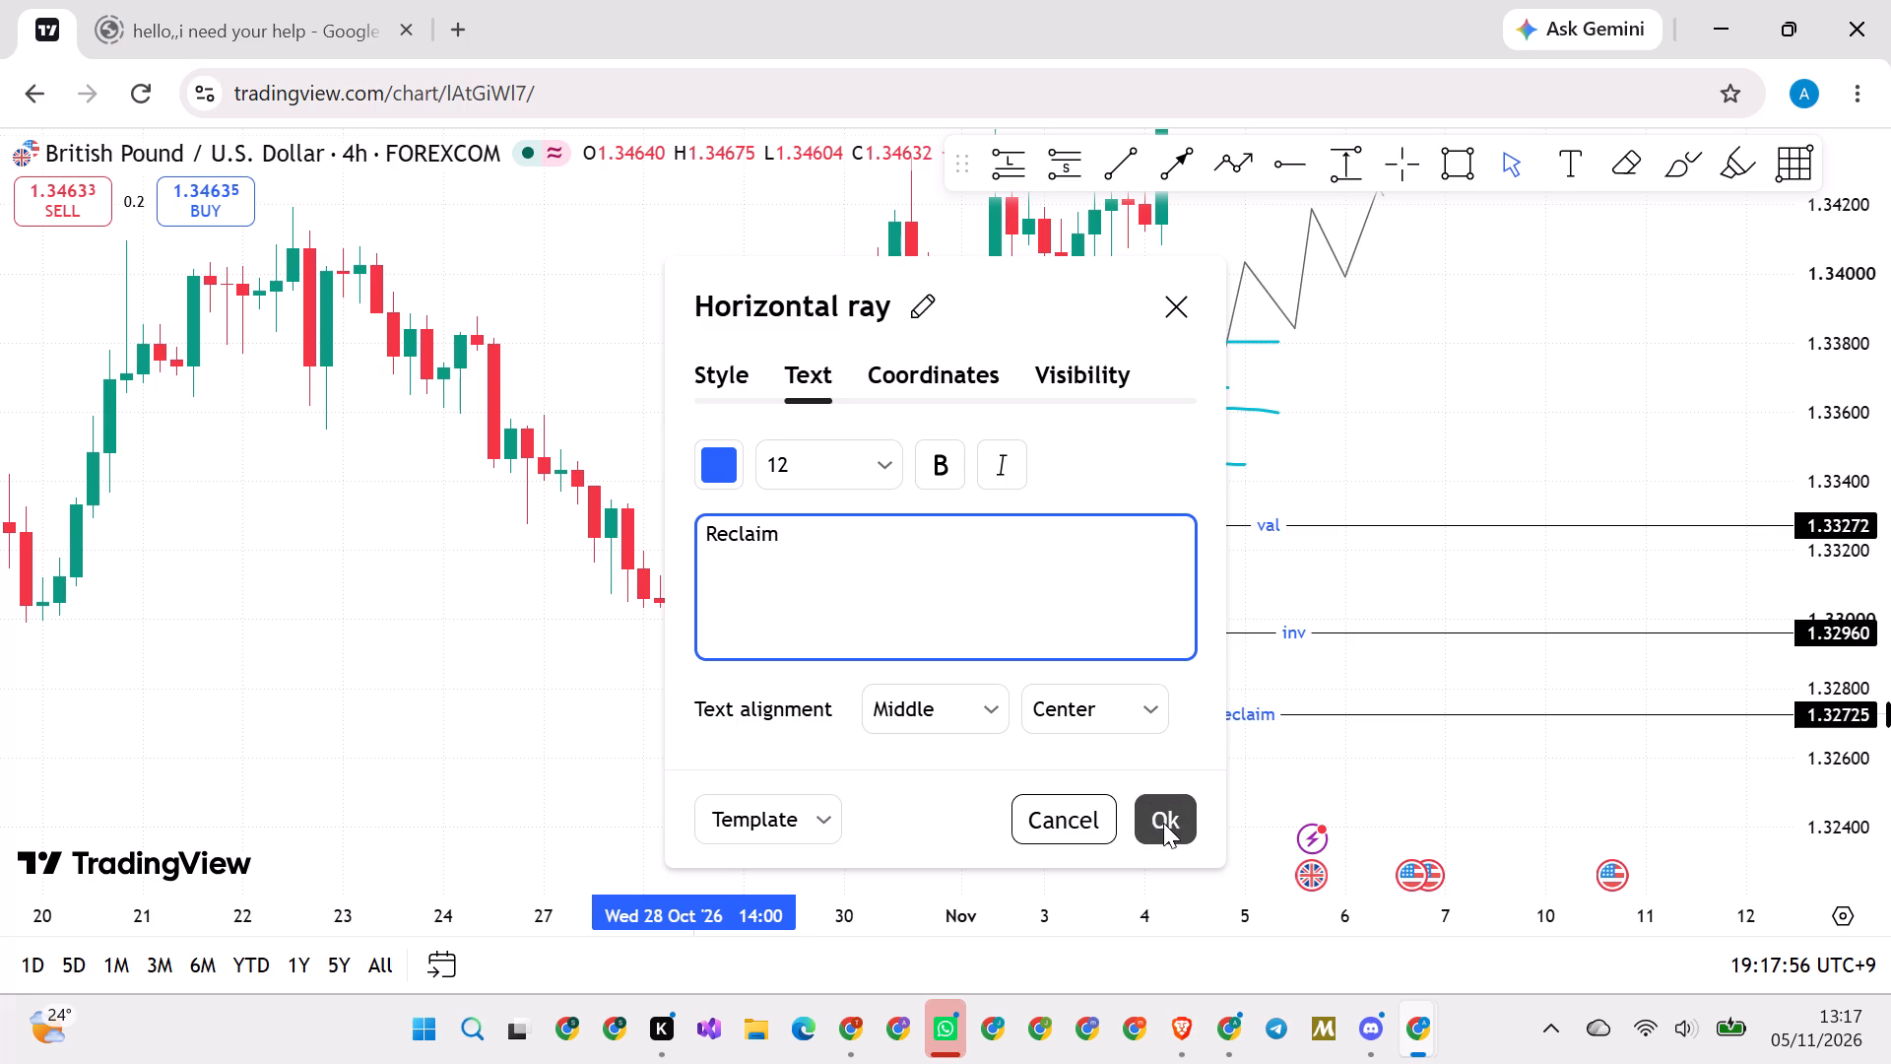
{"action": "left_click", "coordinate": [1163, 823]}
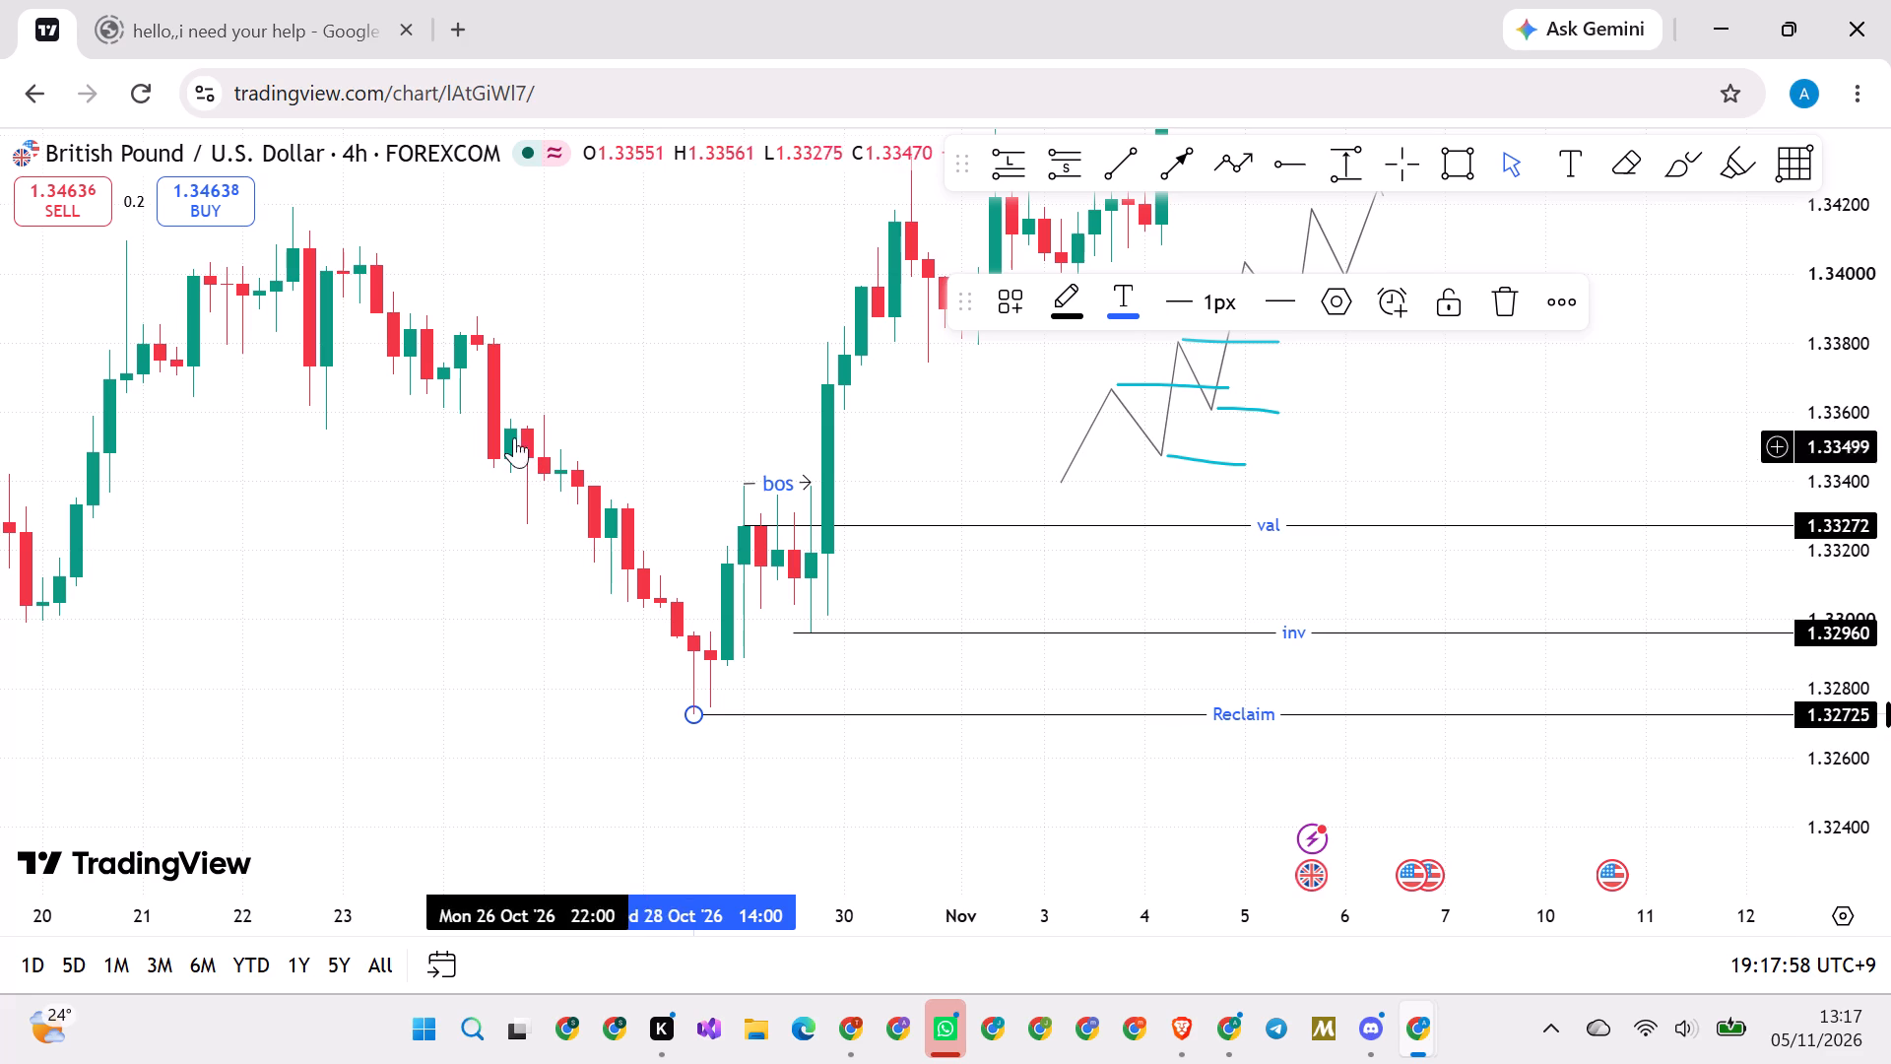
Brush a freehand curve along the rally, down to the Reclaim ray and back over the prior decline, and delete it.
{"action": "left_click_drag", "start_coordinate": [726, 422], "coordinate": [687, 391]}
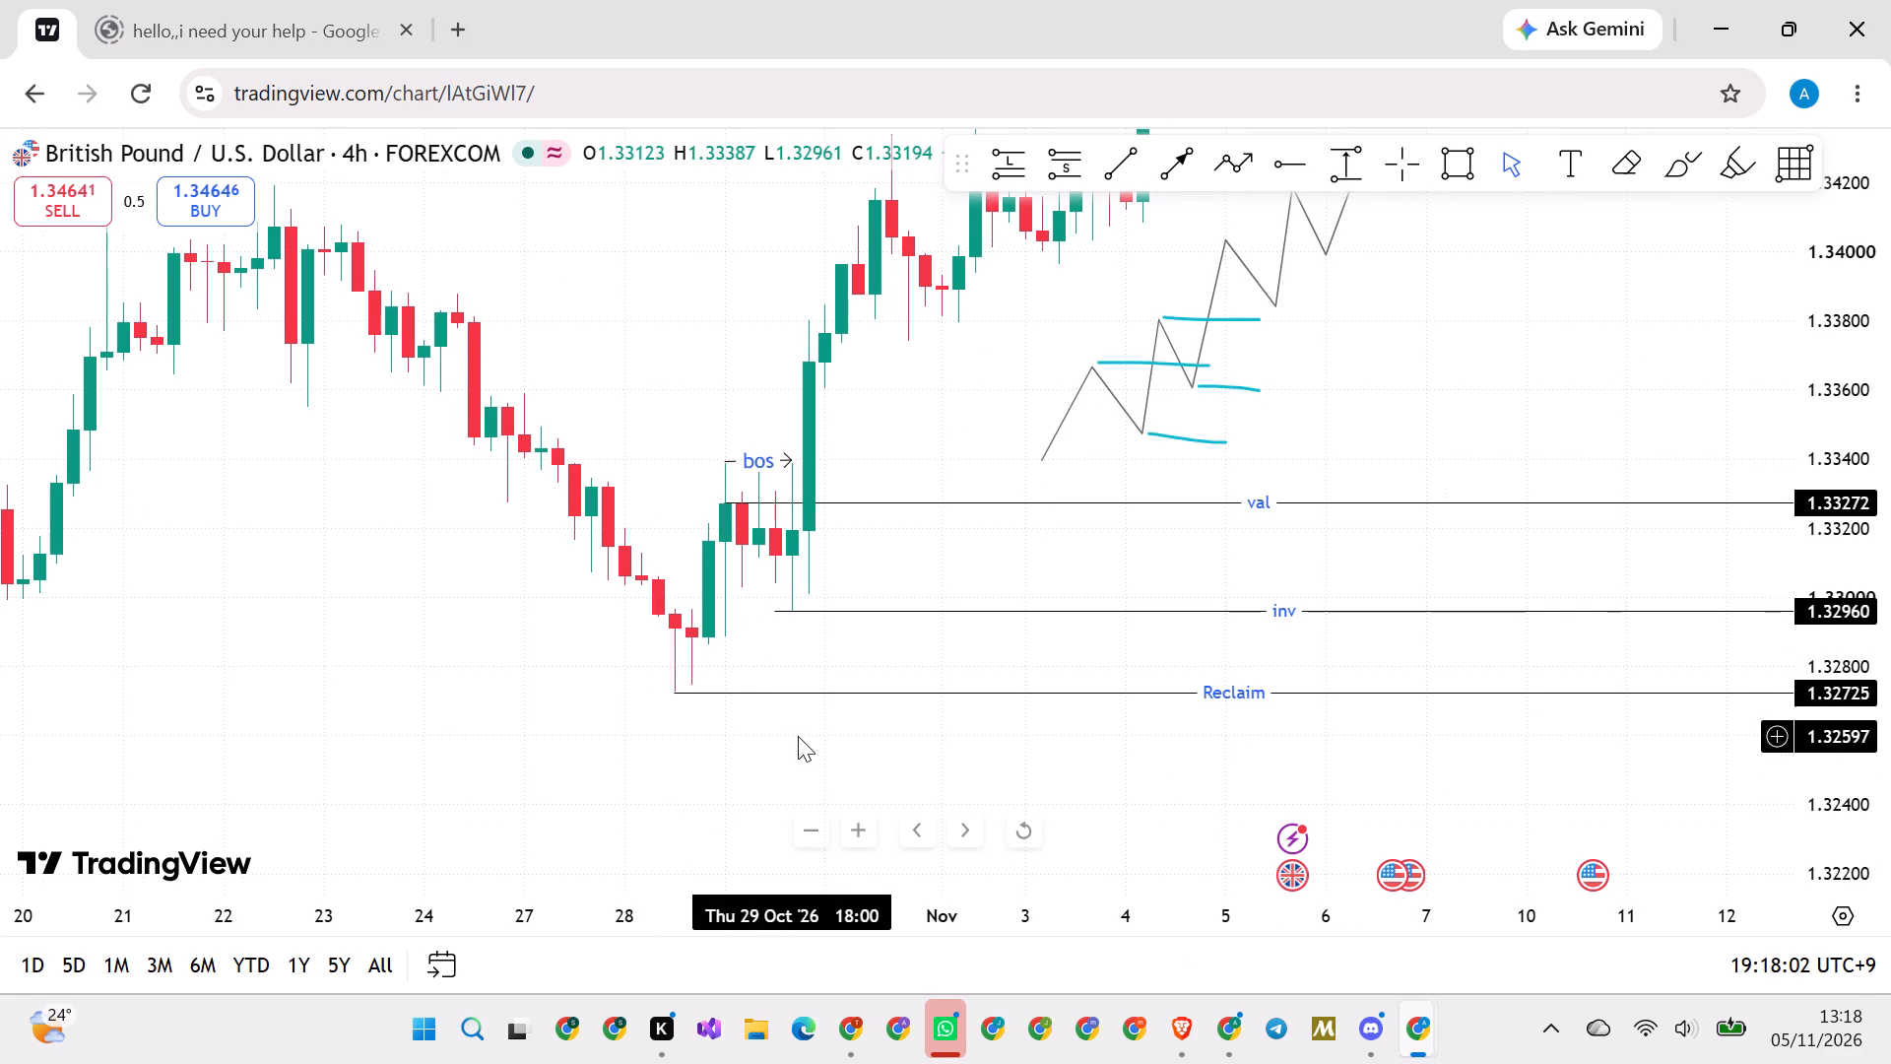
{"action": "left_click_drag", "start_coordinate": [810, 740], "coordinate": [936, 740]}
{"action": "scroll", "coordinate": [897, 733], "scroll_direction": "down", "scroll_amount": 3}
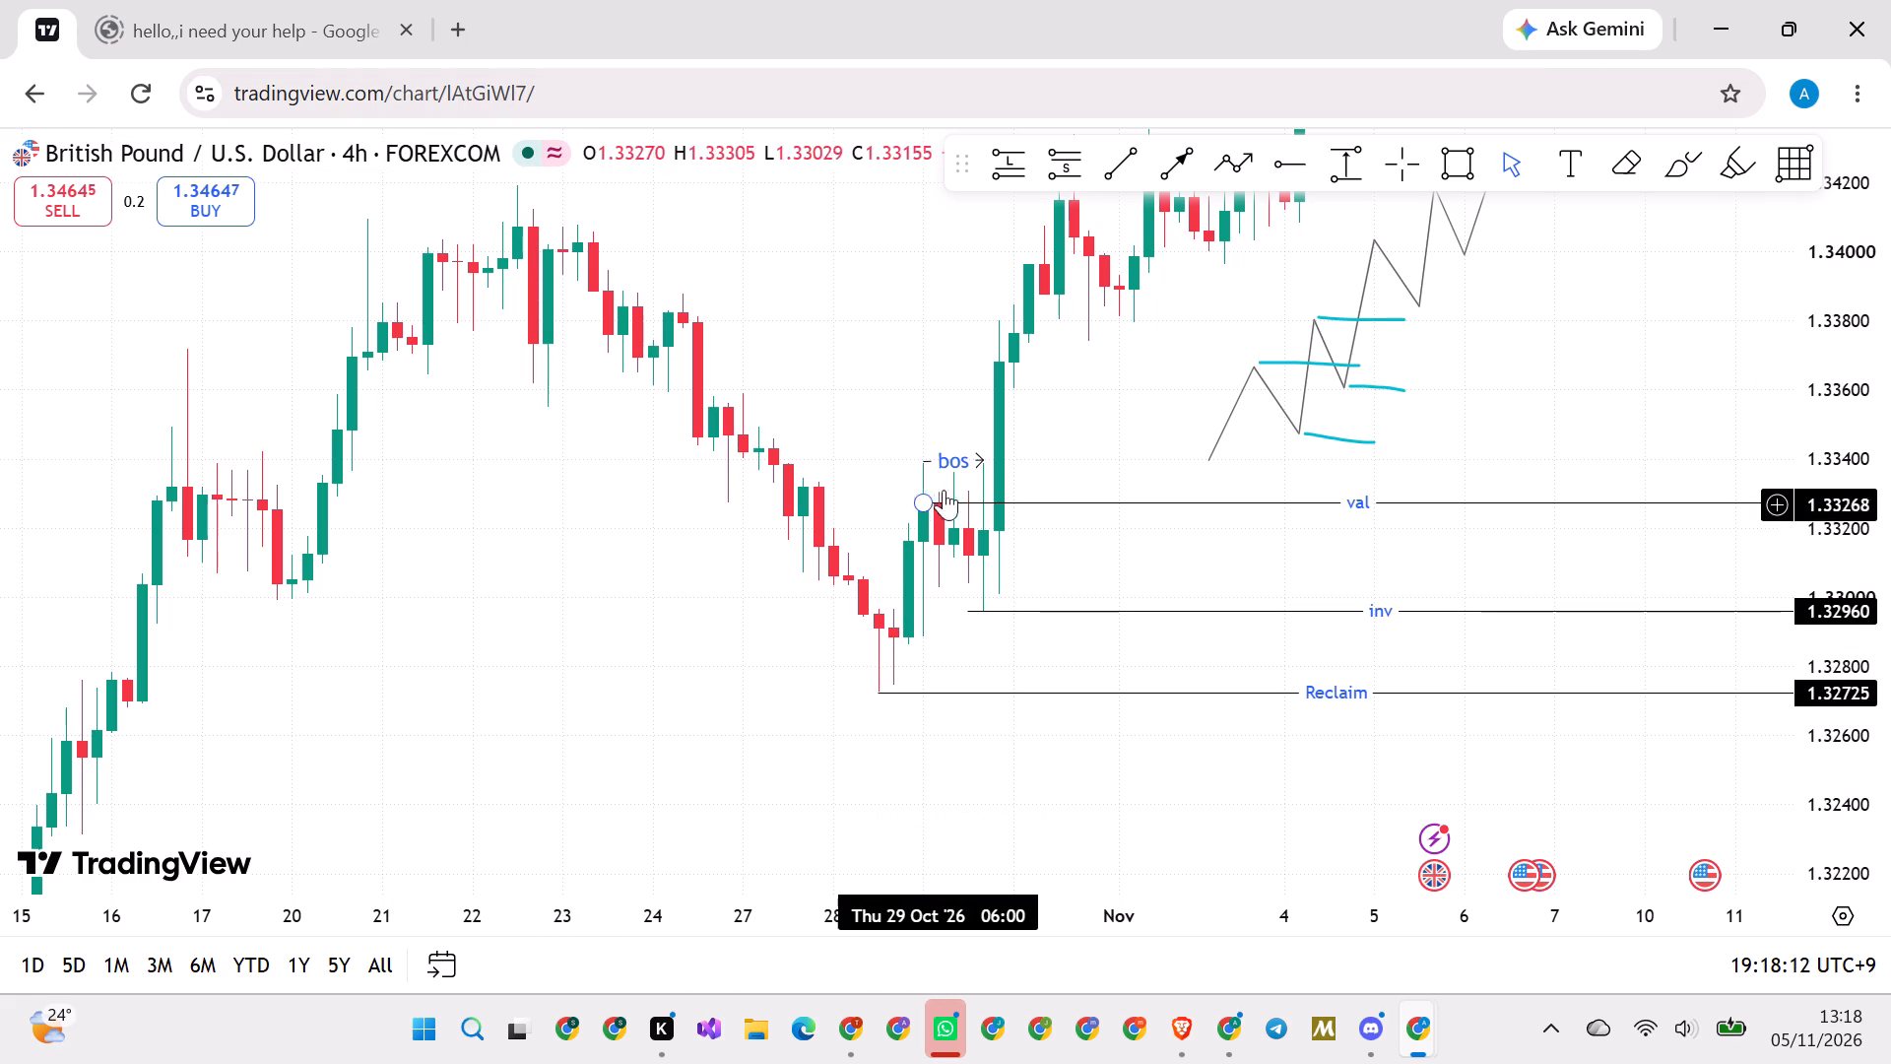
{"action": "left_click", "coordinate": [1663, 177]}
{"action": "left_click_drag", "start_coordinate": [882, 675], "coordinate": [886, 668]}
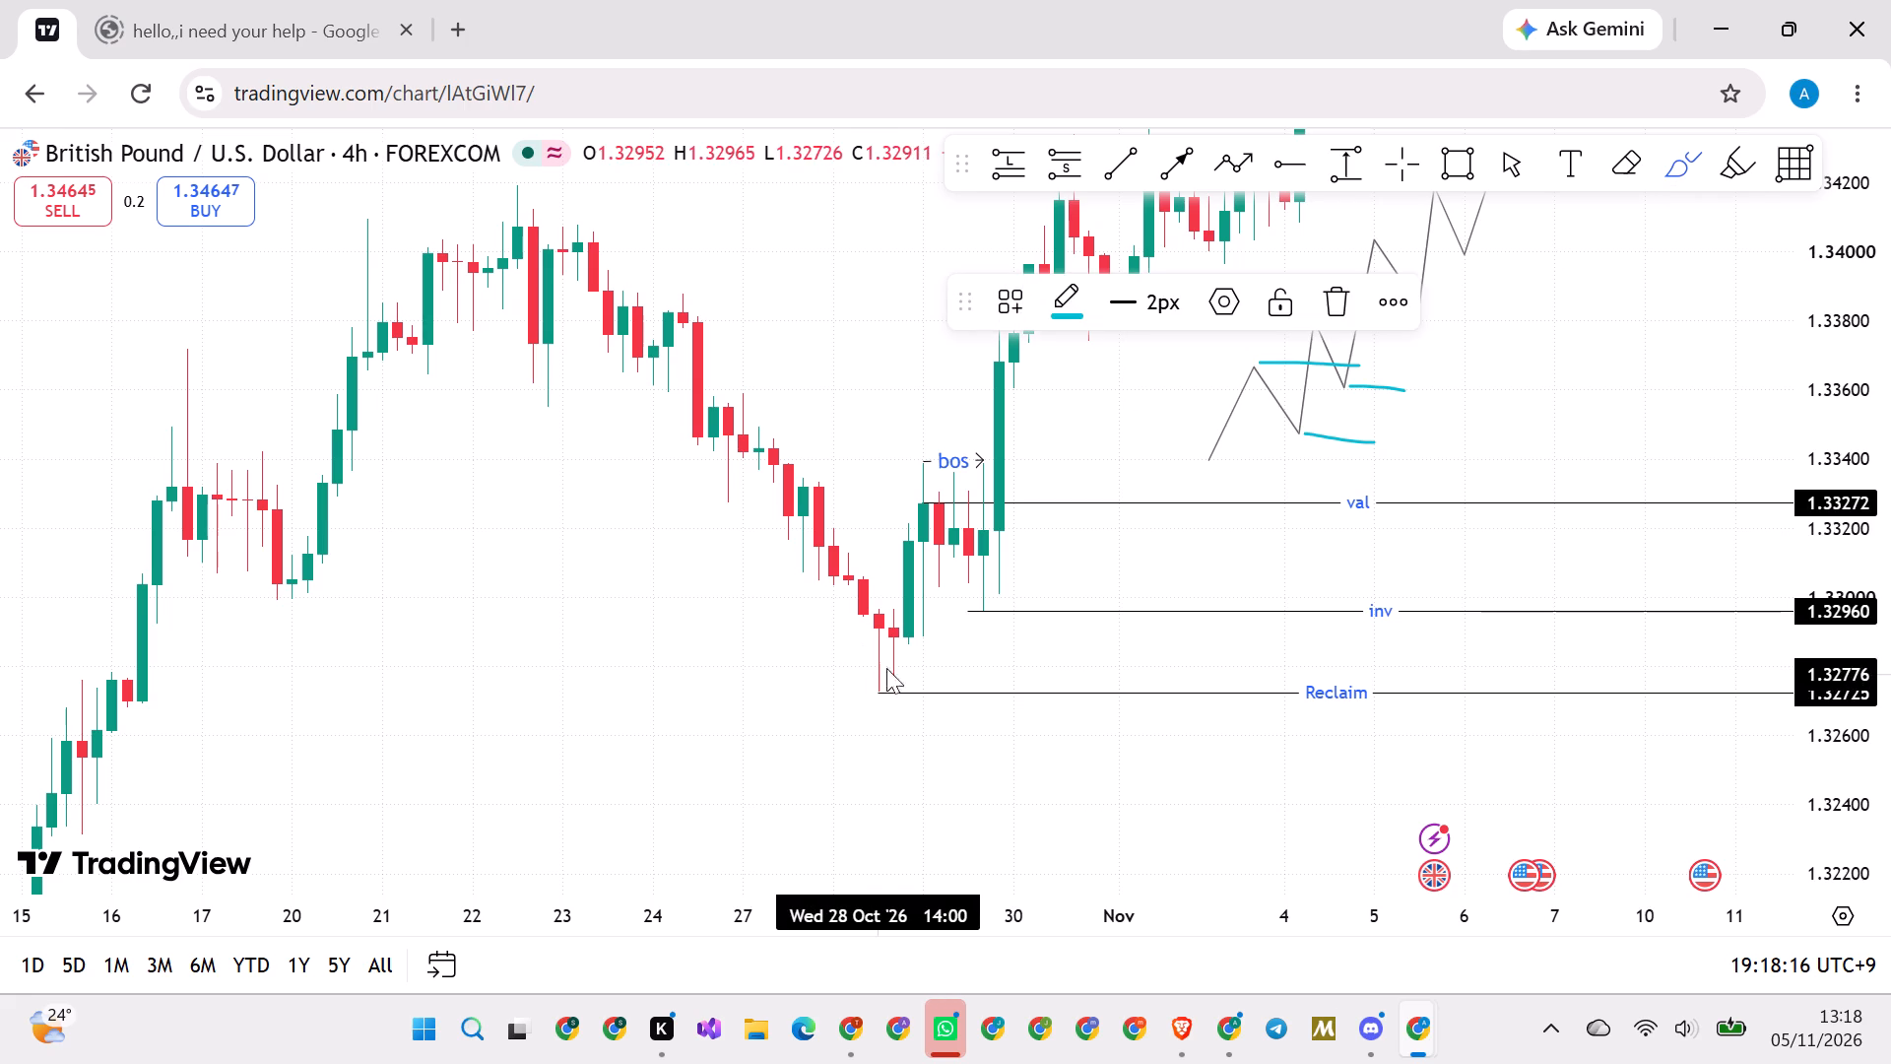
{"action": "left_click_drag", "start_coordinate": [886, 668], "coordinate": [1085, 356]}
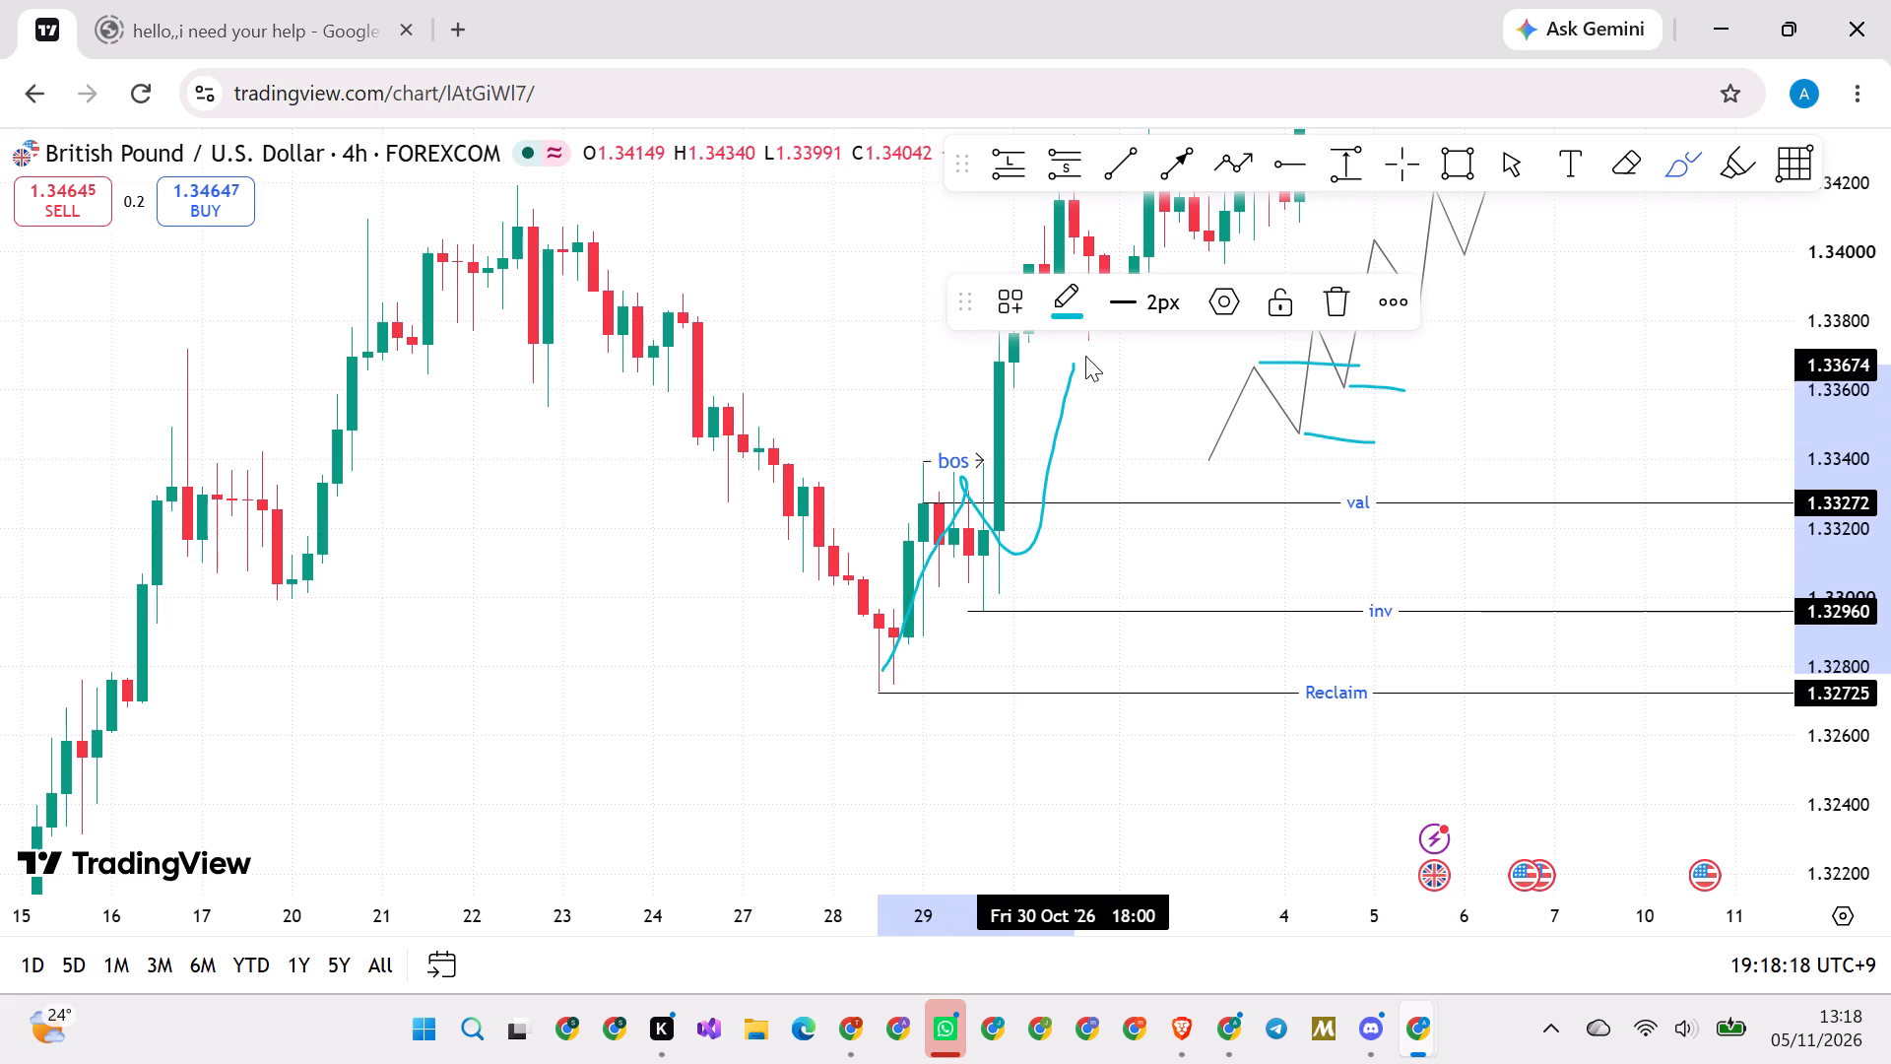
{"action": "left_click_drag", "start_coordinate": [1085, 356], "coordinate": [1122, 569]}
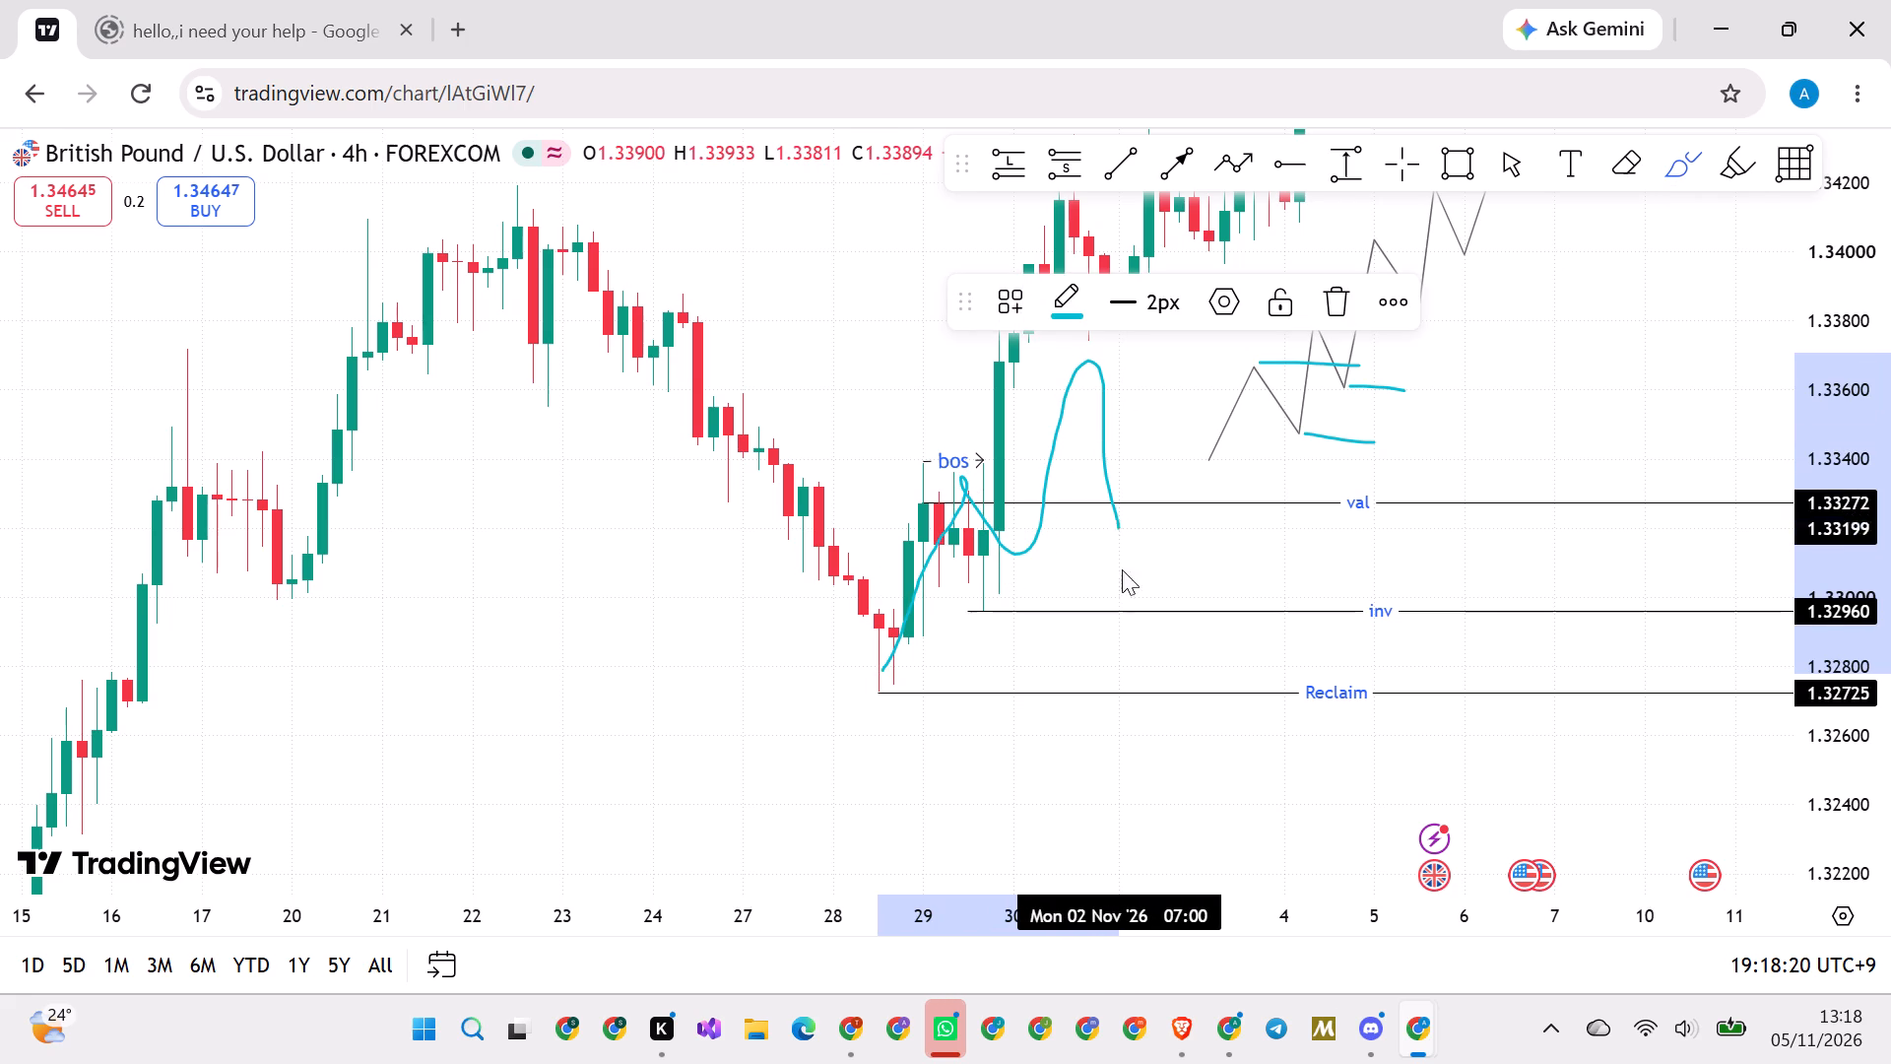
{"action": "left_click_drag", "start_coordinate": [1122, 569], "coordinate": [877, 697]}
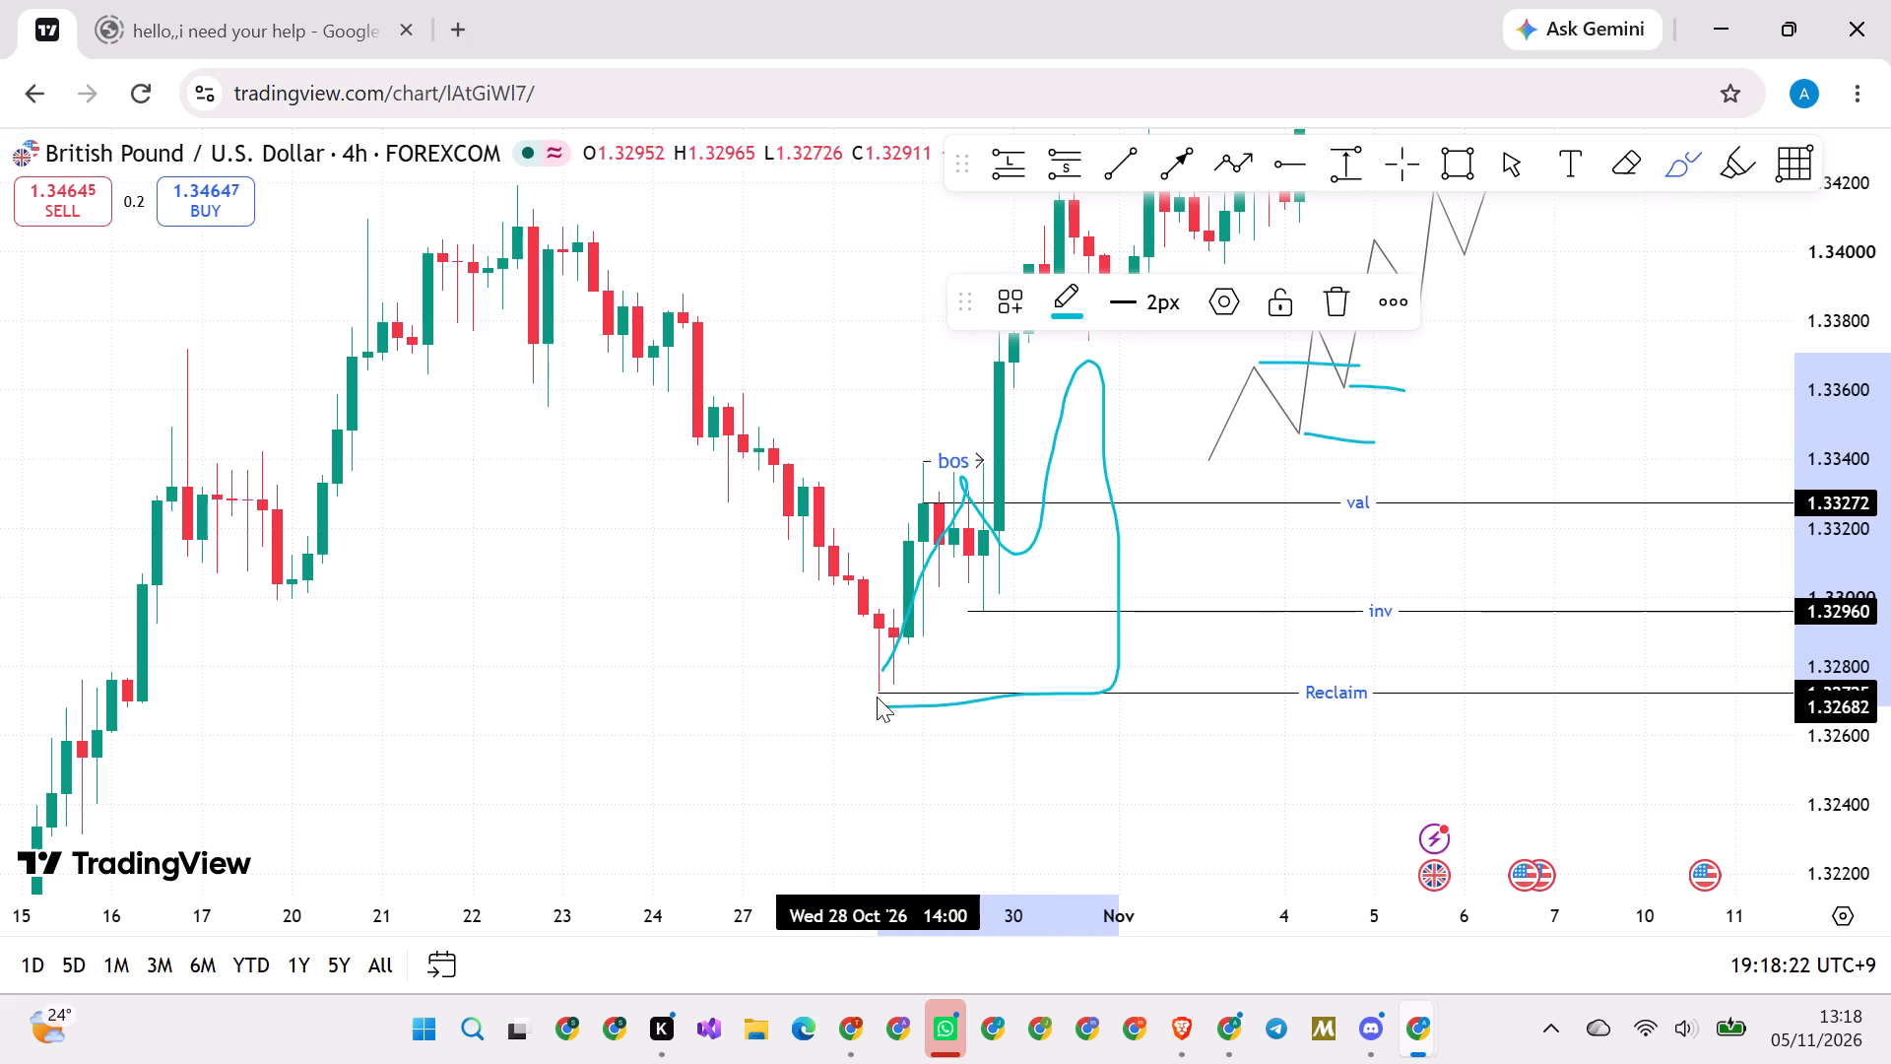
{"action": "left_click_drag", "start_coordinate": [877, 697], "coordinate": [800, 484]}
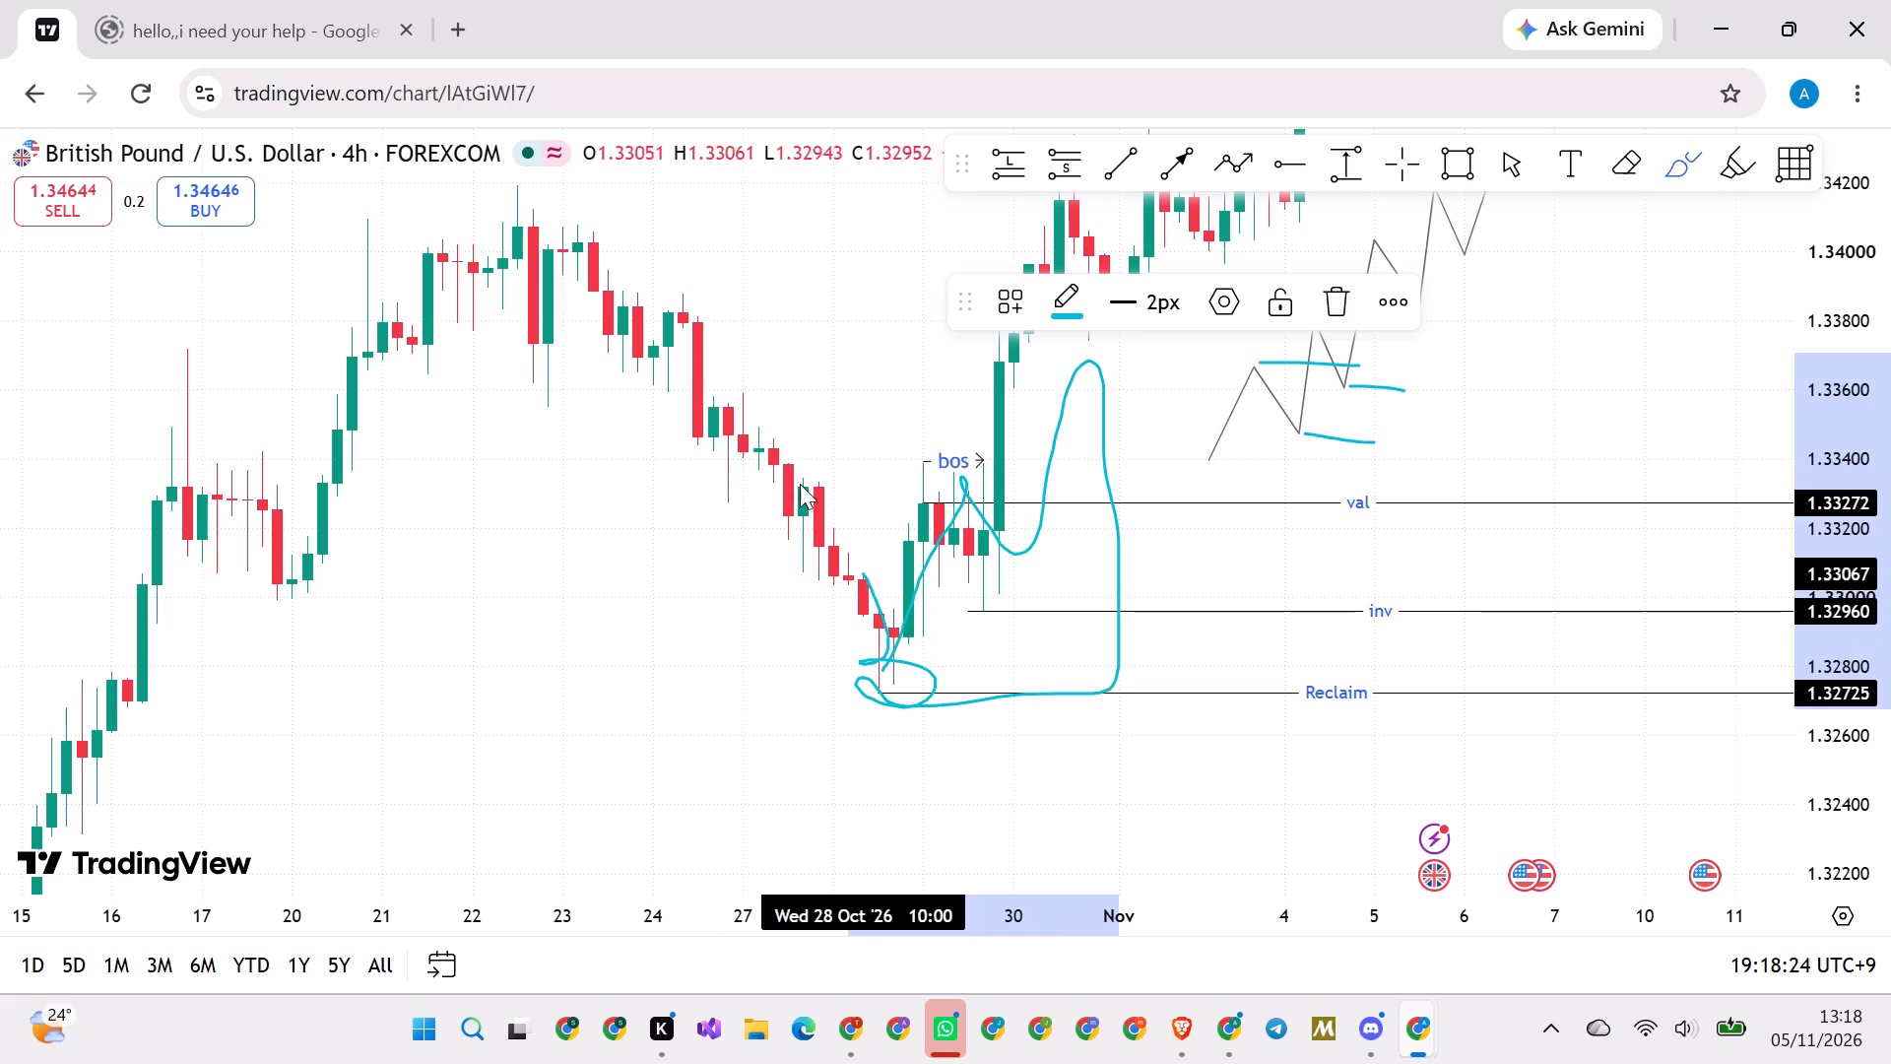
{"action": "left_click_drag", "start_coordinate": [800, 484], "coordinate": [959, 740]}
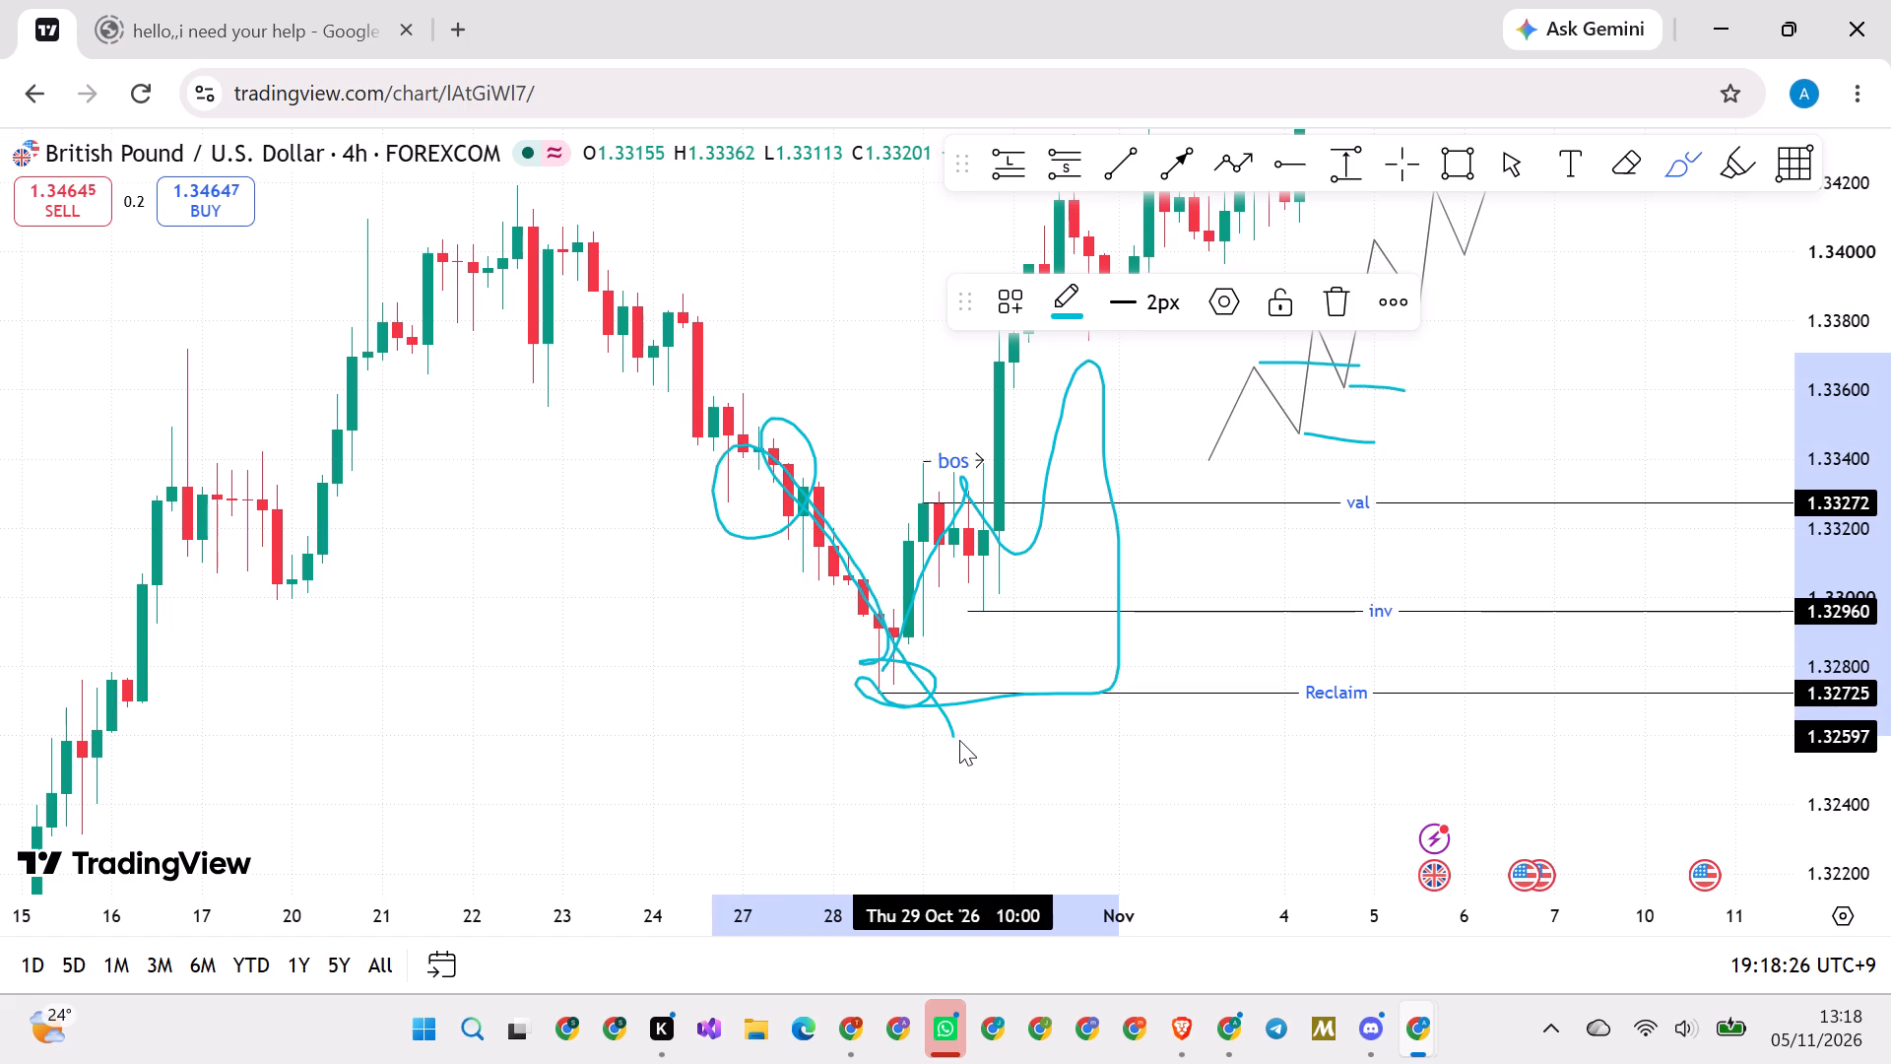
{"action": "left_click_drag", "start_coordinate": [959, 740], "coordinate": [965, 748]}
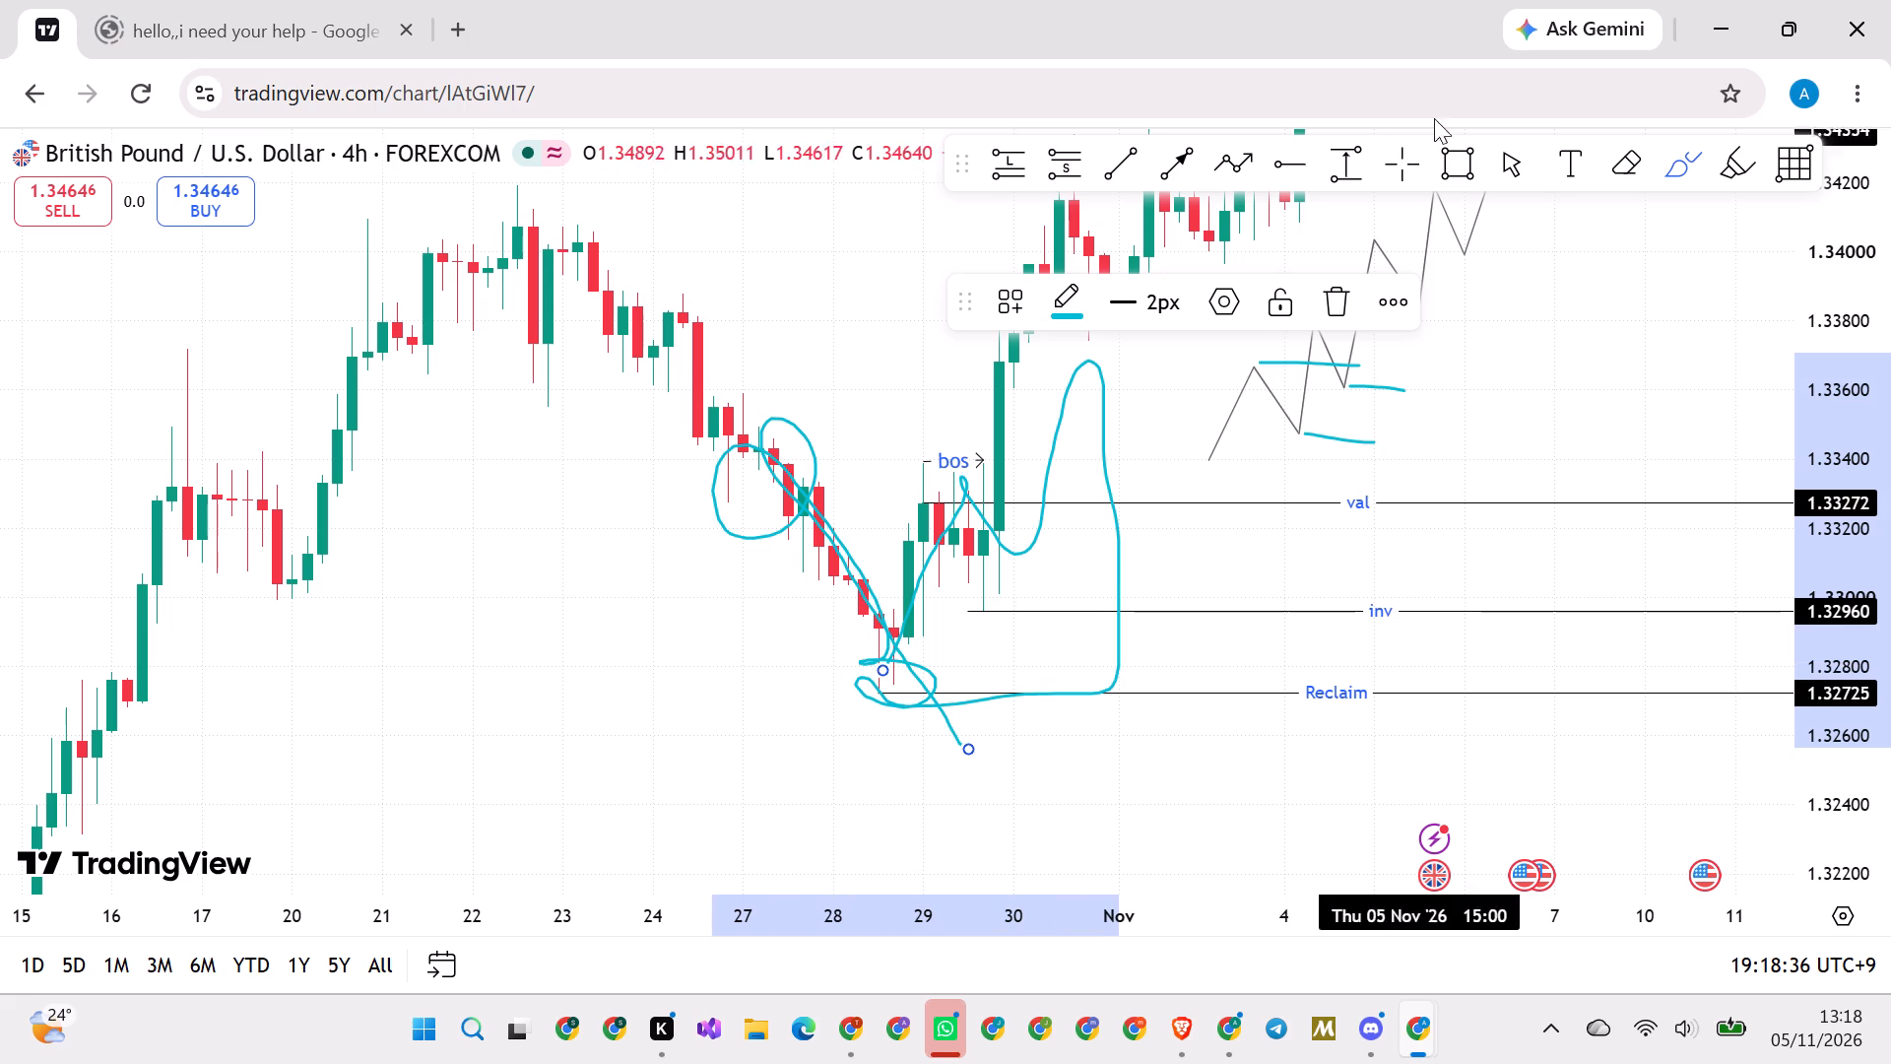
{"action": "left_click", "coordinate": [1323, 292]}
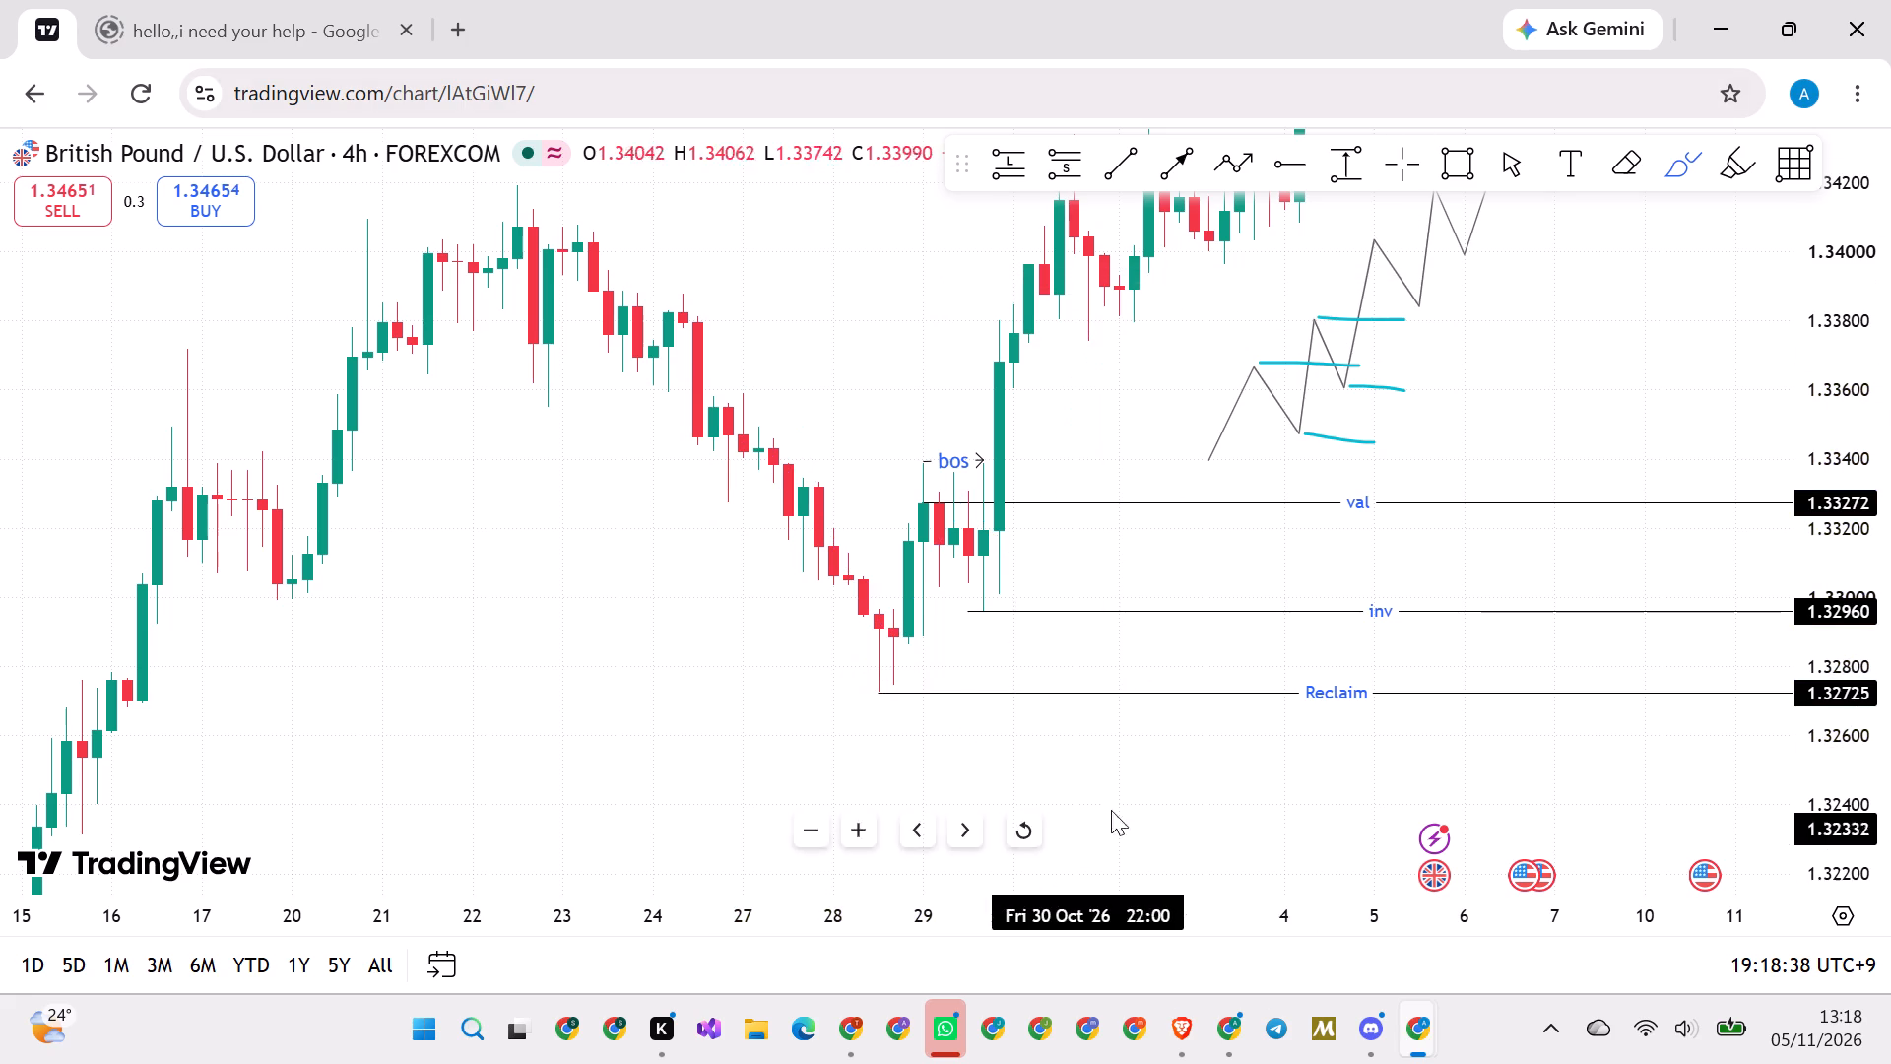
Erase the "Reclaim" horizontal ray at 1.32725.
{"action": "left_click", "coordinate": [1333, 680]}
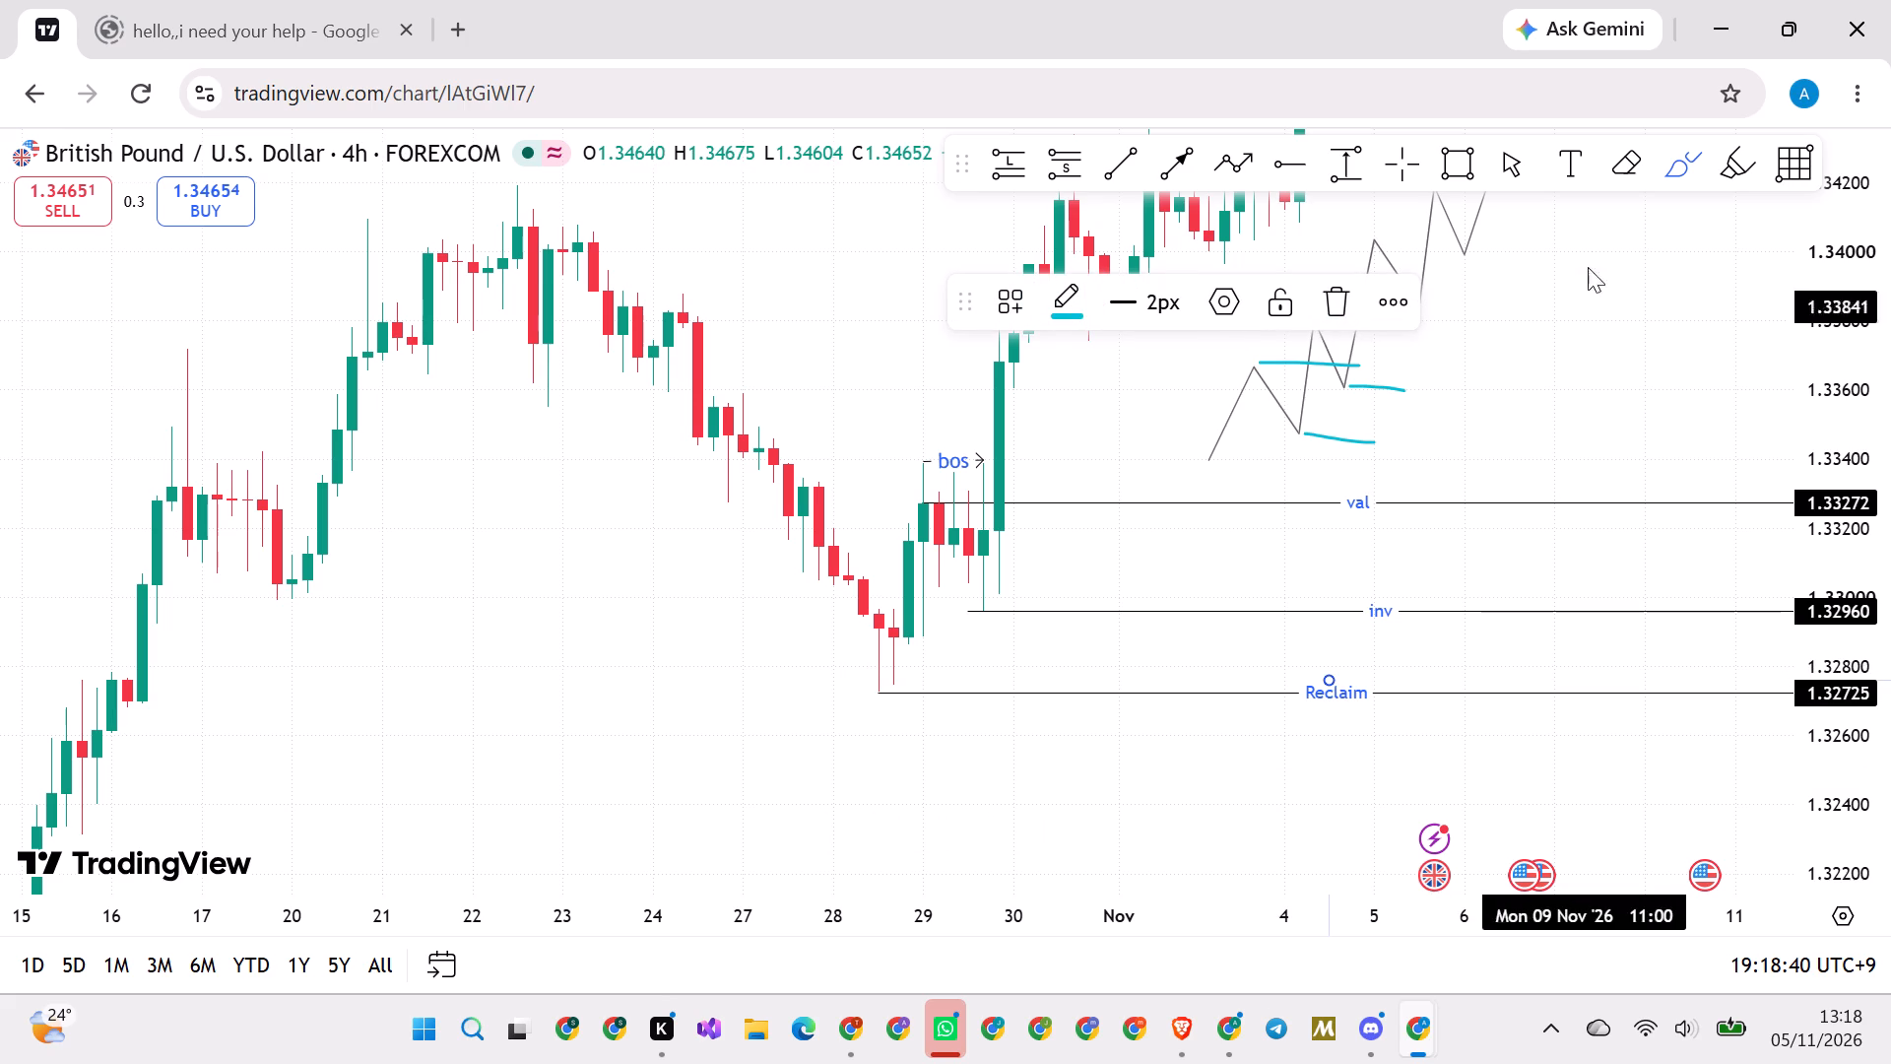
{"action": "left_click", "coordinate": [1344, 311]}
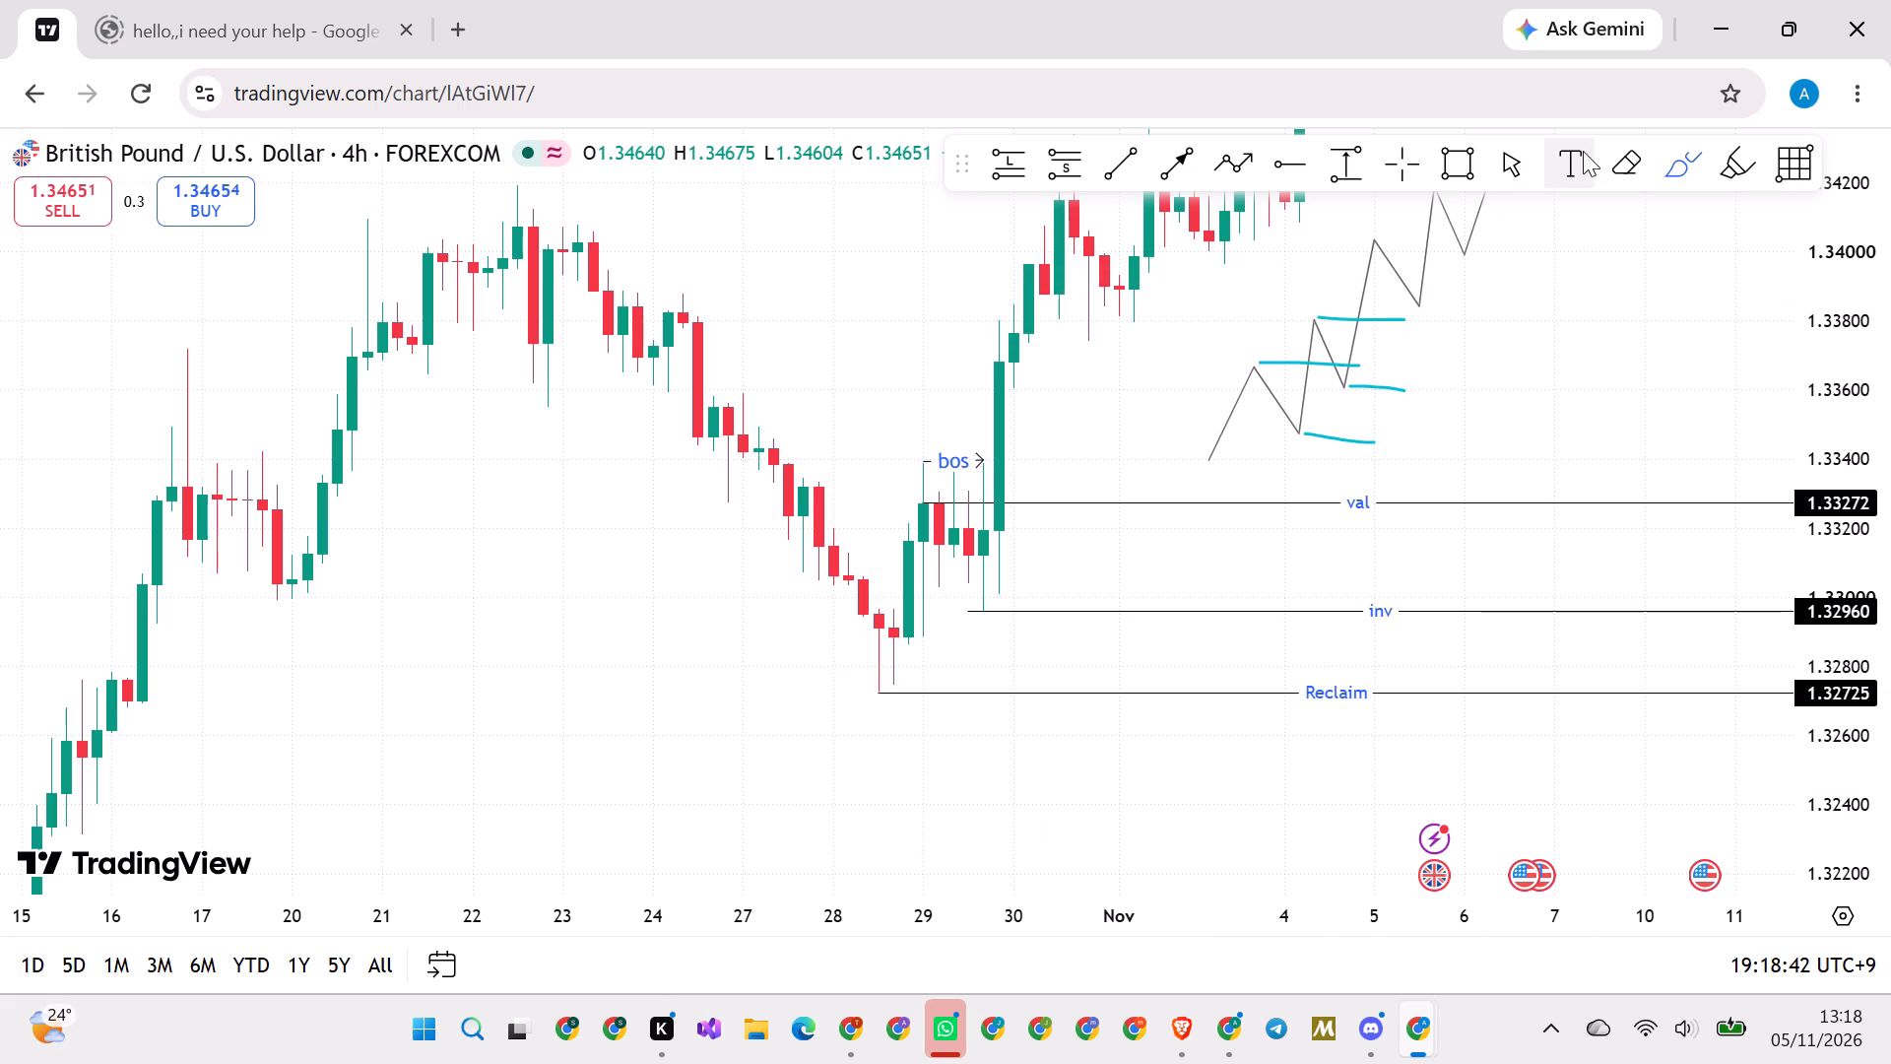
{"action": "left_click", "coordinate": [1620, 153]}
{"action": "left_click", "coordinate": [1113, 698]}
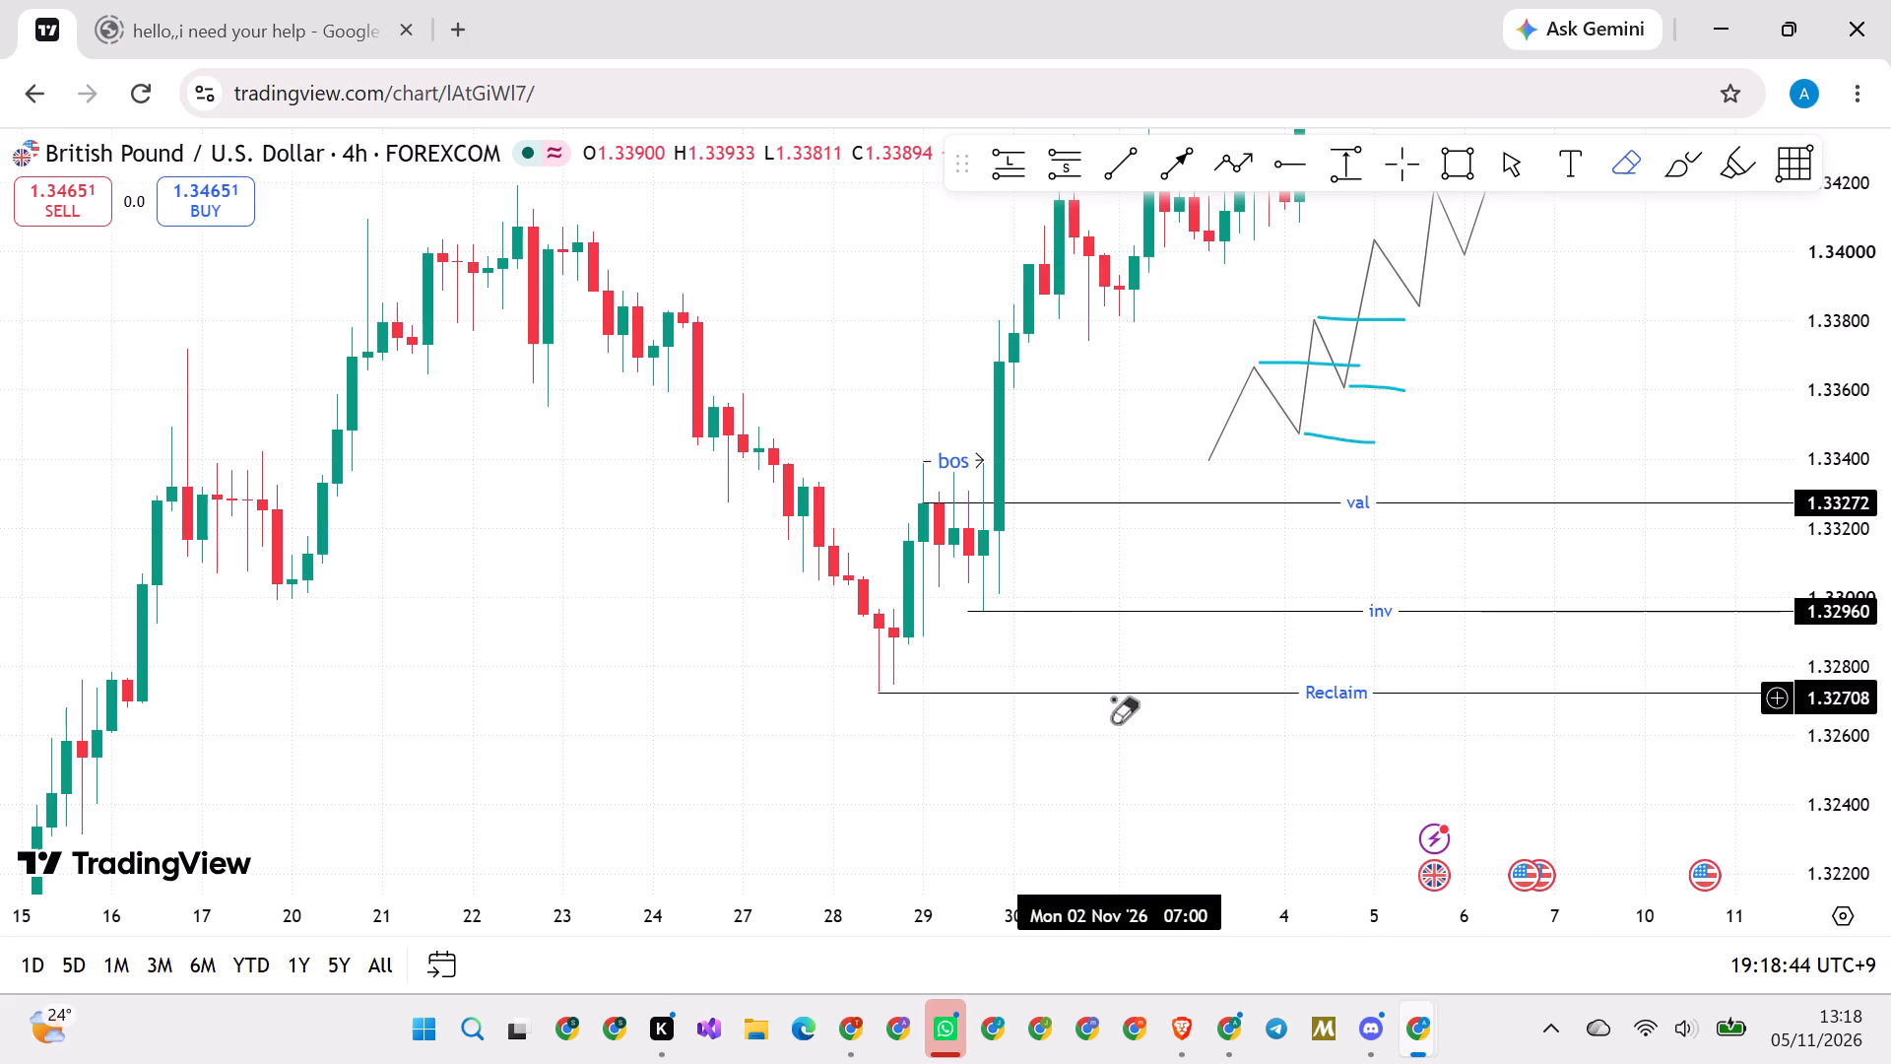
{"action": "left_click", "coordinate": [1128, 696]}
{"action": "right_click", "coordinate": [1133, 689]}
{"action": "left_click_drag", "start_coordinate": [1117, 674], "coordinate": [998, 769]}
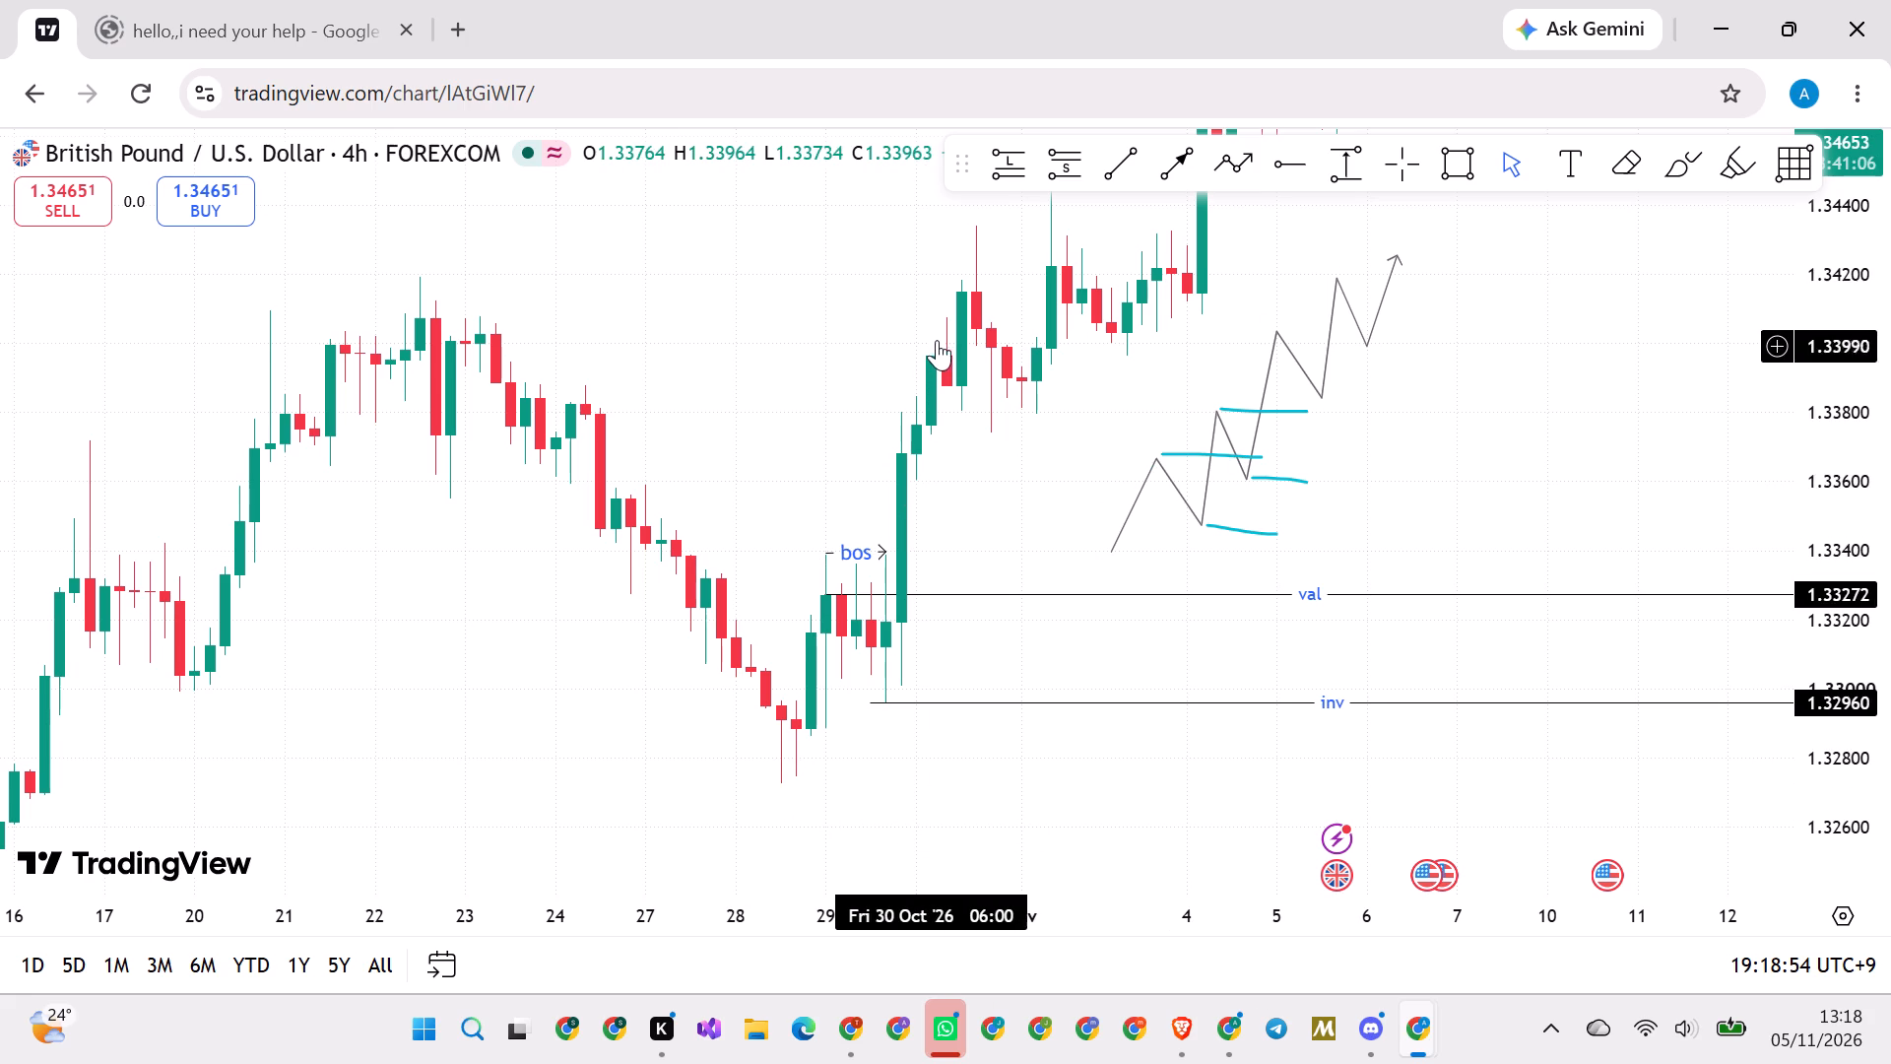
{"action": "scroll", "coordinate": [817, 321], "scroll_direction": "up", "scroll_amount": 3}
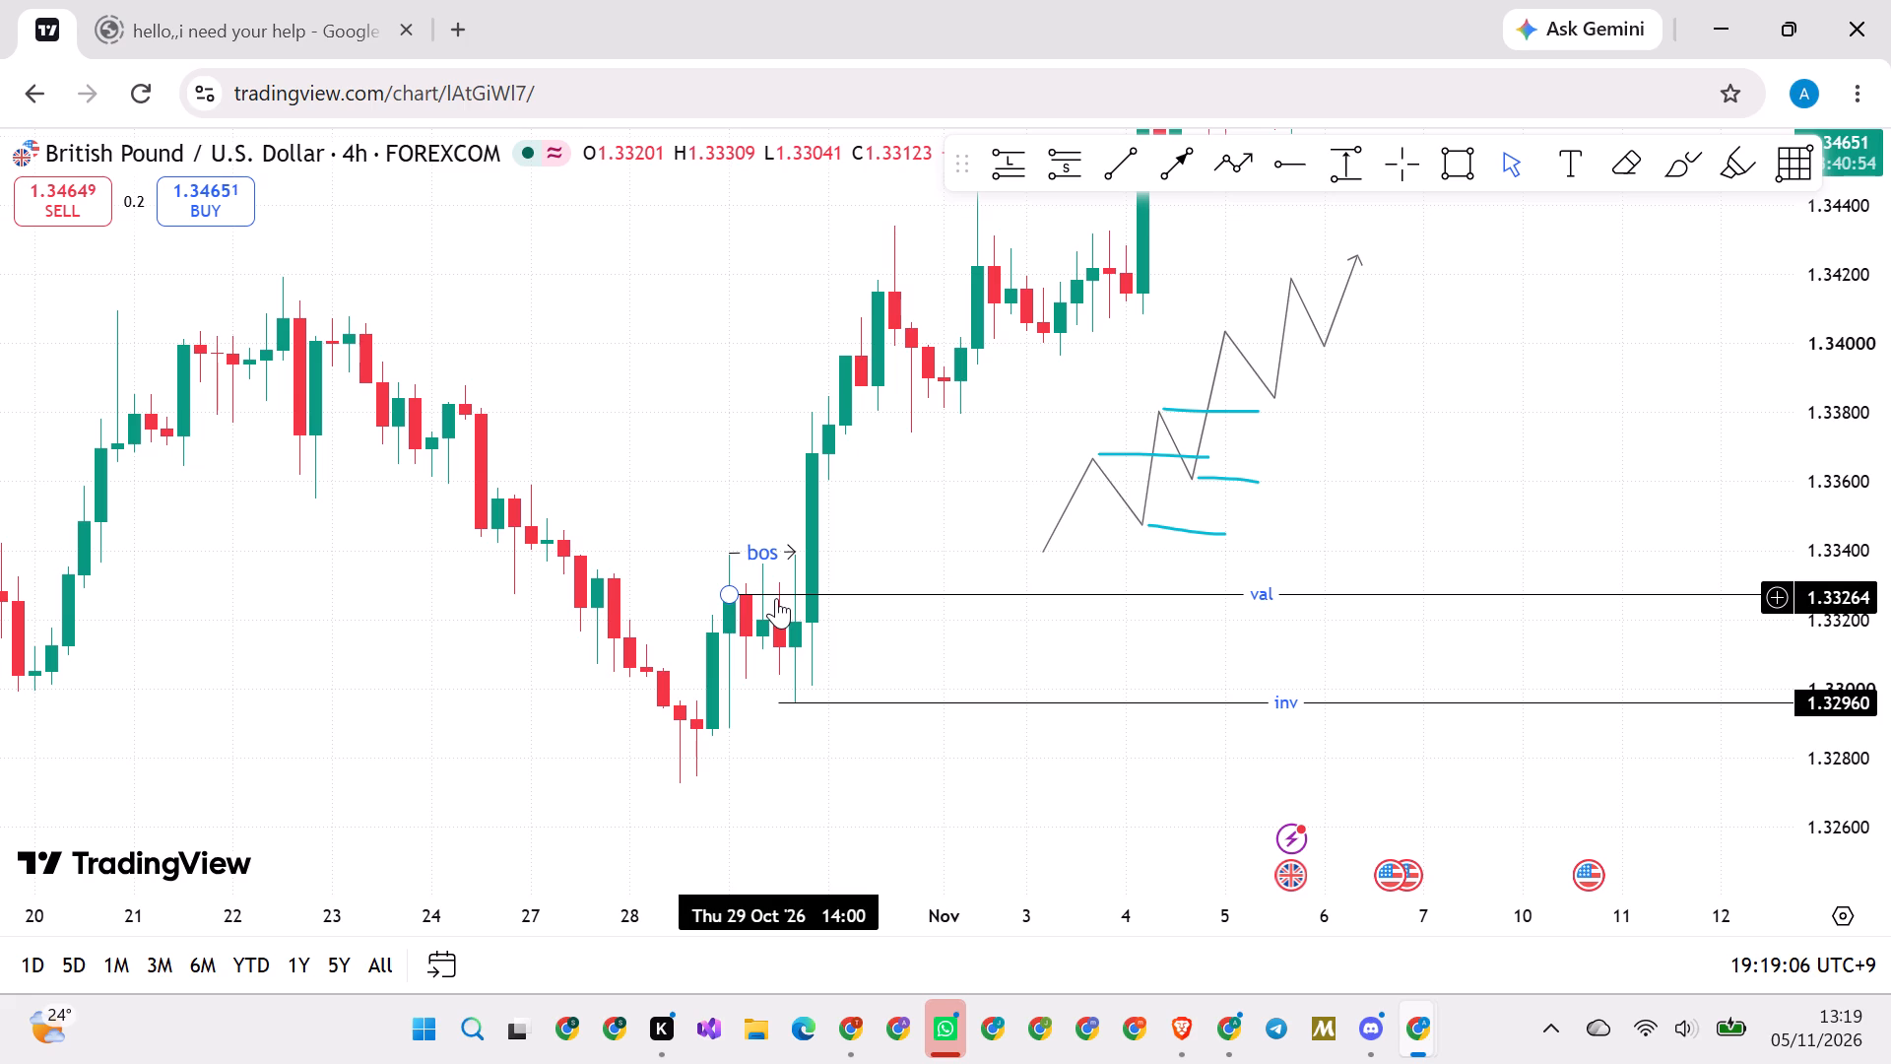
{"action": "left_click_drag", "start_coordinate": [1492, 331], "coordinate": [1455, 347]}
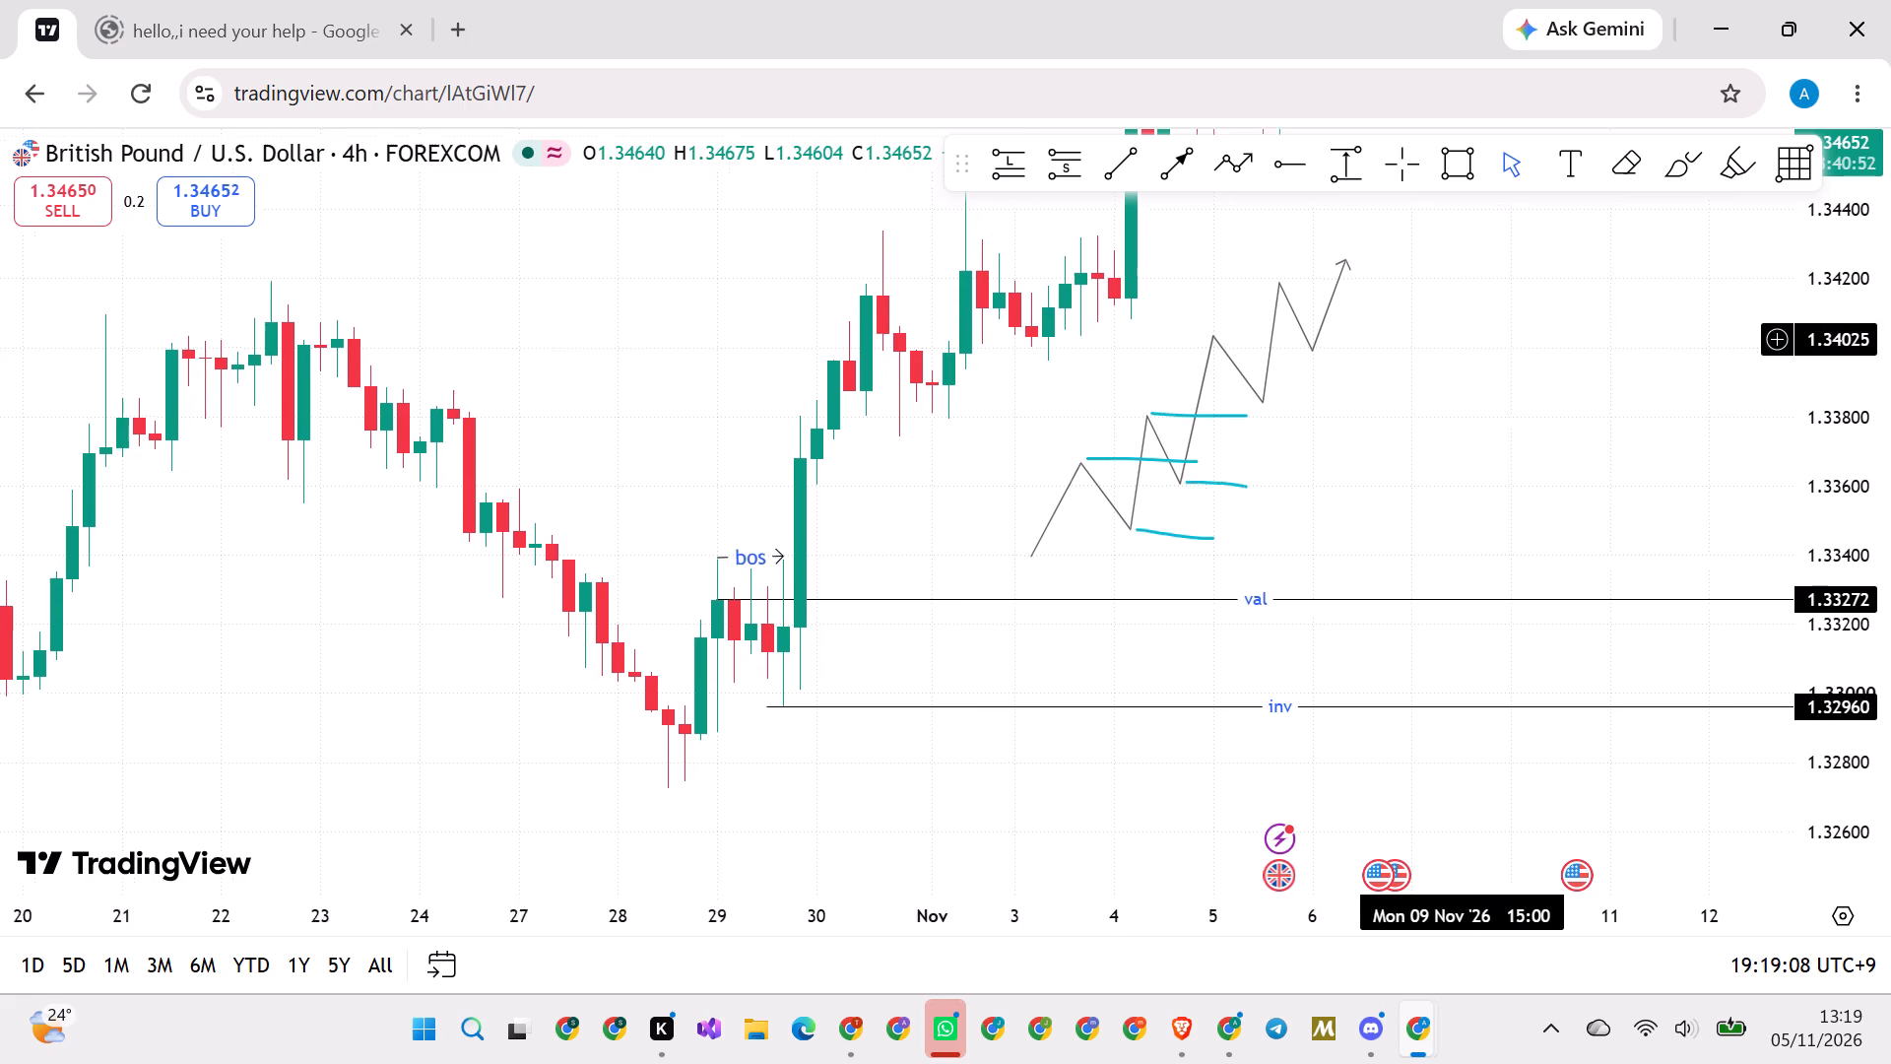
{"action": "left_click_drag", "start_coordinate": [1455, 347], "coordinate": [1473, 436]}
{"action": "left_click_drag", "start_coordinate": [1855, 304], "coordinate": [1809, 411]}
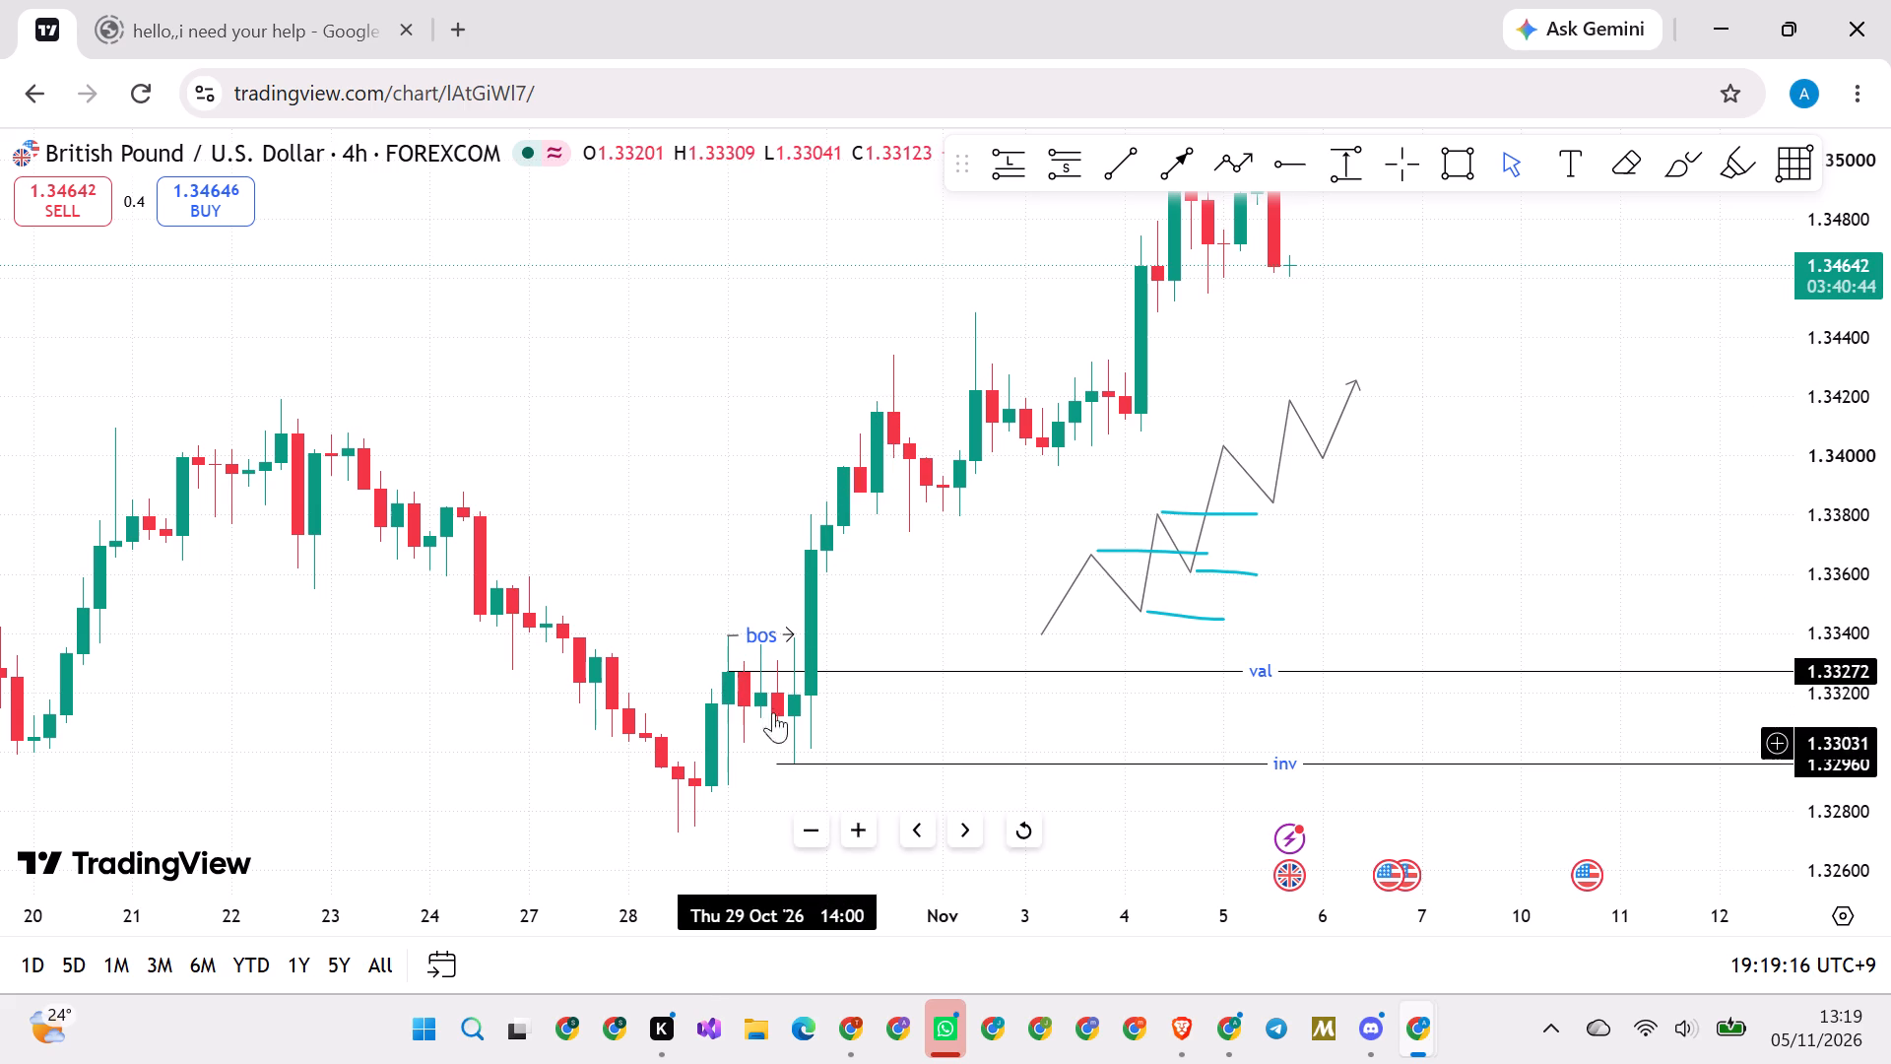
Move the bos line up off the 29 October highs to the 30 October candles near 1.3408.
{"action": "left_click_drag", "start_coordinate": [771, 639], "coordinate": [887, 444]}
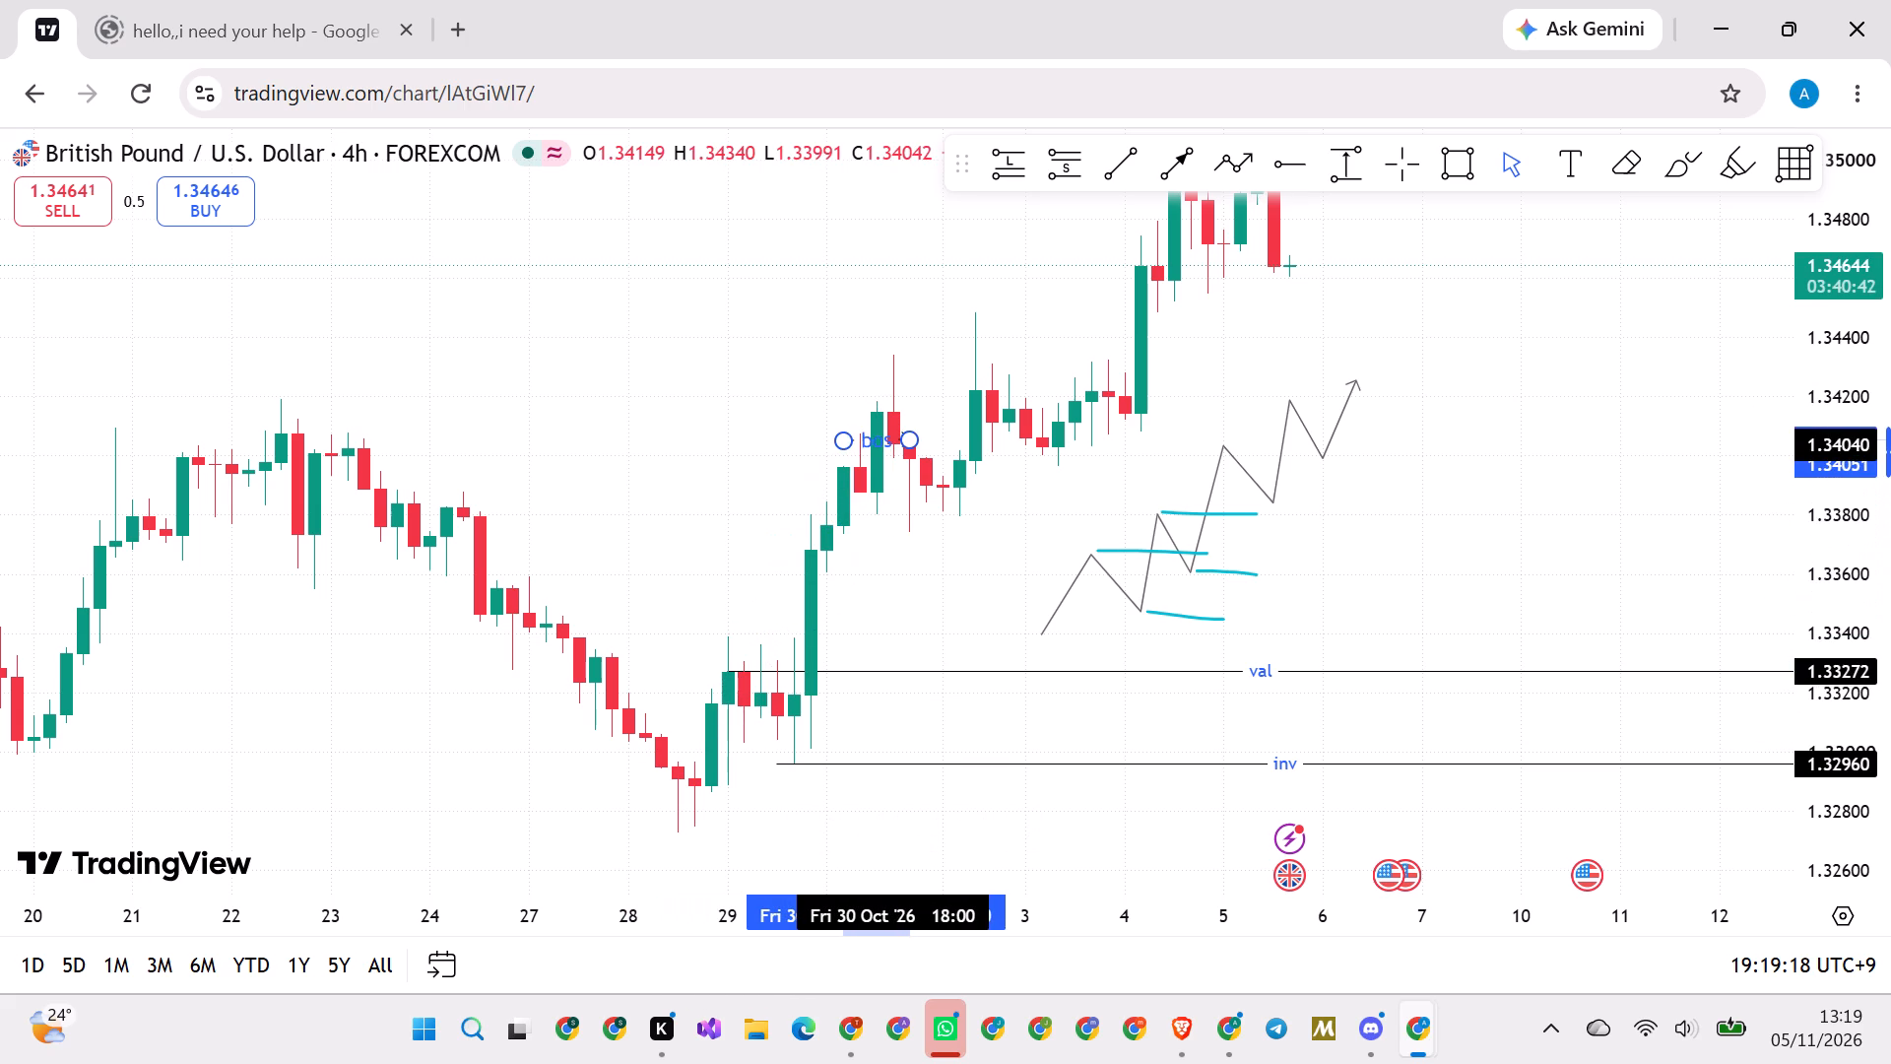
{"action": "left_click_drag", "start_coordinate": [887, 444], "coordinate": [884, 435]}
{"action": "left_click", "coordinate": [753, 443]}
Move the val horizontal ray up to 1.33970, starting at the 30 October 10:00 candle.
{"action": "scroll", "coordinate": [742, 443], "scroll_direction": "up", "scroll_amount": 8}
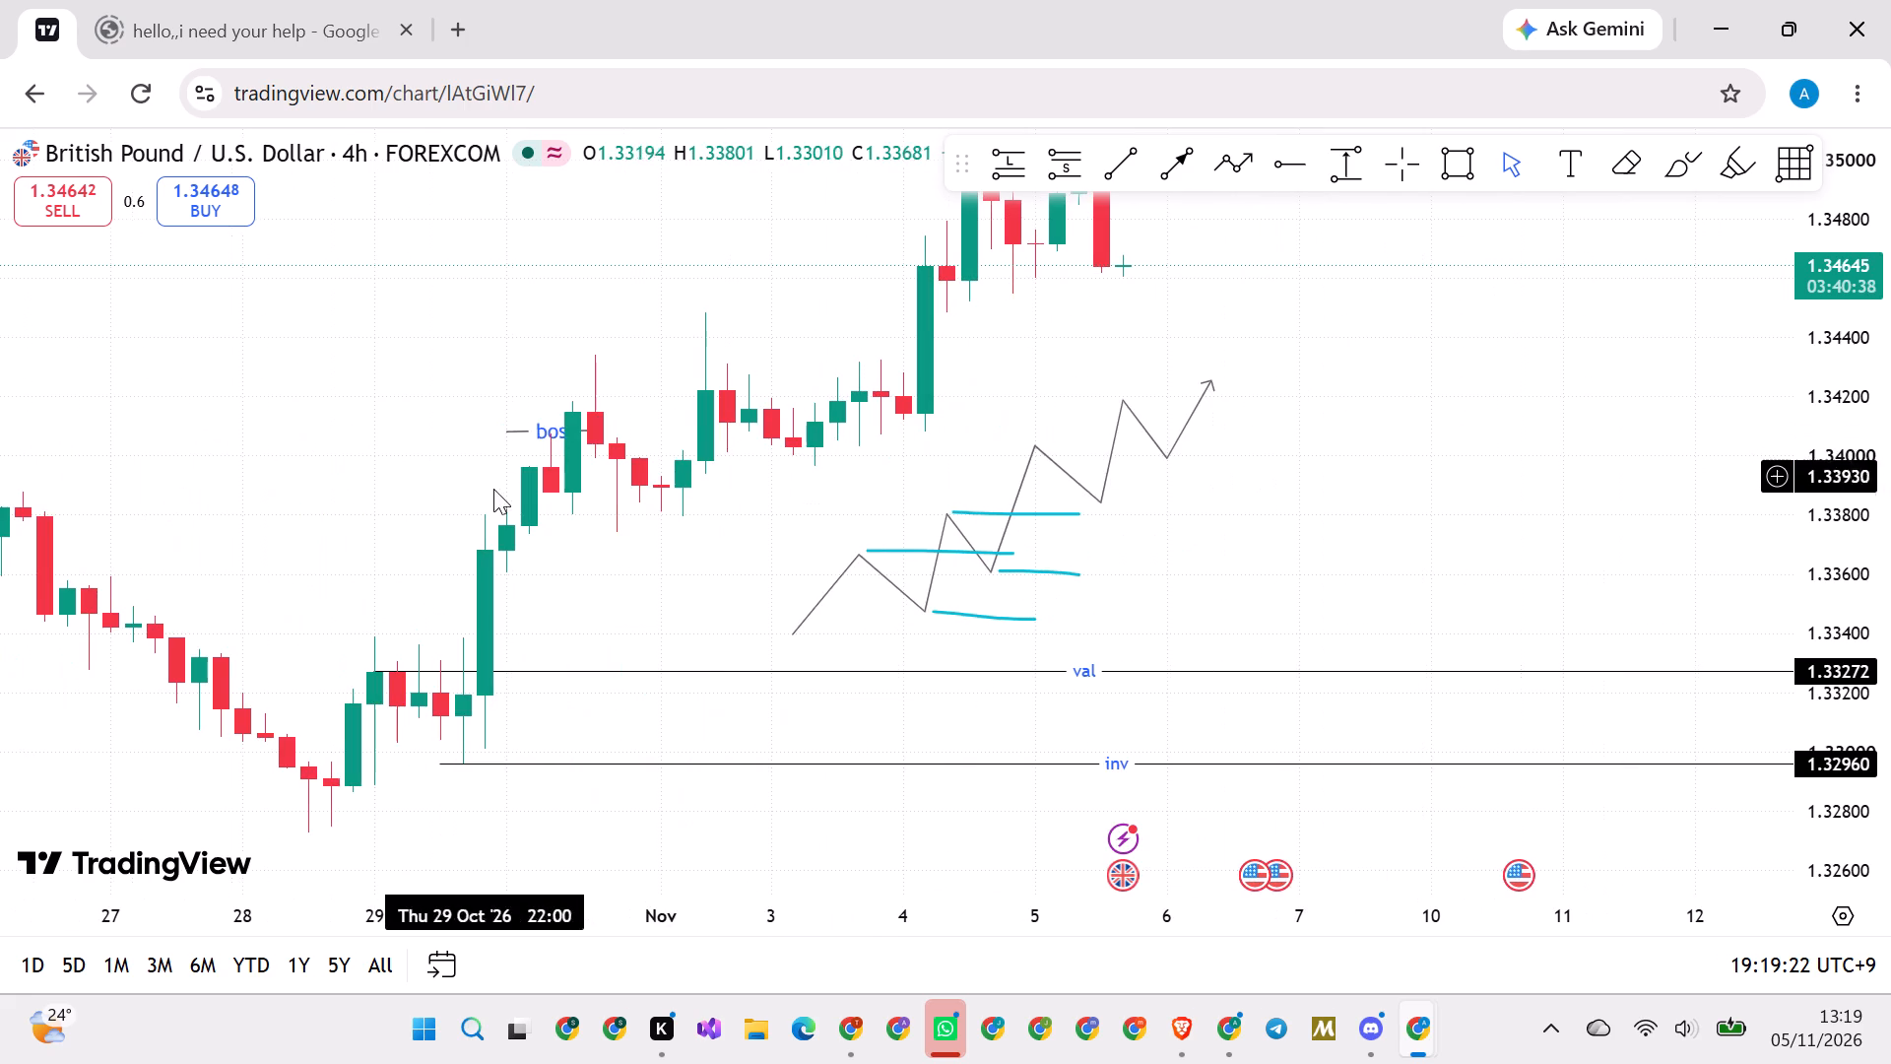
{"action": "left_click_drag", "start_coordinate": [374, 461], "coordinate": [600, 563]}
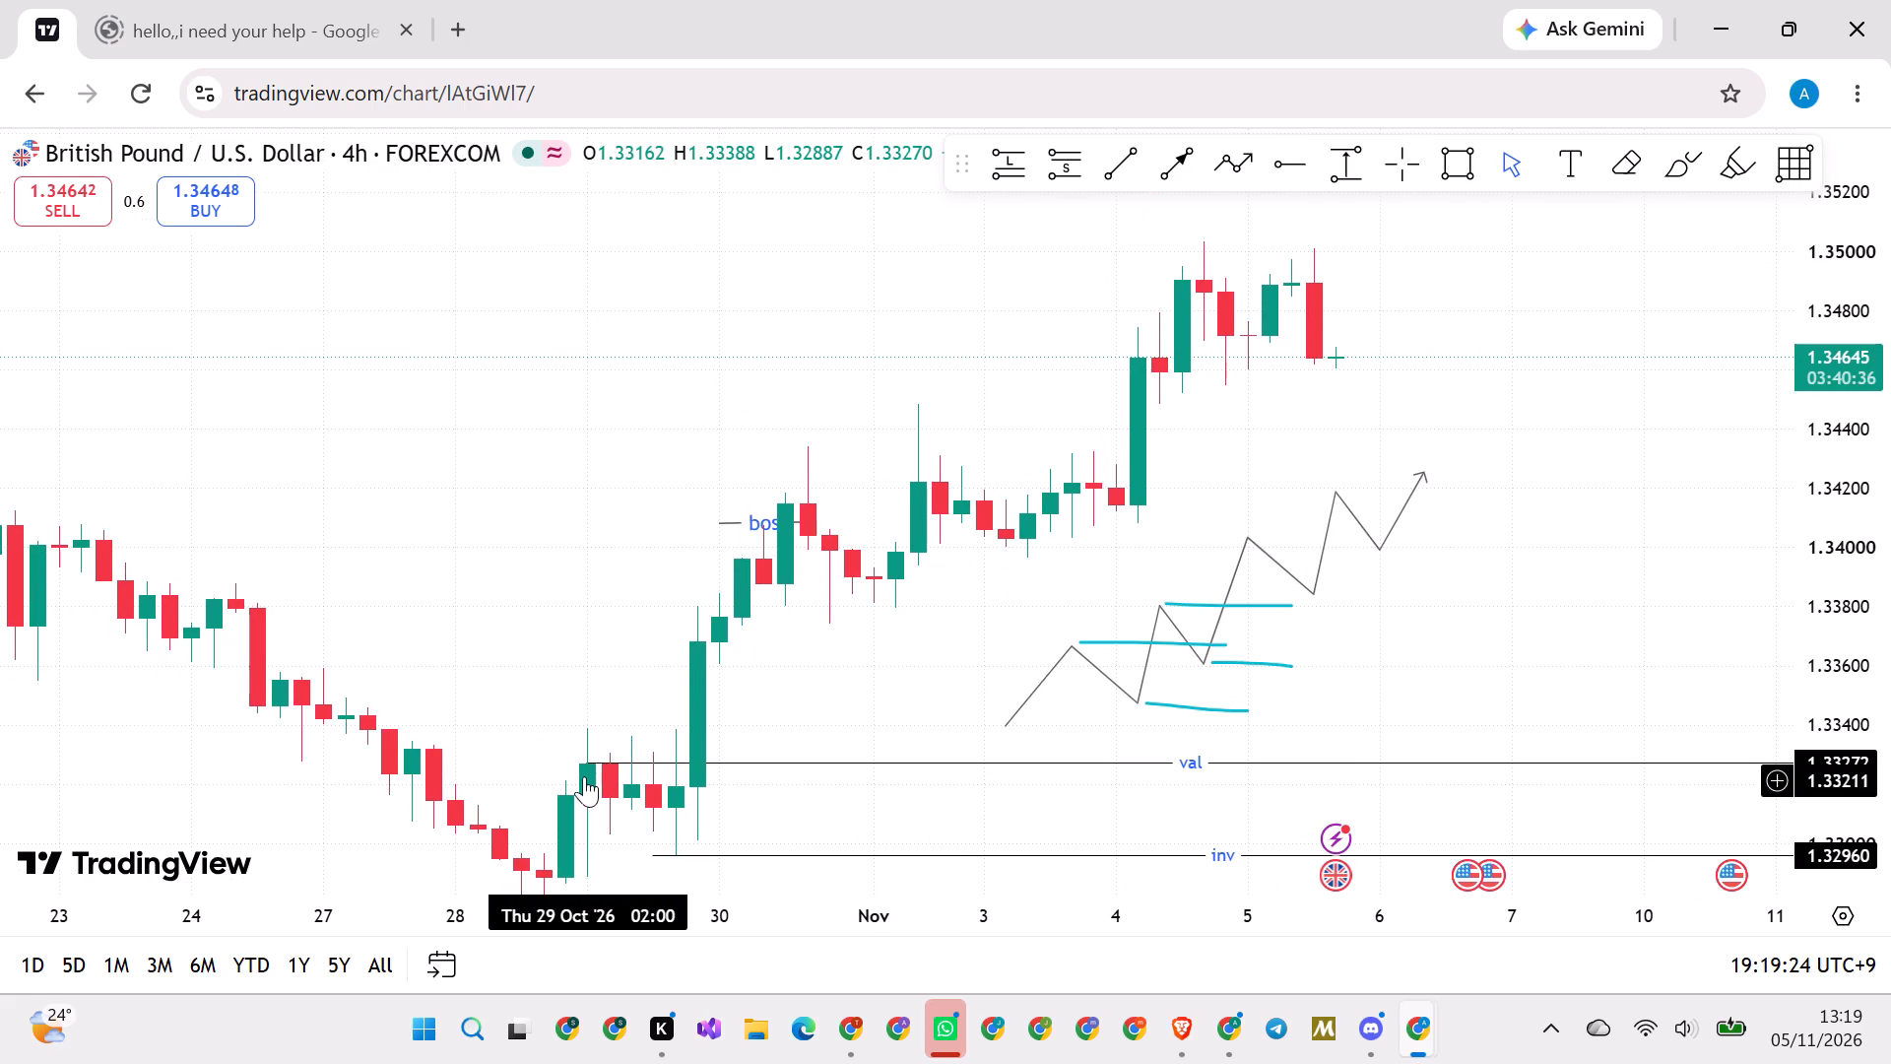
{"action": "left_click_drag", "start_coordinate": [584, 768], "coordinate": [750, 563]}
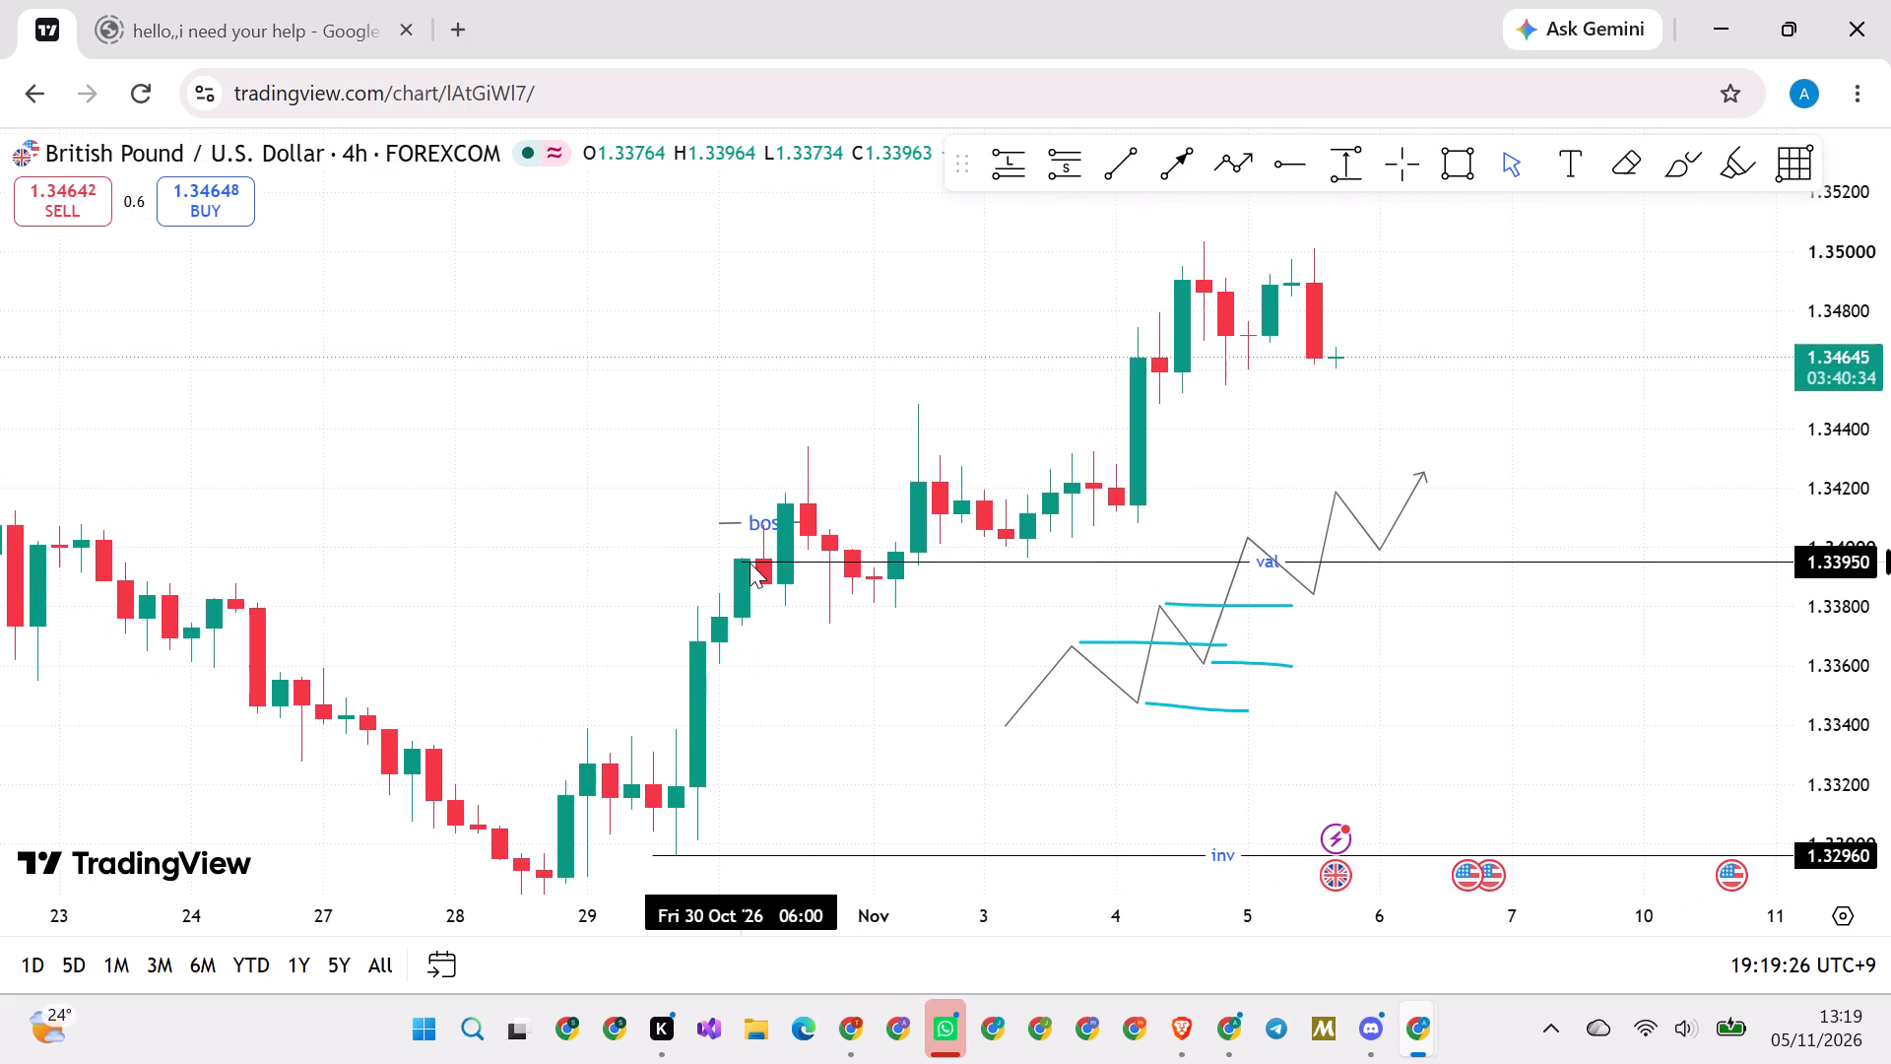
{"action": "left_click_drag", "start_coordinate": [750, 563], "coordinate": [745, 557]}
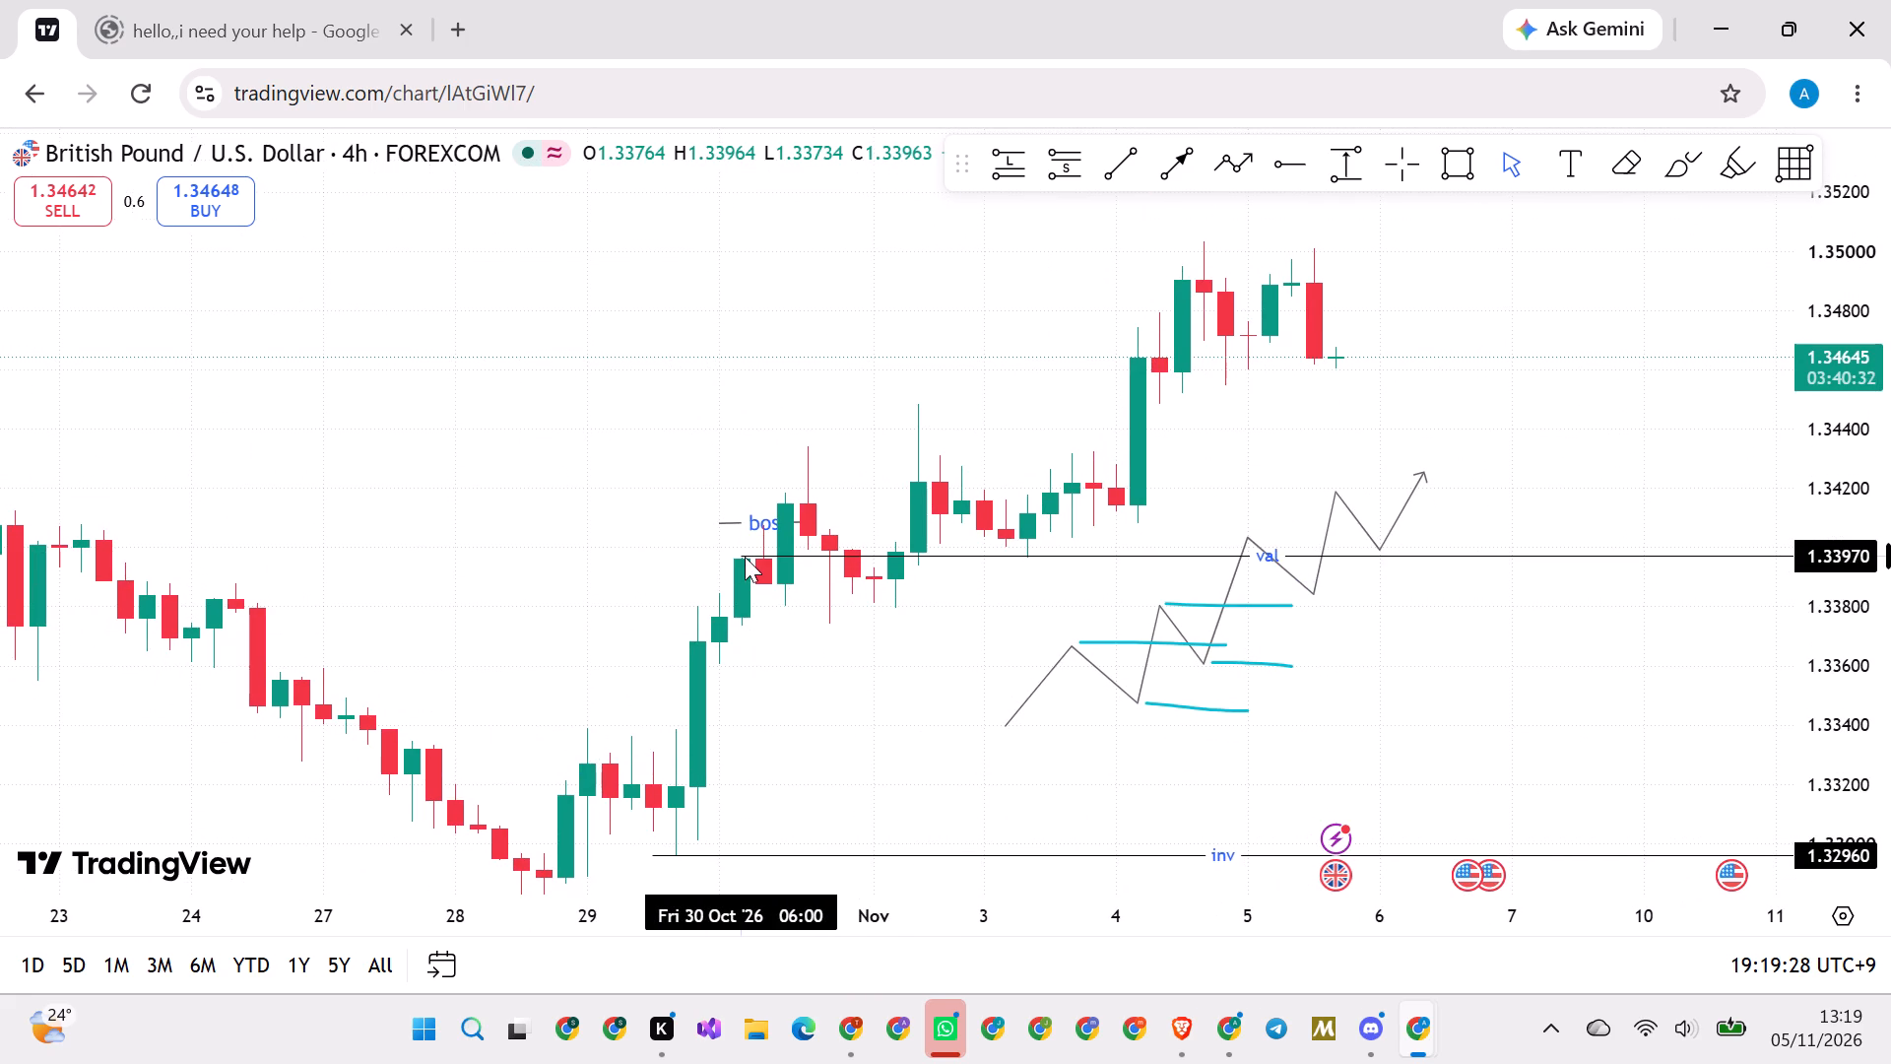
{"action": "left_click_drag", "start_coordinate": [745, 557], "coordinate": [766, 560]}
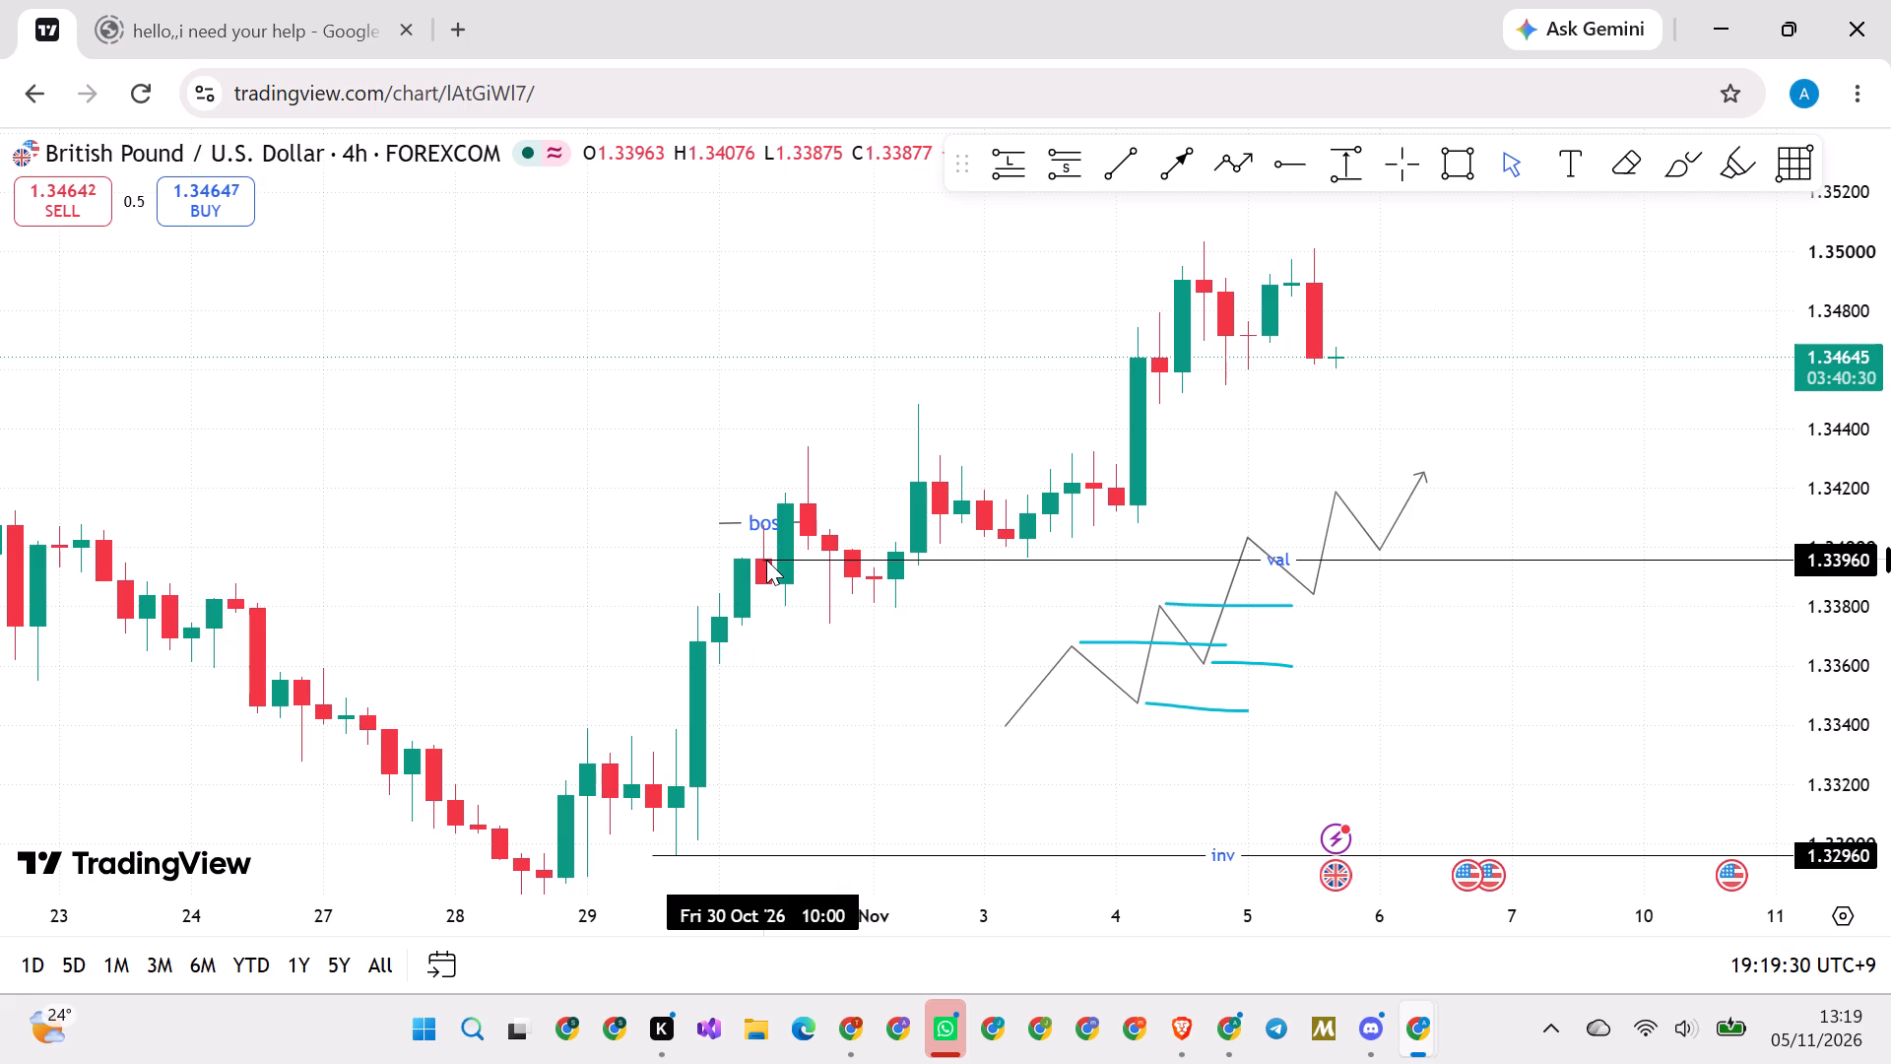
{"action": "left_click_drag", "start_coordinate": [766, 560], "coordinate": [747, 557]}
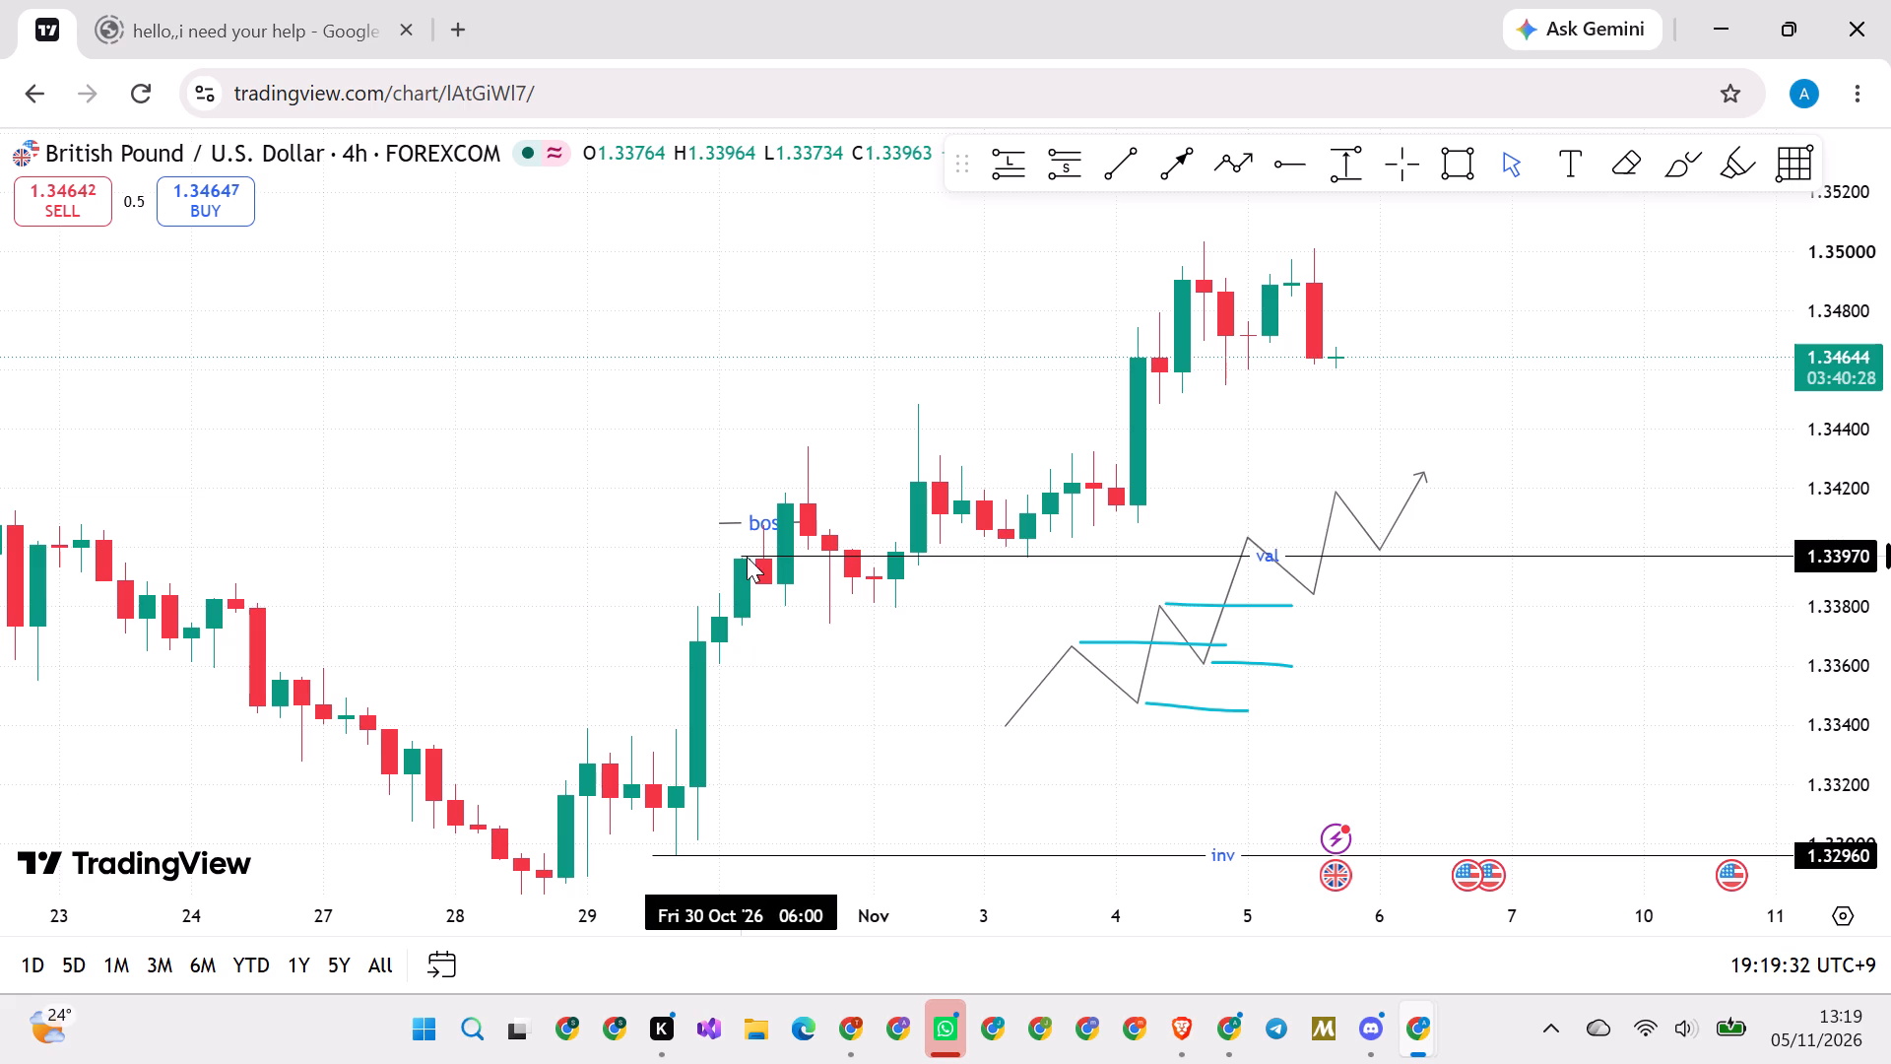
{"action": "left_click_drag", "start_coordinate": [747, 557], "coordinate": [759, 557]}
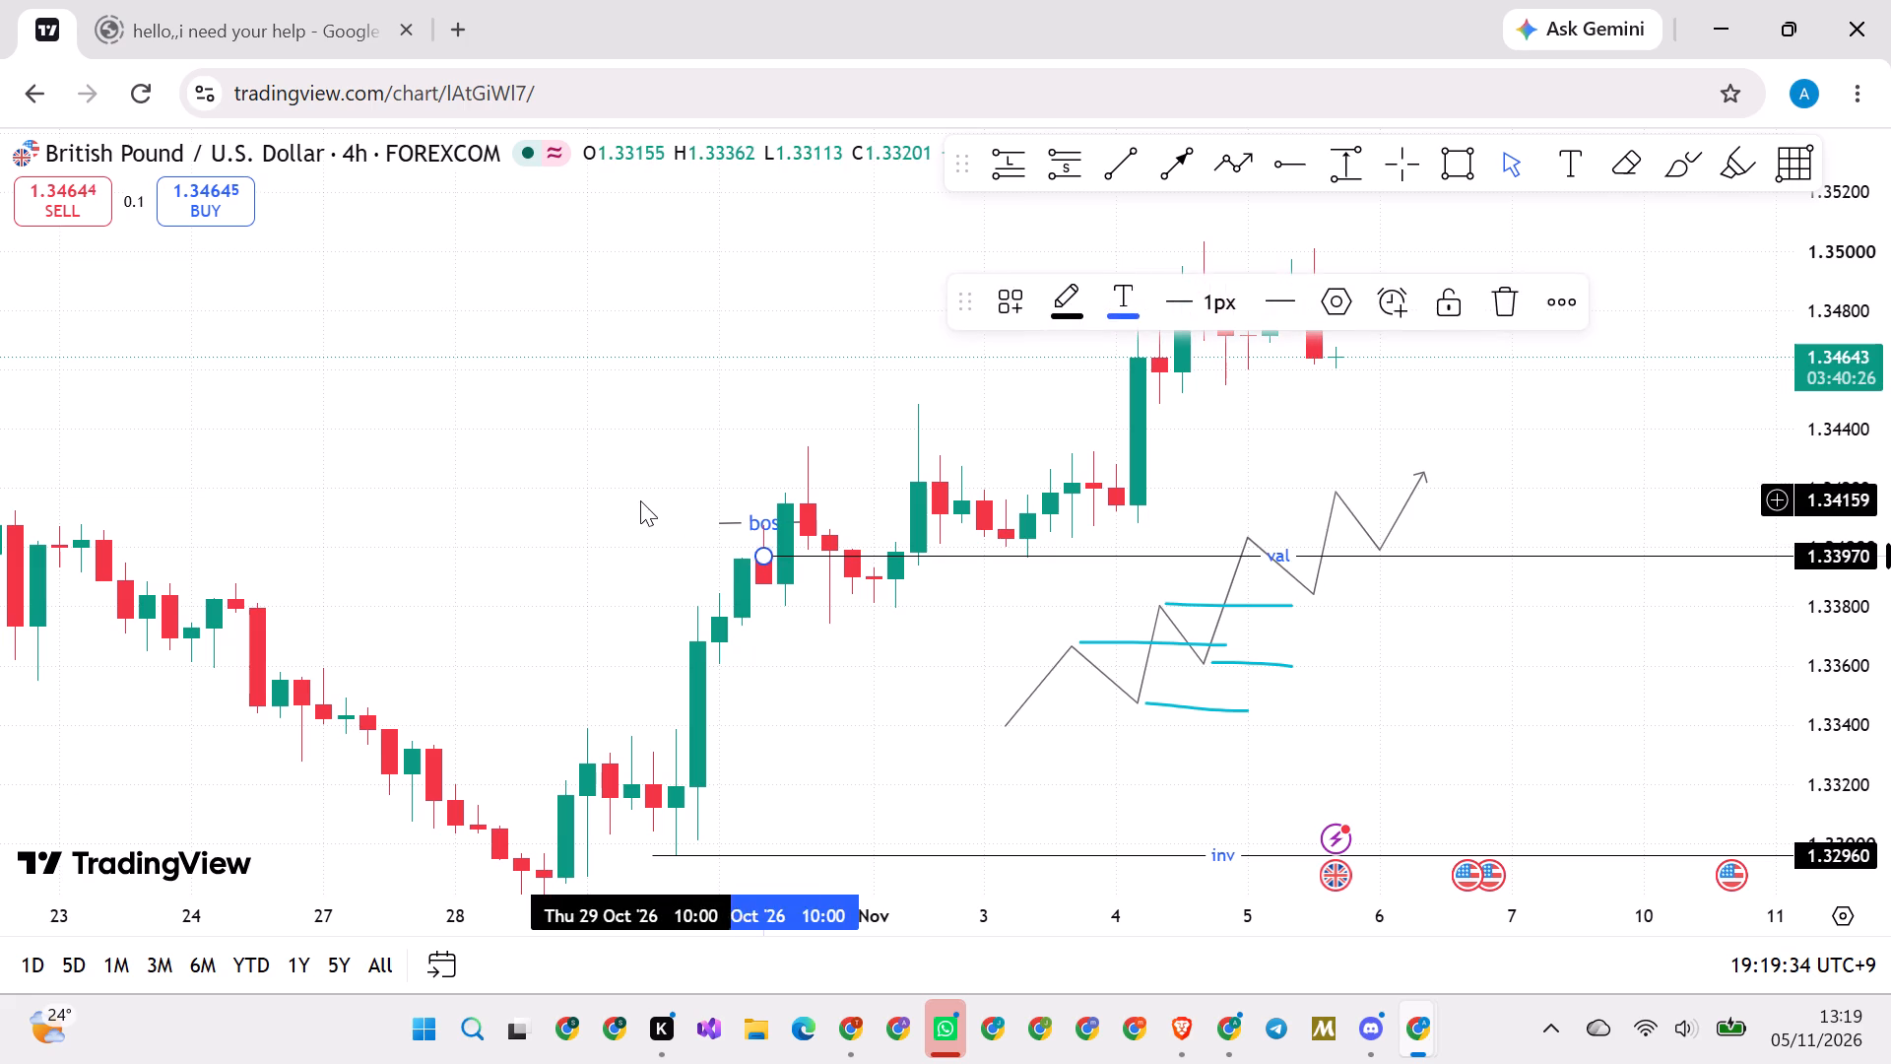
{"action": "left_click", "coordinate": [640, 500]}
Shorten the bos line at both ends so it spans 30 October 10:00 to 14:00 at about 1.3408.
{"action": "left_click_drag", "start_coordinate": [720, 522], "coordinate": [763, 522]}
{"action": "left_click", "coordinate": [696, 484]}
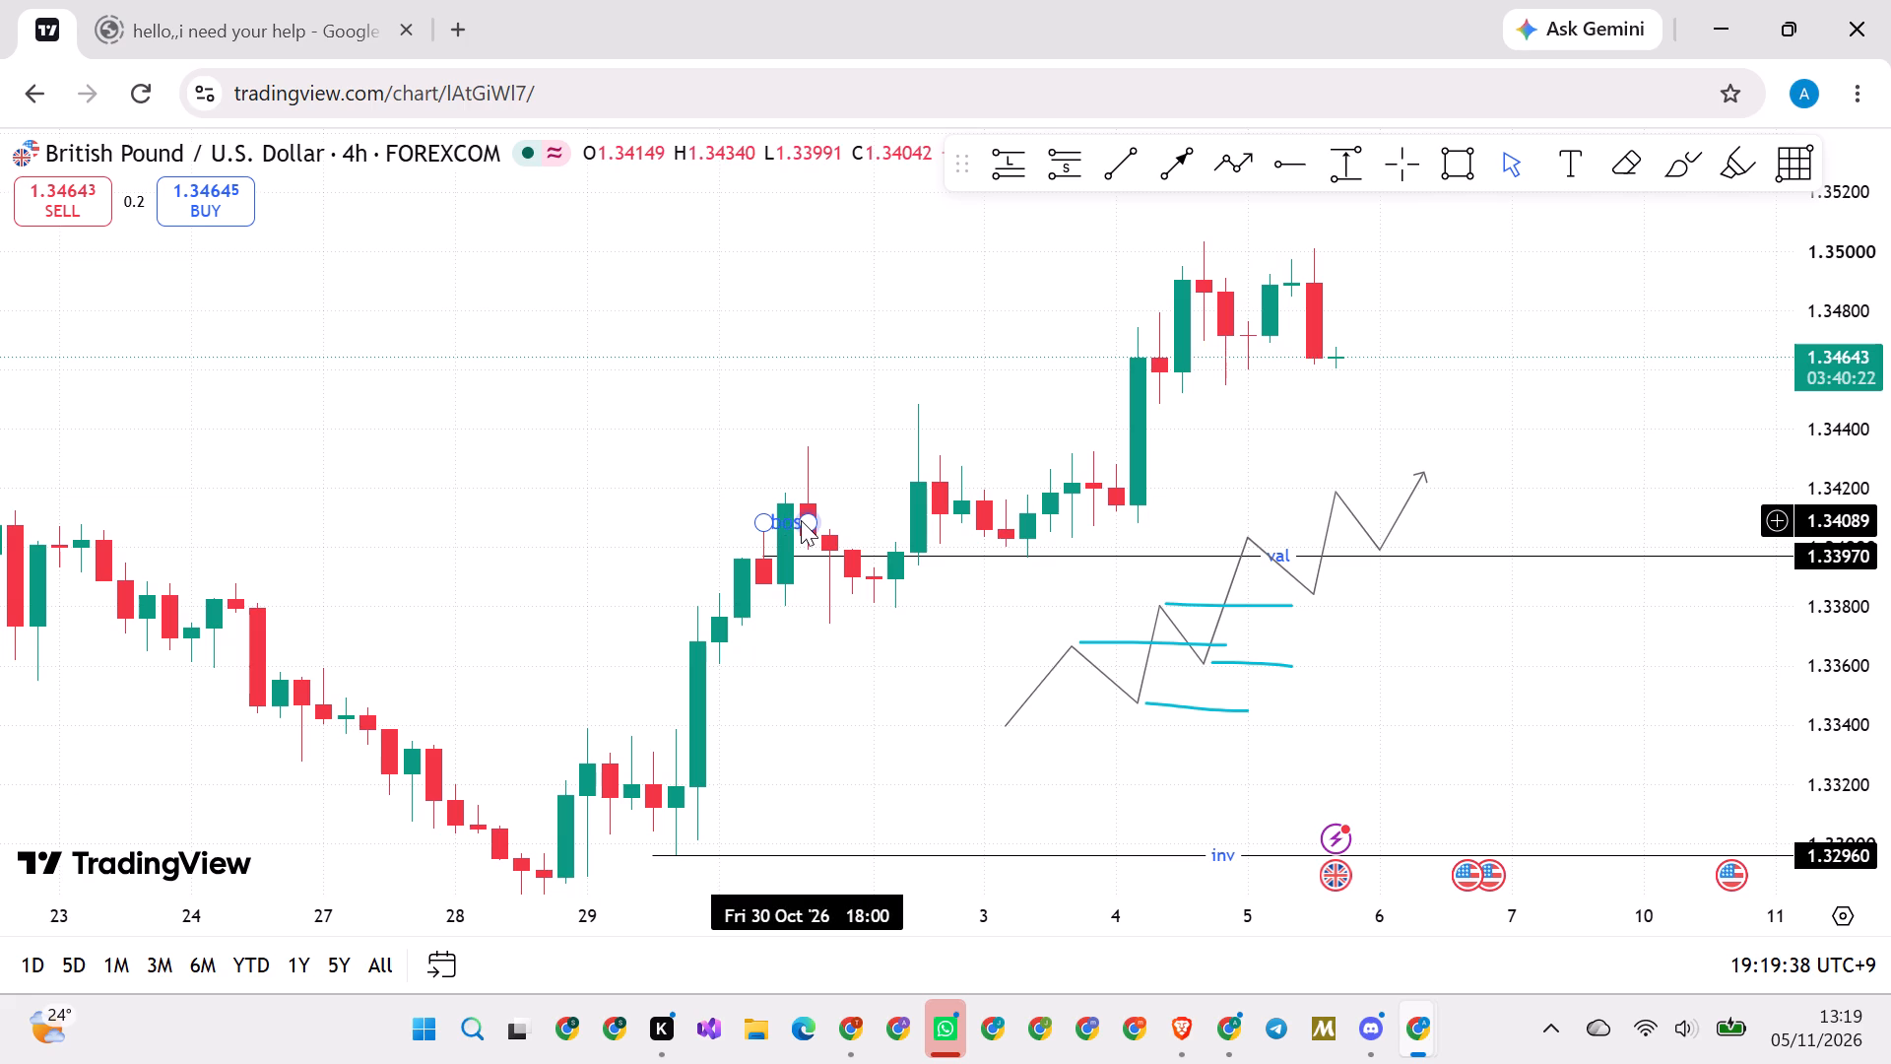
{"action": "left_click_drag", "start_coordinate": [801, 520], "coordinate": [783, 520]}
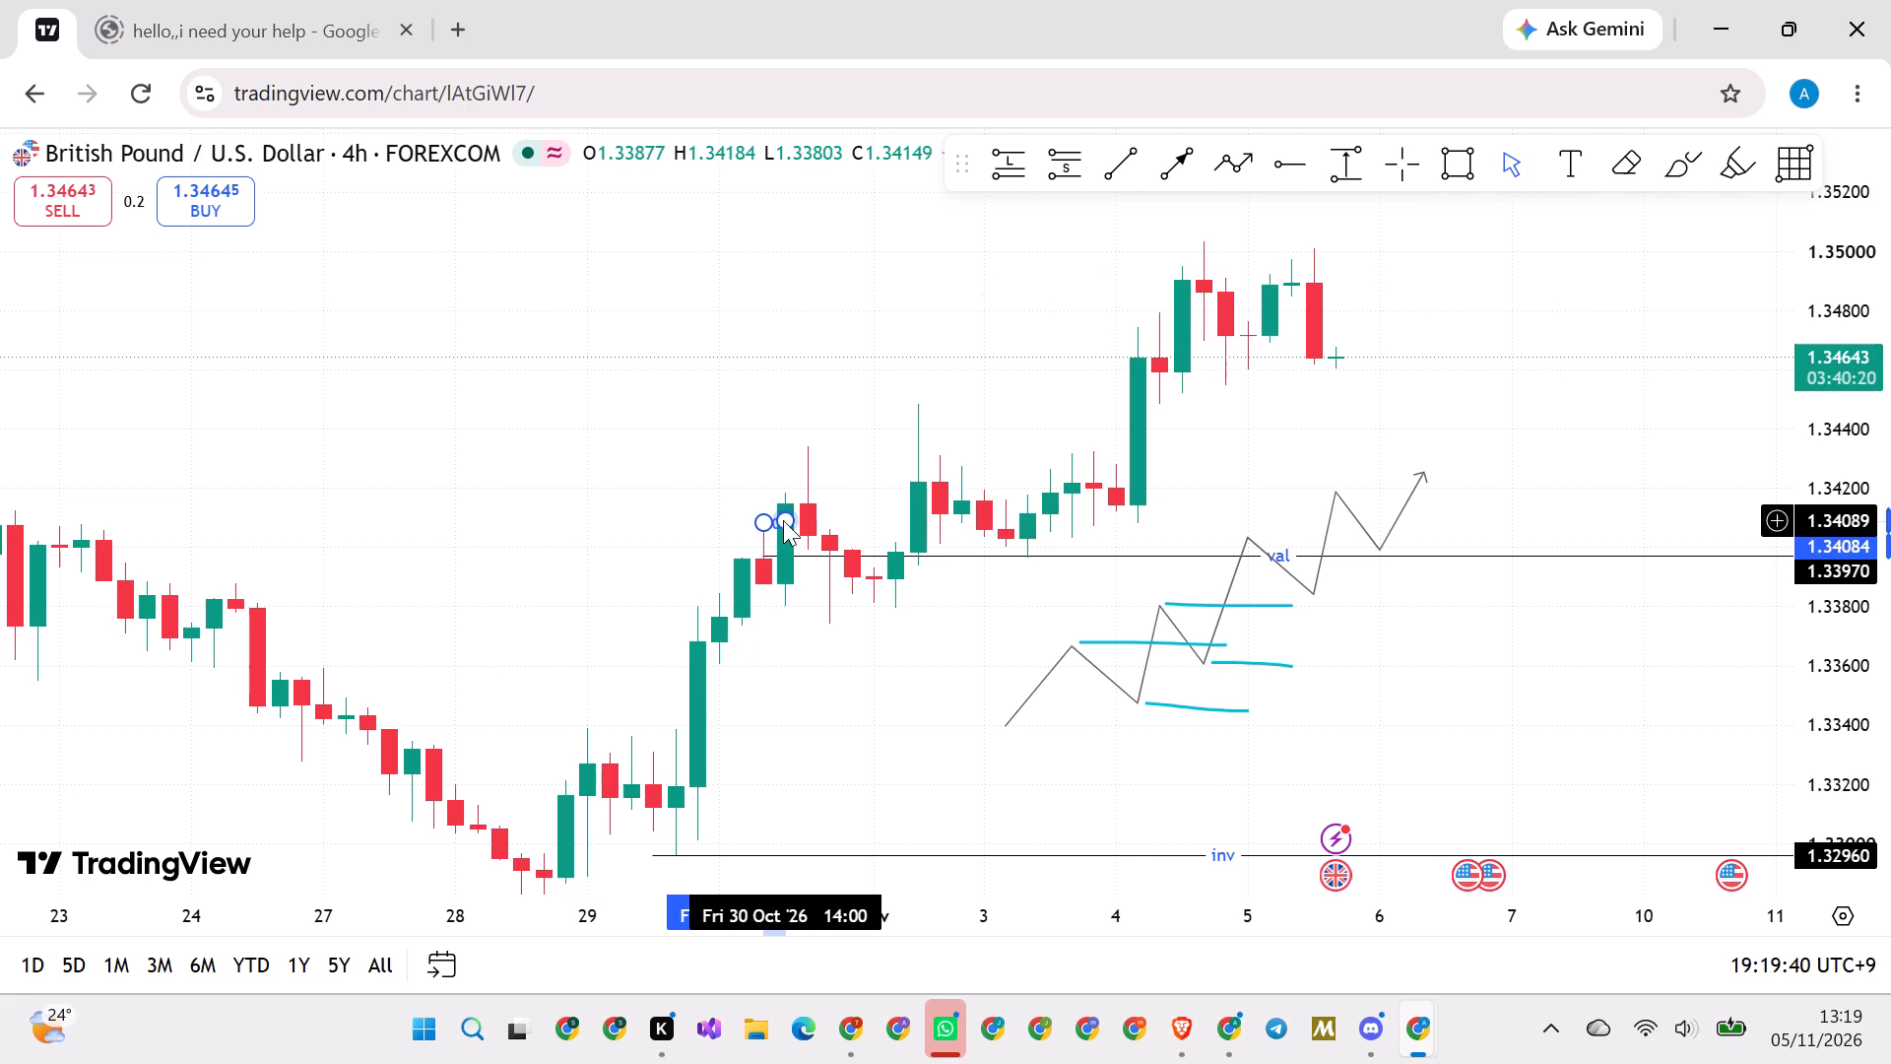
{"action": "left_click_drag", "start_coordinate": [662, 448], "coordinate": [651, 444]}
Fine-tune the val ray to 1.33963, anchored at the top of the 30 October 06:00 candle's body.
{"action": "scroll", "coordinate": [620, 430], "scroll_direction": "down", "scroll_amount": 20}
{"action": "scroll", "coordinate": [620, 430], "scroll_direction": "down", "scroll_amount": 20}
{"action": "scroll", "coordinate": [620, 430], "scroll_direction": "down", "scroll_amount": 5}
{"action": "scroll", "coordinate": [614, 430], "scroll_direction": "up", "scroll_amount": 10}
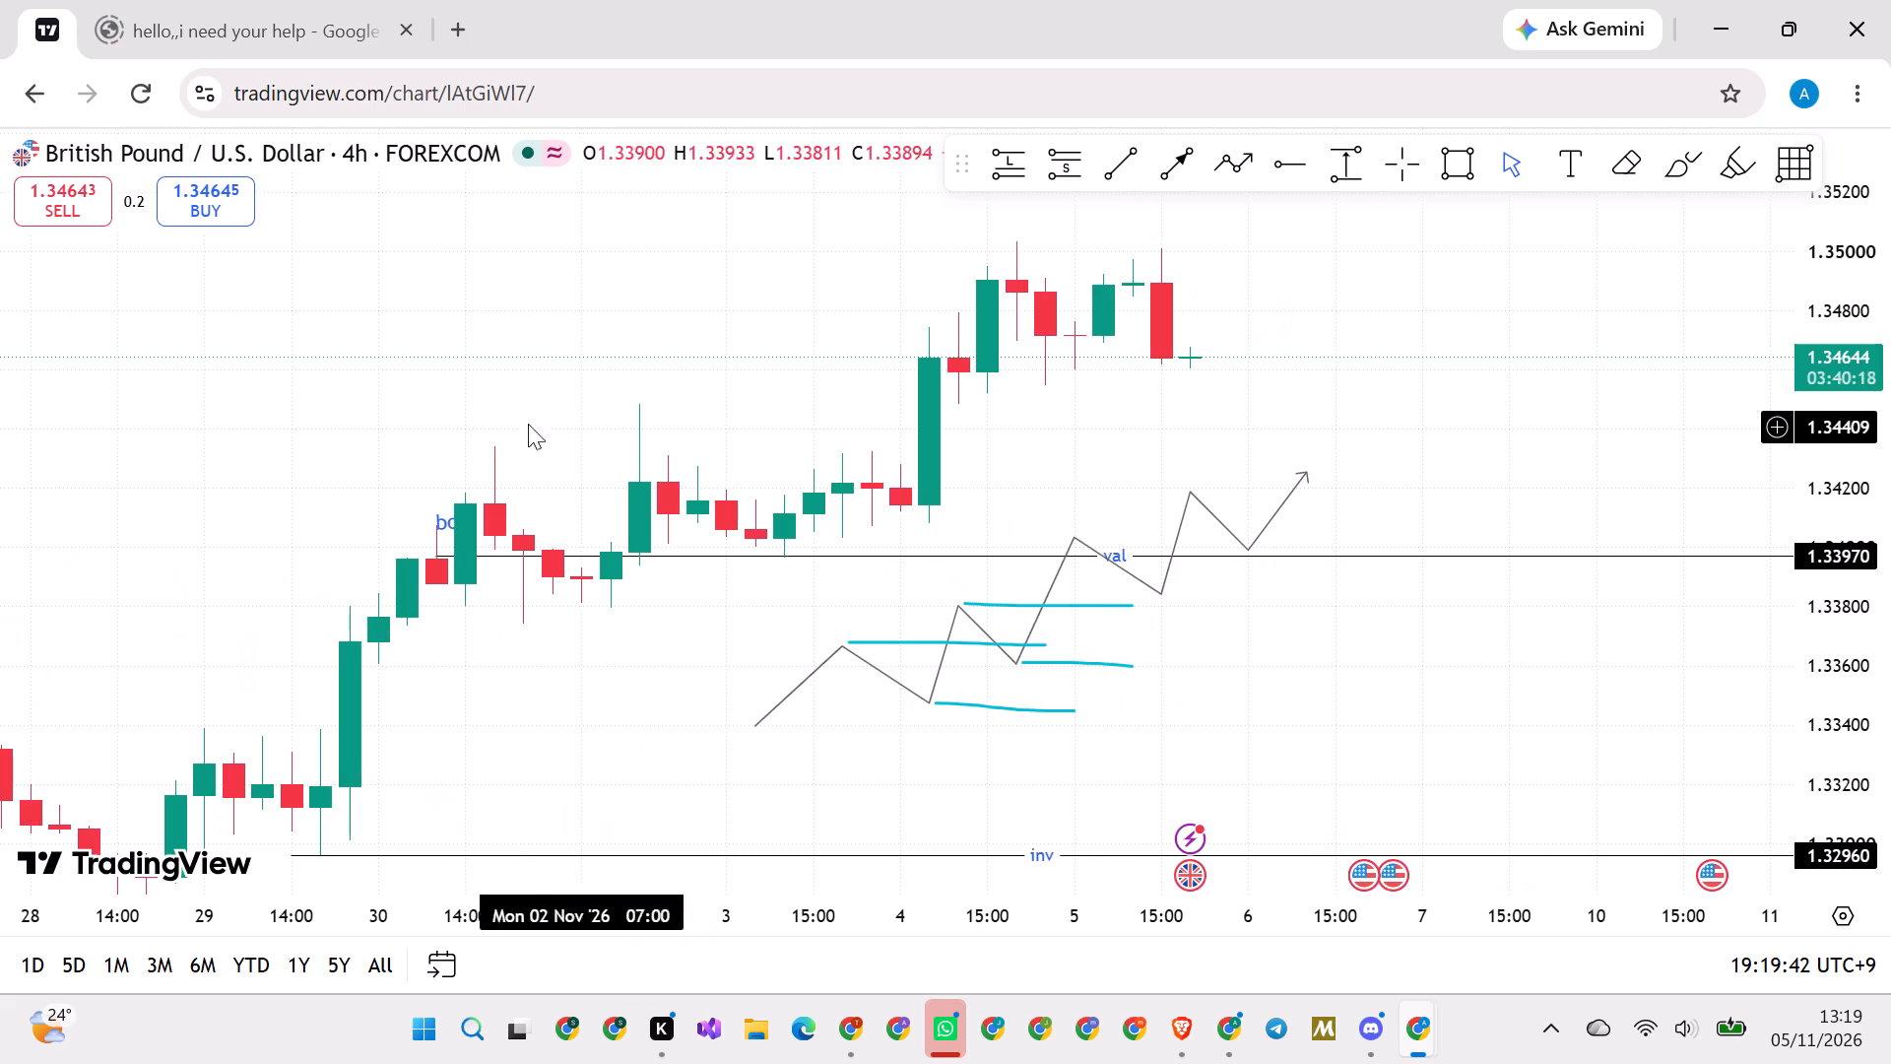
{"action": "left_click_drag", "start_coordinate": [340, 388], "coordinate": [813, 394]}
{"action": "left_click_drag", "start_coordinate": [871, 394], "coordinate": [902, 408]}
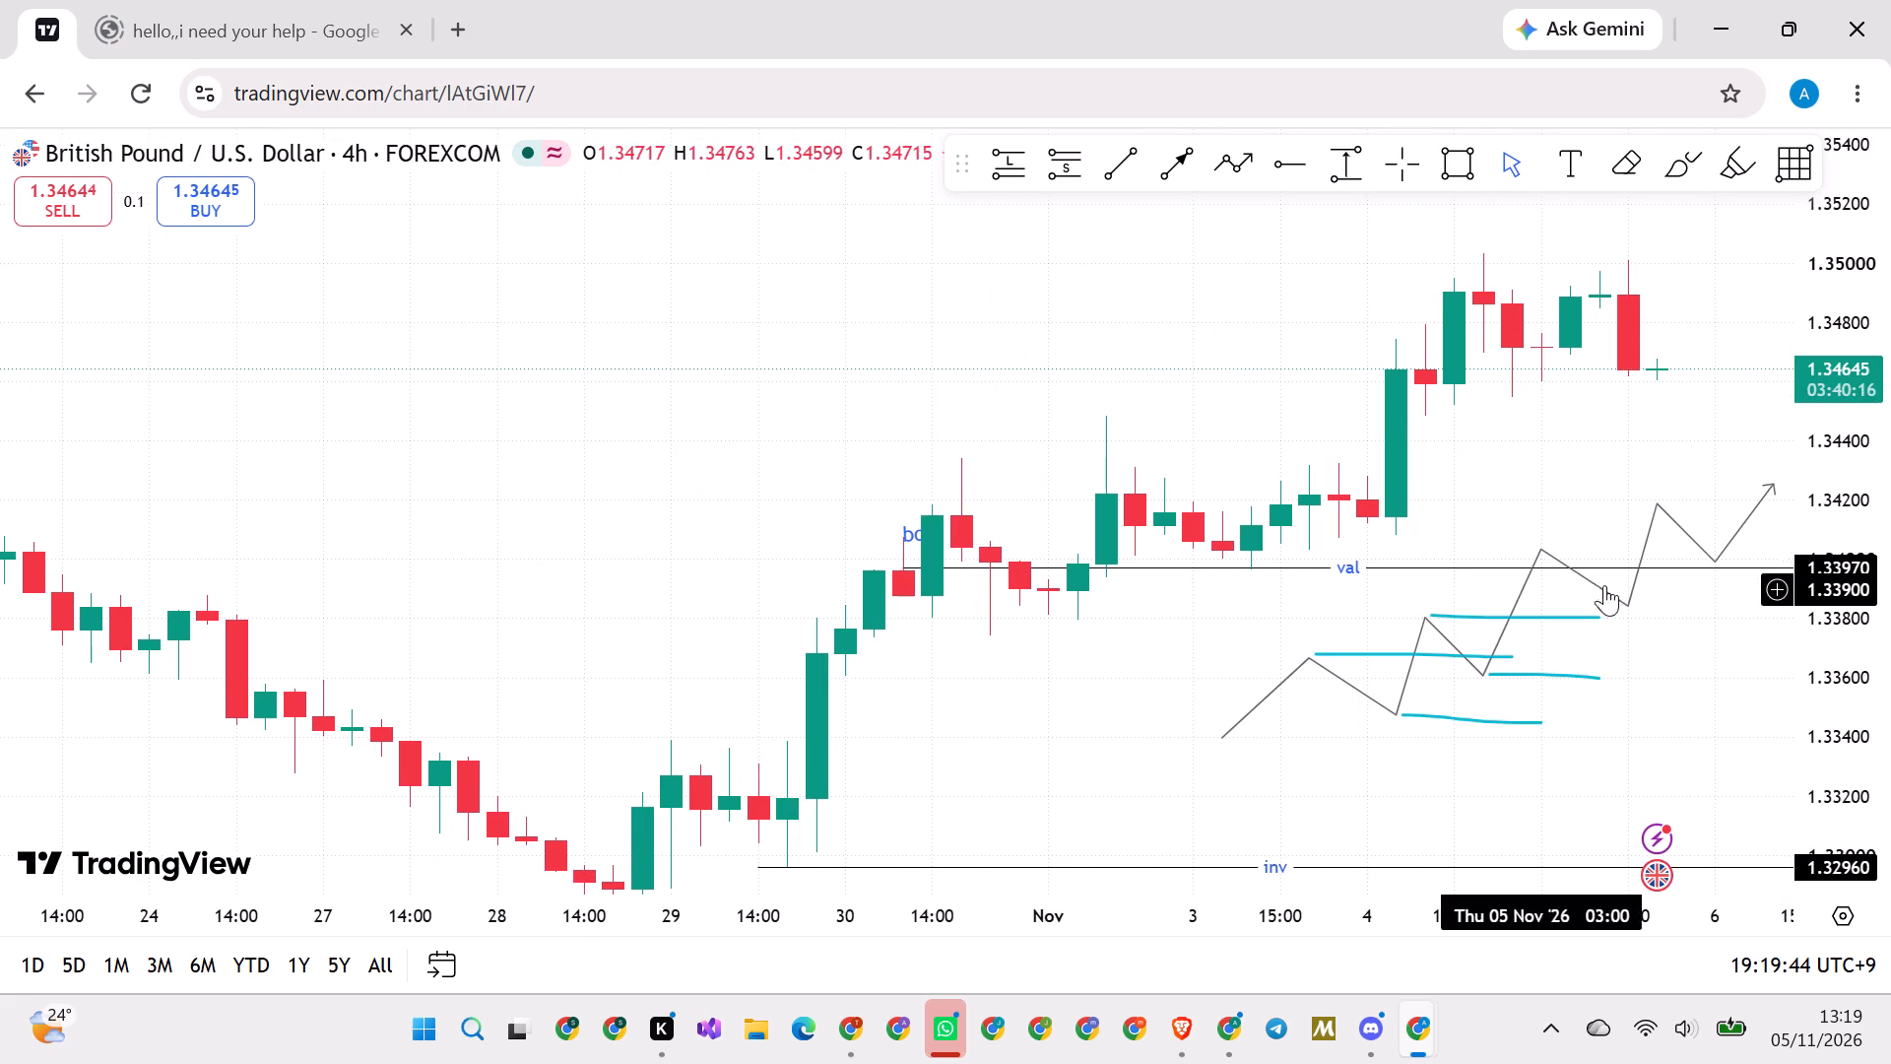
{"action": "scroll", "coordinate": [1815, 553], "scroll_direction": "up", "scroll_amount": 9}
{"action": "scroll", "coordinate": [1815, 553], "scroll_direction": "up", "scroll_amount": 20}
{"action": "scroll", "coordinate": [1815, 553], "scroll_direction": "up", "scroll_amount": 20}
{"action": "scroll", "coordinate": [1815, 553], "scroll_direction": "up", "scroll_amount": 5}
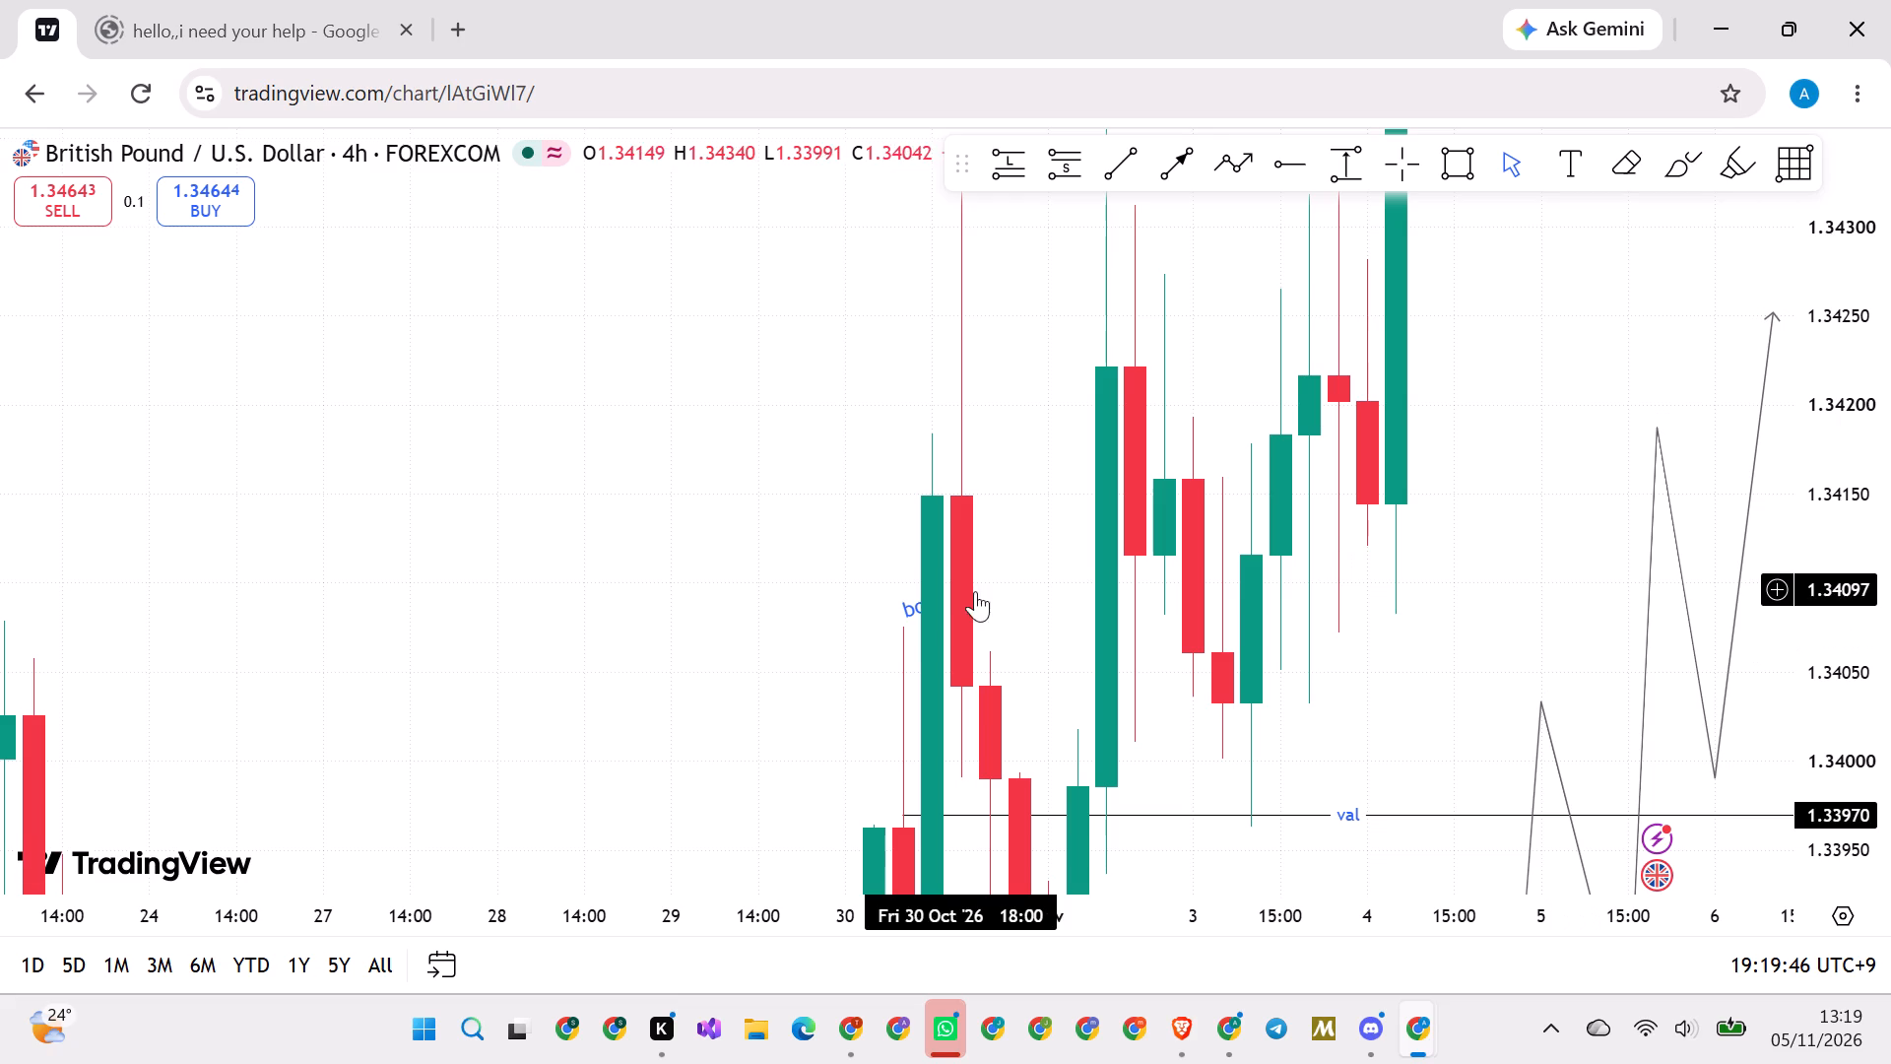
{"action": "left_click_drag", "start_coordinate": [810, 646], "coordinate": [861, 457]}
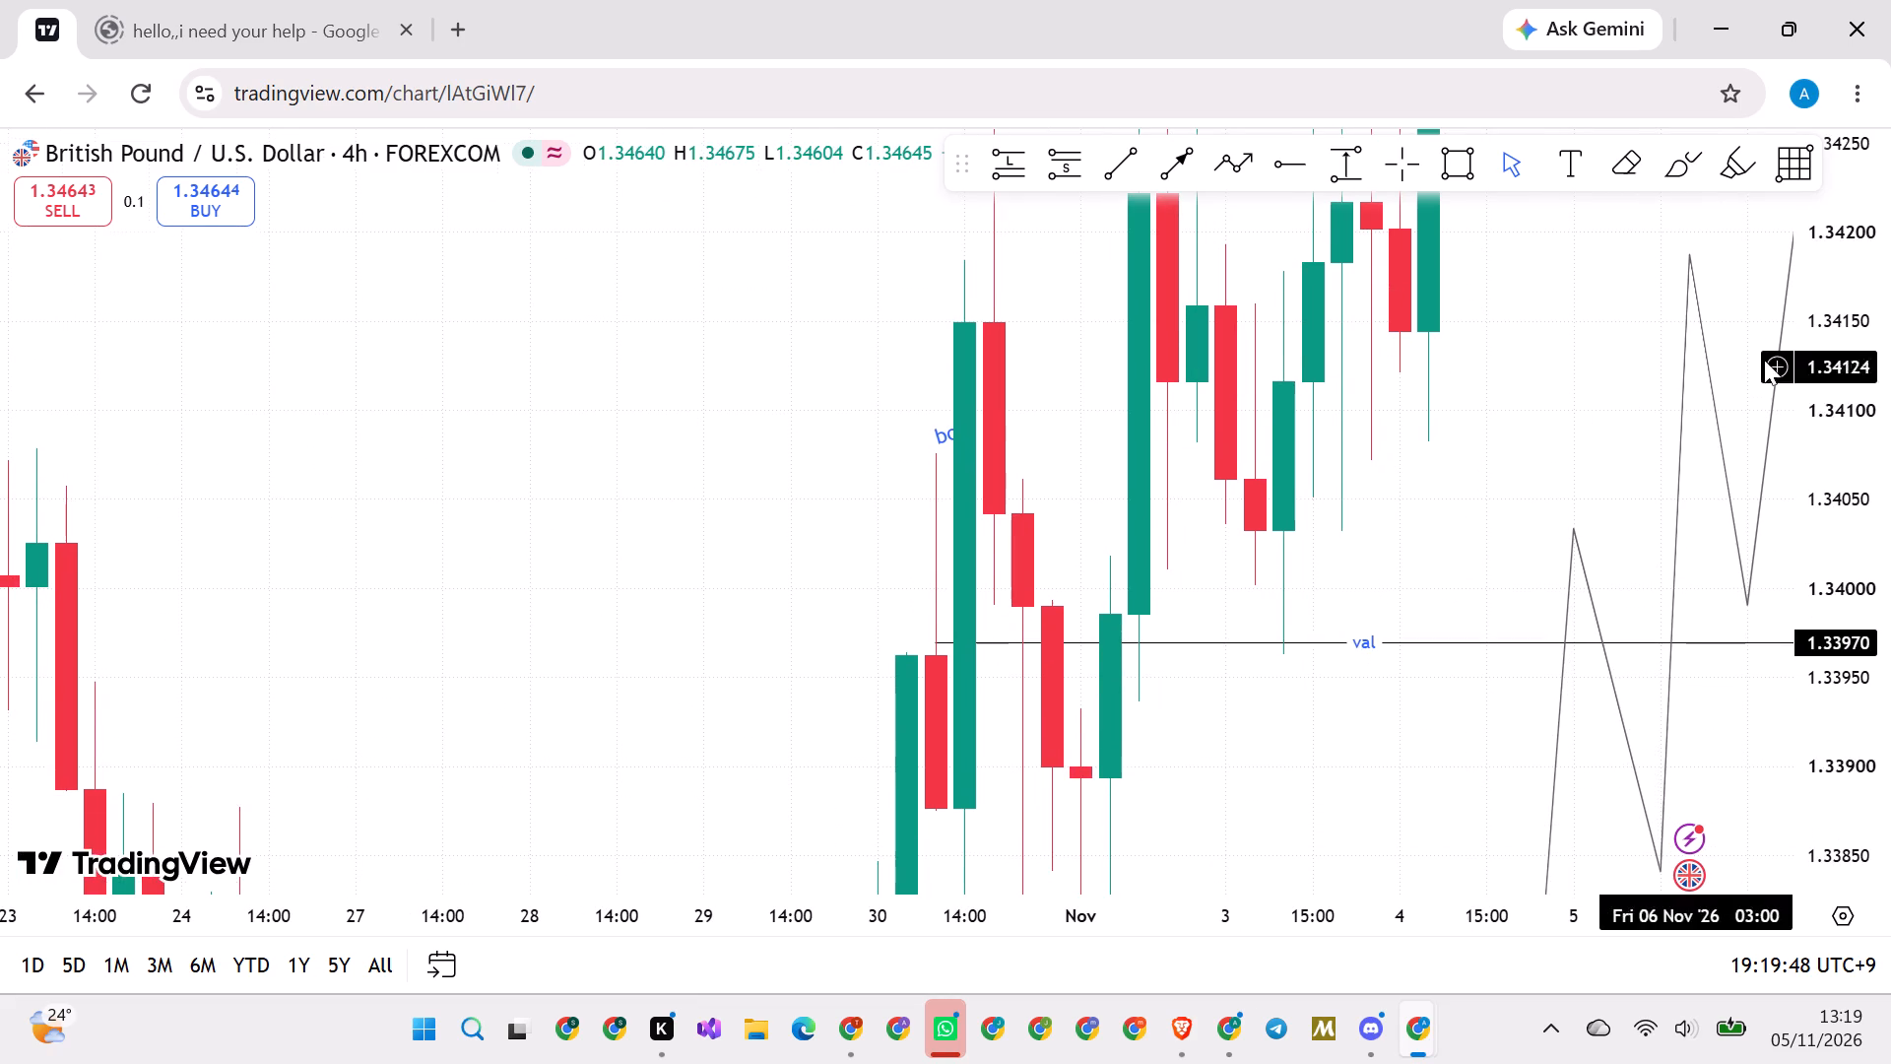
{"action": "left_click_drag", "start_coordinate": [1858, 331], "coordinate": [1766, 669]}
{"action": "left_click_drag", "start_coordinate": [701, 605], "coordinate": [756, 484]}
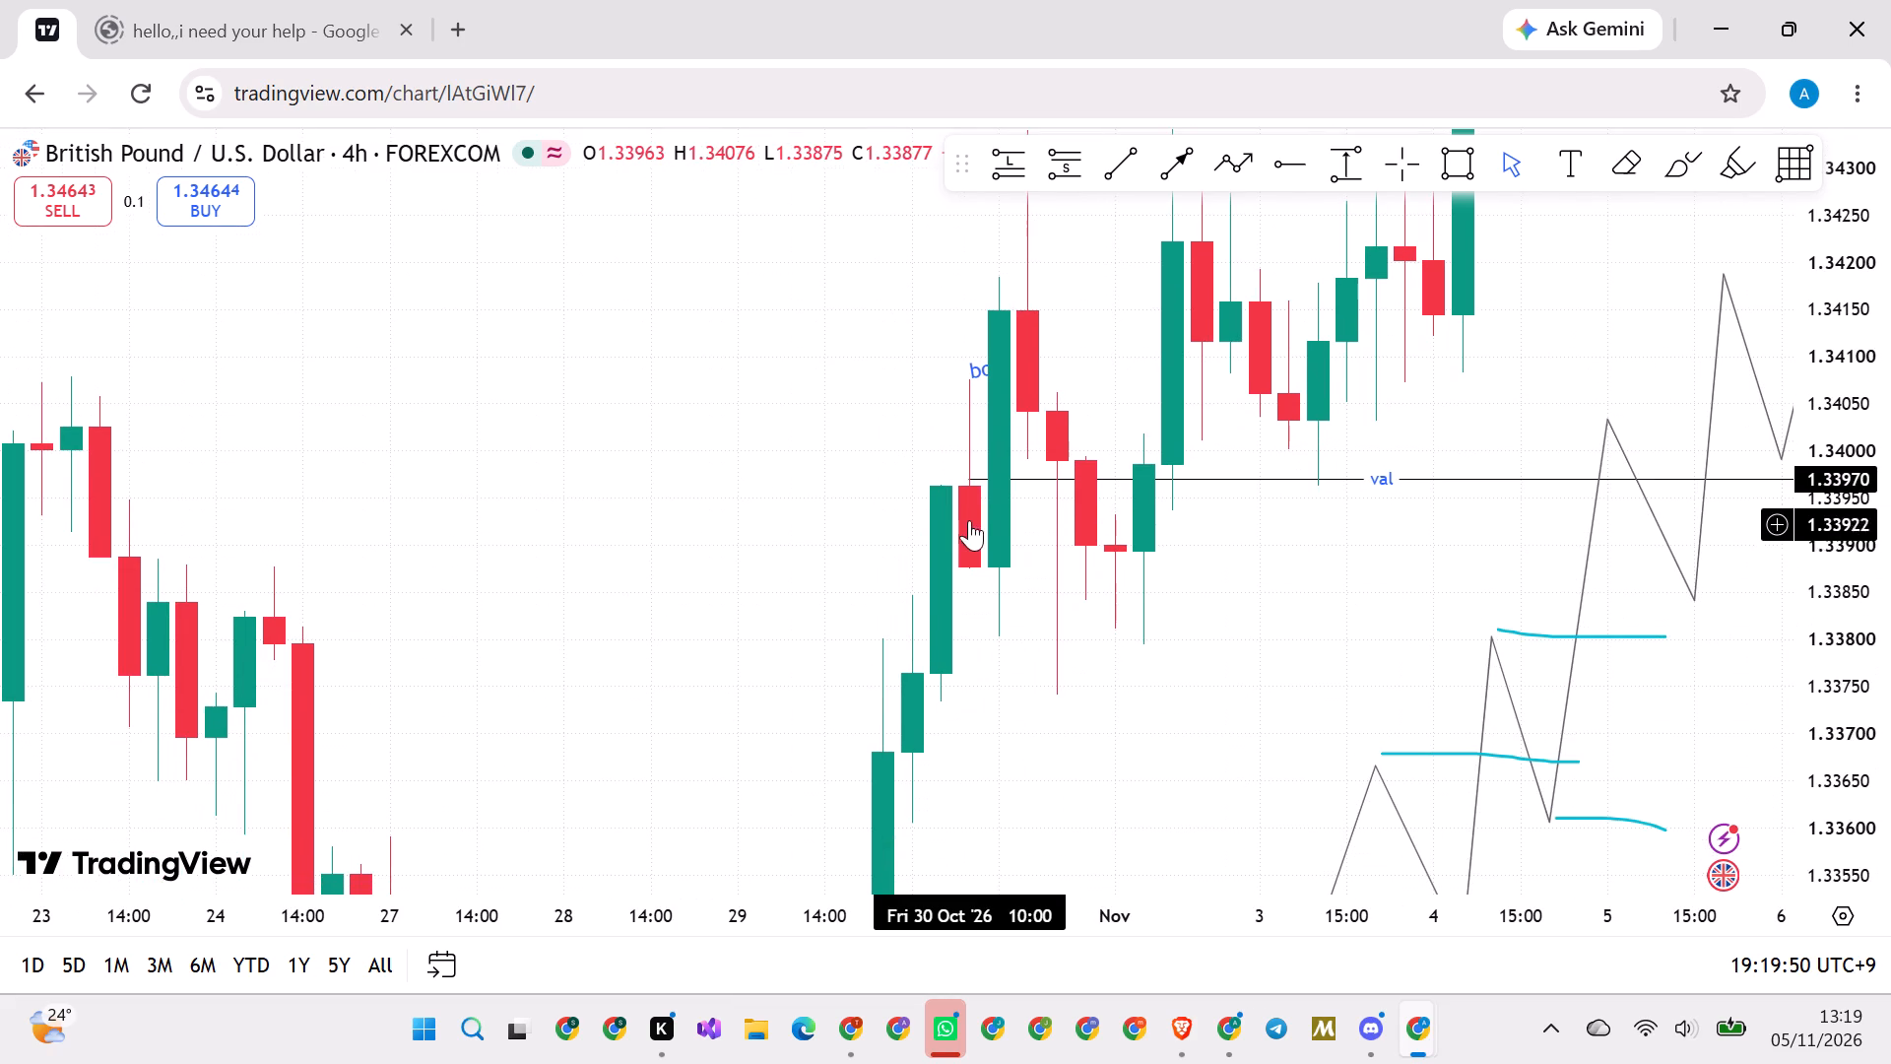
{"action": "left_click_drag", "start_coordinate": [965, 479], "coordinate": [961, 486]}
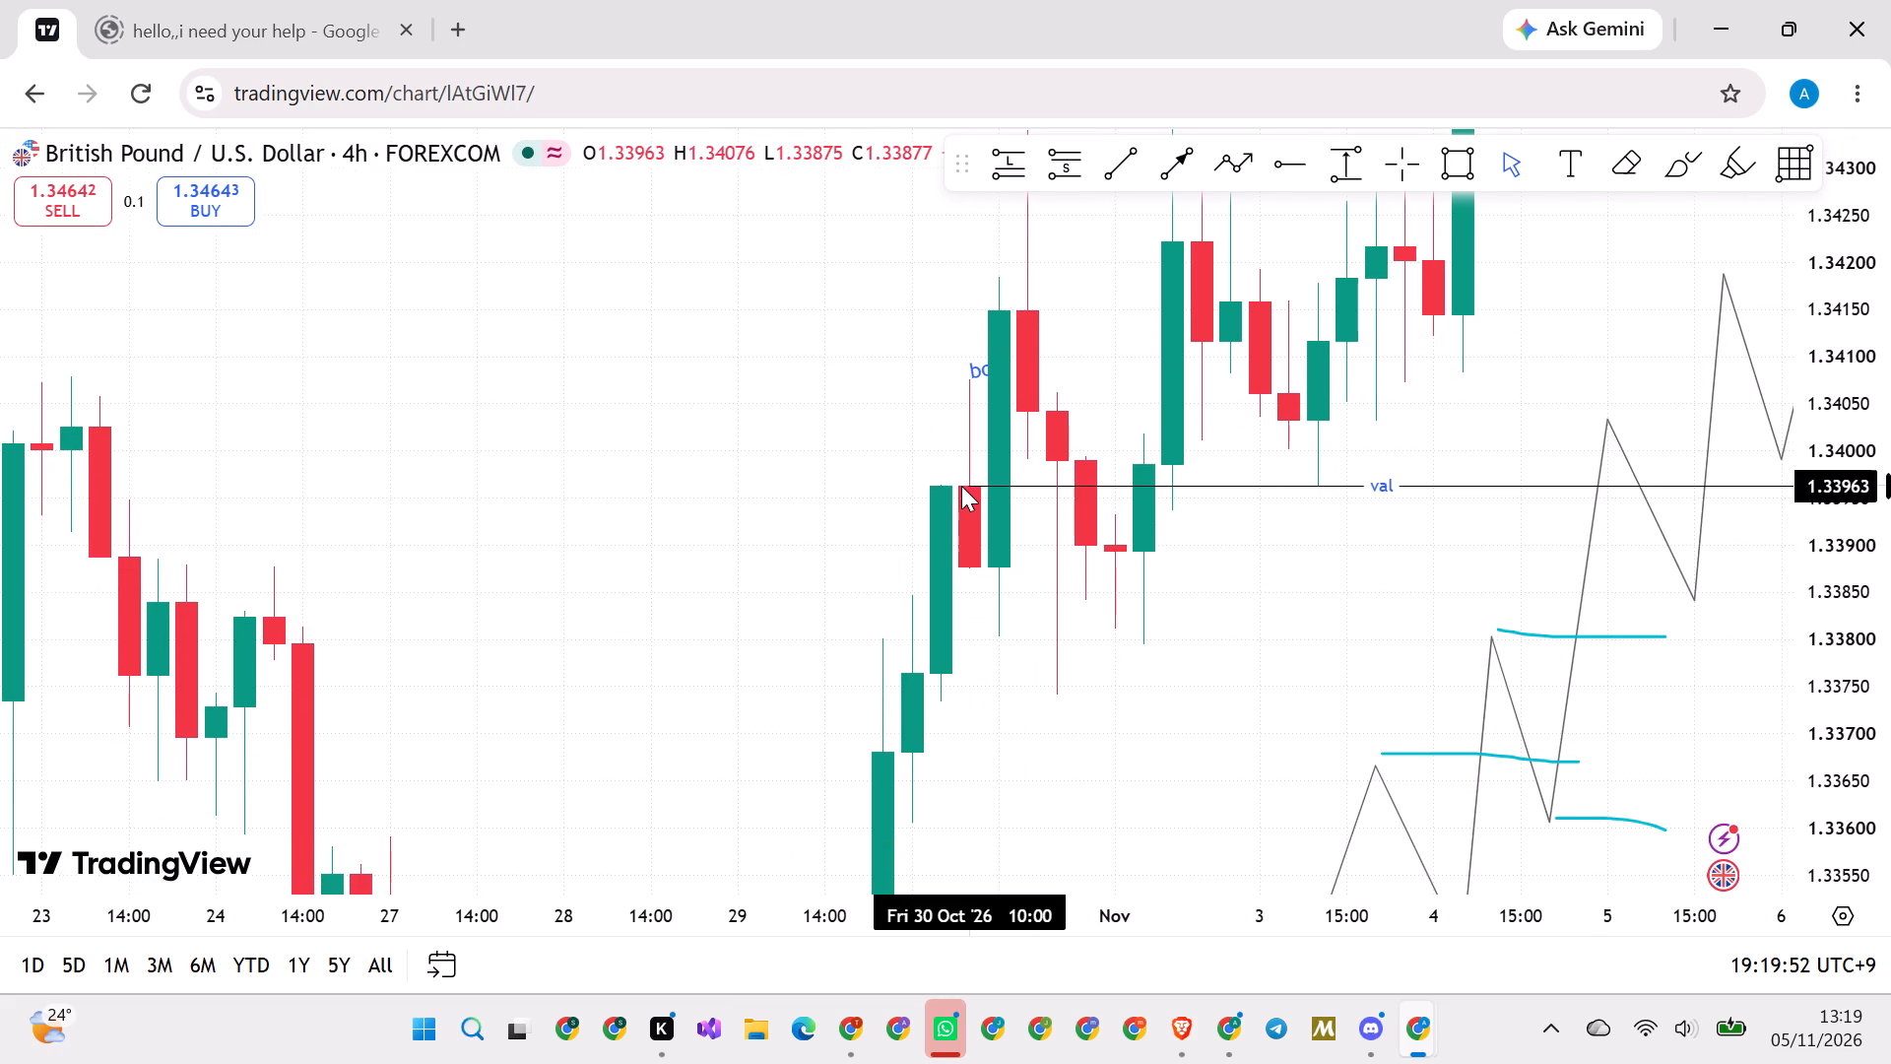
{"action": "left_click_drag", "start_coordinate": [961, 486], "coordinate": [932, 486]}
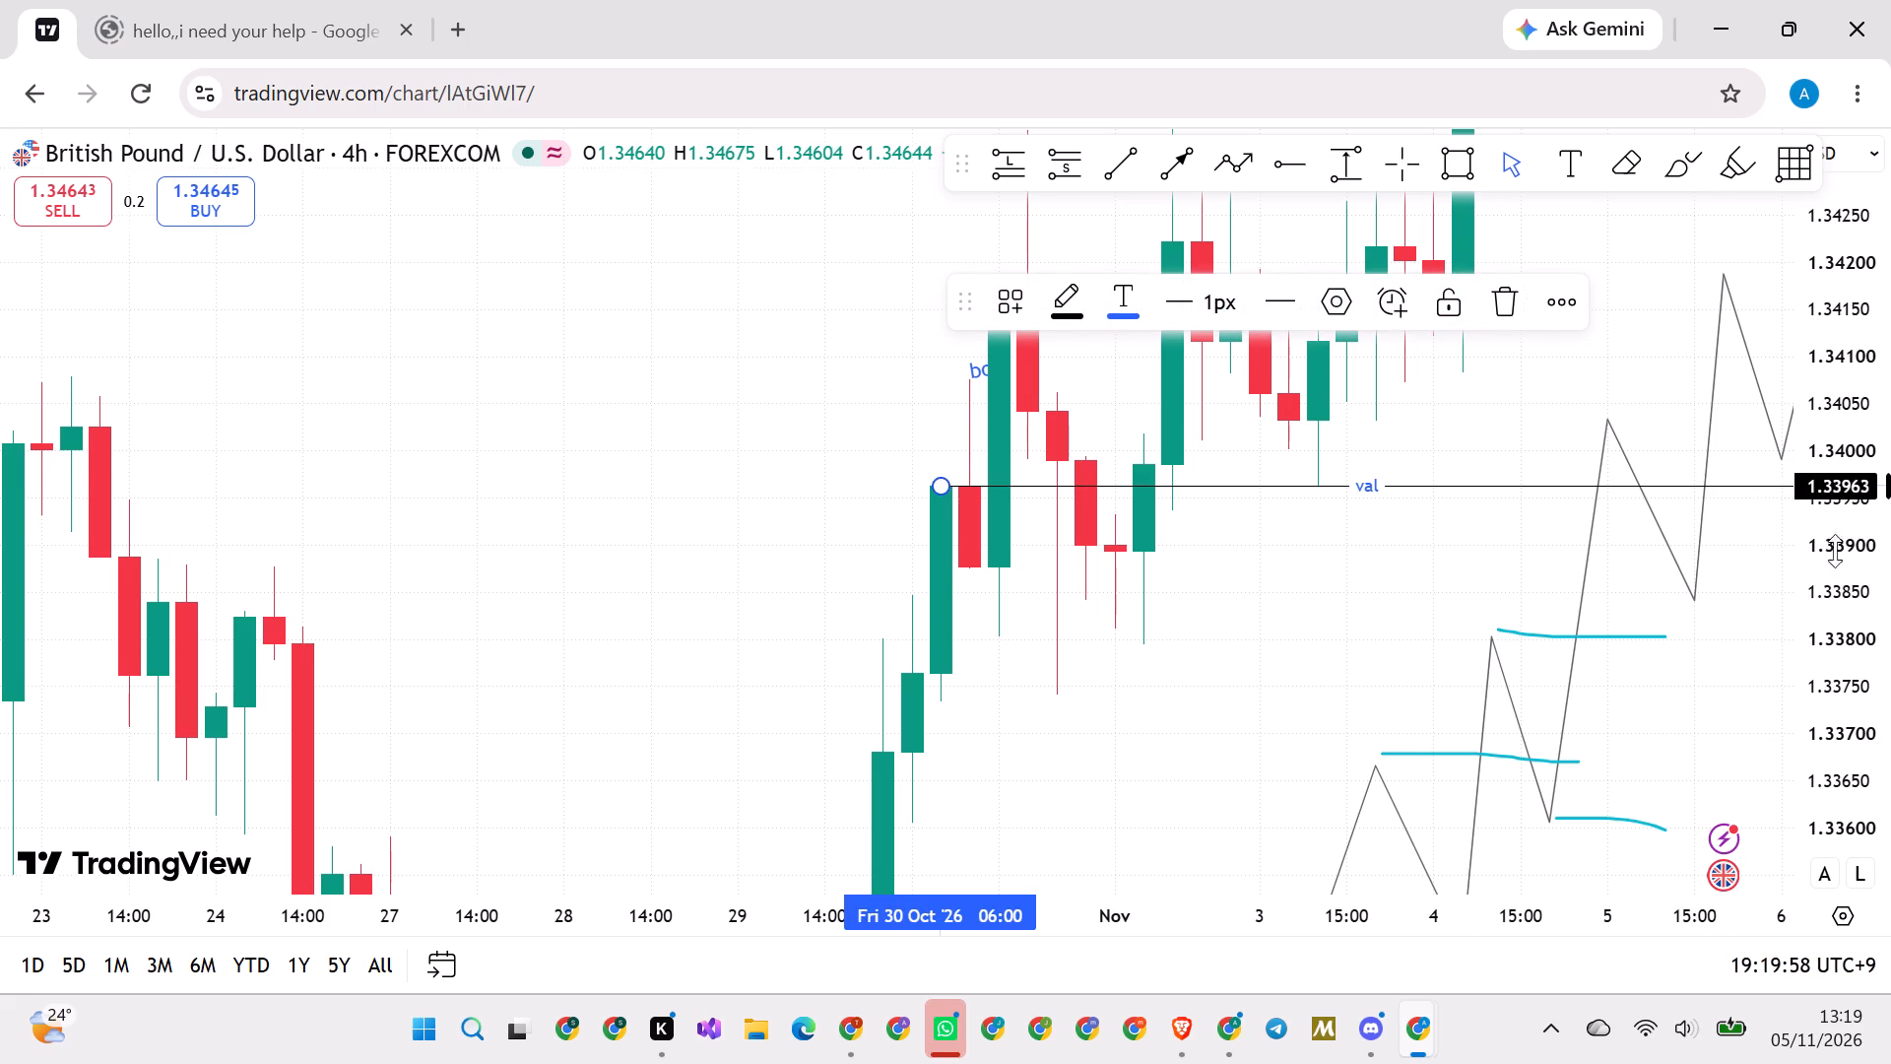
Move the inv horizontal ray up to 1.33783, starting at the 30 October 14:00 candle.
{"action": "left_click_drag", "start_coordinate": [1835, 559], "coordinate": [1781, 696]}
{"action": "left_click_drag", "start_coordinate": [1848, 313], "coordinate": [1764, 681]}
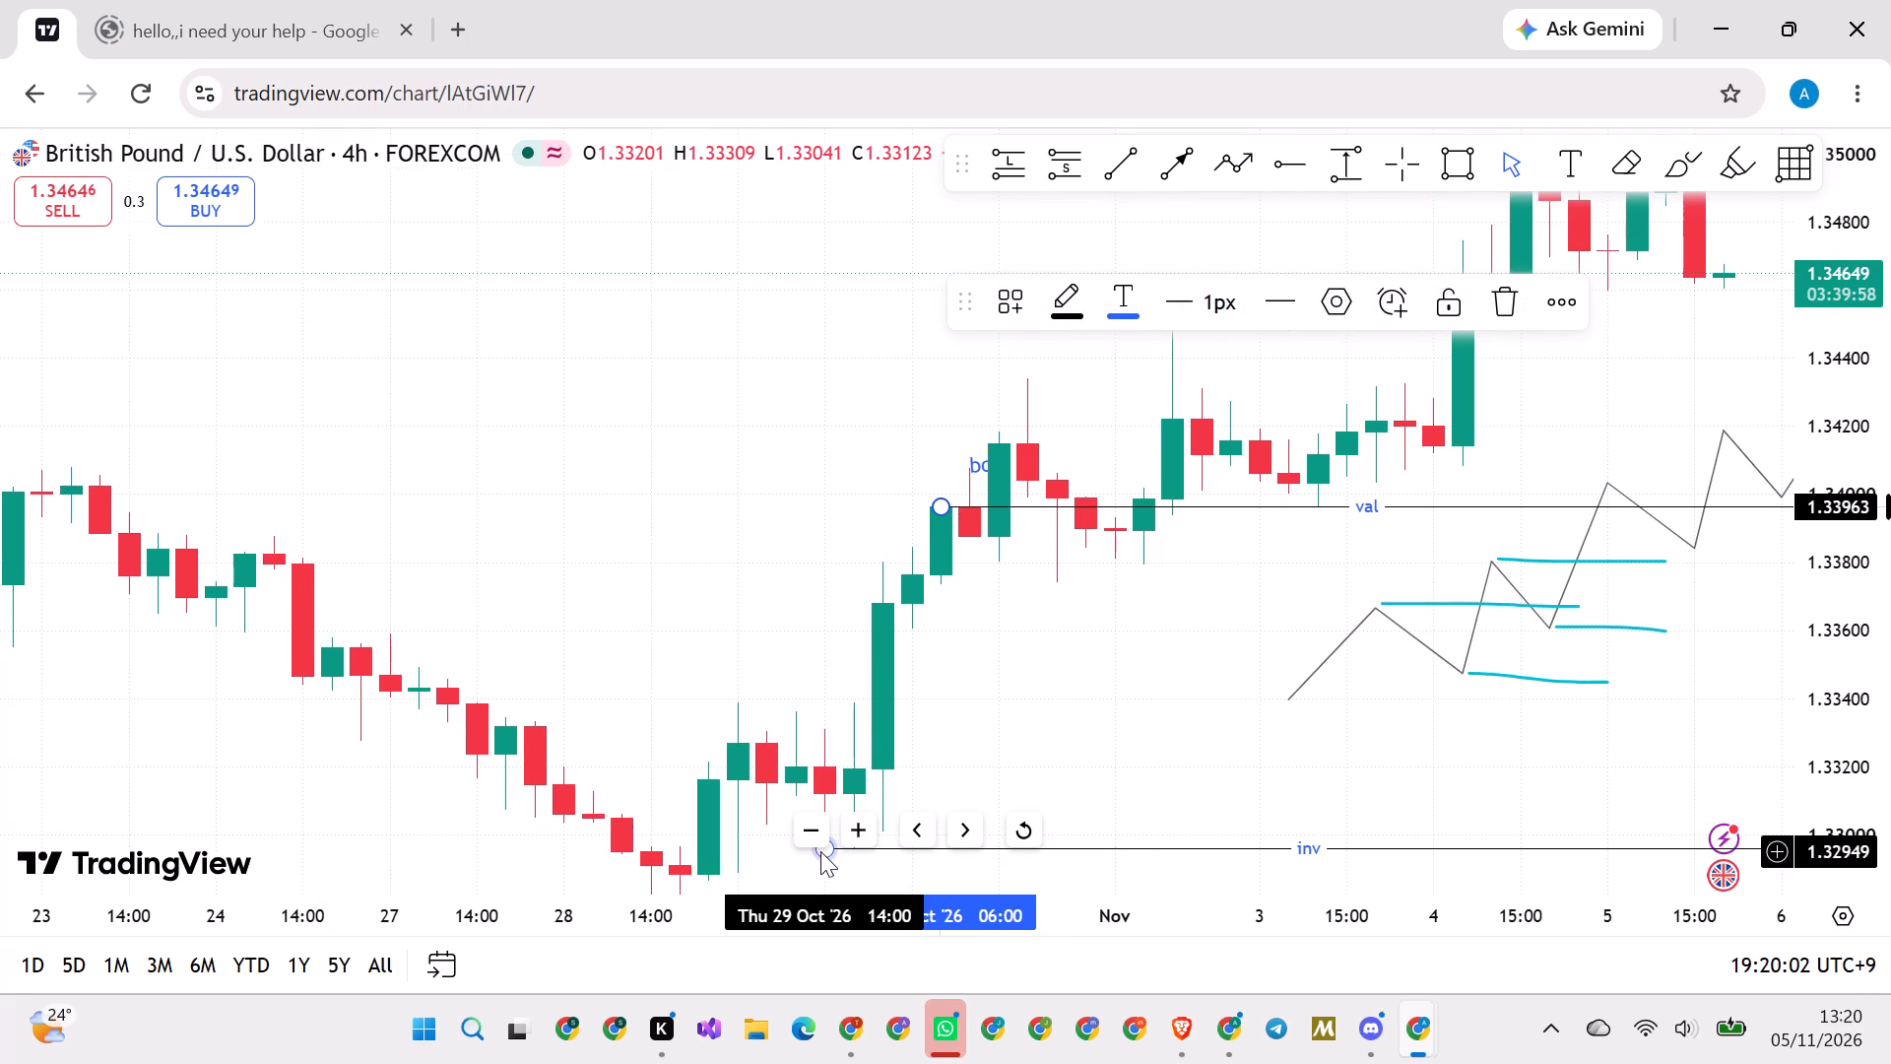
{"action": "left_click_drag", "start_coordinate": [816, 851], "coordinate": [998, 567]}
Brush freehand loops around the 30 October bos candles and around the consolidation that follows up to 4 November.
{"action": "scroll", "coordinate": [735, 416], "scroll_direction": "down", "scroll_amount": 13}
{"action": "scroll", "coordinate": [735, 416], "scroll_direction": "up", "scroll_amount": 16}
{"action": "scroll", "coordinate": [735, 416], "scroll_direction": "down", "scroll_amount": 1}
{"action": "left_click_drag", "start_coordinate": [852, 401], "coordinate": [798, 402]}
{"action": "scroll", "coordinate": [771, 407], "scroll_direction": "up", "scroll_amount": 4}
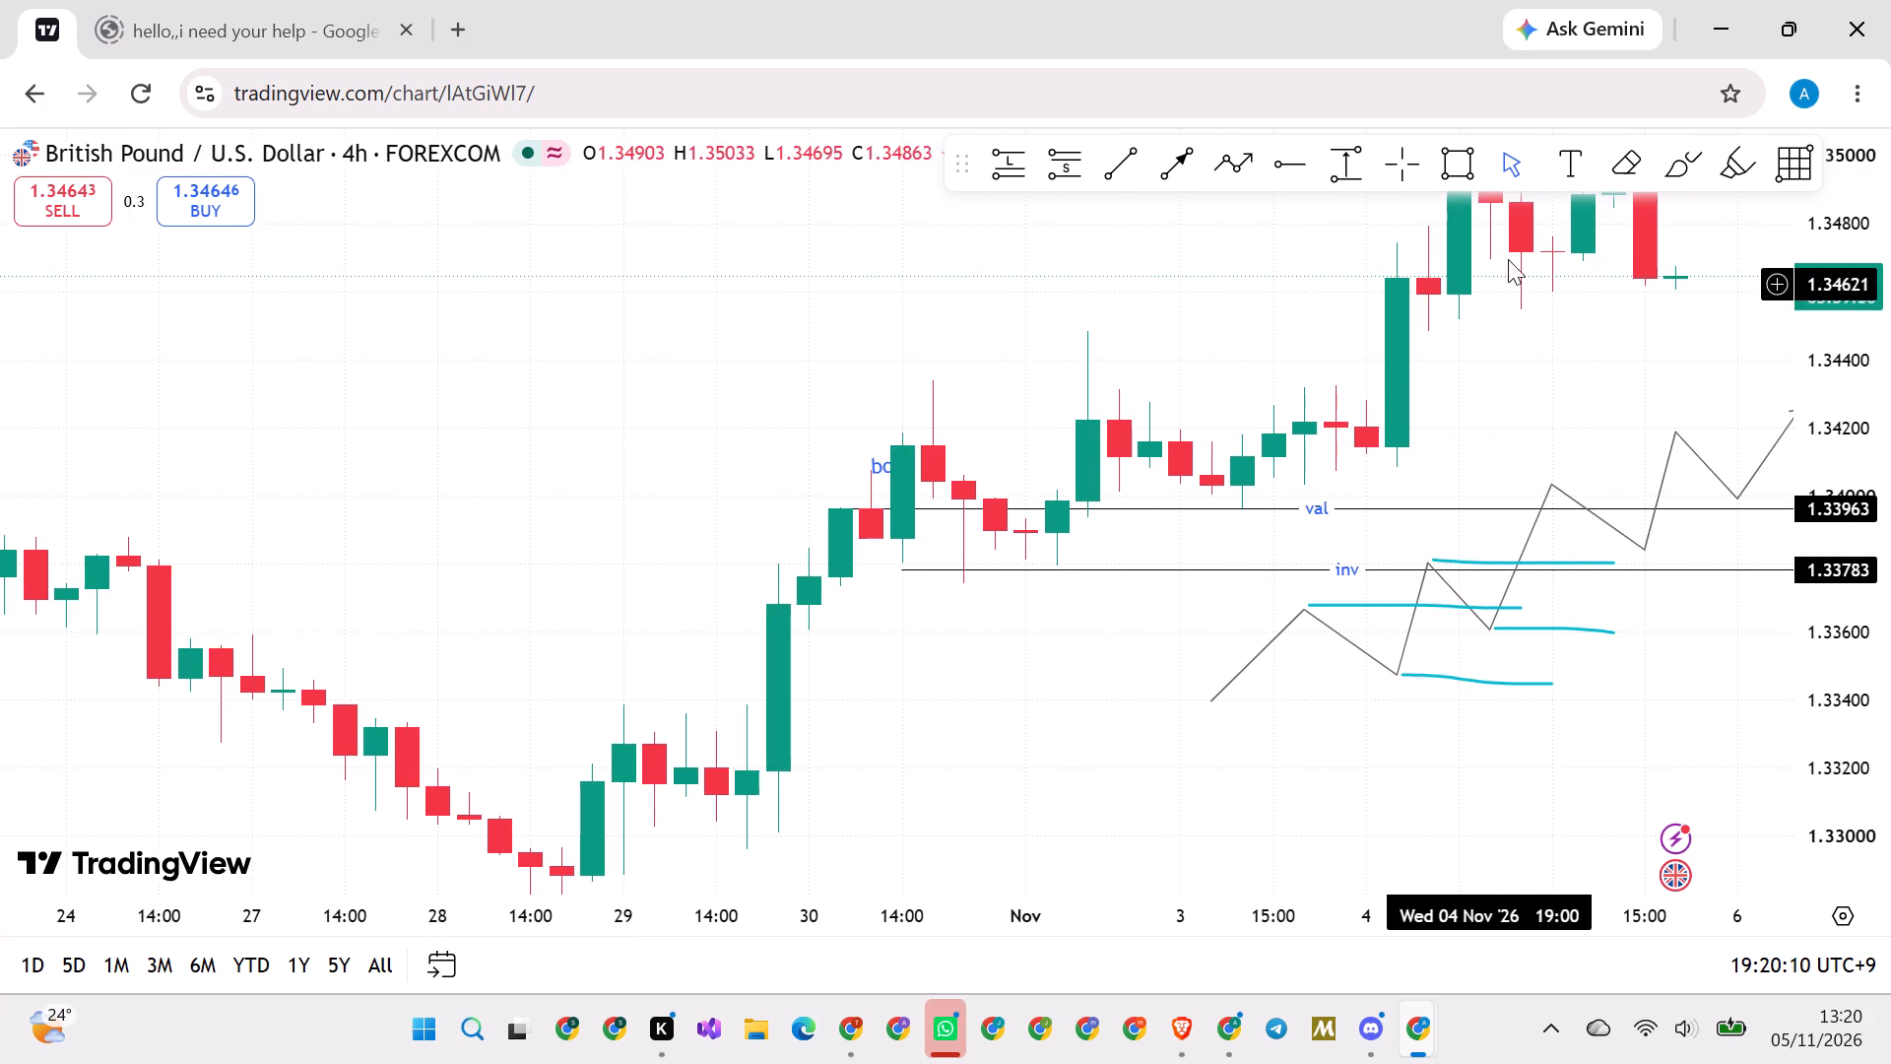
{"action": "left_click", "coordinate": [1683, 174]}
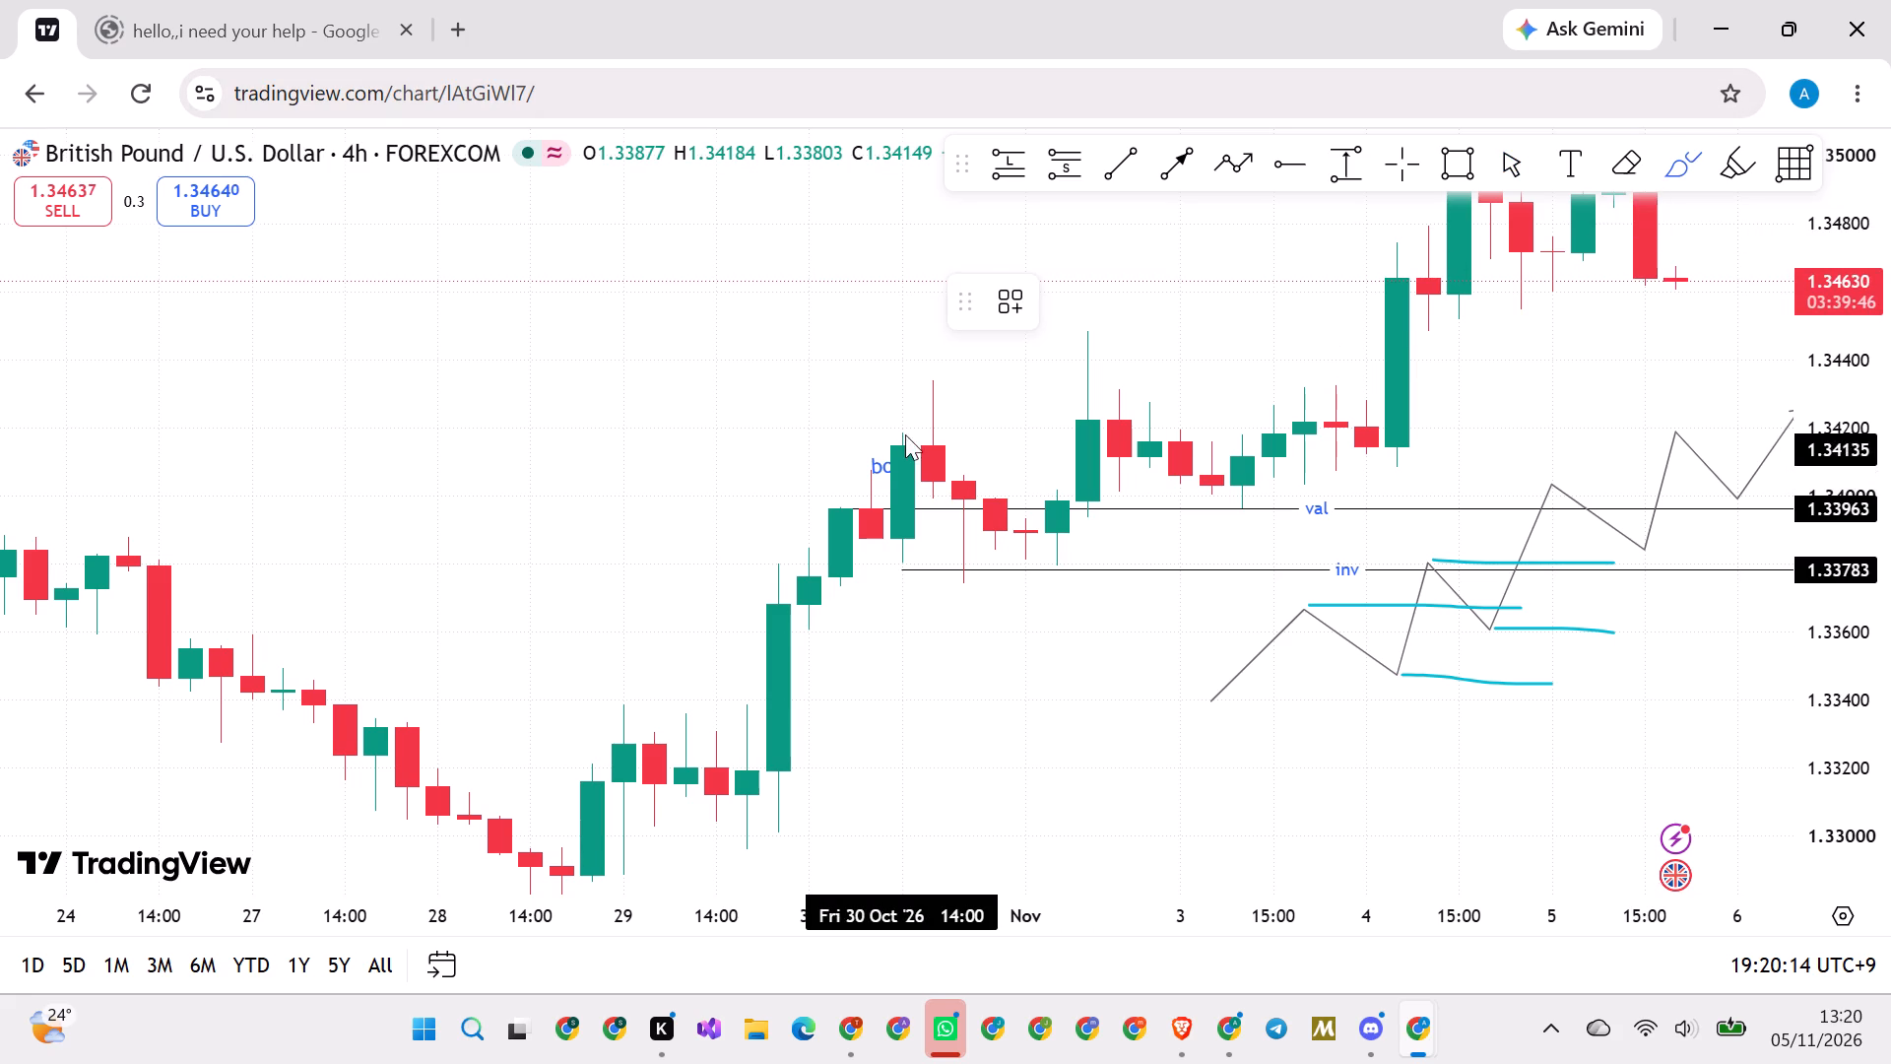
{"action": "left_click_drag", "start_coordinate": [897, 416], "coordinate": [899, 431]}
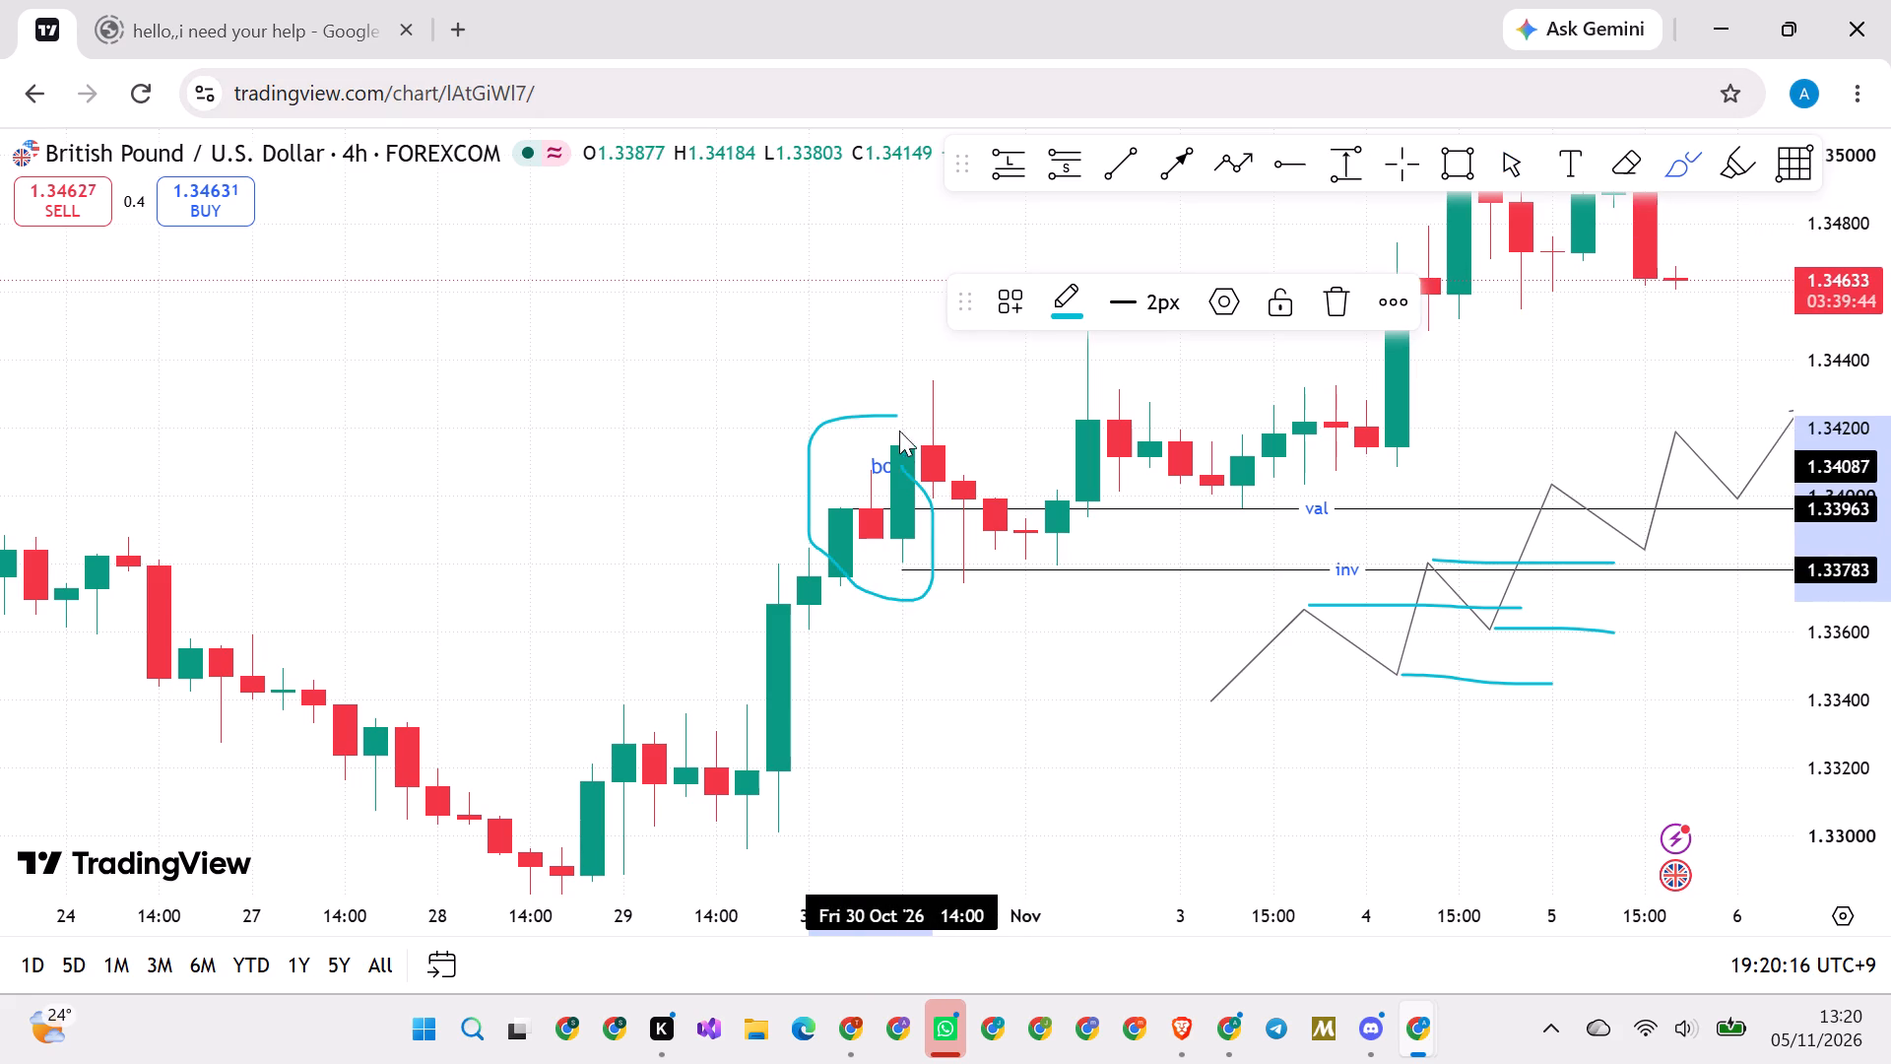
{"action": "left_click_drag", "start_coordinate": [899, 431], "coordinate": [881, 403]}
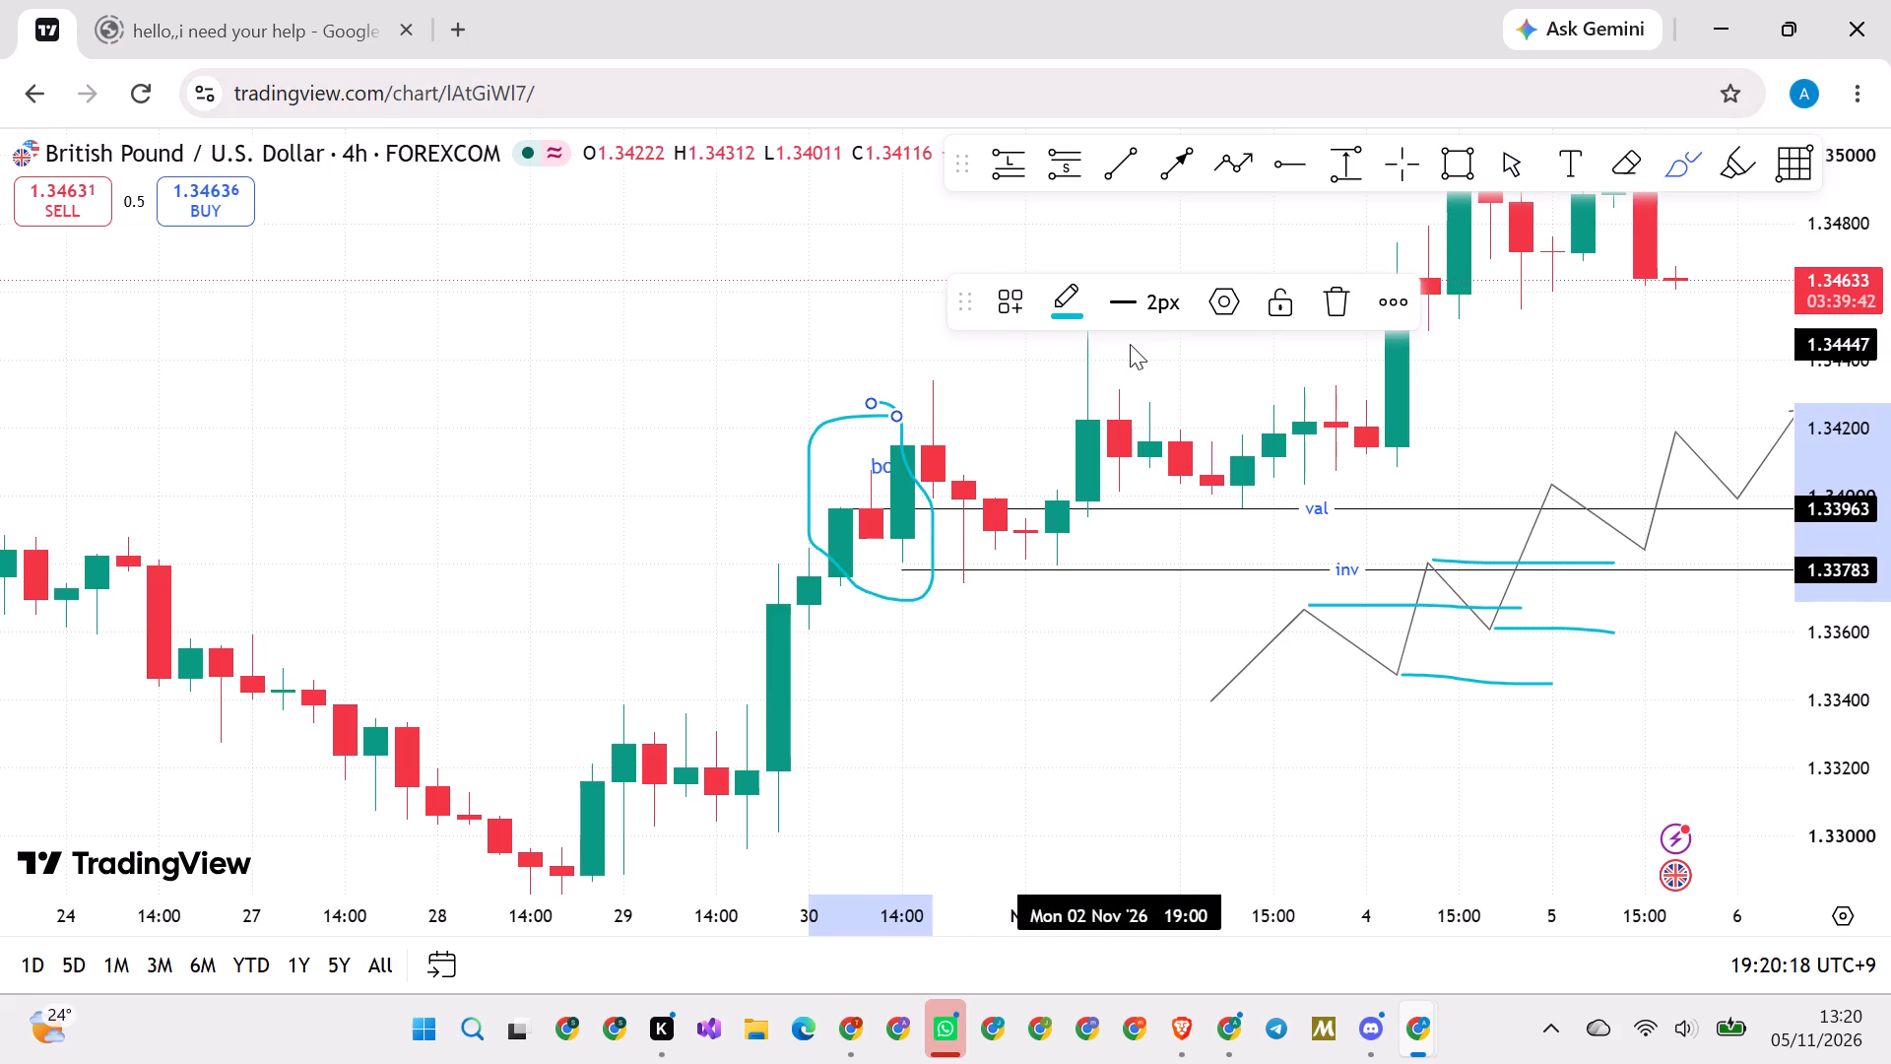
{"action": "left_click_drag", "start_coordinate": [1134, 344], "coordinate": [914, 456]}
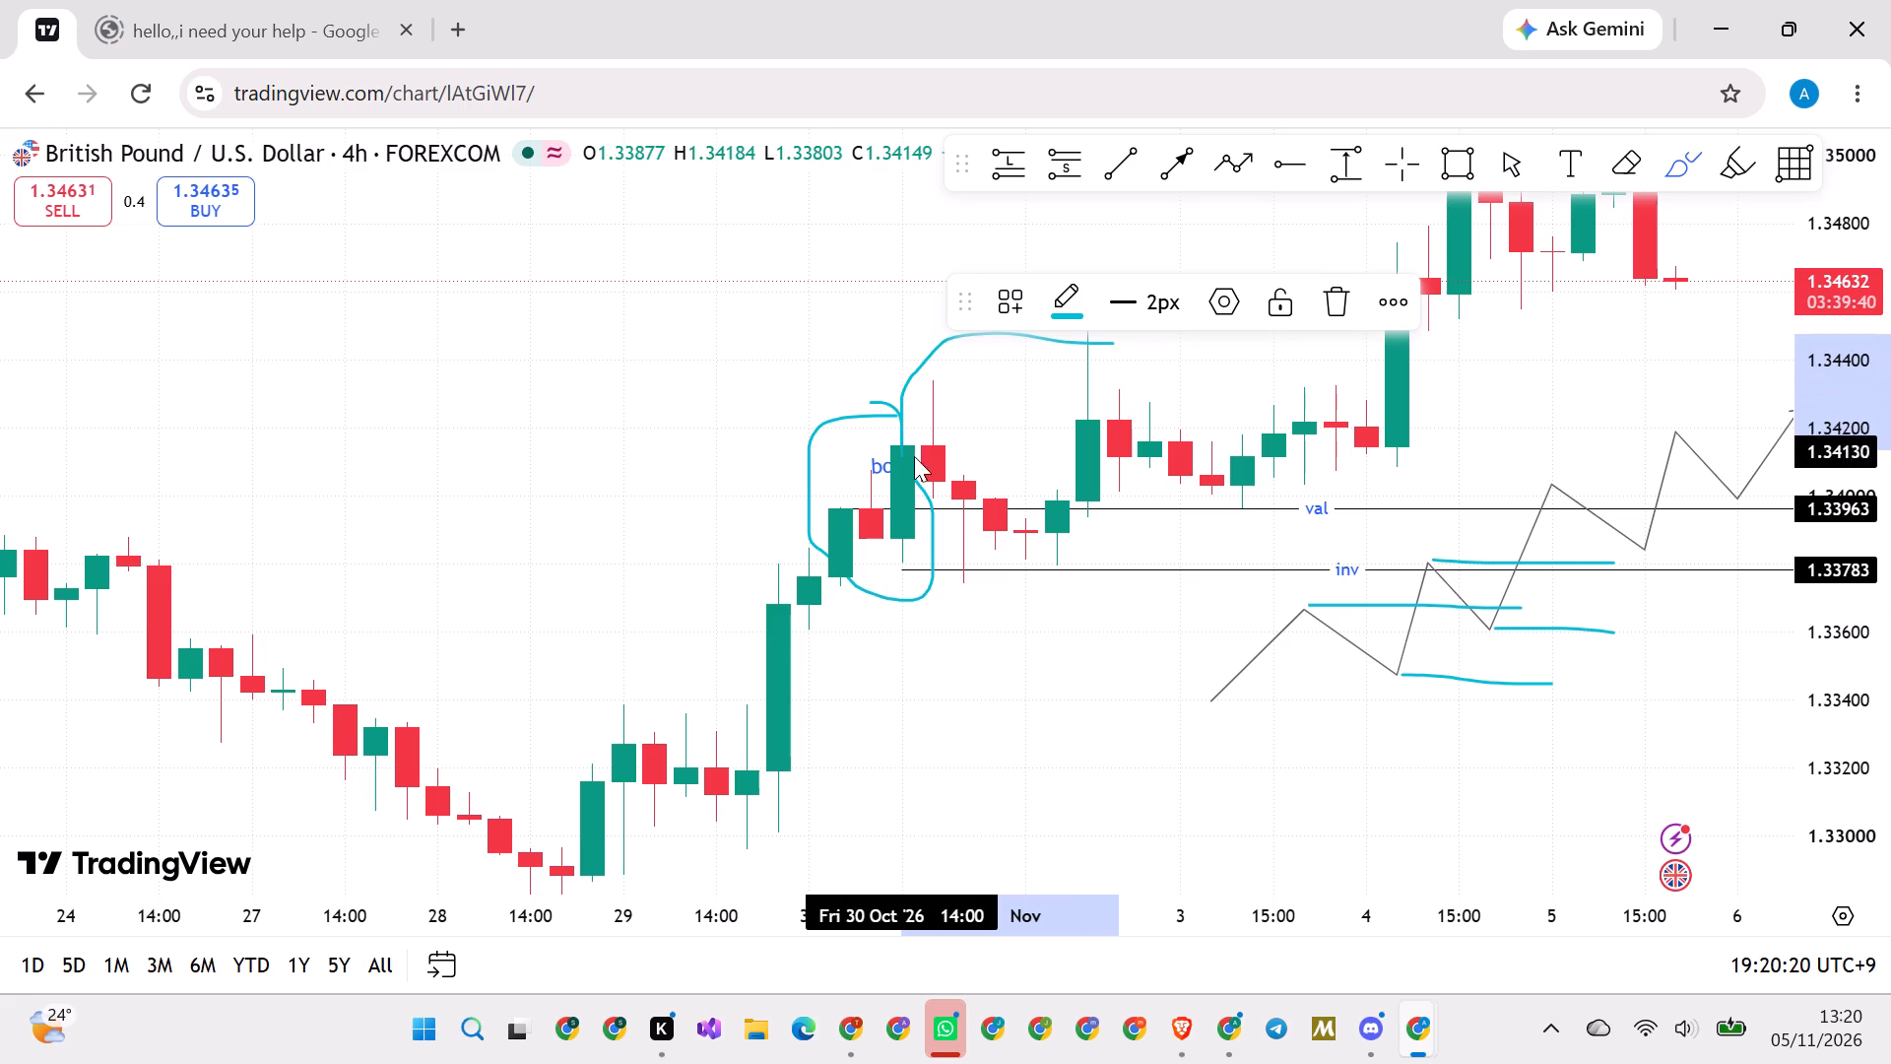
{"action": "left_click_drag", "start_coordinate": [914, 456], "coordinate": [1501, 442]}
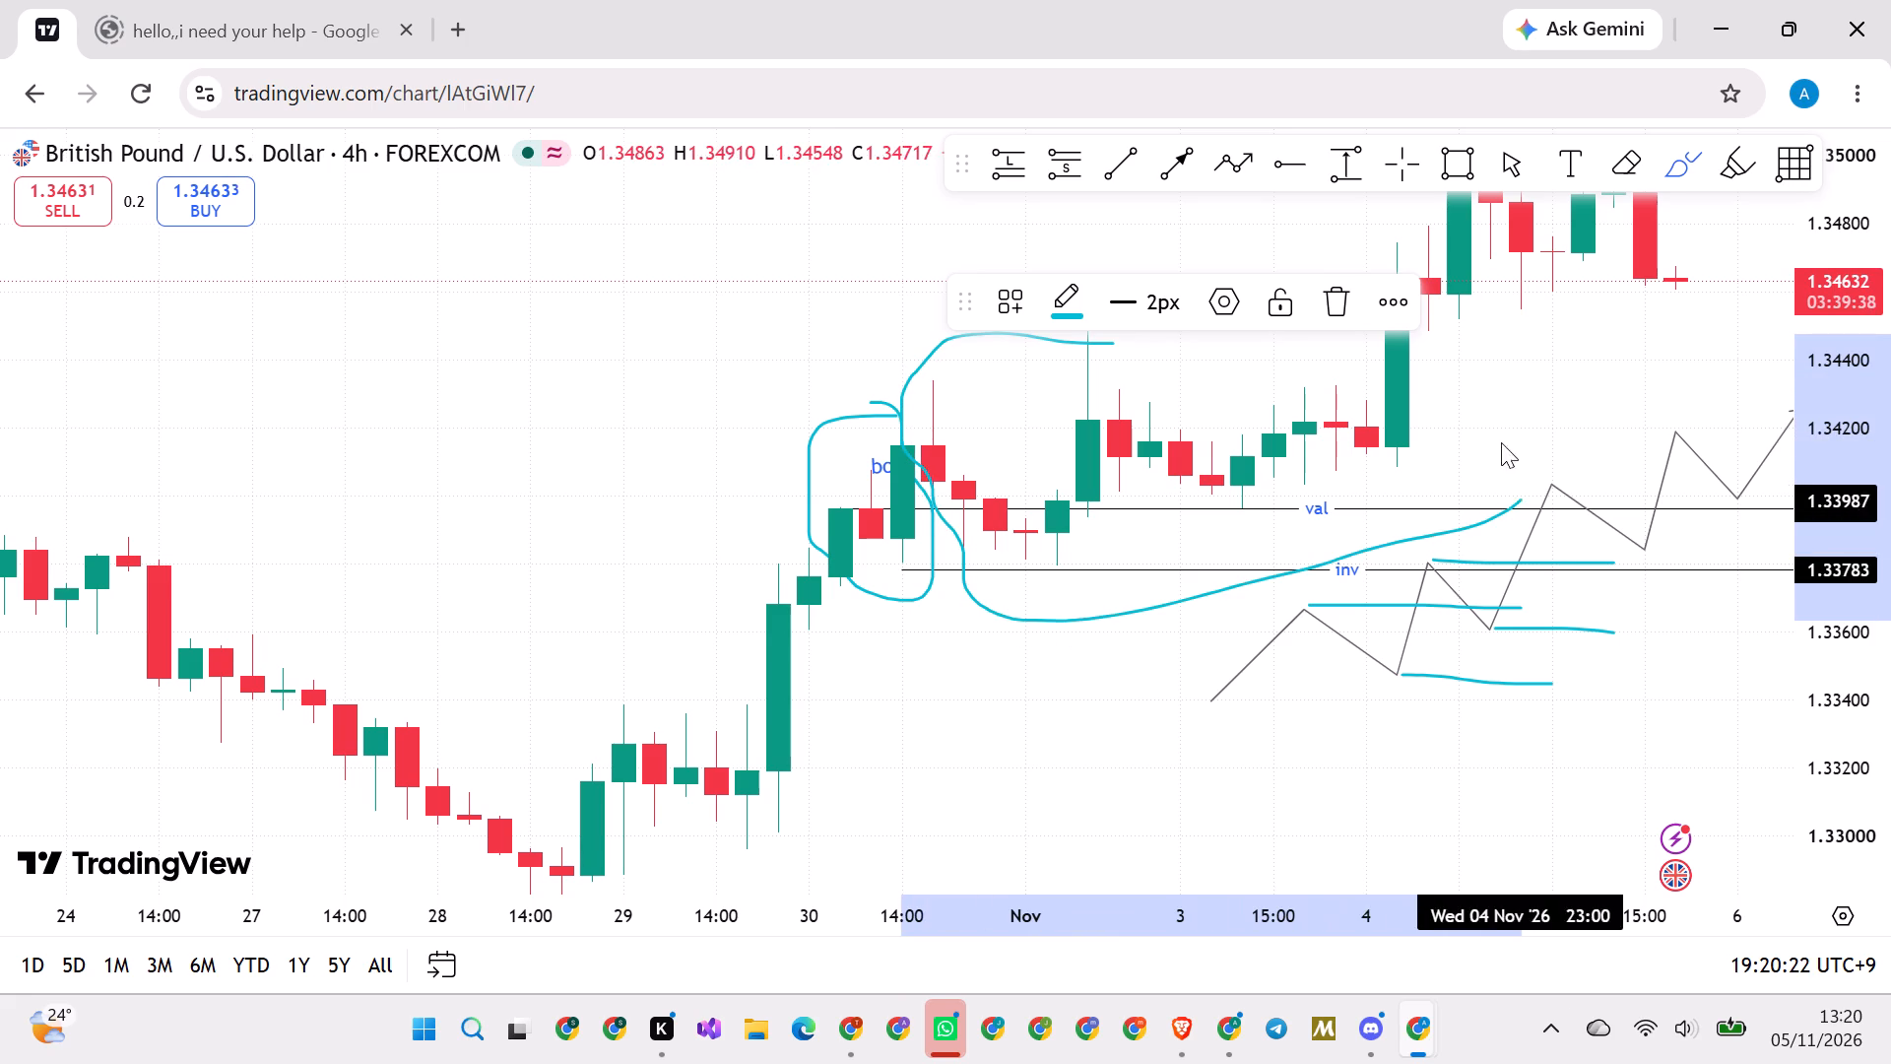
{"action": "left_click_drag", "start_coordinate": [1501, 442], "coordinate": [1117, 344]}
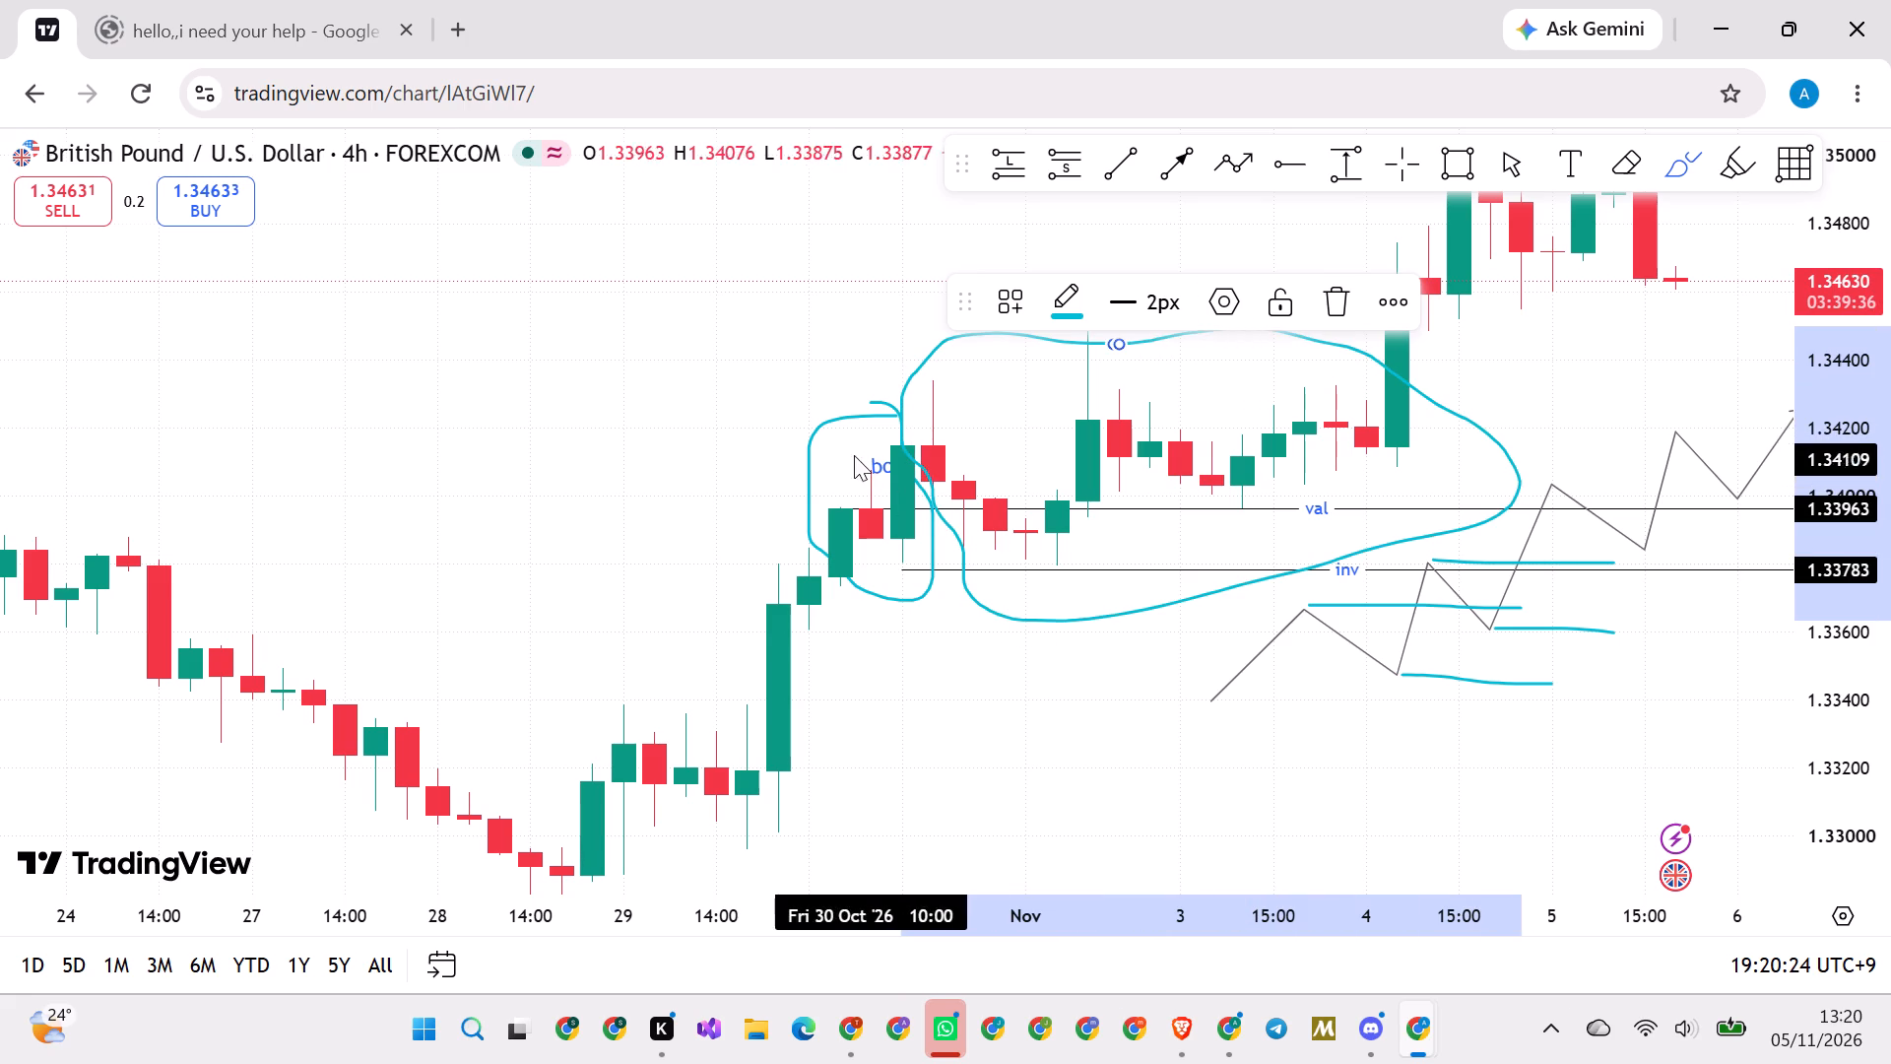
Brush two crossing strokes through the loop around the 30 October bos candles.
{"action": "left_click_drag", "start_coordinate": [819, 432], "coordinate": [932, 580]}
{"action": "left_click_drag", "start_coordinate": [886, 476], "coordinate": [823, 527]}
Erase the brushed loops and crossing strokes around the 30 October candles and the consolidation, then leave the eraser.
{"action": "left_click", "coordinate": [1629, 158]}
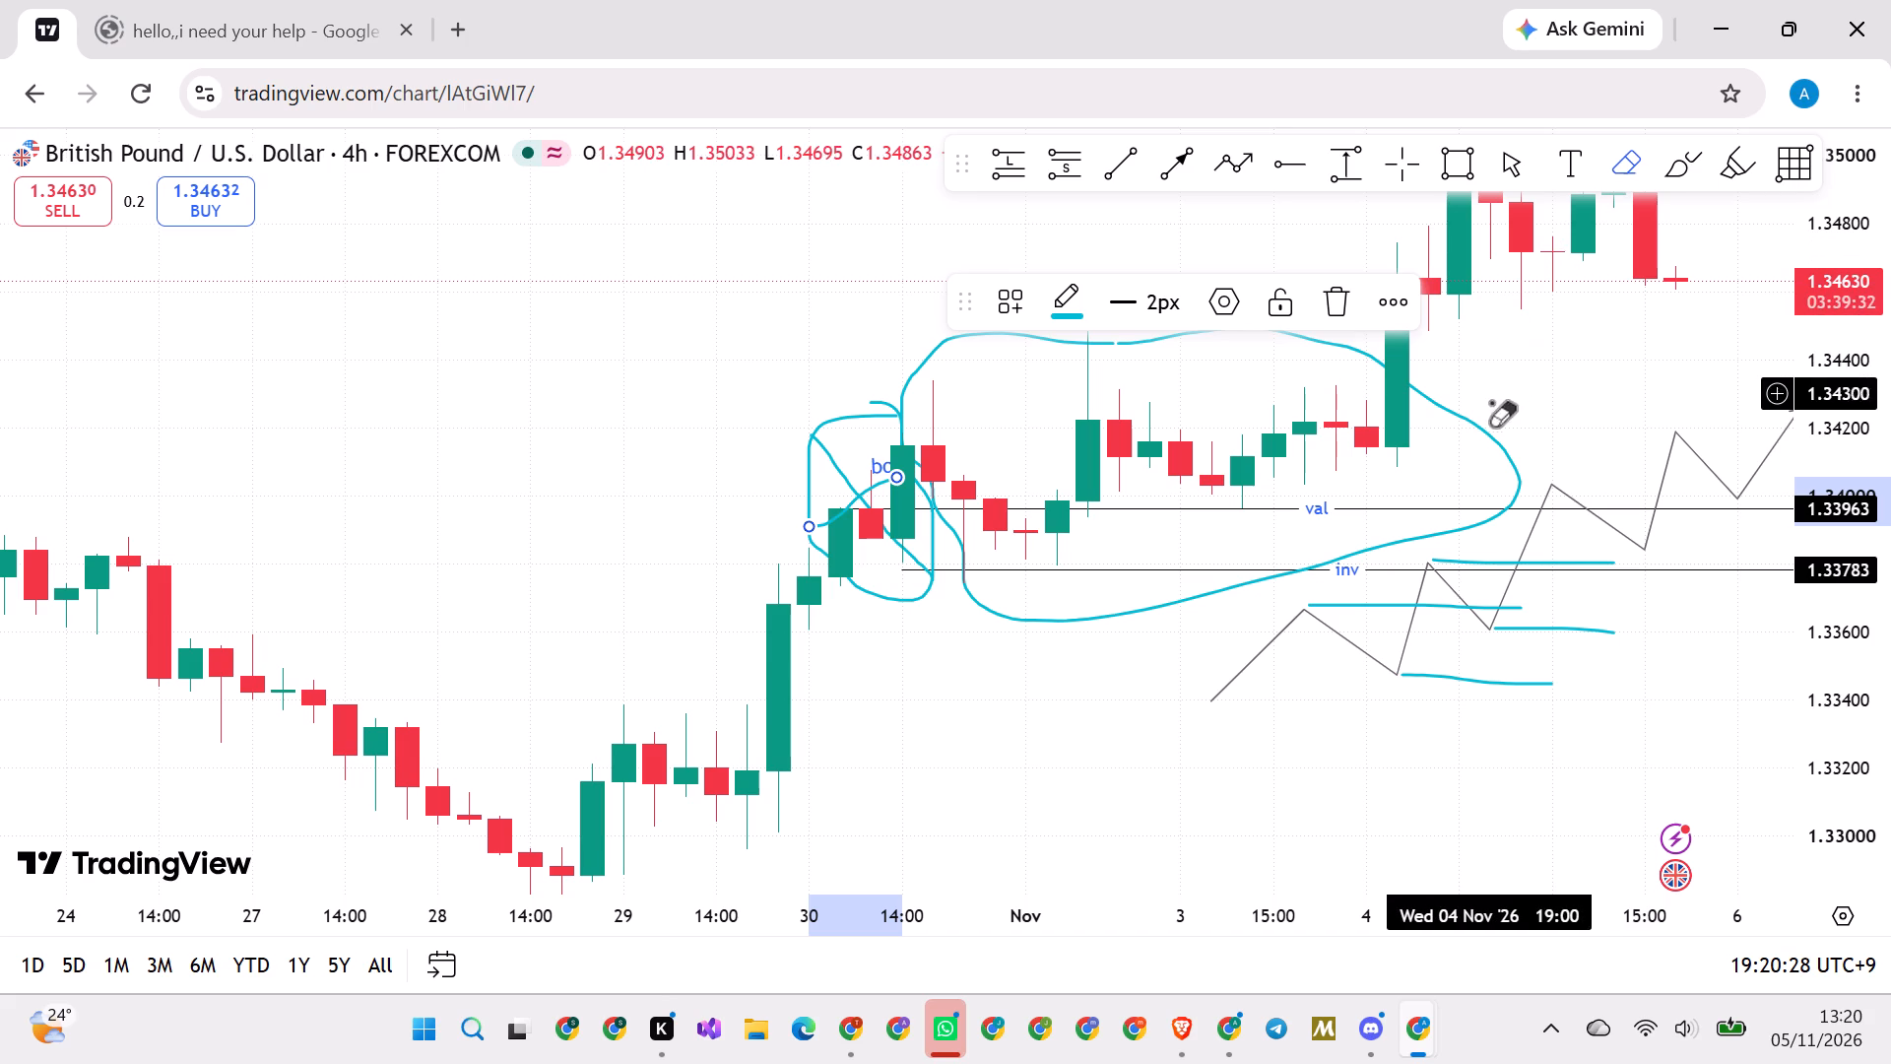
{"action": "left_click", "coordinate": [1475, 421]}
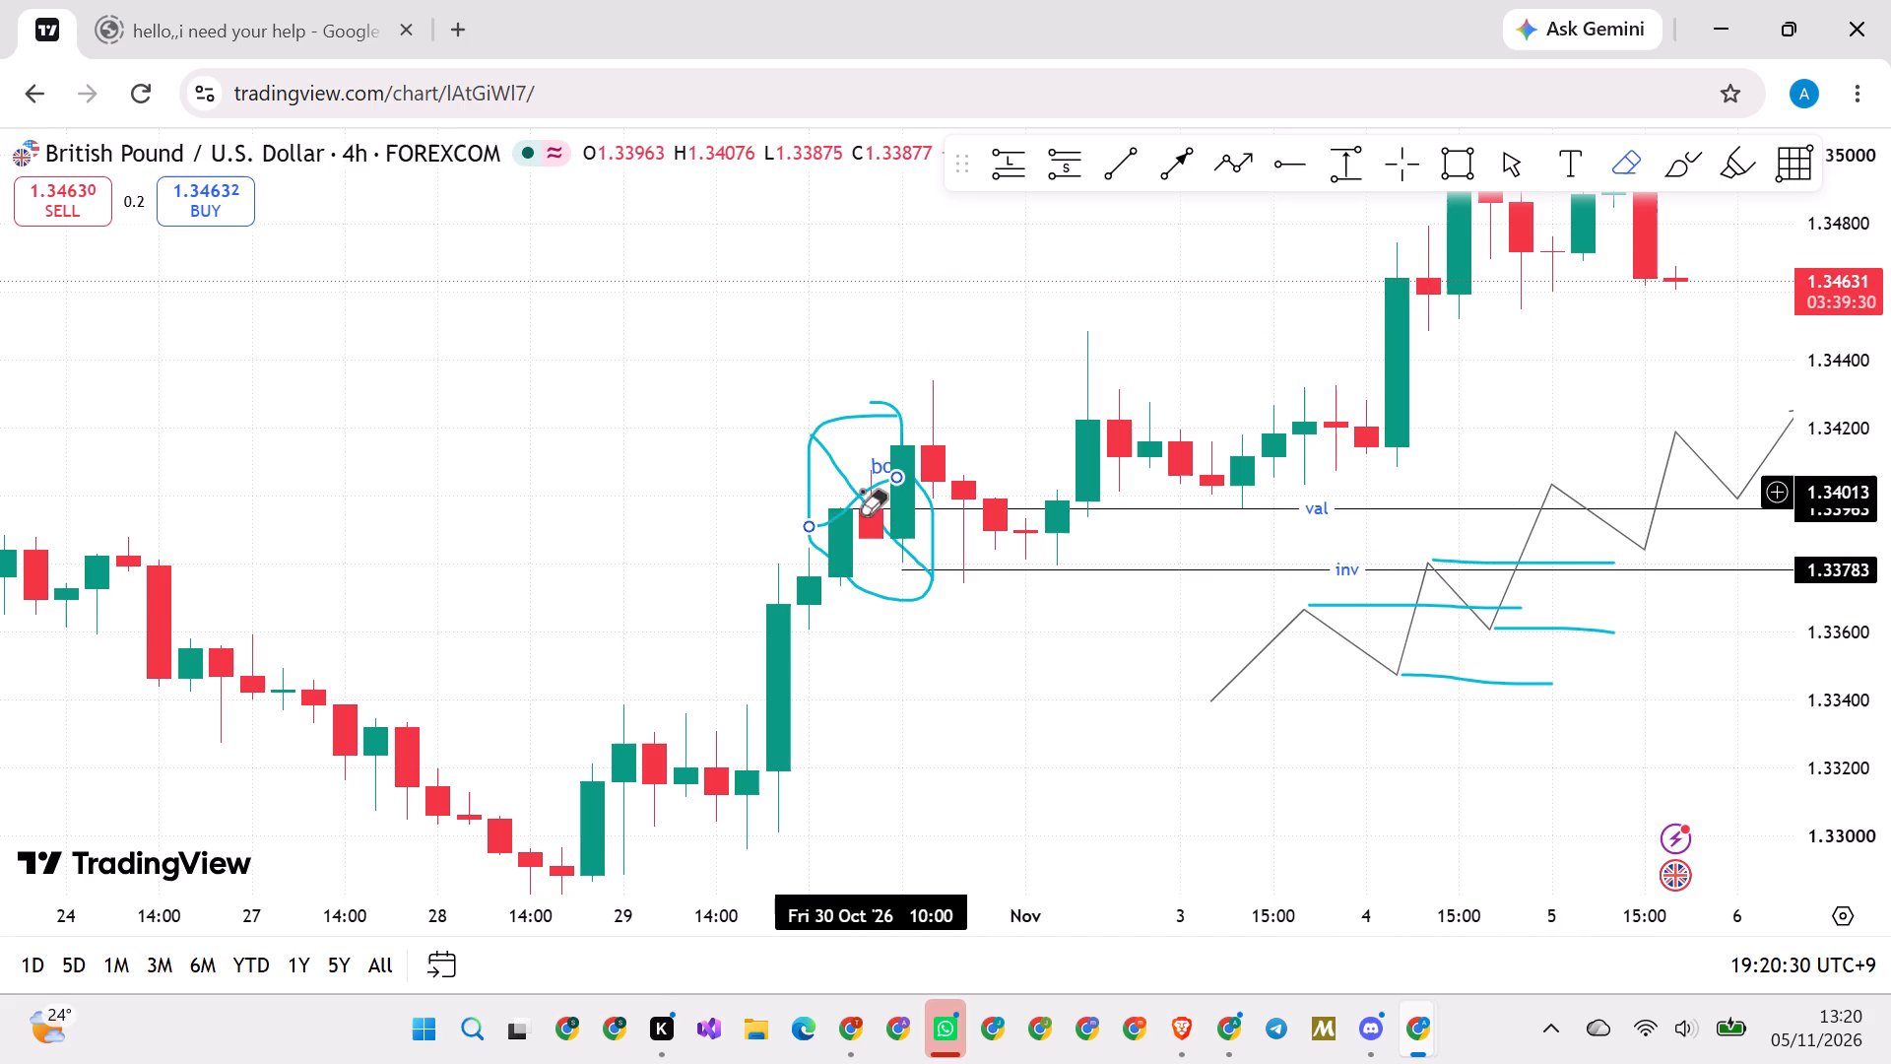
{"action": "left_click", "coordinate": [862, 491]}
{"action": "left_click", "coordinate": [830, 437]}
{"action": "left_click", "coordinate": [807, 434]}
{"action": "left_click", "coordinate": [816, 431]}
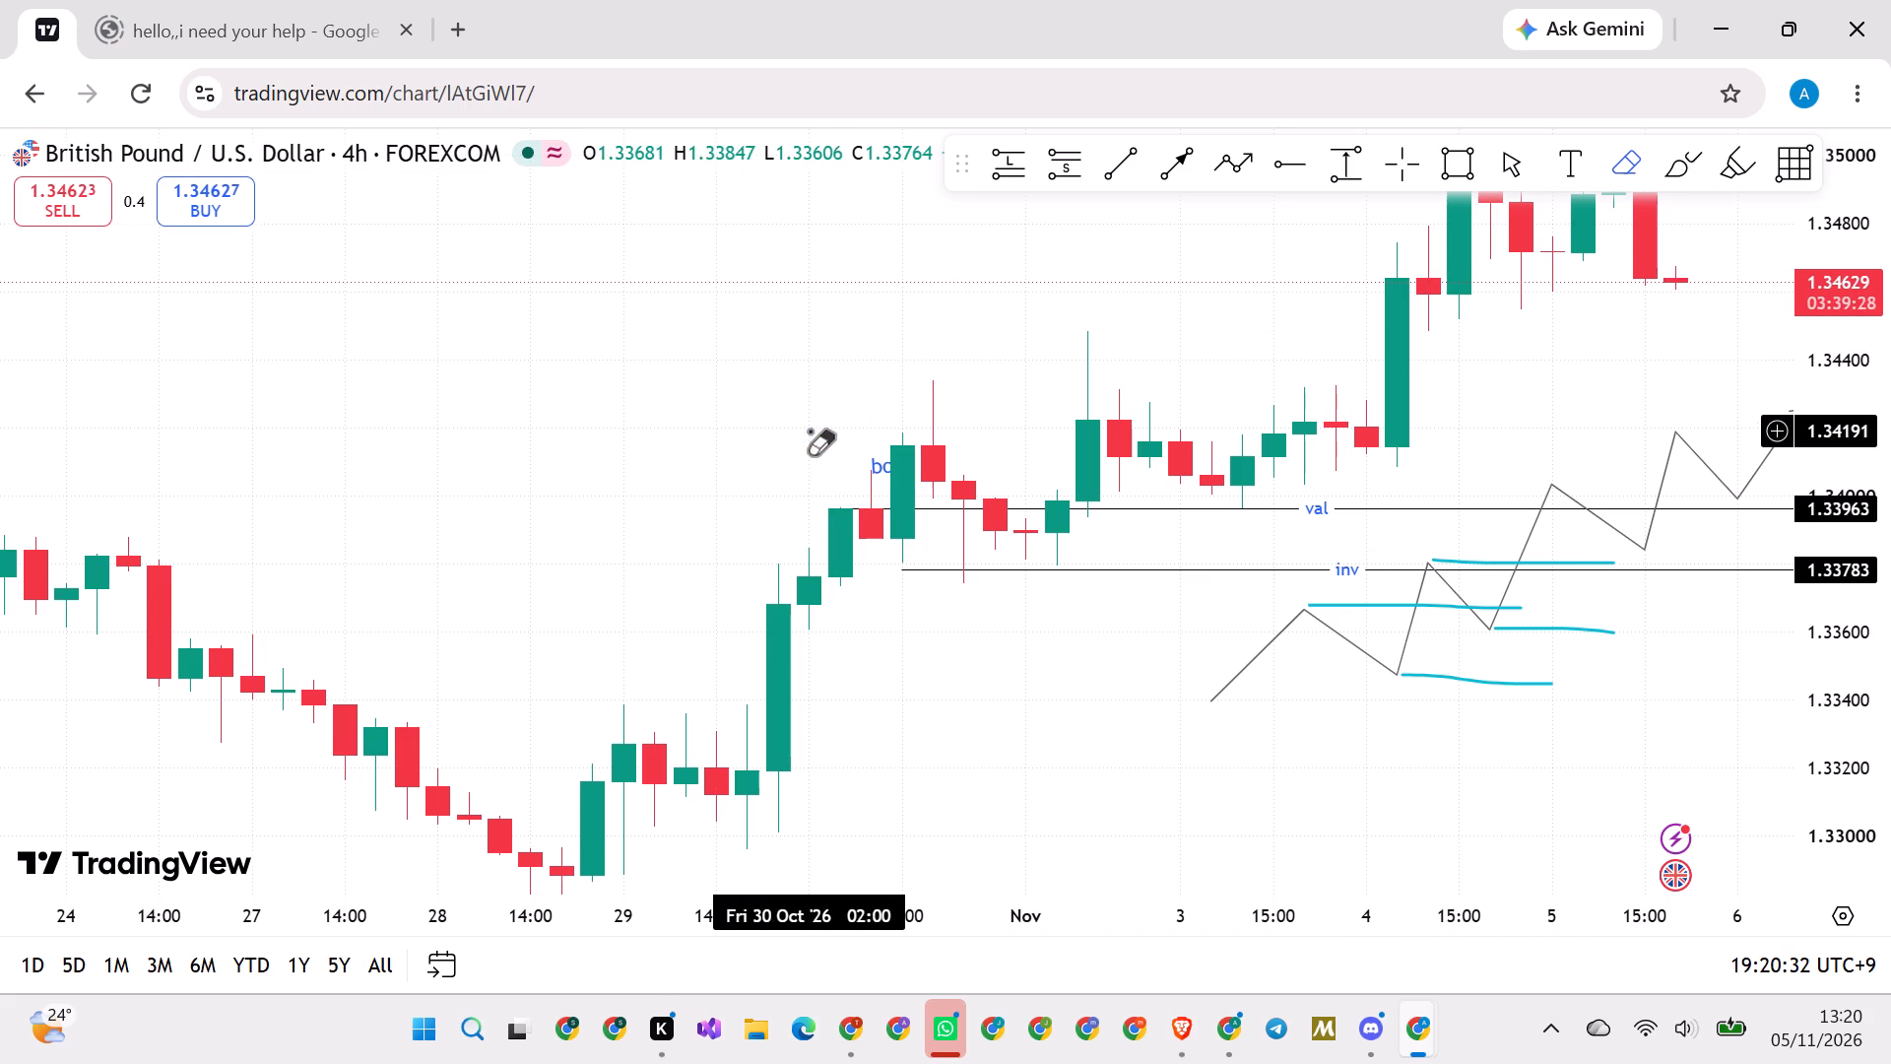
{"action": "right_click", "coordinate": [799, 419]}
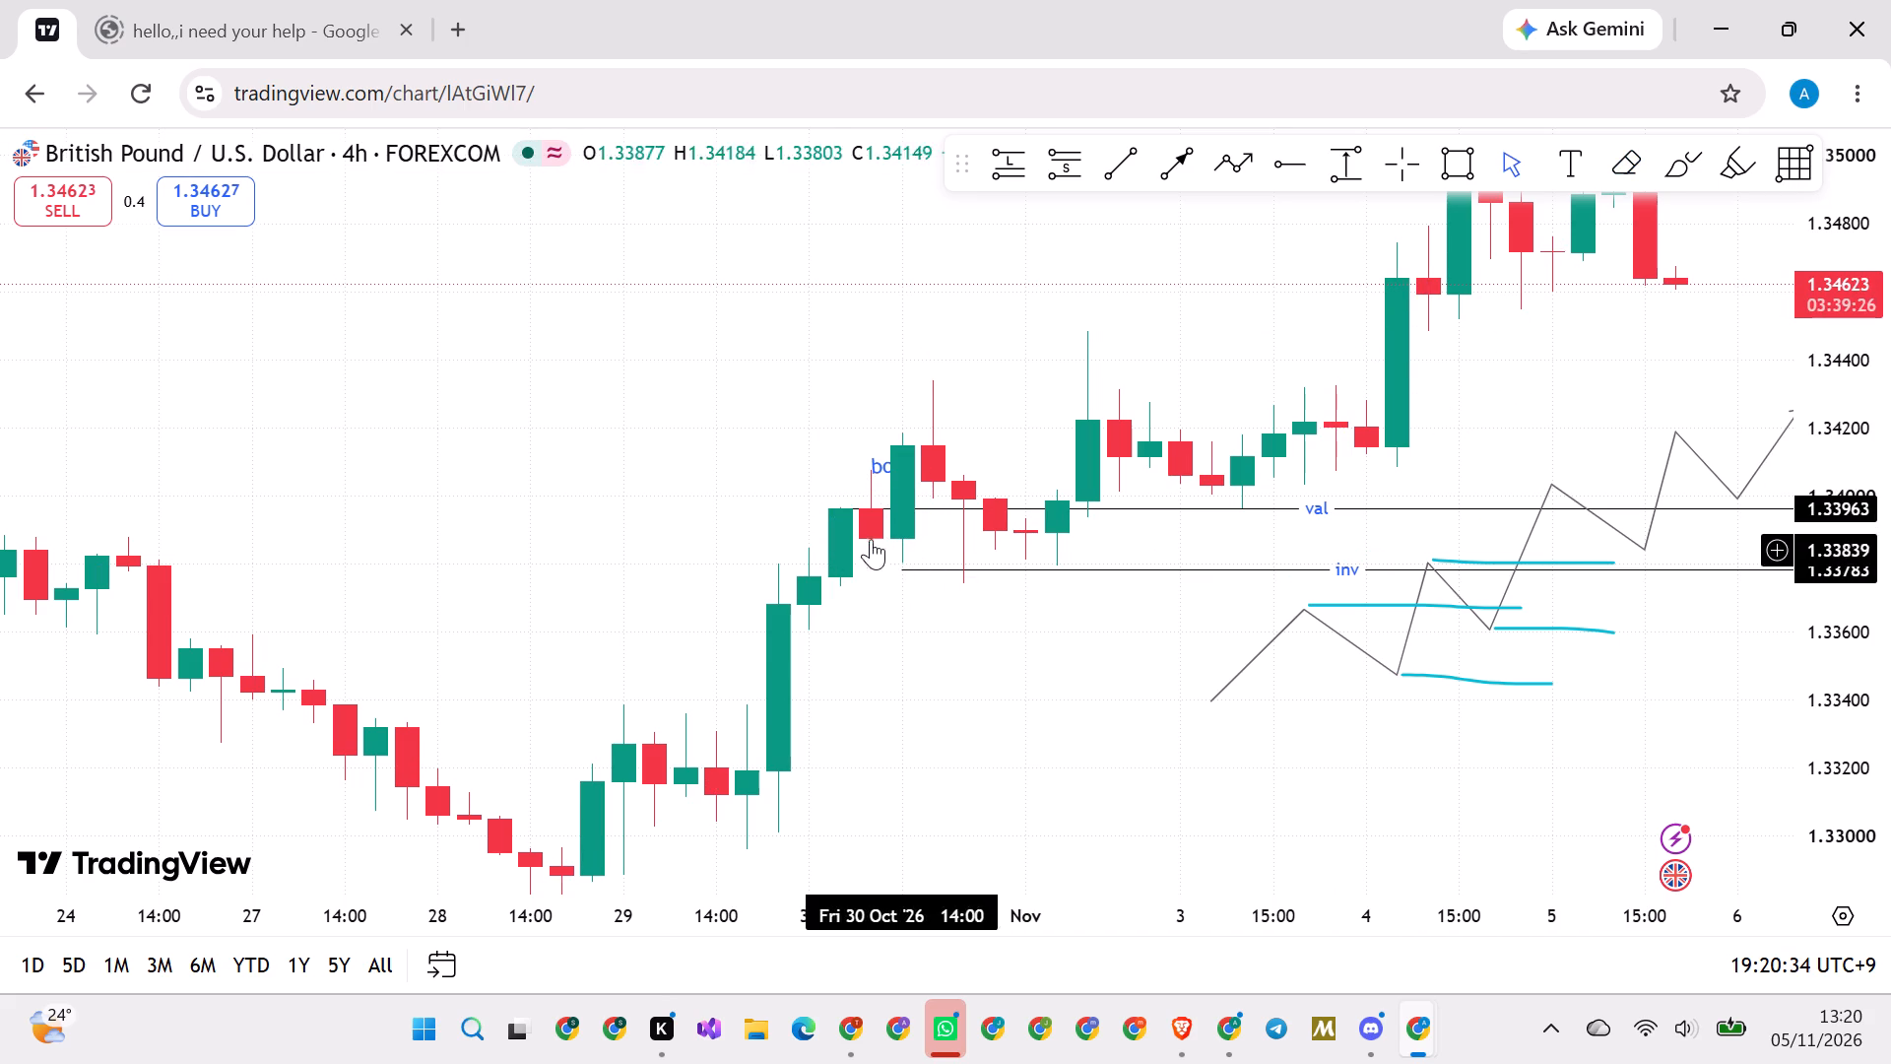
Fine-tune the inv ray to 1.33809 at the low of the 30 October 14:00 candle.
{"action": "left_click_drag", "start_coordinate": [689, 432], "coordinate": [726, 432]}
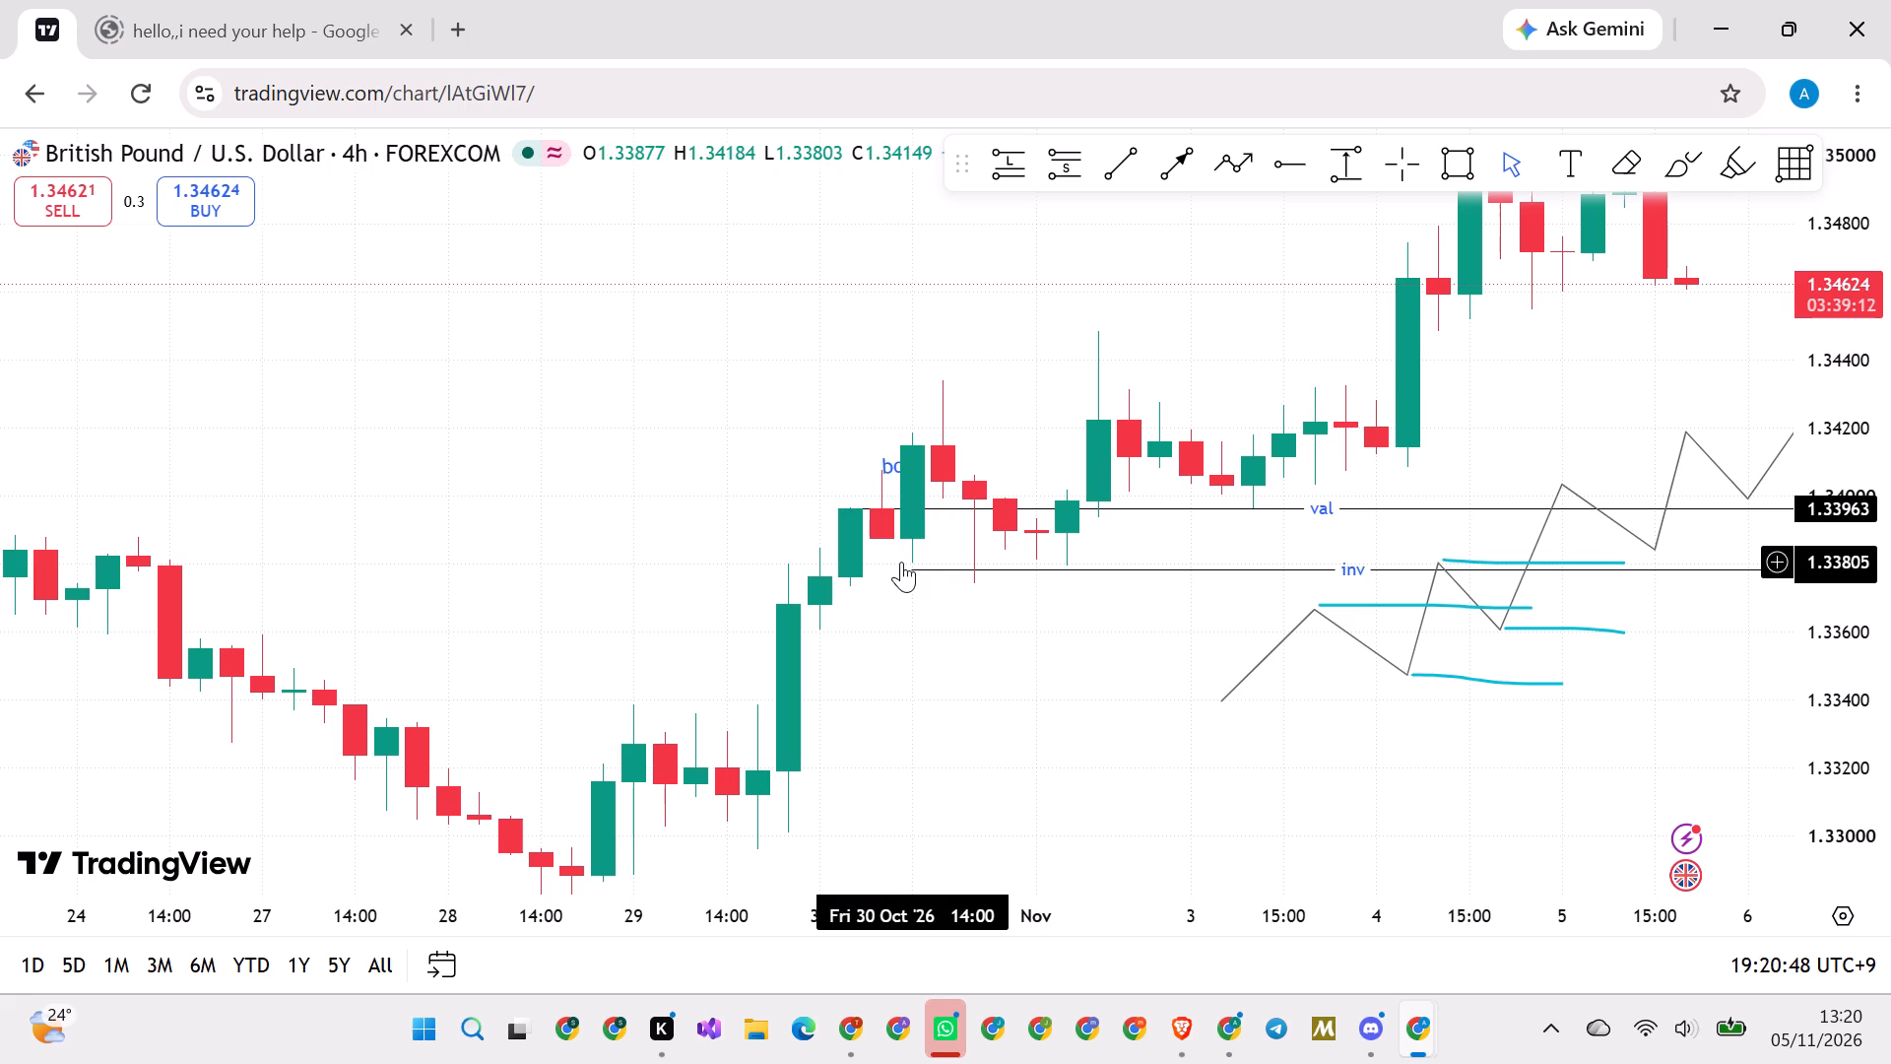
{"action": "left_click_drag", "start_coordinate": [913, 565], "coordinate": [902, 565]}
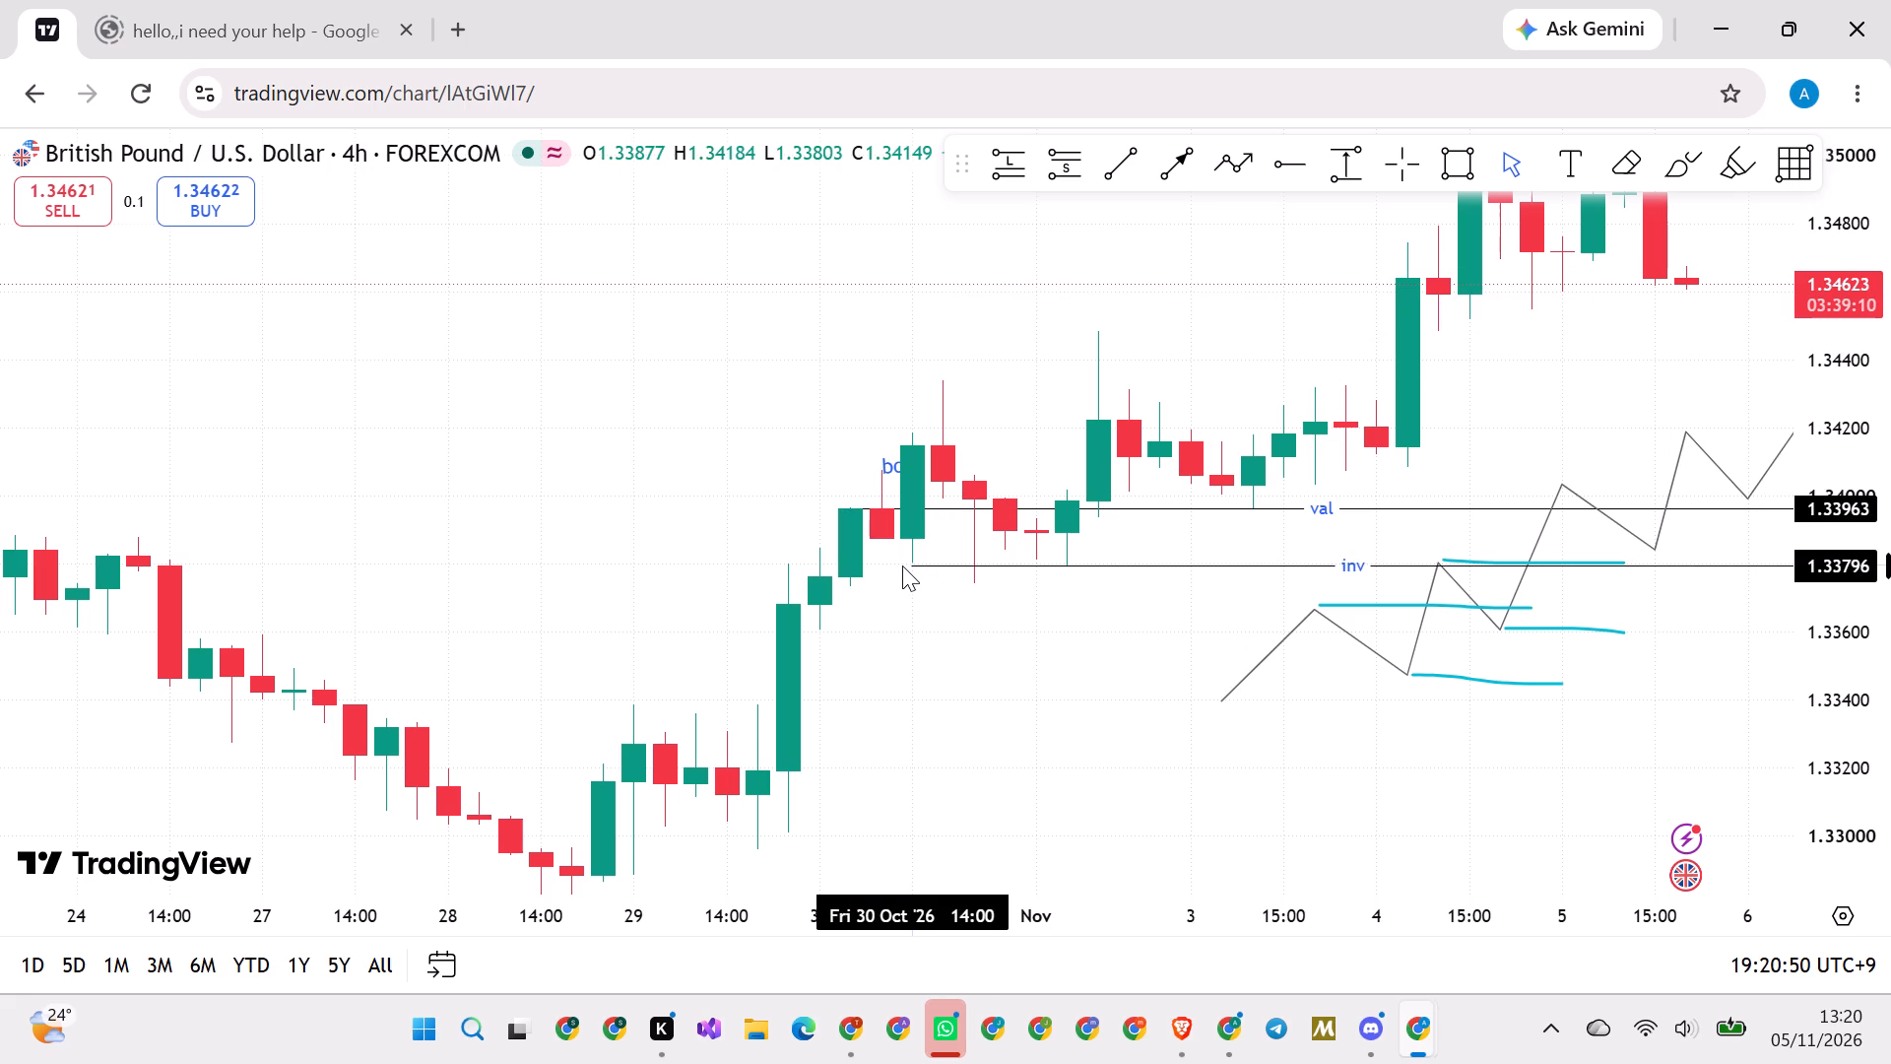
{"action": "left_click_drag", "start_coordinate": [902, 565], "coordinate": [899, 565]}
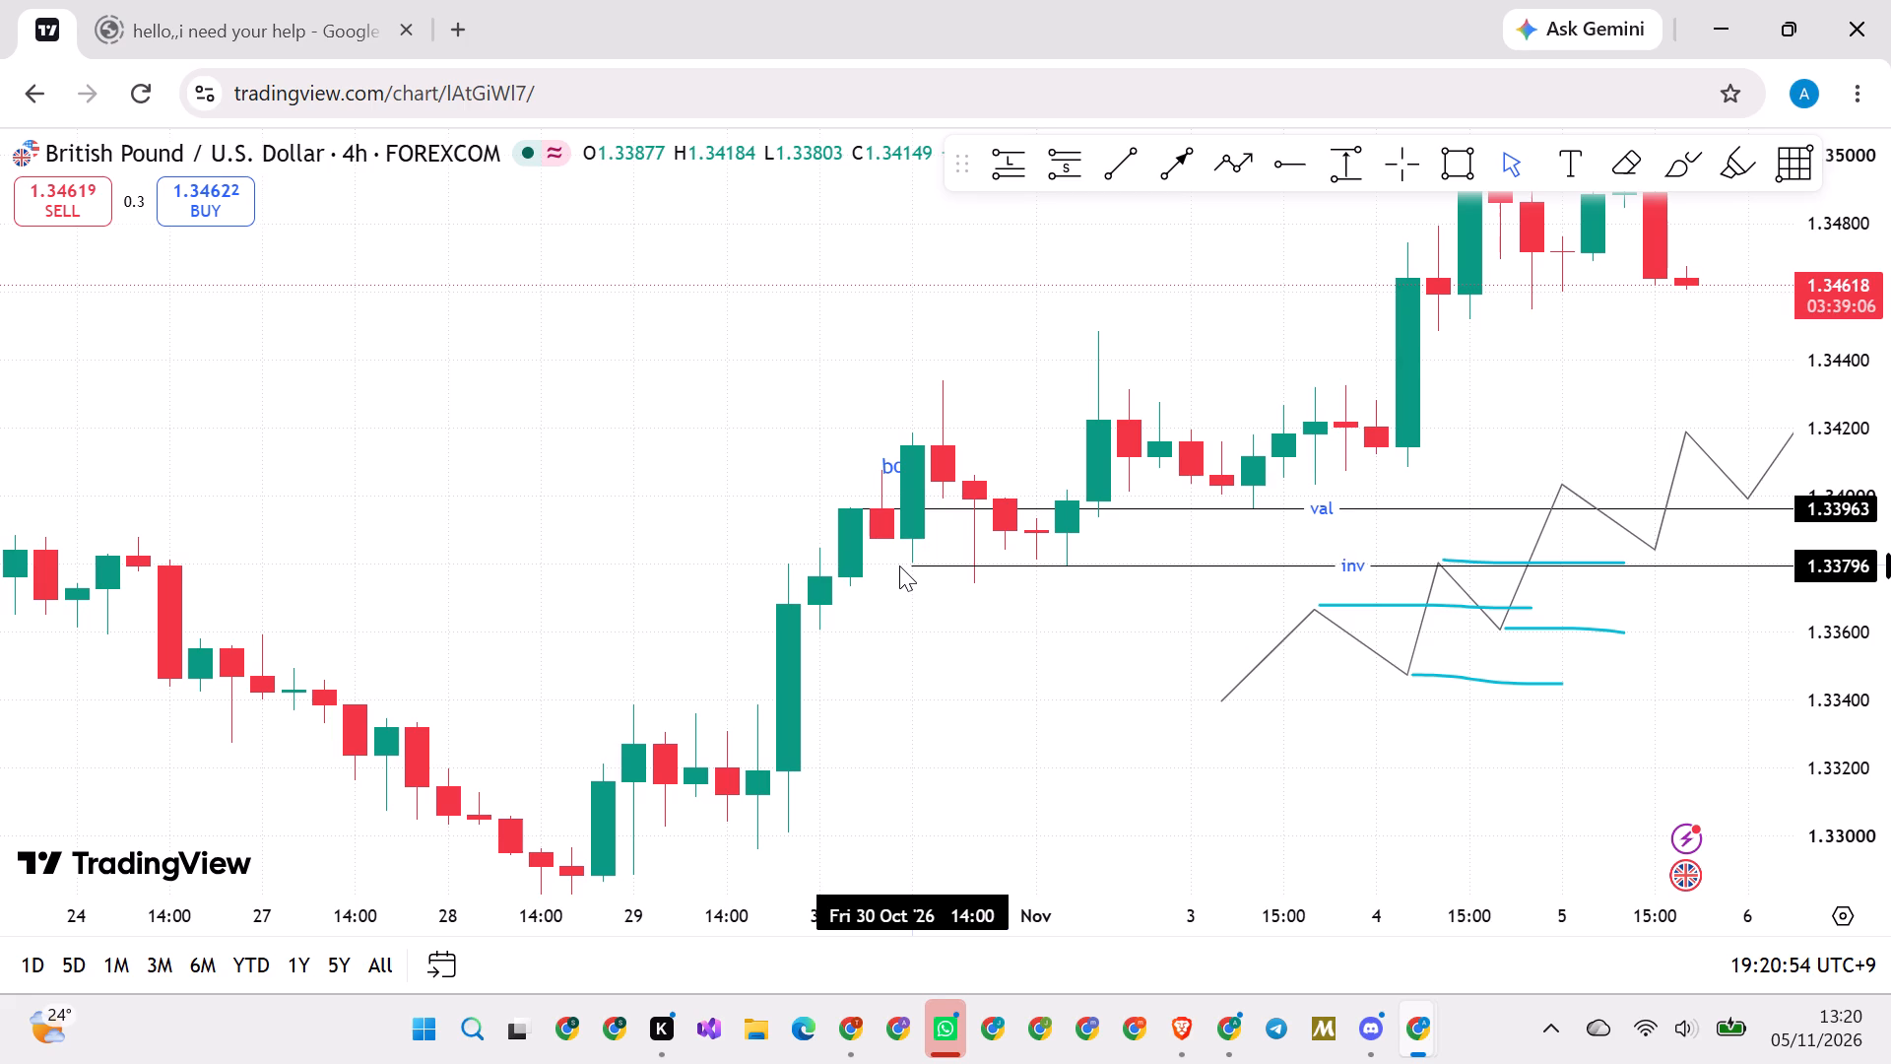
{"action": "left_click_drag", "start_coordinate": [899, 565], "coordinate": [914, 551]}
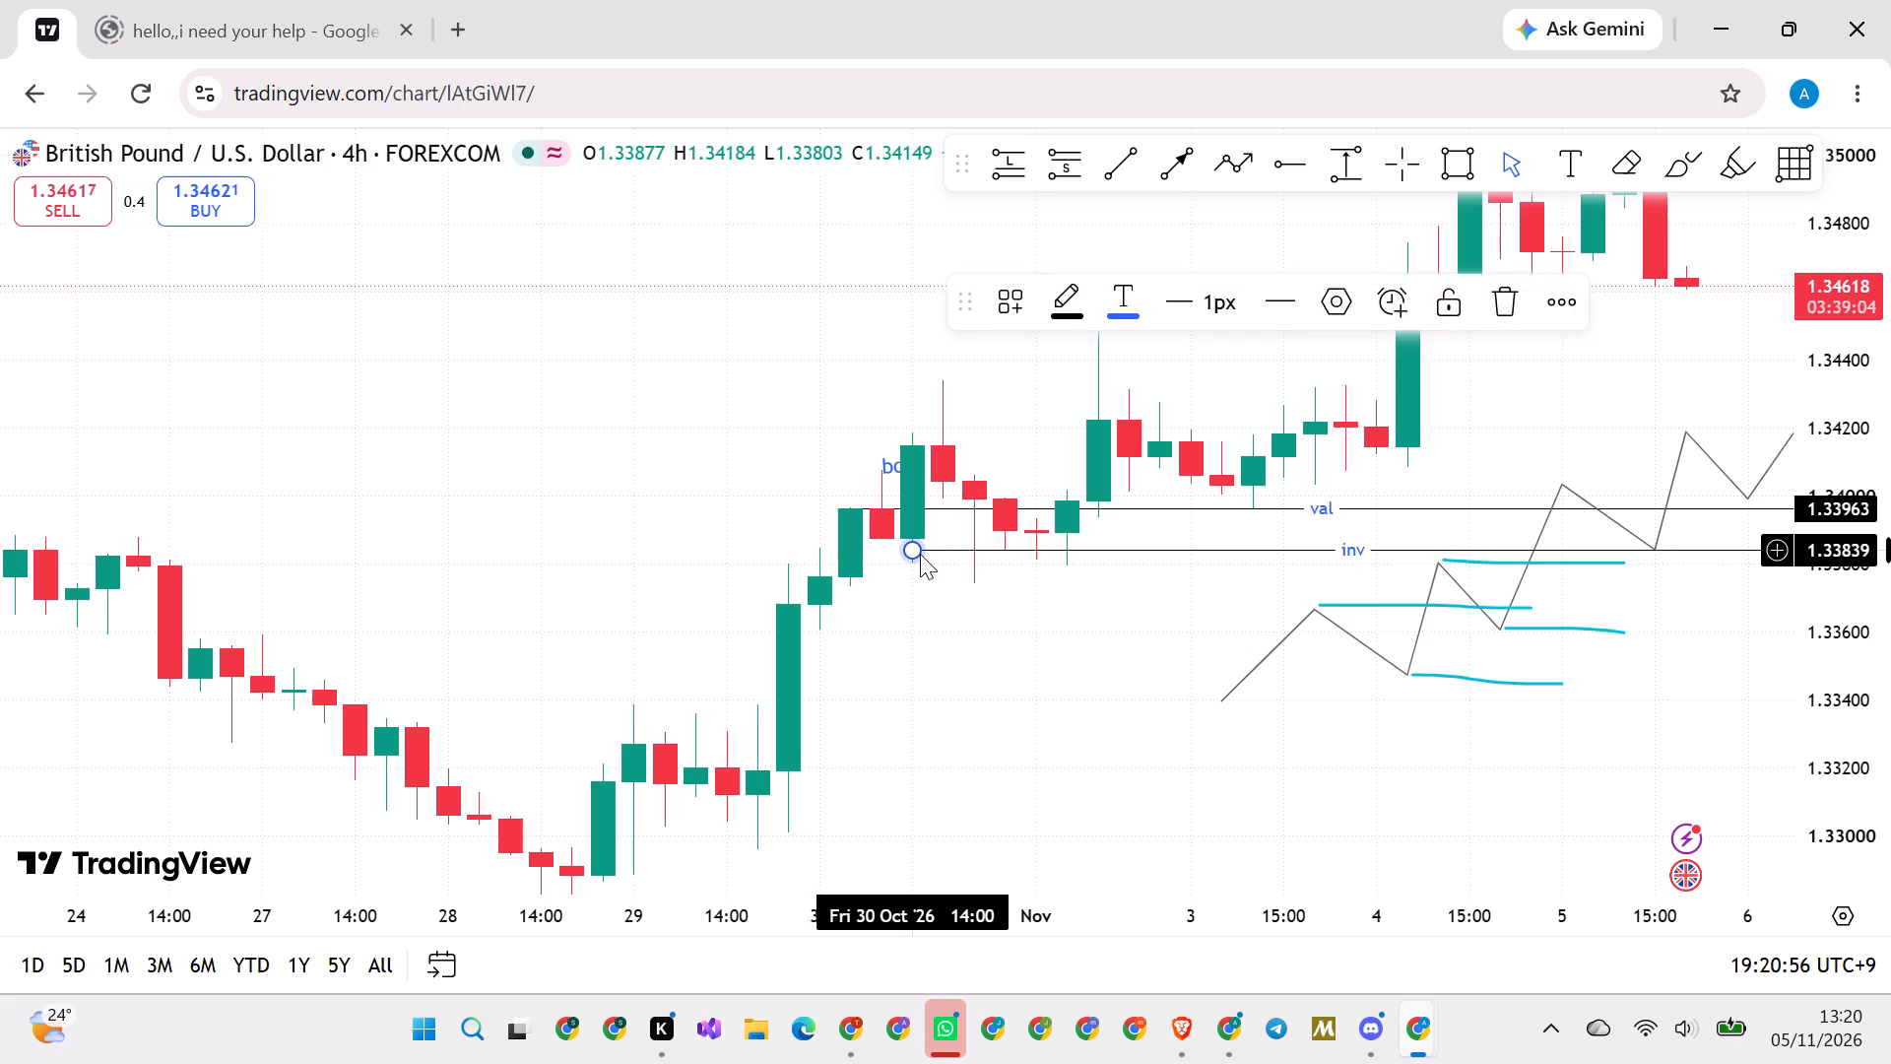
{"action": "left_click", "coordinate": [914, 557]}
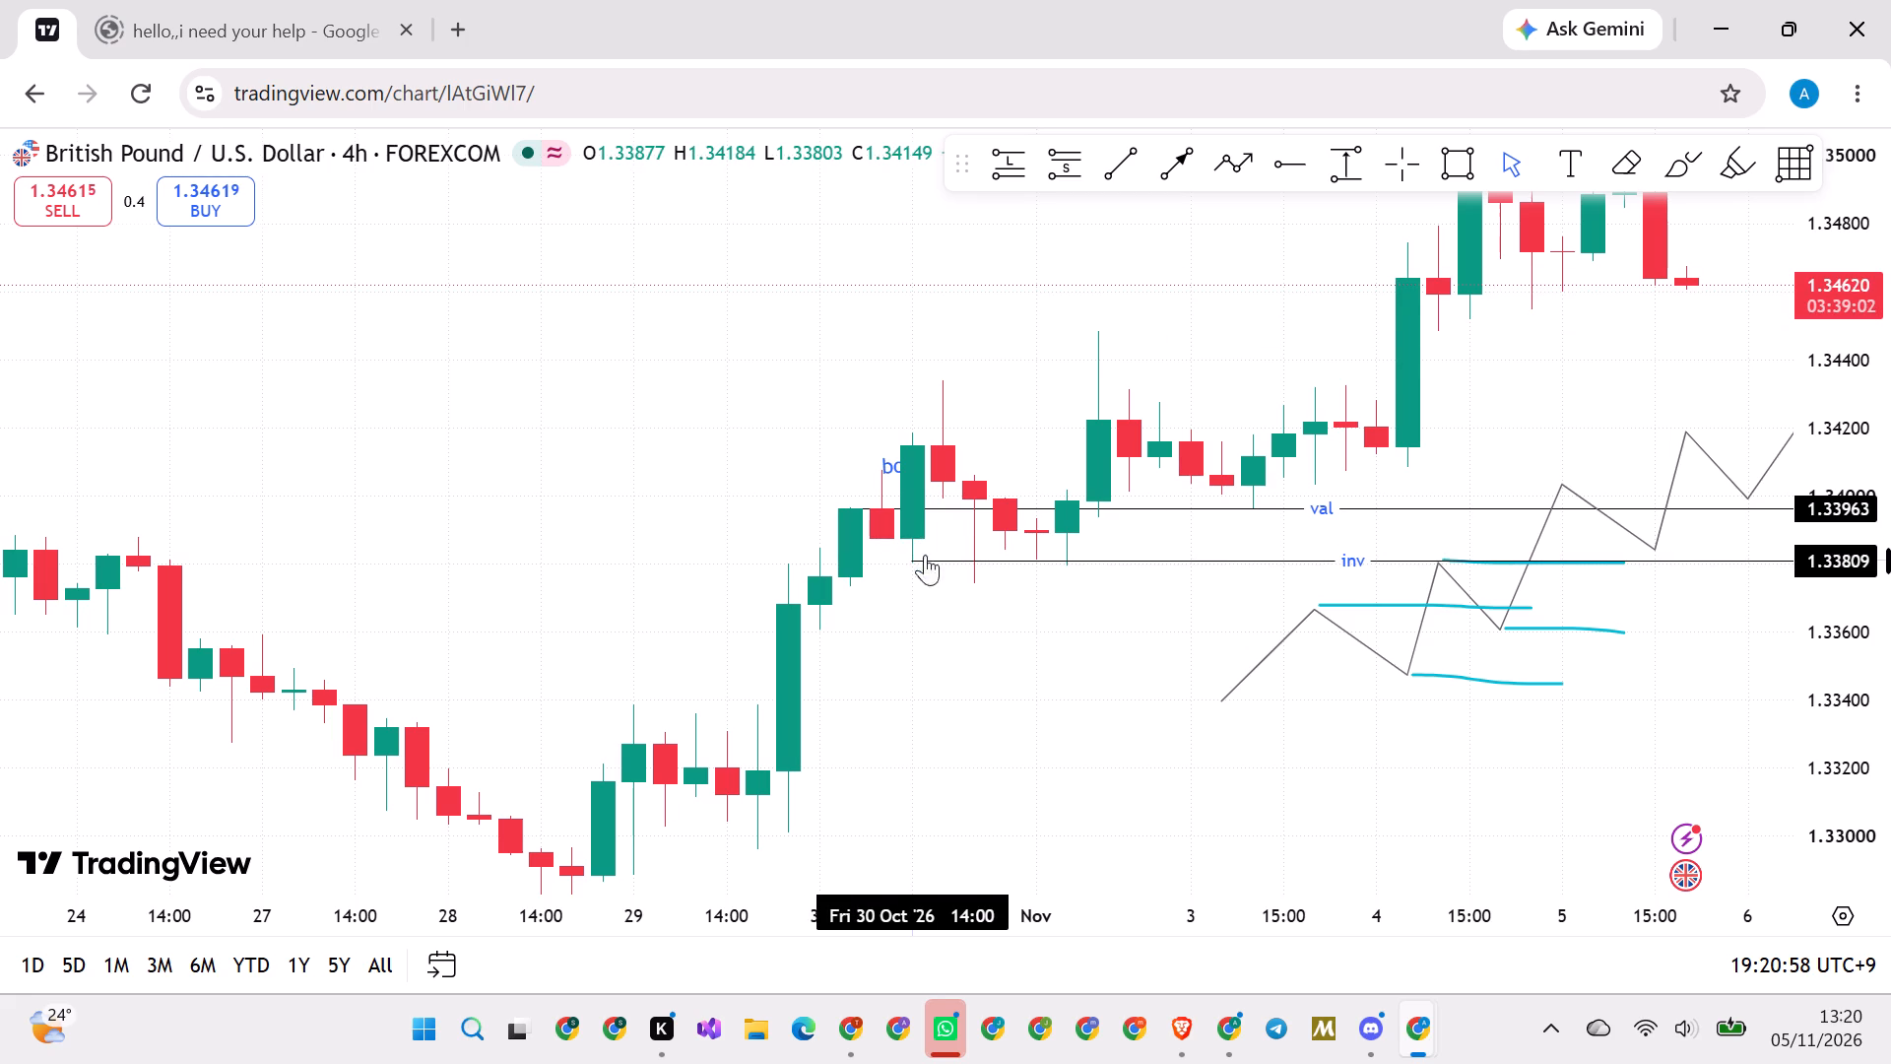
{"action": "left_click", "coordinate": [965, 637]}
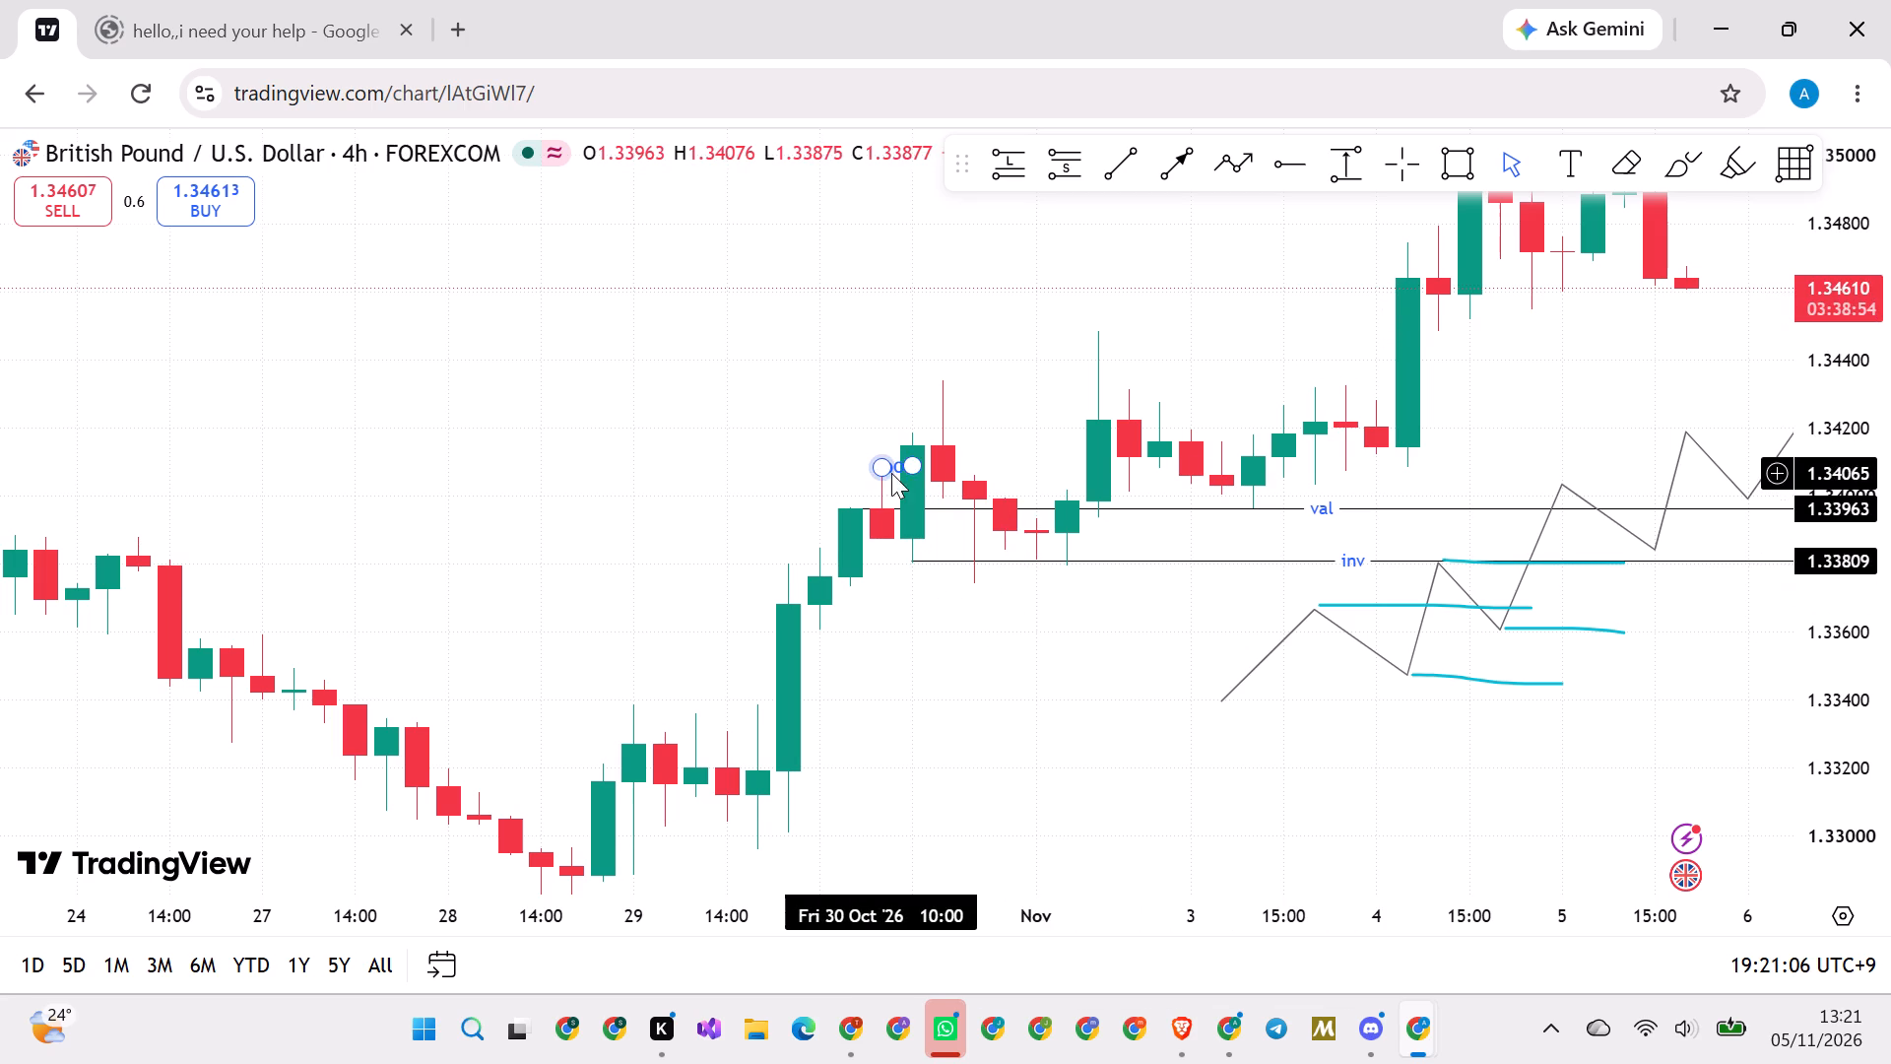
Move the bos arrow's start to the 30 October 18:00 high near 1.34319 and stretch its tip to 4 November 03:00 near 1.34308.
{"action": "left_click_drag", "start_coordinate": [895, 473], "coordinate": [940, 394]}
{"action": "left_click_drag", "start_coordinate": [980, 382], "coordinate": [1032, 382]}
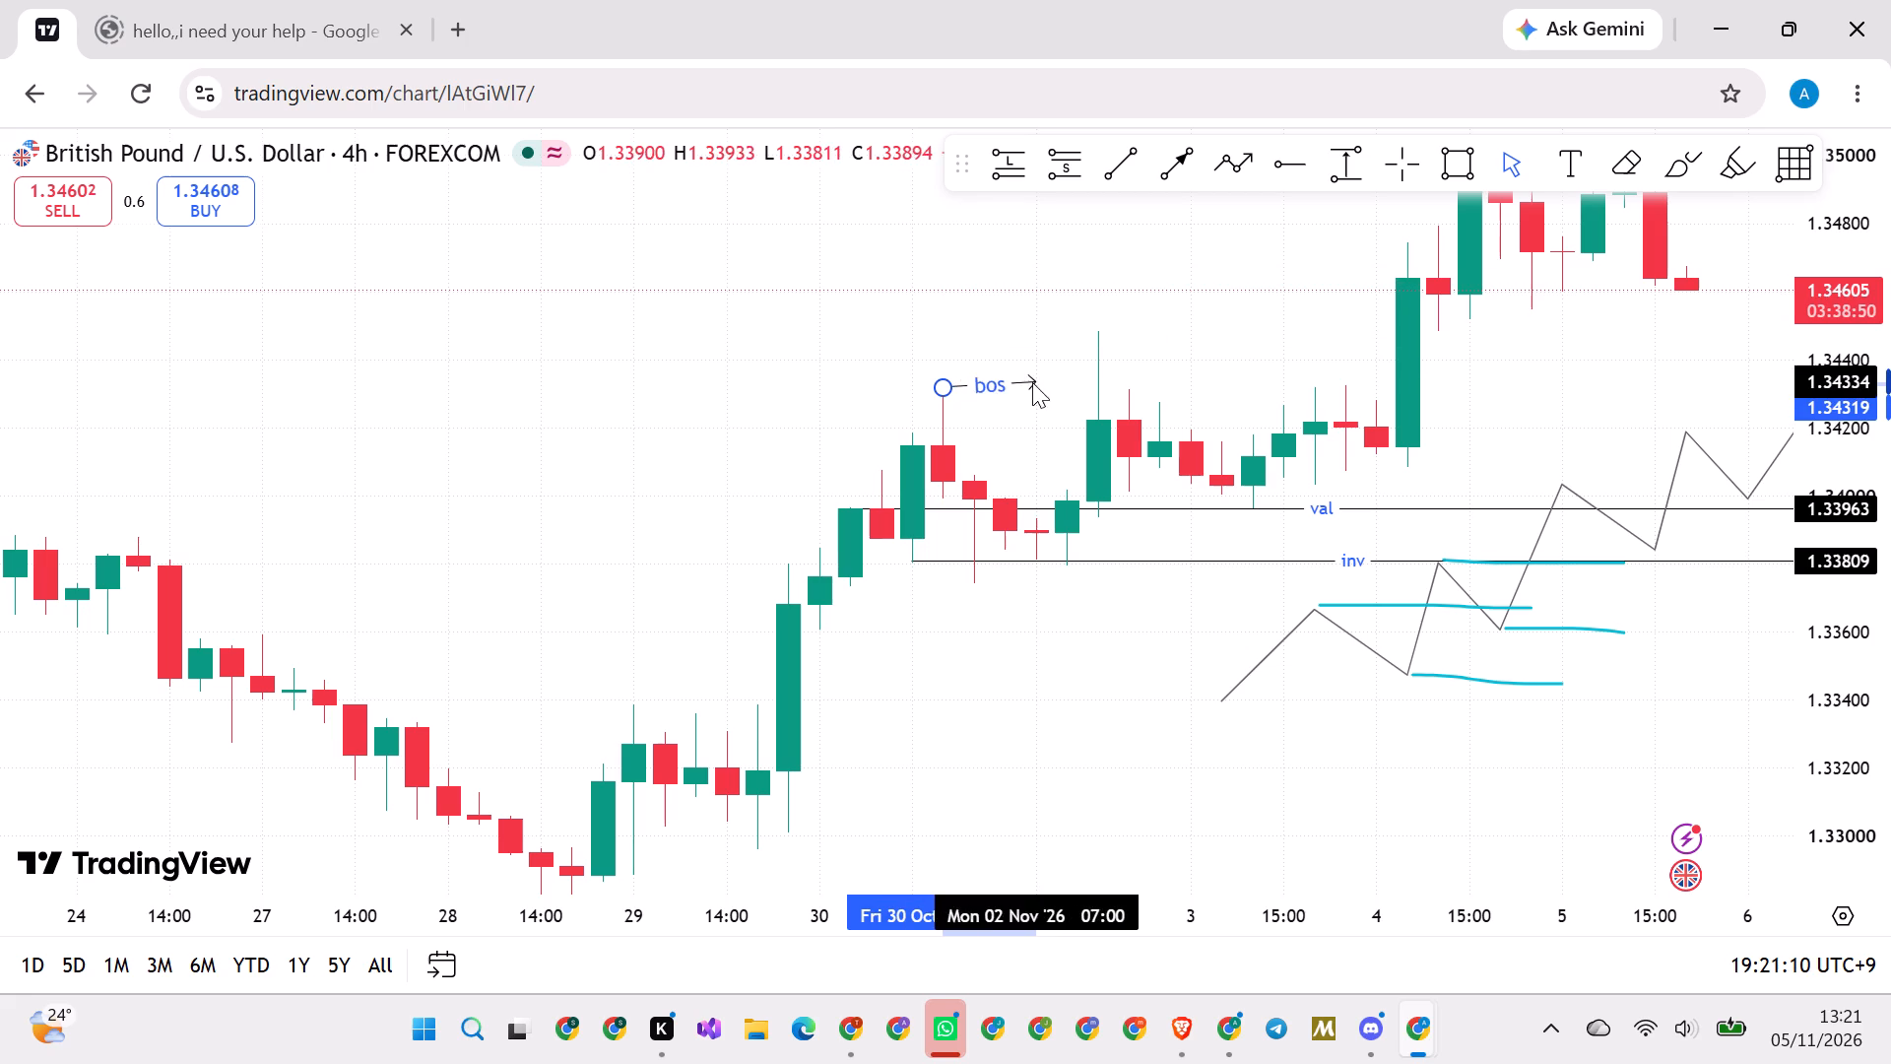
{"action": "left_click_drag", "start_coordinate": [1032, 382], "coordinate": [1344, 389]}
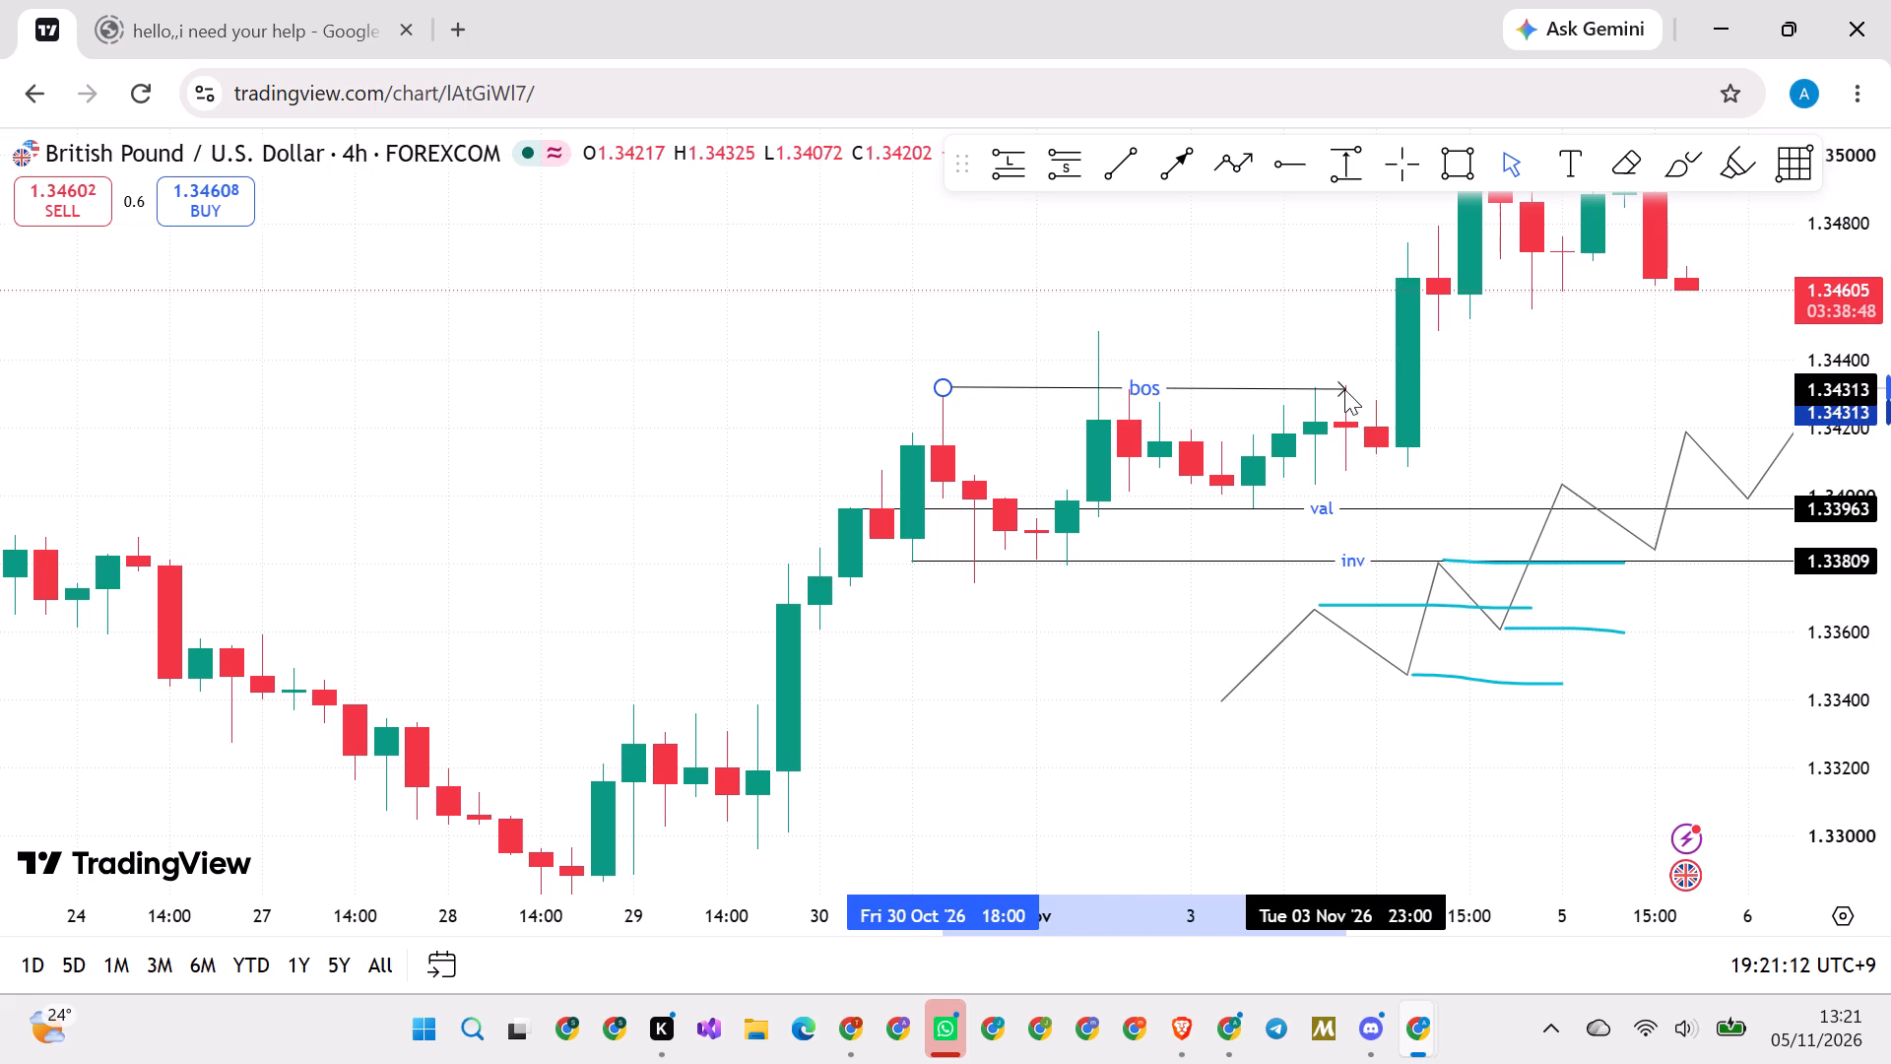
{"action": "left_click_drag", "start_coordinate": [1344, 389], "coordinate": [1400, 389]}
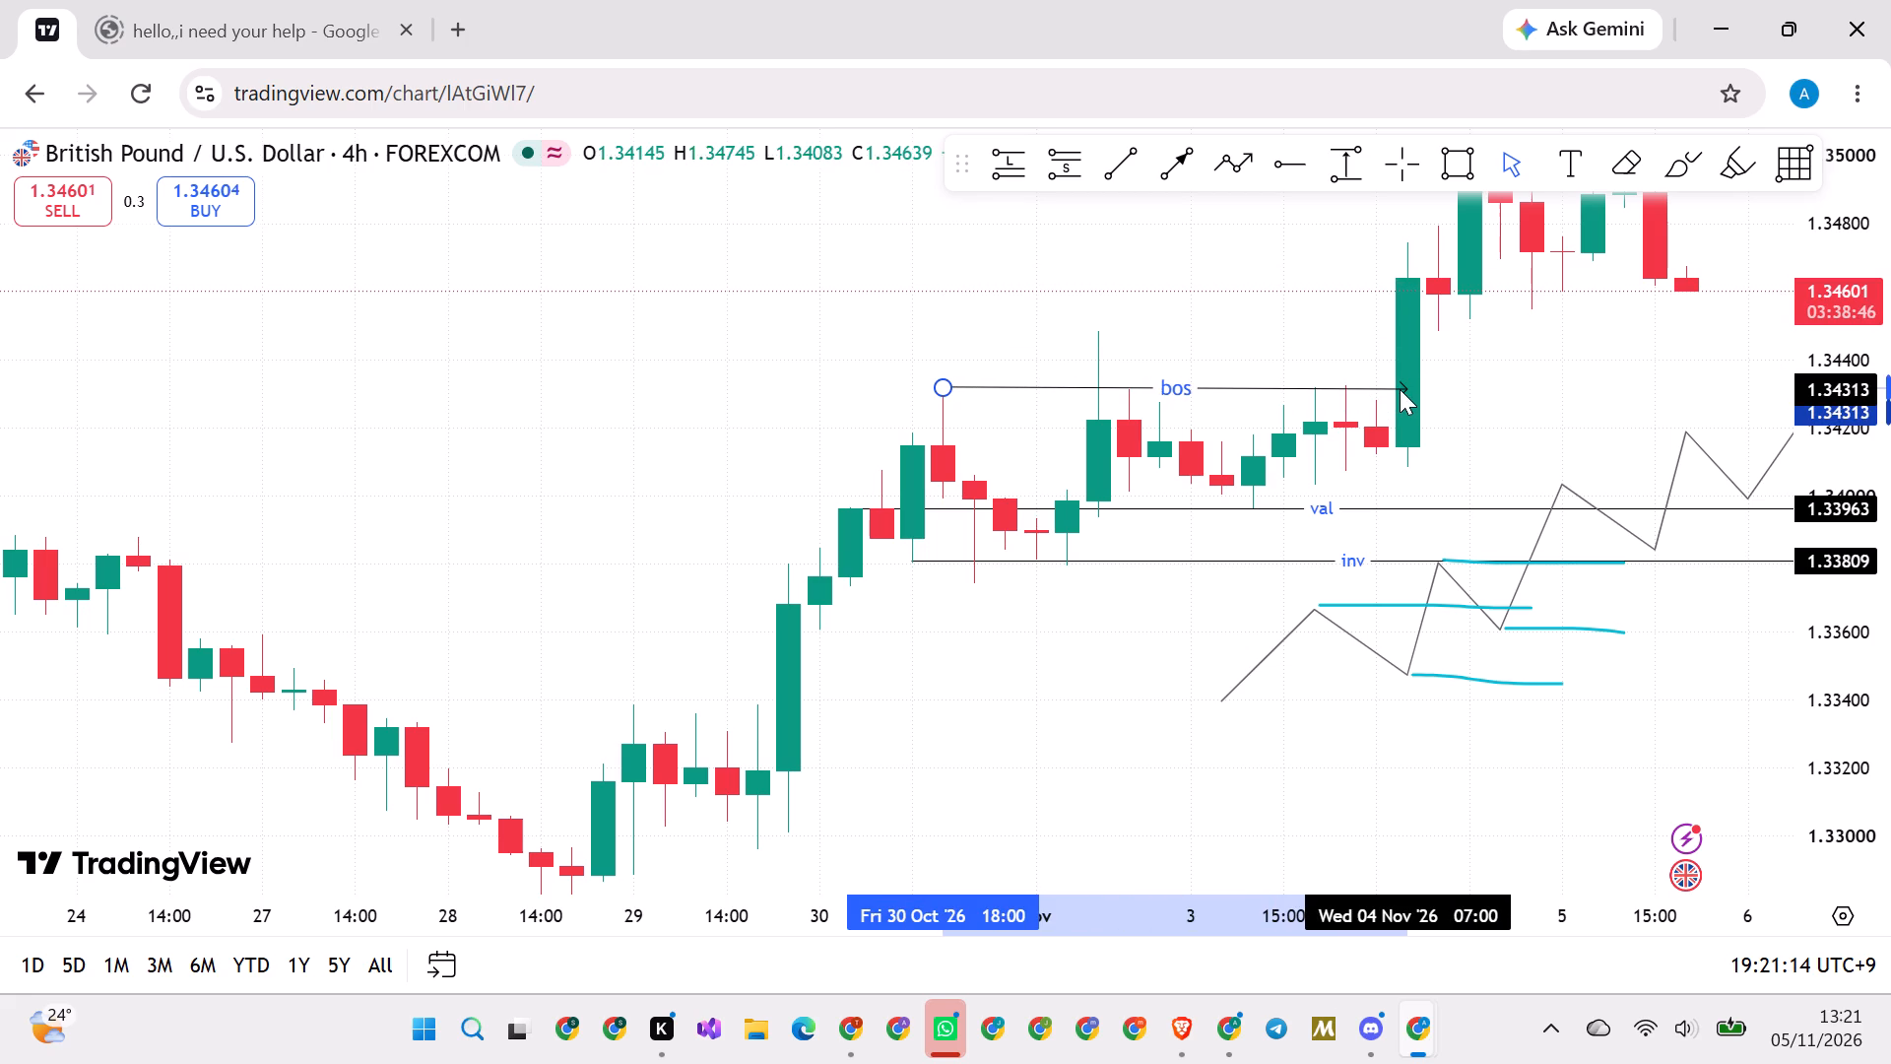
{"action": "left_click_drag", "start_coordinate": [1400, 389], "coordinate": [1384, 381]}
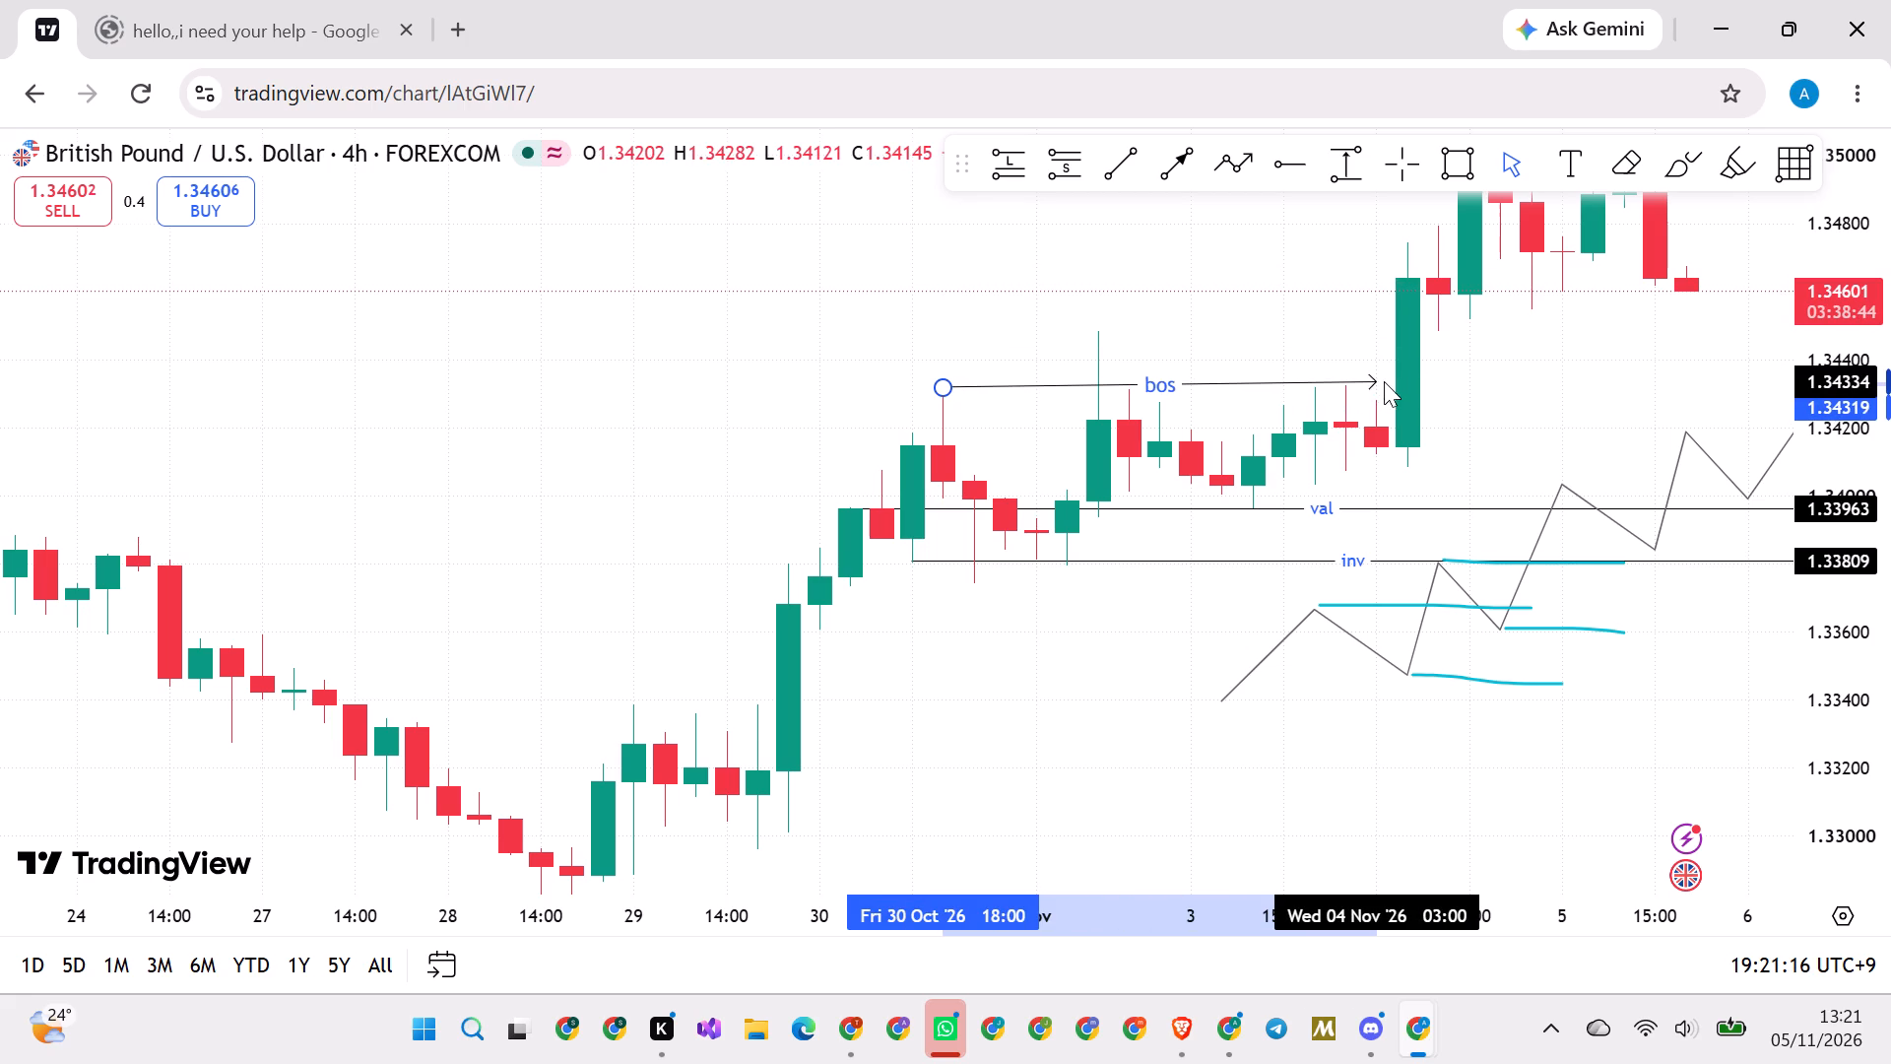
{"action": "left_click_drag", "start_coordinate": [1384, 381], "coordinate": [1098, 386]}
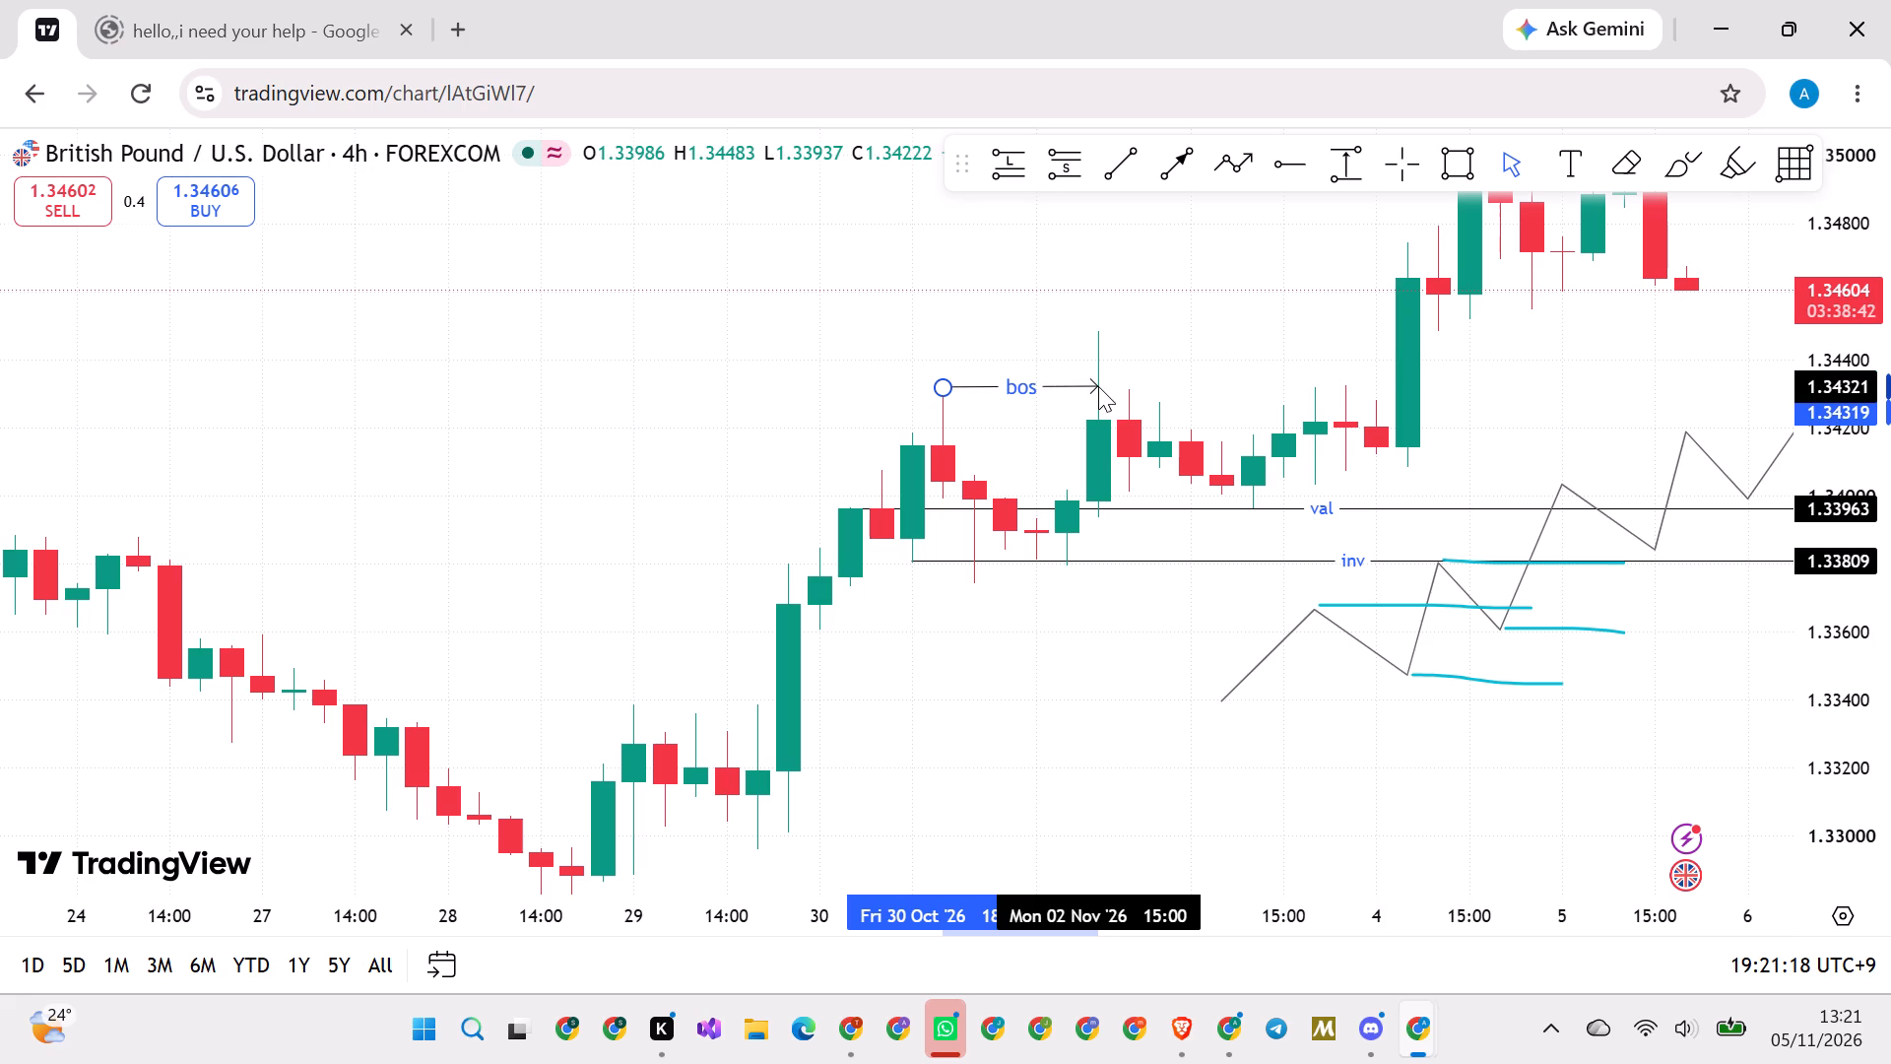
{"action": "left_click_drag", "start_coordinate": [1098, 386], "coordinate": [1347, 366]}
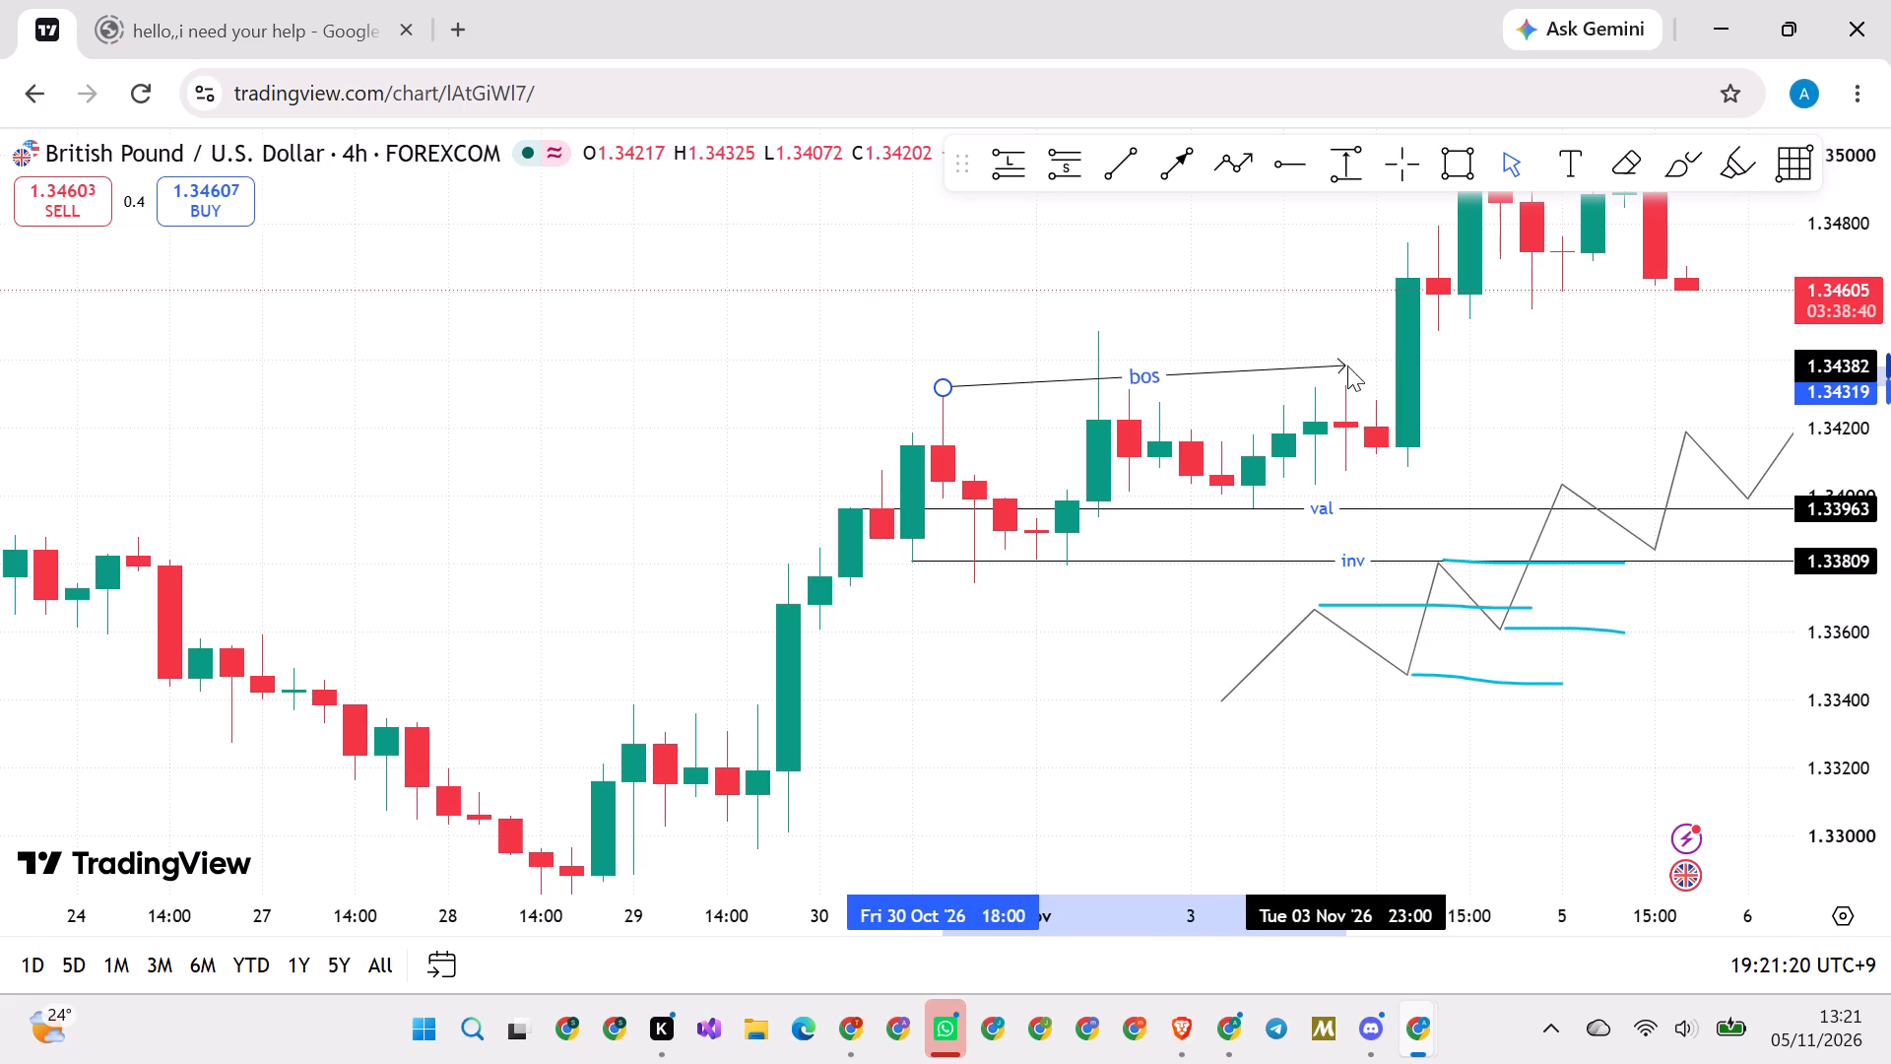
{"action": "left_click_drag", "start_coordinate": [1347, 366], "coordinate": [1384, 384]}
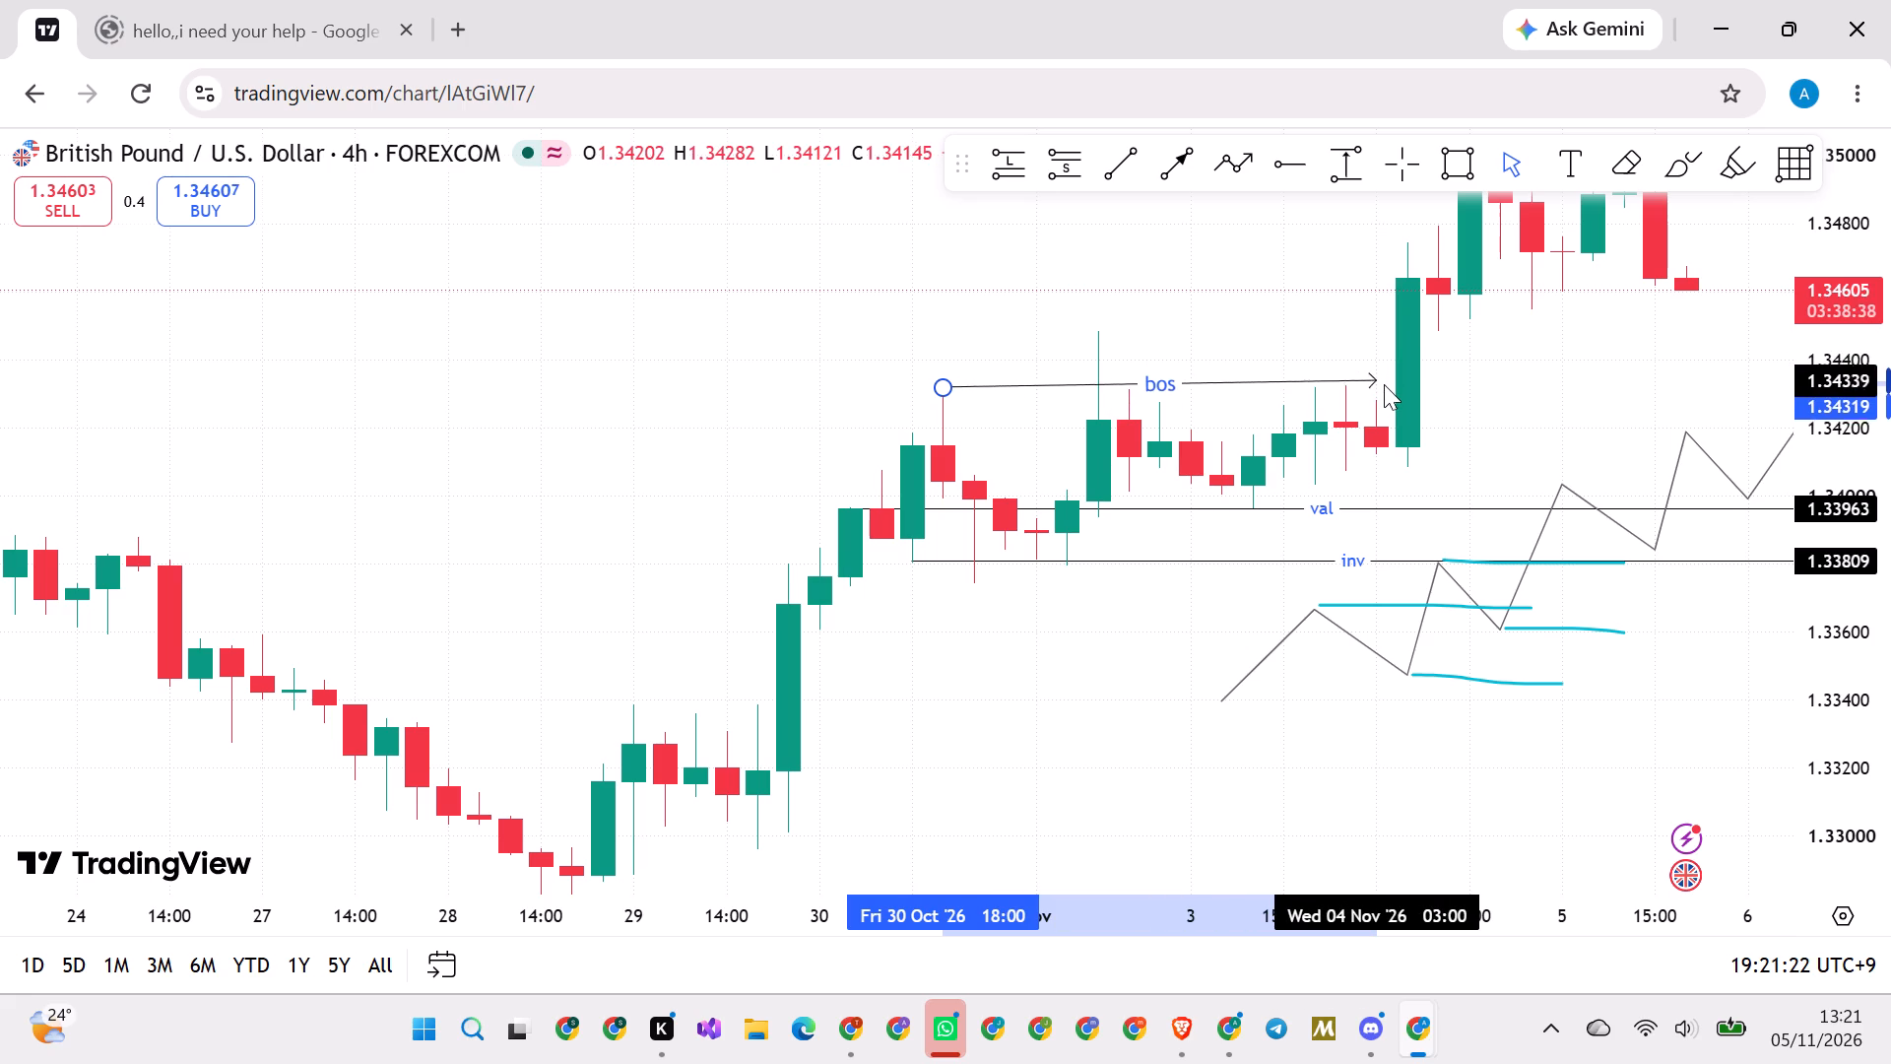
{"action": "left_click_drag", "start_coordinate": [1384, 384], "coordinate": [1384, 391]}
{"action": "left_click", "coordinate": [1532, 393]}
Level the bos arrow by raising its start to 1.34343 and placing its tip at 1.34347 on the 4 November 07:00 candle.
{"action": "scroll", "coordinate": [1532, 393], "scroll_direction": "down", "scroll_amount": 1}
{"action": "scroll", "coordinate": [1532, 393], "scroll_direction": "up", "scroll_amount": 11}
{"action": "scroll", "coordinate": [1532, 393], "scroll_direction": "down", "scroll_amount": 20}
{"action": "scroll", "coordinate": [1532, 393], "scroll_direction": "down", "scroll_amount": 20}
{"action": "scroll", "coordinate": [1532, 393], "scroll_direction": "down", "scroll_amount": 20}
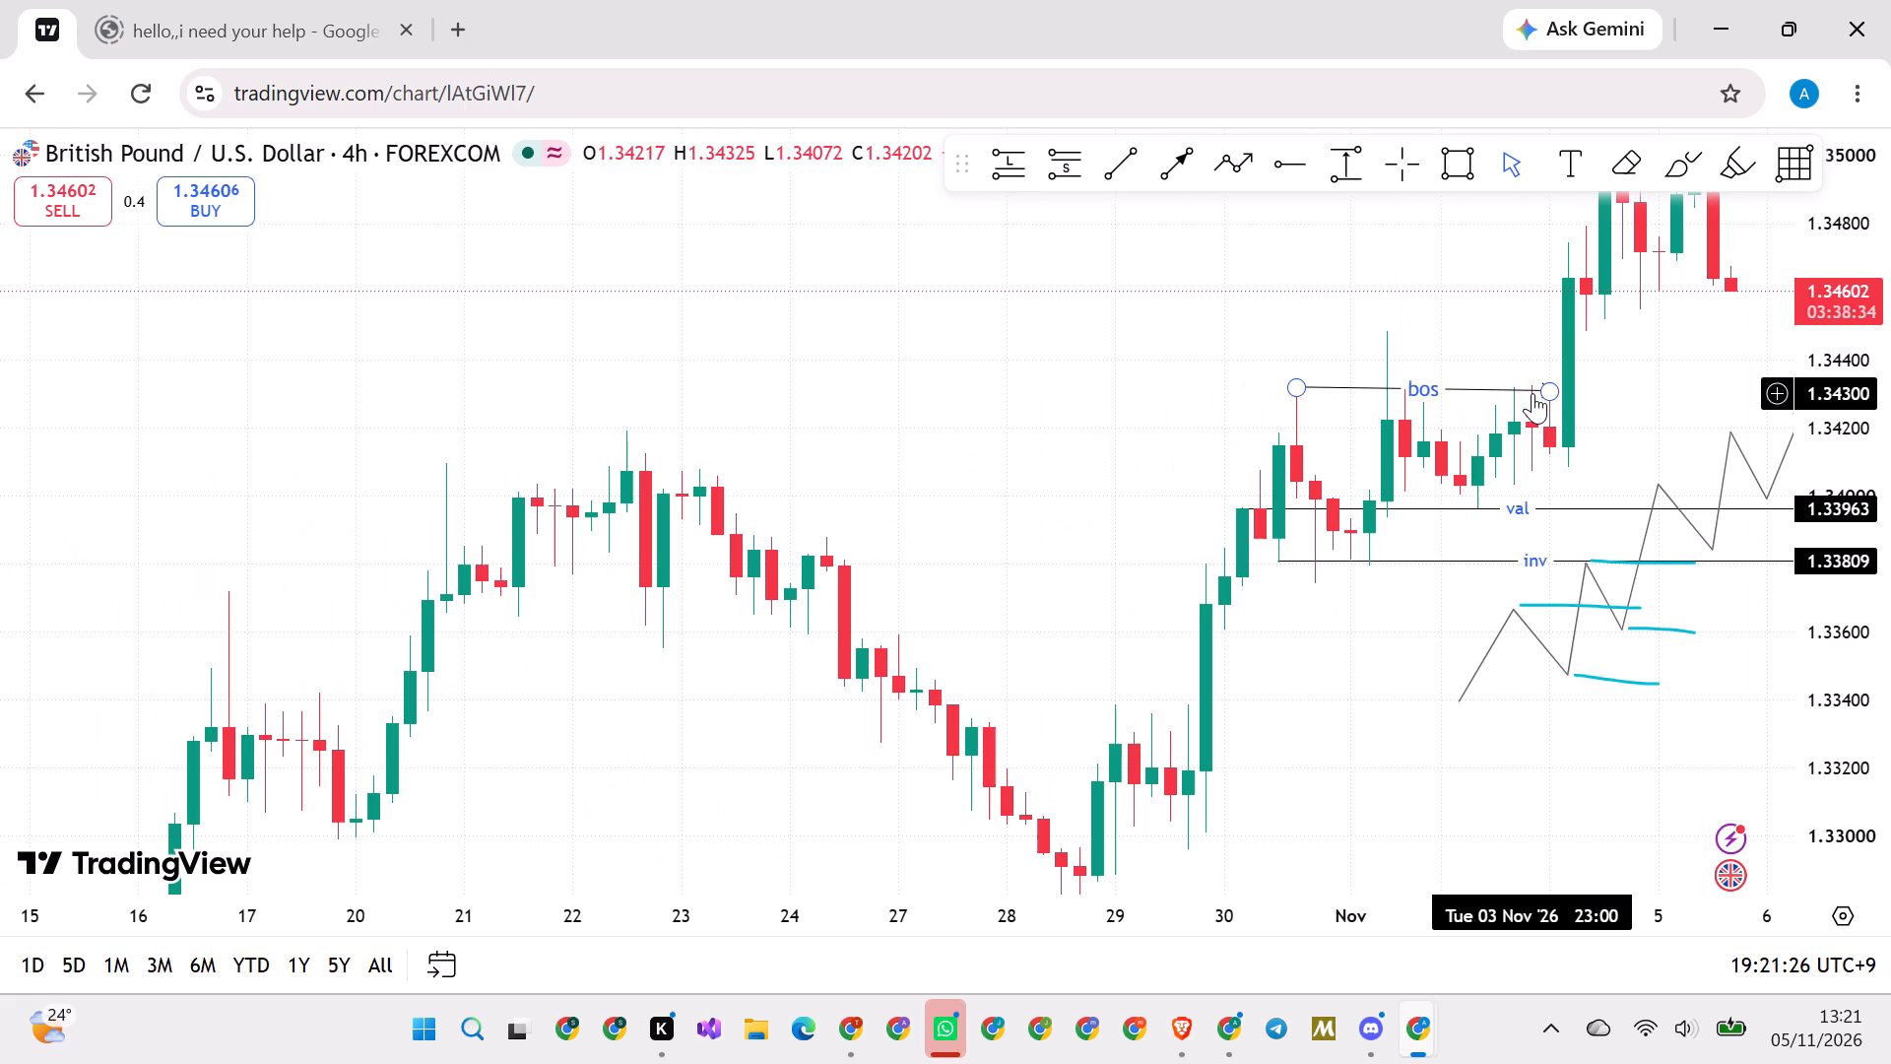
{"action": "left_click", "coordinate": [1002, 467]}
{"action": "left_click_drag", "start_coordinate": [1049, 450], "coordinate": [723, 450]}
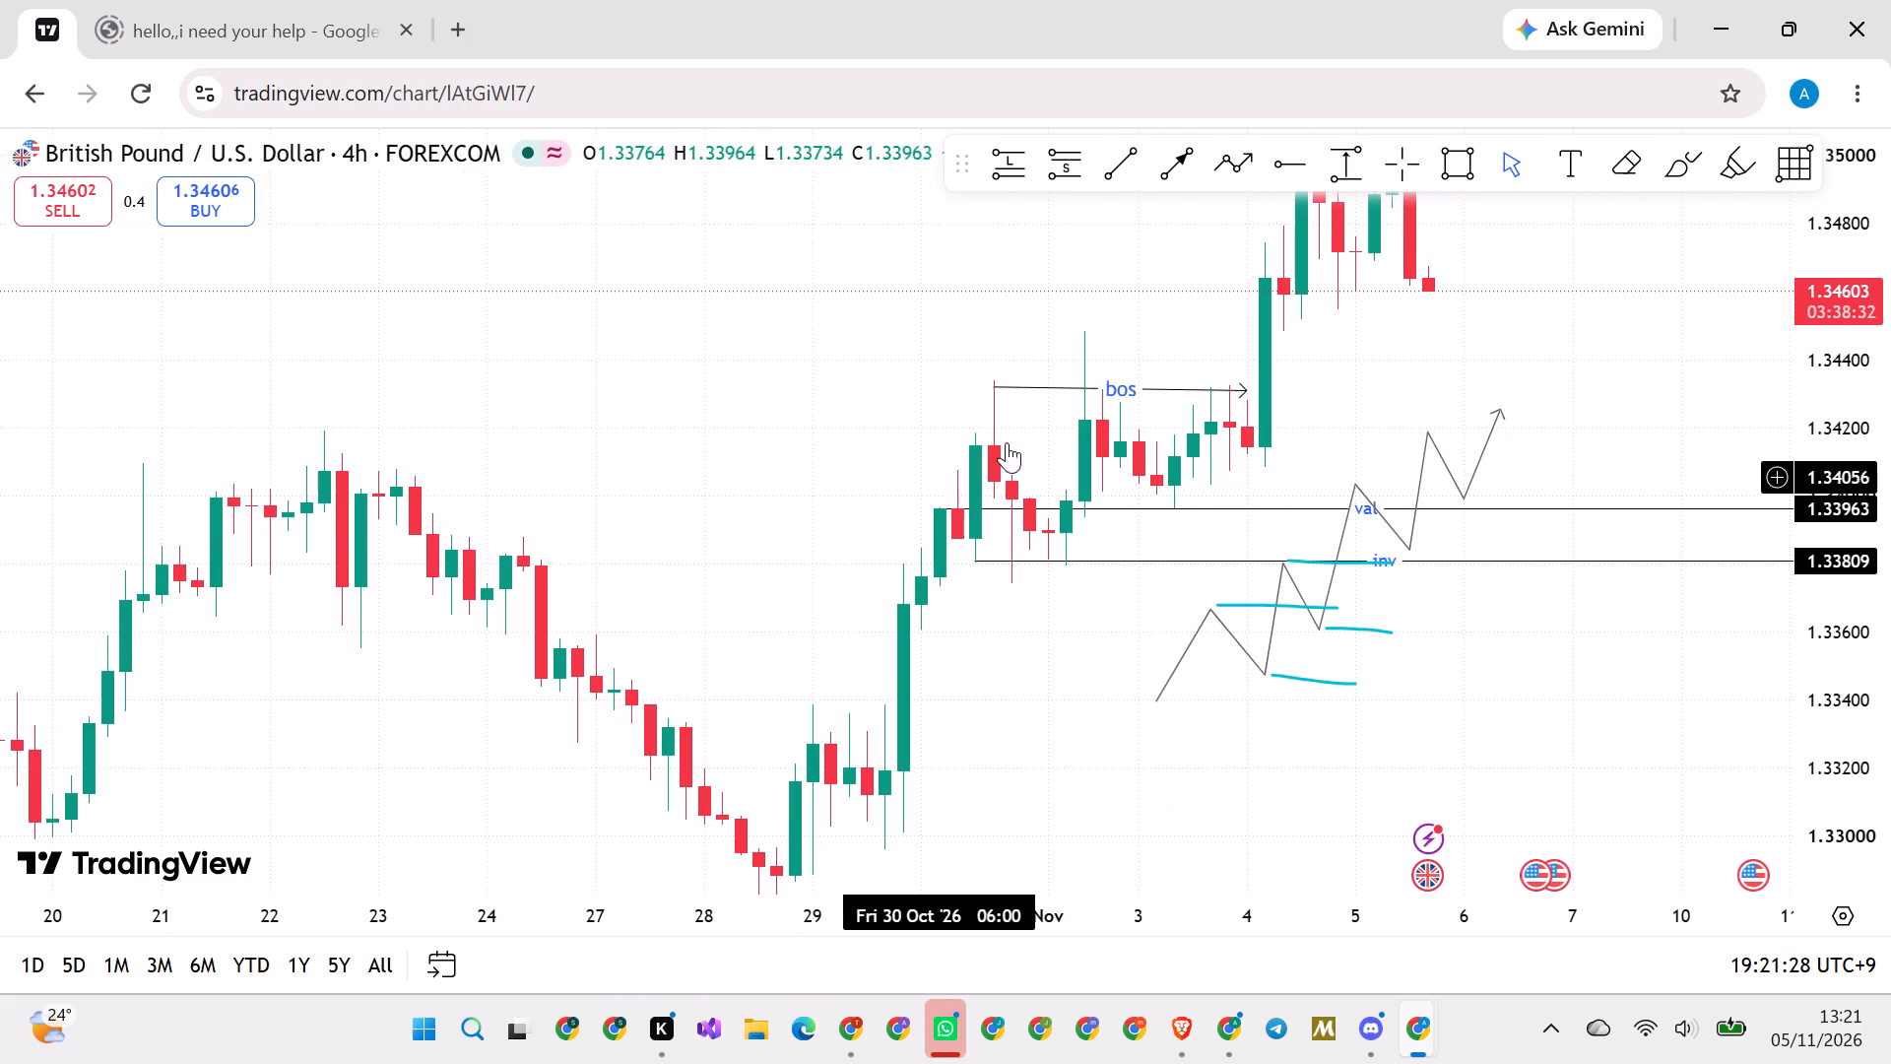
{"action": "left_click_drag", "start_coordinate": [996, 393], "coordinate": [993, 383]}
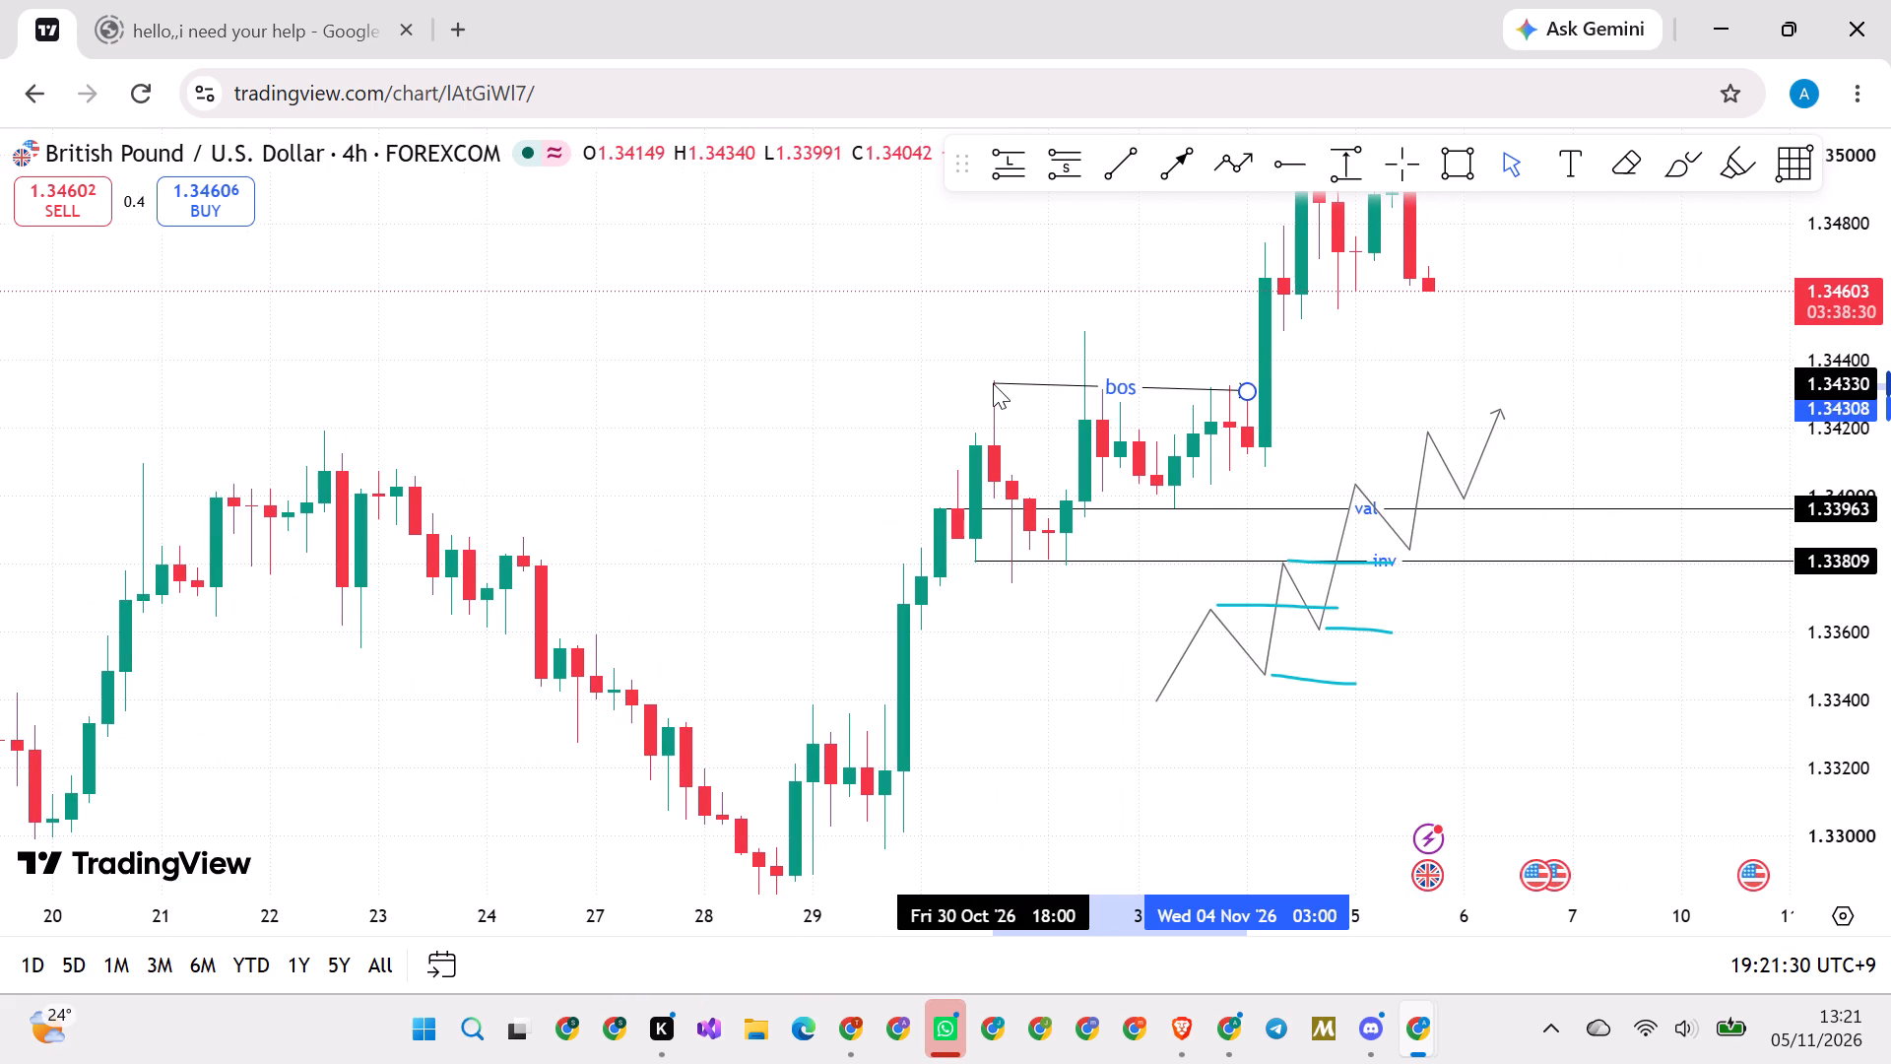
{"action": "left_click_drag", "start_coordinate": [993, 383], "coordinate": [989, 379]}
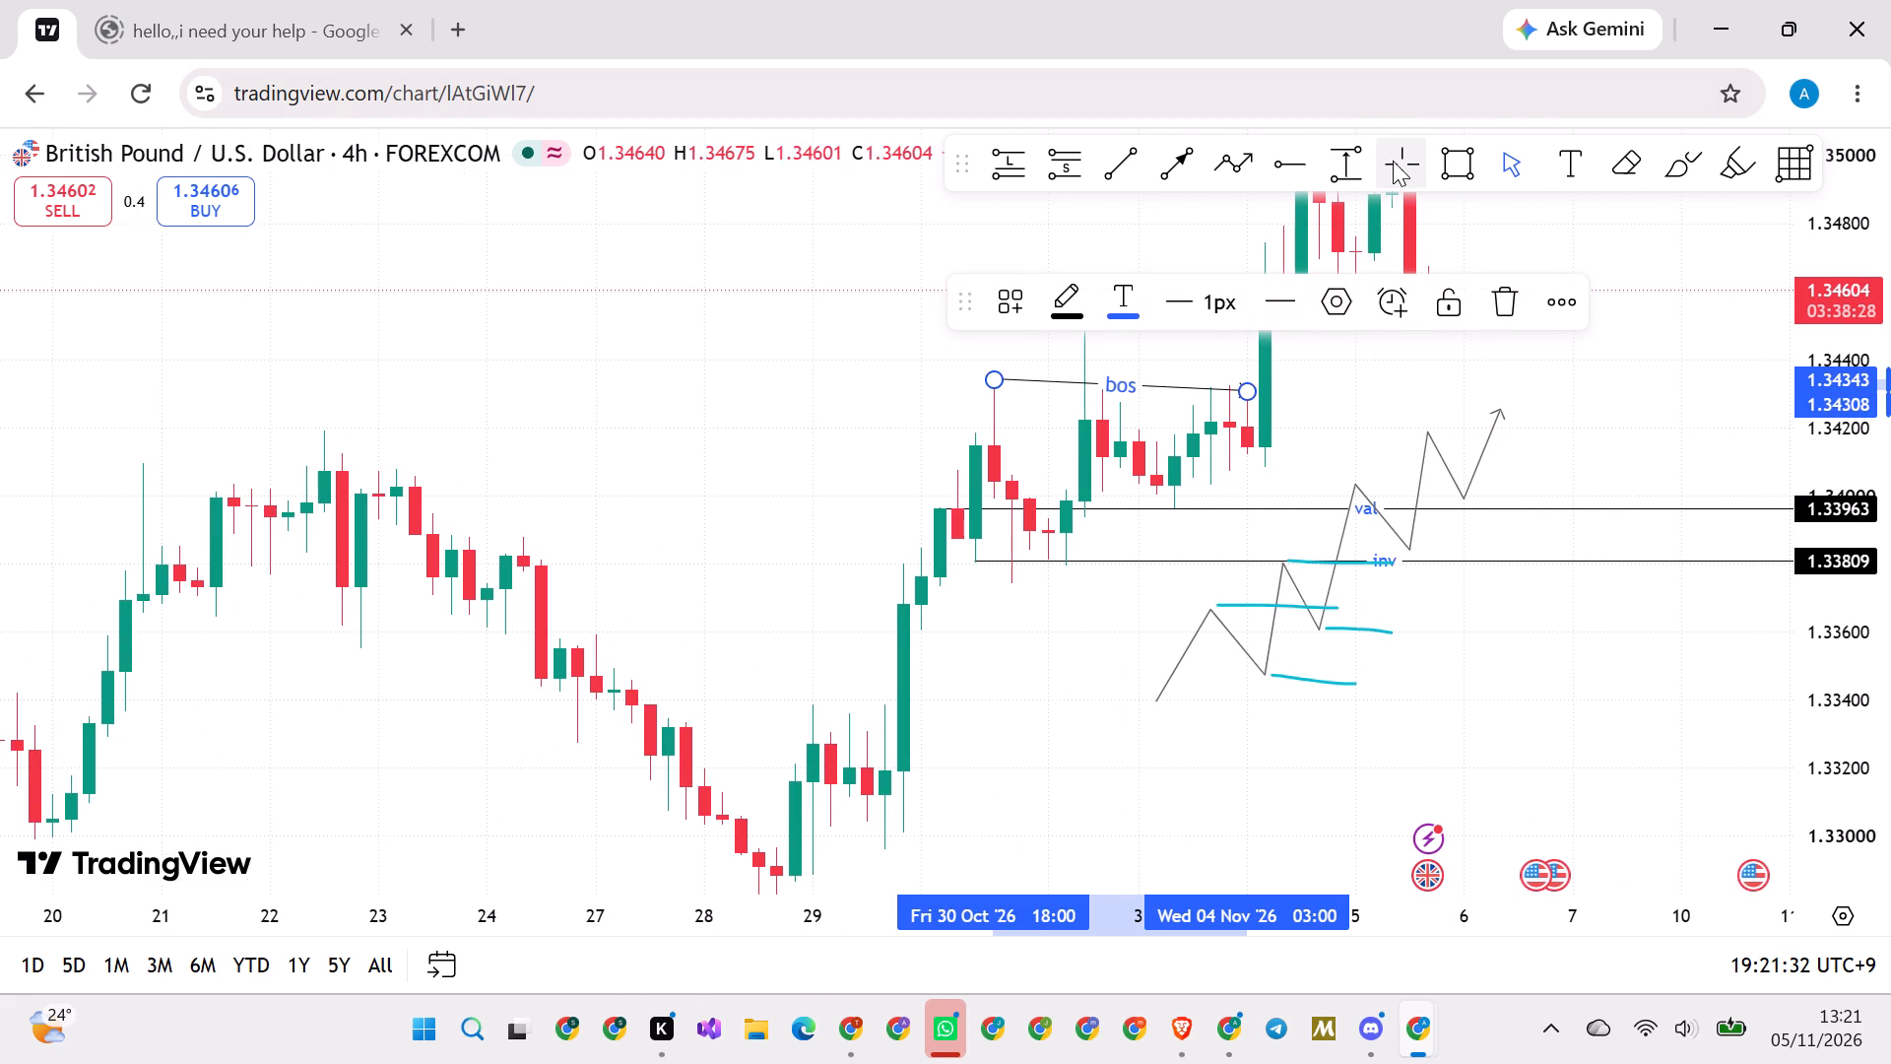
{"action": "left_click", "coordinate": [1401, 161]}
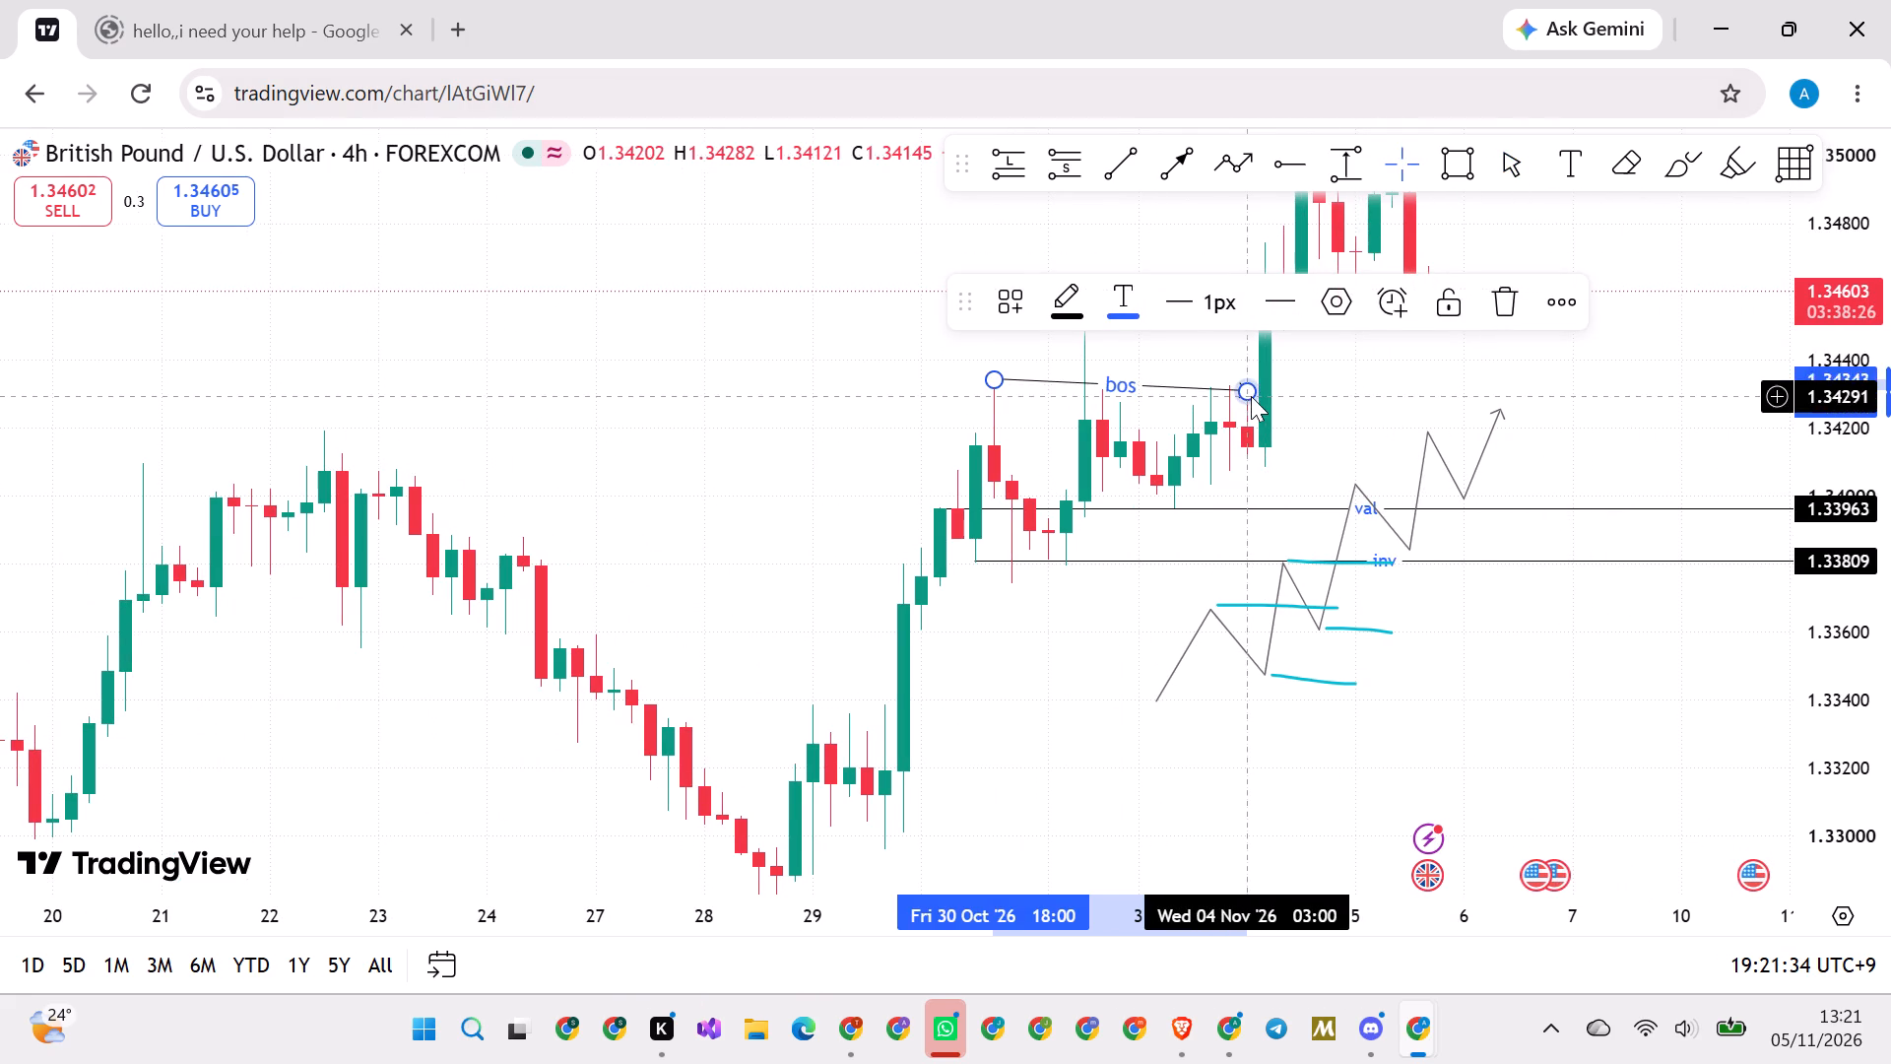
{"action": "left_click_drag", "start_coordinate": [1251, 396], "coordinate": [1270, 377]}
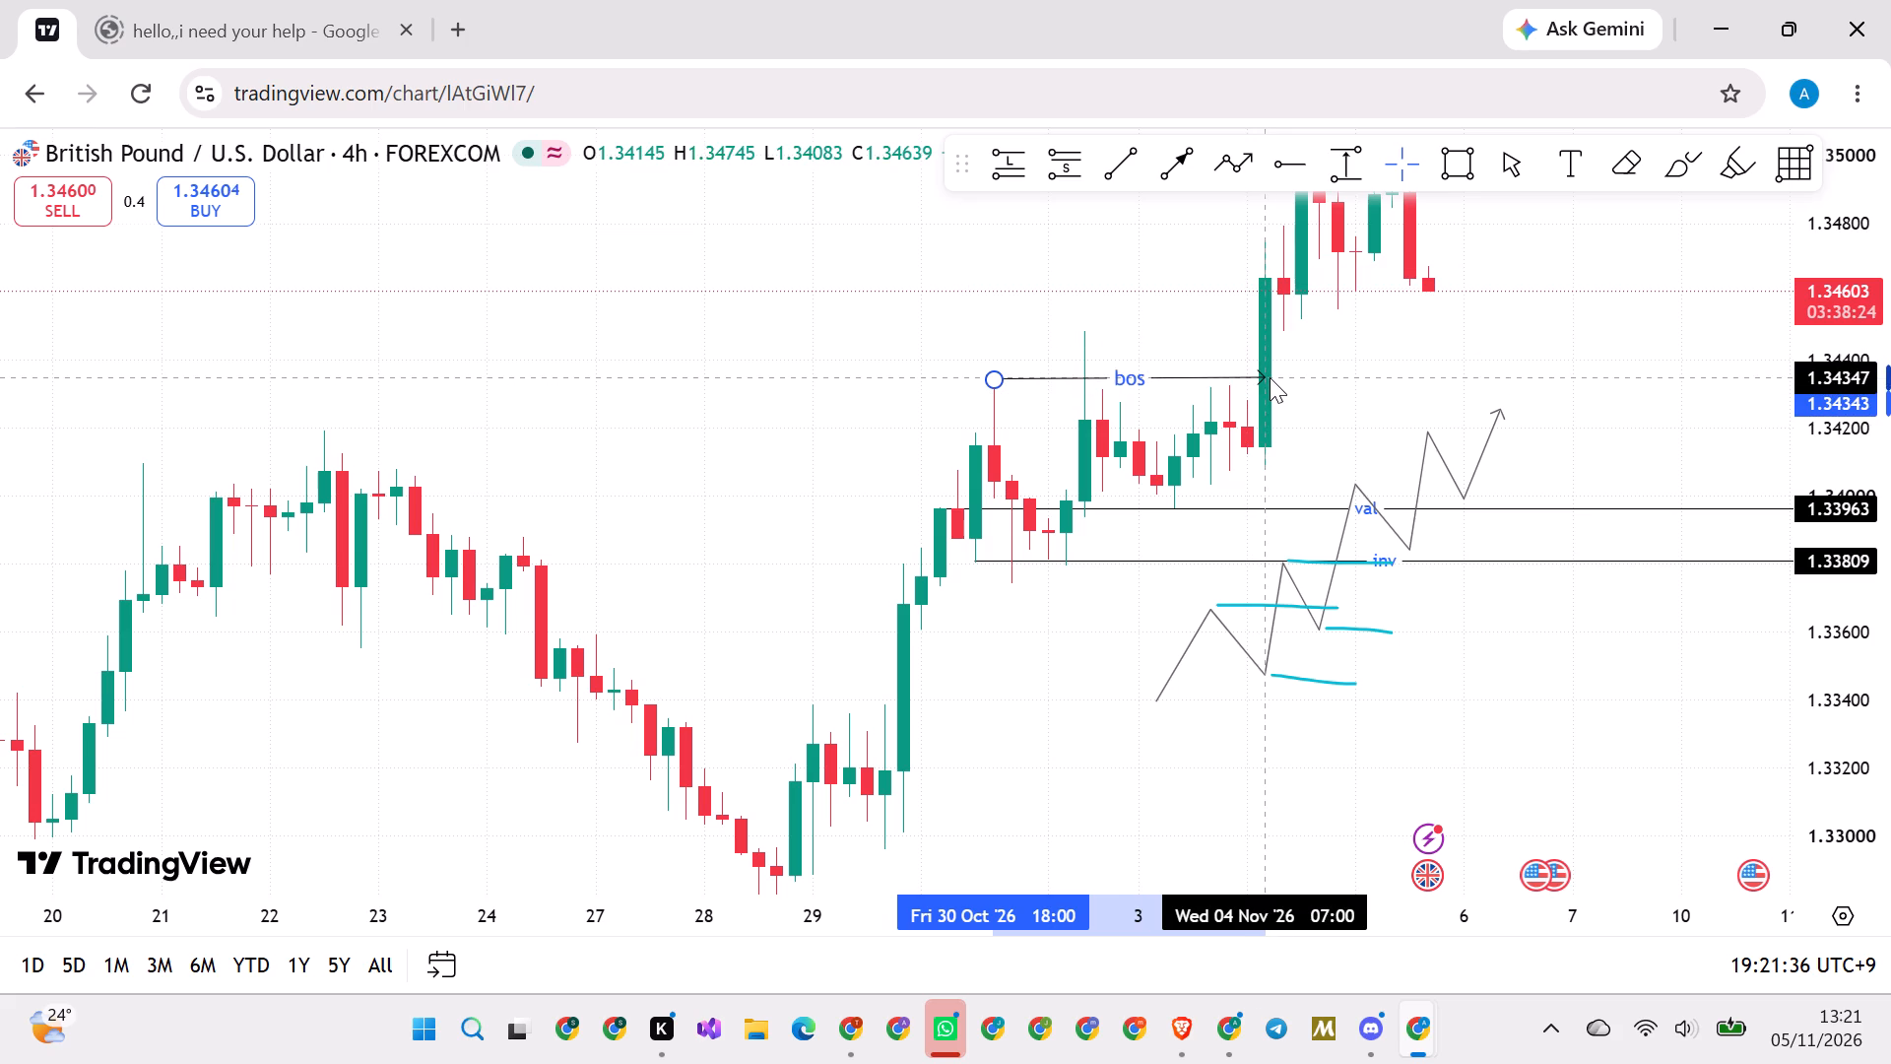
{"action": "left_click_drag", "start_coordinate": [1270, 377], "coordinate": [1267, 377]}
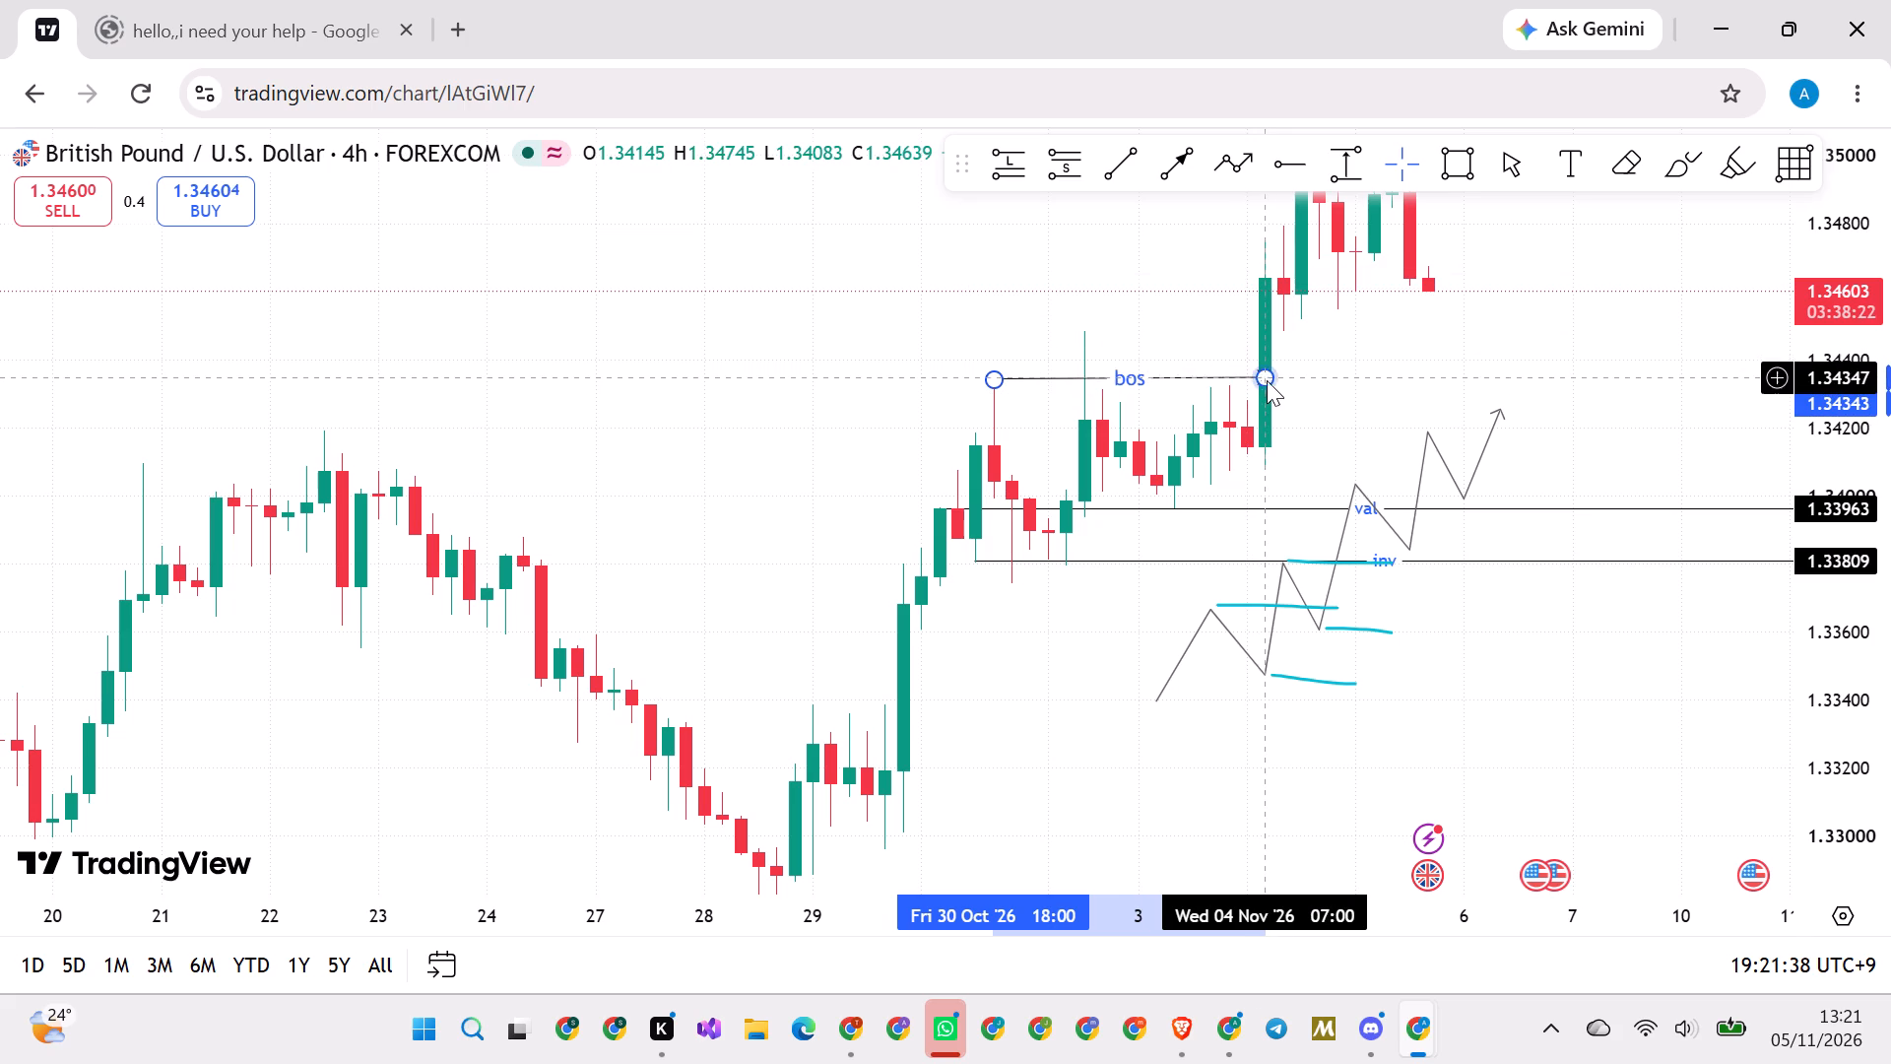
{"action": "left_click", "coordinate": [1340, 410]}
Move the val ray up to 1.34152, anchored at the open of the 30 October 18:00 candle.
{"action": "left_click_drag", "start_coordinate": [1360, 394], "coordinate": [1302, 392]}
{"action": "left_click", "coordinate": [920, 346]}
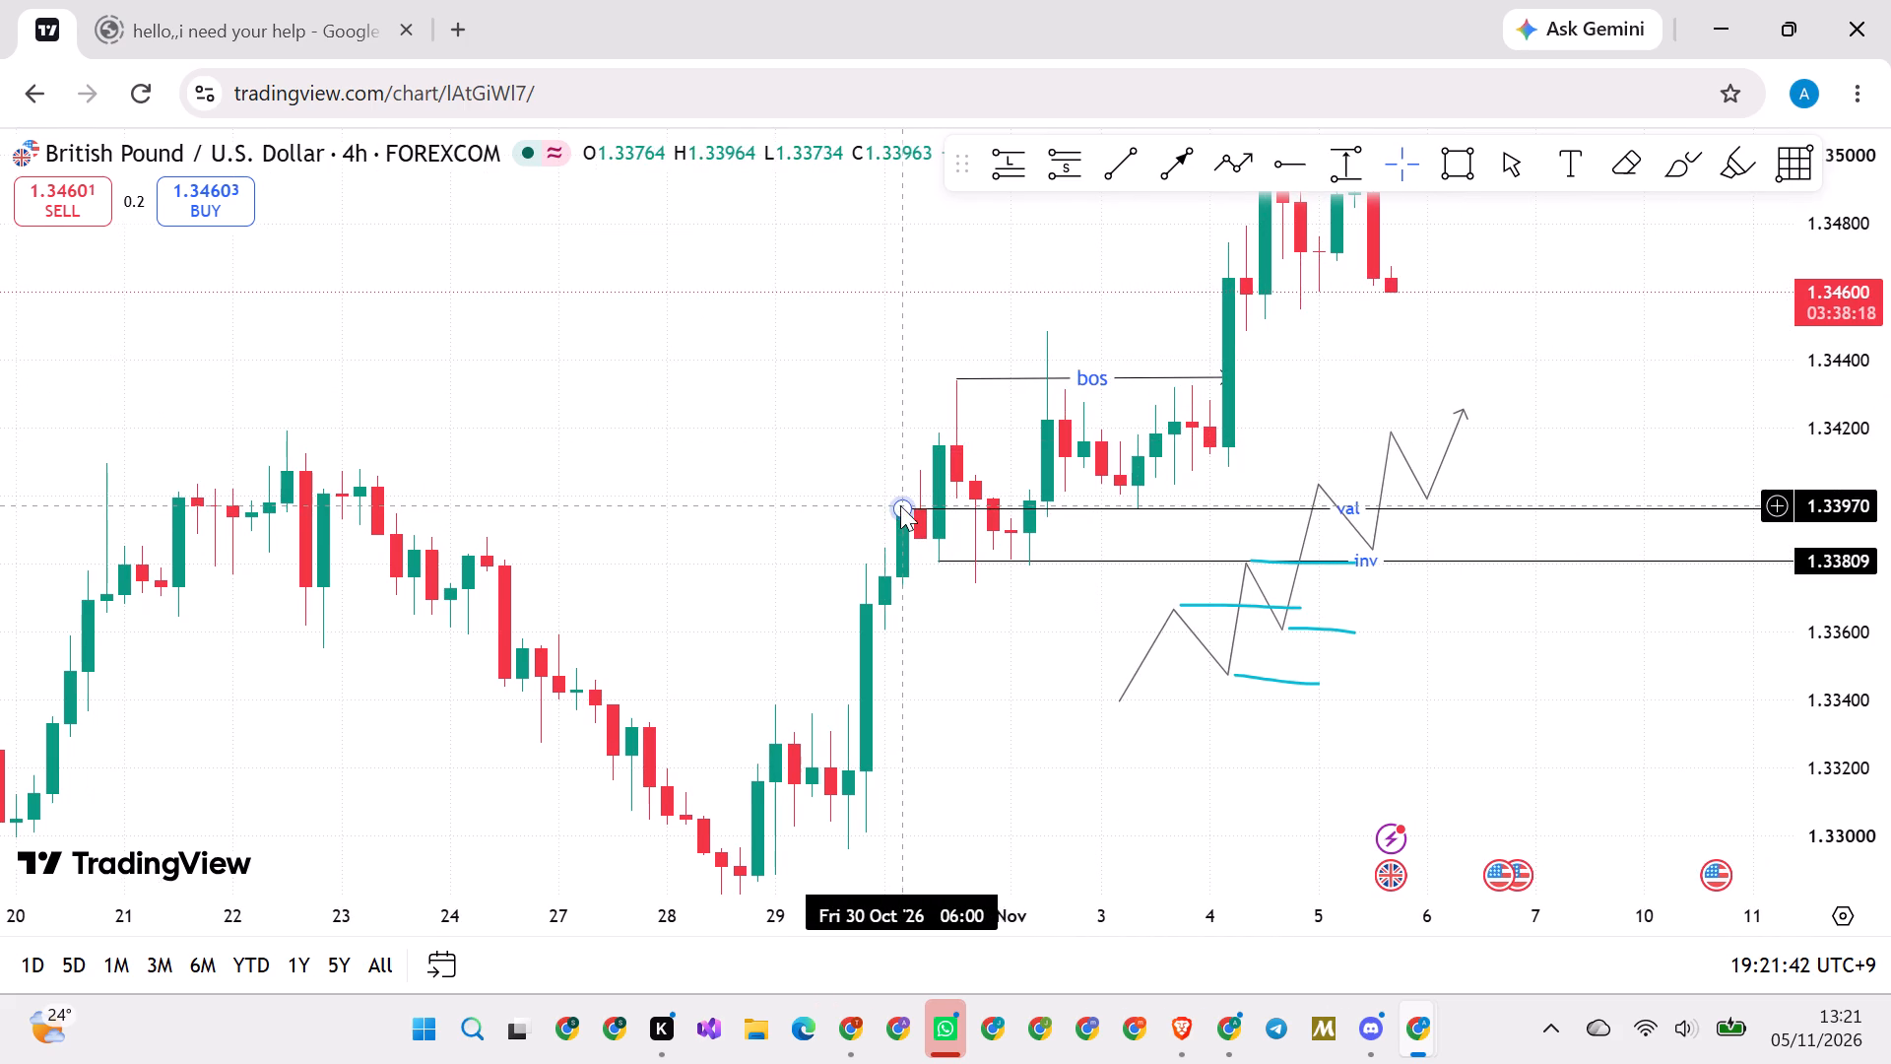
{"action": "left_click_drag", "start_coordinate": [900, 505], "coordinate": [950, 443]}
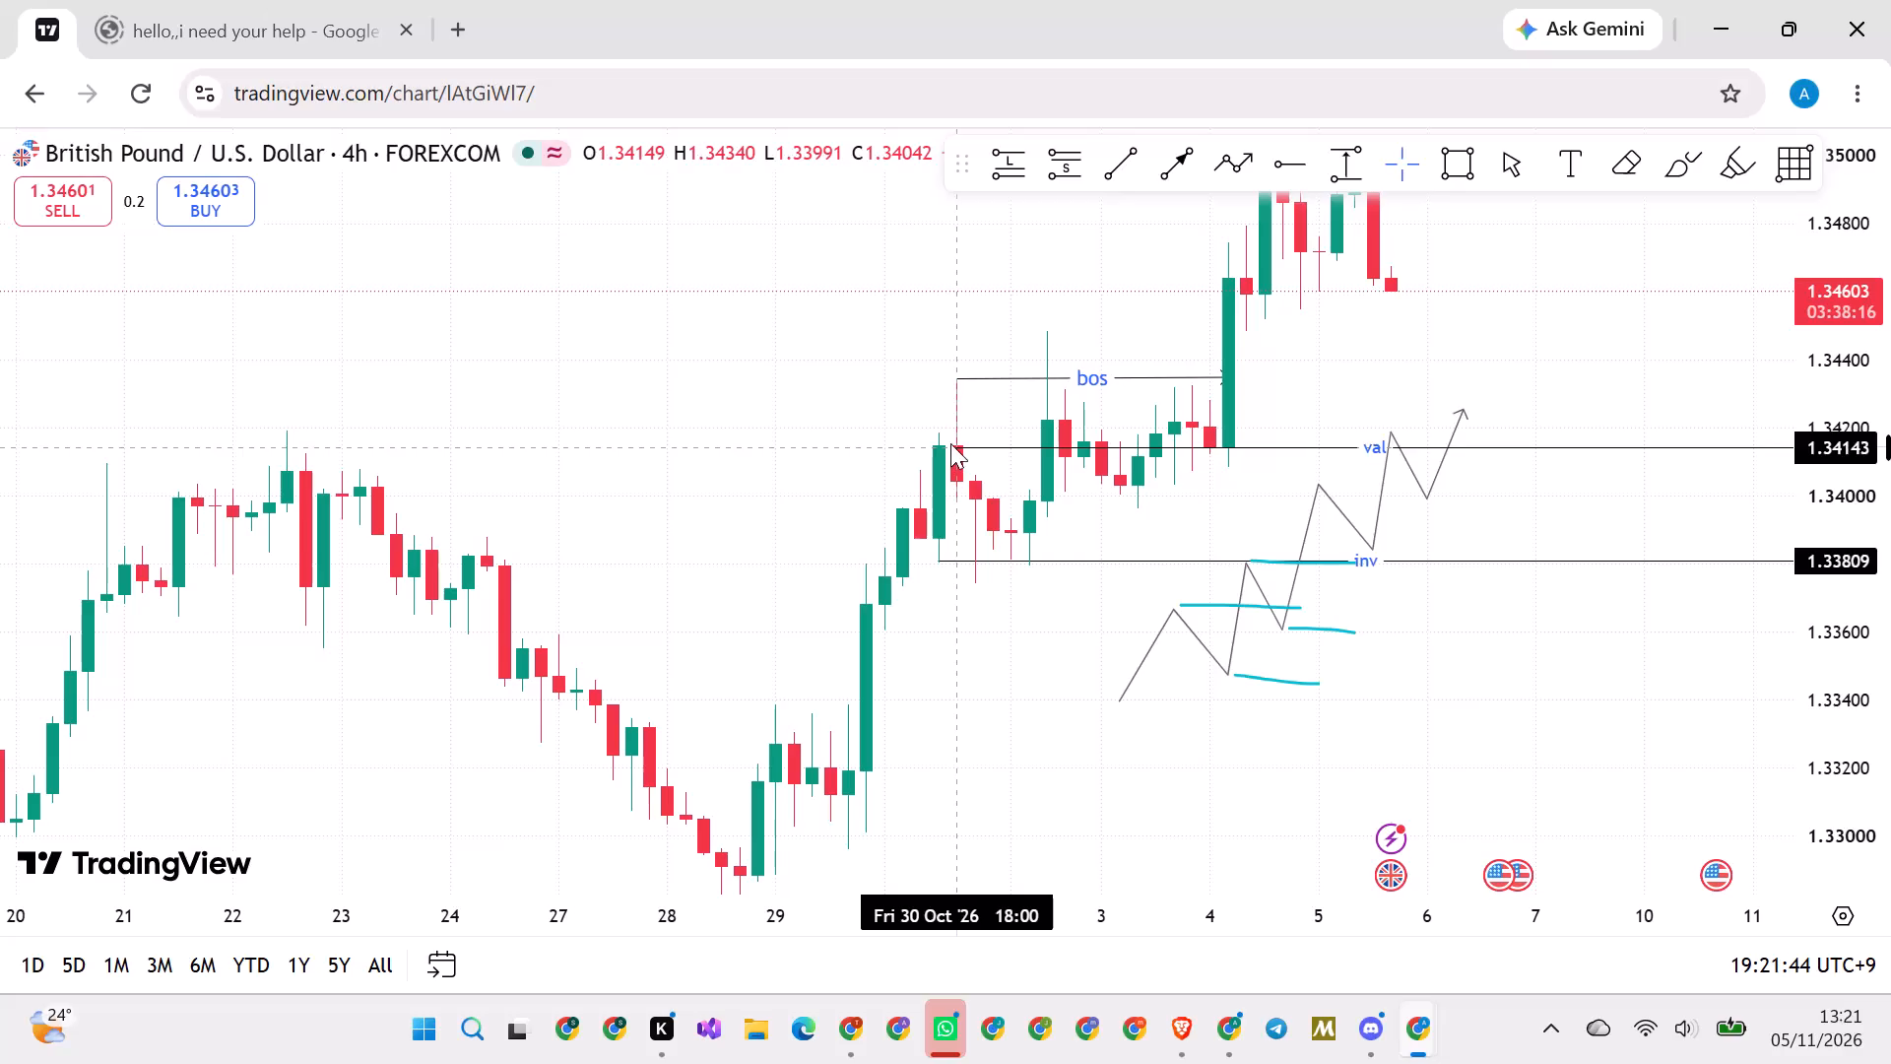
{"action": "left_click_drag", "start_coordinate": [950, 443], "coordinate": [939, 443]}
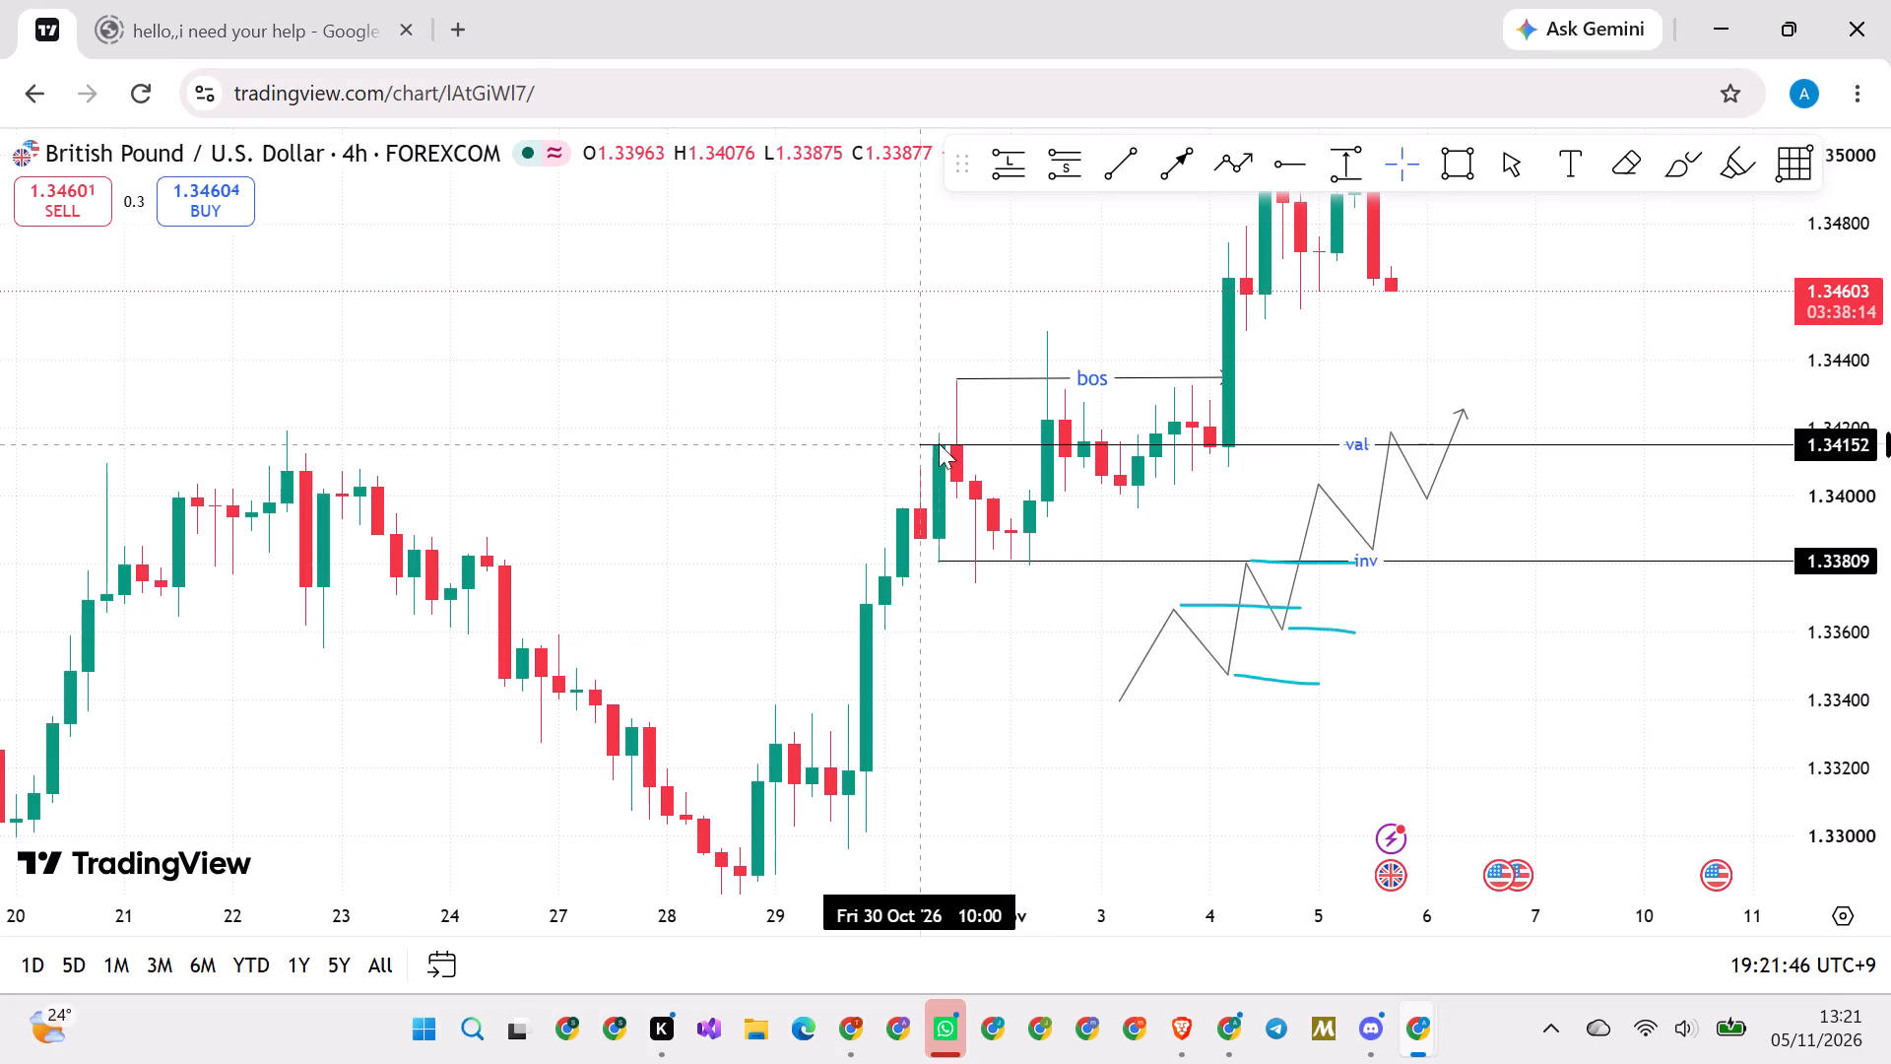
{"action": "left_click_drag", "start_coordinate": [939, 443], "coordinate": [949, 443]}
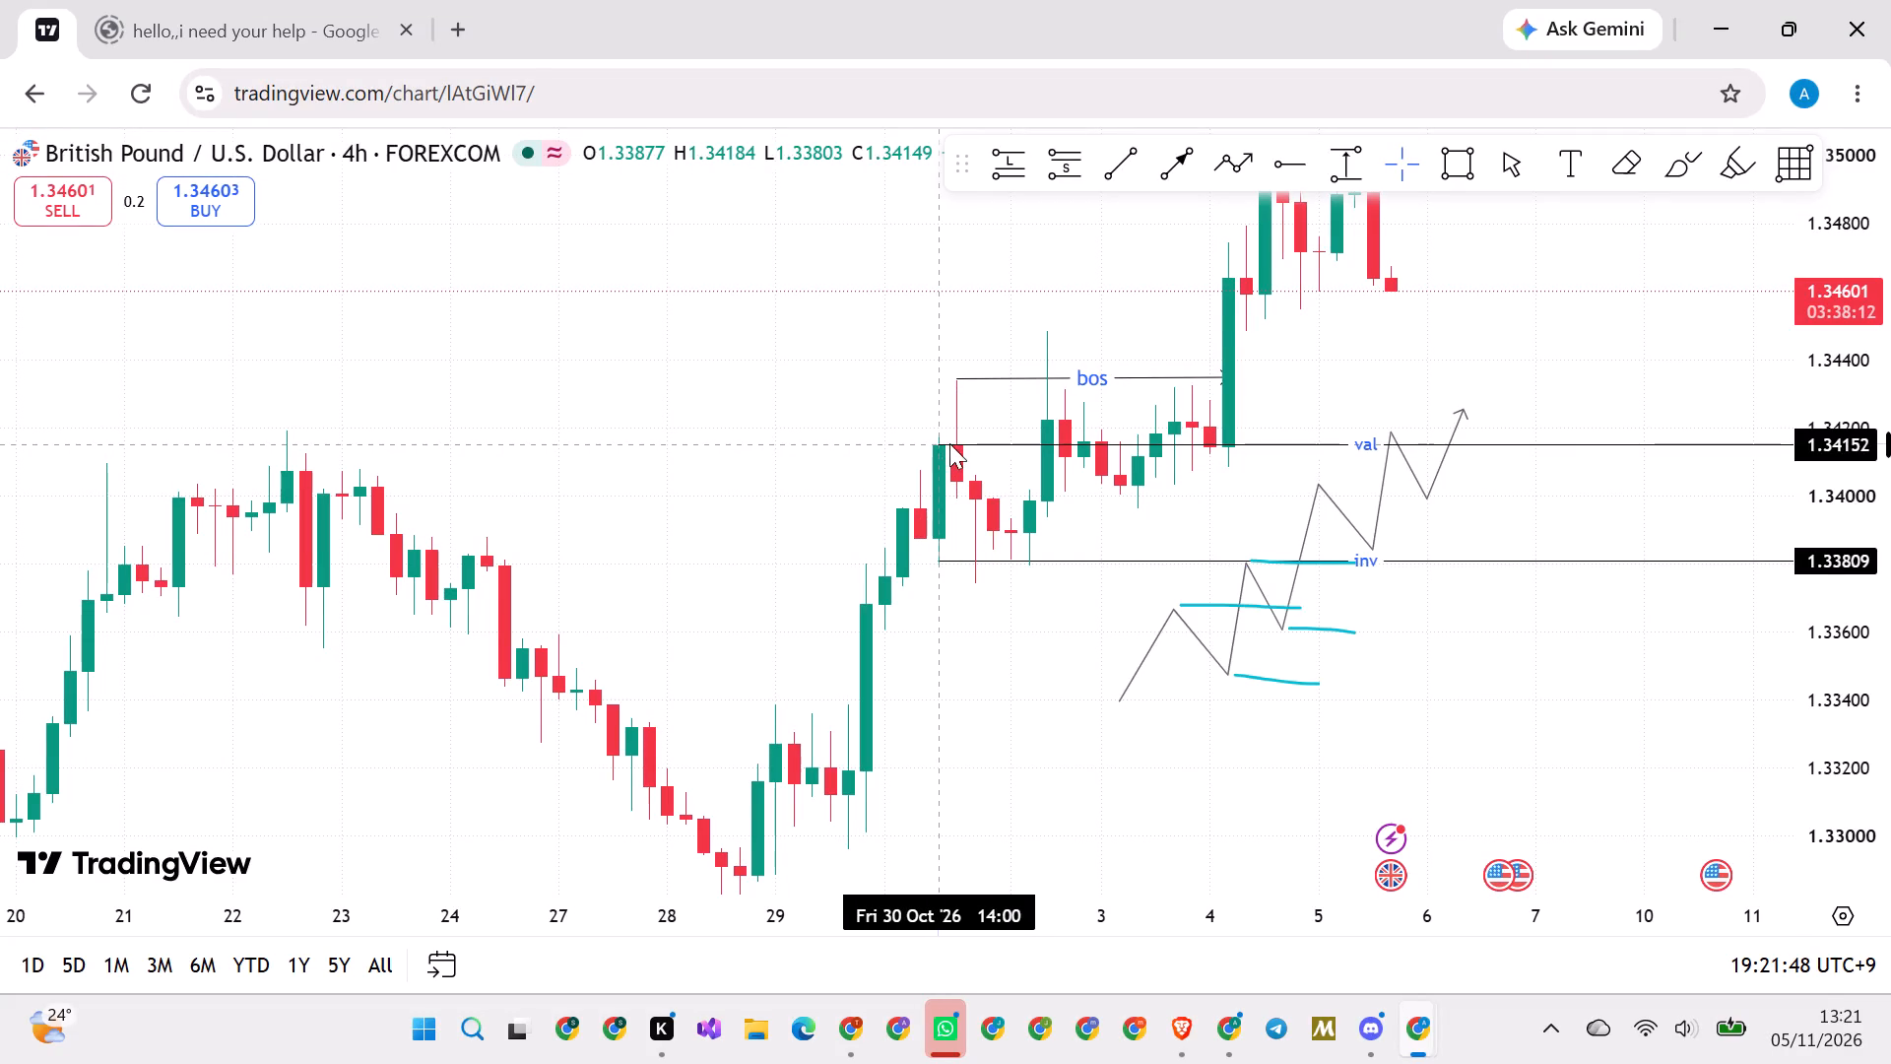
{"action": "left_click_drag", "start_coordinate": [949, 443], "coordinate": [952, 443]}
{"action": "left_click", "coordinate": [1016, 628]}
Move the inv ray to 1.33748, anchored at the low of the 30 October 22:00 candle.
{"action": "left_click_drag", "start_coordinate": [1032, 628], "coordinate": [978, 627]}
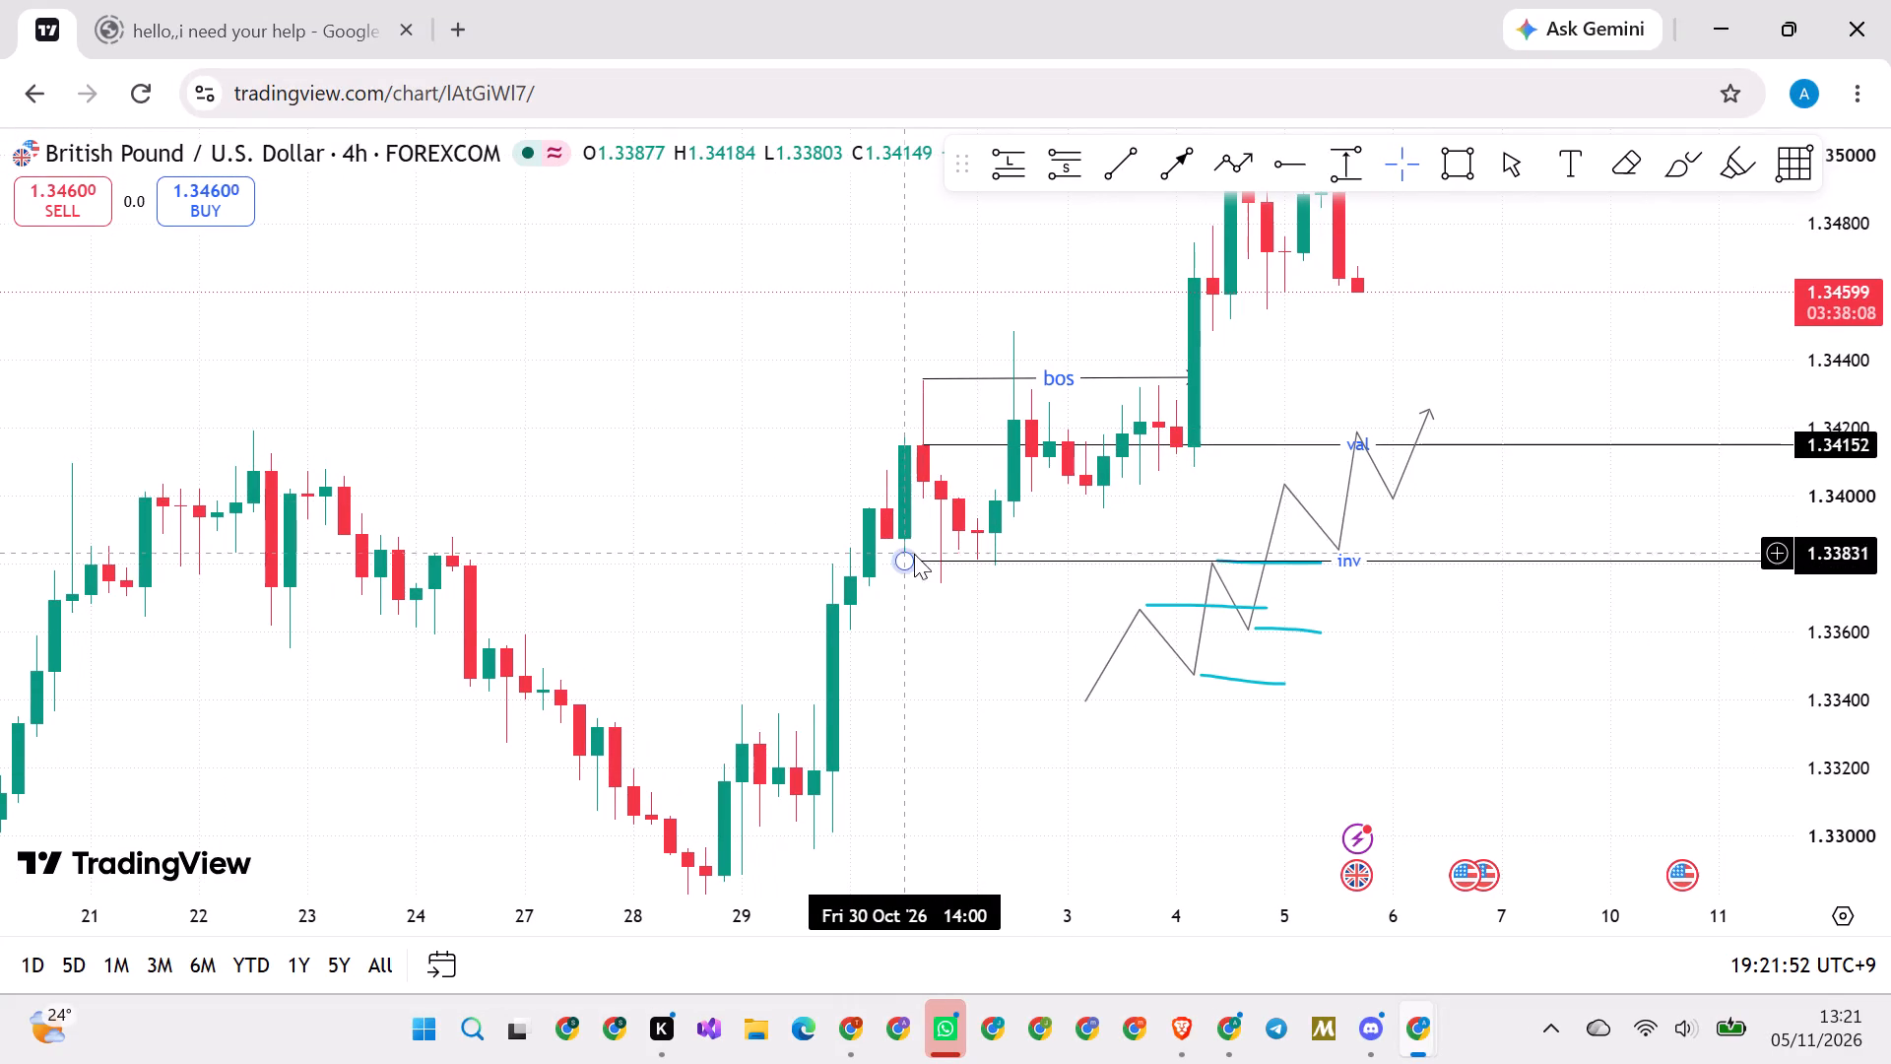
{"action": "left_click_drag", "start_coordinate": [895, 565], "coordinate": [940, 569]}
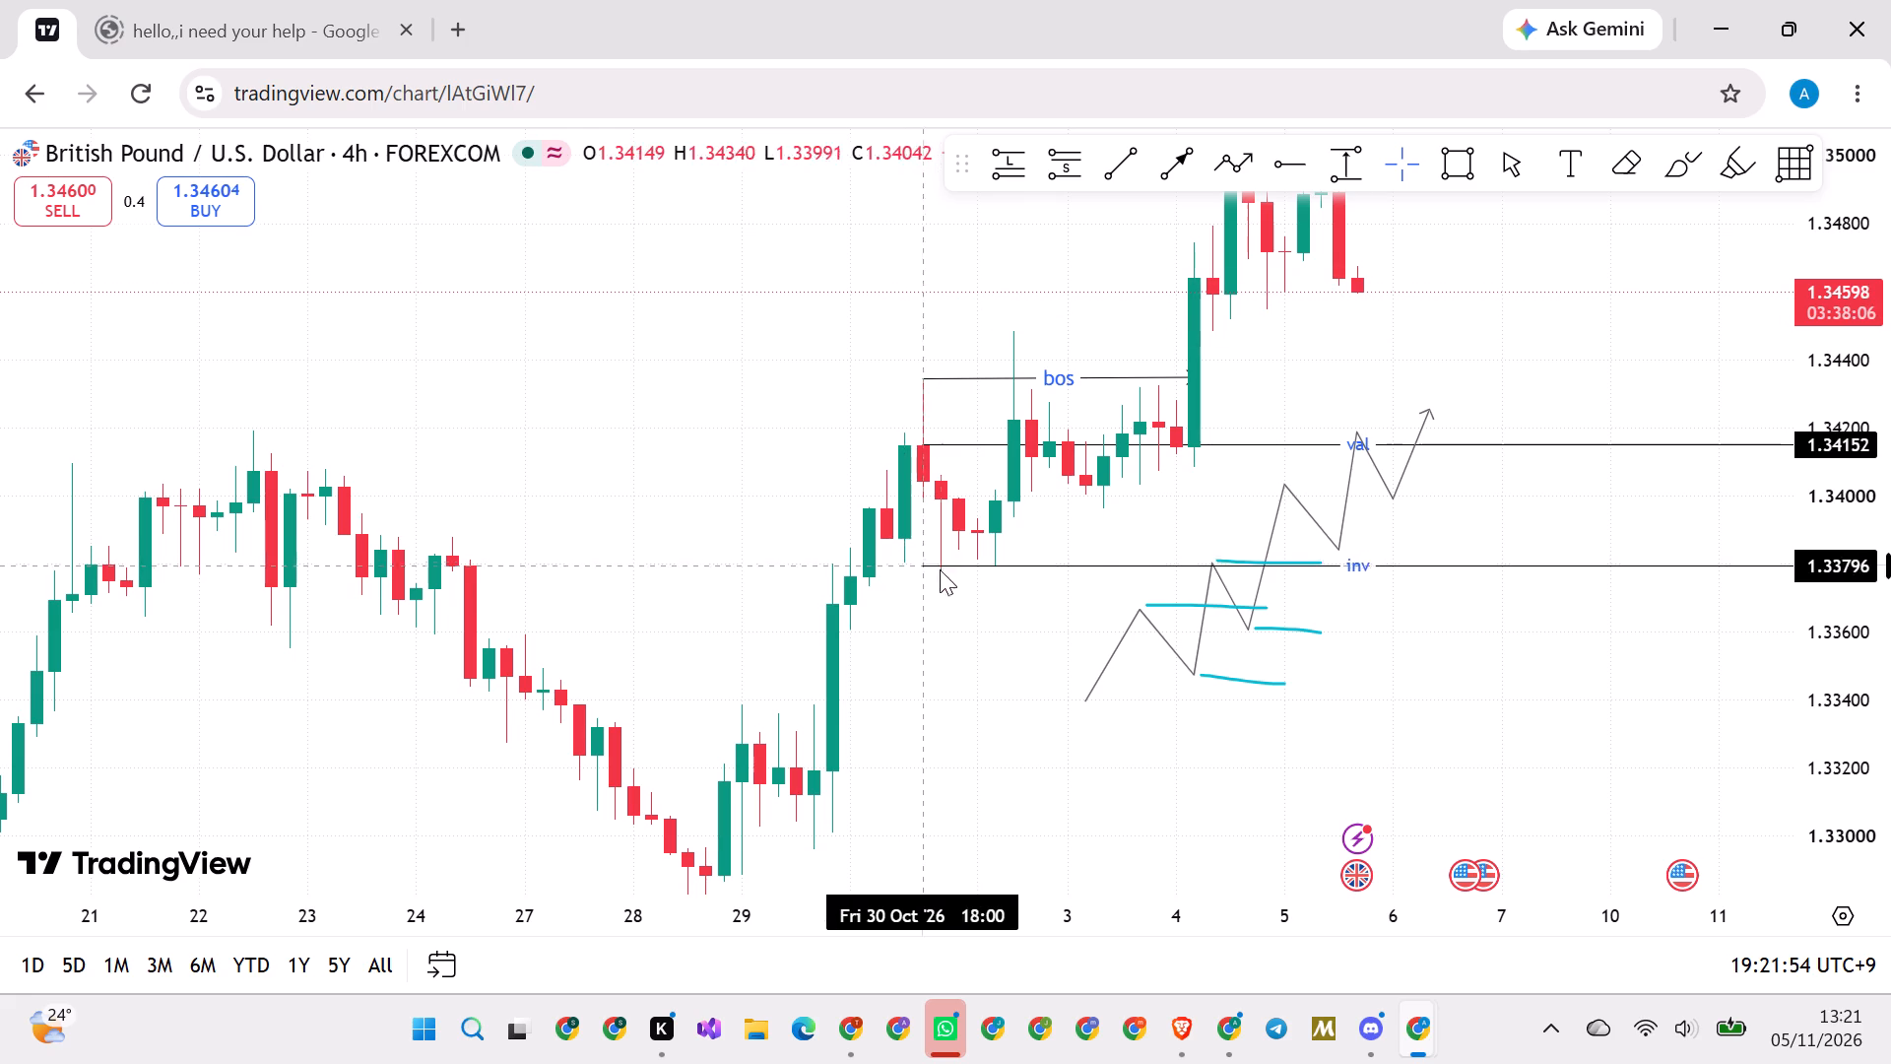
{"action": "left_click_drag", "start_coordinate": [940, 569], "coordinate": [942, 581]}
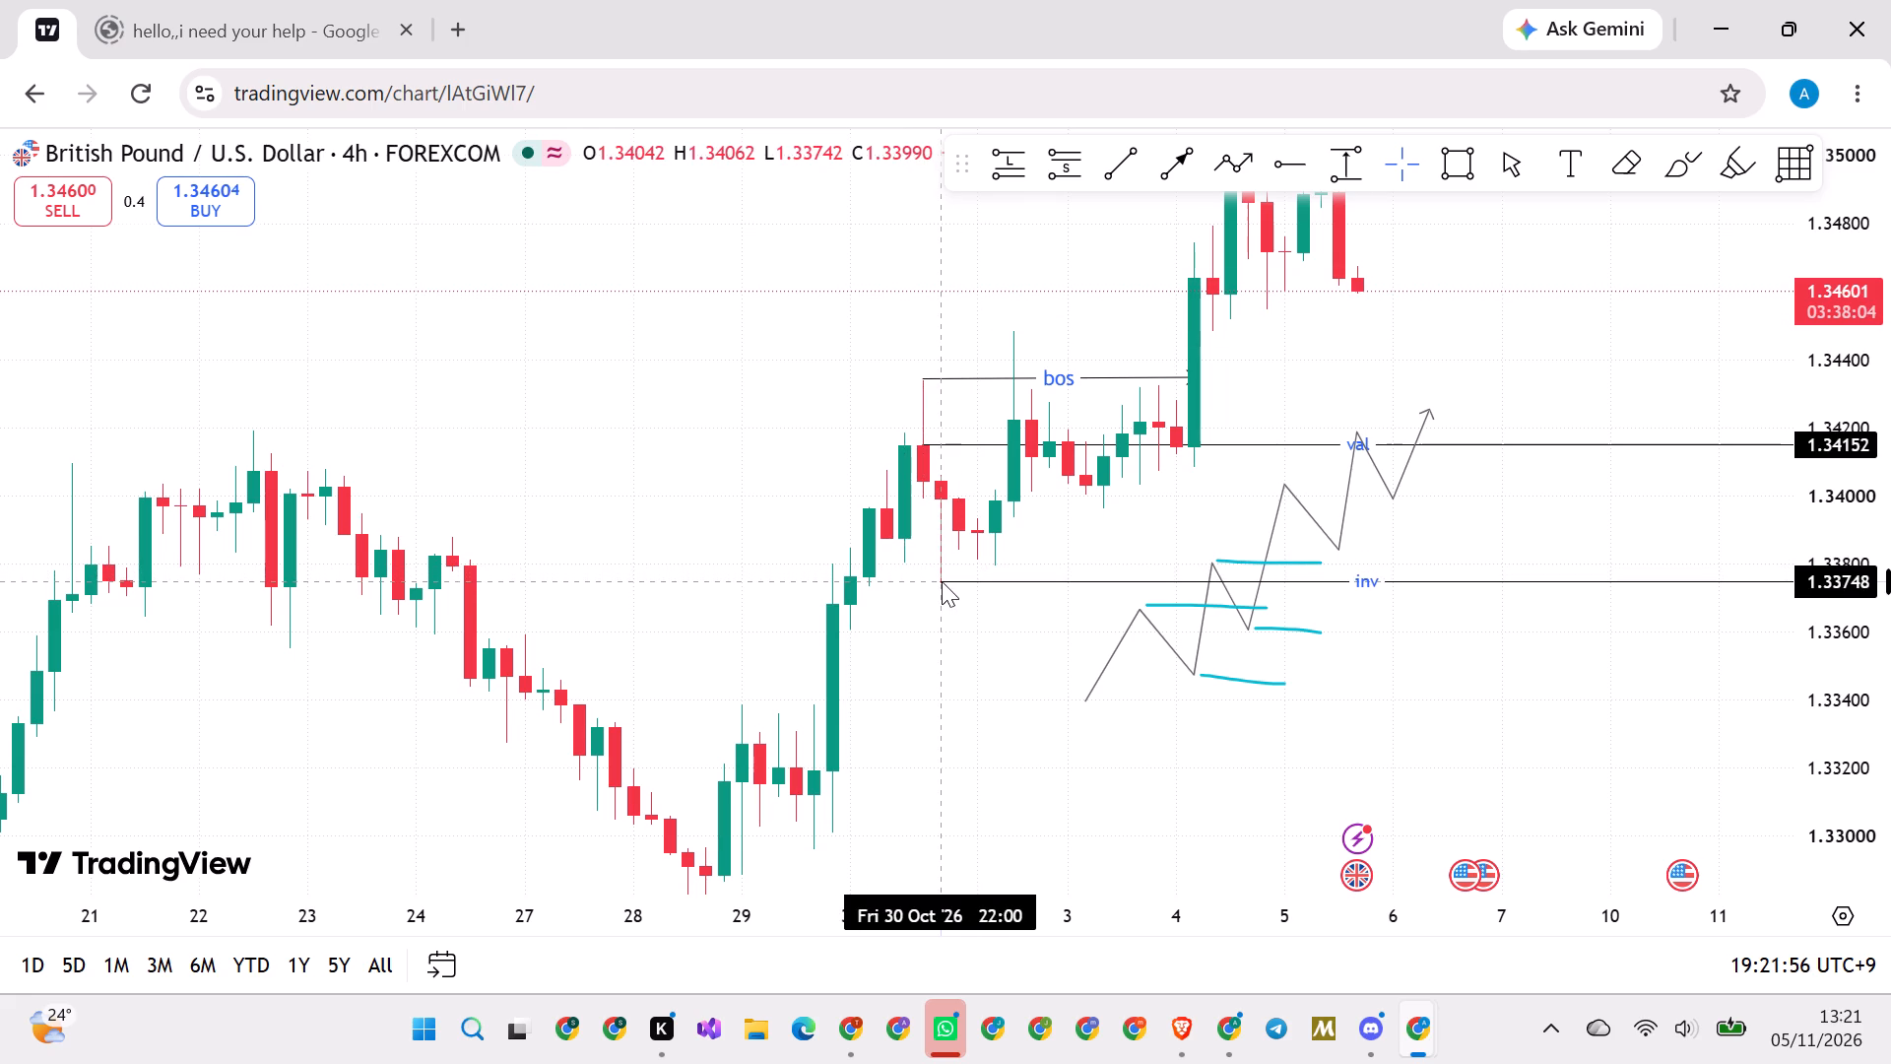
{"action": "left_click_drag", "start_coordinate": [942, 581], "coordinate": [938, 581]}
{"action": "left_click", "coordinate": [943, 629]}
Examine the shifted bos, val and inv levels against the wider October and early November price action.
{"action": "scroll", "coordinate": [970, 657], "scroll_direction": "down", "scroll_amount": 10}
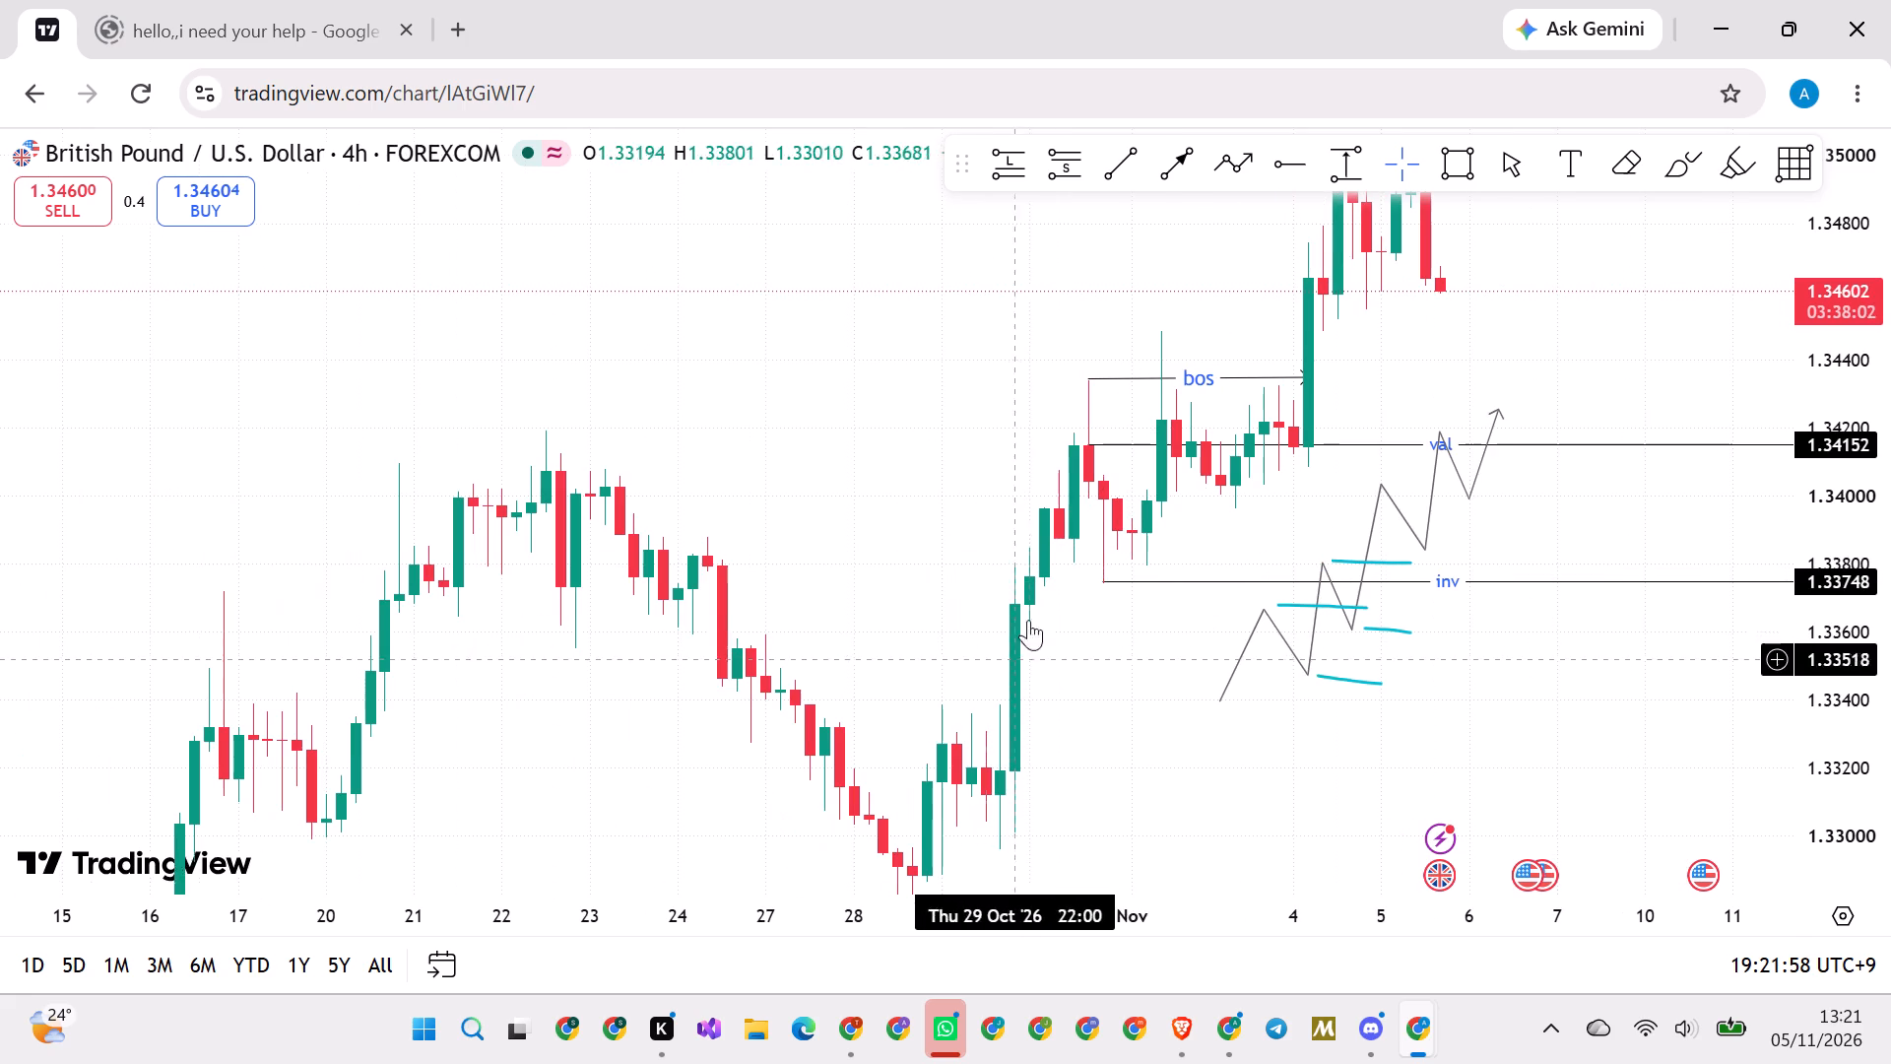
{"action": "left_click_drag", "start_coordinate": [945, 386], "coordinate": [764, 420]}
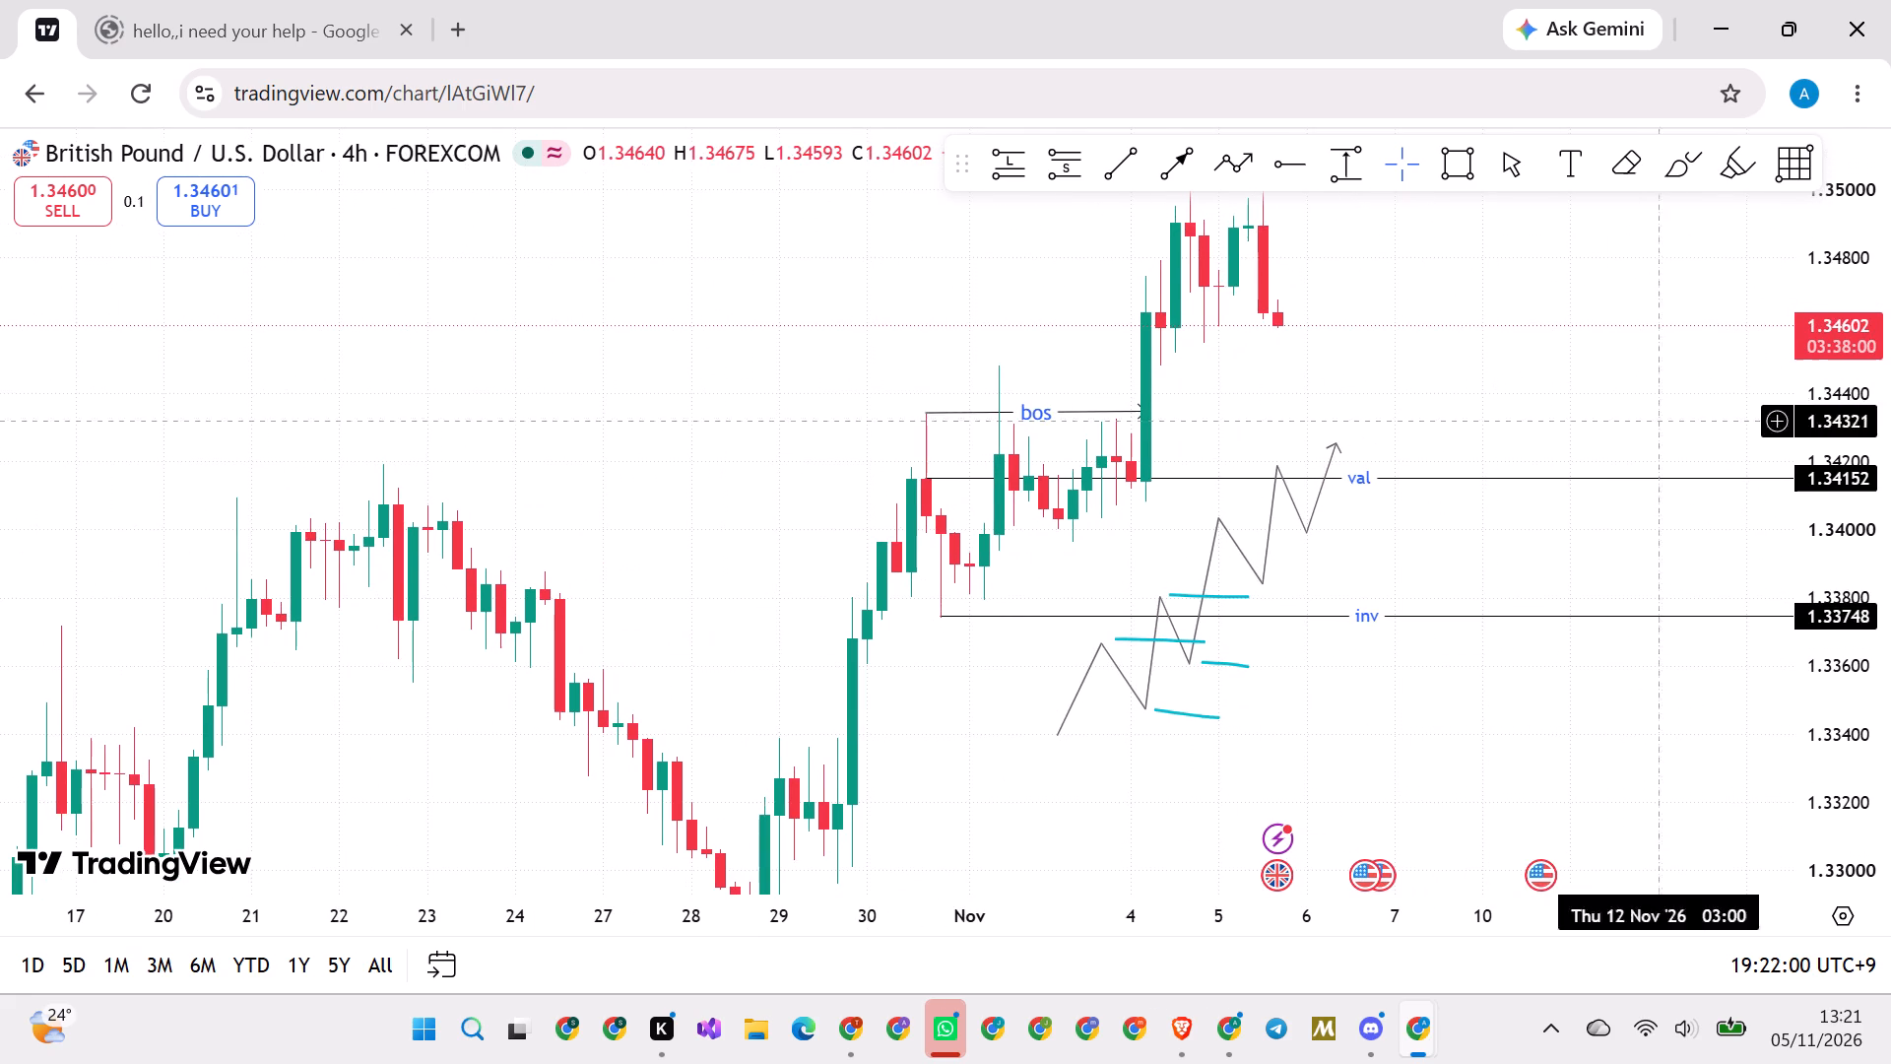
{"action": "left_click_drag", "start_coordinate": [1837, 340], "coordinate": [1754, 618]}
{"action": "scroll", "coordinate": [1278, 687], "scroll_direction": "down", "scroll_amount": 20}
{"action": "scroll", "coordinate": [1278, 687], "scroll_direction": "down", "scroll_amount": 20}
{"action": "scroll", "coordinate": [1278, 687], "scroll_direction": "down", "scroll_amount": 20}
{"action": "scroll", "coordinate": [1269, 690], "scroll_direction": "up", "scroll_amount": 20}
{"action": "scroll", "coordinate": [1269, 690], "scroll_direction": "up", "scroll_amount": 20}
{"action": "scroll", "coordinate": [1269, 690], "scroll_direction": "up", "scroll_amount": 1}
{"action": "scroll", "coordinate": [1269, 690], "scroll_direction": "down", "scroll_amount": 1}
{"action": "left_click_drag", "start_coordinate": [1129, 391], "coordinate": [1062, 397]}
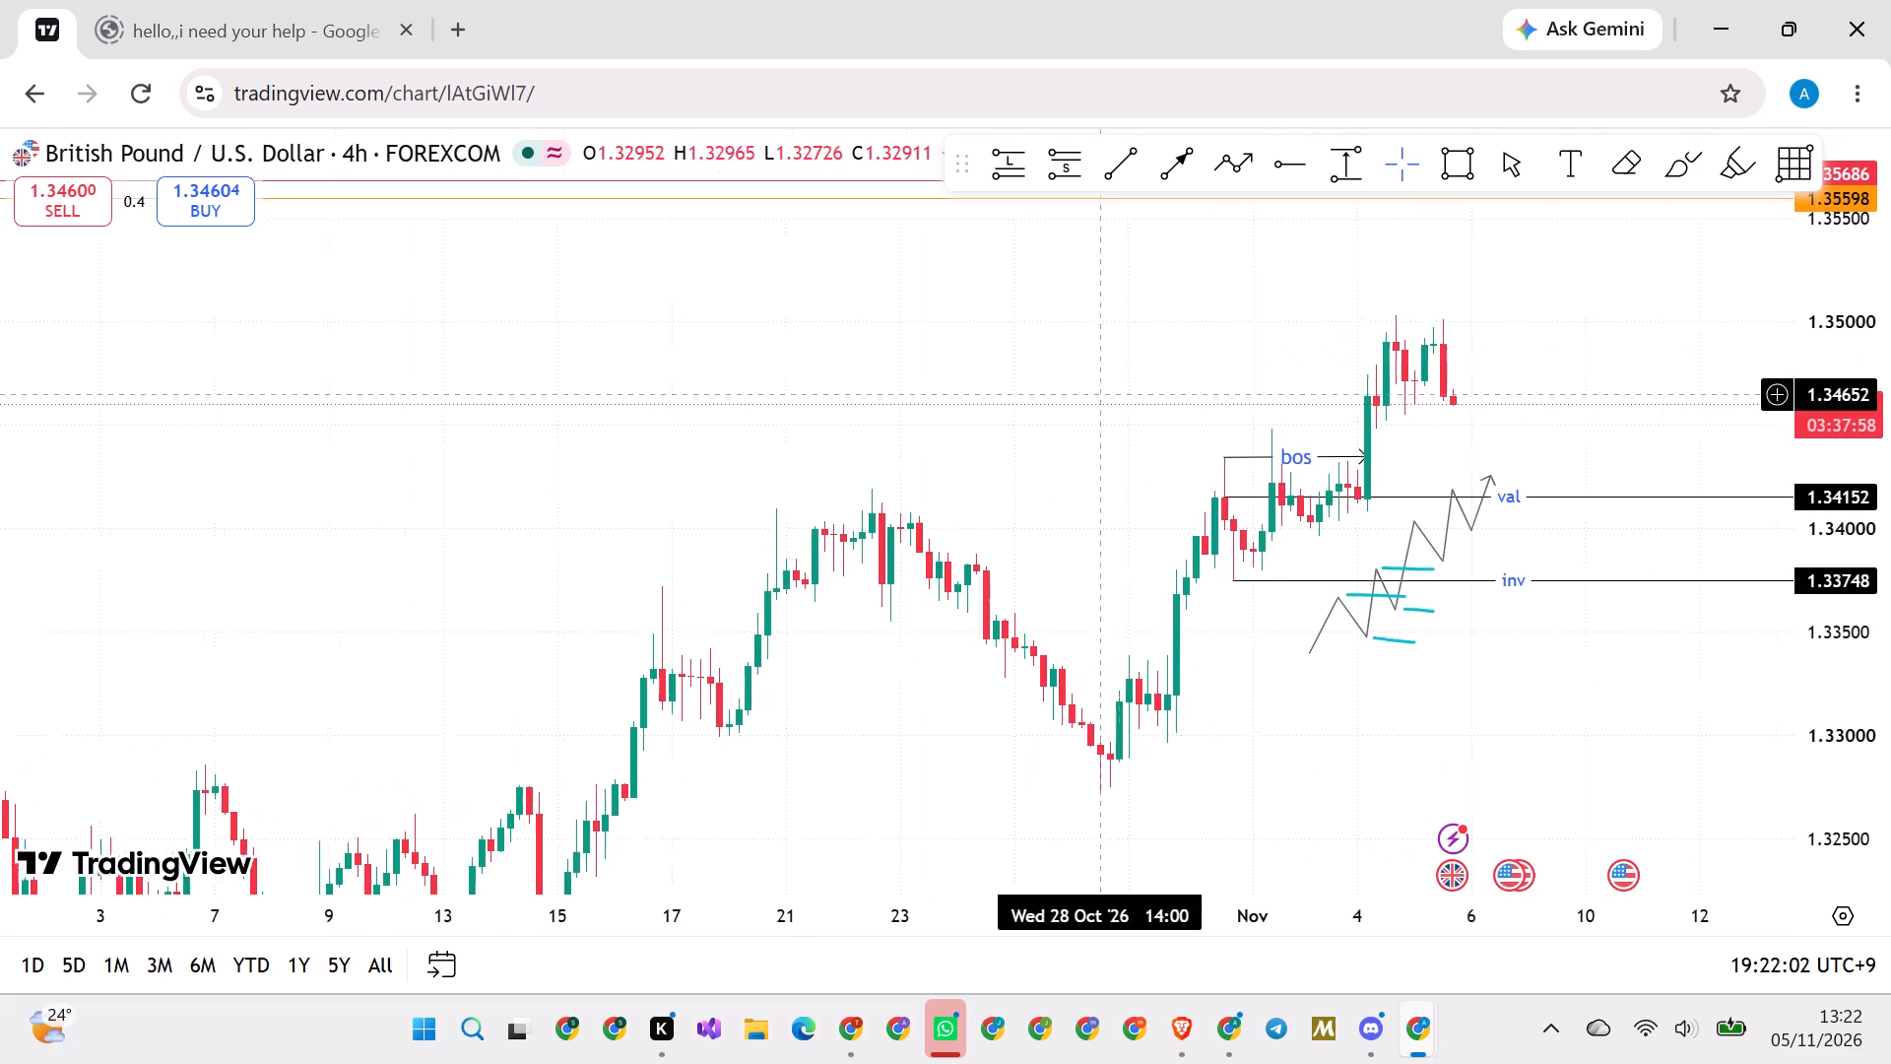
{"action": "left_click_drag", "start_coordinate": [1062, 397], "coordinate": [953, 401]}
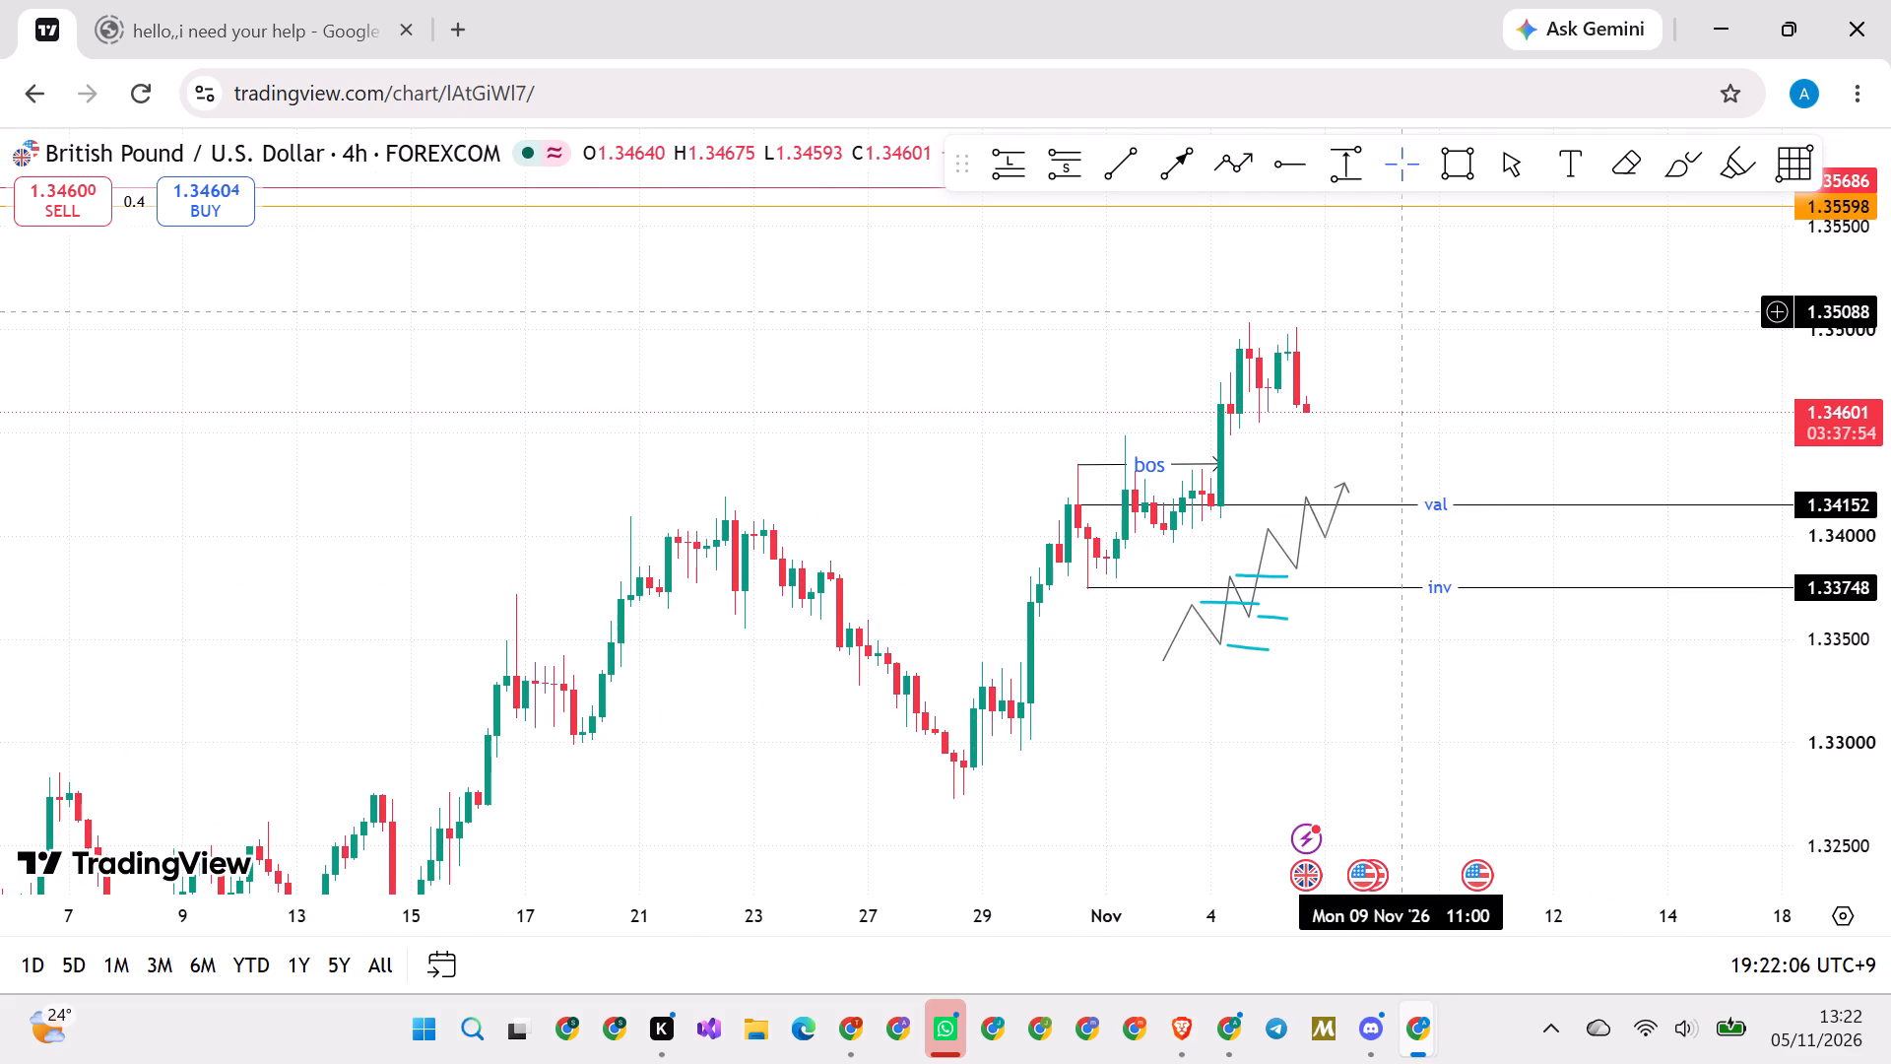
{"action": "scroll", "coordinate": [765, 359], "scroll_direction": "up", "scroll_amount": 1}
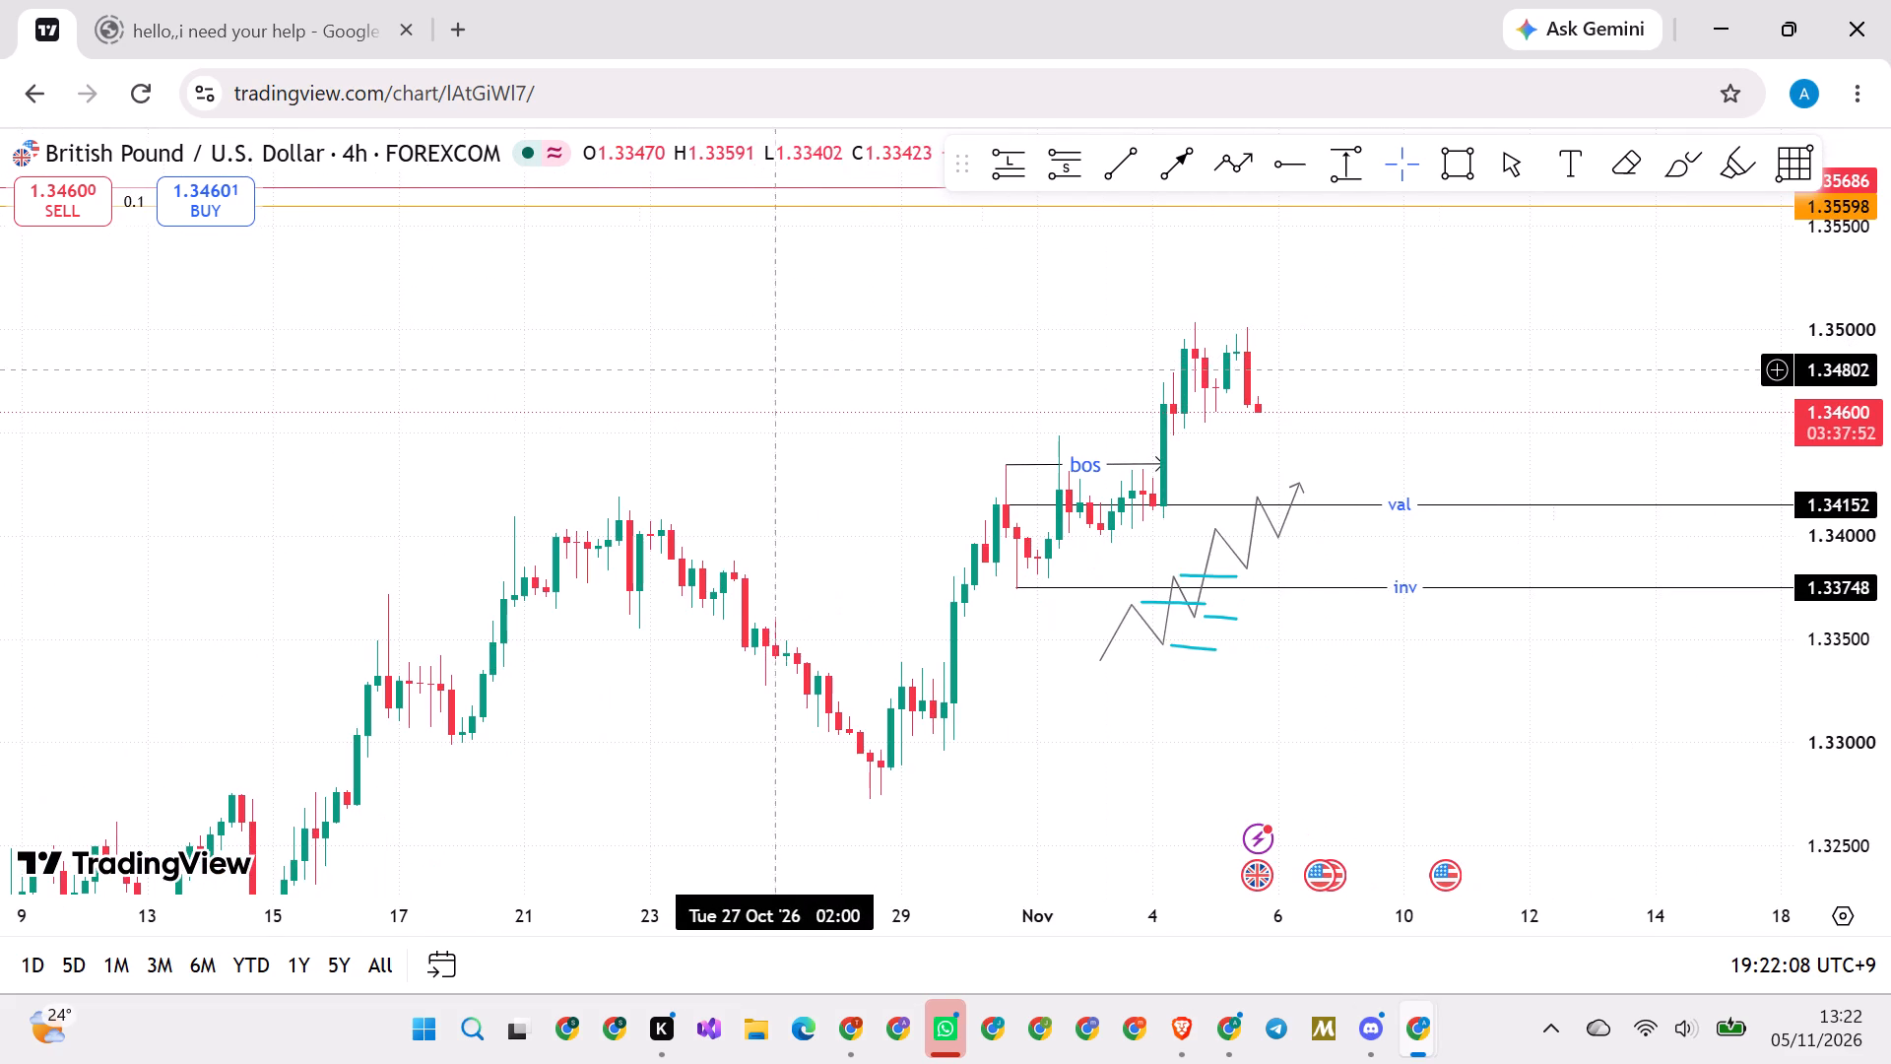
{"action": "scroll", "coordinate": [782, 375], "scroll_direction": "up", "scroll_amount": 1}
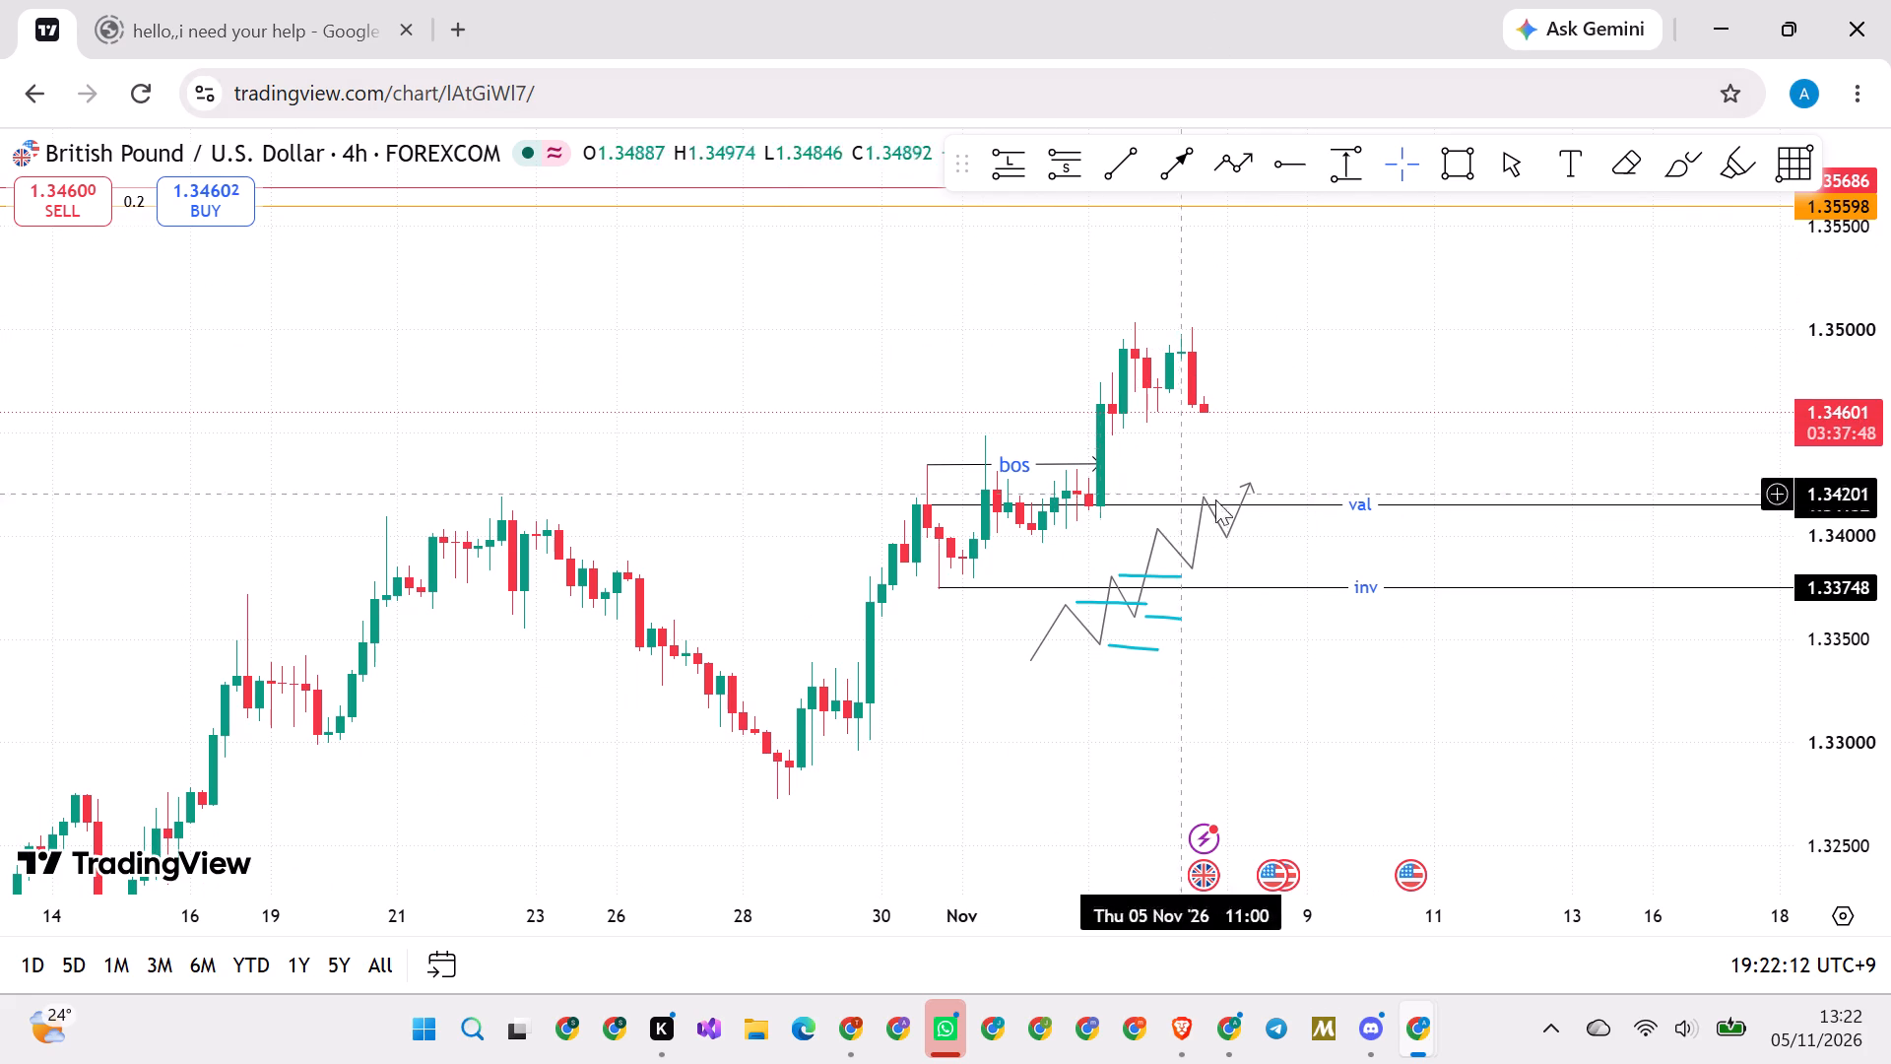
{"action": "left_click_drag", "start_coordinate": [1509, 291], "coordinate": [1604, 440]}
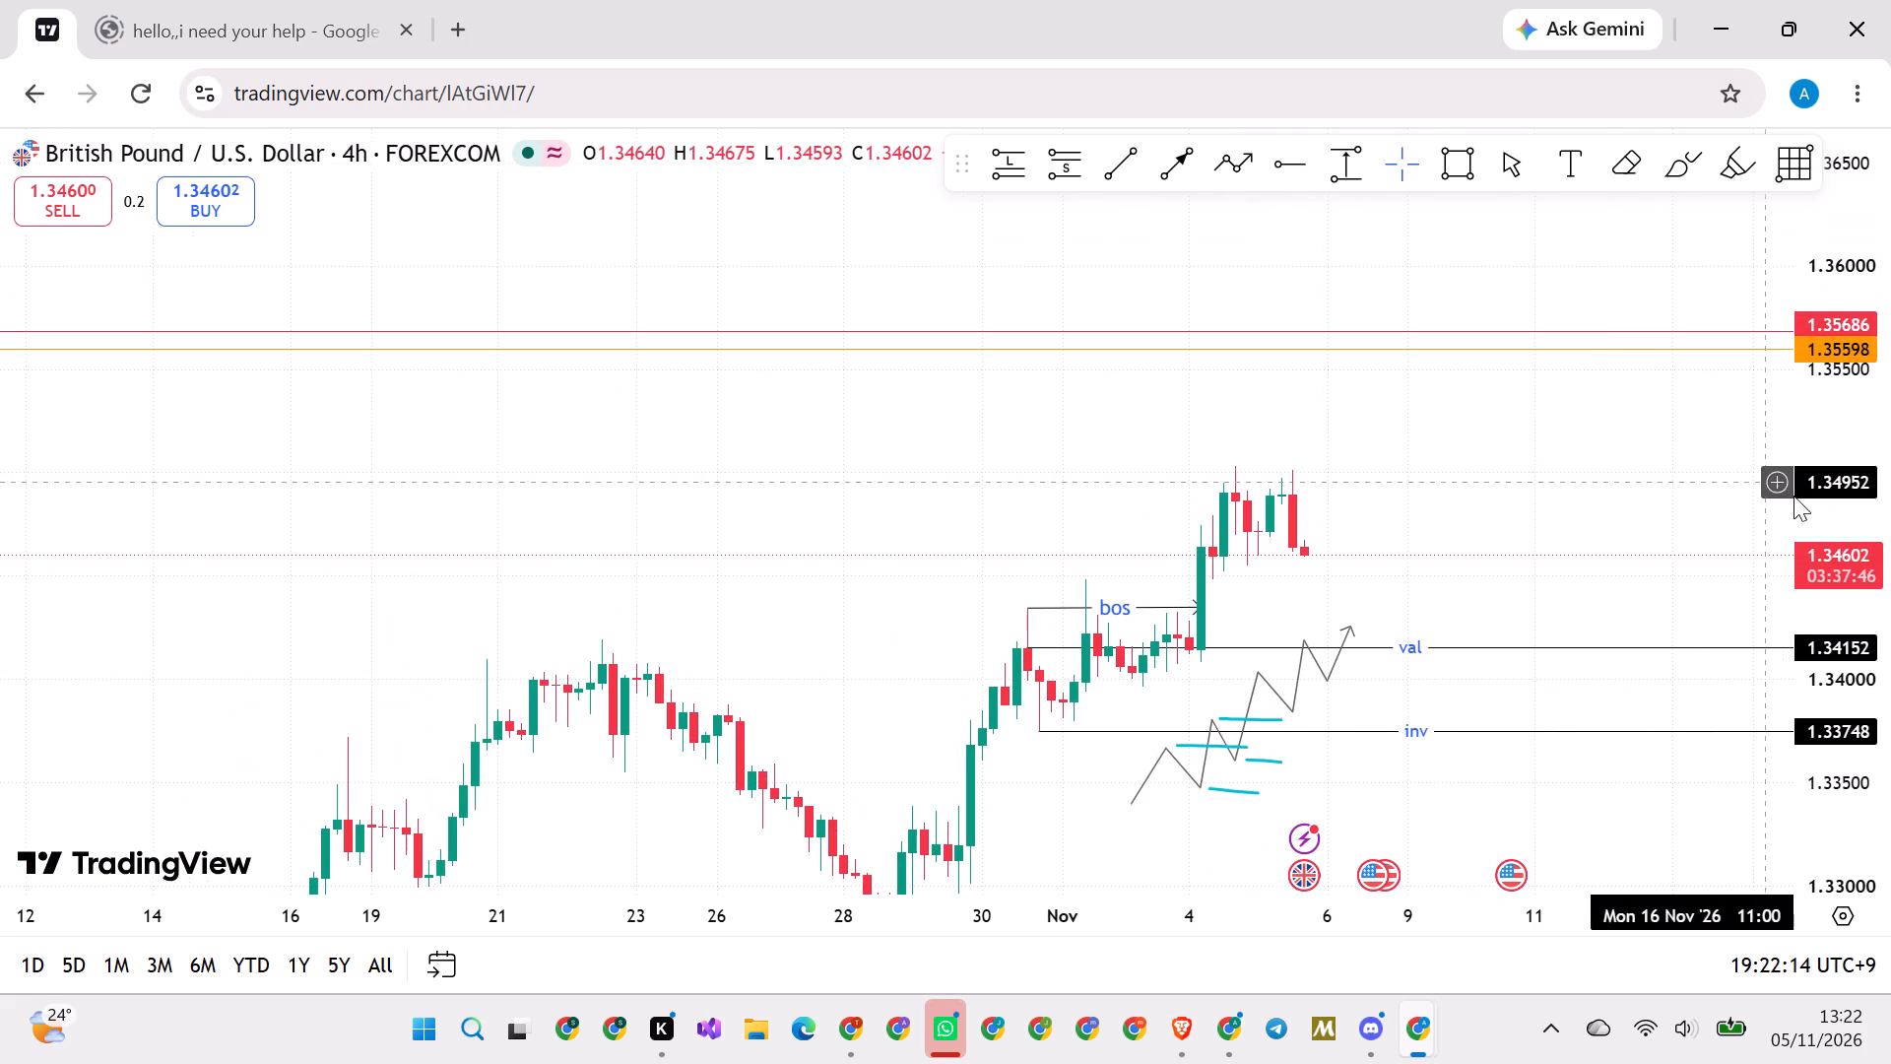
Move the bos arrow up to the 4 November swing, starting at 1.34798 on the 11:00 candle with its tip at 1.34802 on the 15:00 candle.
{"action": "scroll", "coordinate": [1846, 478], "scroll_direction": "up", "scroll_amount": 20}
{"action": "scroll", "coordinate": [1846, 478], "scroll_direction": "up", "scroll_amount": 18}
{"action": "scroll", "coordinate": [862, 417], "scroll_direction": "up", "scroll_amount": 20}
{"action": "scroll", "coordinate": [862, 417], "scroll_direction": "up", "scroll_amount": 20}
{"action": "scroll", "coordinate": [862, 417], "scroll_direction": "up", "scroll_amount": 20}
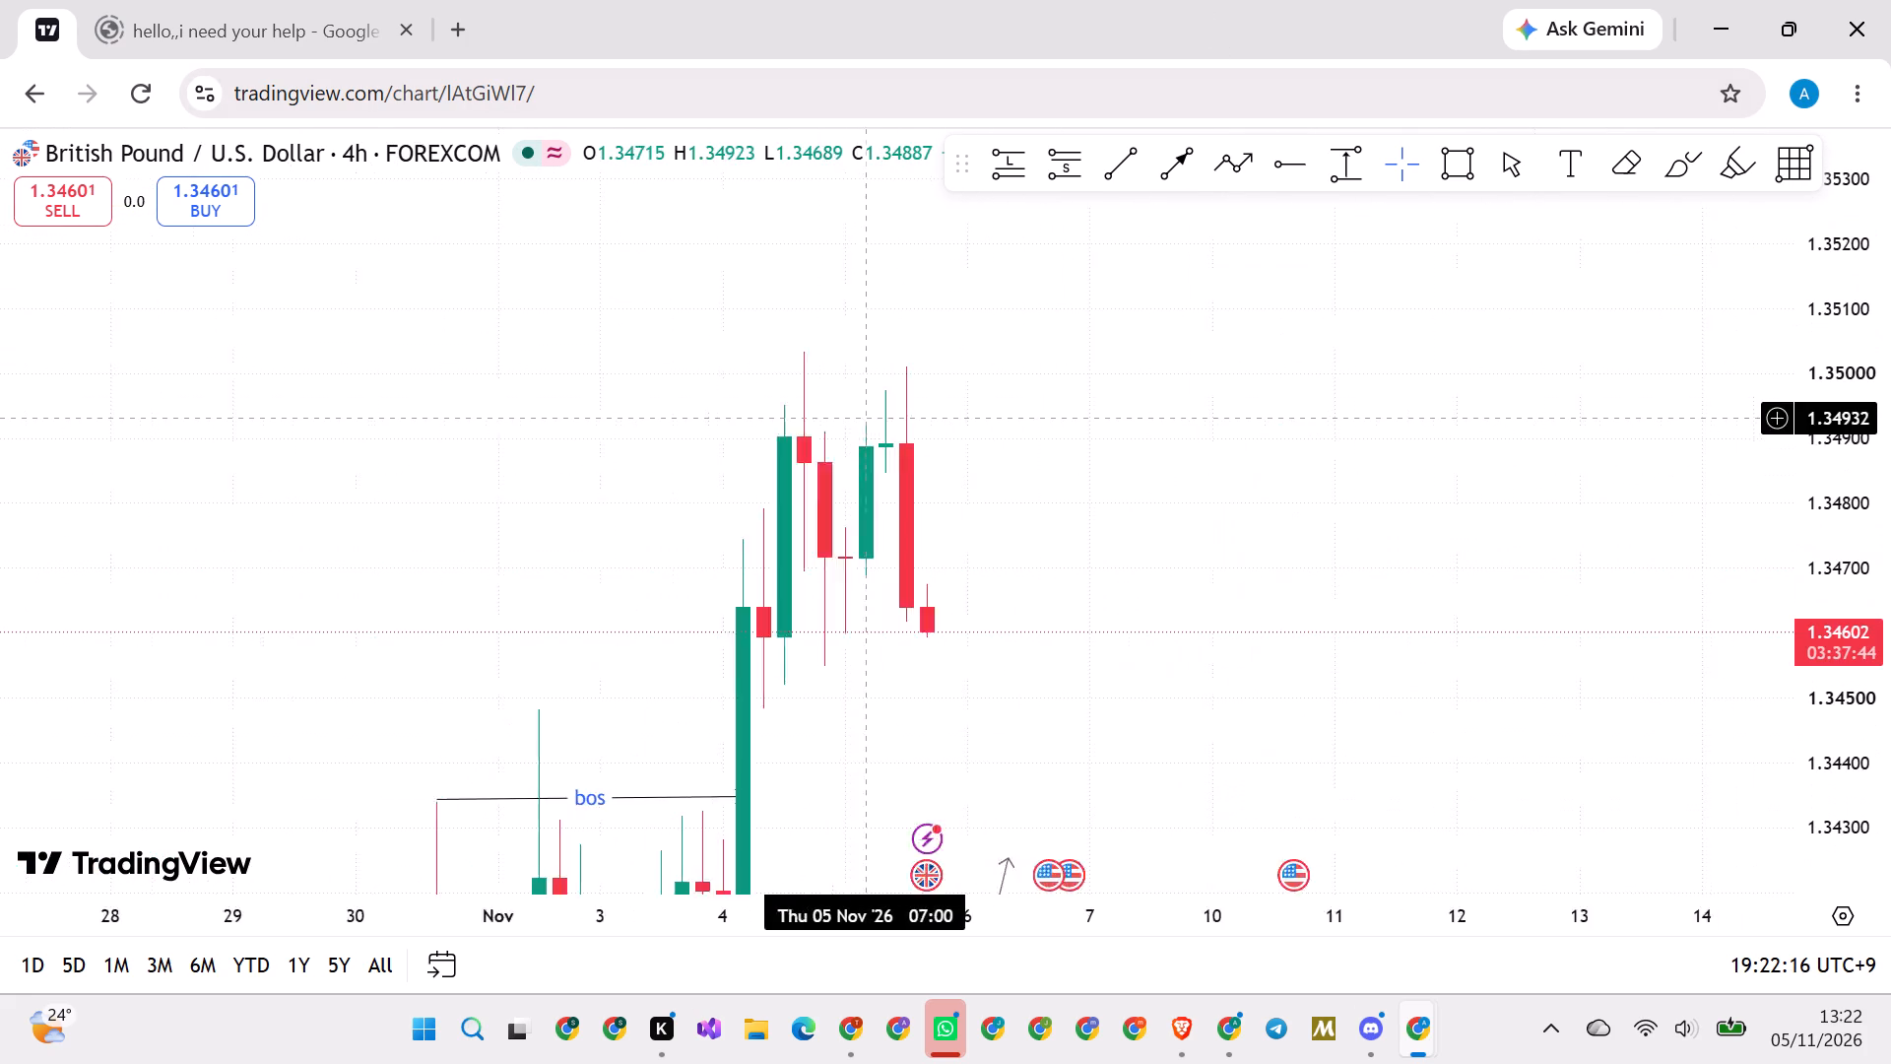
{"action": "scroll", "coordinate": [862, 417], "scroll_direction": "up", "scroll_amount": 20}
{"action": "scroll", "coordinate": [862, 417], "scroll_direction": "up", "scroll_amount": 3}
{"action": "left_click_drag", "start_coordinate": [818, 502], "coordinate": [1493, 522]}
{"action": "left_click_drag", "start_coordinate": [685, 497], "coordinate": [815, 448]}
{"action": "left_click_drag", "start_coordinate": [822, 505], "coordinate": [837, 504]}
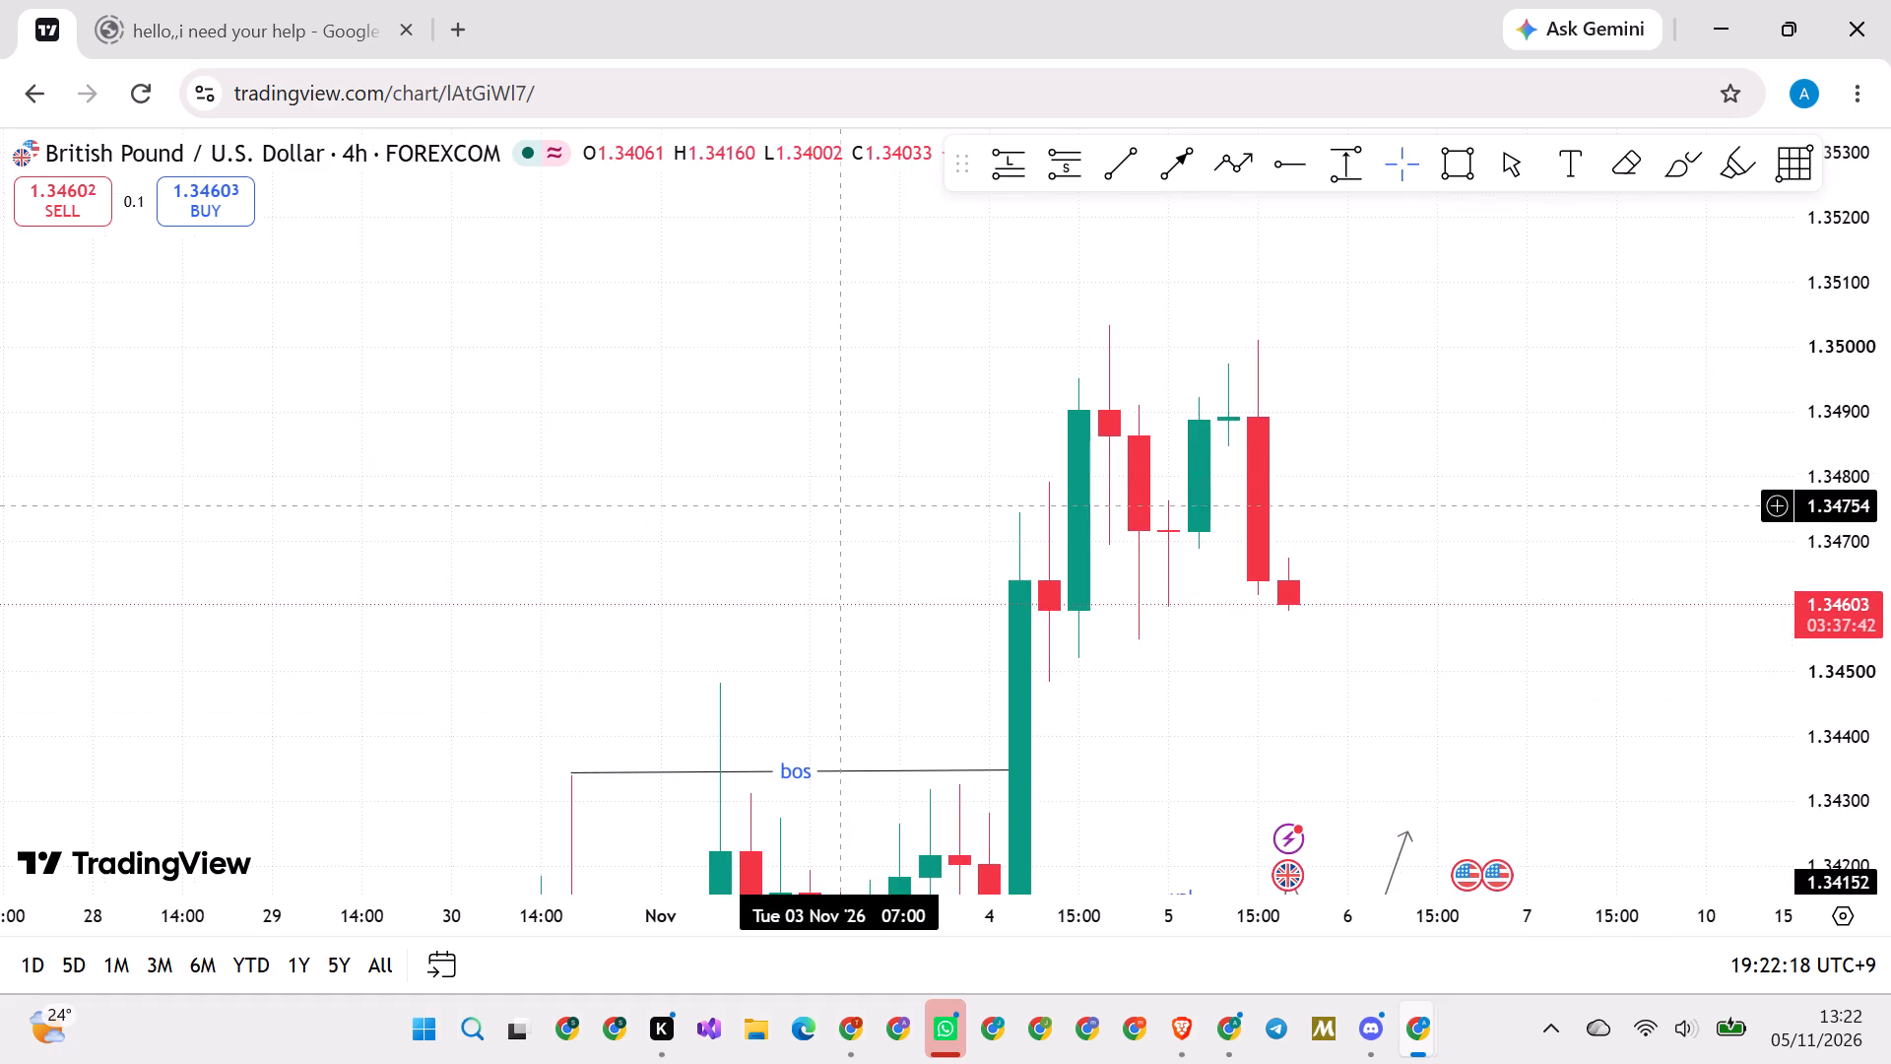
{"action": "left_click_drag", "start_coordinate": [837, 504], "coordinate": [861, 290]}
{"action": "left_click_drag", "start_coordinate": [965, 271], "coordinate": [907, 366]}
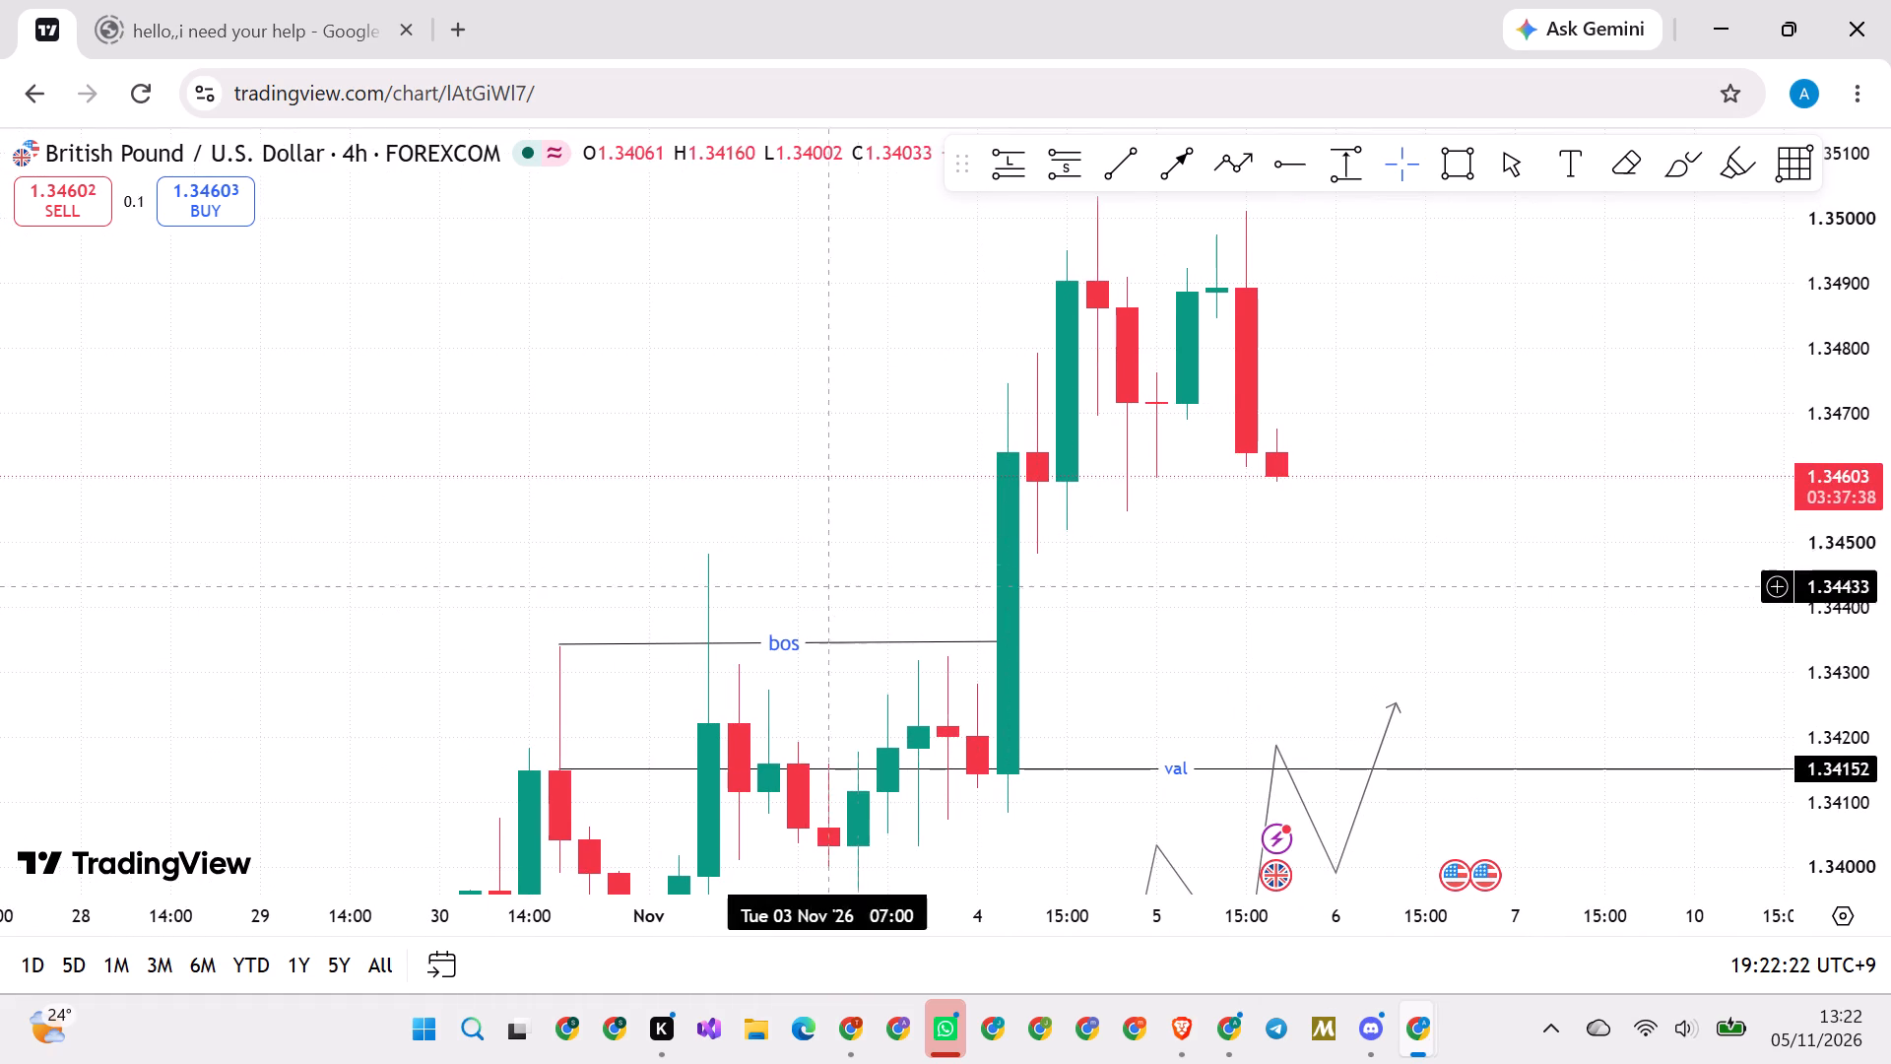
{"action": "left_click_drag", "start_coordinate": [816, 642], "coordinate": [1073, 490]}
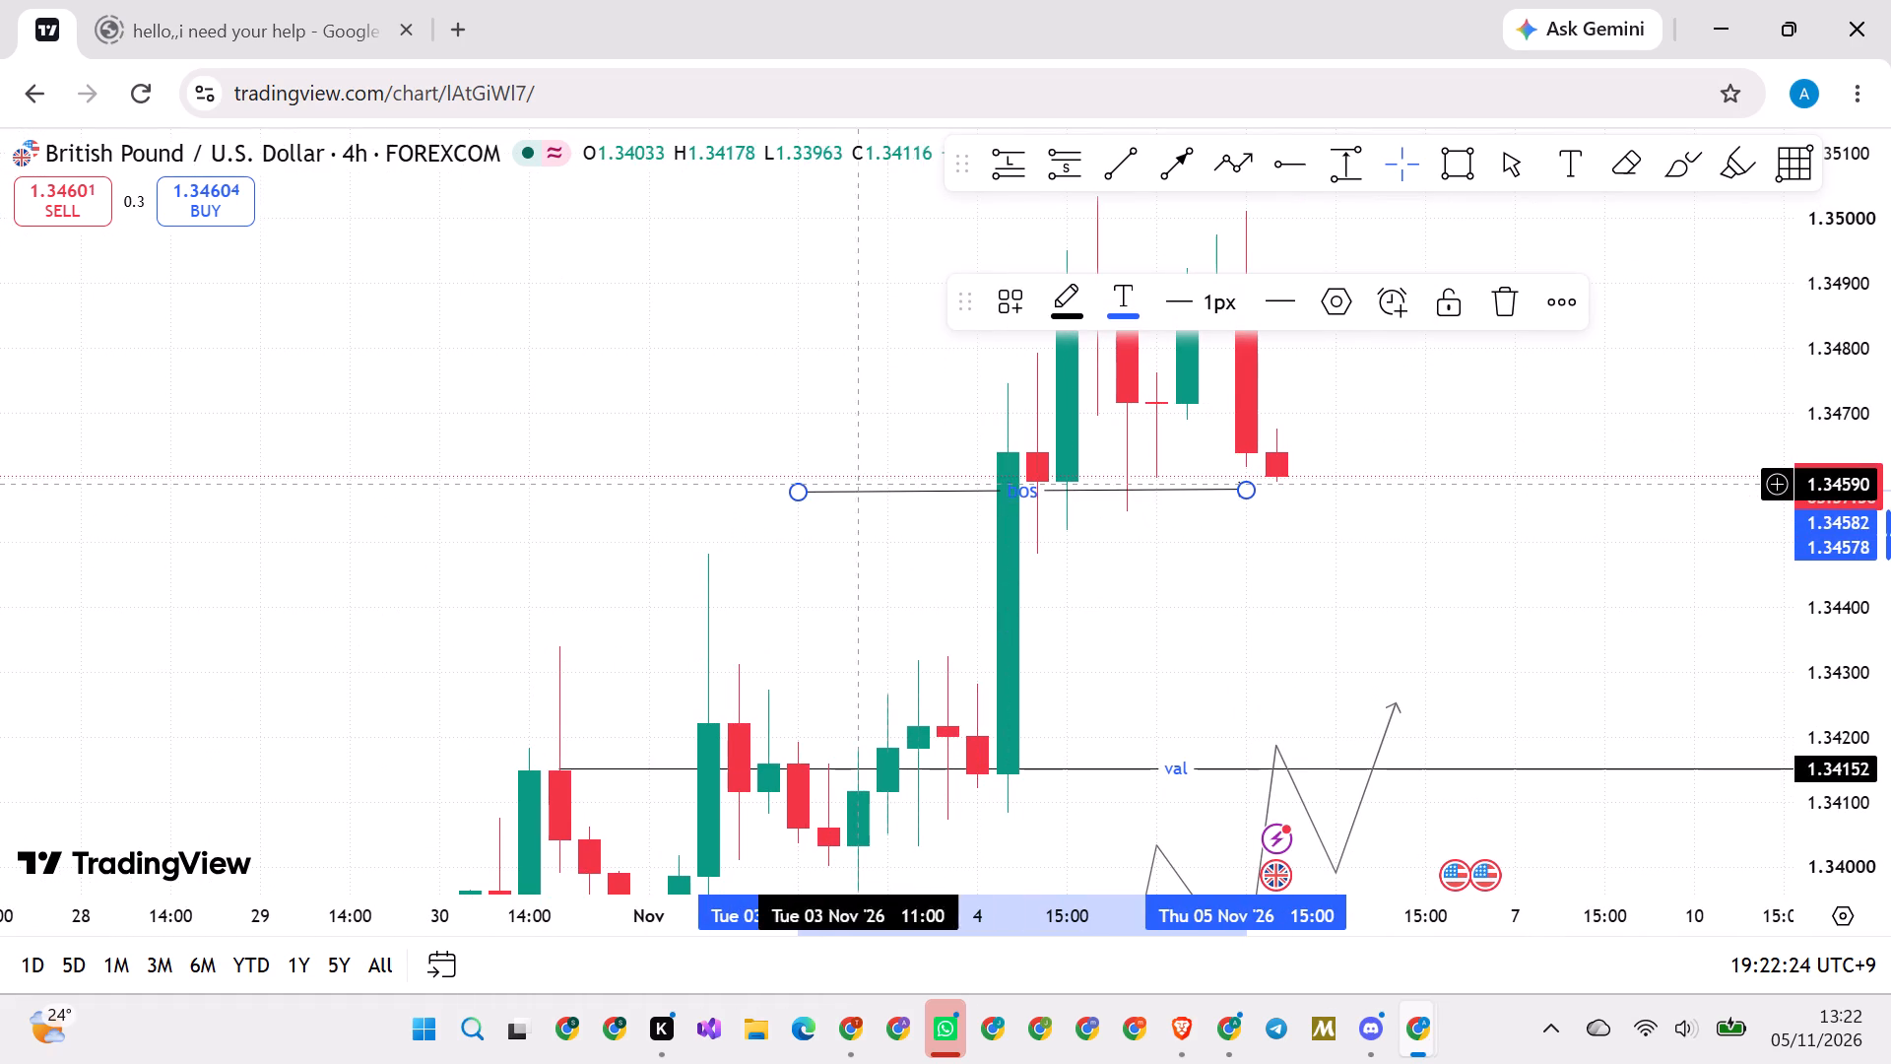
{"action": "left_click_drag", "start_coordinate": [797, 496], "coordinate": [1003, 386]}
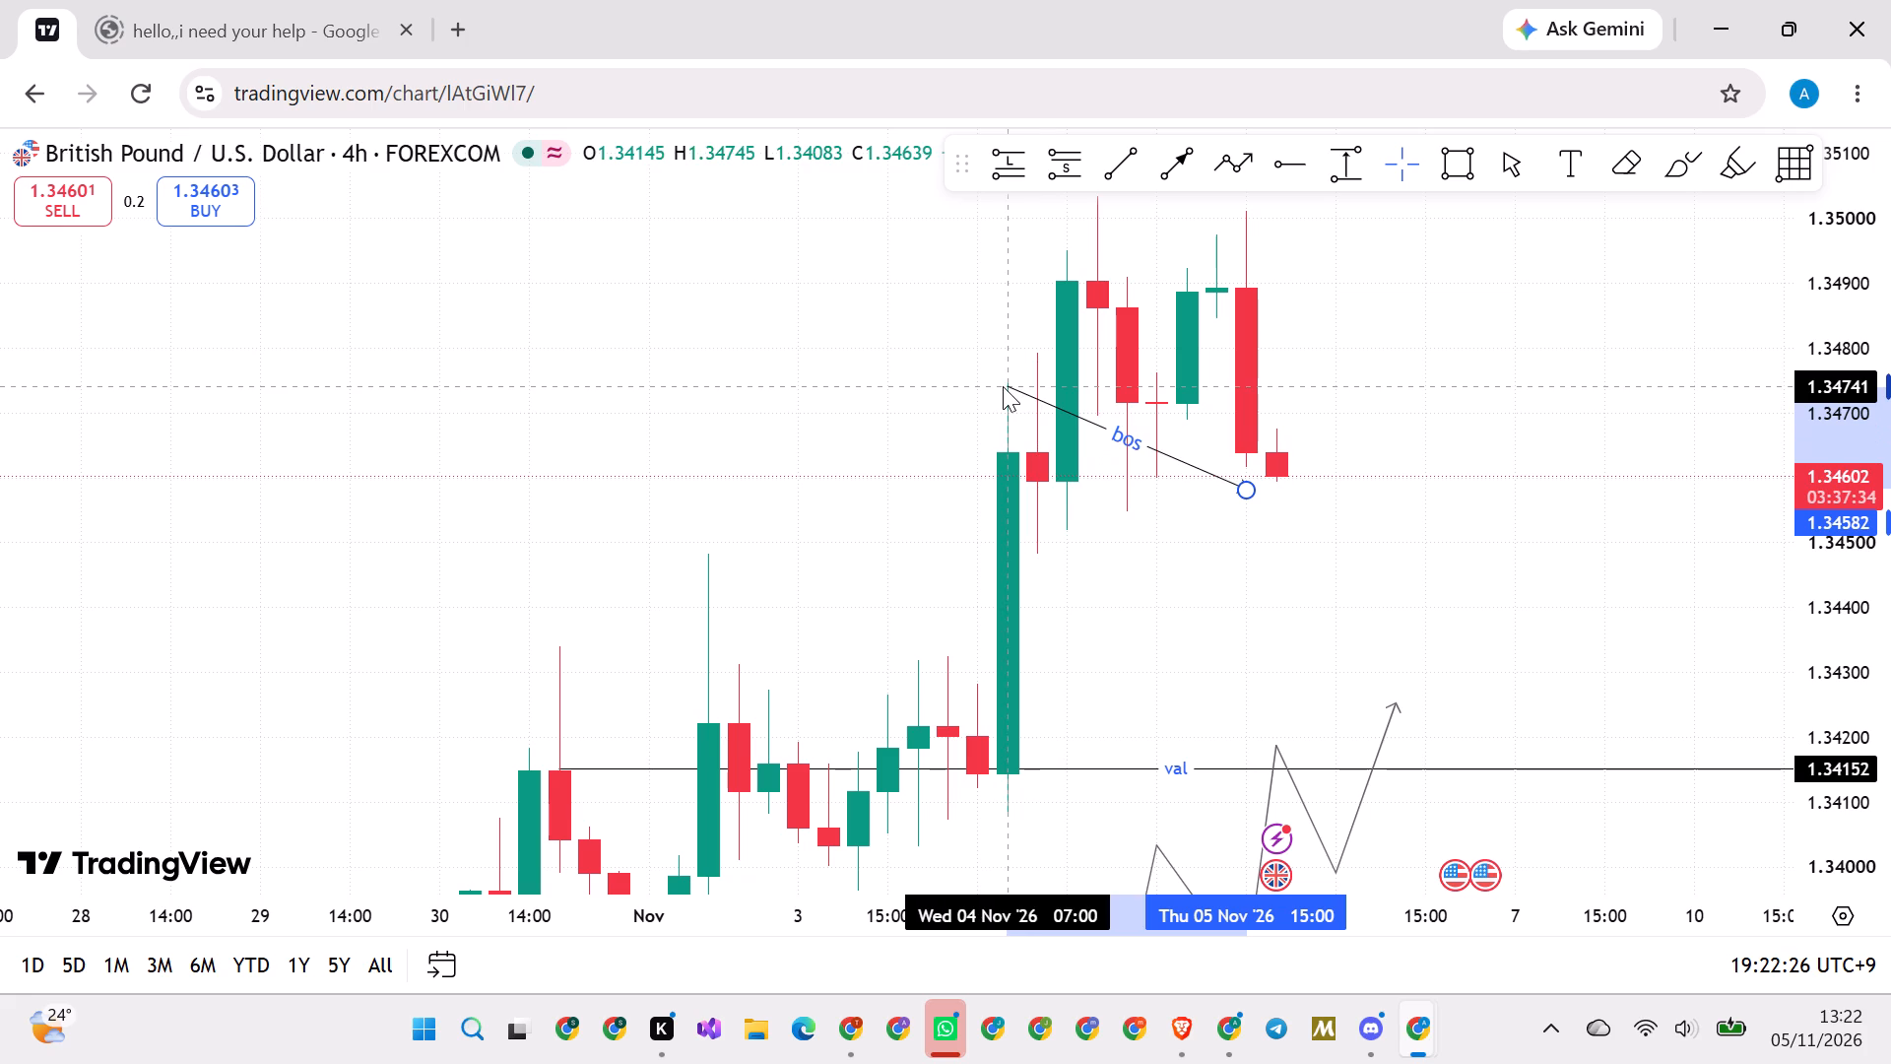
{"action": "left_click_drag", "start_coordinate": [1003, 386], "coordinate": [1028, 366]}
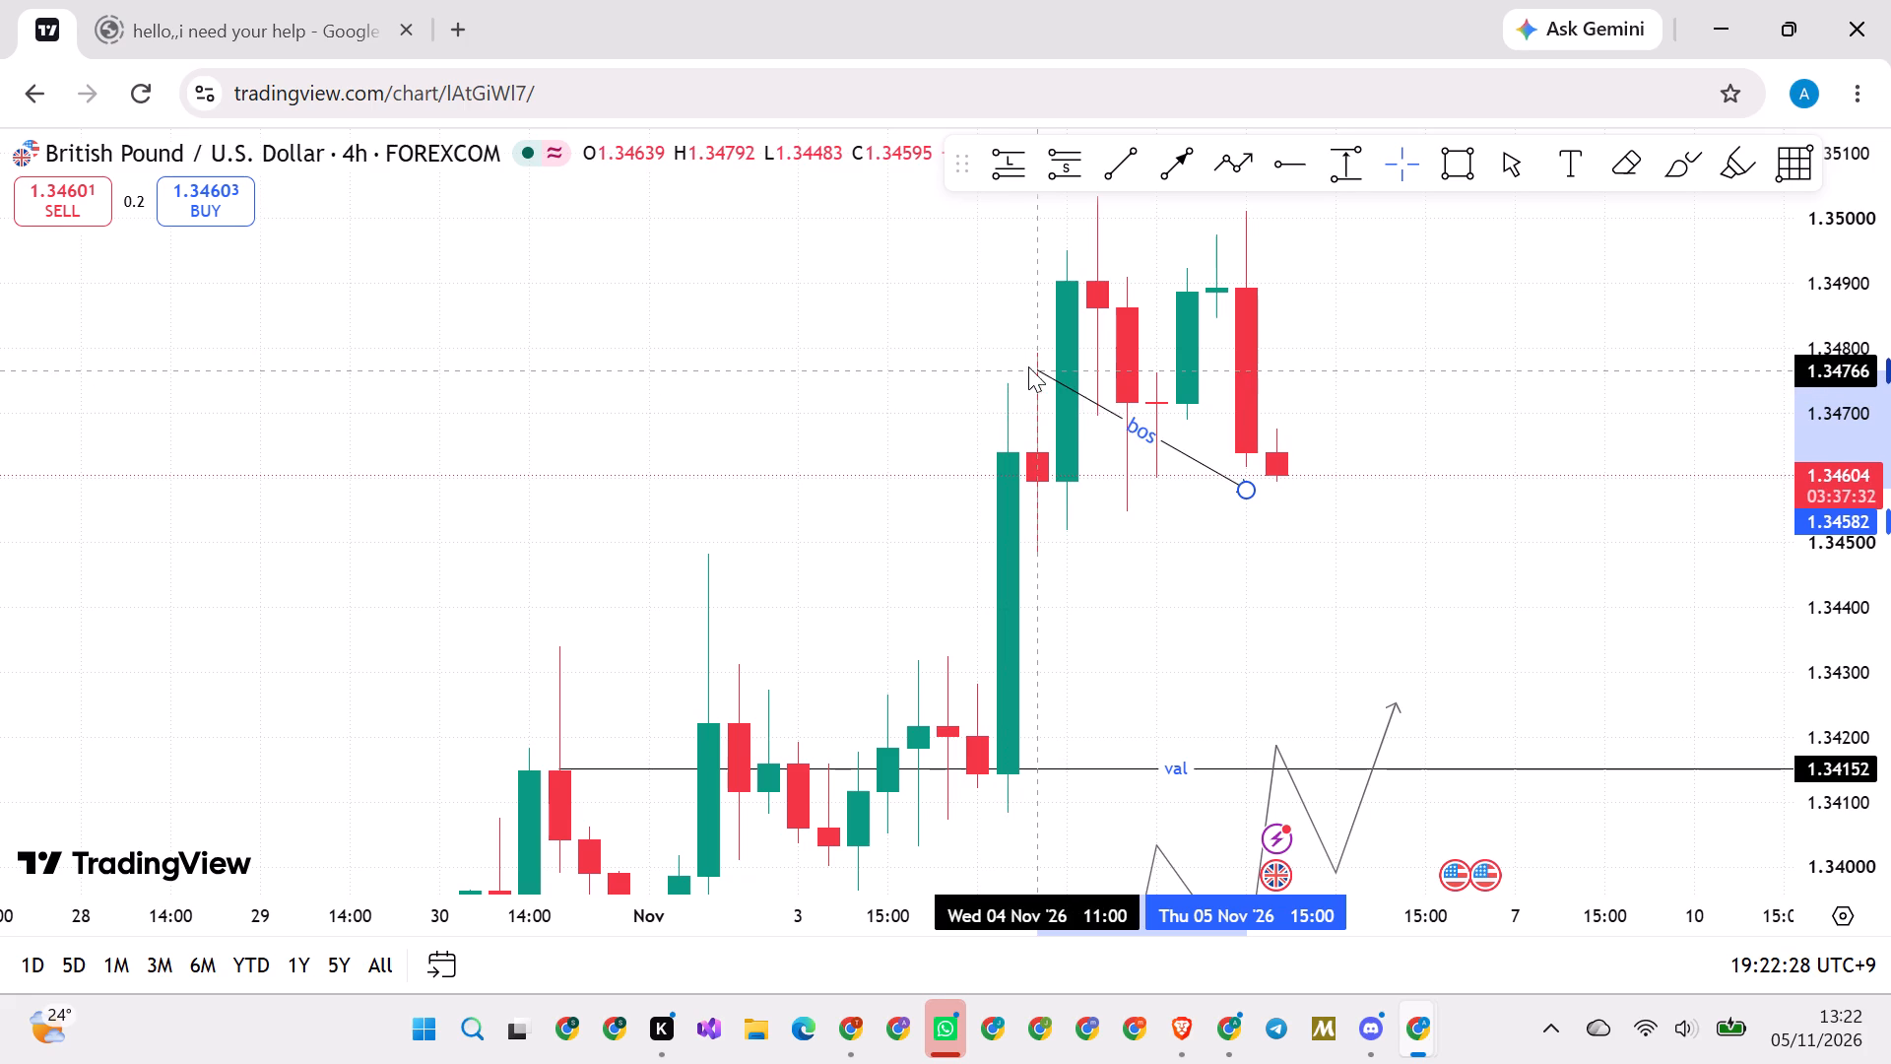
{"action": "left_click_drag", "start_coordinate": [1028, 366], "coordinate": [1029, 349]}
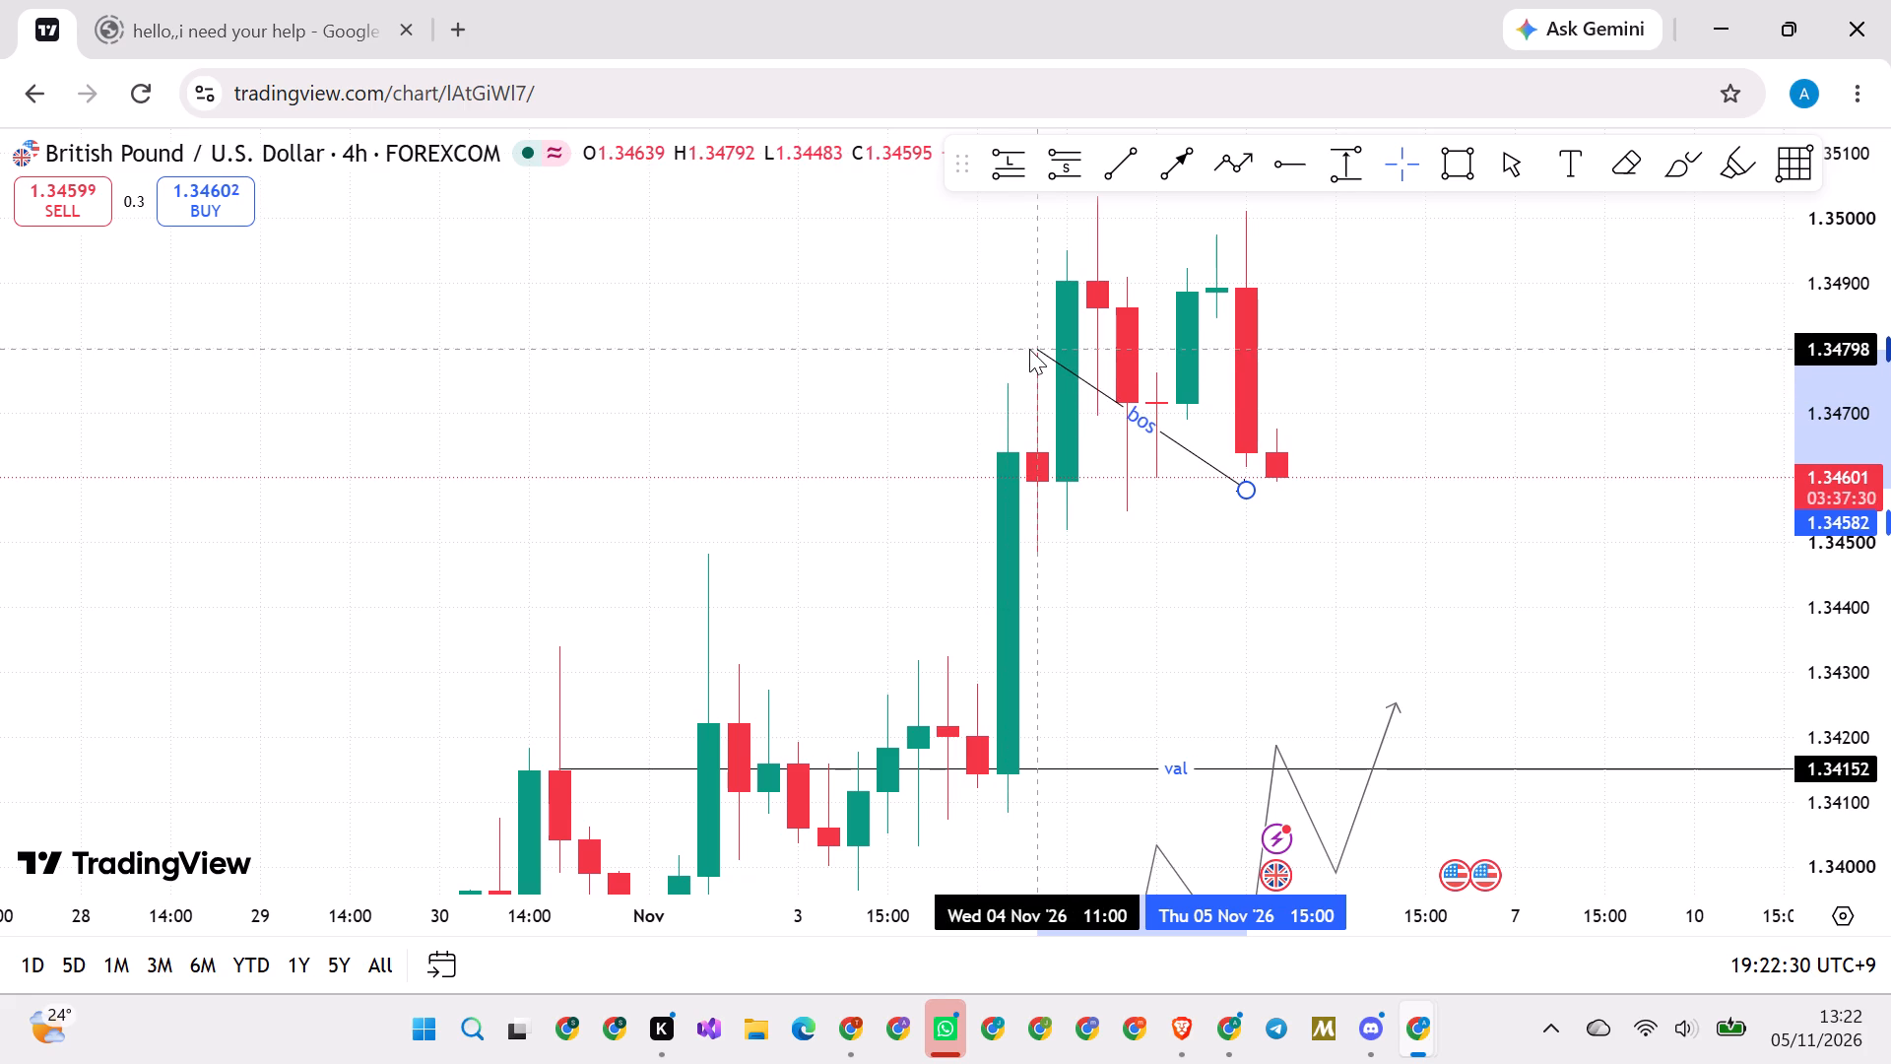
{"action": "left_click_drag", "start_coordinate": [1029, 349], "coordinate": [1023, 349]}
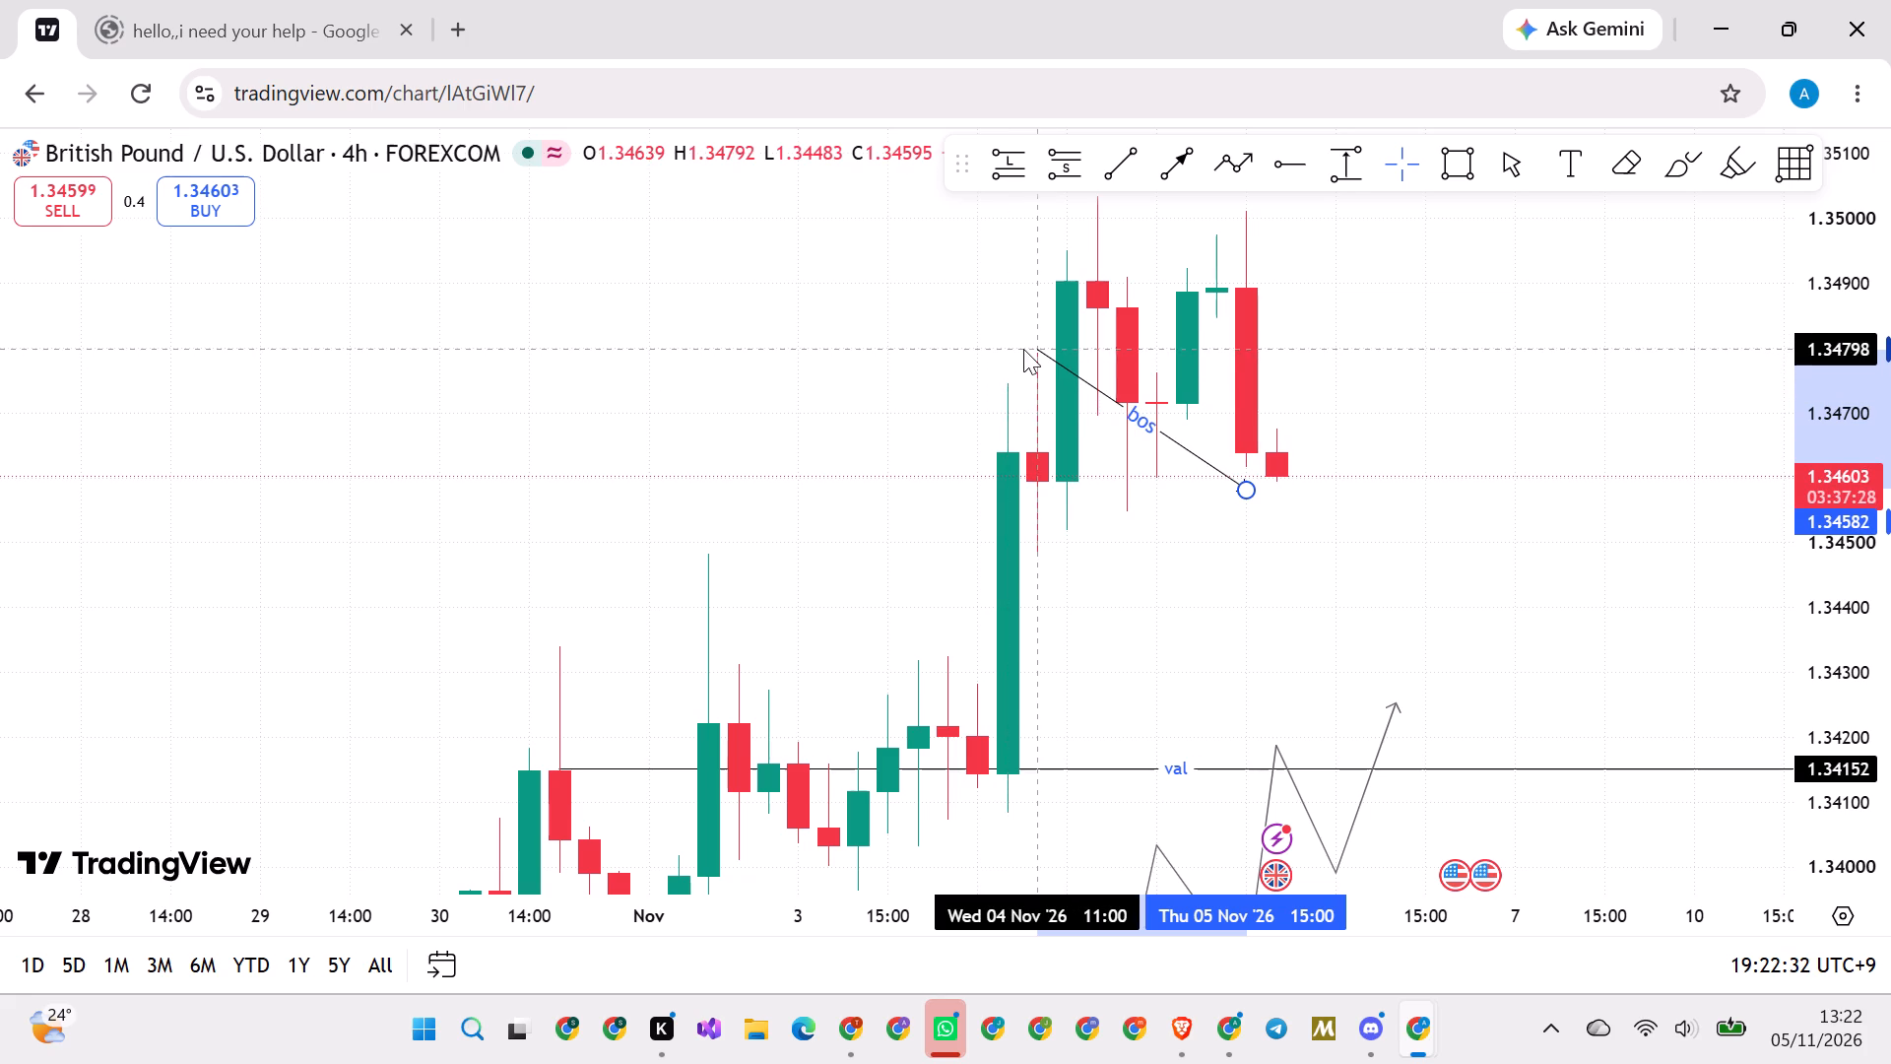
{"action": "left_click_drag", "start_coordinate": [1023, 349], "coordinate": [1027, 349]}
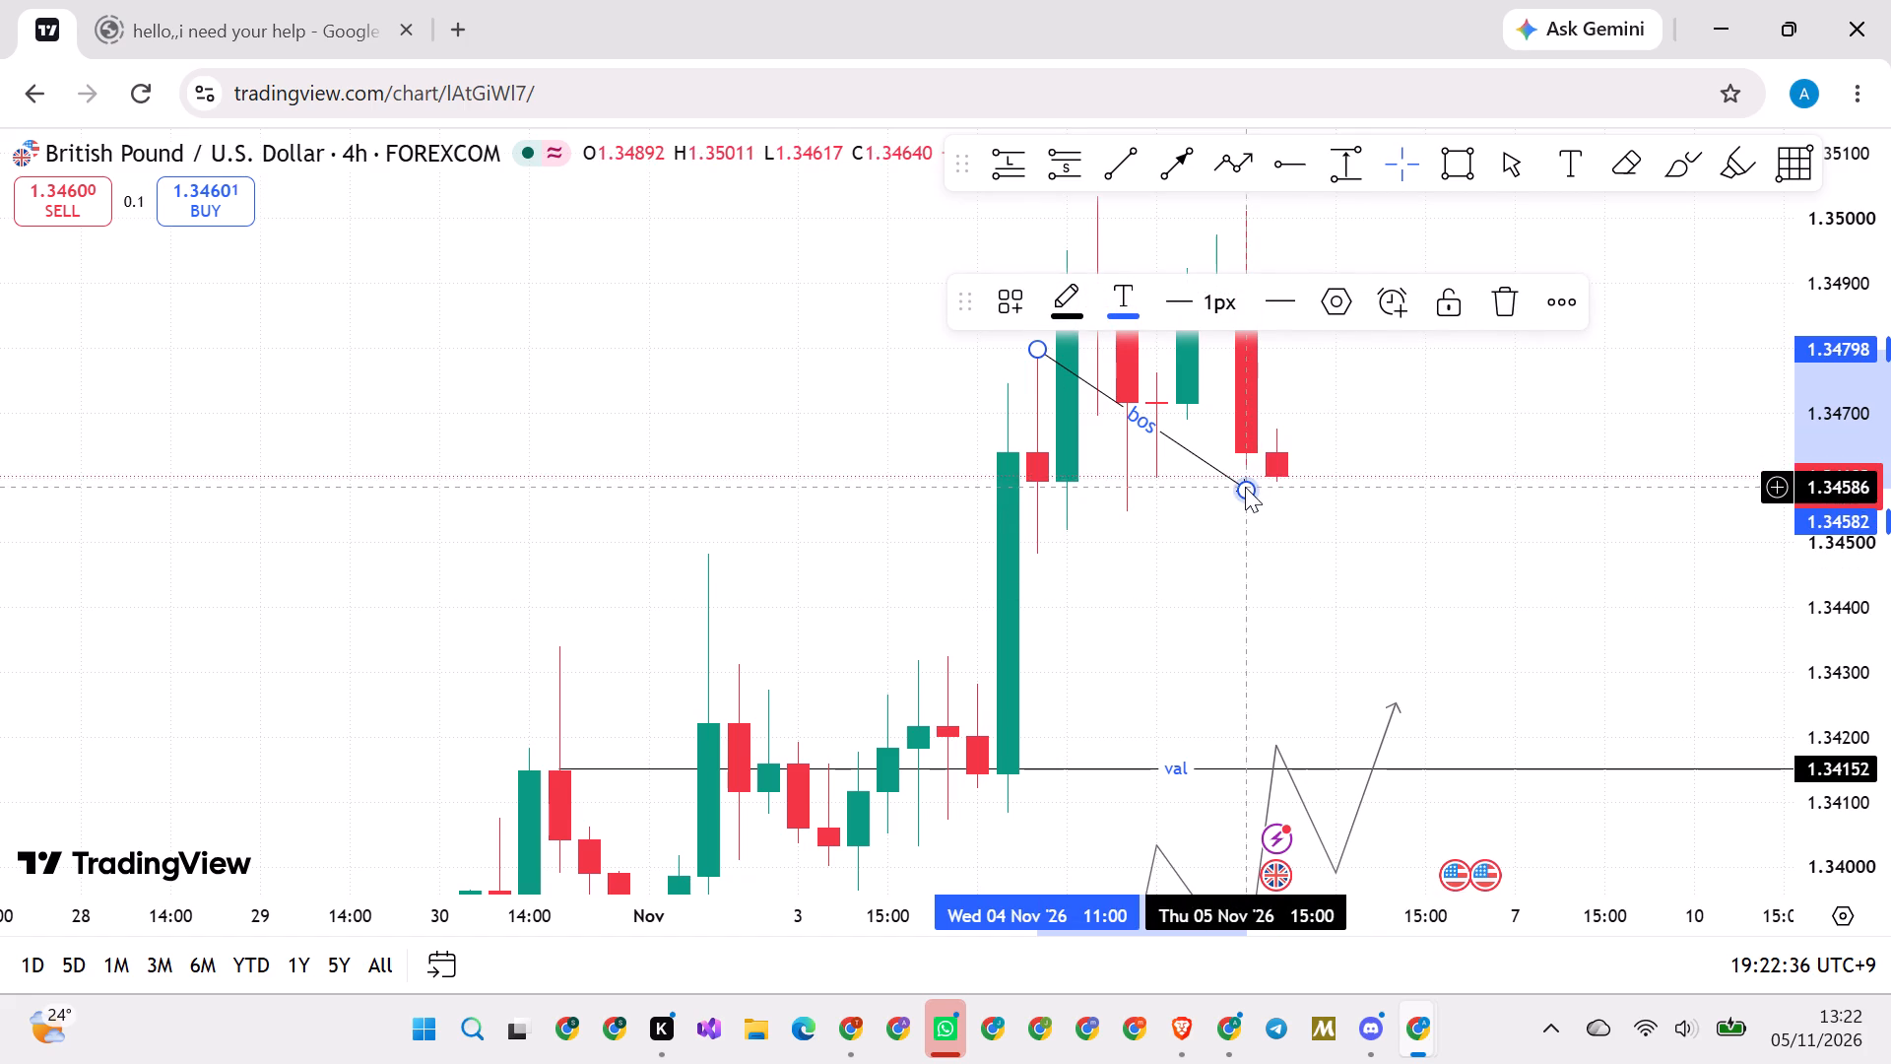
{"action": "left_click_drag", "start_coordinate": [1245, 487], "coordinate": [1054, 352]}
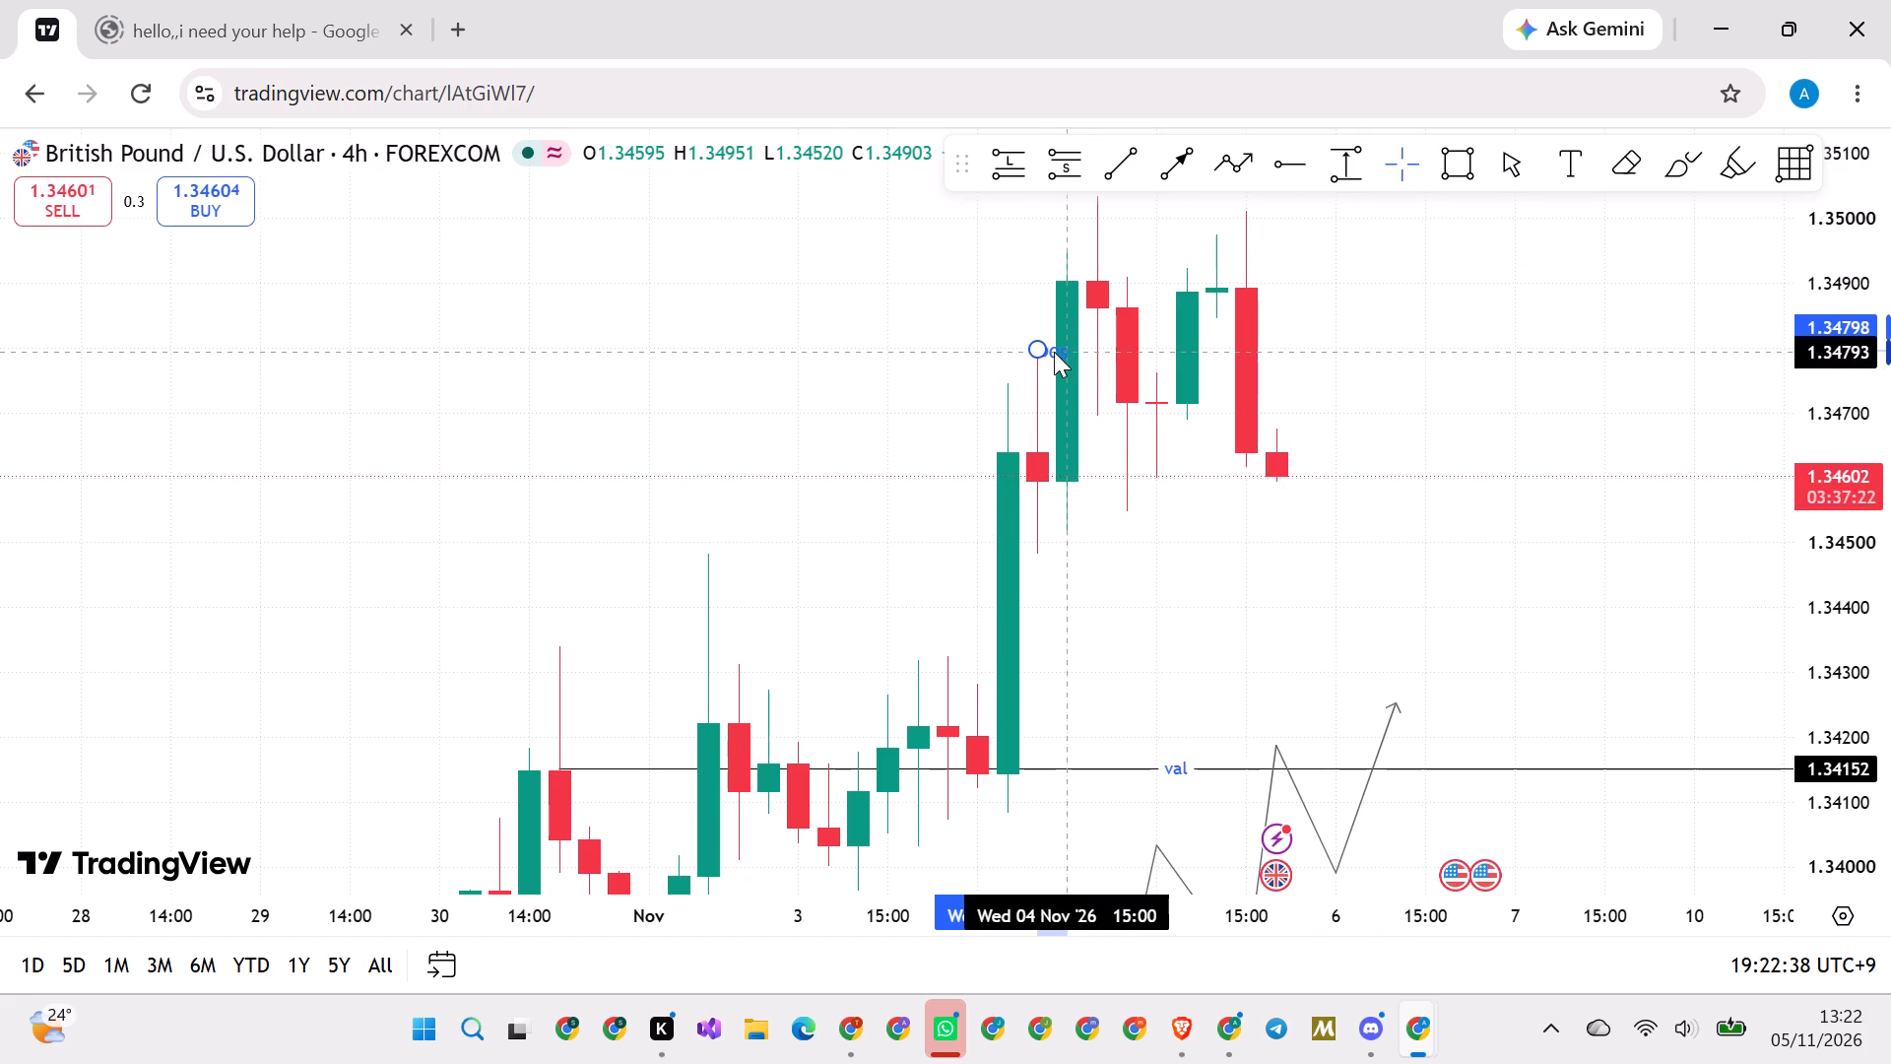
{"action": "left_click_drag", "start_coordinate": [1054, 352], "coordinate": [1061, 347]}
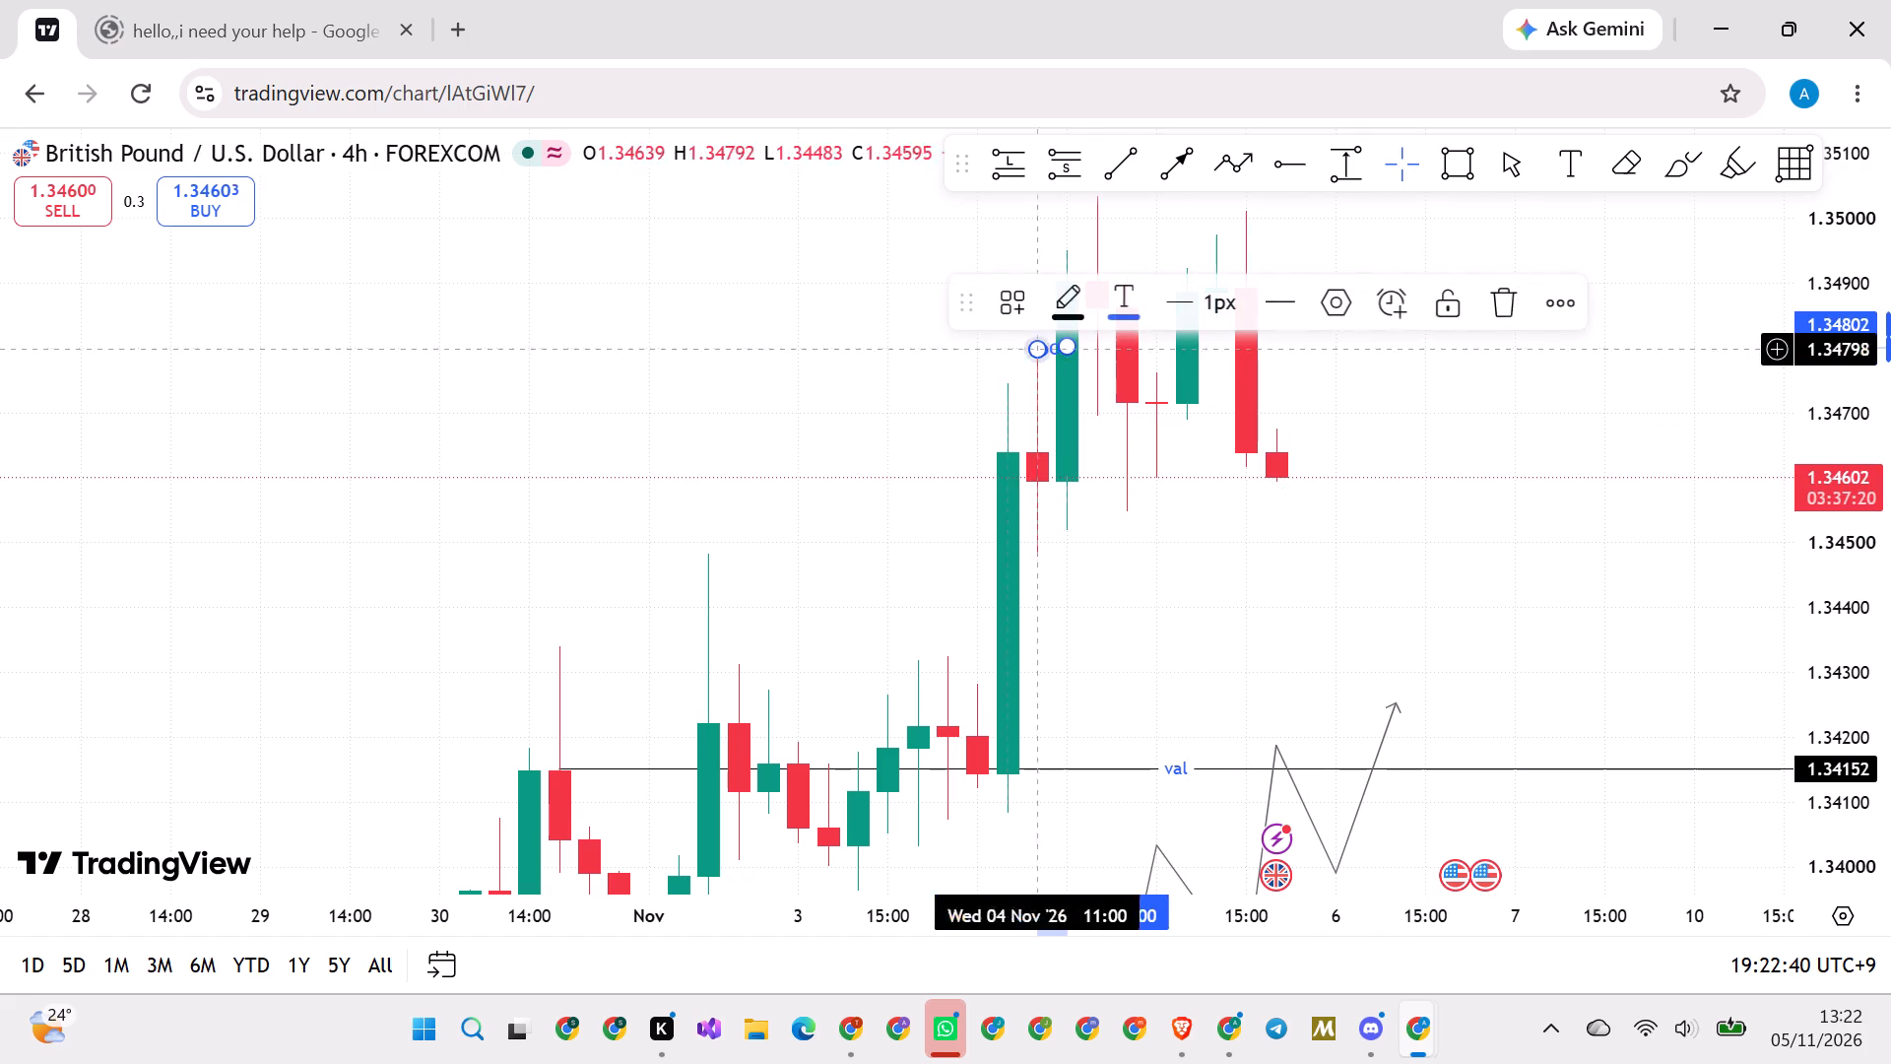
{"action": "left_click", "coordinate": [827, 376]}
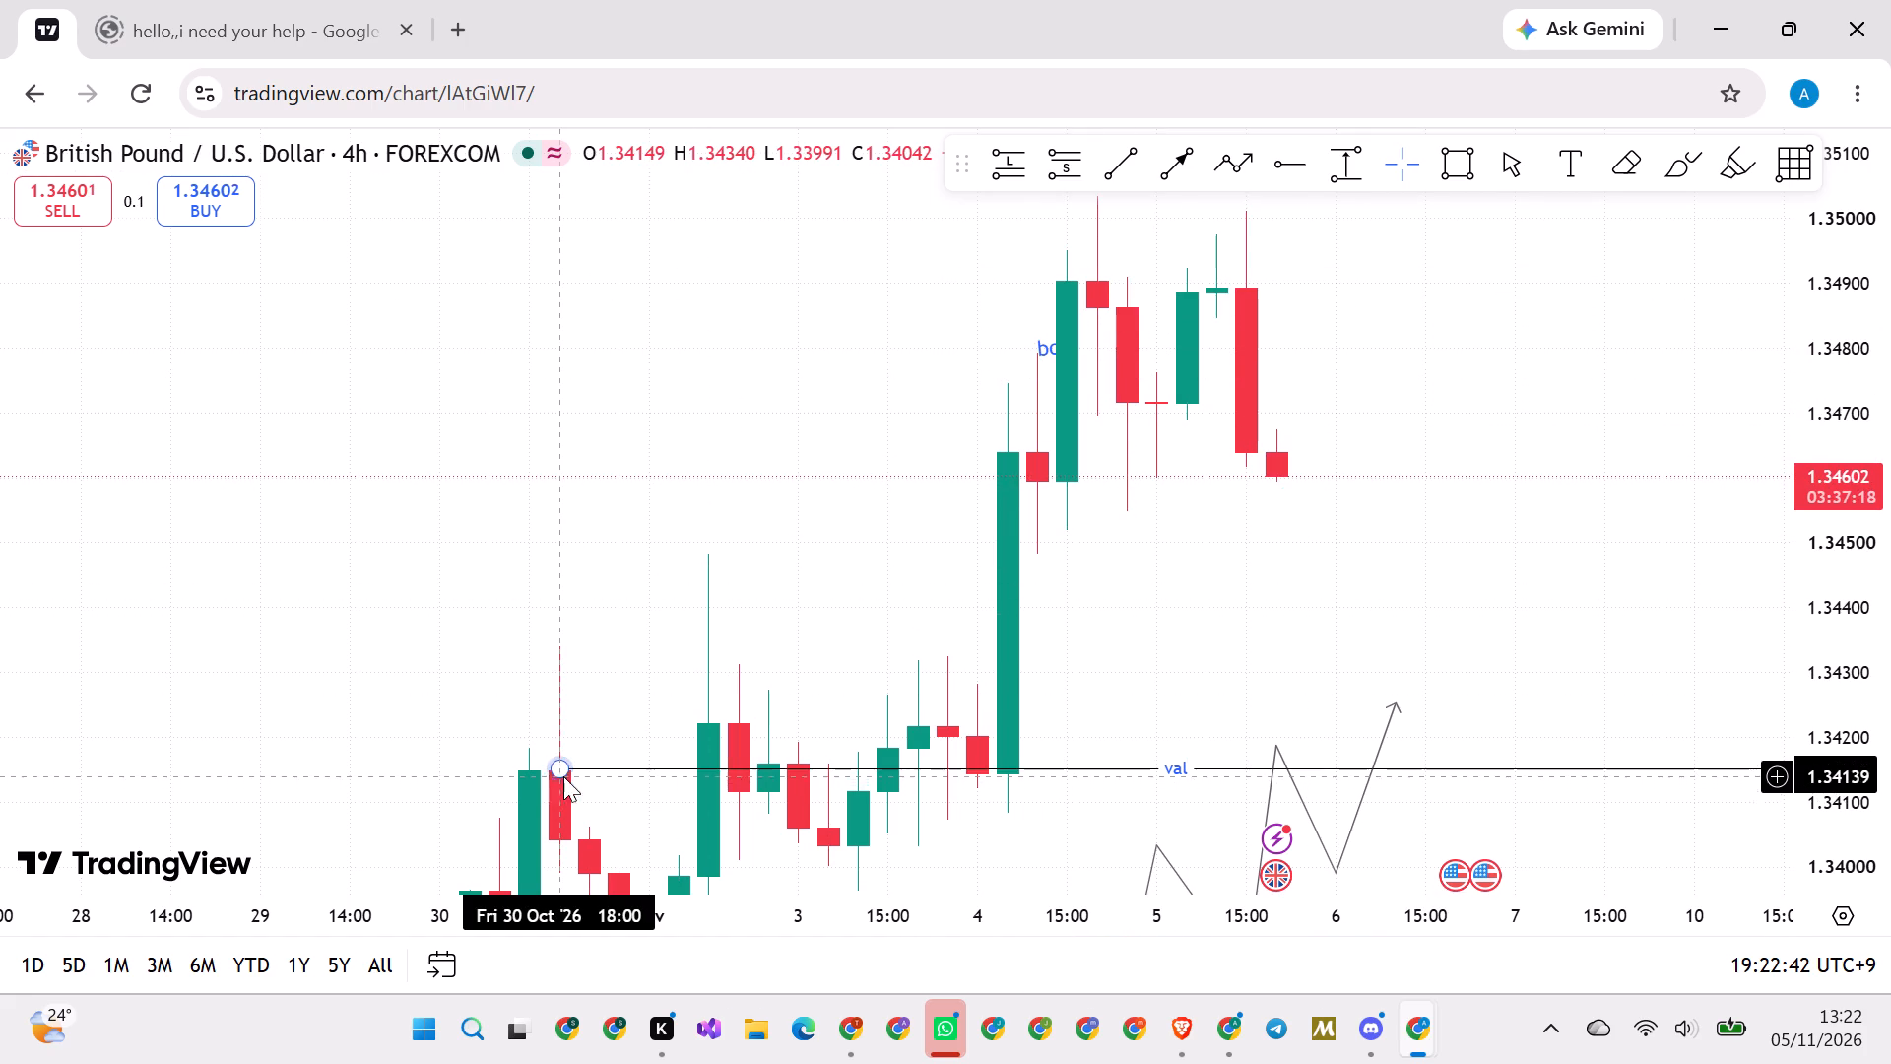
Move the val ray up to 1.34638, anchored at the close of the 4 November 07:00 candle.
{"action": "left_click_drag", "start_coordinate": [570, 772], "coordinate": [1041, 468]}
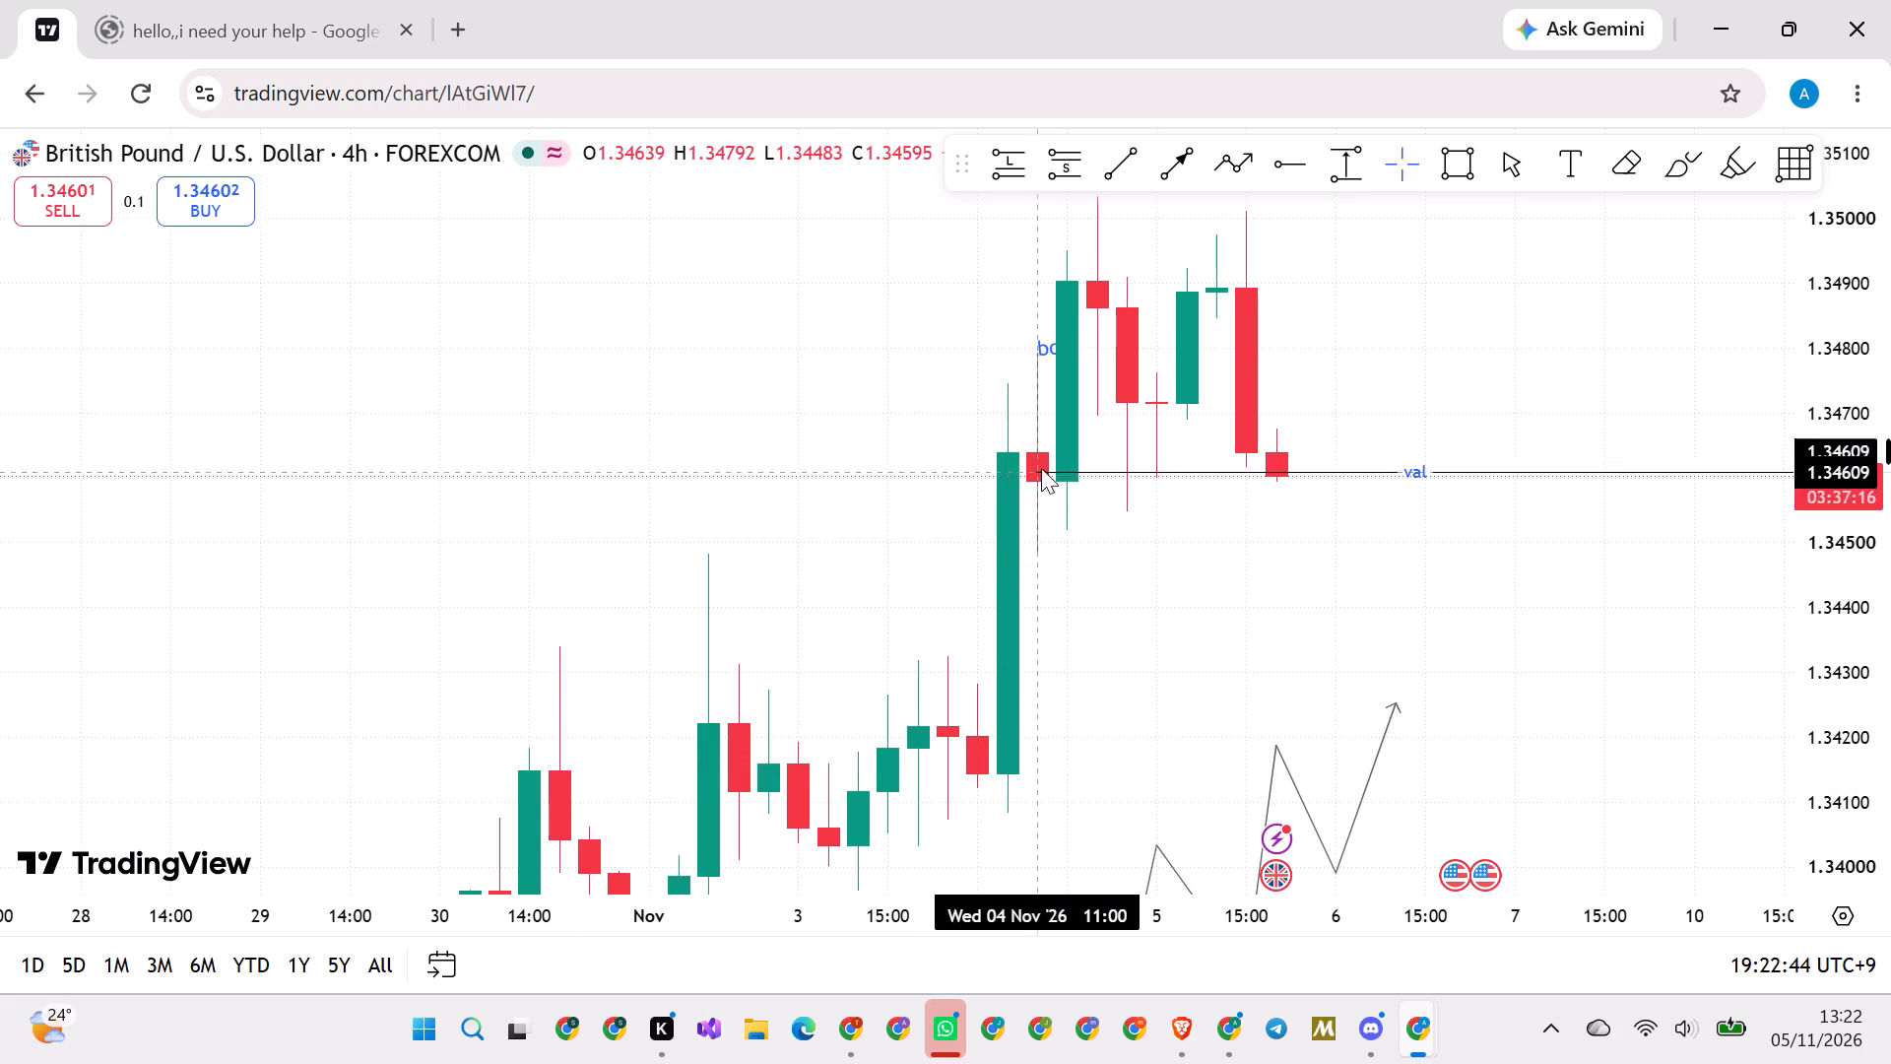
{"action": "left_click_drag", "start_coordinate": [1041, 468], "coordinate": [1011, 449]}
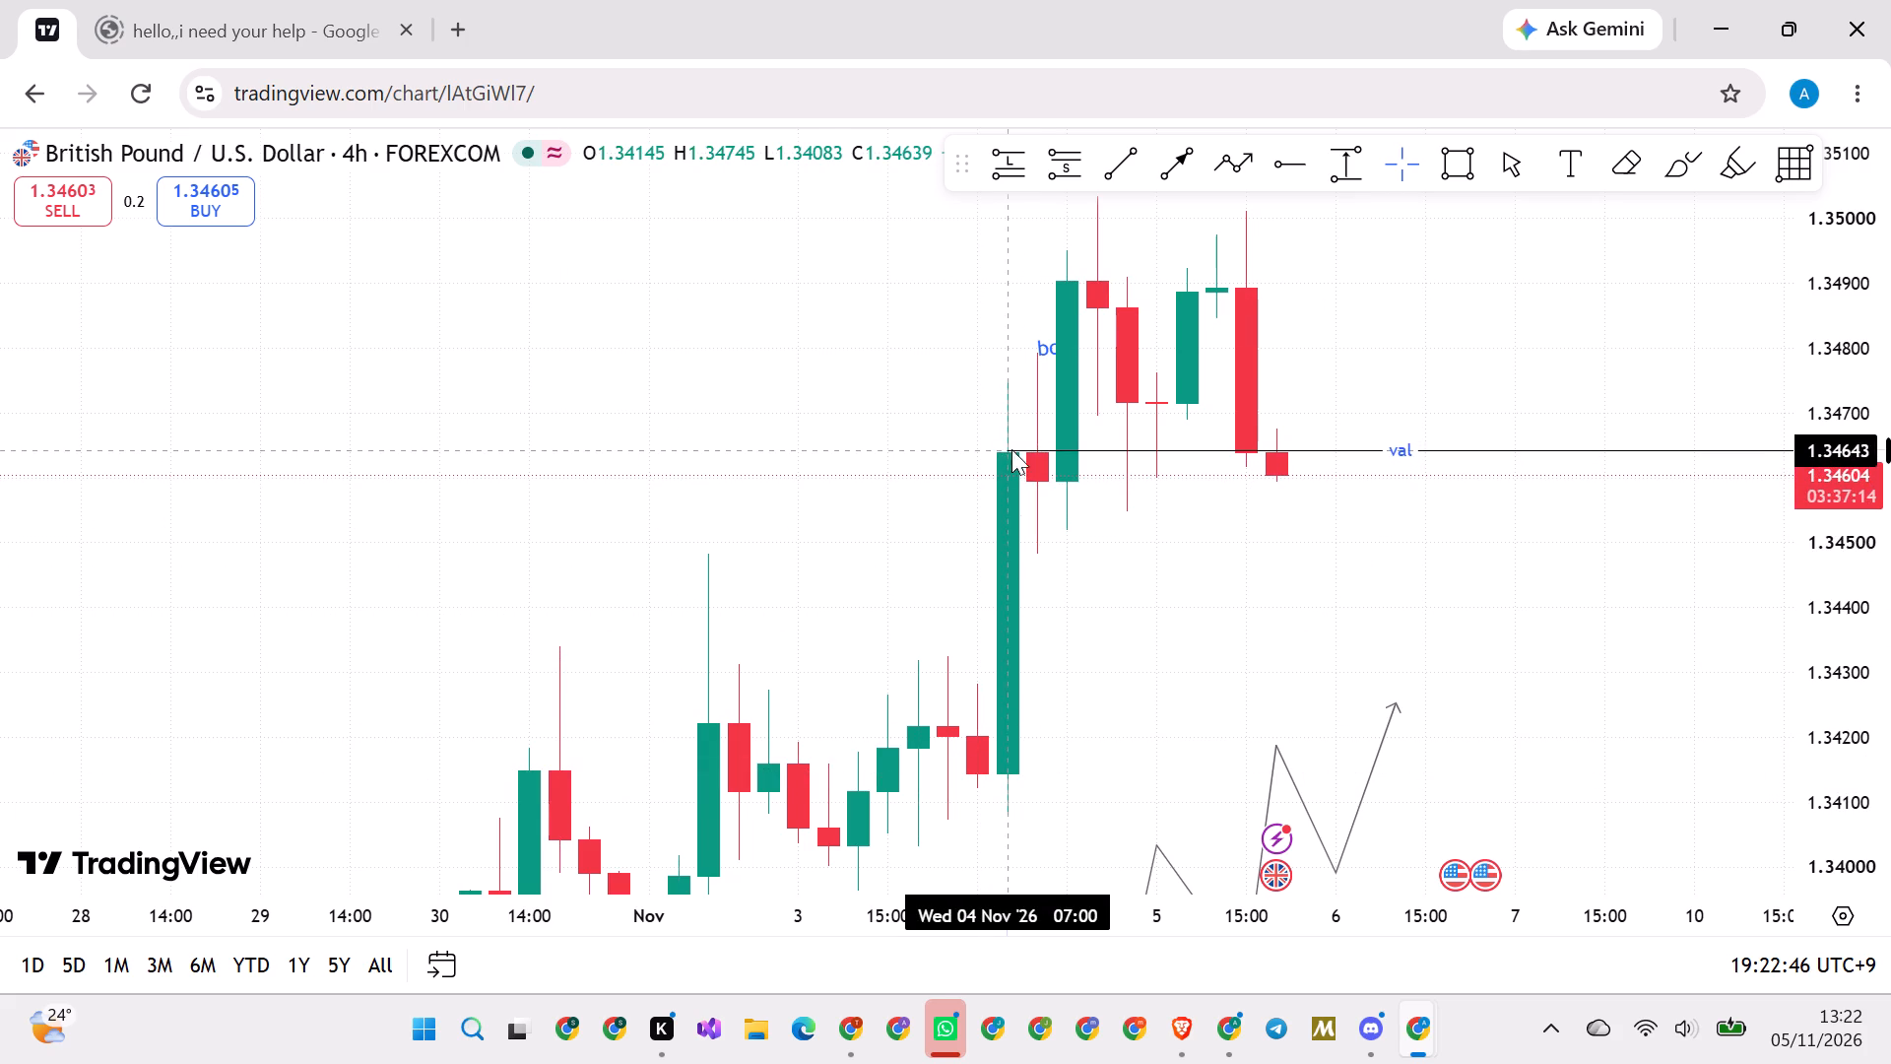
{"action": "left_click_drag", "start_coordinate": [1011, 449], "coordinate": [1004, 453]}
{"action": "left_click", "coordinate": [1145, 609]}
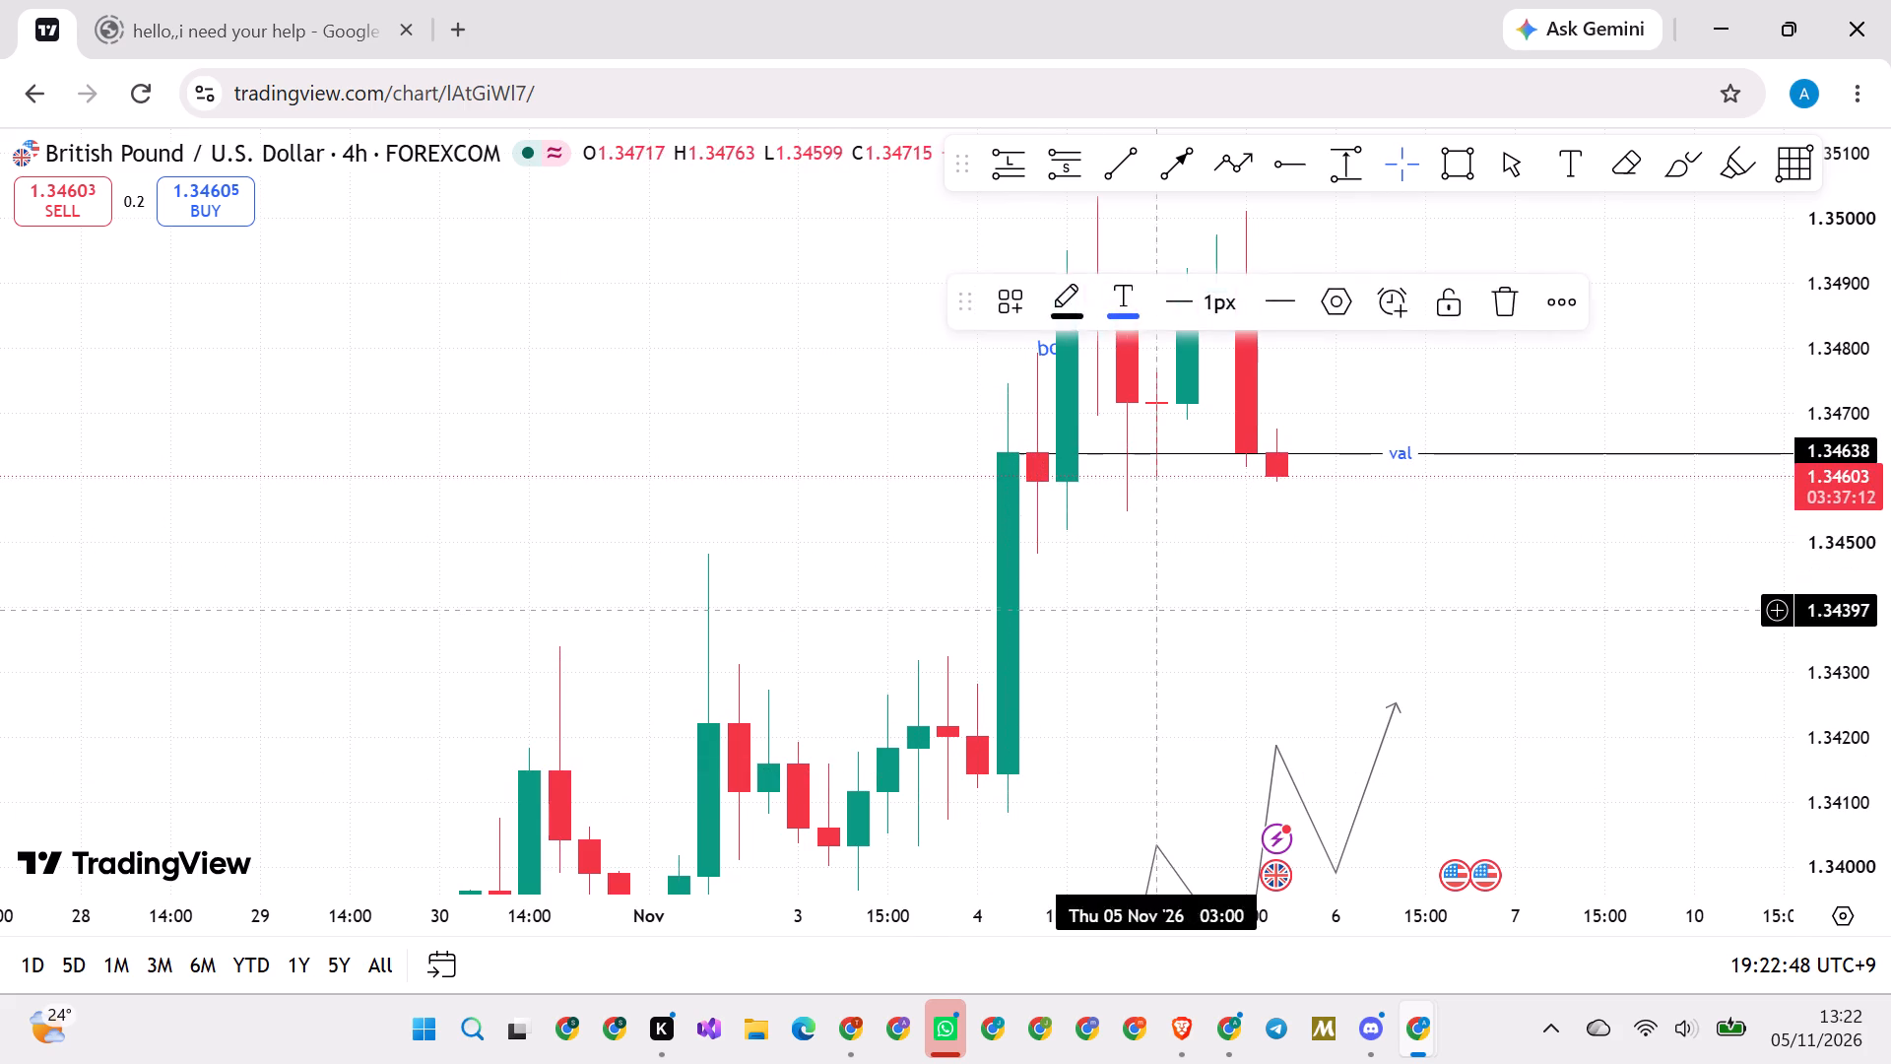
Move the inv ray up to 1.34471, anchored just under the low of the 4 November 11:00 candle.
{"action": "left_click_drag", "start_coordinate": [1117, 708], "coordinate": [1137, 693]}
{"action": "scroll", "coordinate": [1104, 744], "scroll_direction": "down", "scroll_amount": 11}
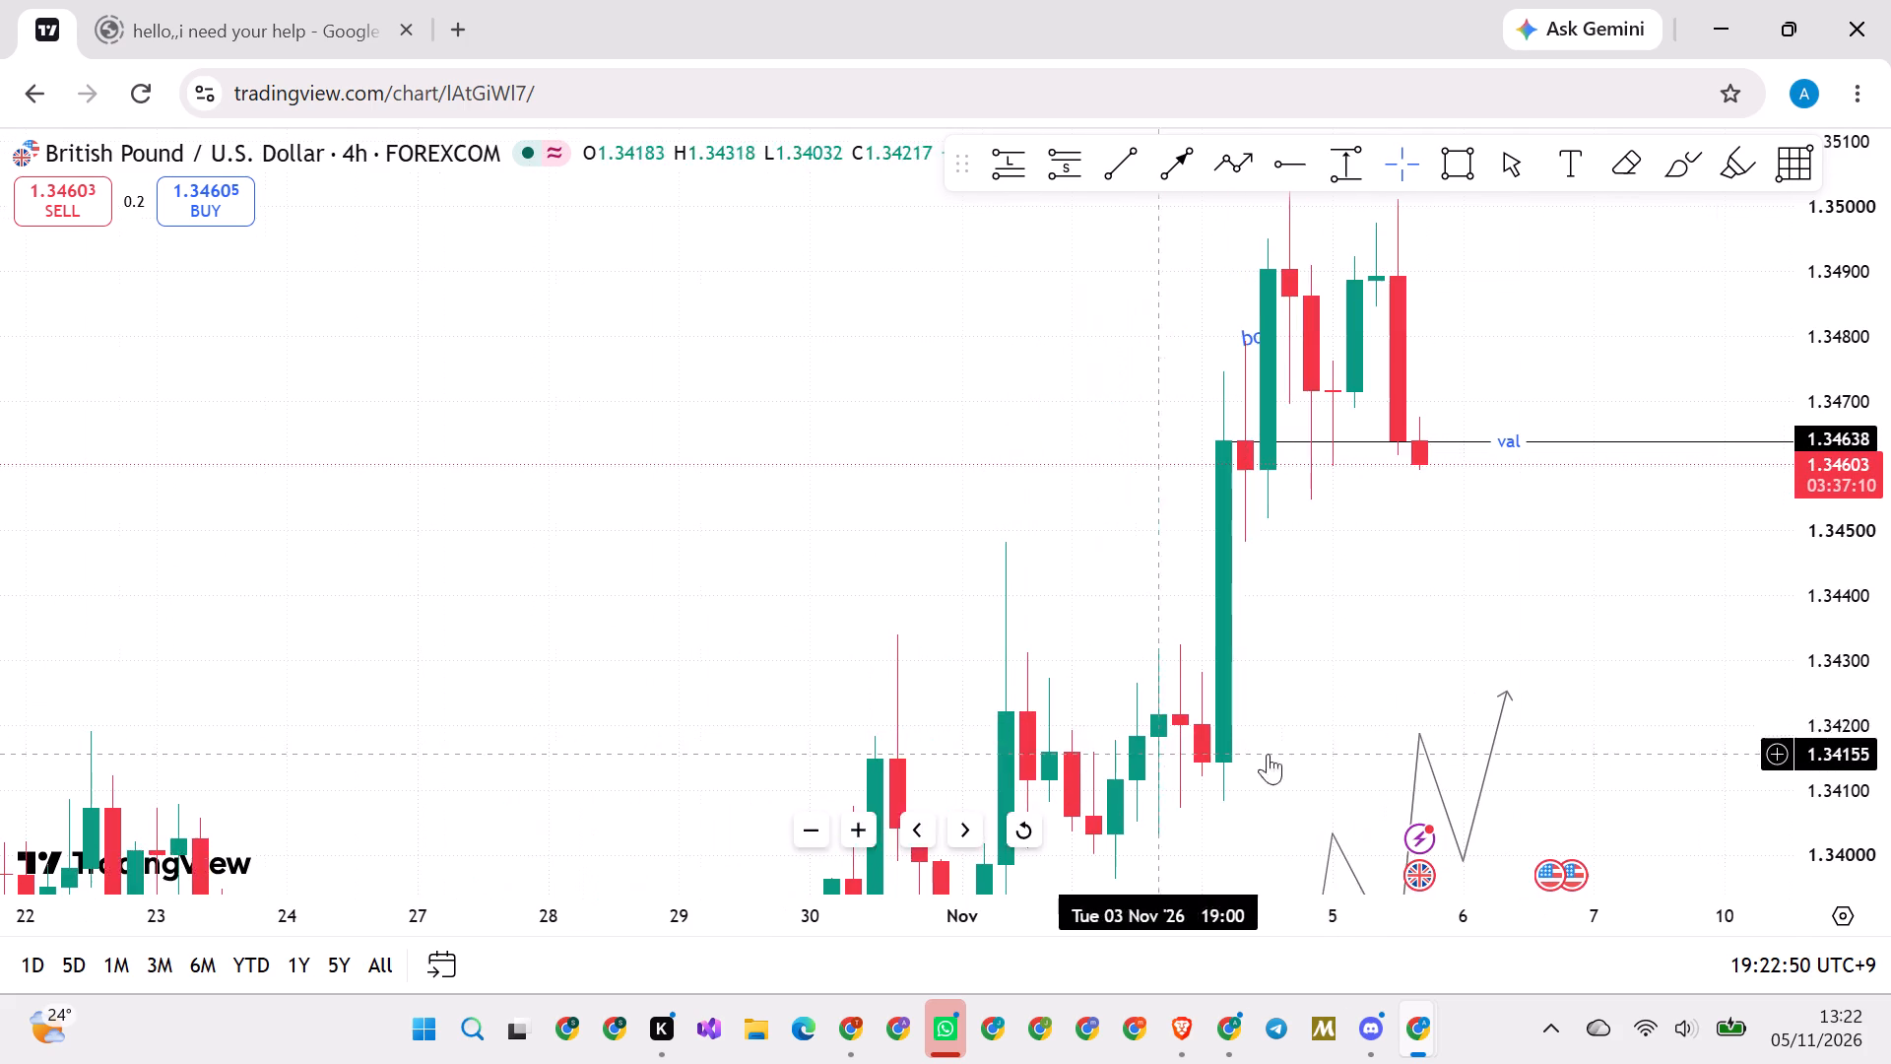
{"action": "left_click_drag", "start_coordinate": [1878, 595], "coordinate": [1729, 824]}
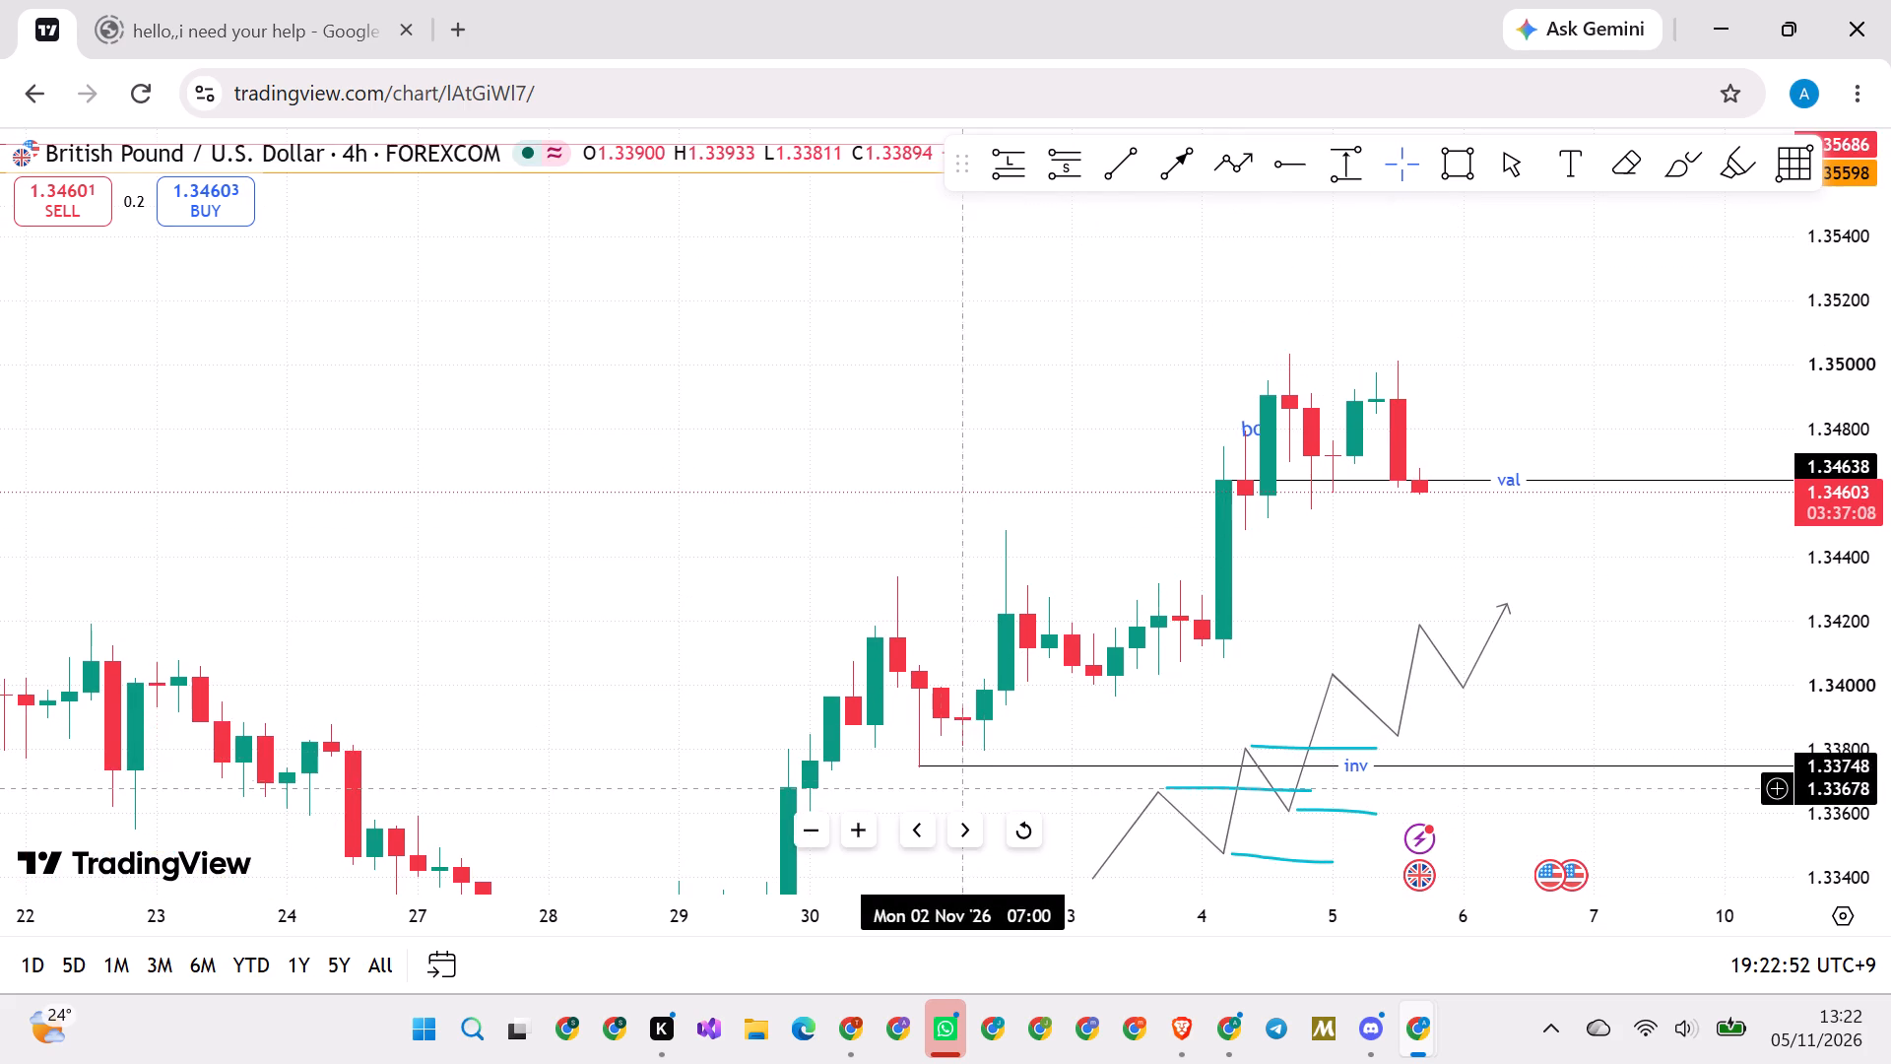
{"action": "left_click_drag", "start_coordinate": [913, 768], "coordinate": [1249, 527]}
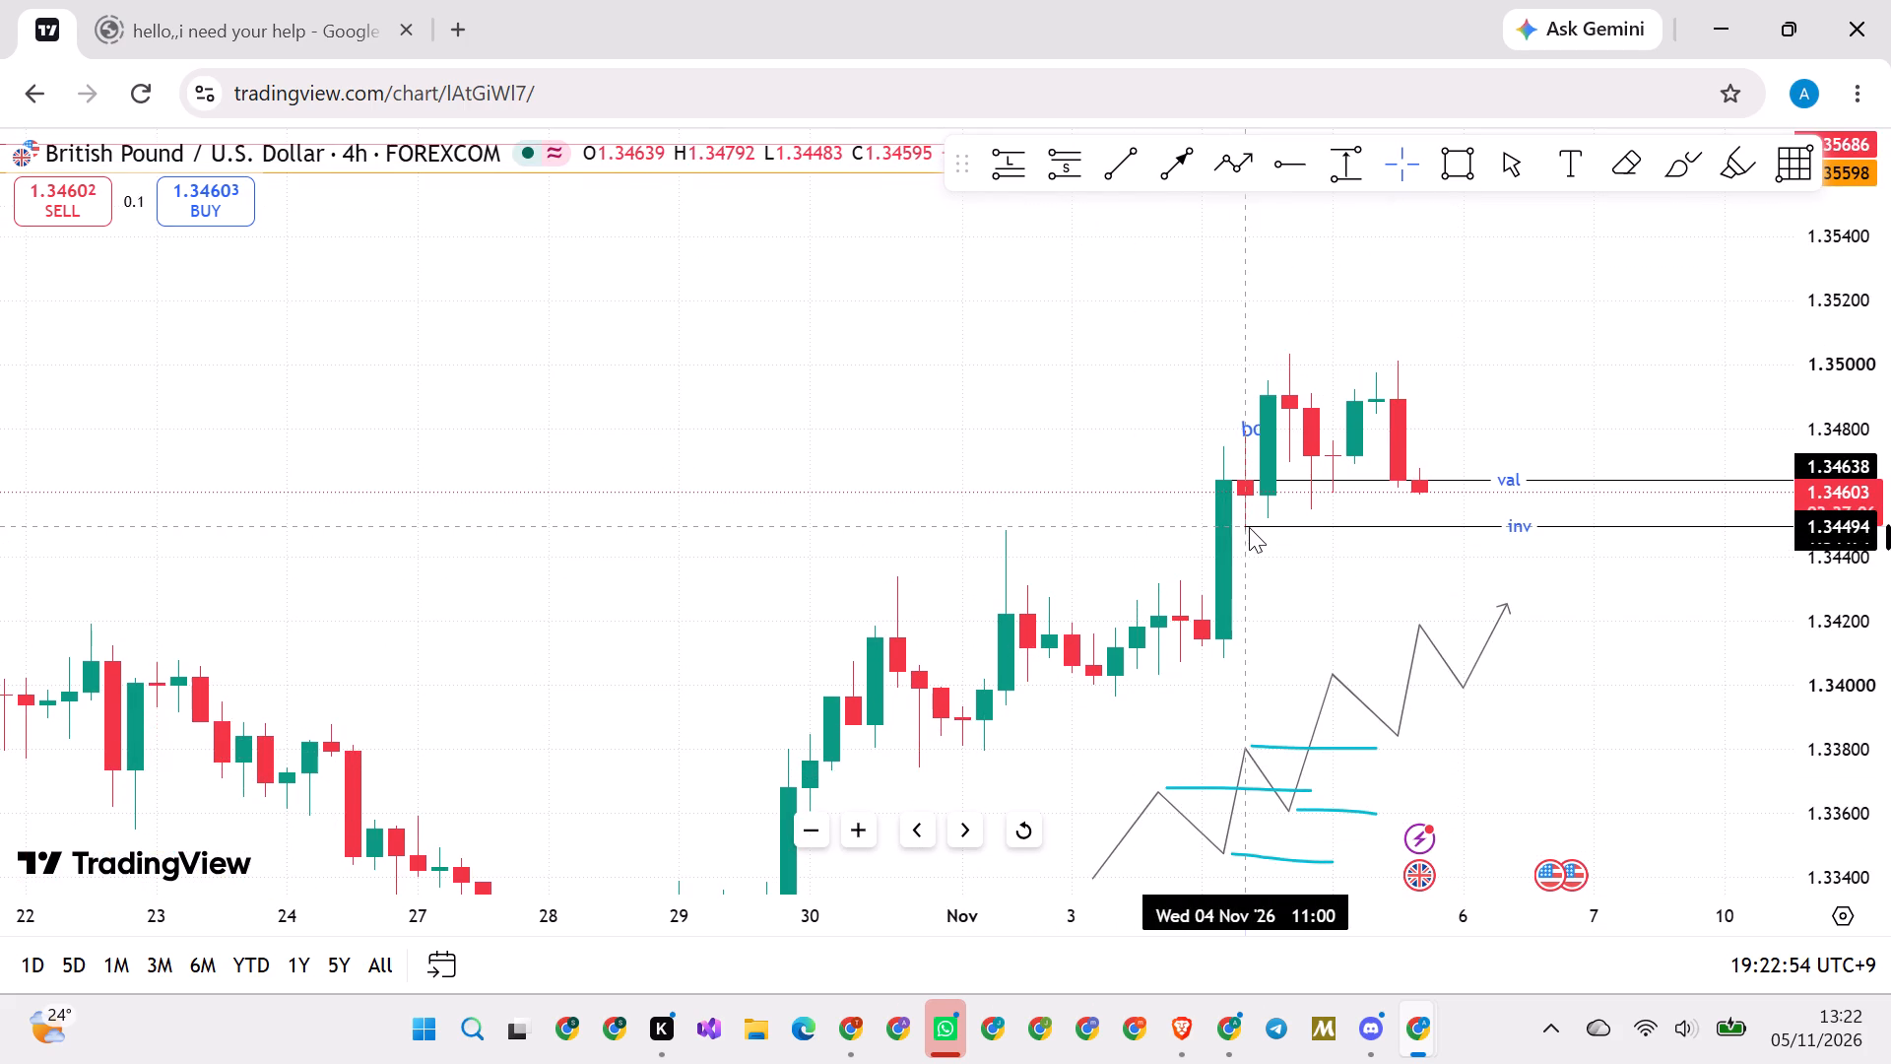
{"action": "left_click_drag", "start_coordinate": [1249, 527], "coordinate": [1253, 534]}
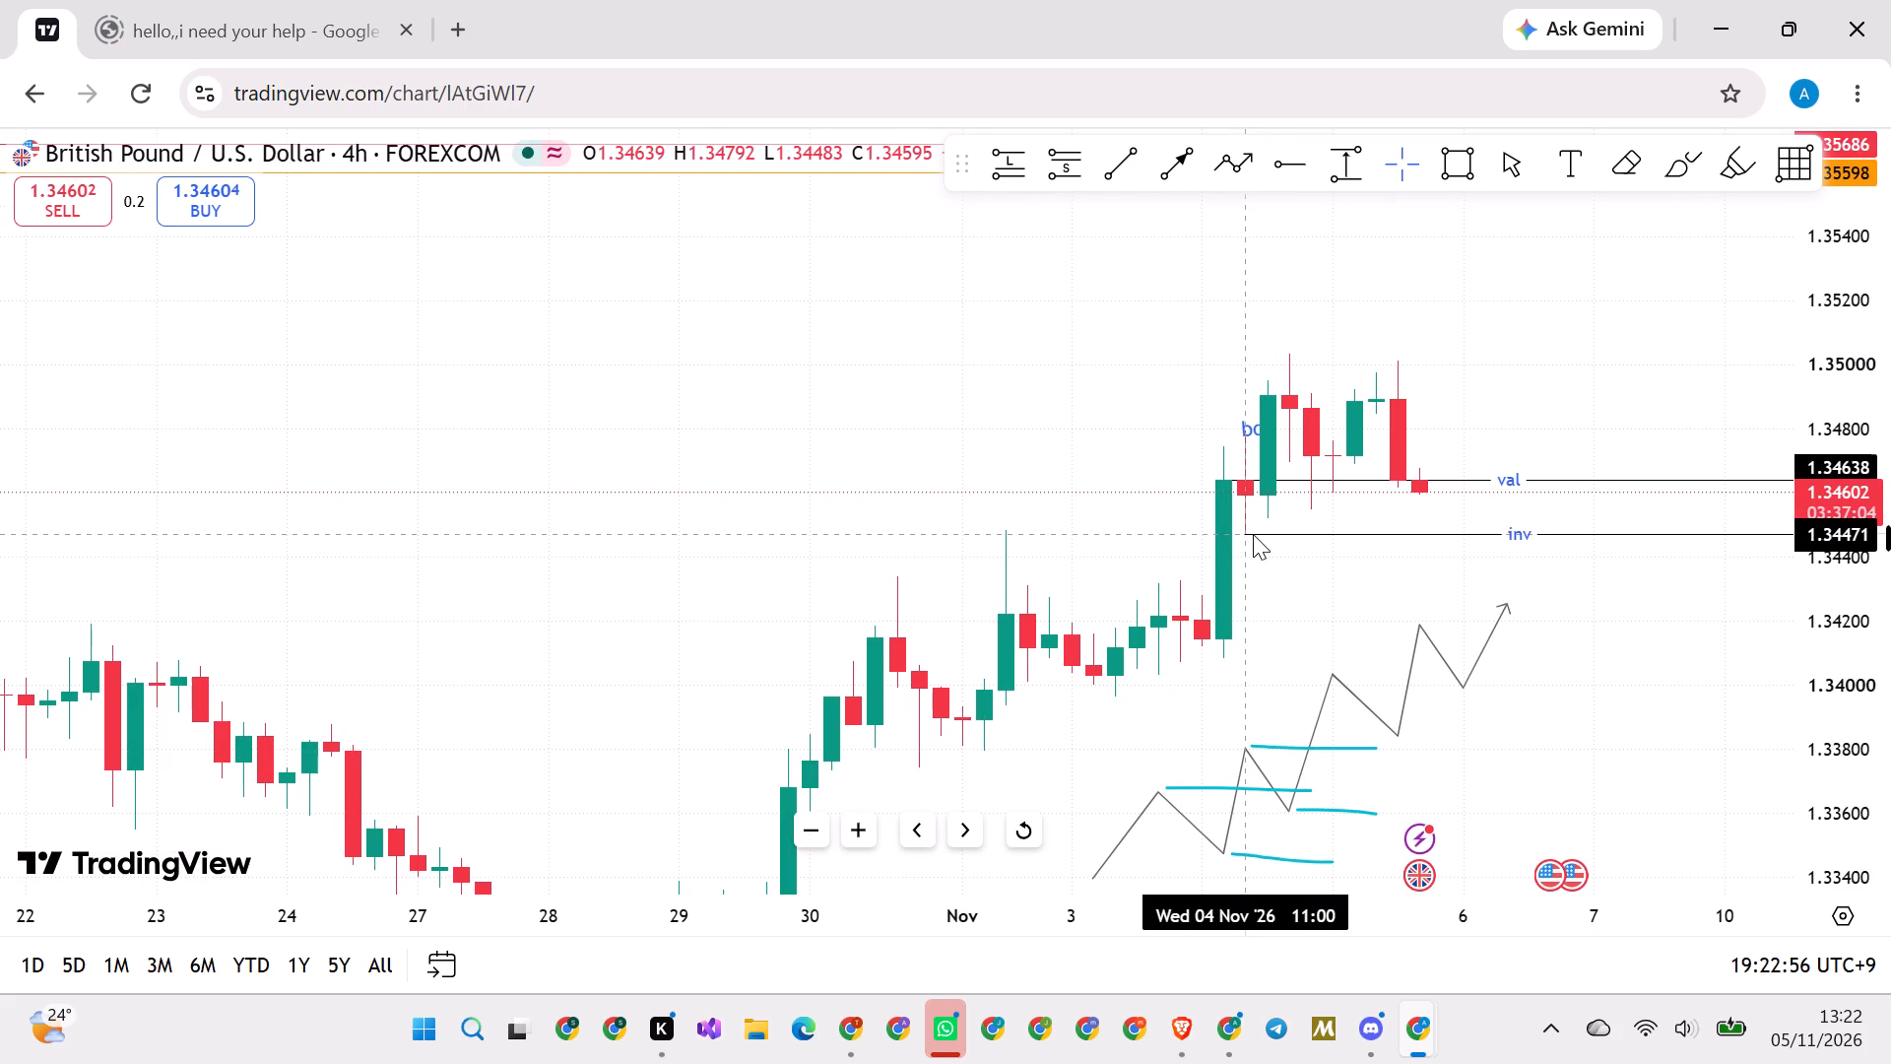
{"action": "left_click_drag", "start_coordinate": [1253, 534], "coordinate": [1246, 534]}
{"action": "left_click", "coordinate": [1316, 611]}
Fine-tune the inv ray to 1.34480 at the tip of the 4 November 11:00 candle's lower wick.
{"action": "scroll", "coordinate": [1816, 681], "scroll_direction": "up", "scroll_amount": 10}
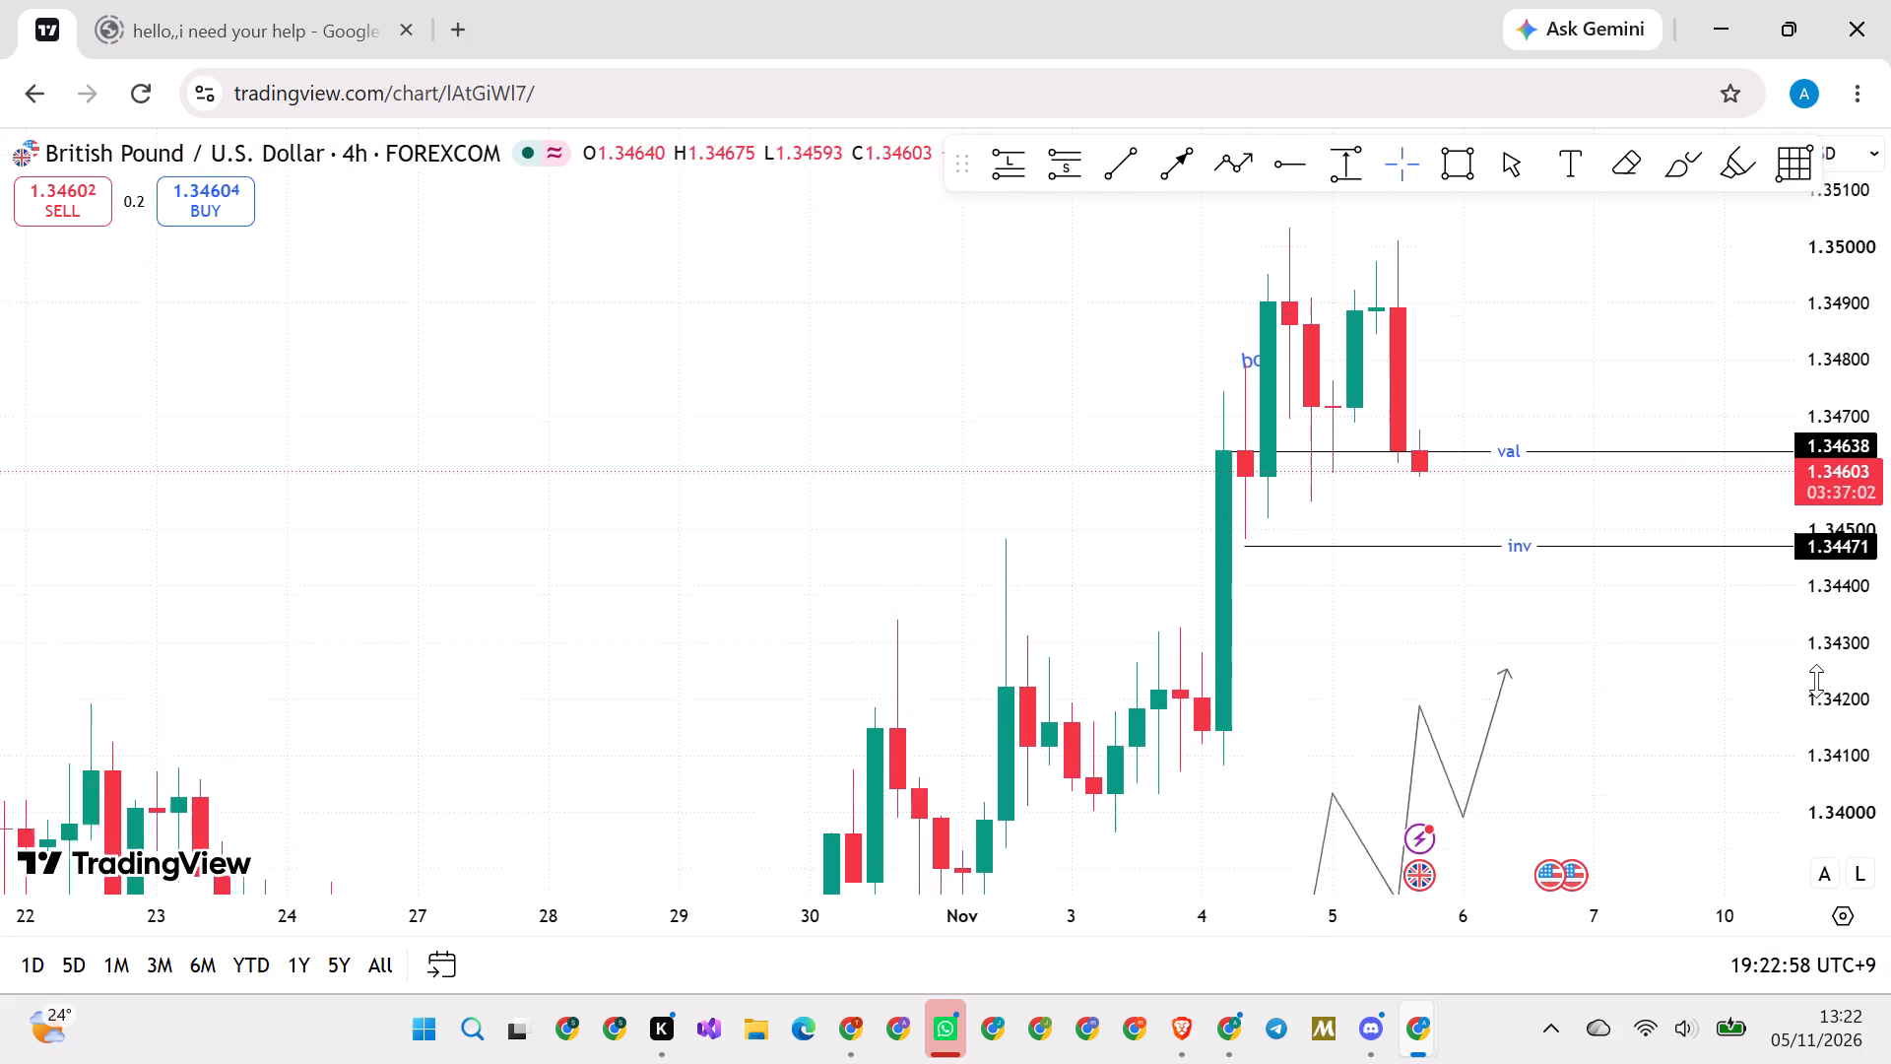
{"action": "scroll", "coordinate": [1816, 681], "scroll_direction": "up", "scroll_amount": 4}
{"action": "left_click_drag", "start_coordinate": [898, 336], "coordinate": [763, 379]}
{"action": "scroll", "coordinate": [759, 379], "scroll_direction": "up", "scroll_amount": 20}
{"action": "scroll", "coordinate": [759, 379], "scroll_direction": "up", "scroll_amount": 3}
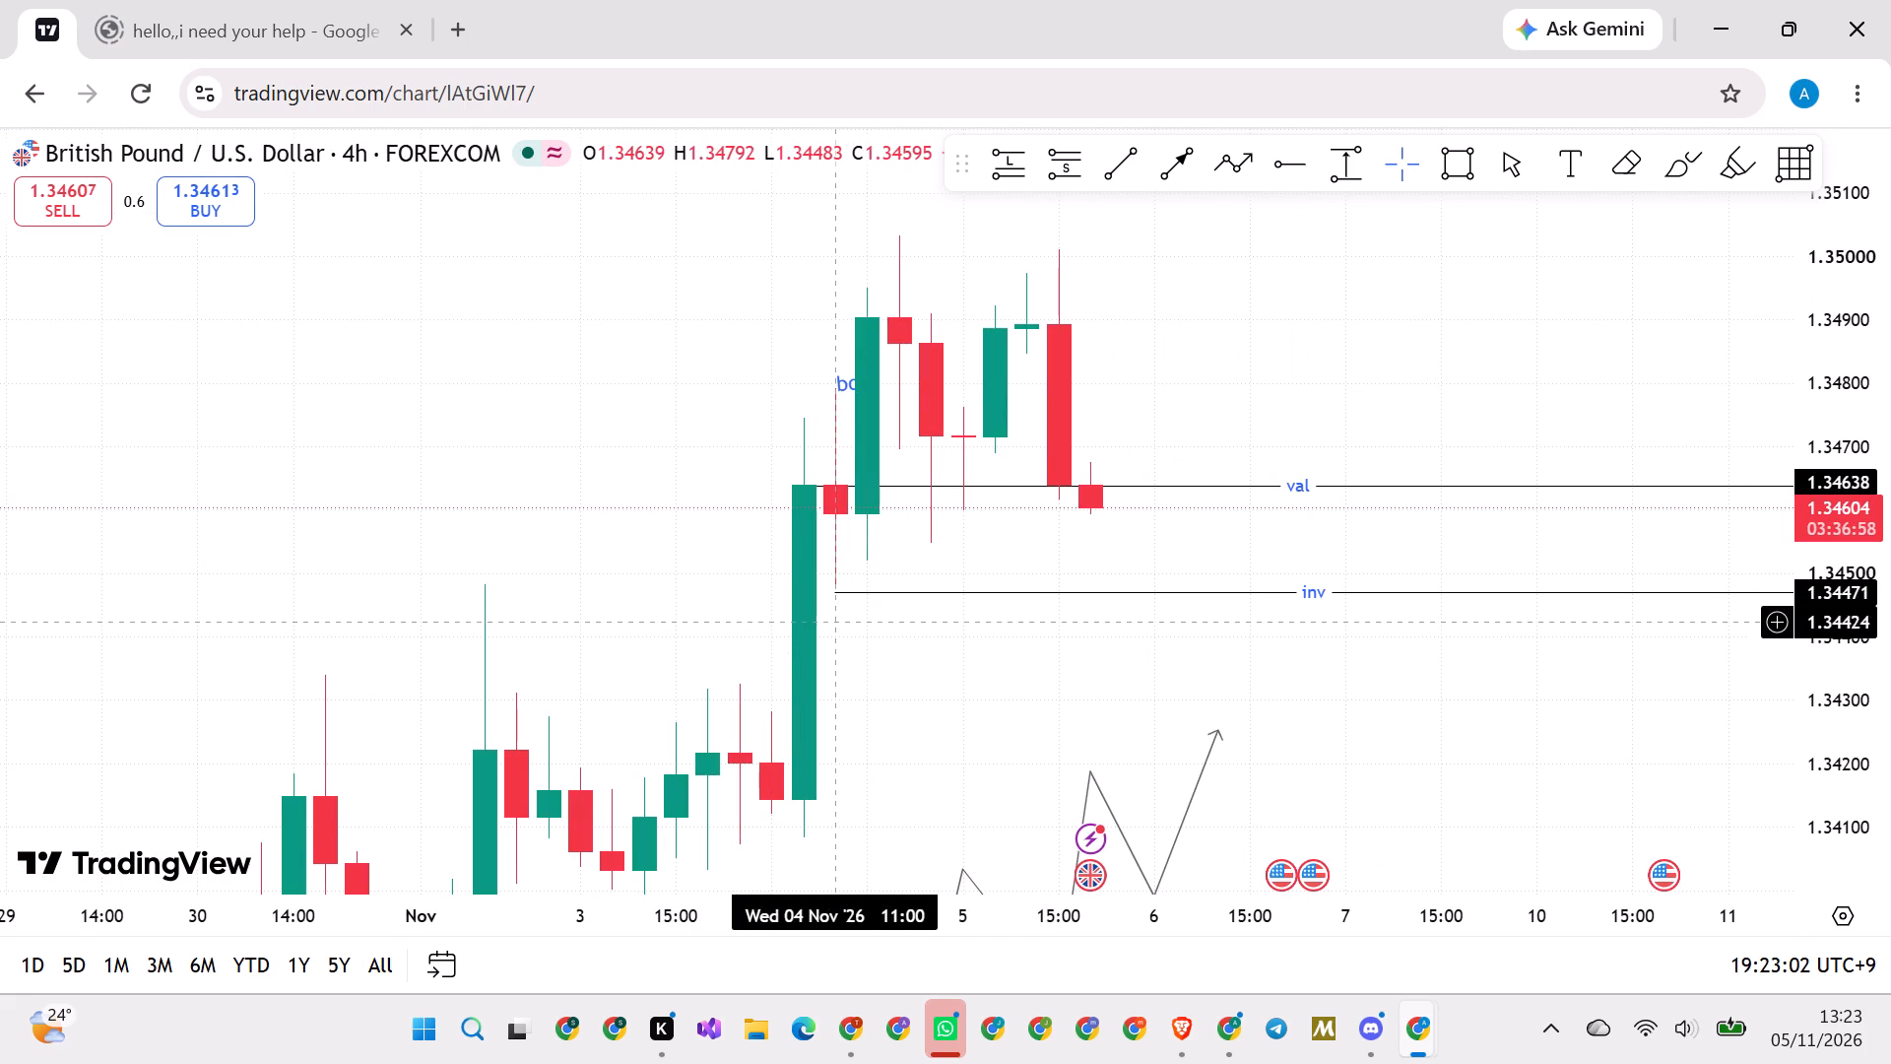
{"action": "left_click_drag", "start_coordinate": [834, 598], "coordinate": [845, 583]}
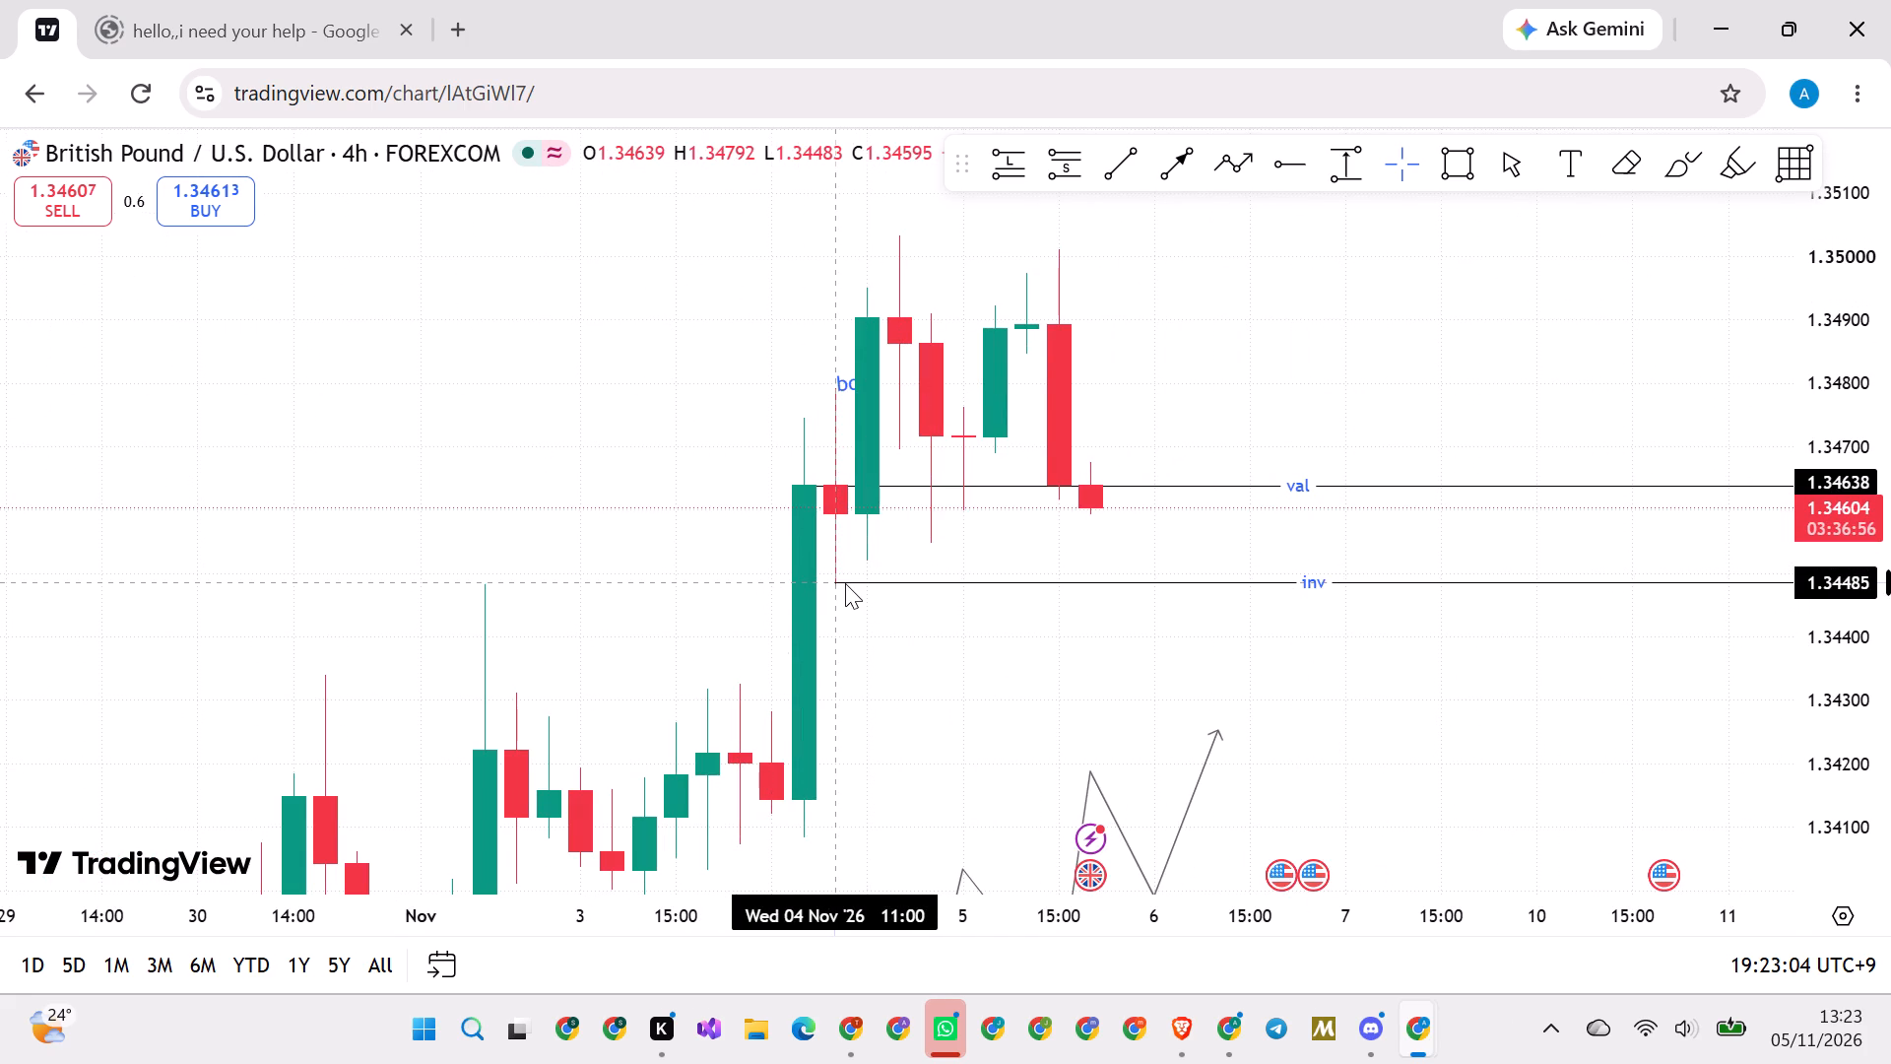
{"action": "left_click_drag", "start_coordinate": [845, 583], "coordinate": [843, 583]}
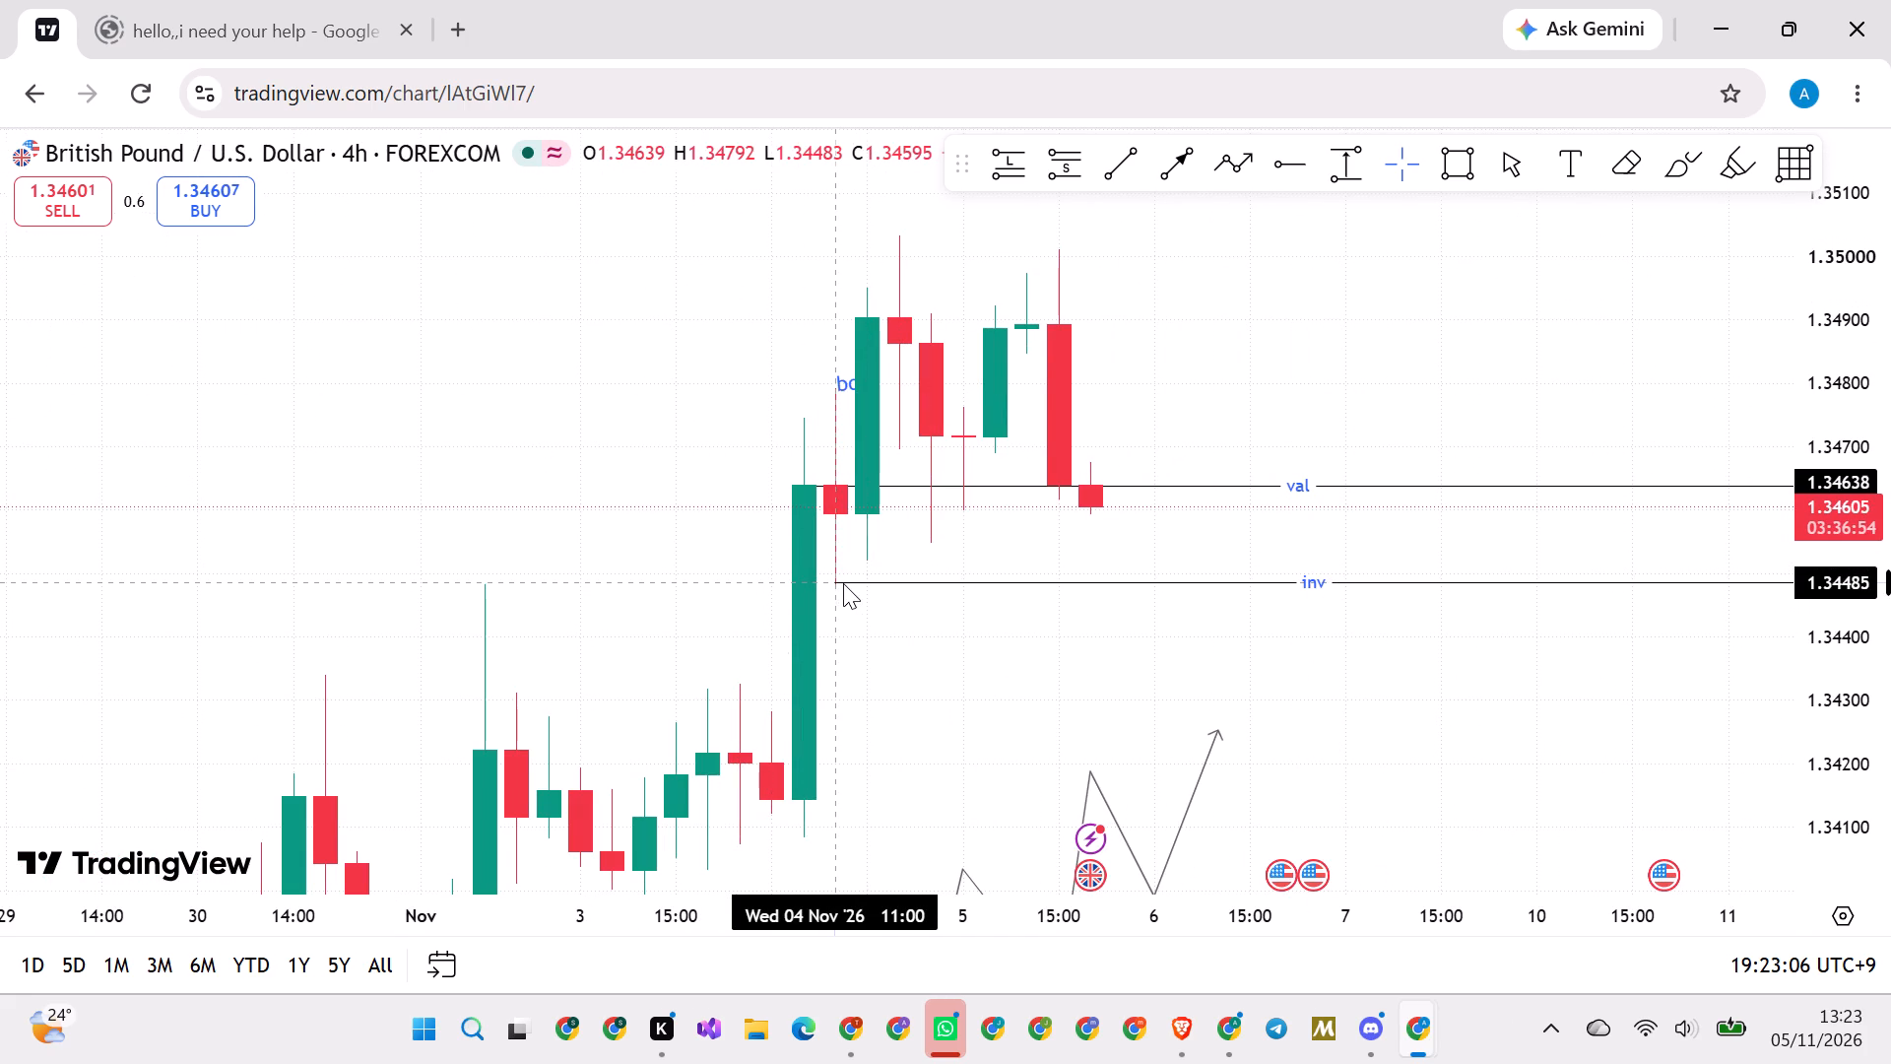
{"action": "left_click_drag", "start_coordinate": [843, 583], "coordinate": [839, 583]}
{"action": "left_click_drag", "start_coordinate": [839, 583], "coordinate": [834, 585]}
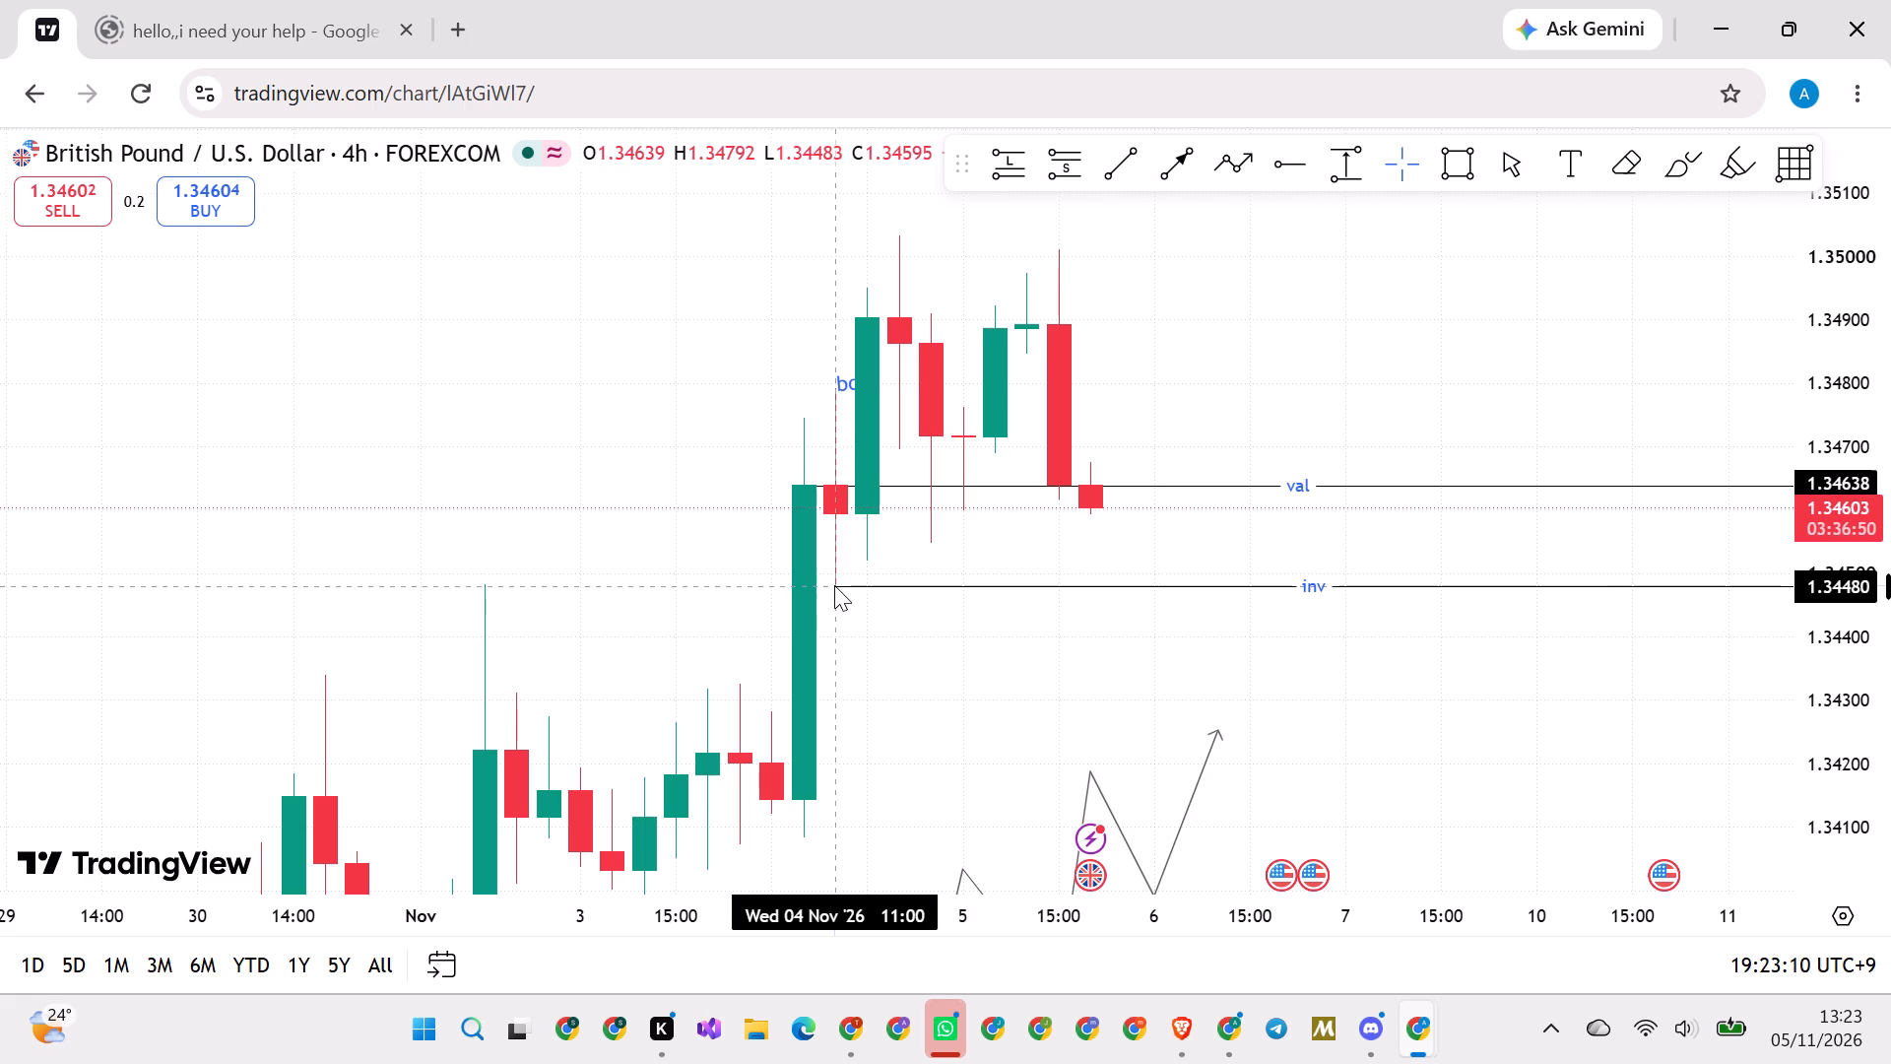
{"action": "left_click_drag", "start_coordinate": [834, 585], "coordinate": [833, 585]}
{"action": "left_click", "coordinate": [944, 728]}
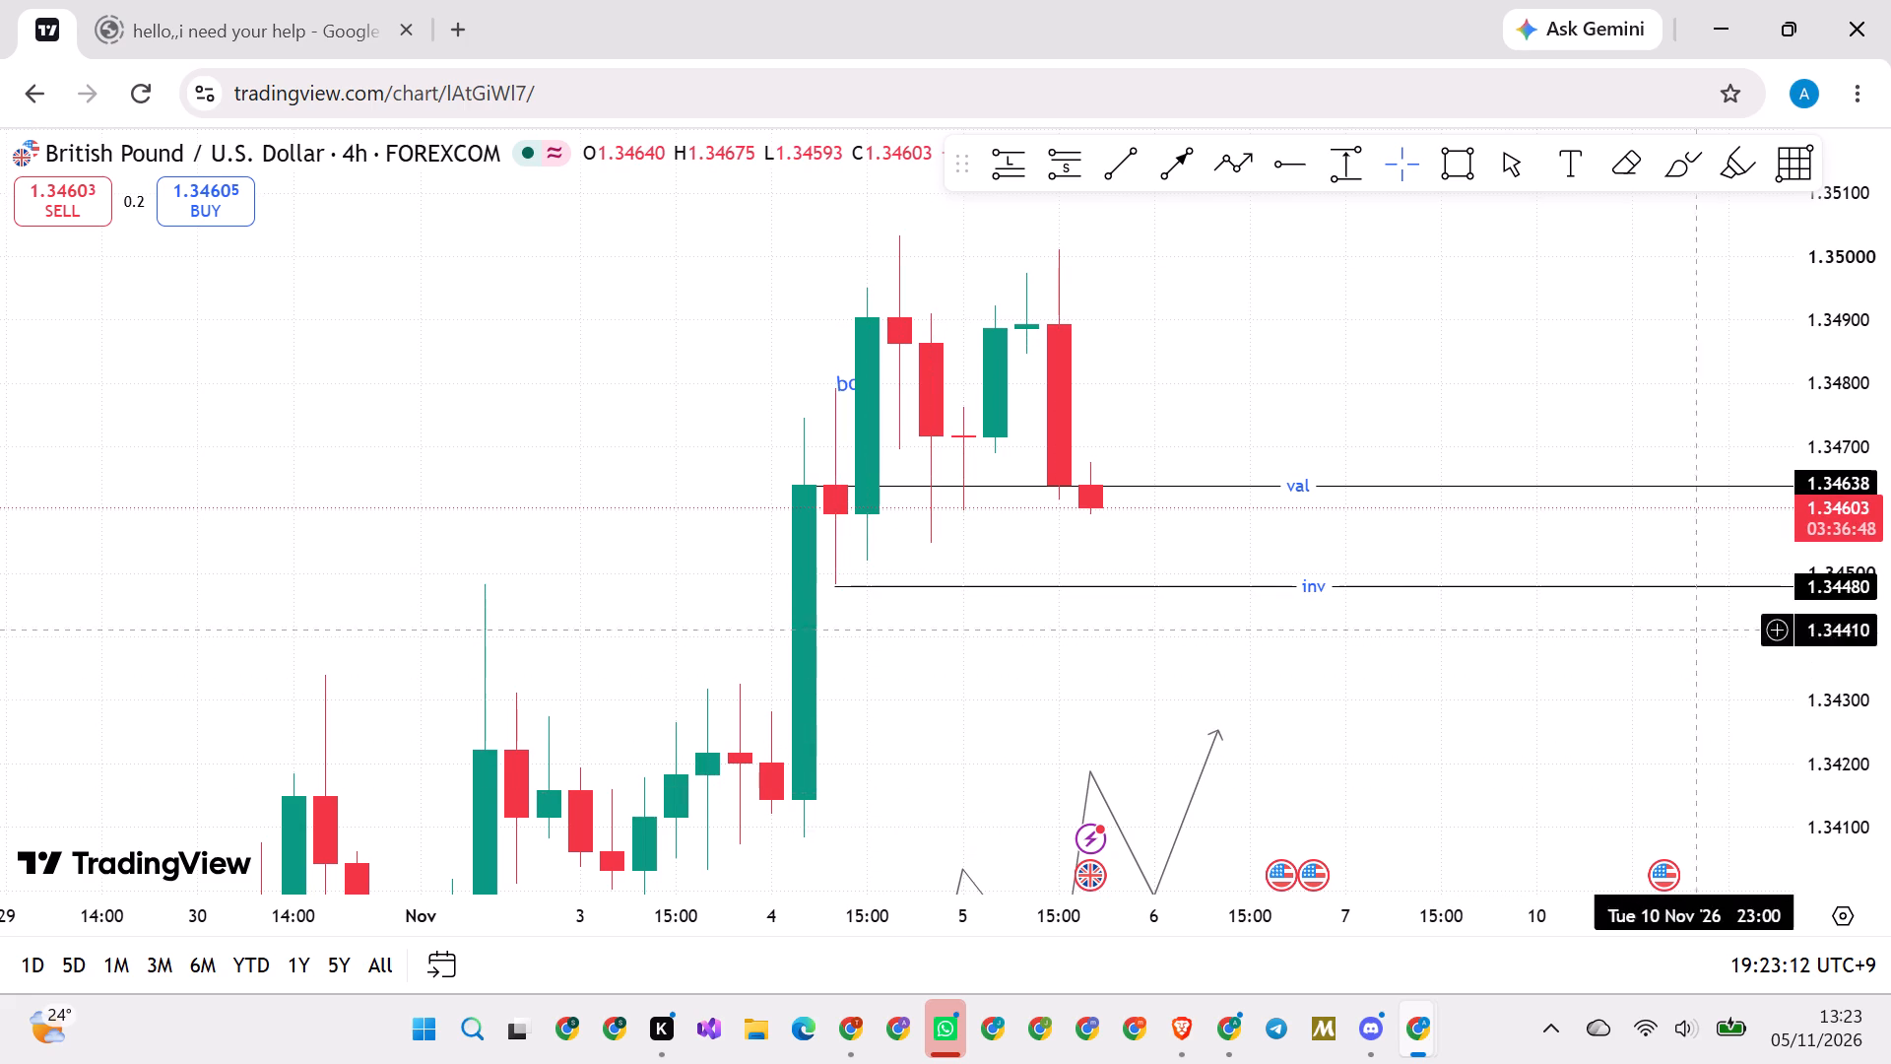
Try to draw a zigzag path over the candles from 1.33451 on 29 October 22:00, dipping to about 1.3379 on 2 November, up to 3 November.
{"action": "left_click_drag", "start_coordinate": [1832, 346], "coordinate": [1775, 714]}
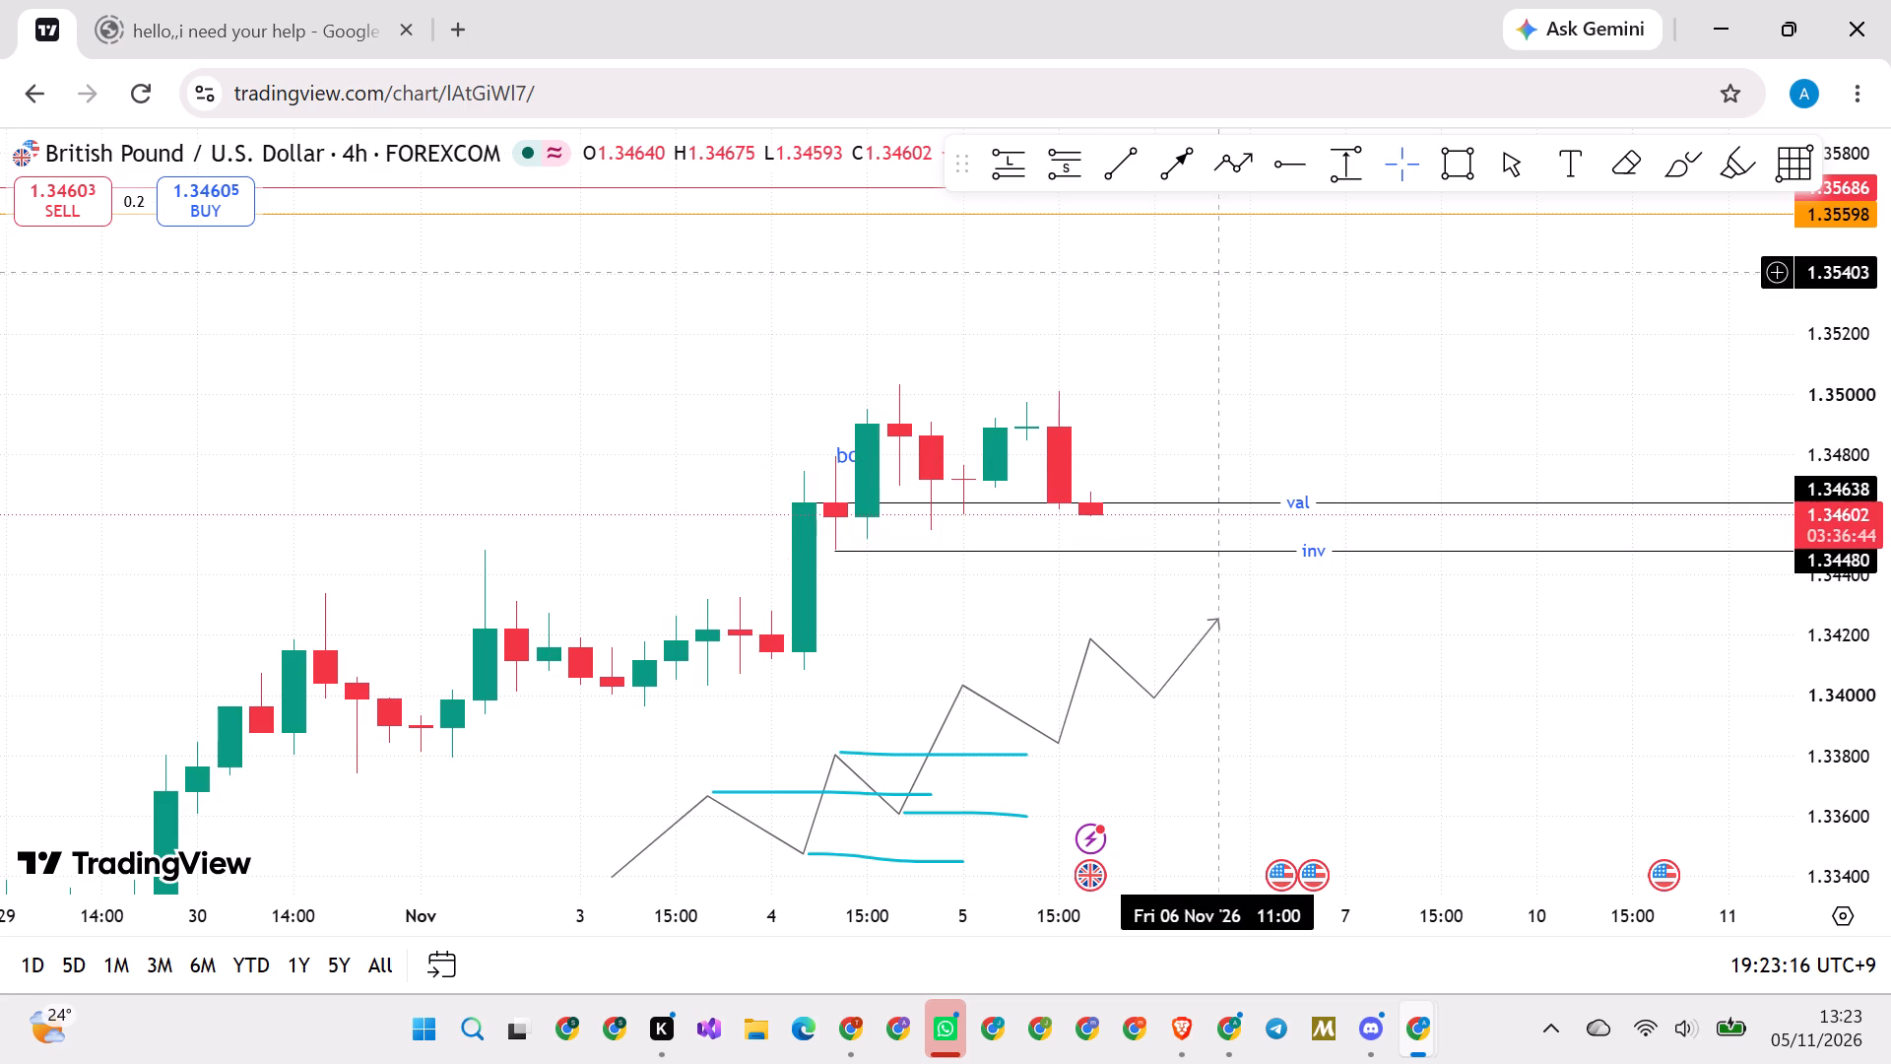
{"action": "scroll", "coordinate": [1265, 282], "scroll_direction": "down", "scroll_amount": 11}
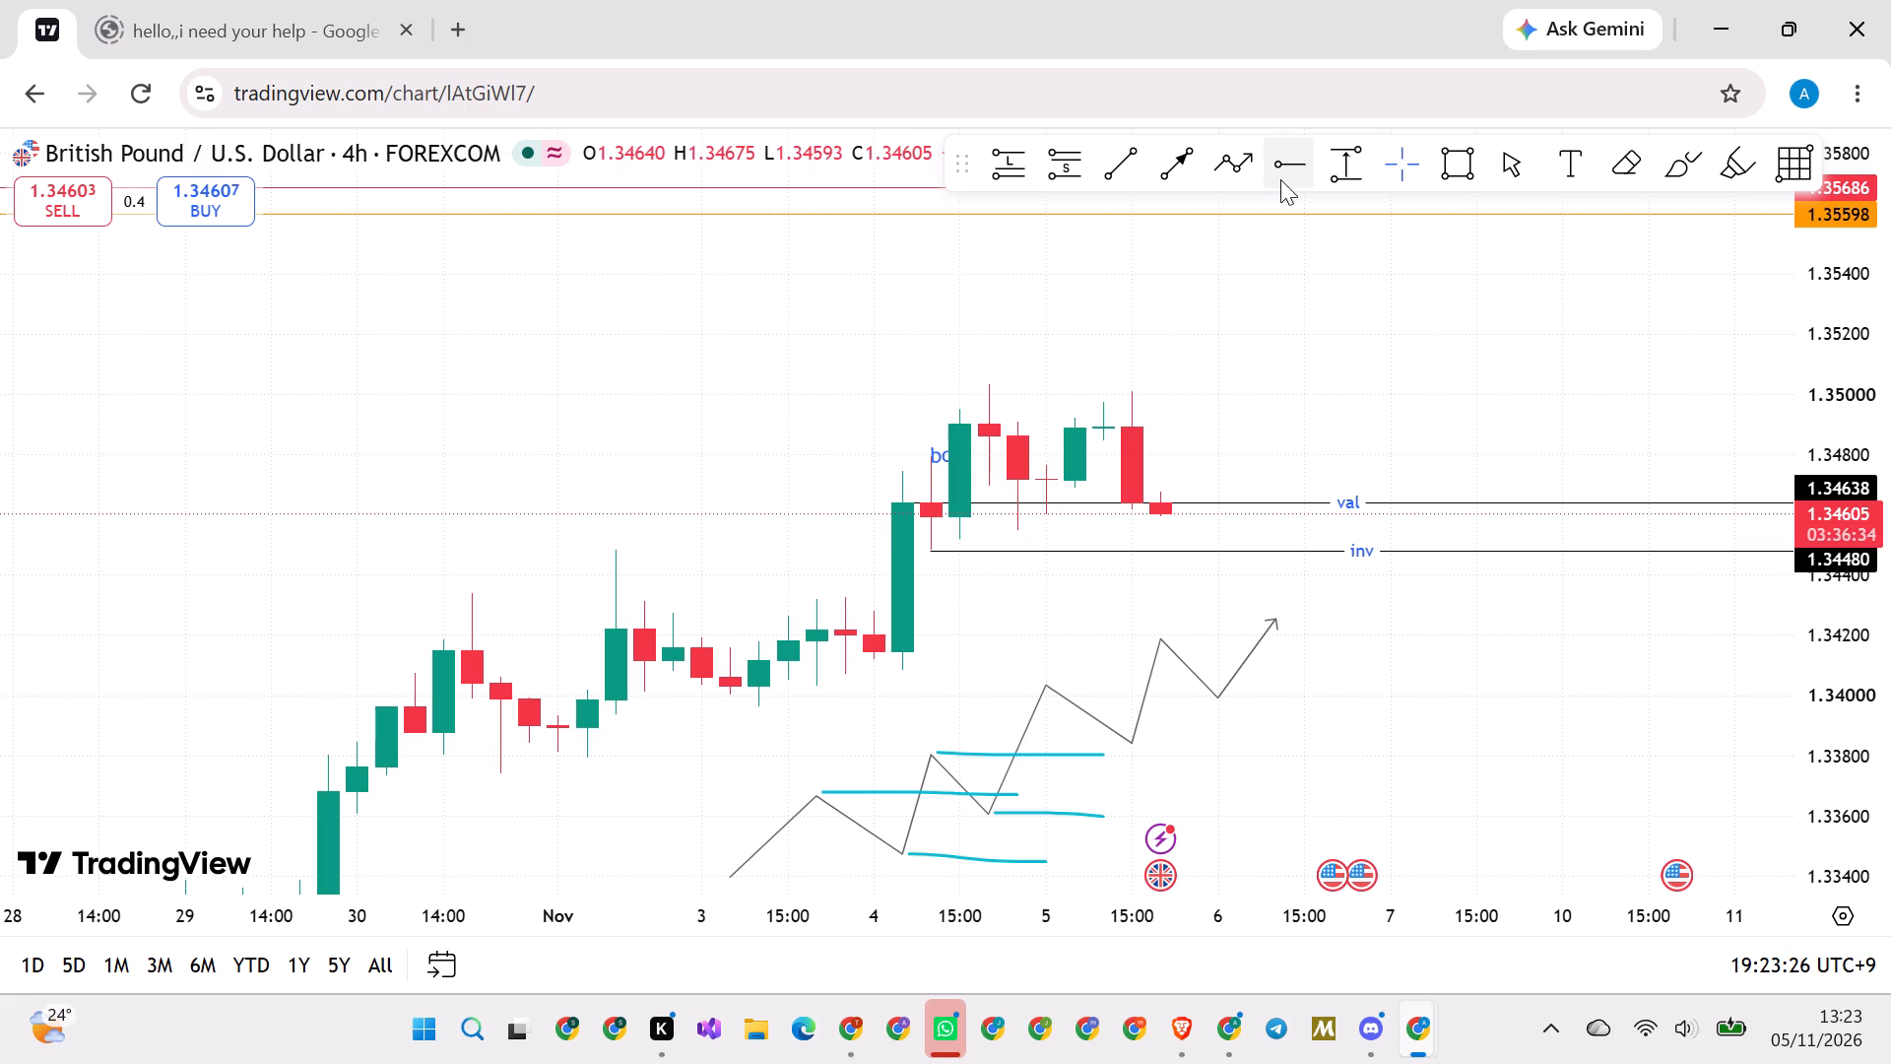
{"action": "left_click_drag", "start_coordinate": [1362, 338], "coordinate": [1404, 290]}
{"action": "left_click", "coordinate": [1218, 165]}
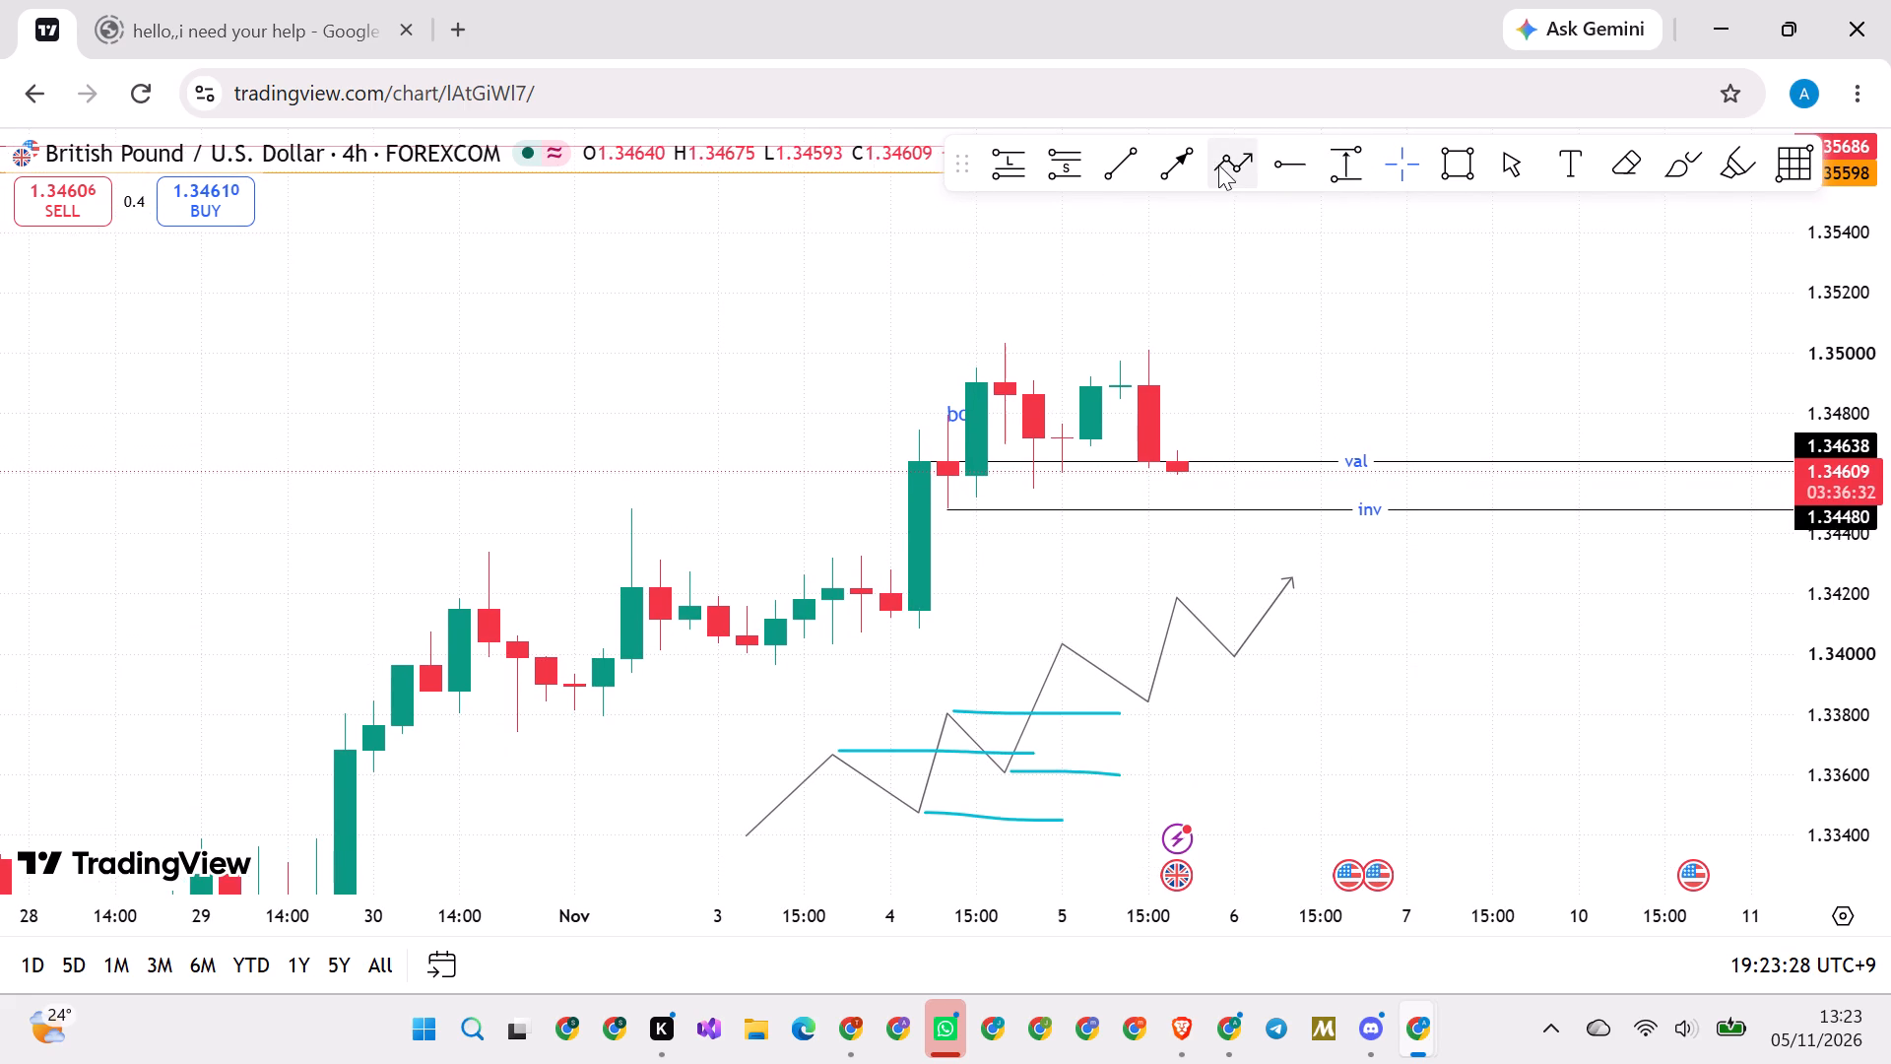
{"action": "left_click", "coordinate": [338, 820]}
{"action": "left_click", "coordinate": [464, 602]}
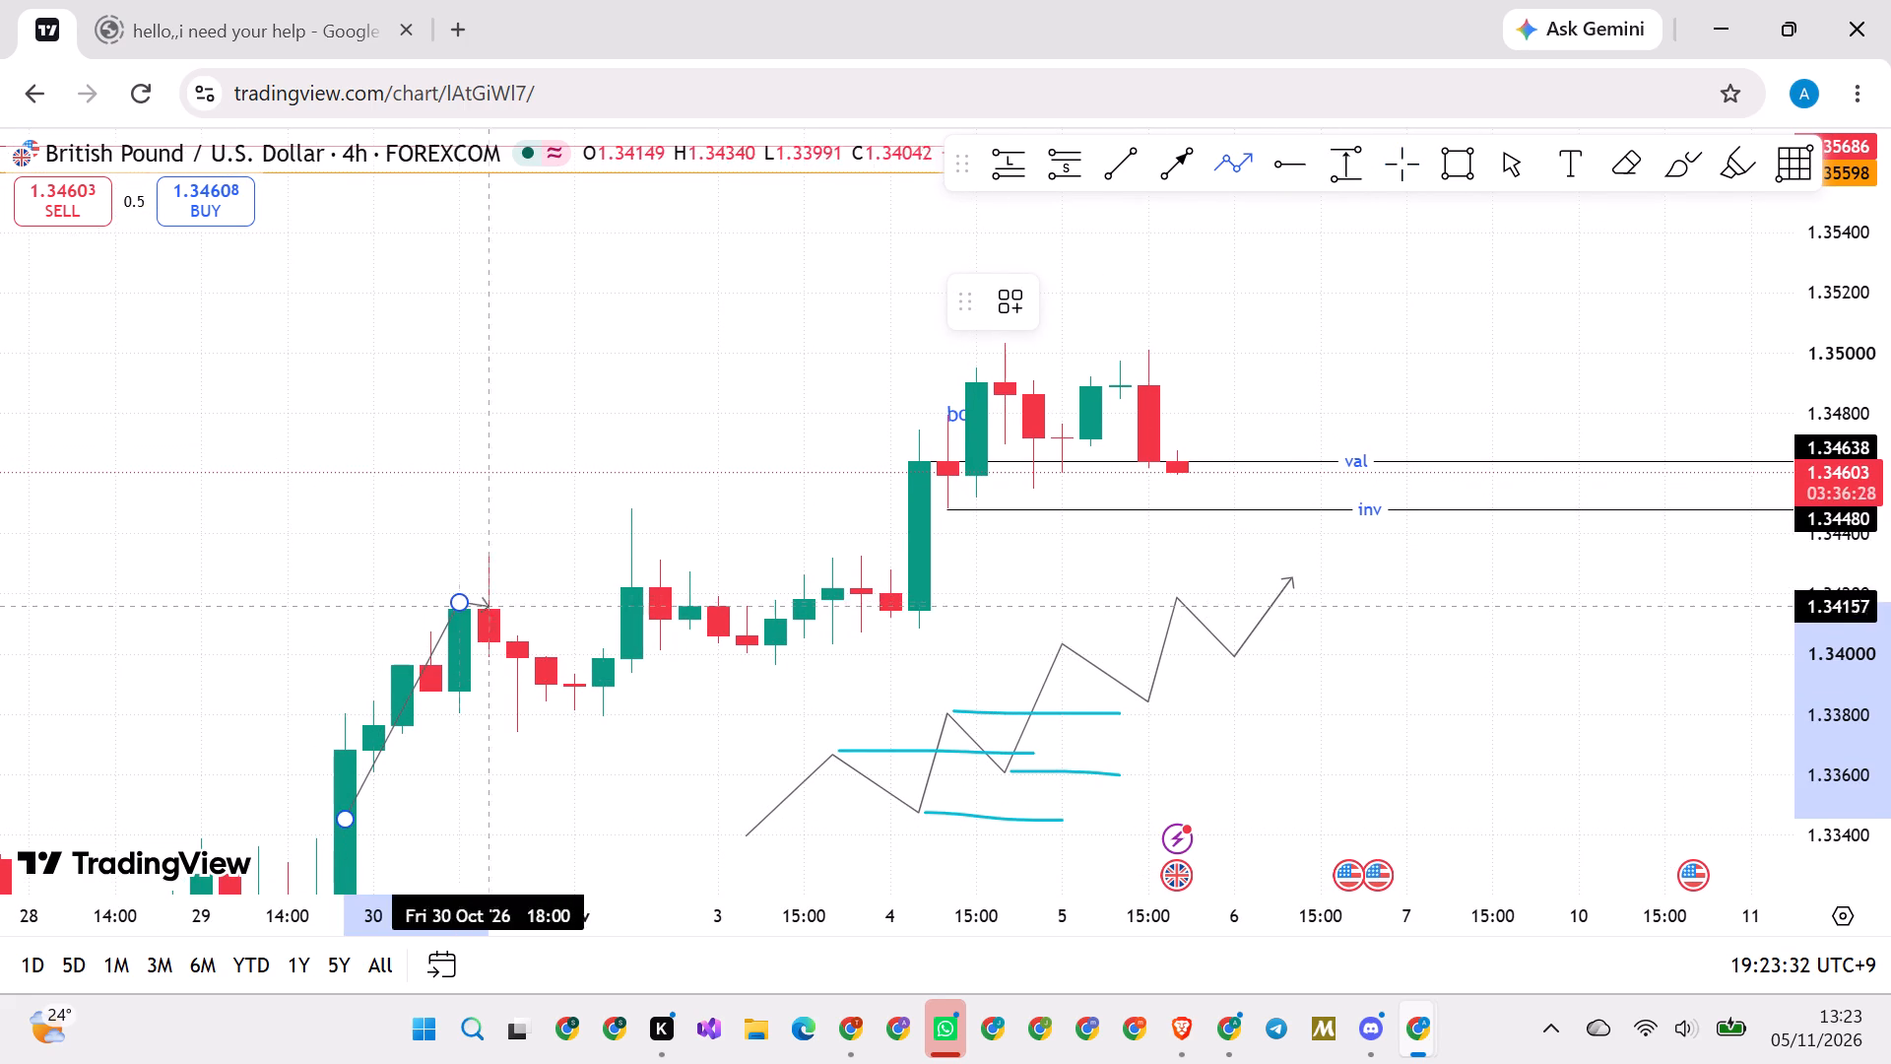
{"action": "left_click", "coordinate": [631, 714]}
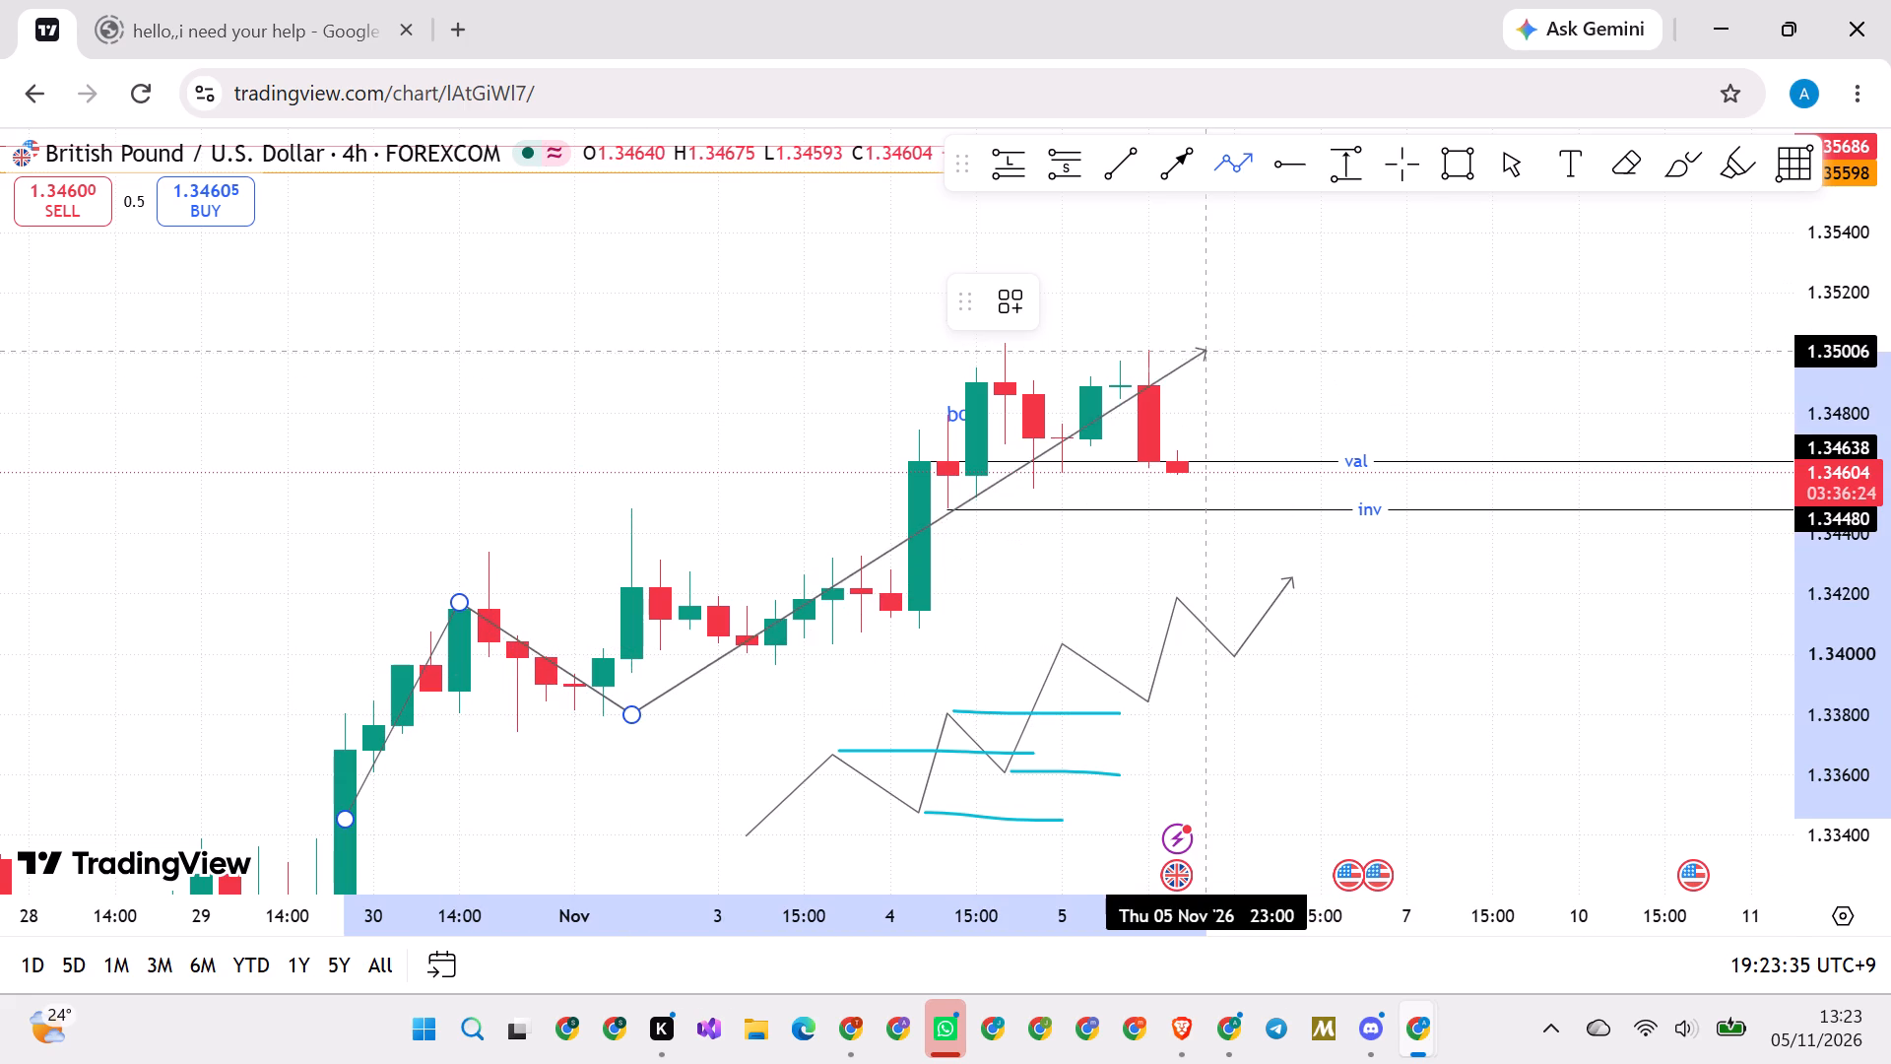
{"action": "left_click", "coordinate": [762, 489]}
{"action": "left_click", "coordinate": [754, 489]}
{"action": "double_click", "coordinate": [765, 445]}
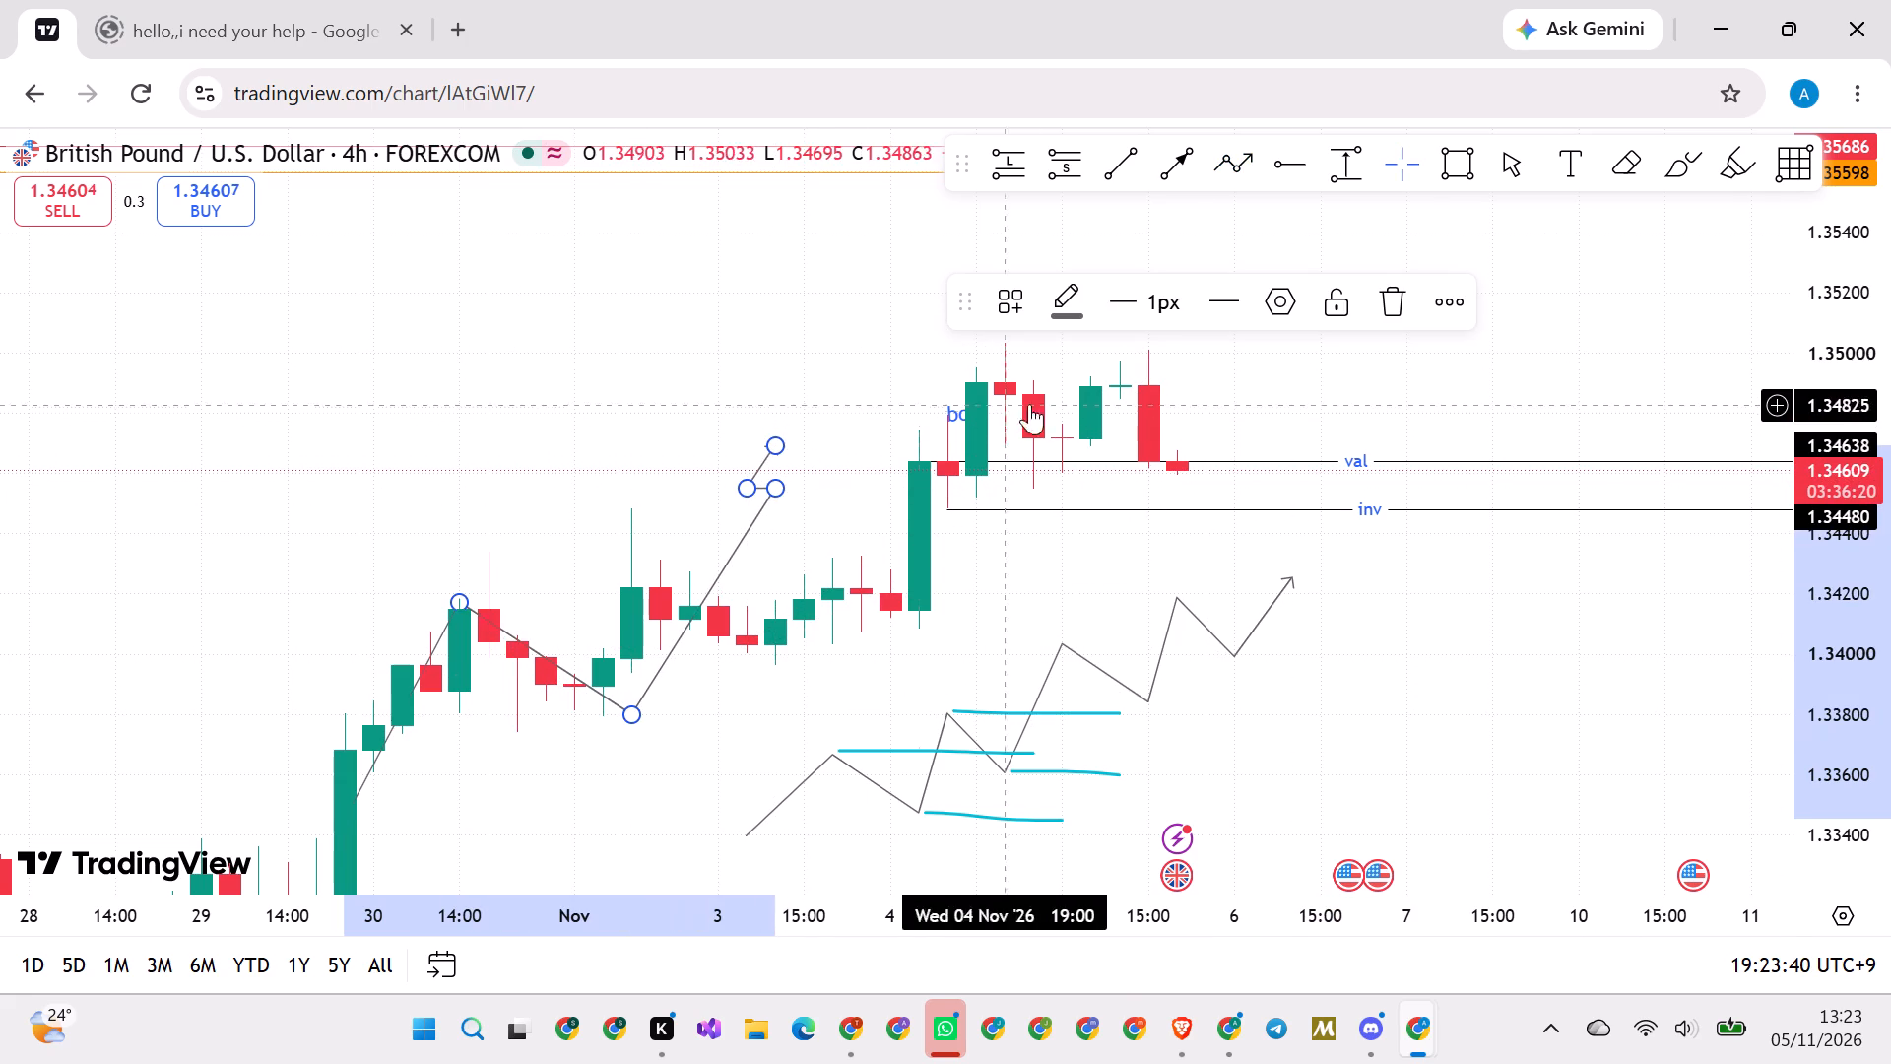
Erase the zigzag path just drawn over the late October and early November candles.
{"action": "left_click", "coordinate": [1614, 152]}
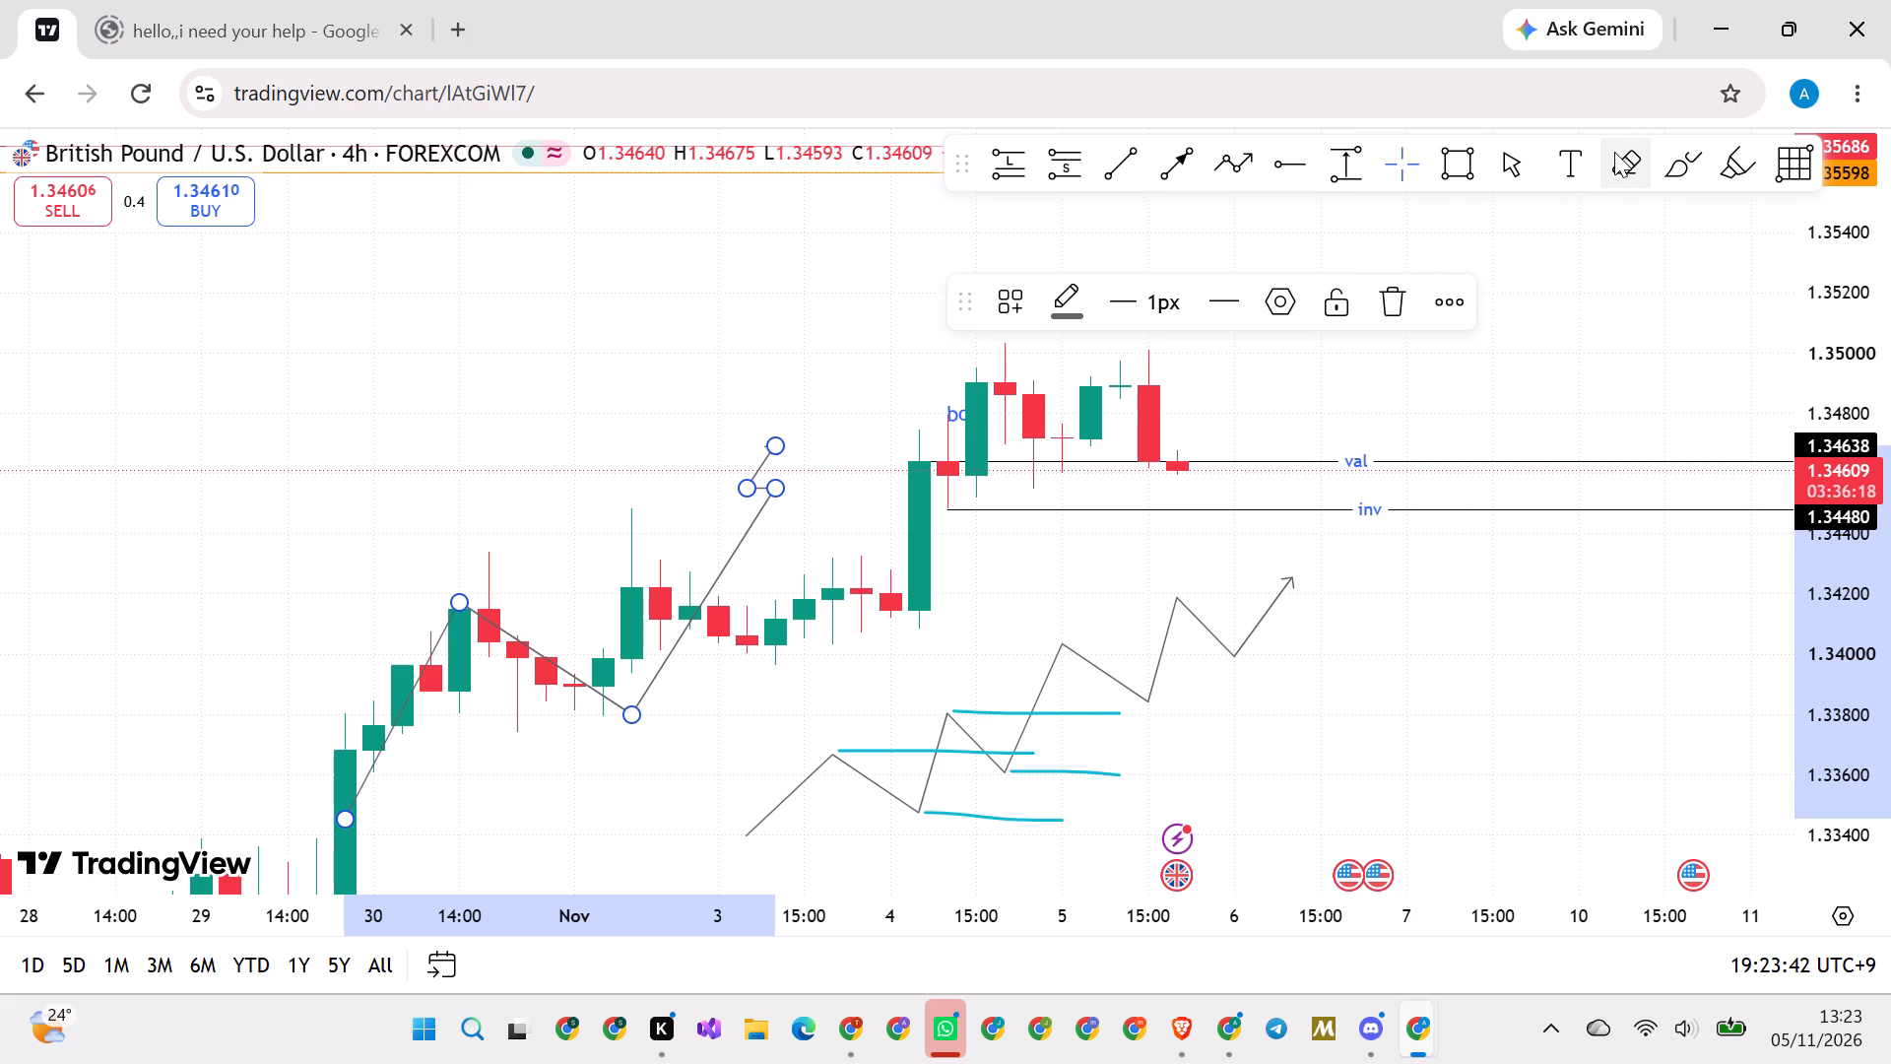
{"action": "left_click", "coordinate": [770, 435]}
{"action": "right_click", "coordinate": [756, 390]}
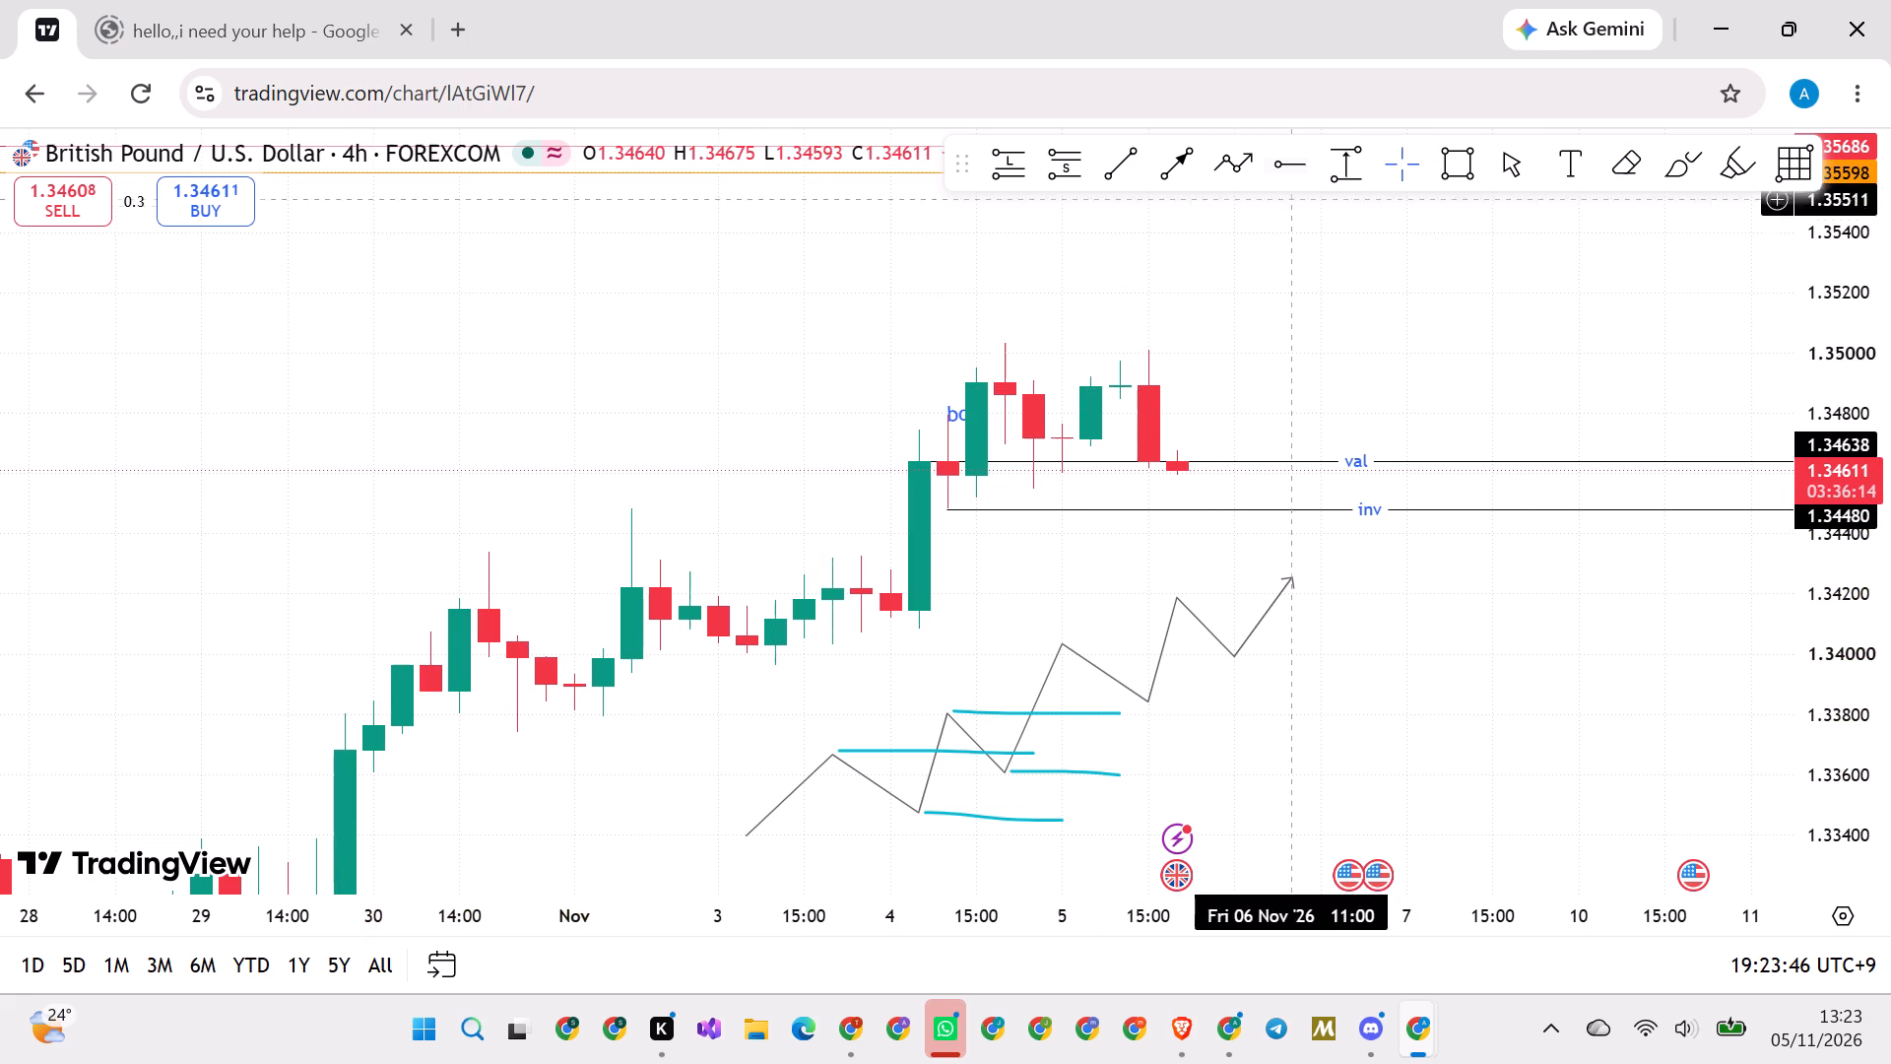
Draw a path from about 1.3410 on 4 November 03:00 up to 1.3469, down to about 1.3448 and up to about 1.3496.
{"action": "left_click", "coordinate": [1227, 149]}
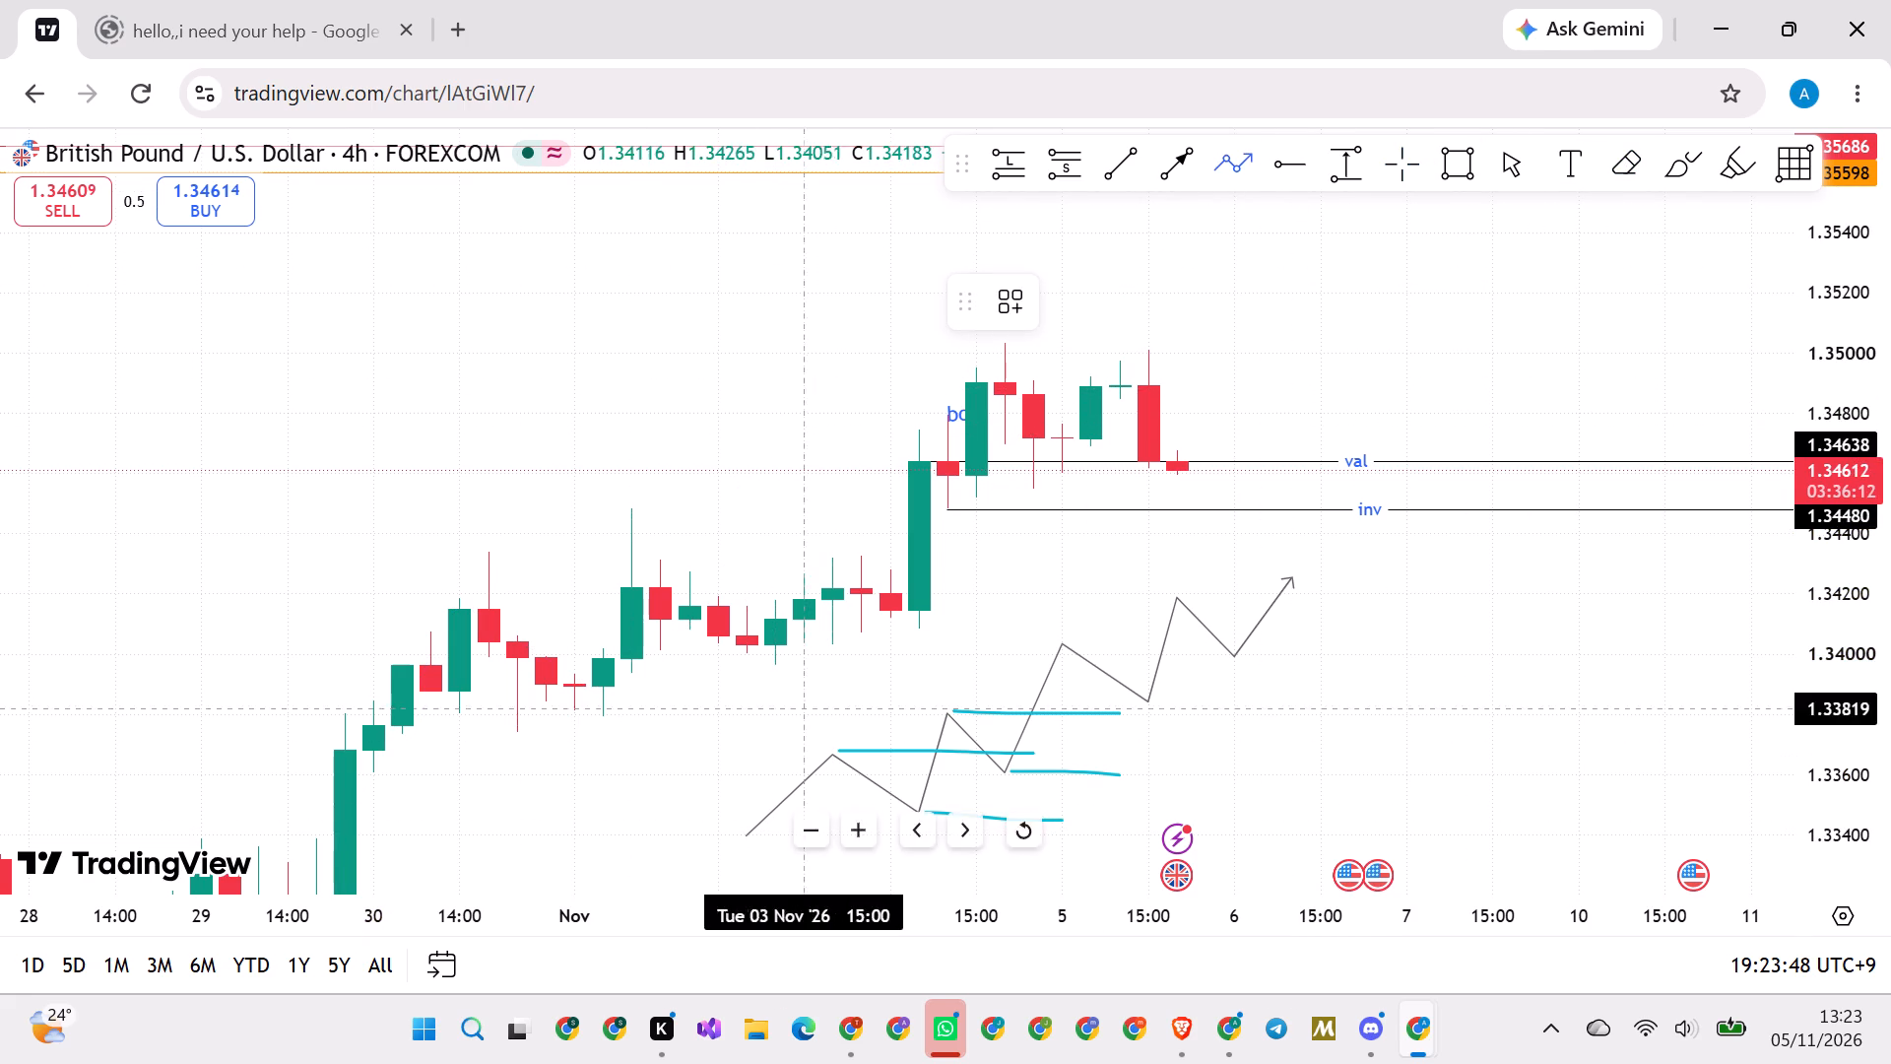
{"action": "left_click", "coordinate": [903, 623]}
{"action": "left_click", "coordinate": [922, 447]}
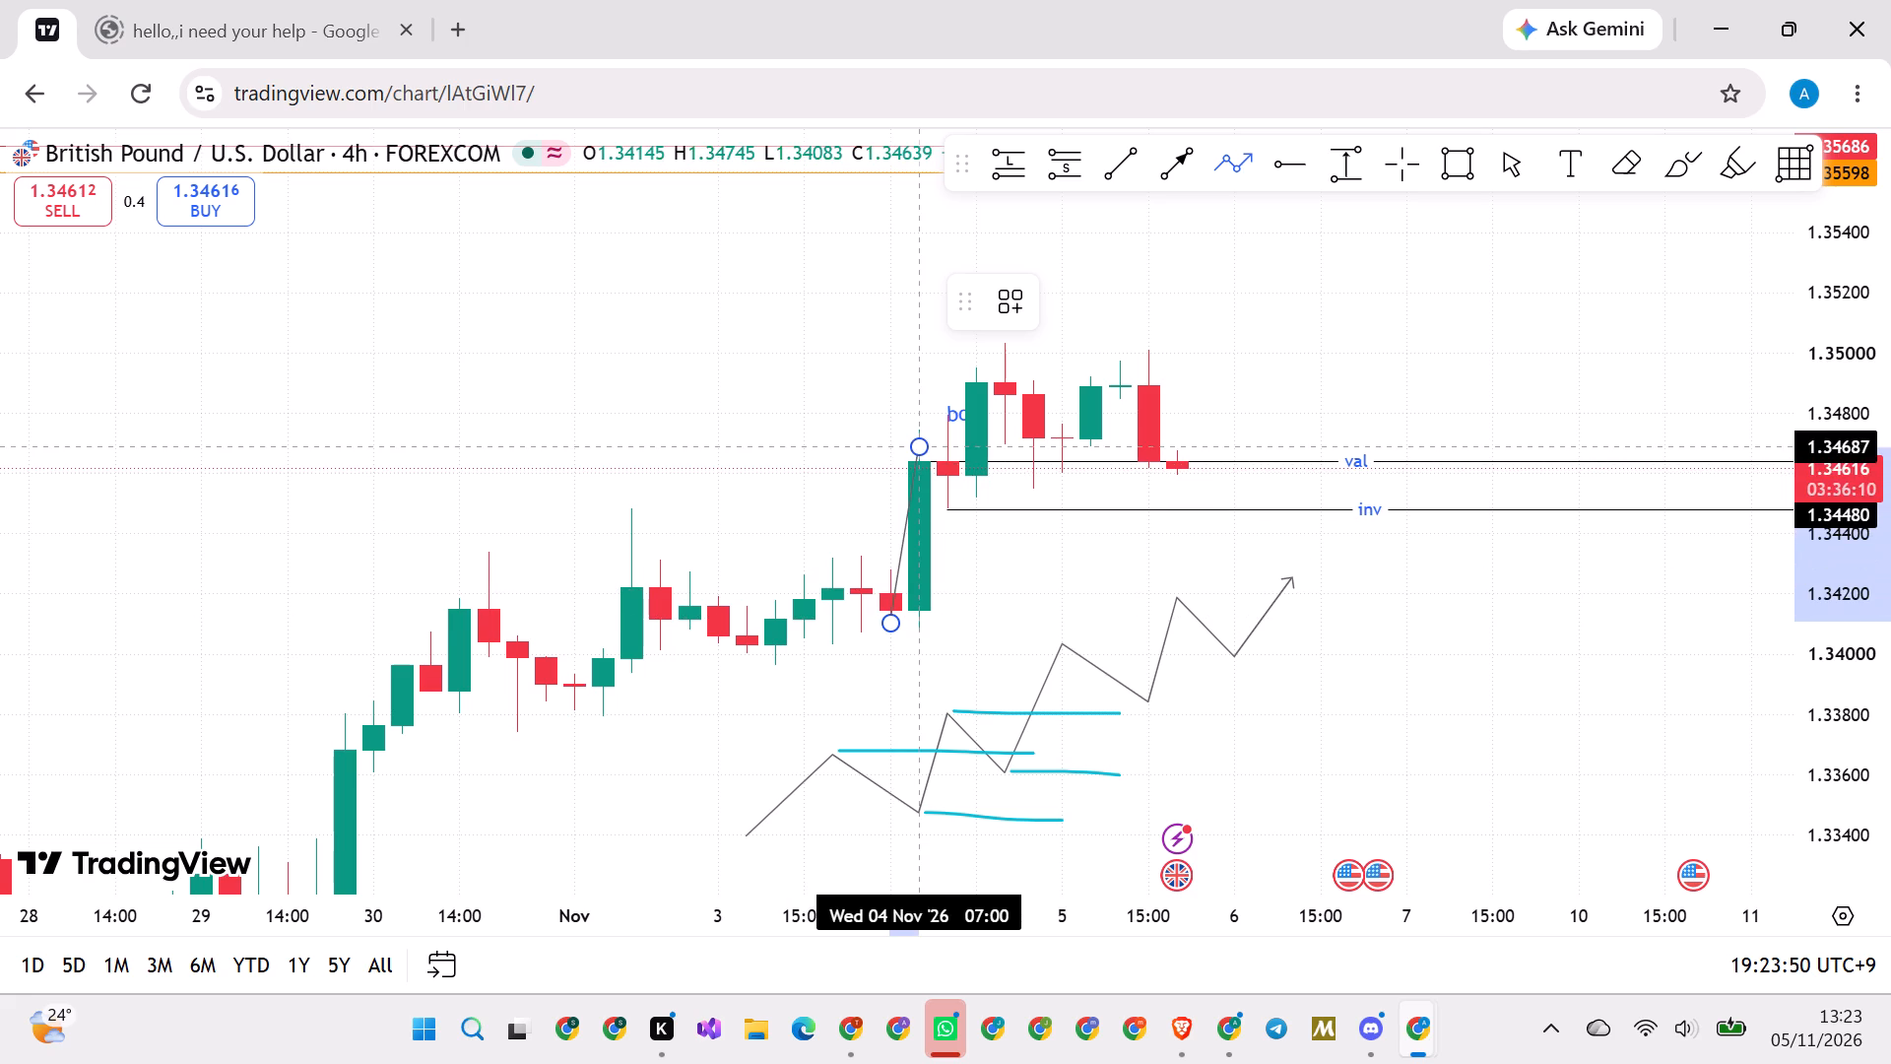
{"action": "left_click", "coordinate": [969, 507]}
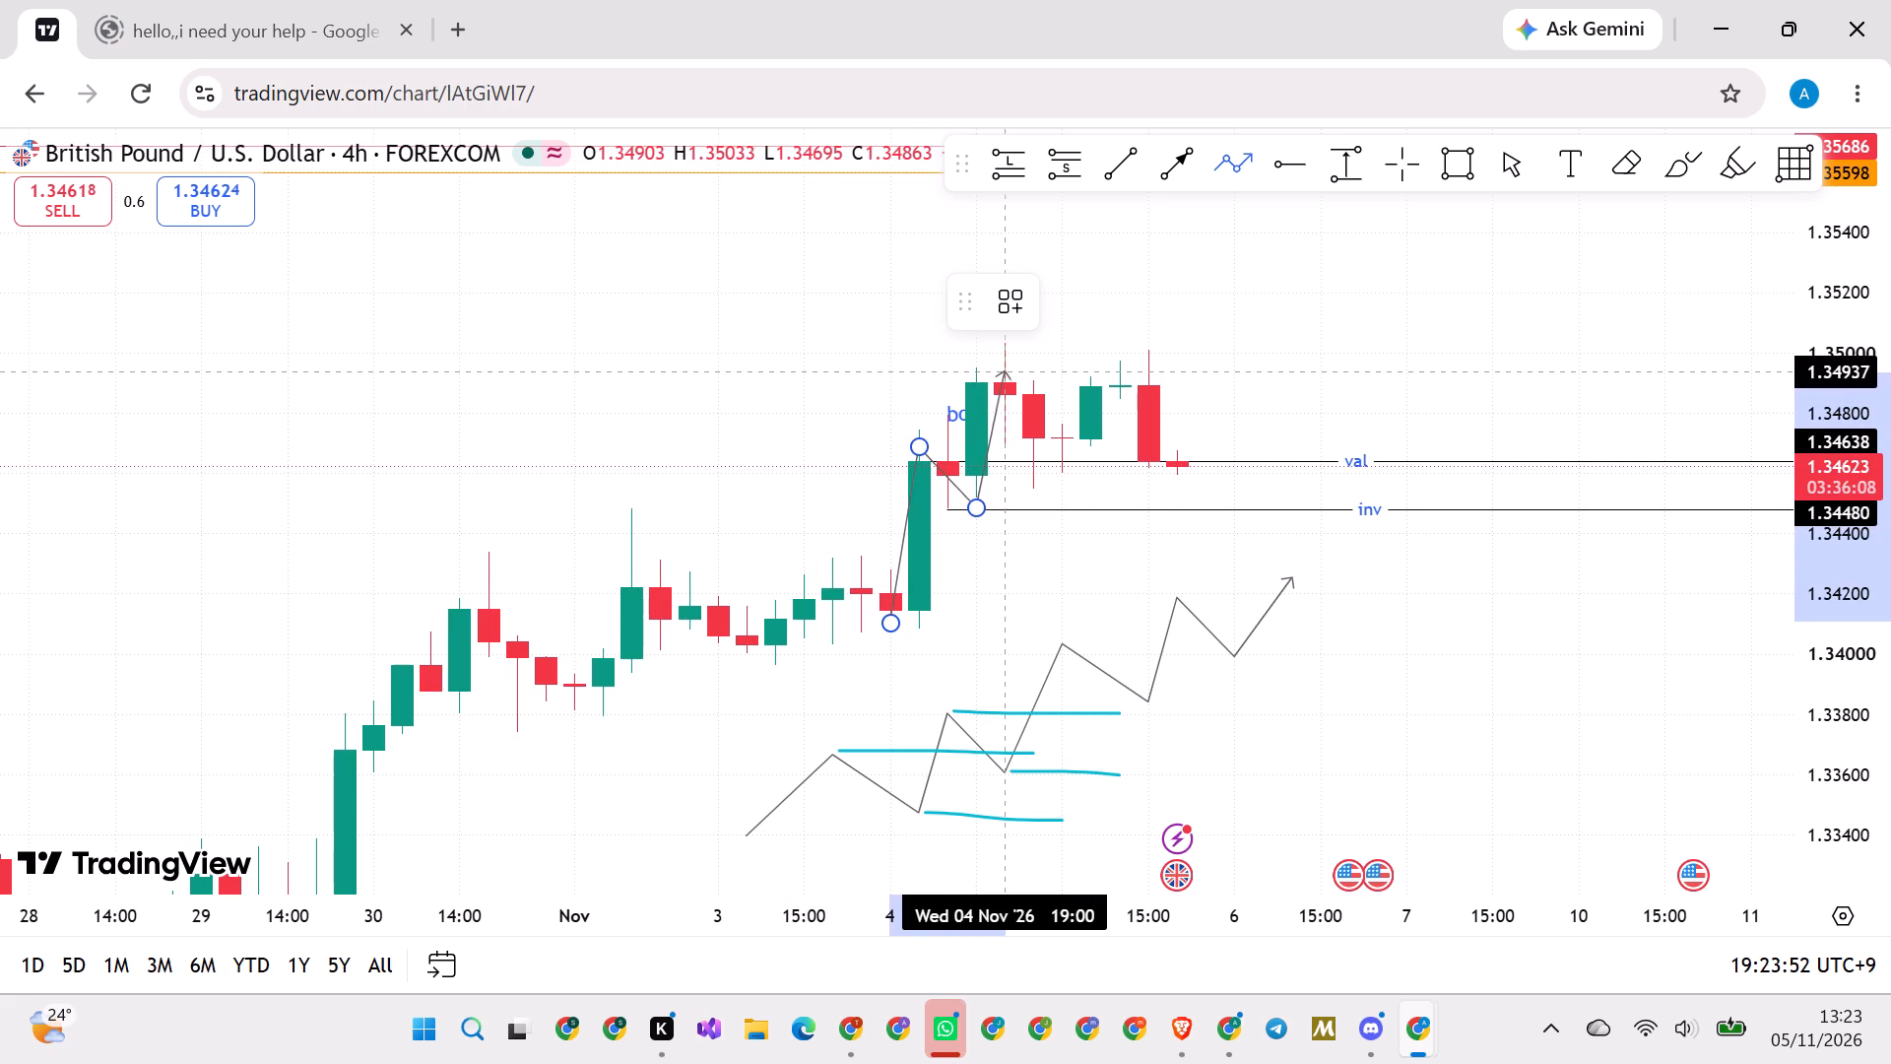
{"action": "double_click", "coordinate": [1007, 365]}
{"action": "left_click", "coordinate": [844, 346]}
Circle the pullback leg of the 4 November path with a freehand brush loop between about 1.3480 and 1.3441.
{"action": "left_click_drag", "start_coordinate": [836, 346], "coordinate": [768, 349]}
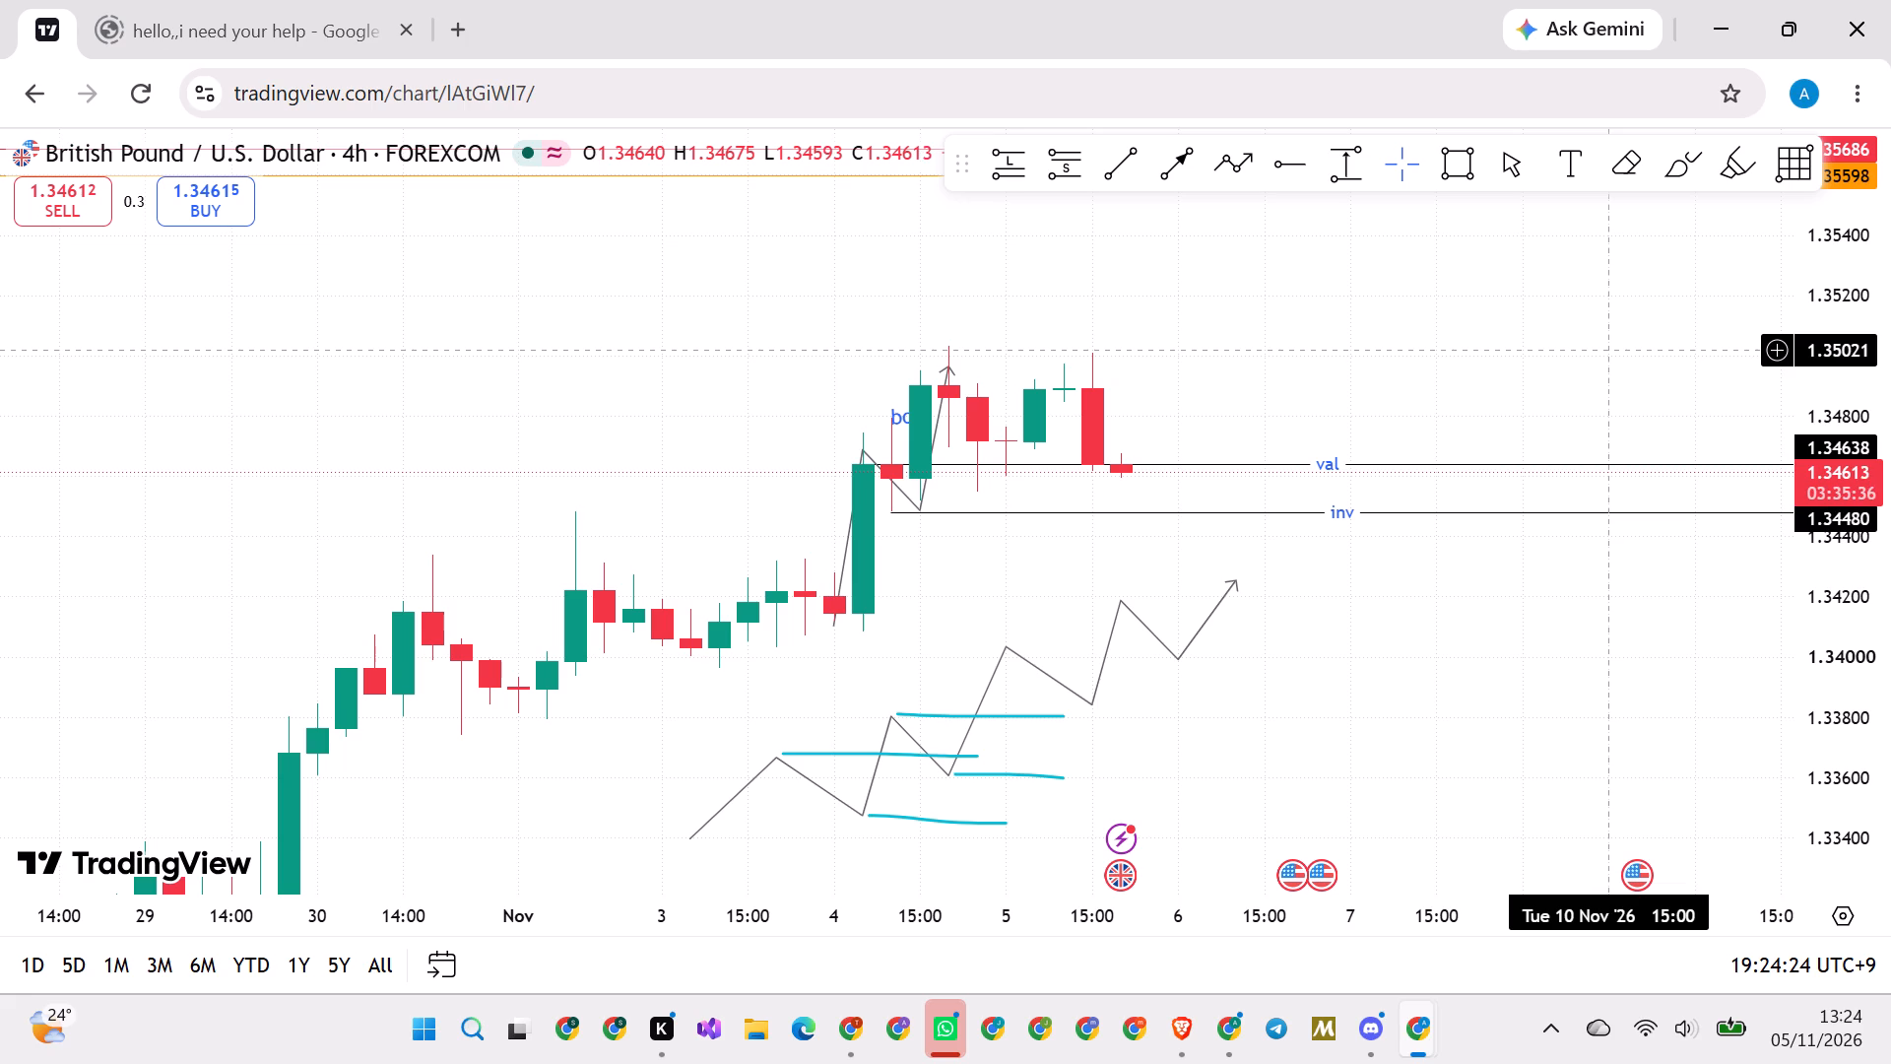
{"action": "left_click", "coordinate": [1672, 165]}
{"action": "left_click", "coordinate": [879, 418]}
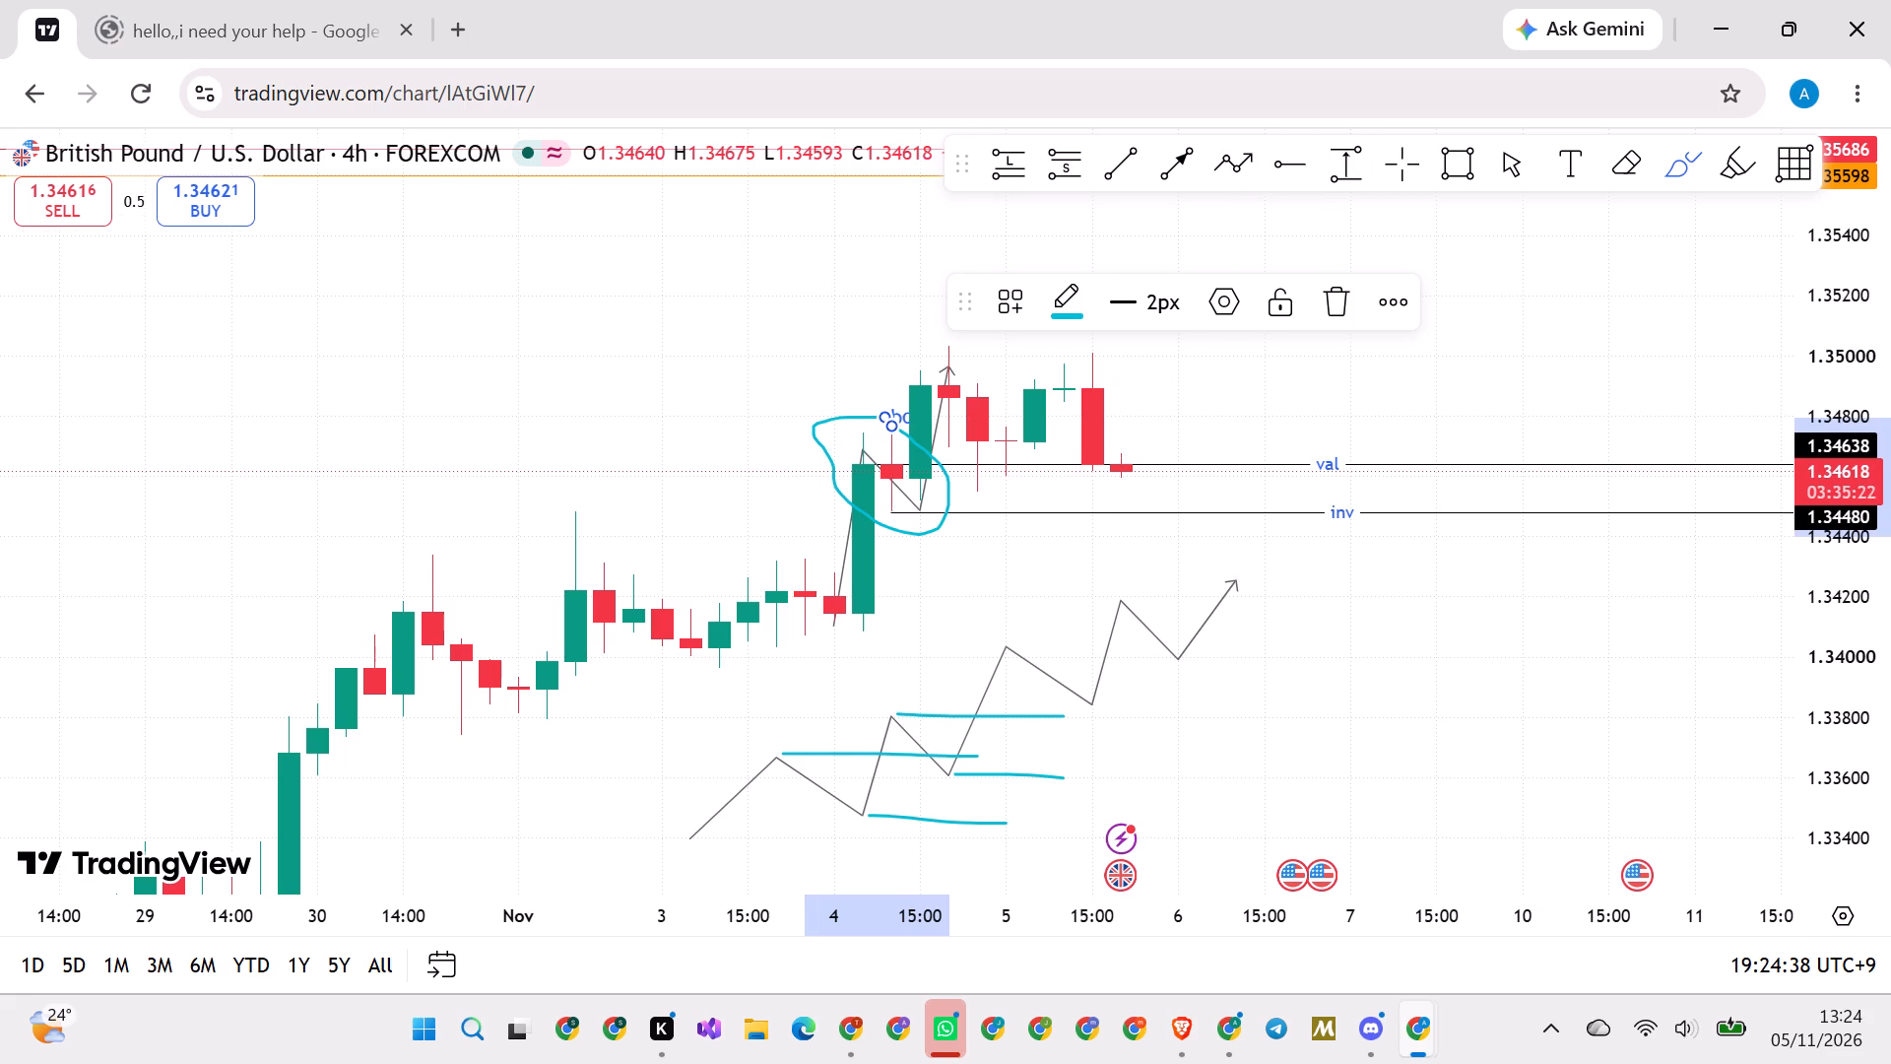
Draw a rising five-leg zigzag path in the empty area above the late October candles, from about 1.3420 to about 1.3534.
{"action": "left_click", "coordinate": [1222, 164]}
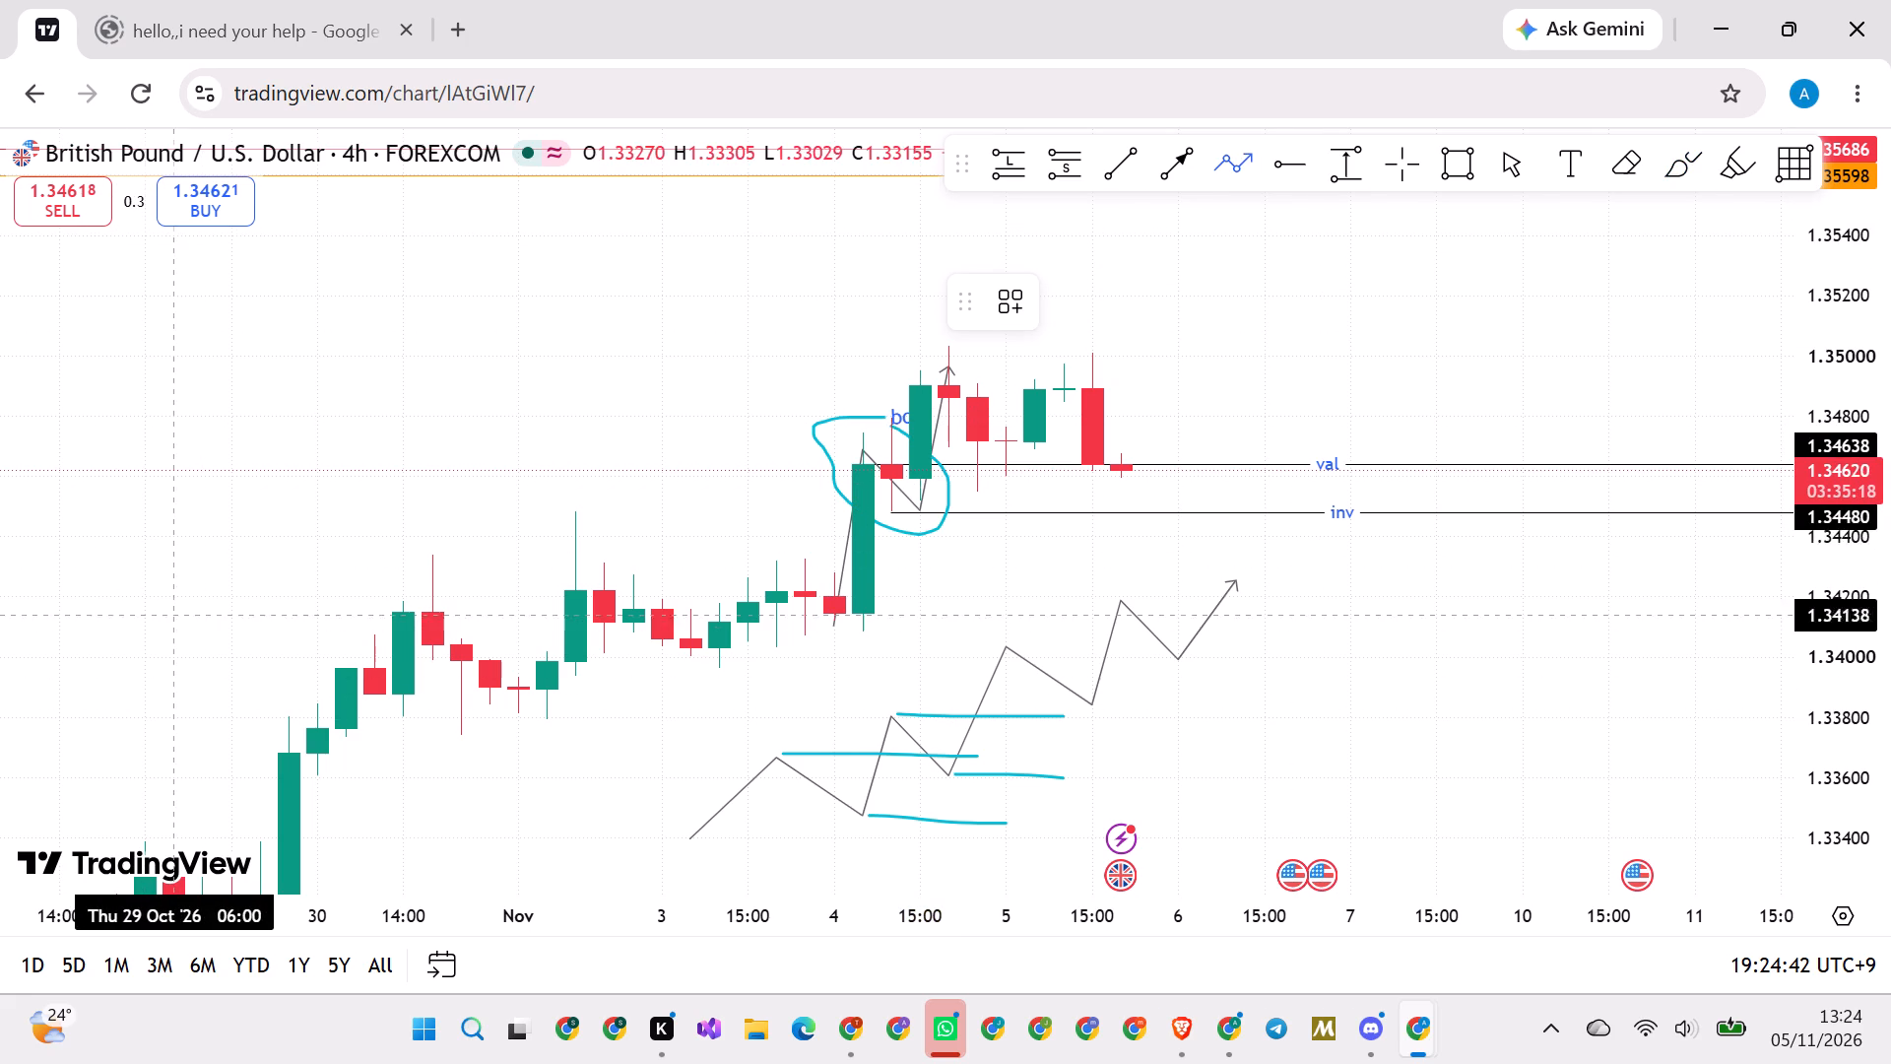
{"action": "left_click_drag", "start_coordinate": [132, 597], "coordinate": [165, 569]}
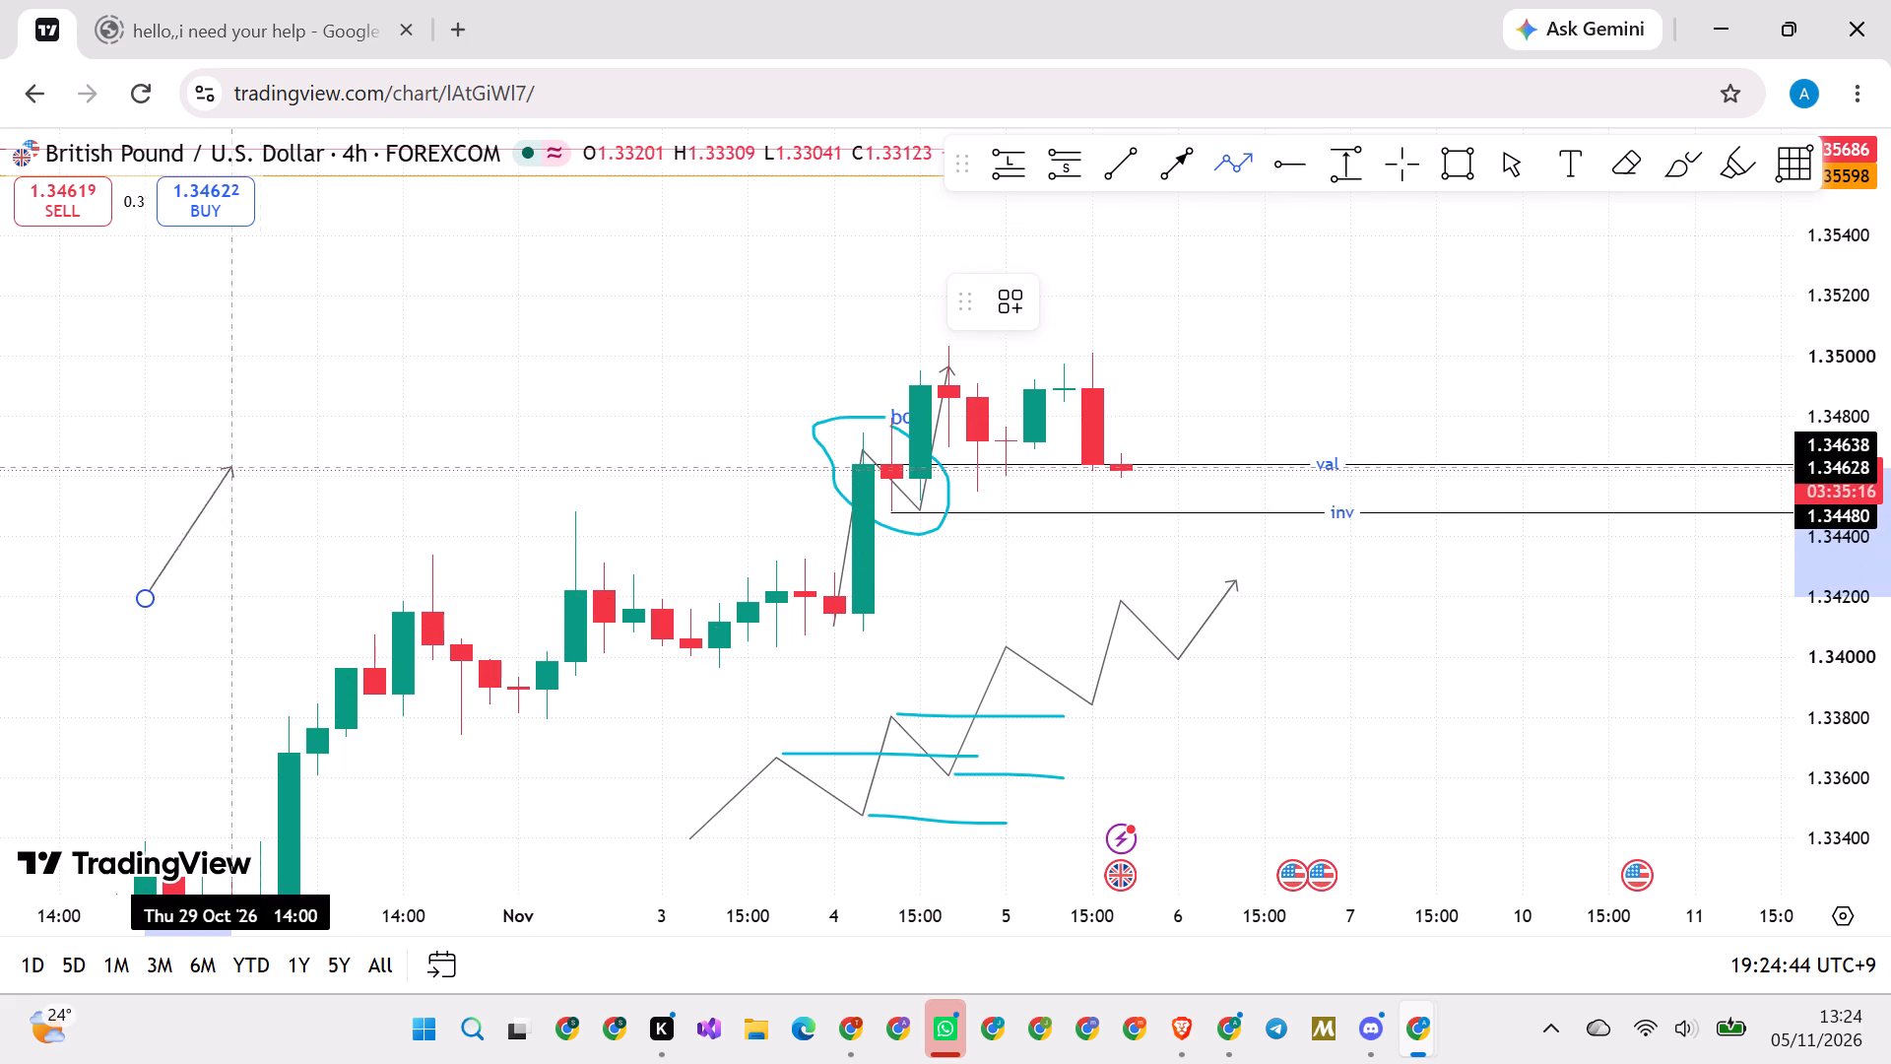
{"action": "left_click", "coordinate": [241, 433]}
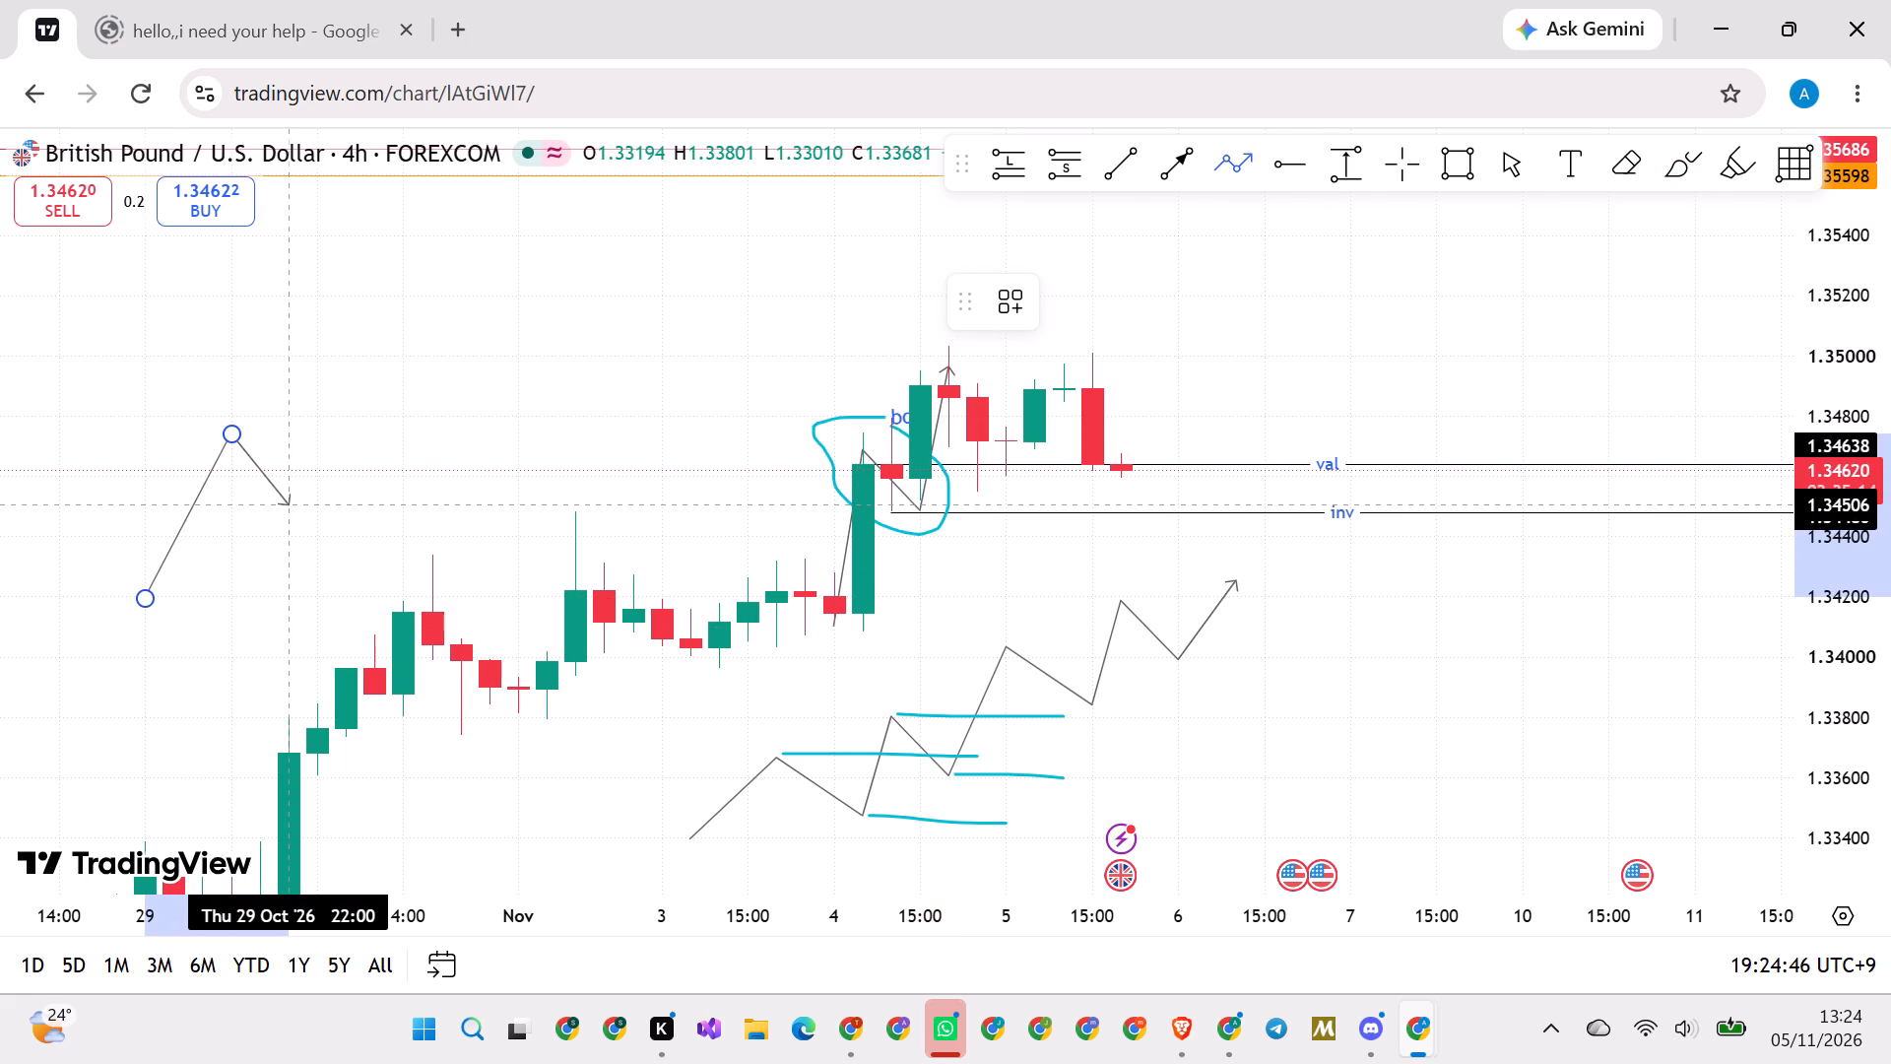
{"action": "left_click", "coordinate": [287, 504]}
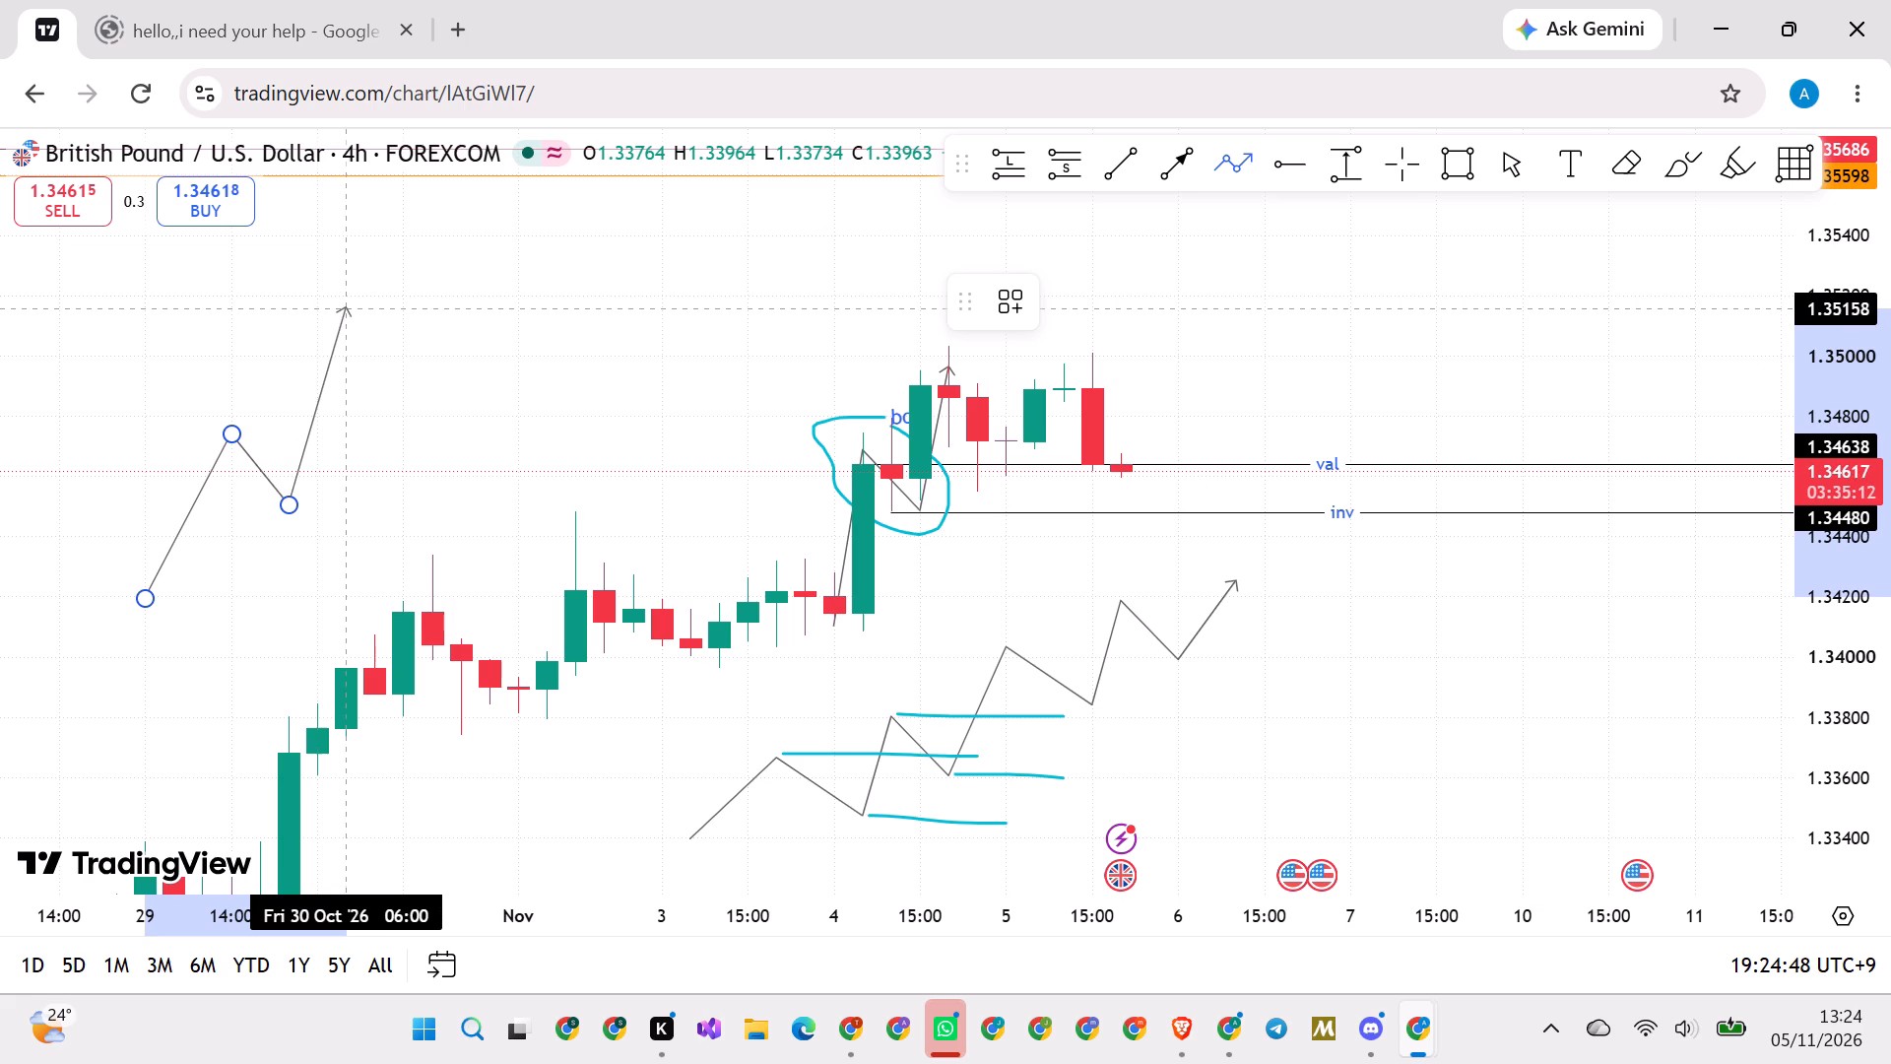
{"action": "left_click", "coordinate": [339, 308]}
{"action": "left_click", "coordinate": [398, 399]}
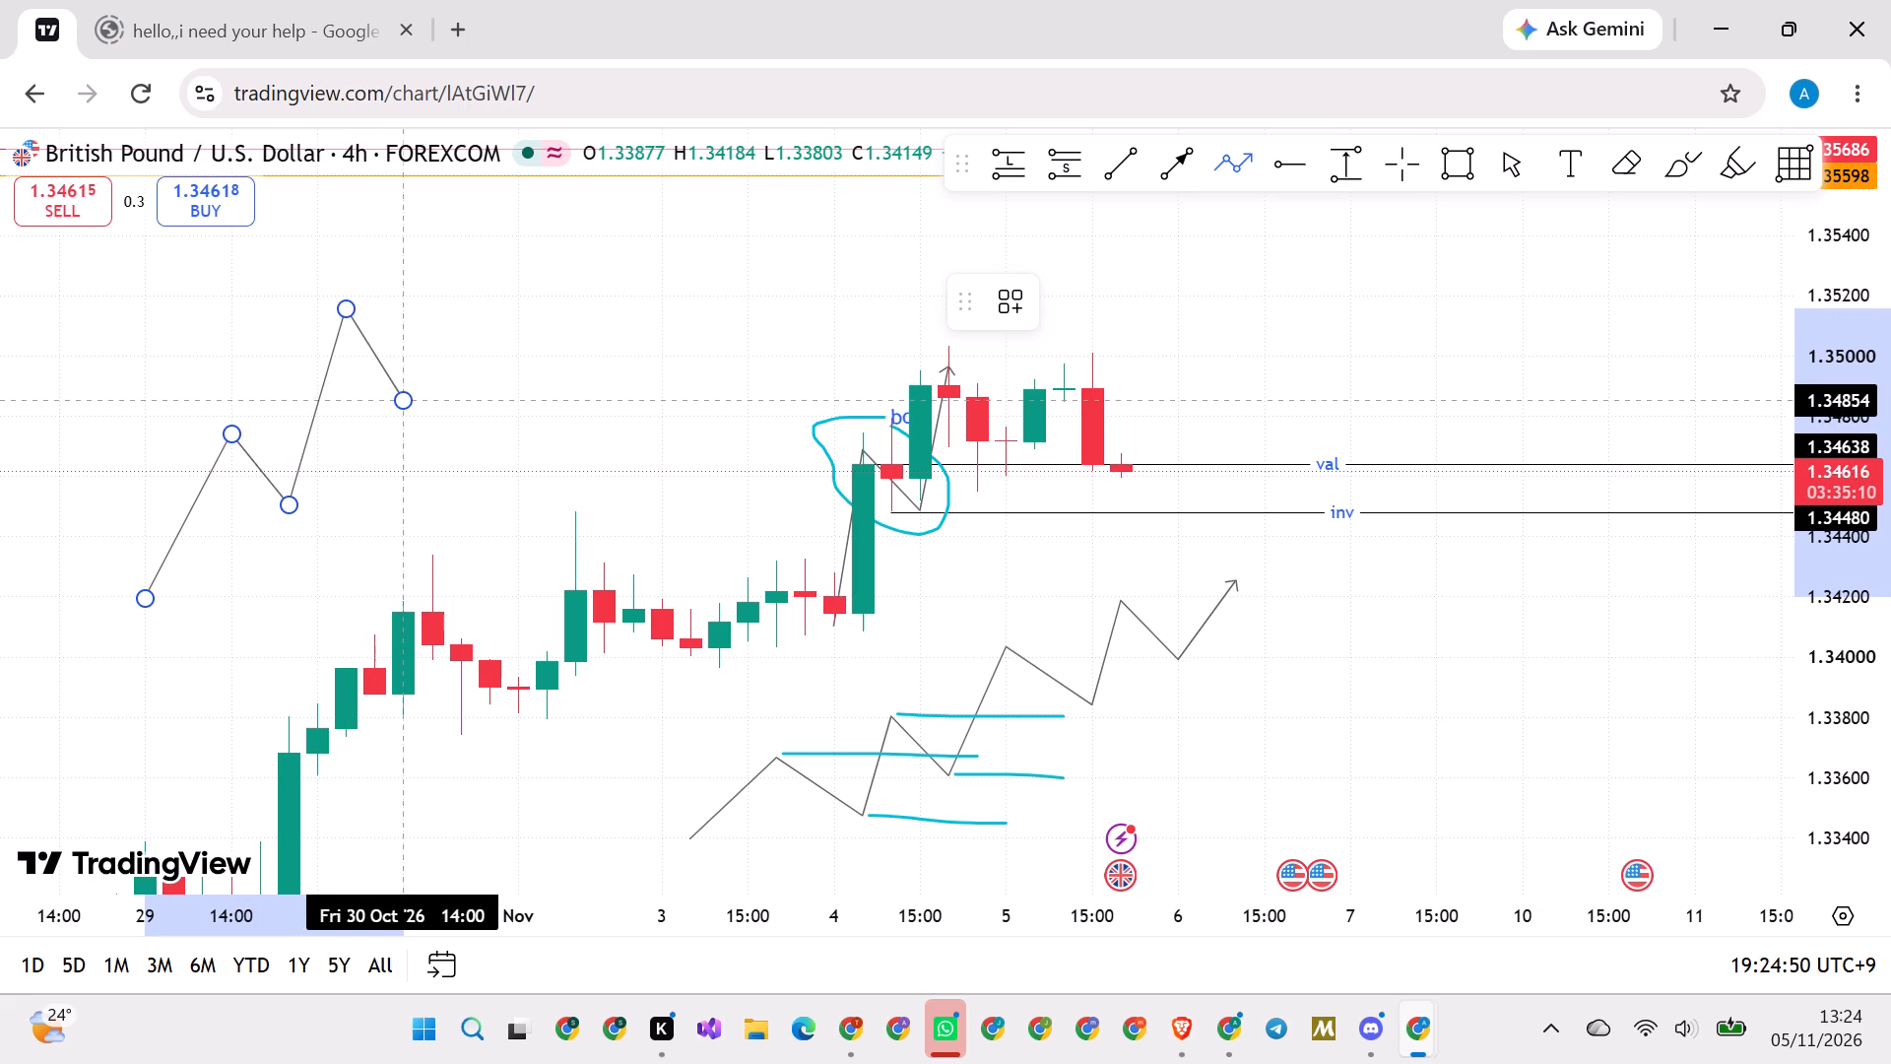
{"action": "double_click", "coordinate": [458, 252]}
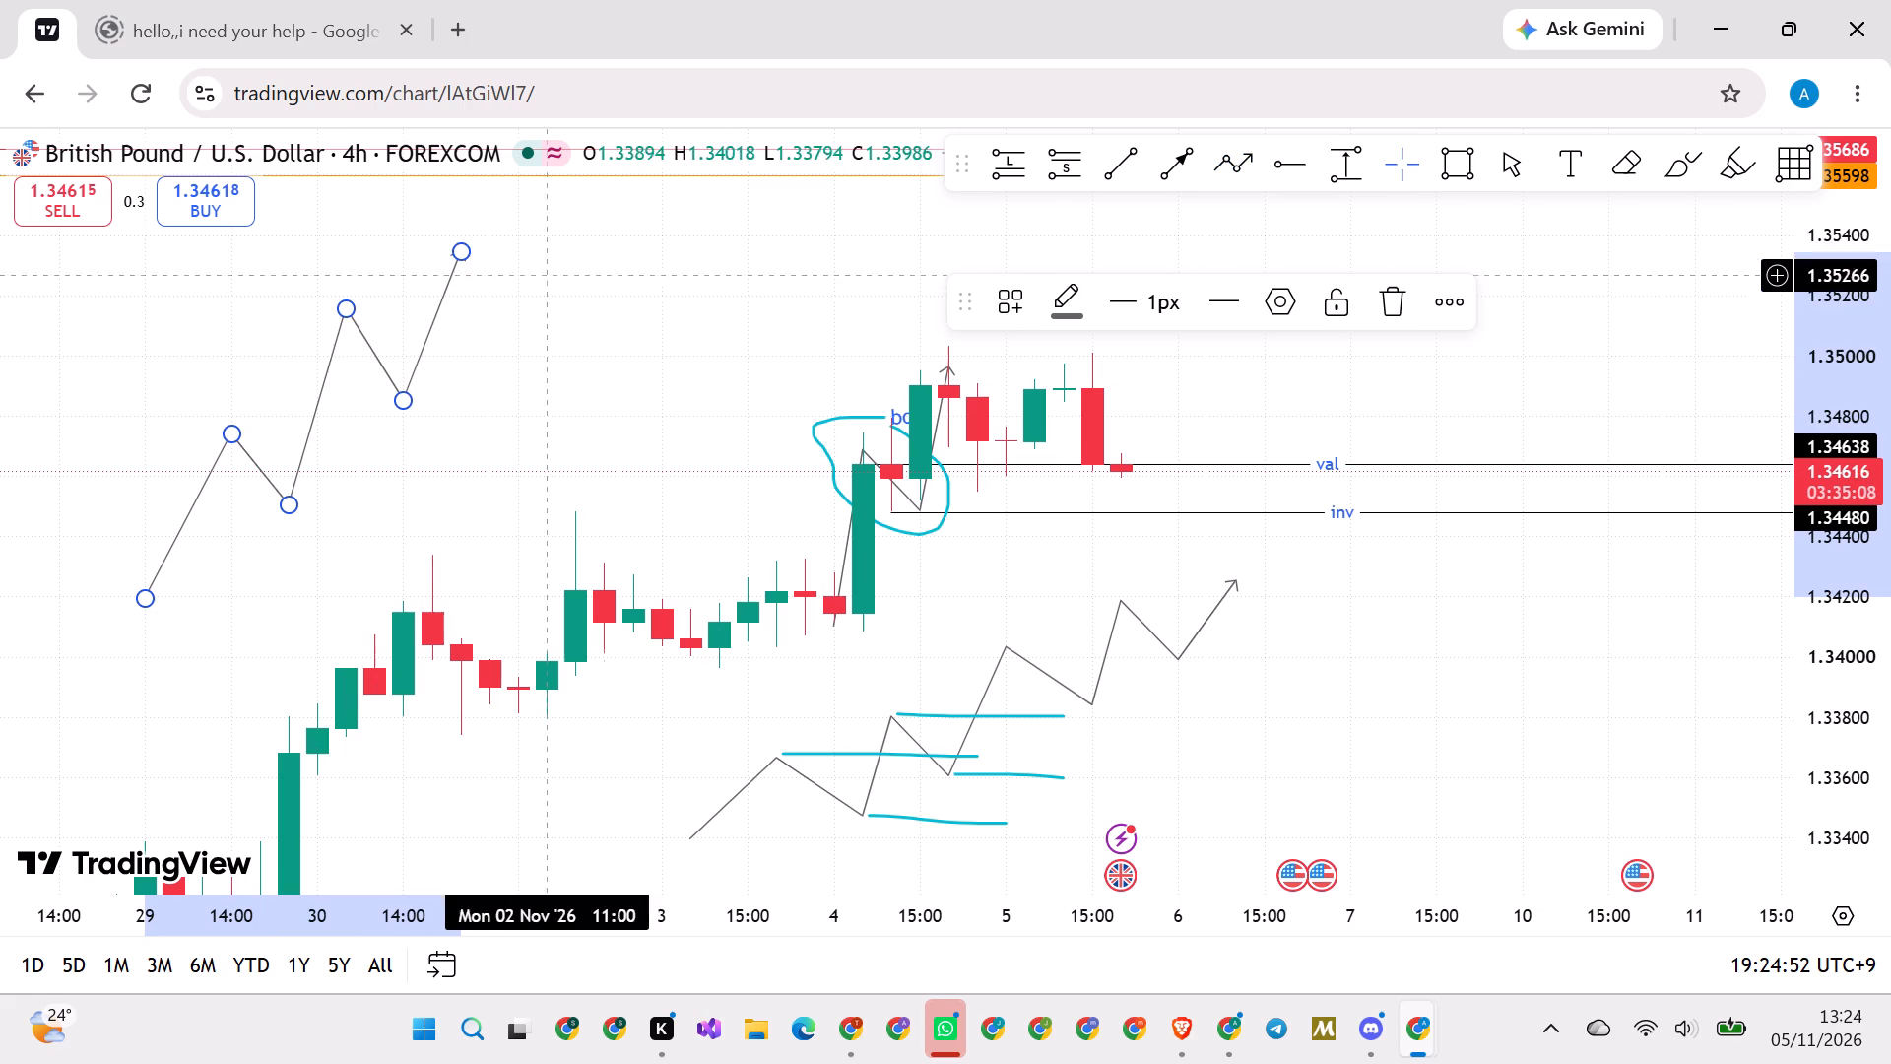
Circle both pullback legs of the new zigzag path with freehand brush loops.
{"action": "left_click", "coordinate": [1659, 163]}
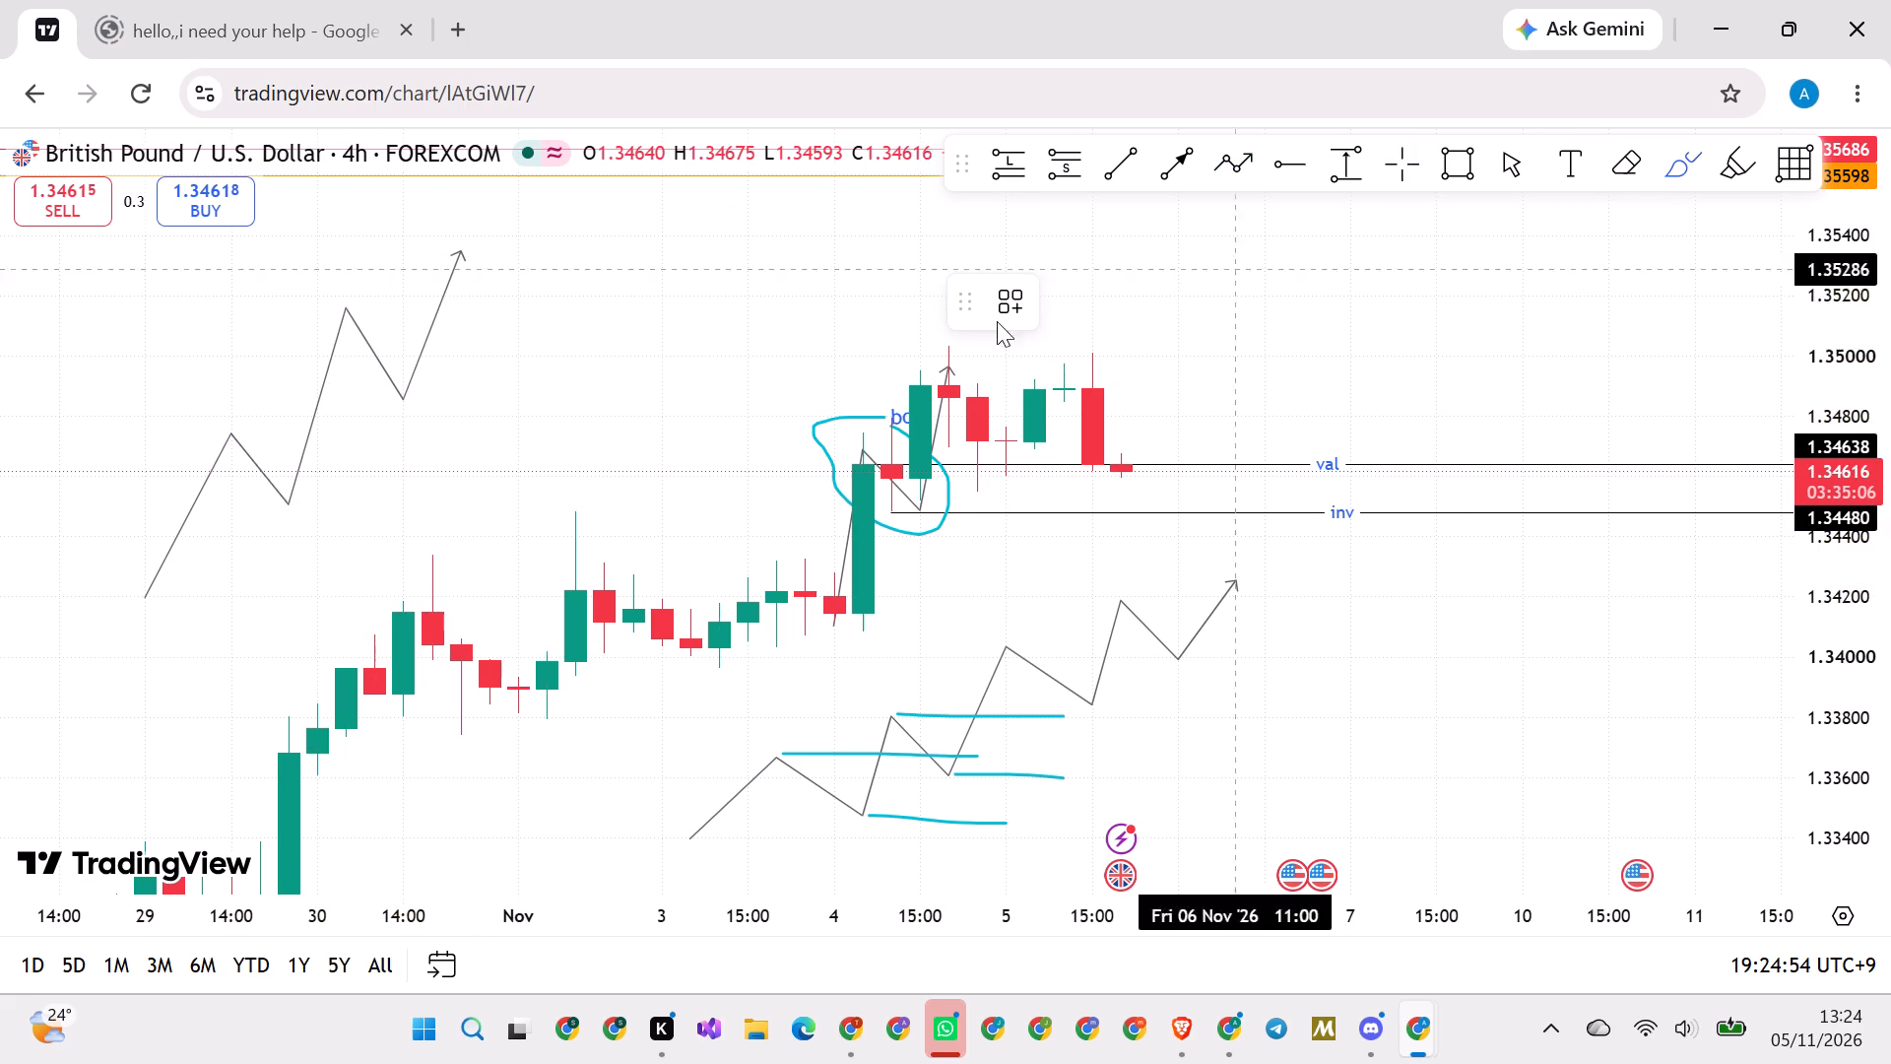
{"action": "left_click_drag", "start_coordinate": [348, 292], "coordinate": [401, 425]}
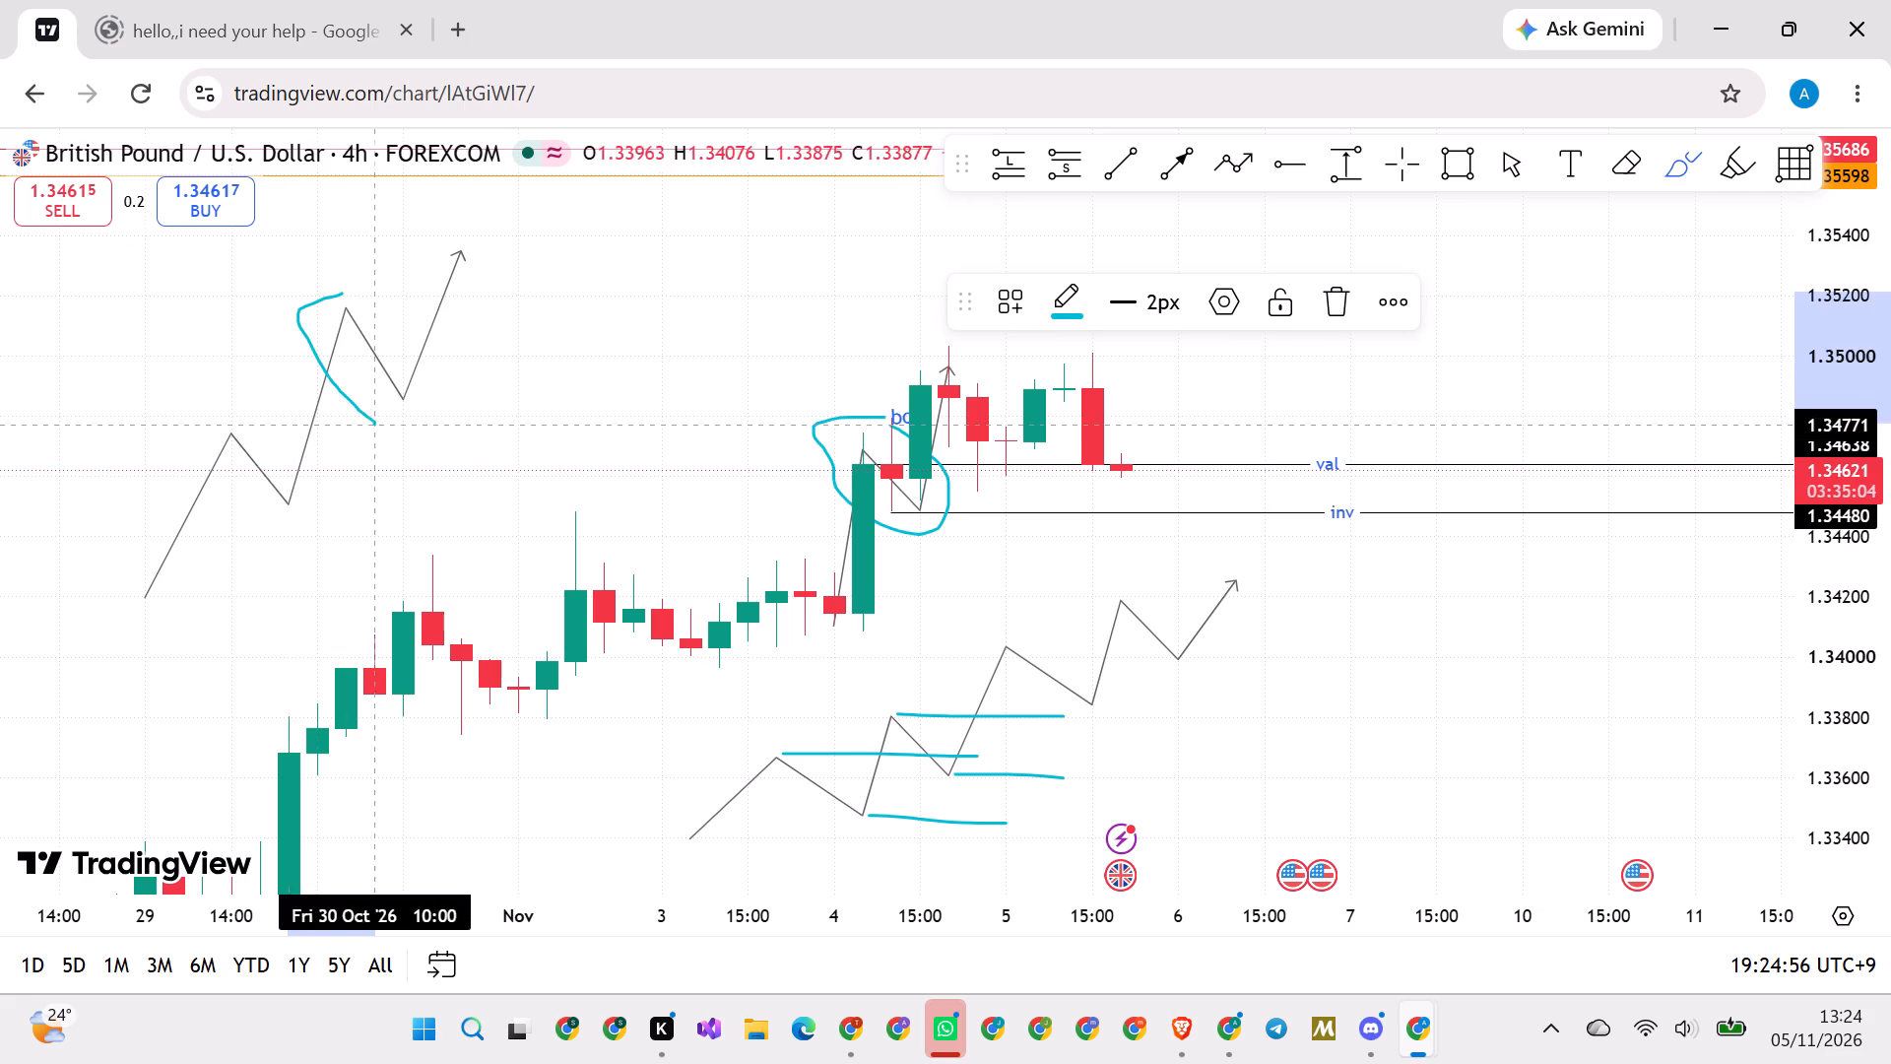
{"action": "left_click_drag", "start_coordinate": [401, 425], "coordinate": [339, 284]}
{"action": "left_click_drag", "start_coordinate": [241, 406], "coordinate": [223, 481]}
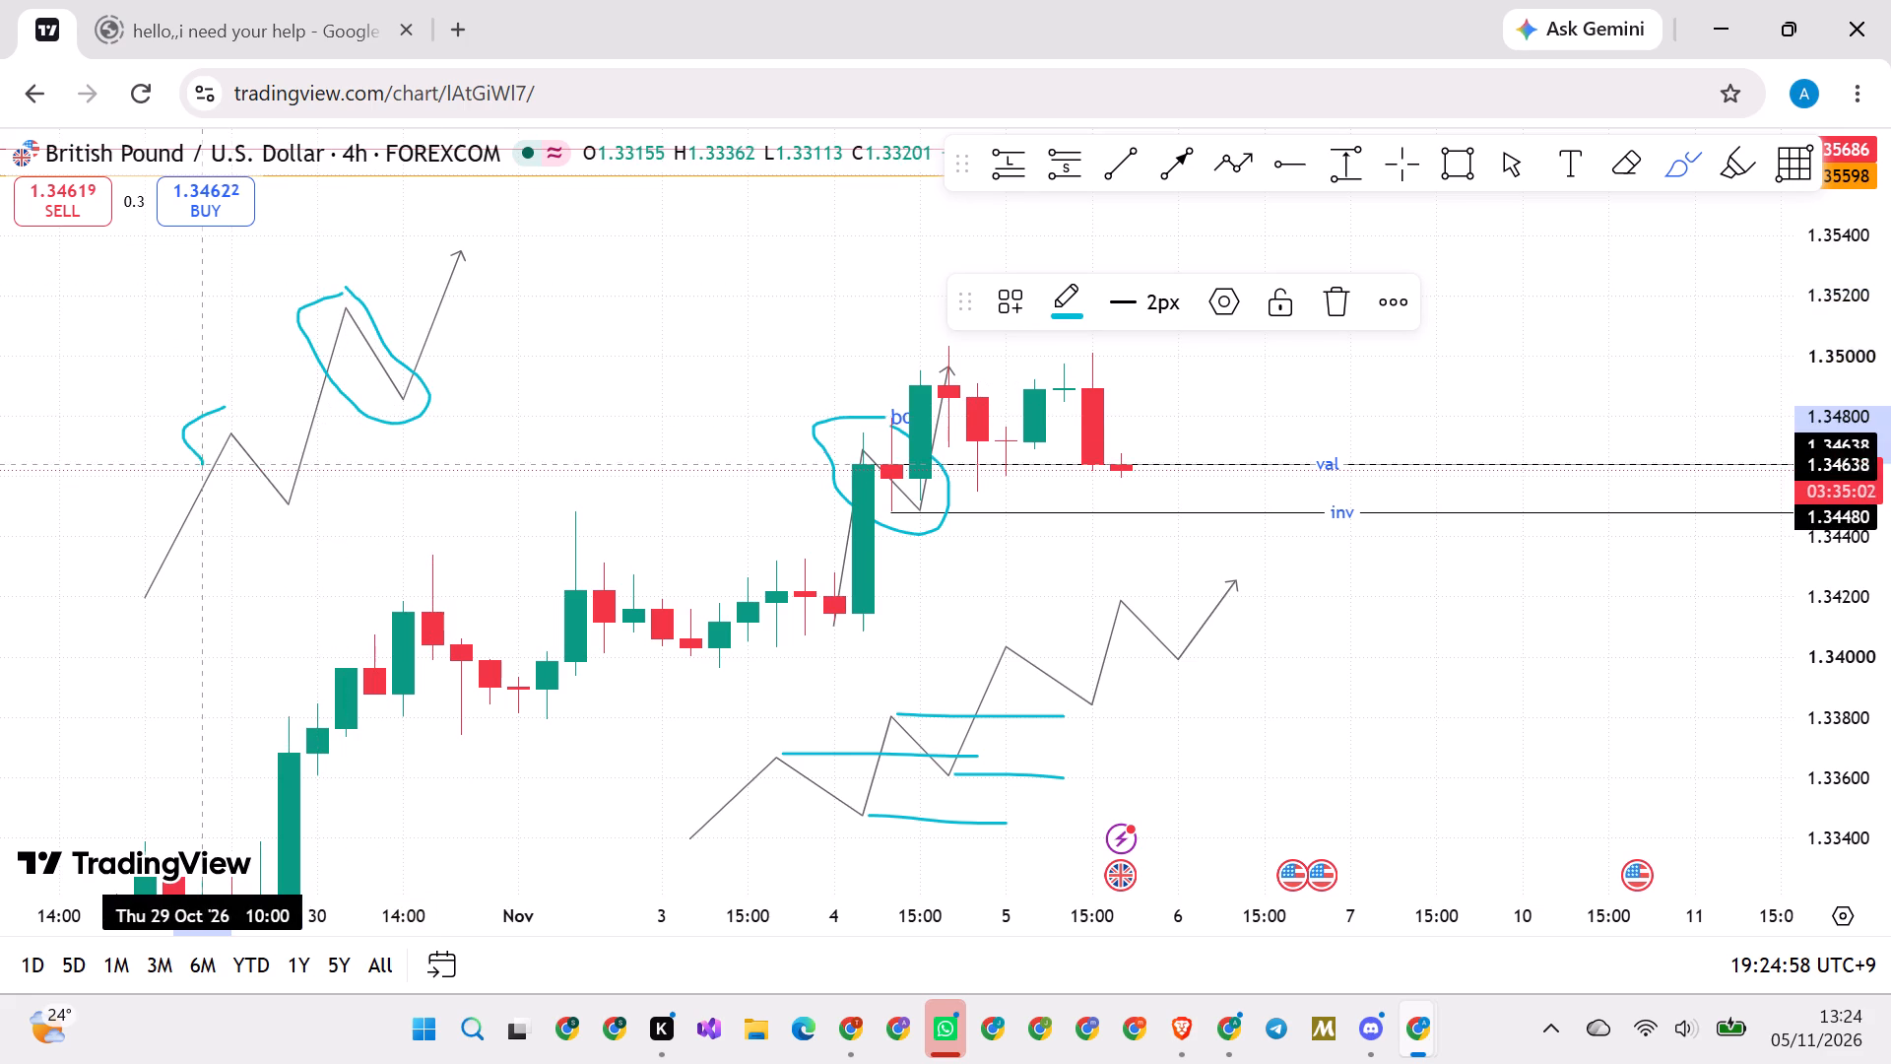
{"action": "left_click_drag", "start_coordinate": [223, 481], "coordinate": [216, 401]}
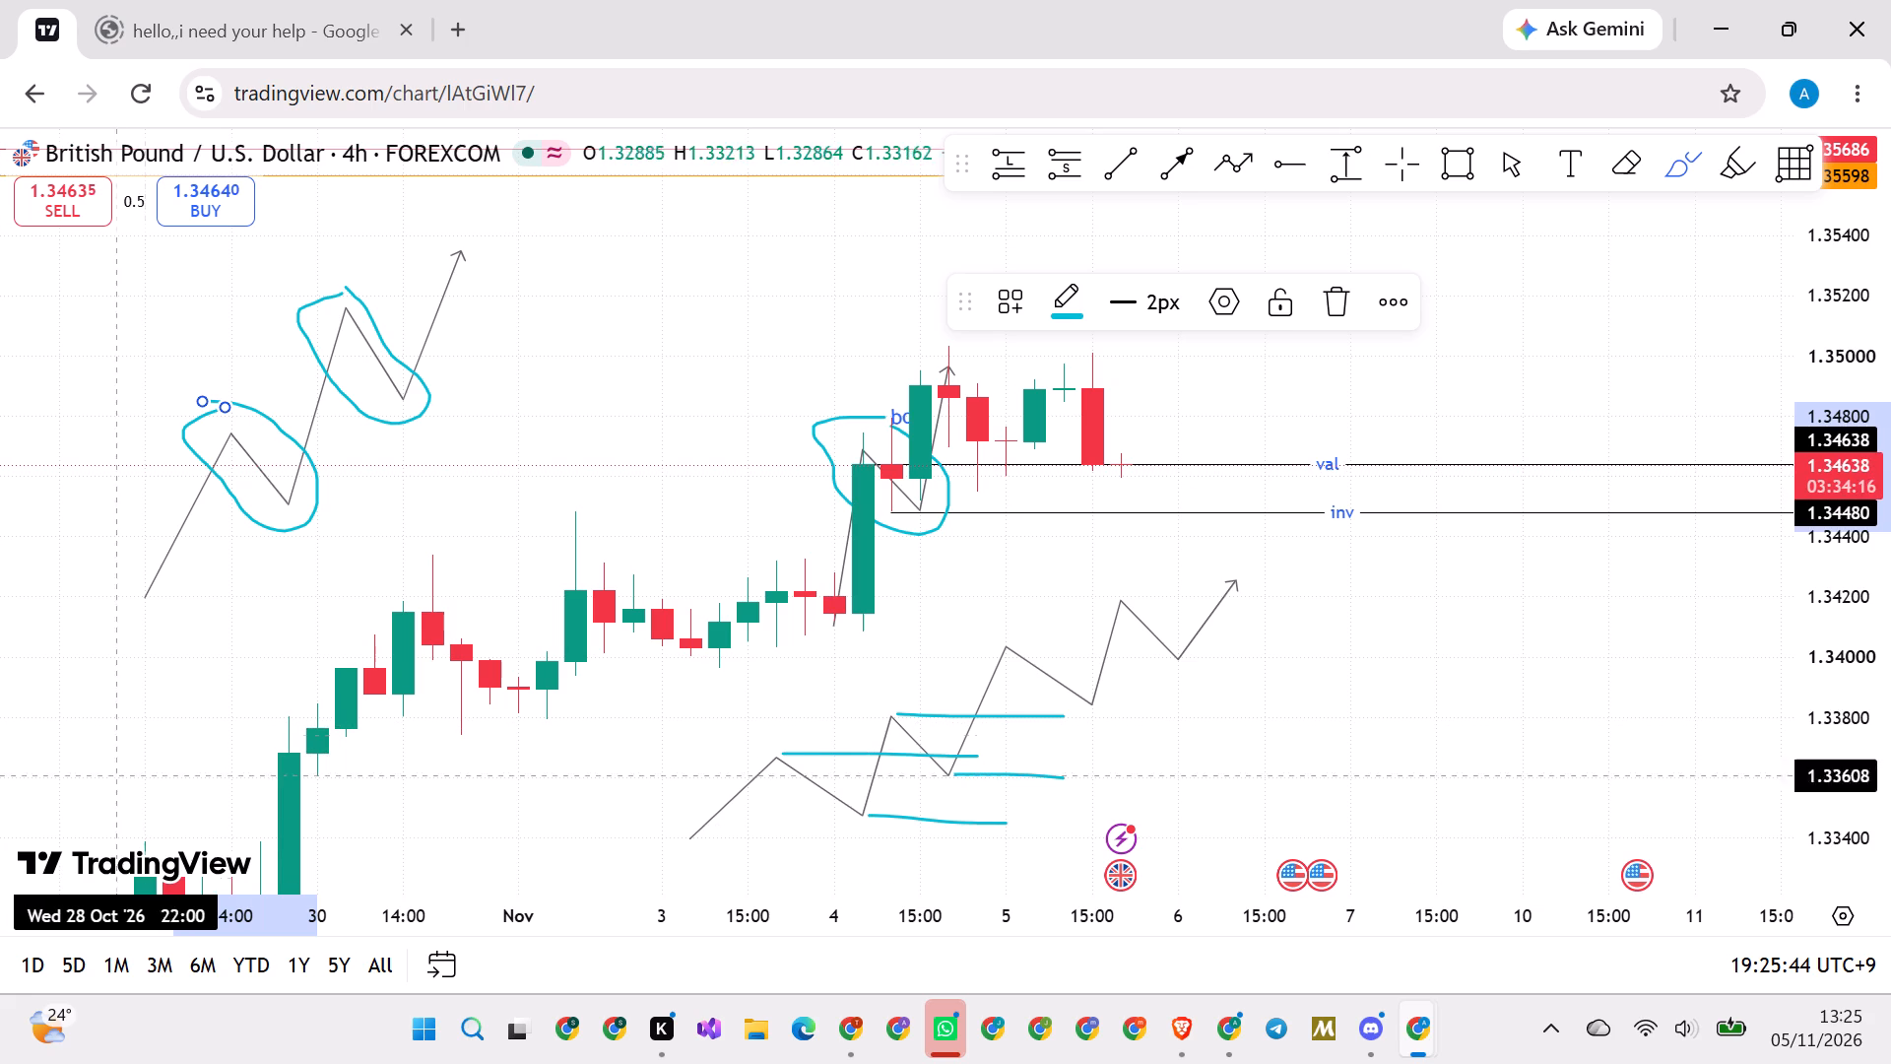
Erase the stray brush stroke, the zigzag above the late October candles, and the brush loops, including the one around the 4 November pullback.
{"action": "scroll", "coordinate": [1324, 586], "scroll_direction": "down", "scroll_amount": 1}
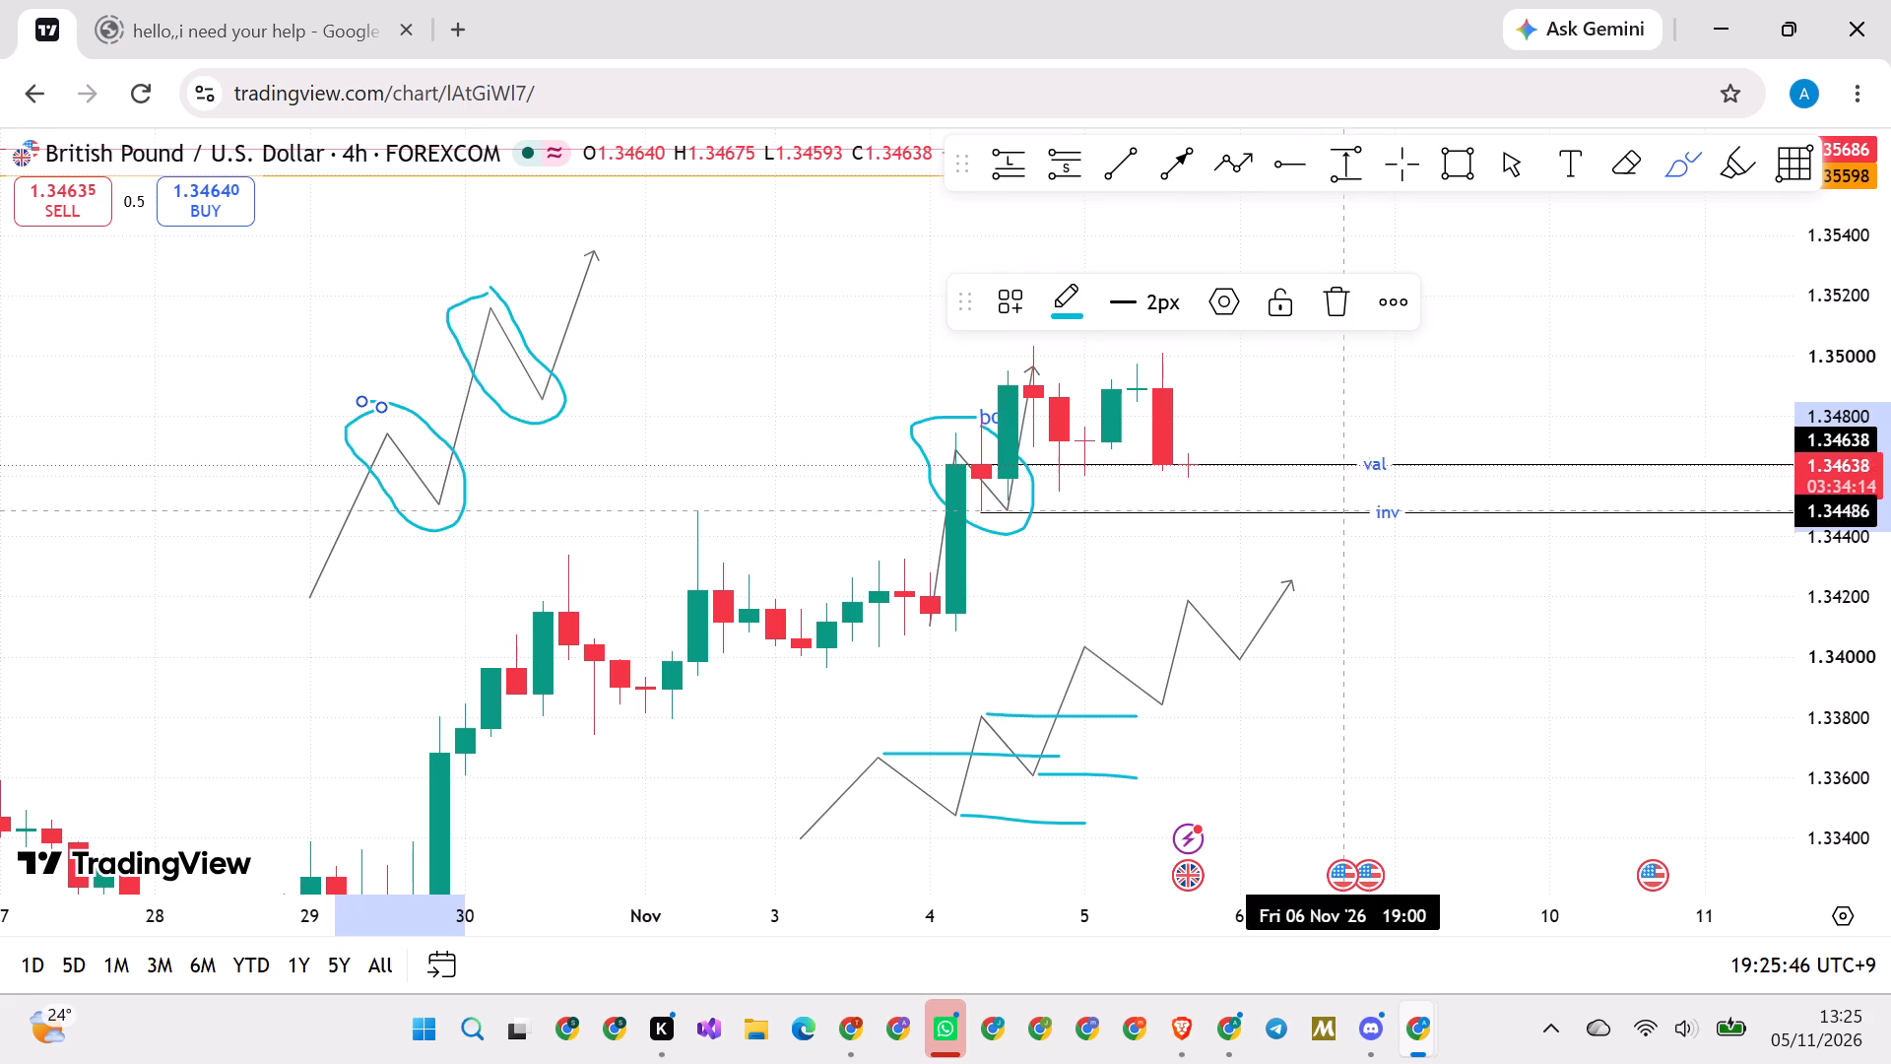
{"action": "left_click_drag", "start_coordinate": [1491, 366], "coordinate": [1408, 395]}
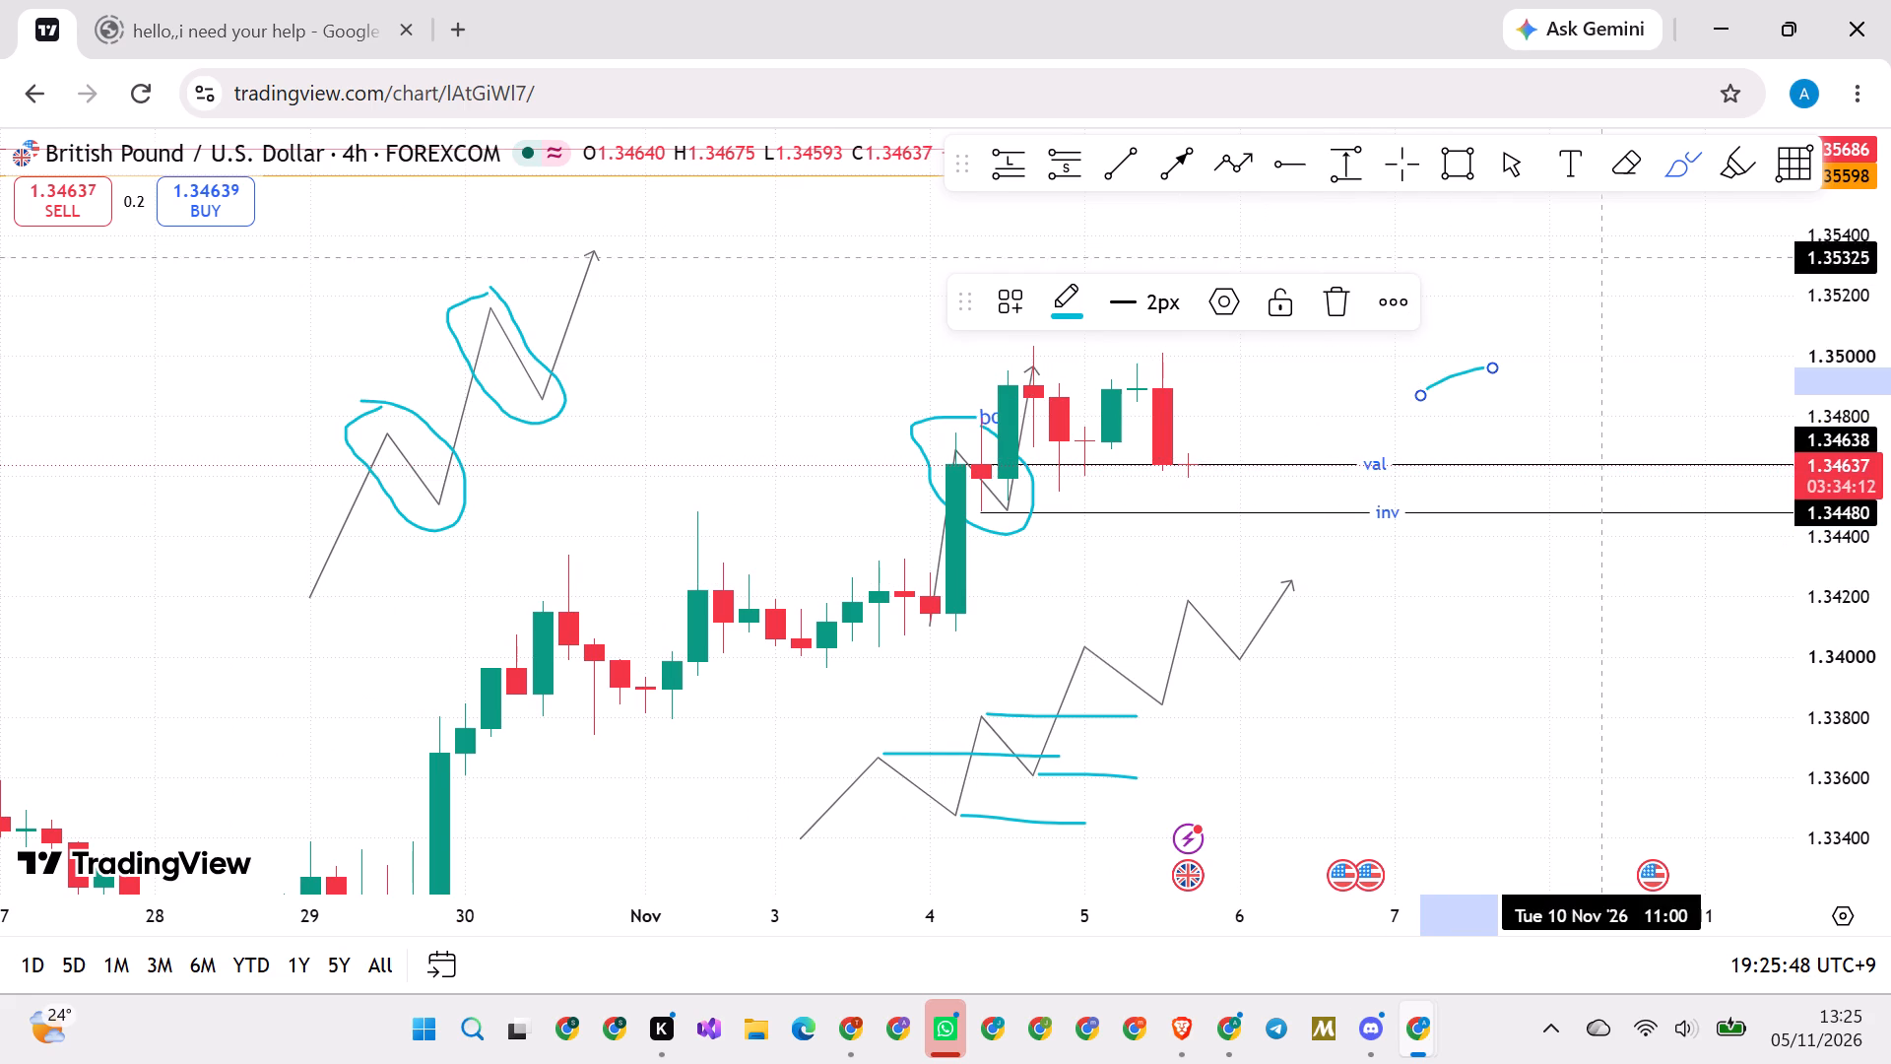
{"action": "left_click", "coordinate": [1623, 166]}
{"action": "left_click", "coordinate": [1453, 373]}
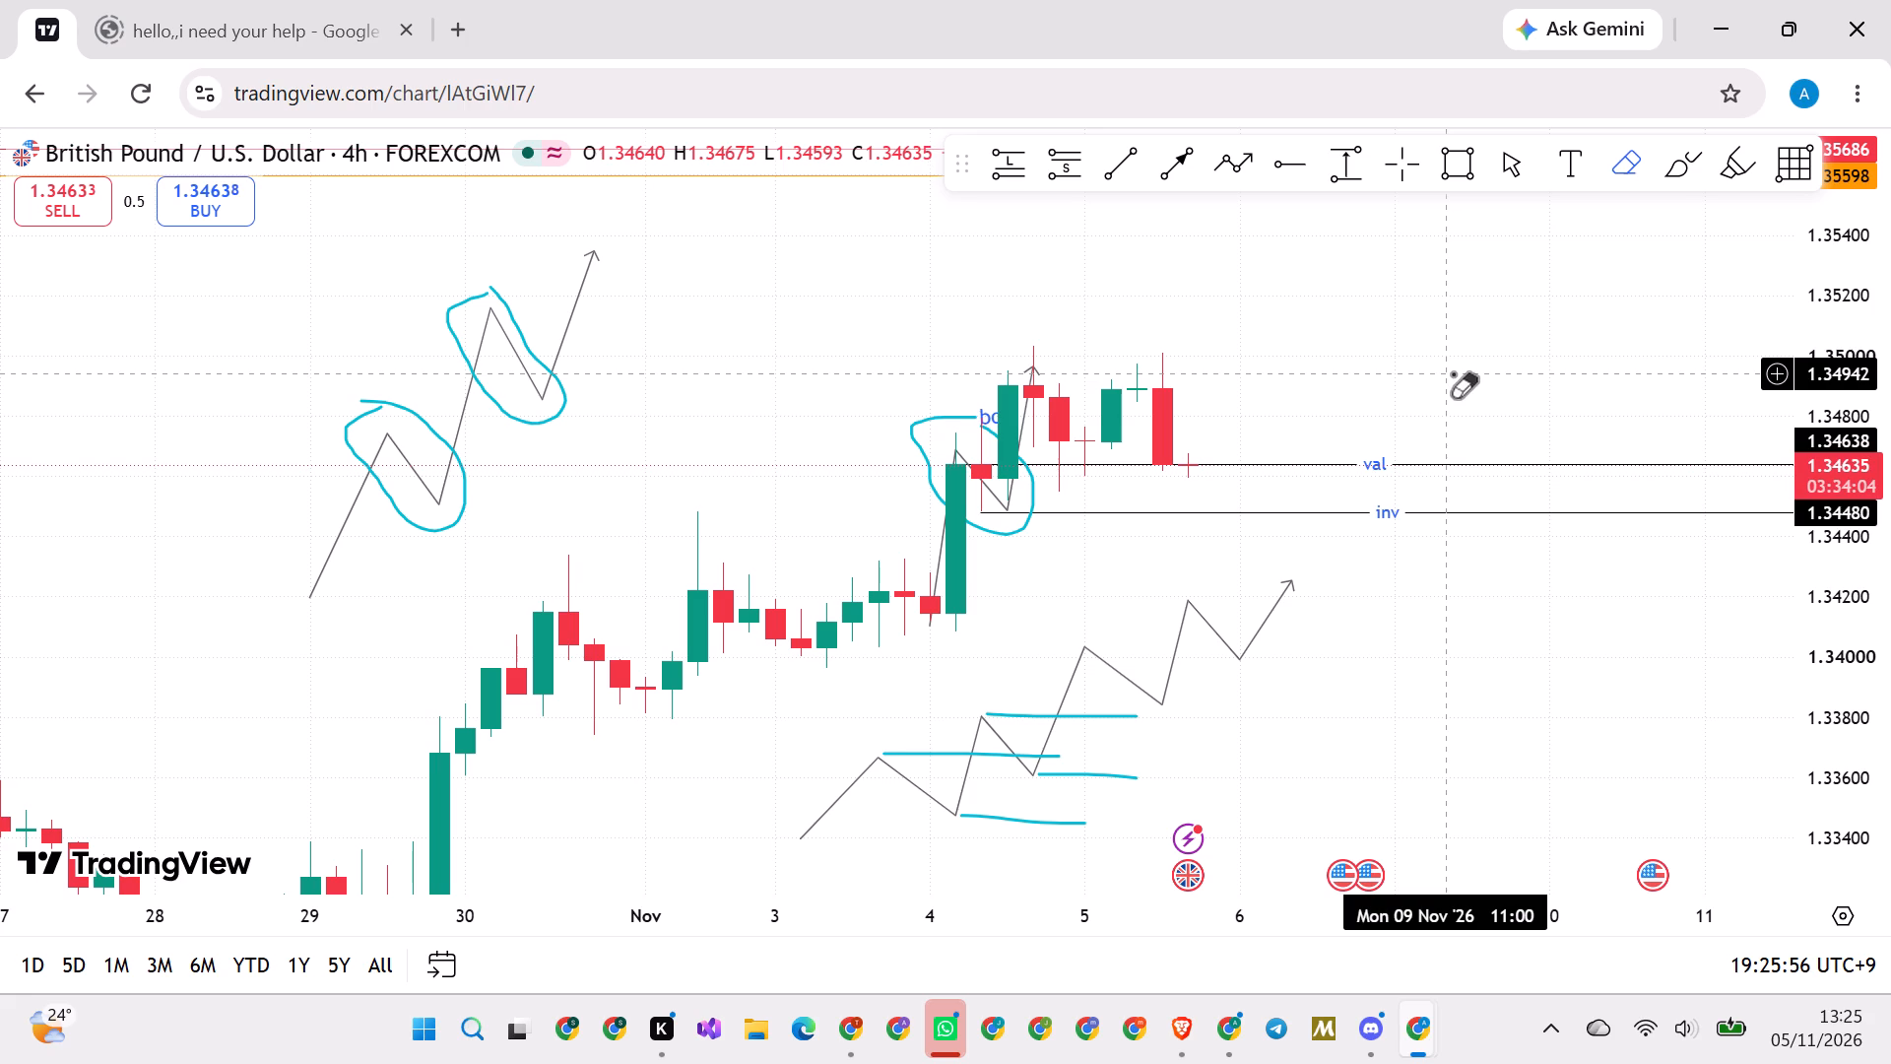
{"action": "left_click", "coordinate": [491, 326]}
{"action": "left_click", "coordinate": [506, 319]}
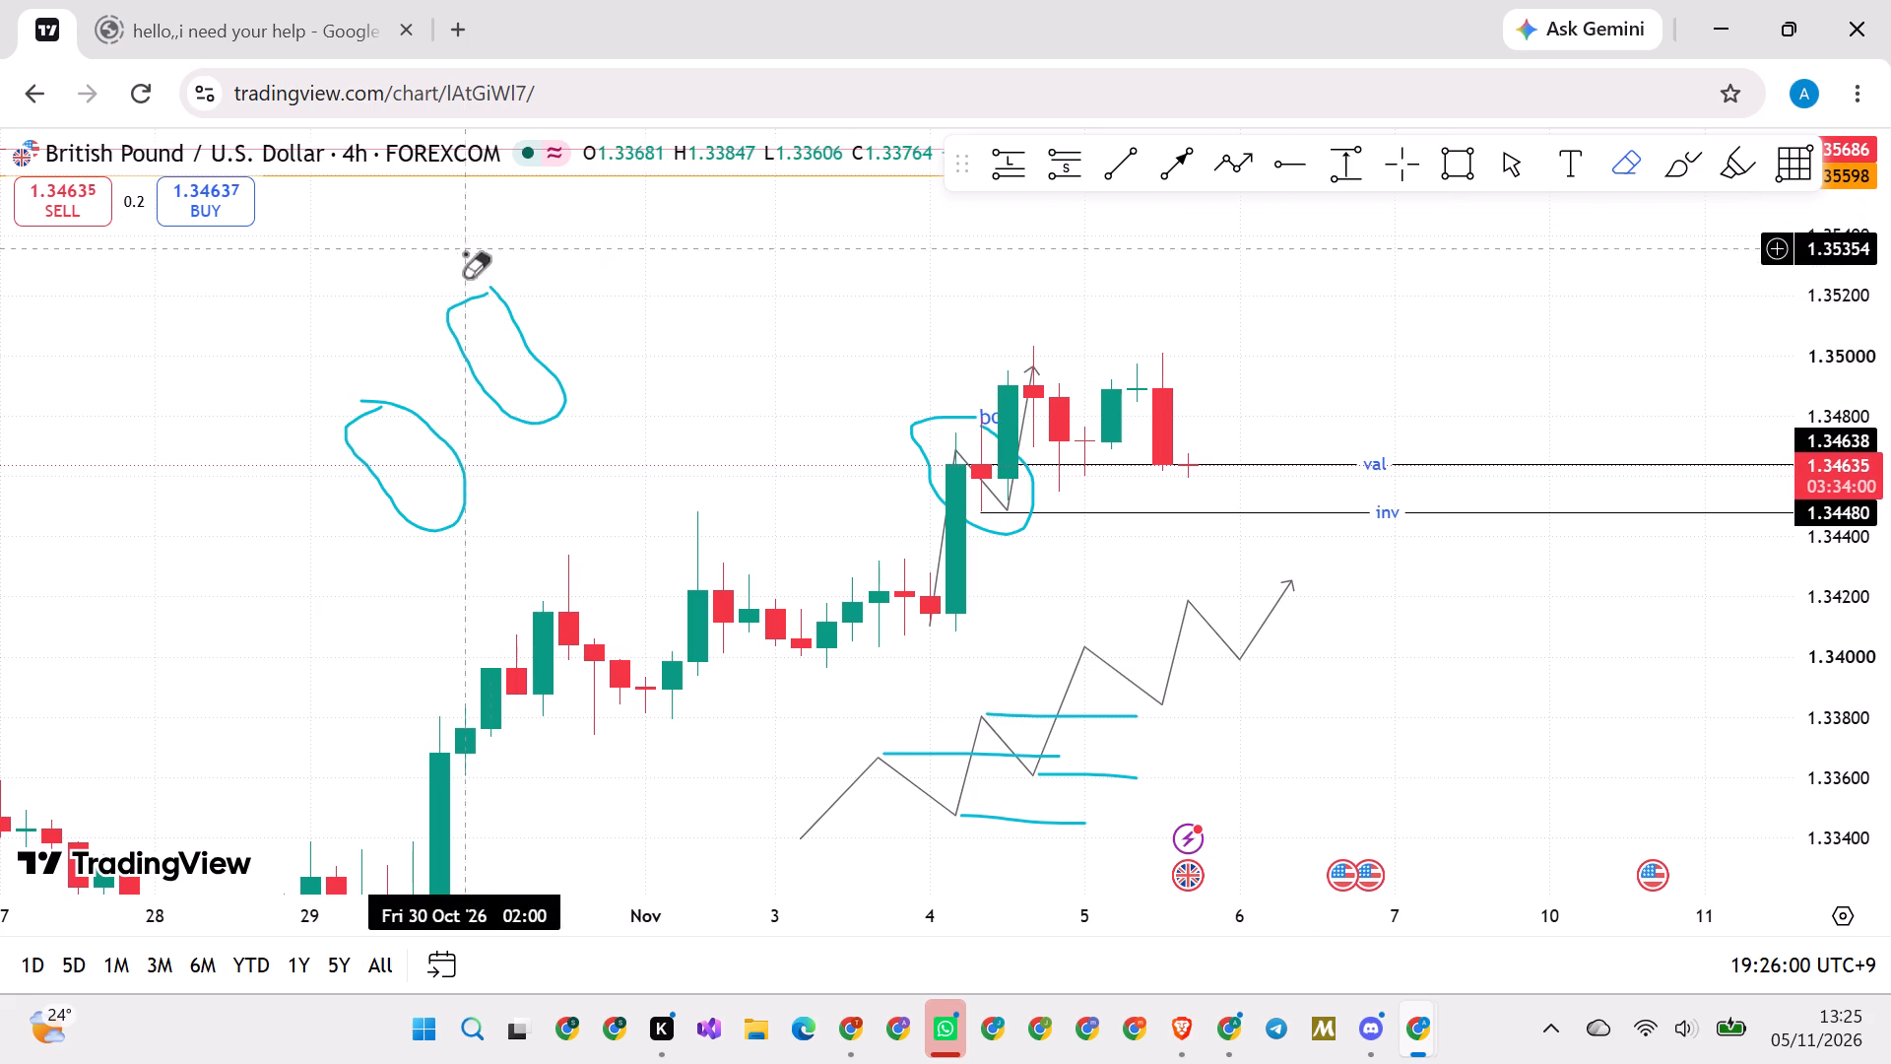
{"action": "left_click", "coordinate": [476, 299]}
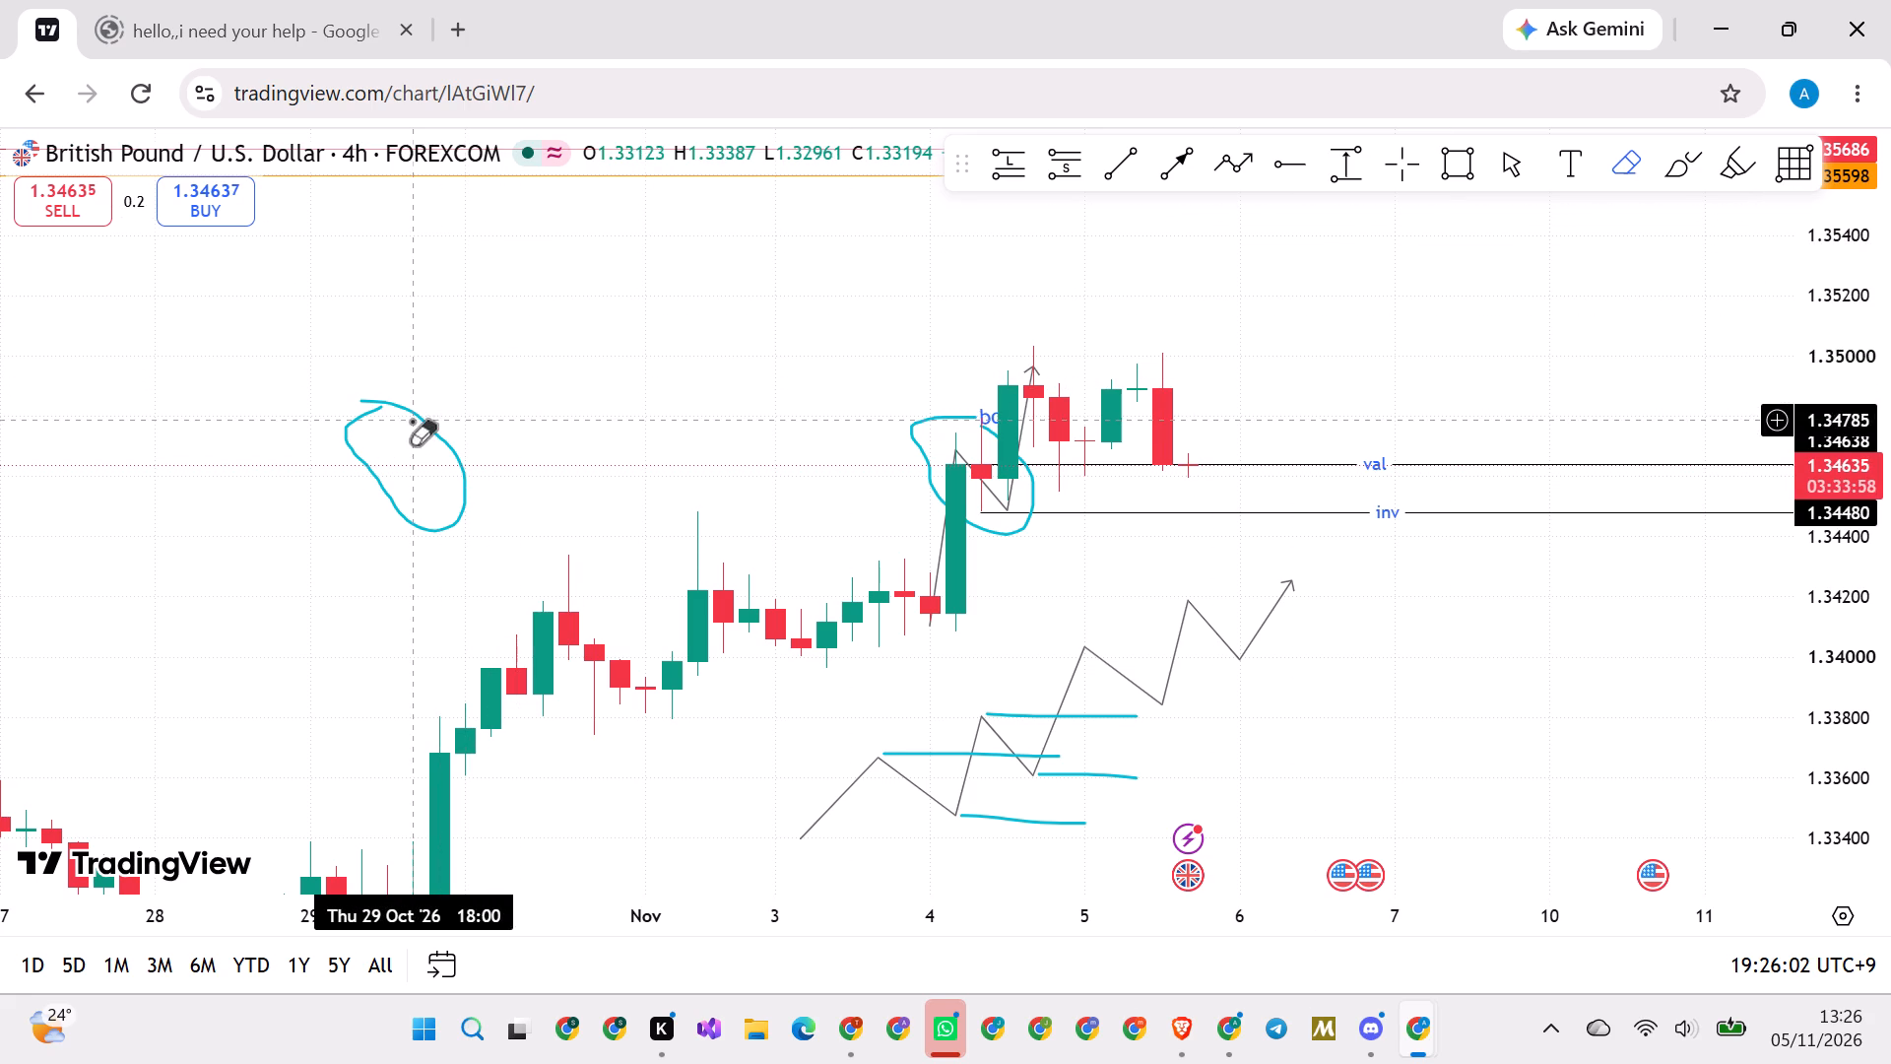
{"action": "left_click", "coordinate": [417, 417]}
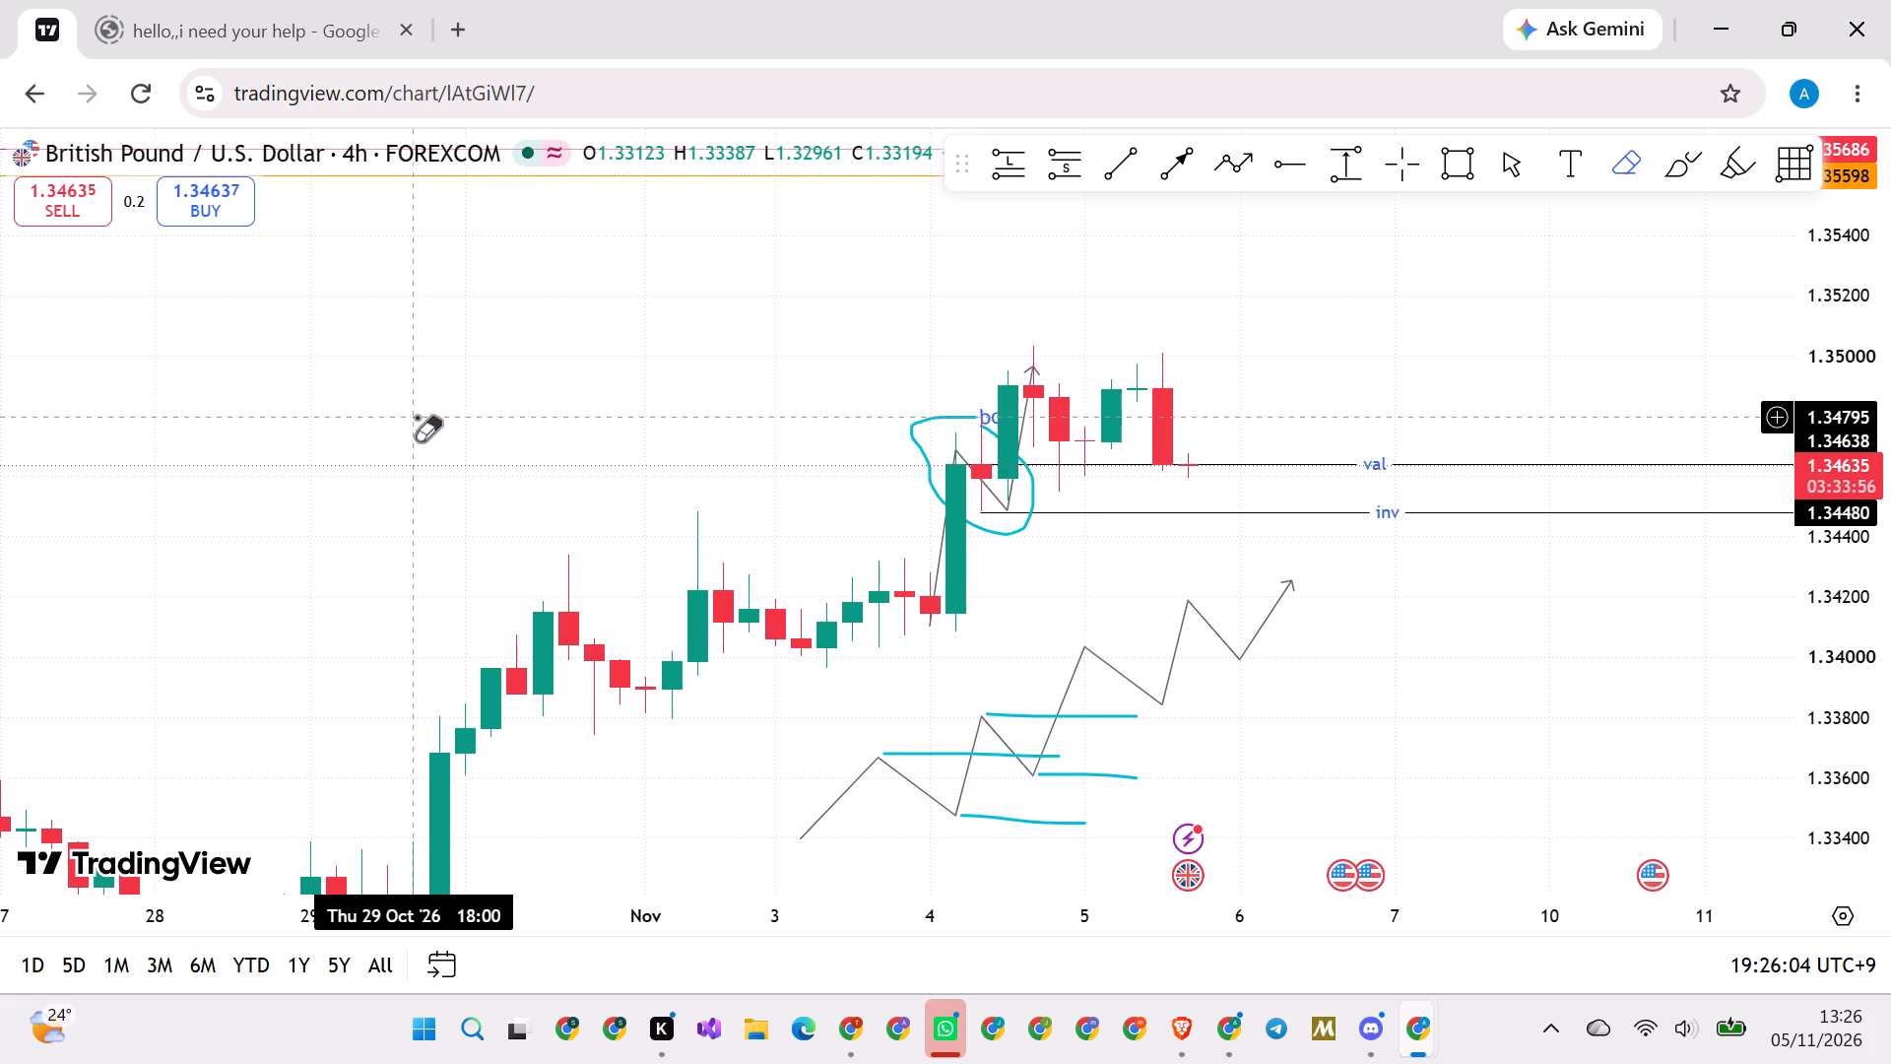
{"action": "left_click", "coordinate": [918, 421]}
Erase the zigzag below the candles with its four blue horizontal strokes, plus the path over the 4 November candles.
{"action": "left_click", "coordinate": [1125, 674]}
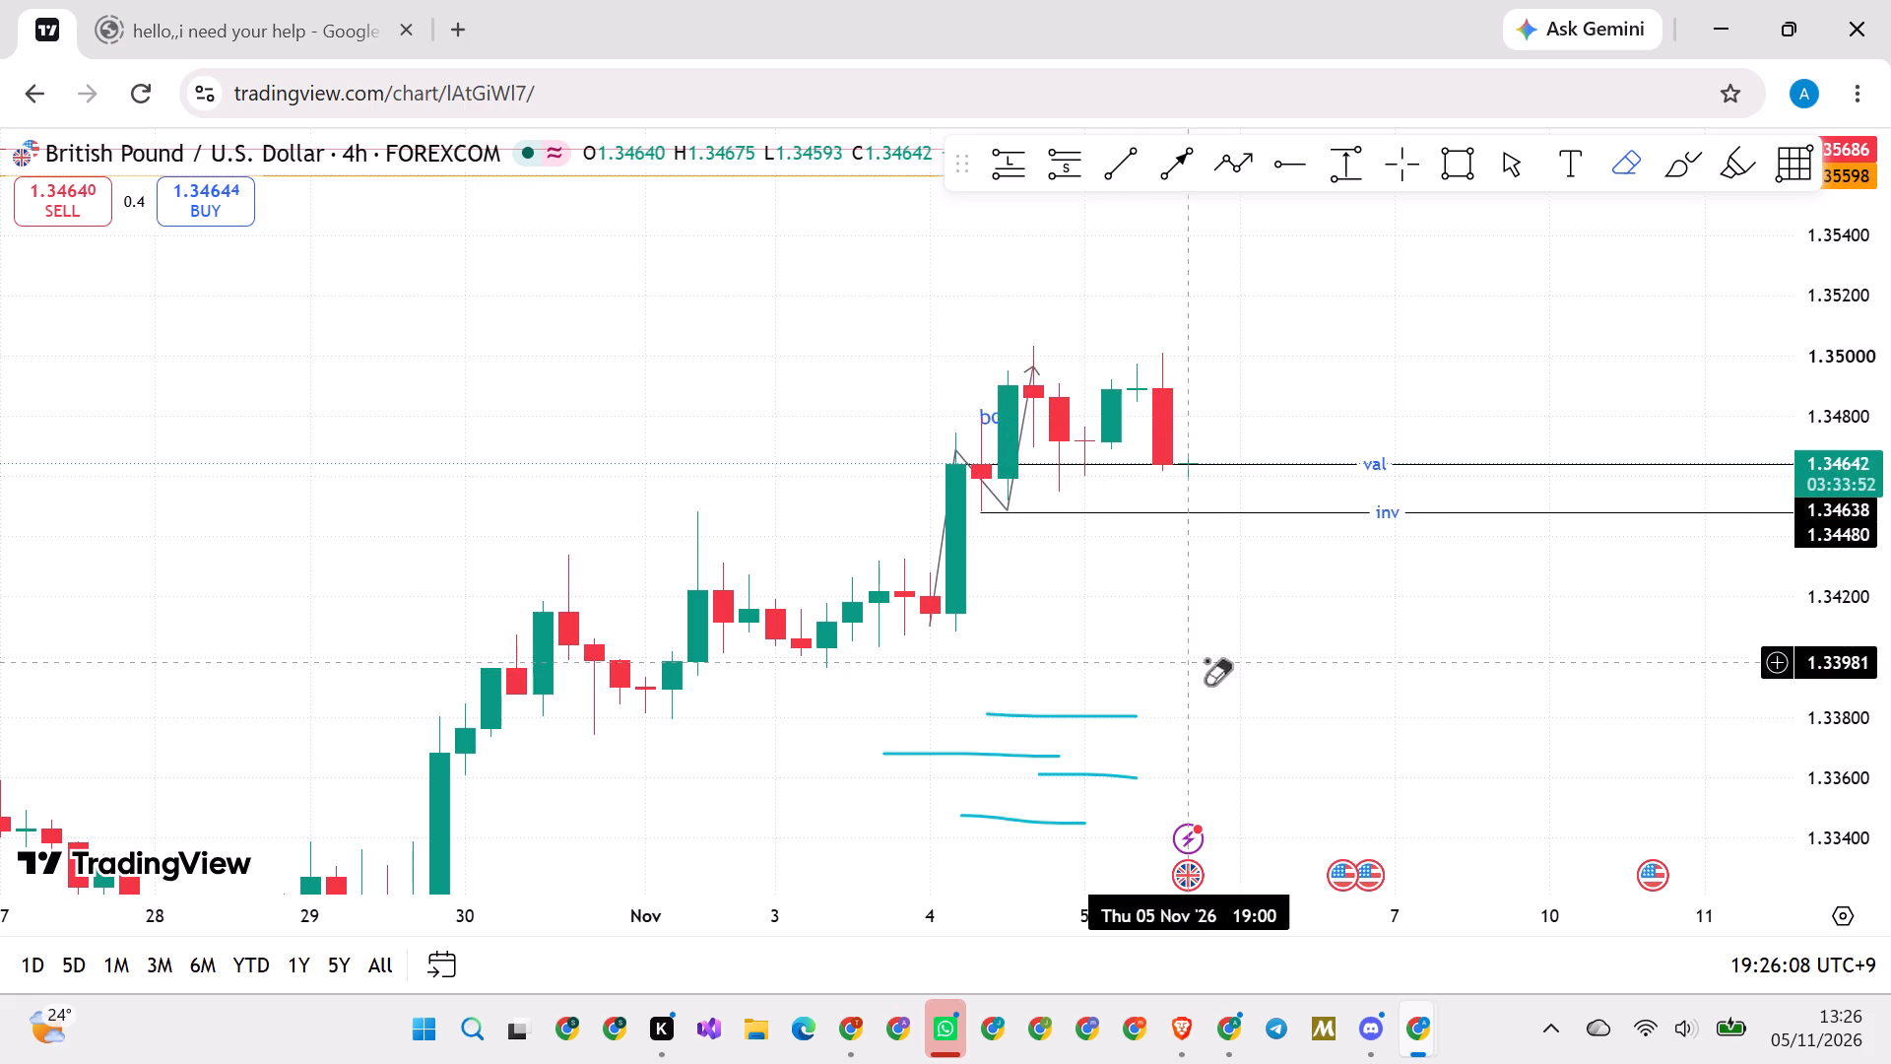
{"action": "left_click", "coordinate": [1095, 710]}
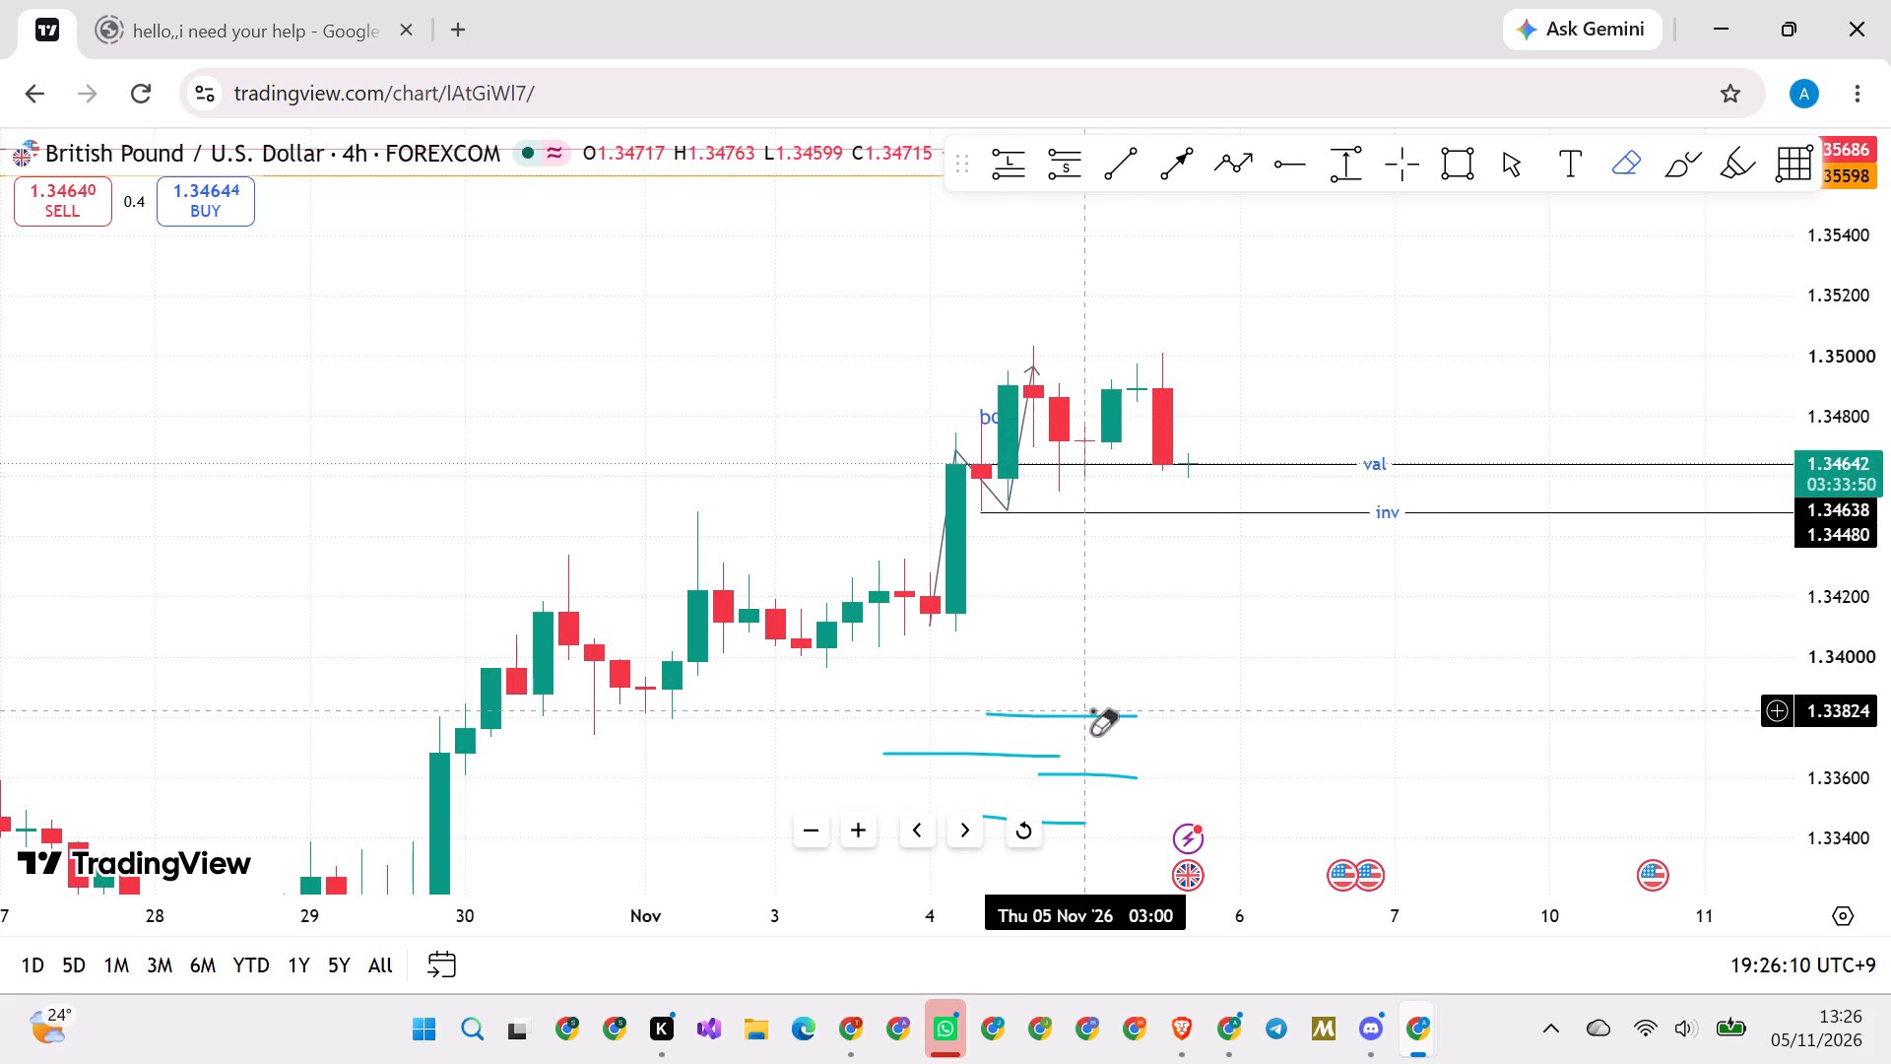
{"action": "left_click", "coordinate": [1088, 713]}
{"action": "left_click", "coordinate": [1022, 758]}
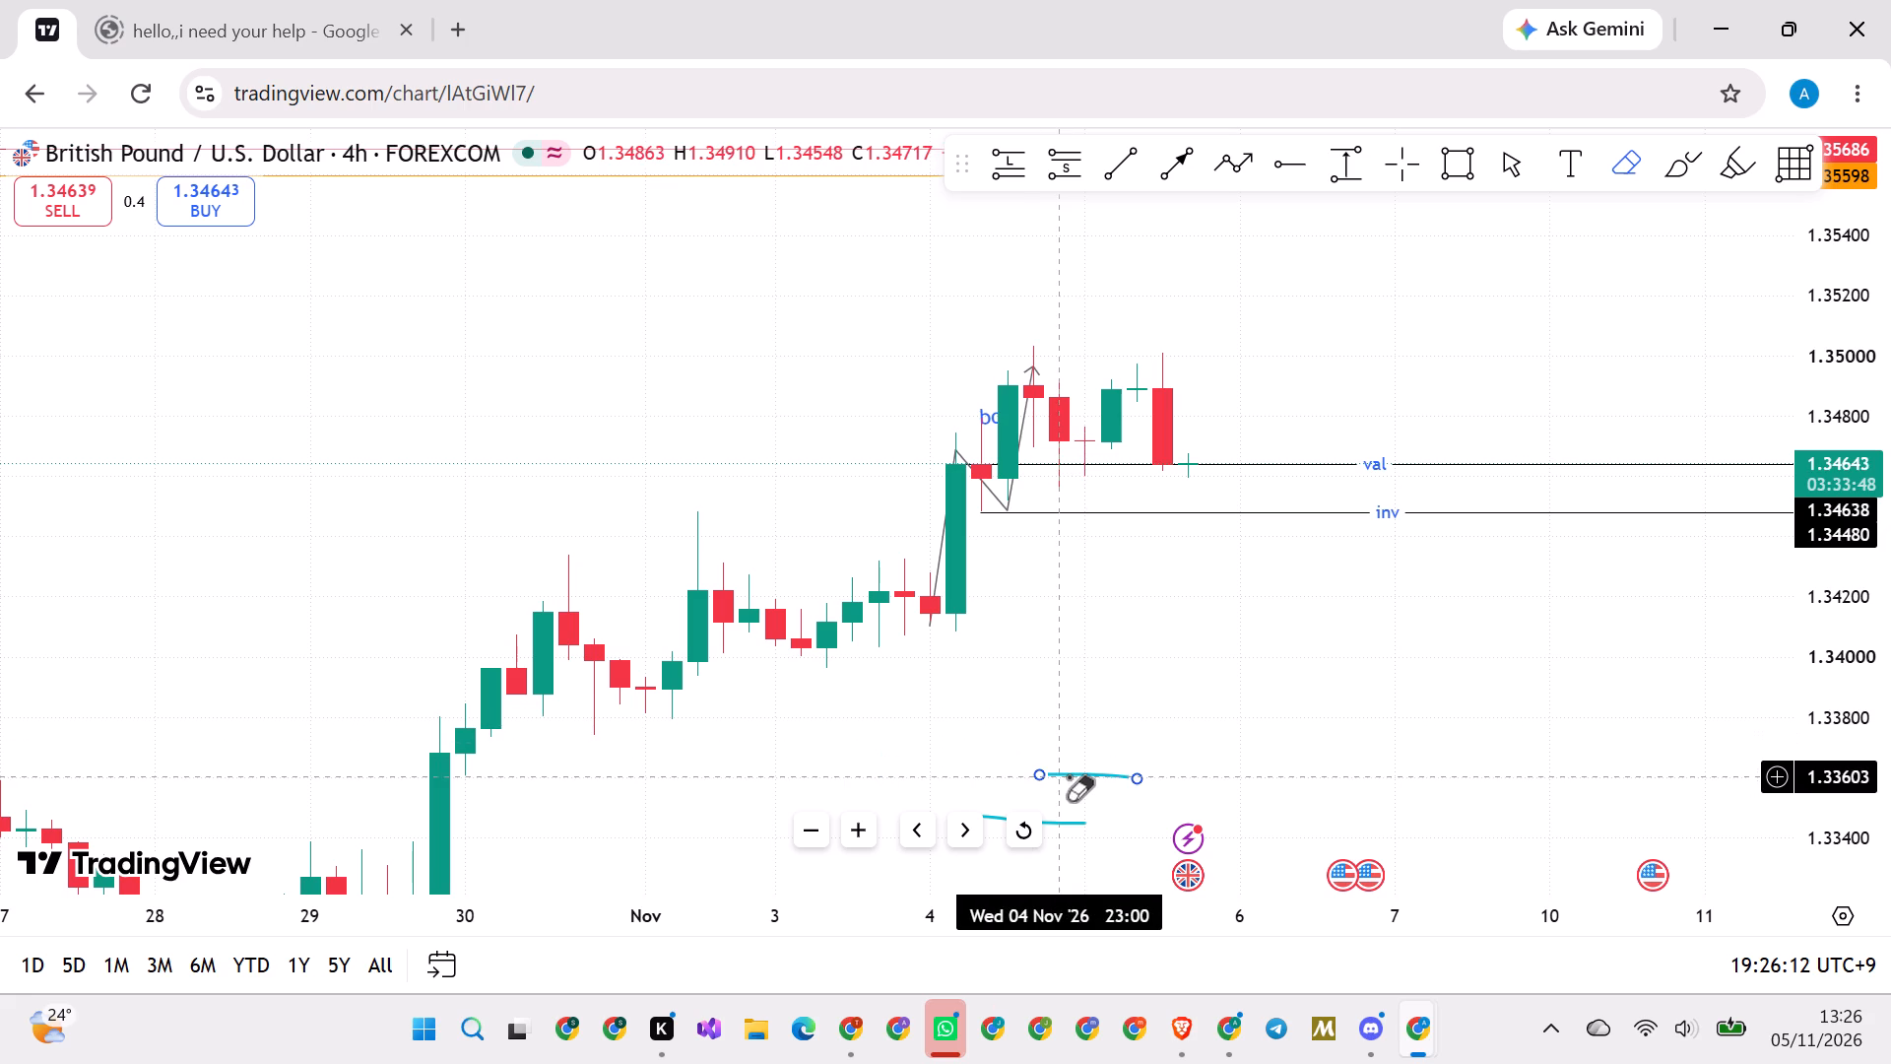
{"action": "left_click", "coordinate": [1069, 776]}
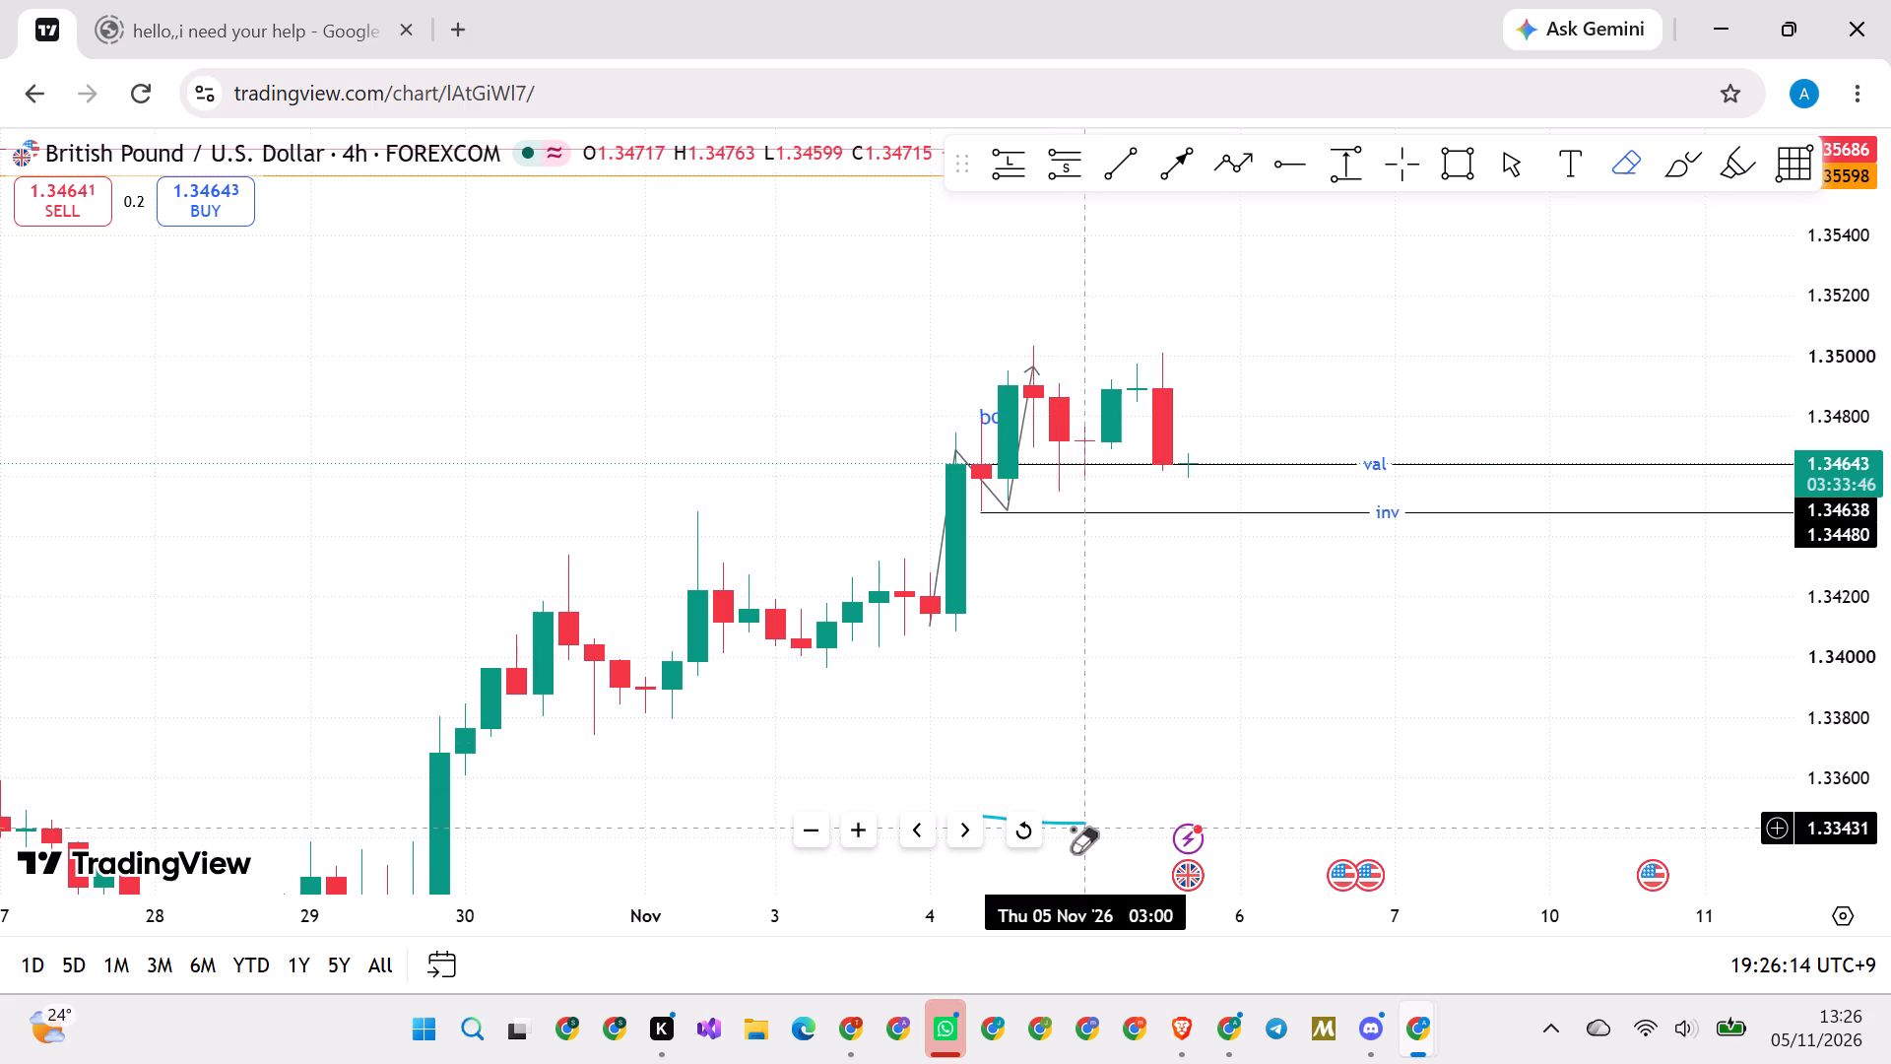
{"action": "left_click", "coordinate": [1076, 819]}
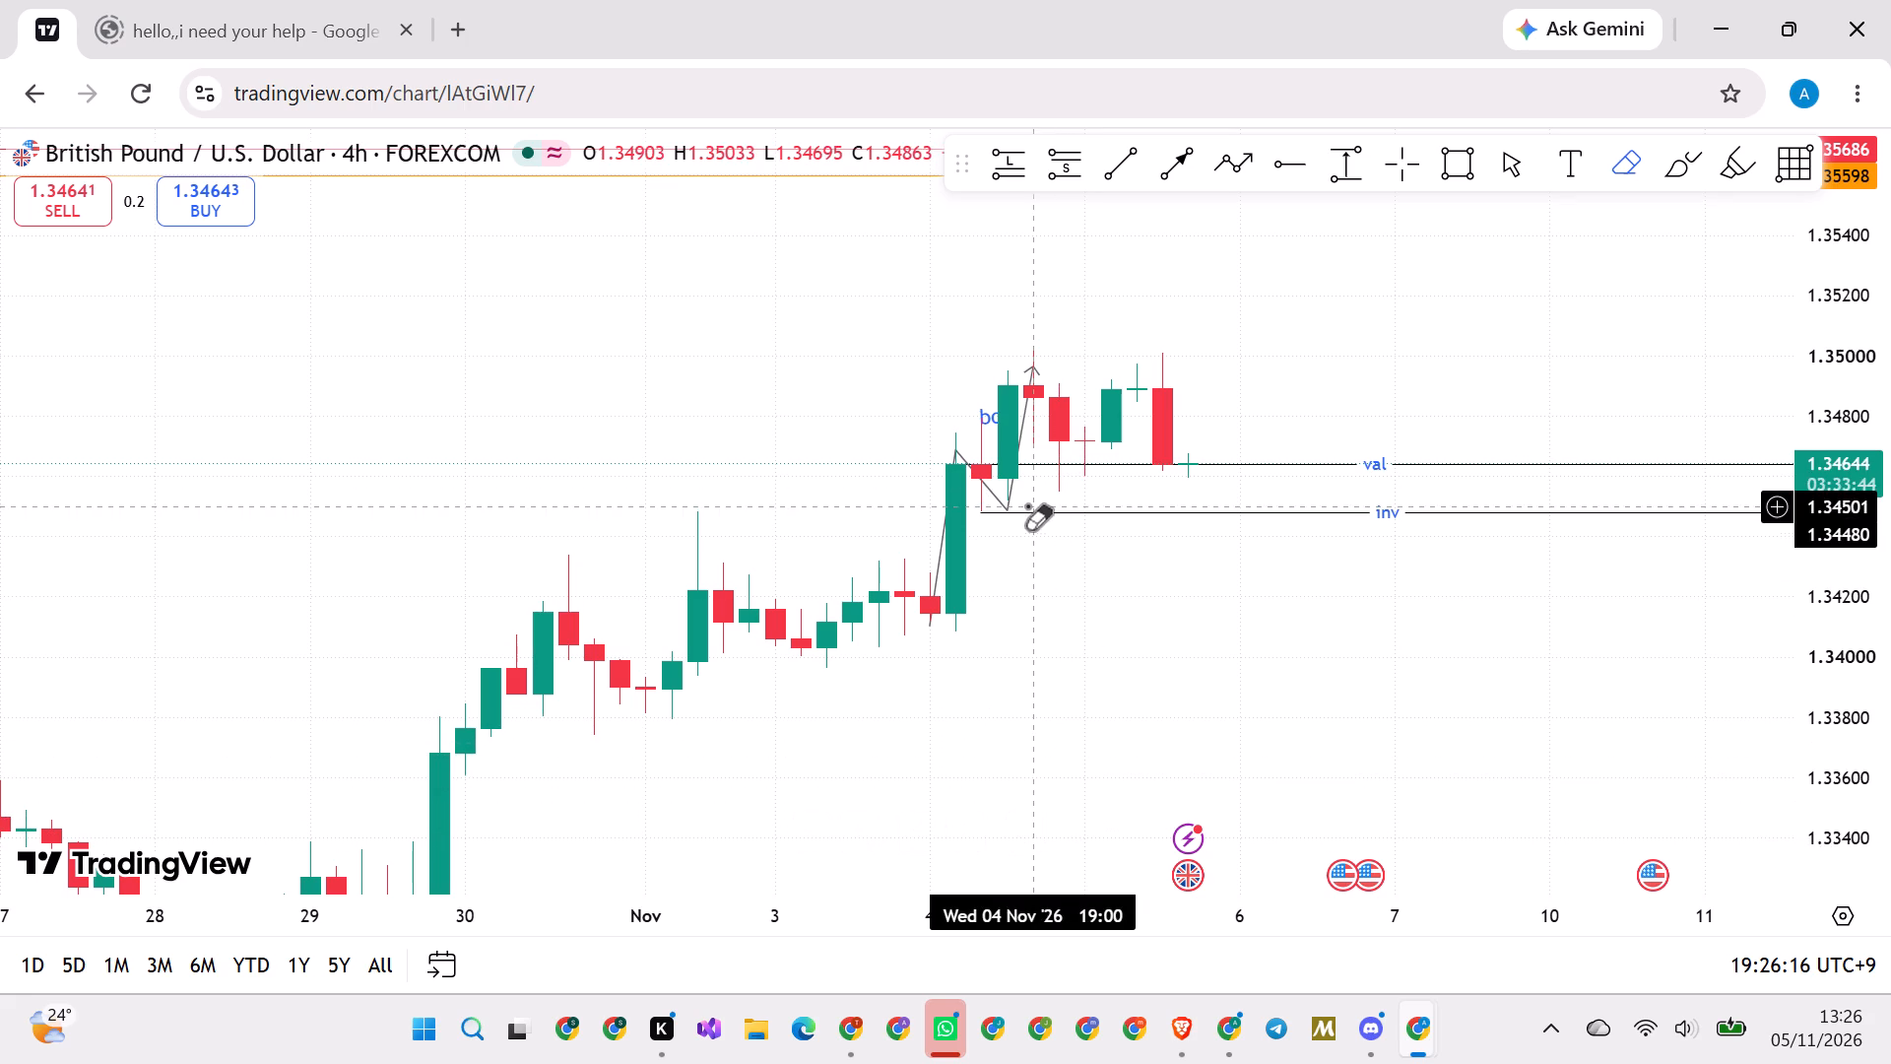
{"action": "left_click", "coordinate": [962, 446]}
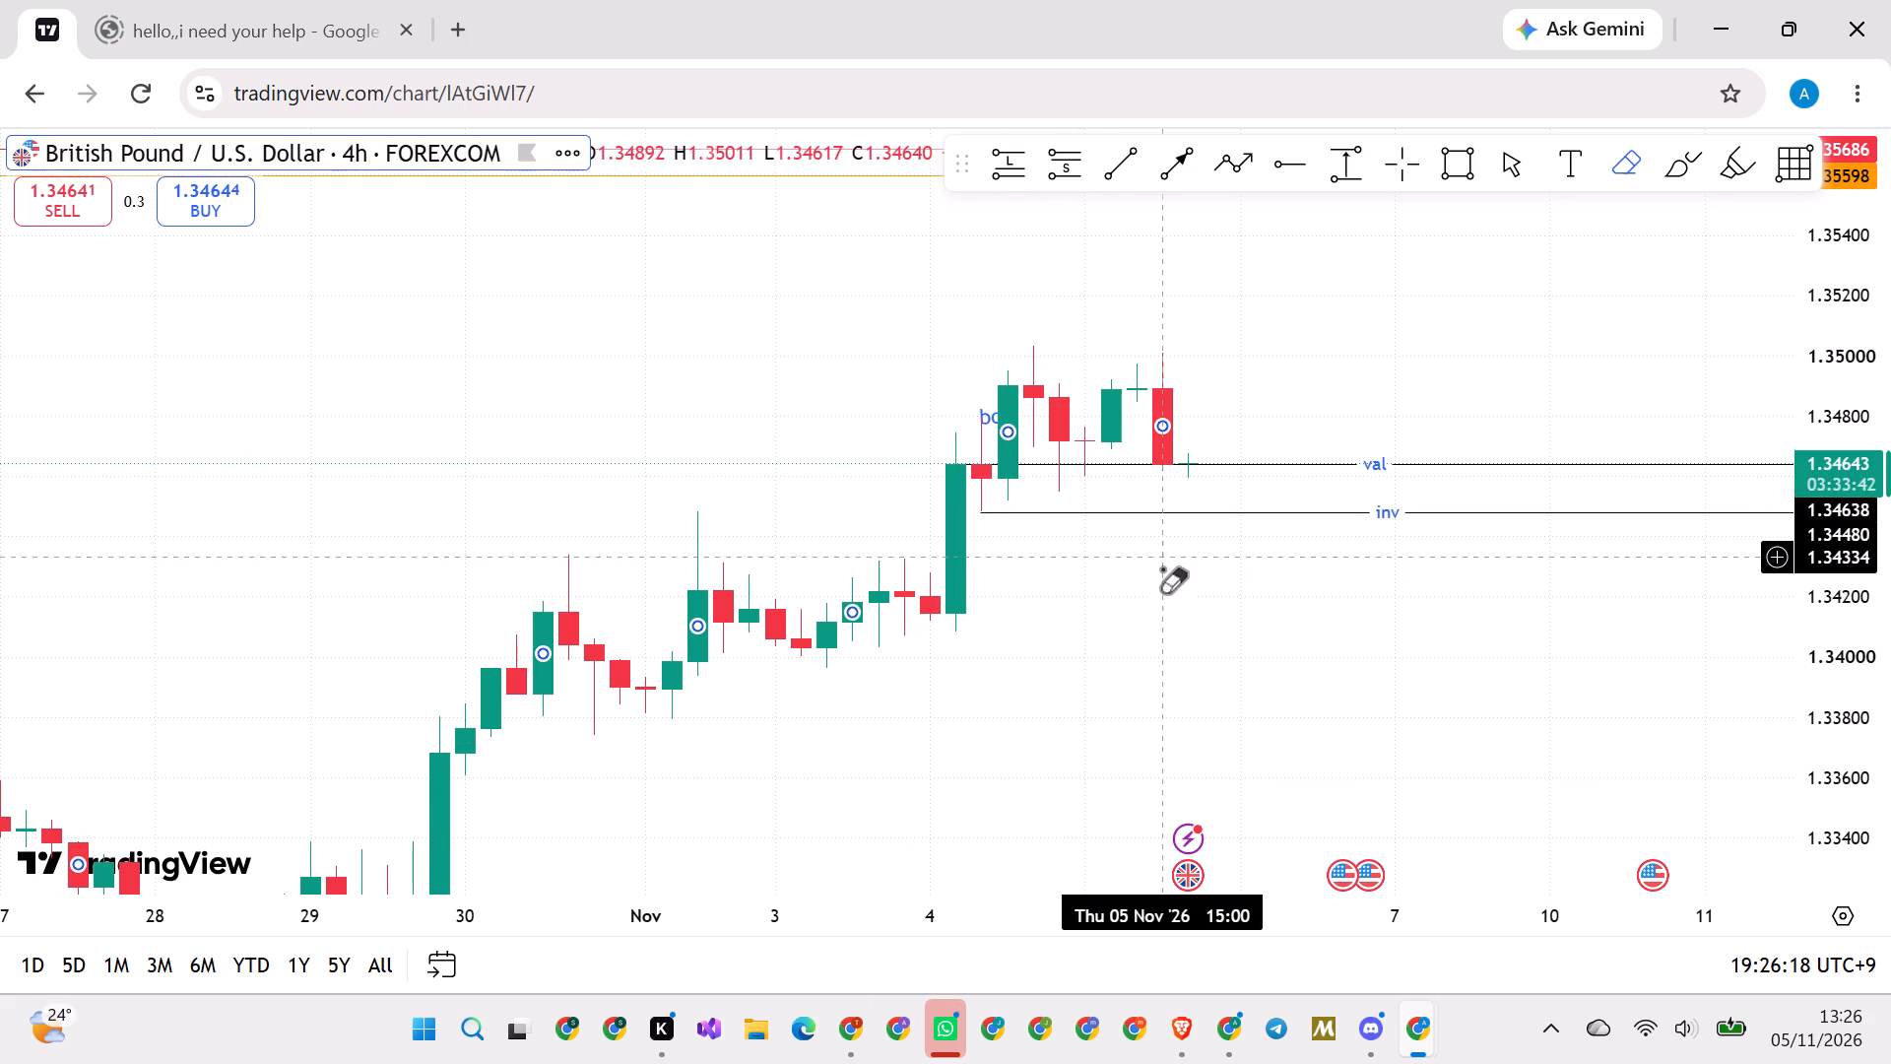
{"action": "right_click", "coordinate": [1162, 591]}
Erase the val and inv rays from the 4 November swing.
{"action": "scroll", "coordinate": [1197, 608], "scroll_direction": "down", "scroll_amount": 2}
{"action": "left_click", "coordinate": [1197, 619]}
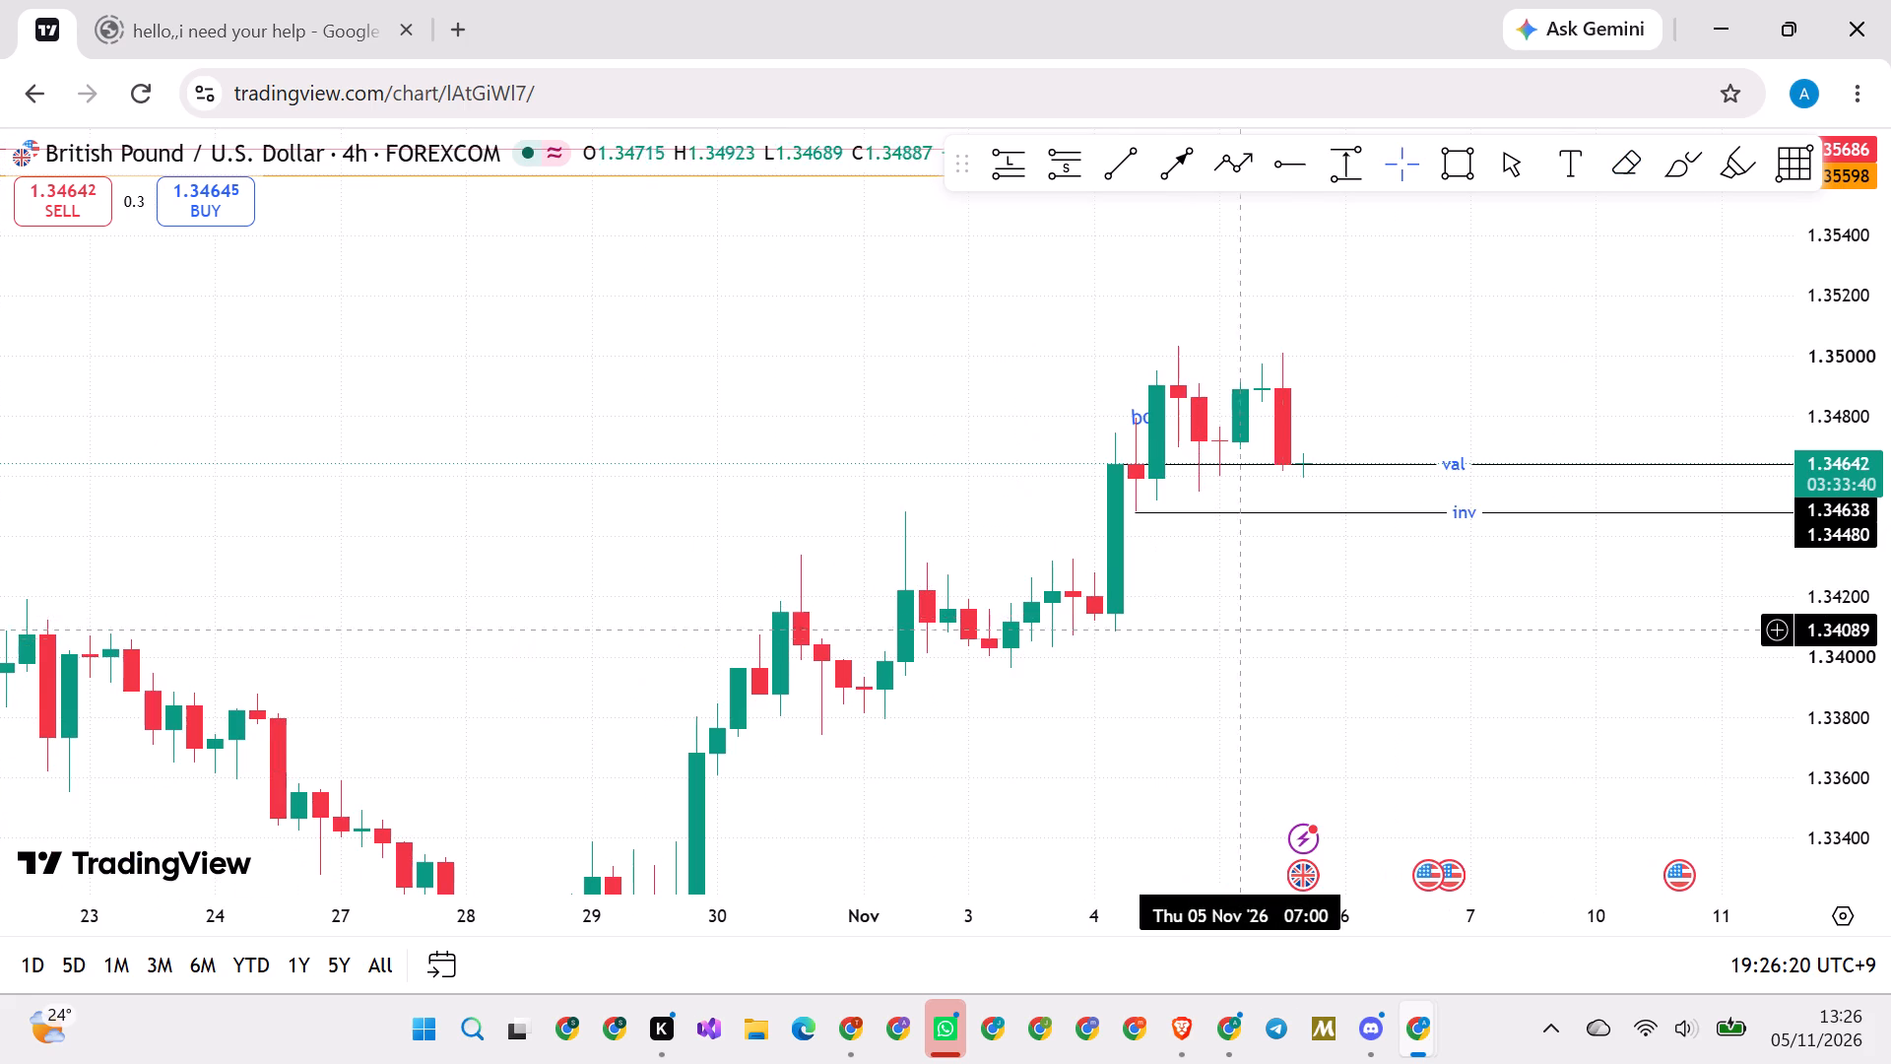
{"action": "scroll", "coordinate": [1289, 638], "scroll_direction": "down", "scroll_amount": 7}
{"action": "left_click", "coordinate": [1635, 155]}
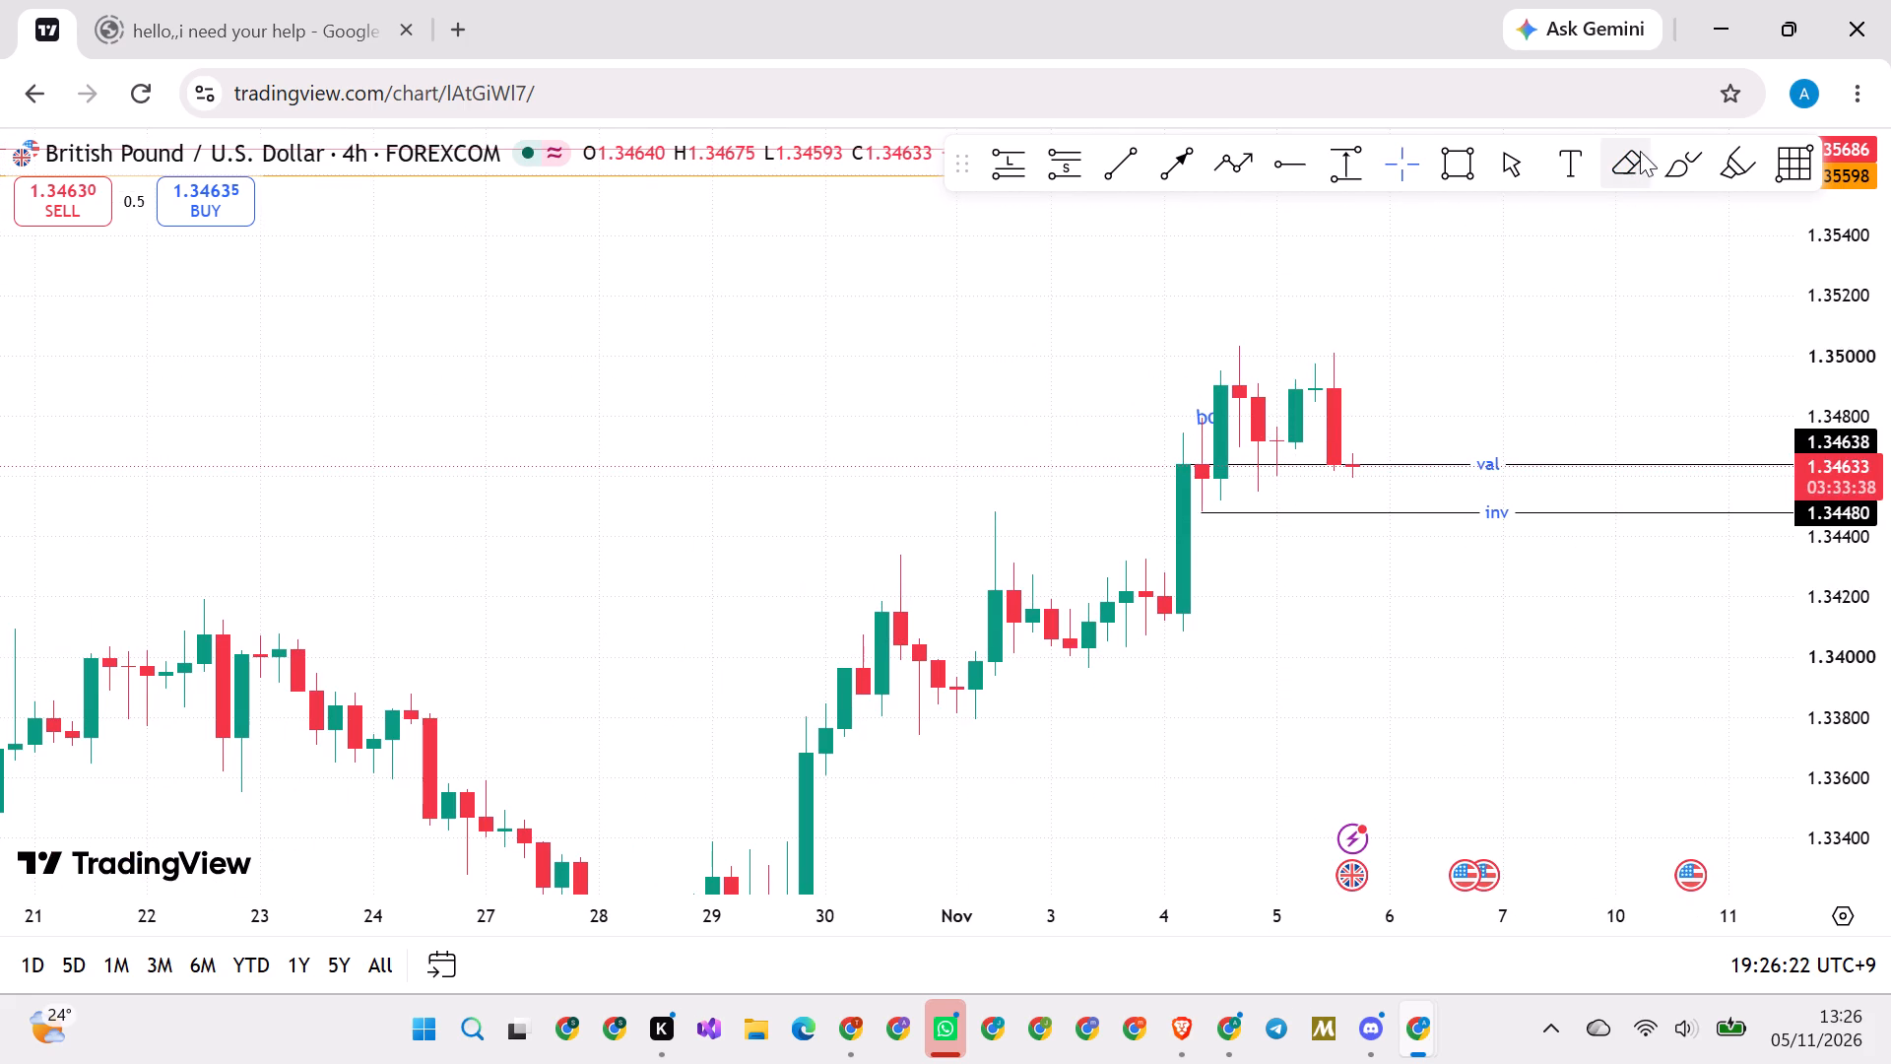
{"action": "left_click", "coordinate": [1509, 468]}
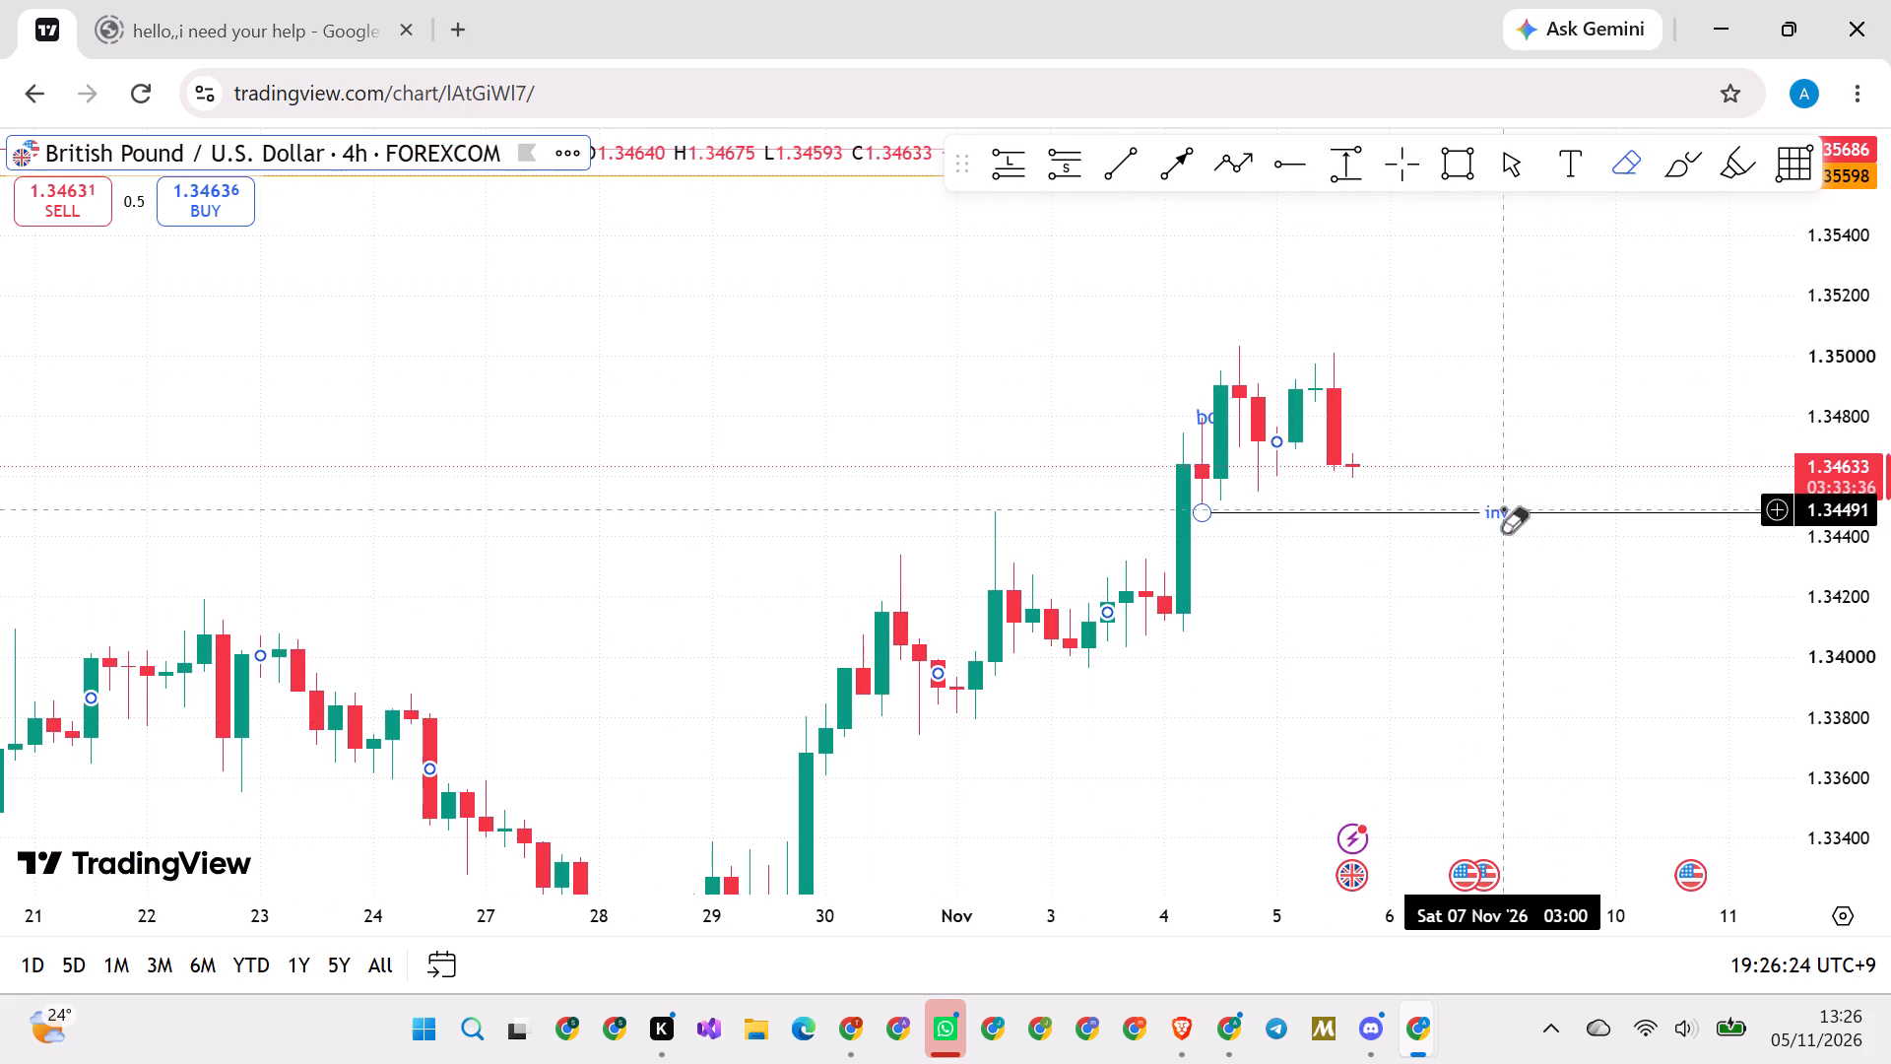
{"action": "left_click", "coordinate": [1503, 508]}
{"action": "right_click", "coordinate": [1514, 605]}
Examine the price swings between 16 and 30 October, including the decline into the 28 October low.
{"action": "scroll", "coordinate": [816, 493], "scroll_direction": "down", "scroll_amount": 20}
{"action": "left_click_drag", "start_coordinate": [942, 566], "coordinate": [1127, 439]}
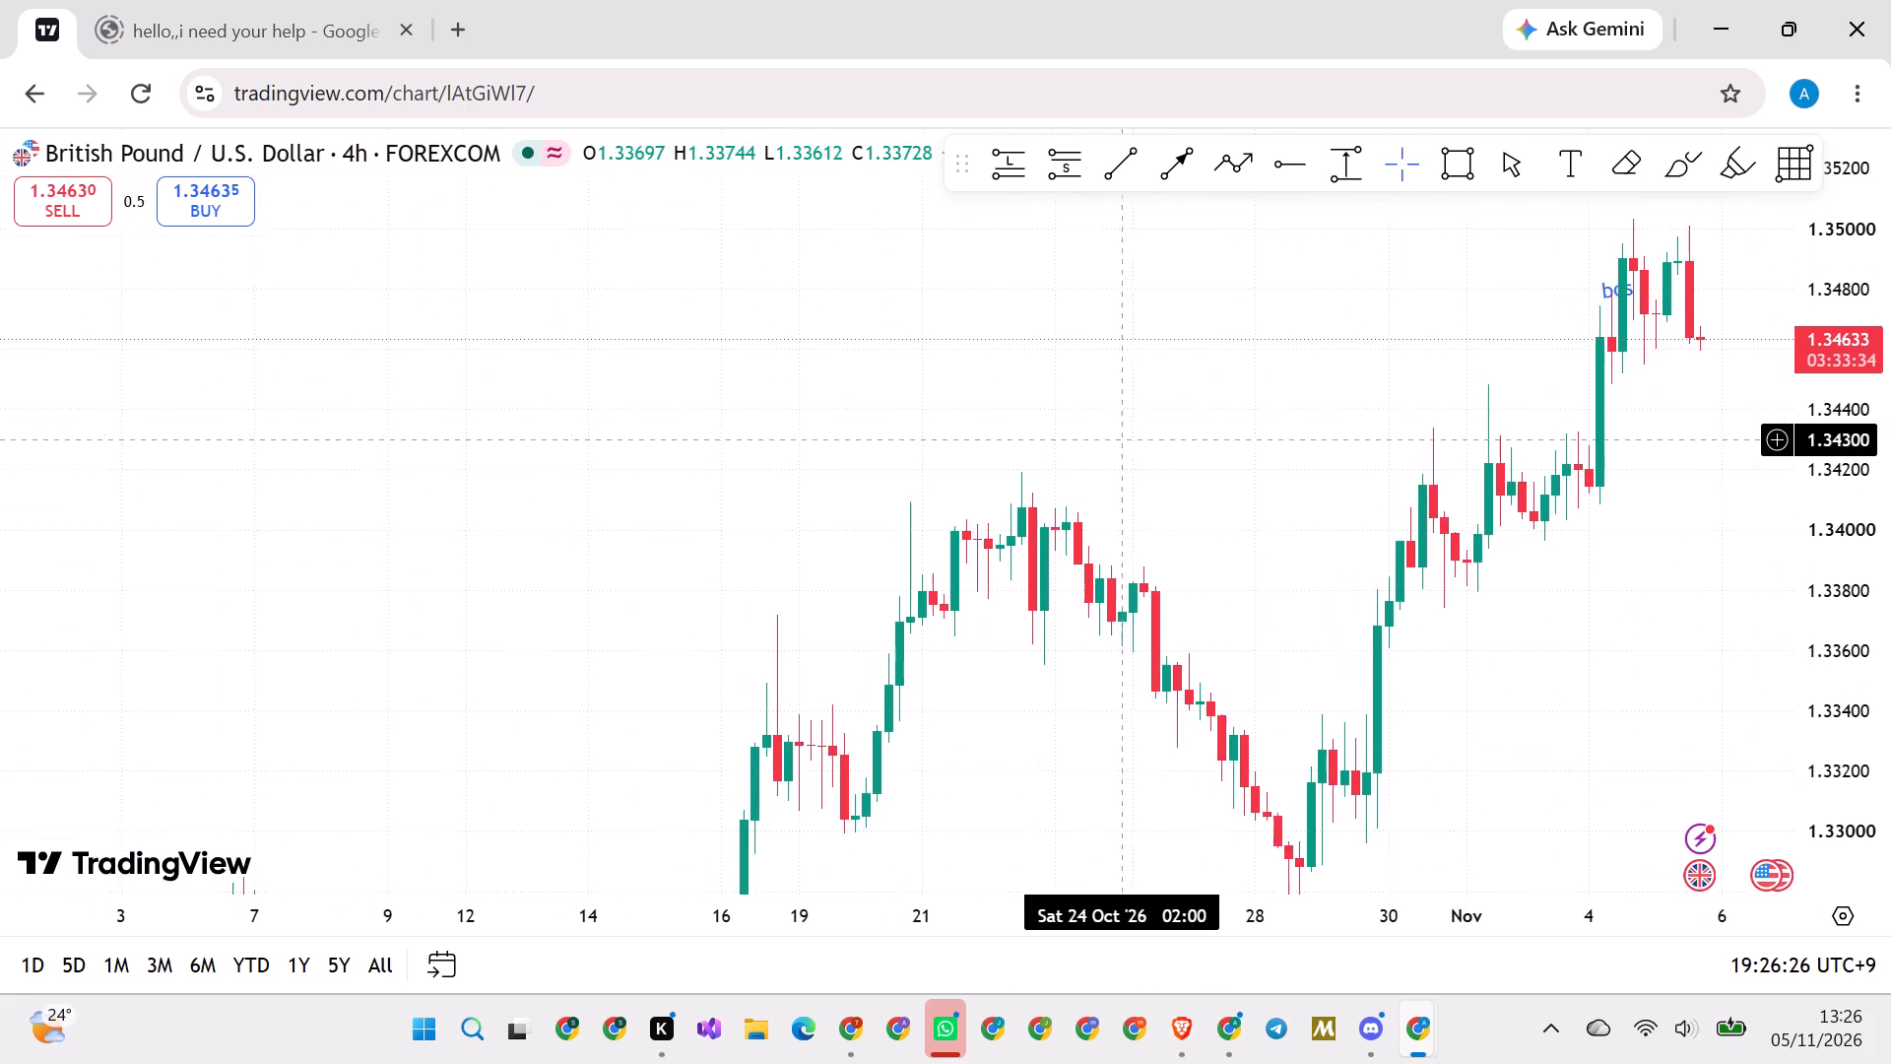
{"action": "left_click_drag", "start_coordinate": [1193, 523], "coordinate": [1233, 455]}
{"action": "scroll", "coordinate": [1251, 486], "scroll_direction": "up", "scroll_amount": 8}
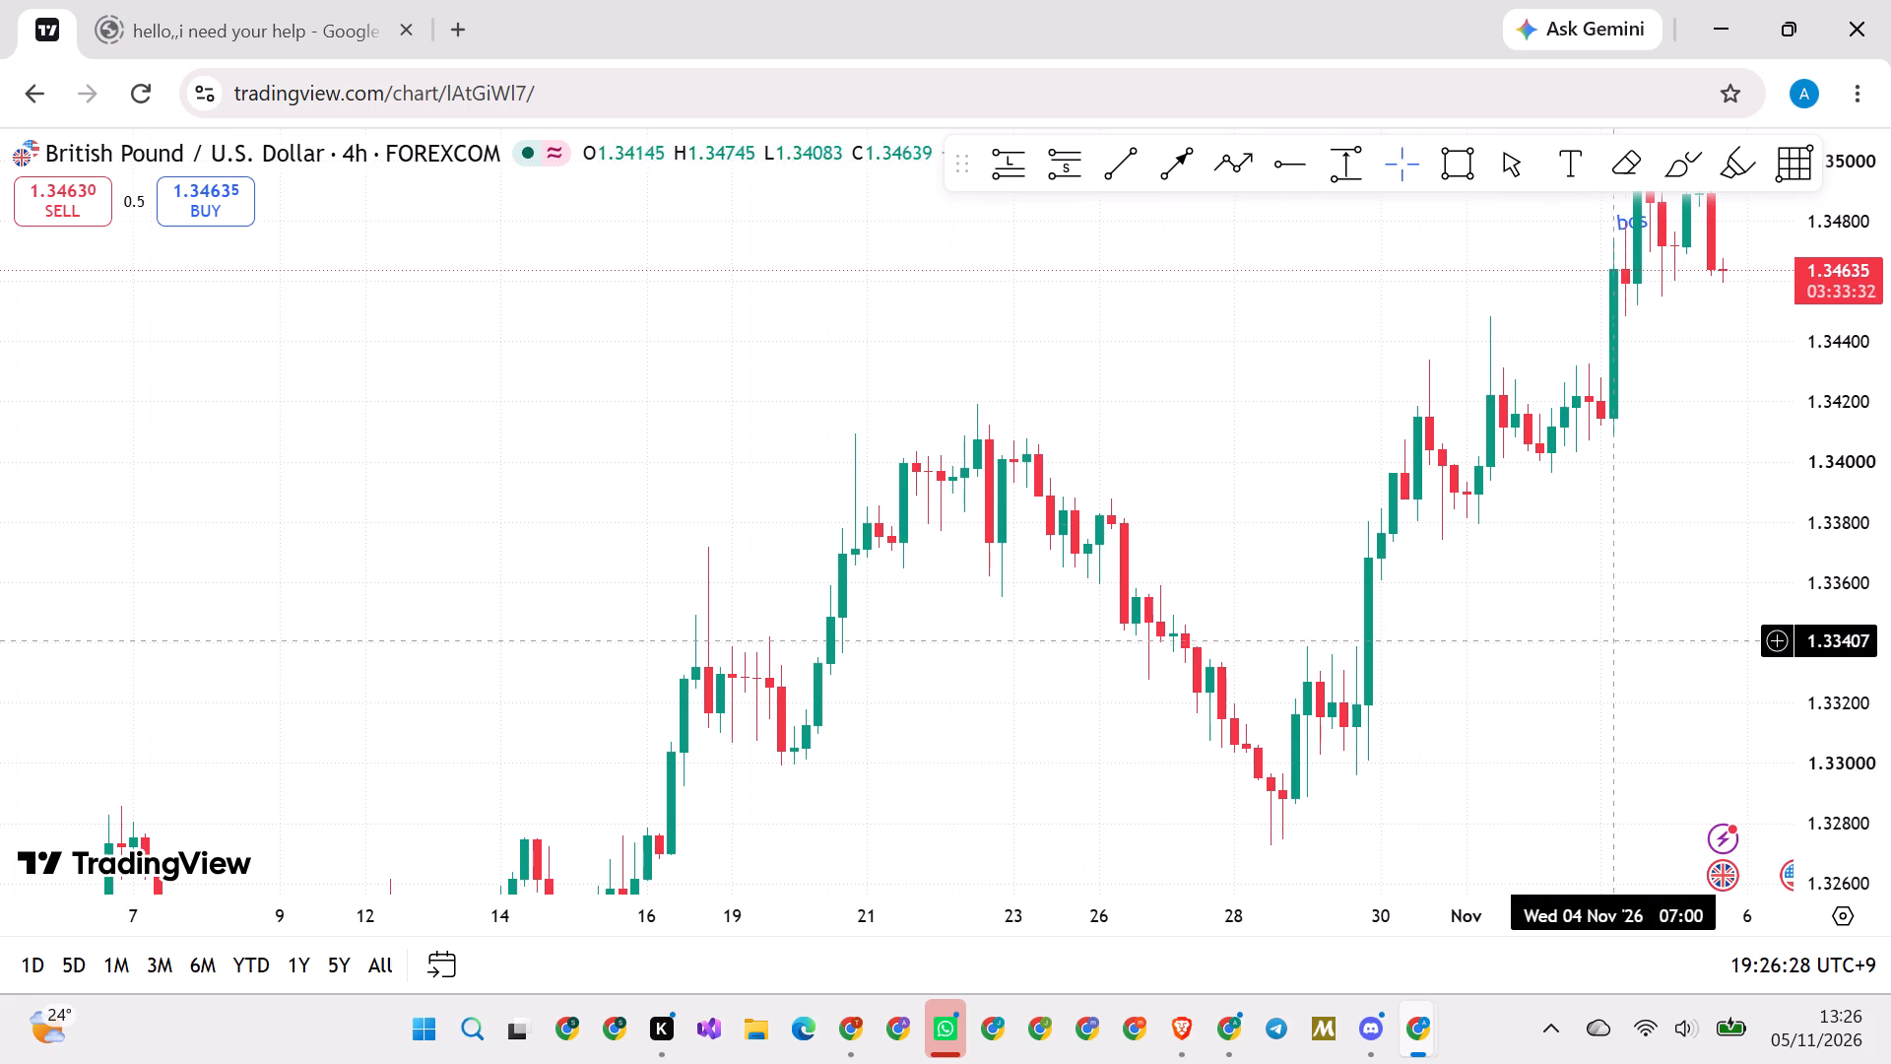
{"action": "scroll", "coordinate": [1814, 622], "scroll_direction": "up", "scroll_amount": 6}
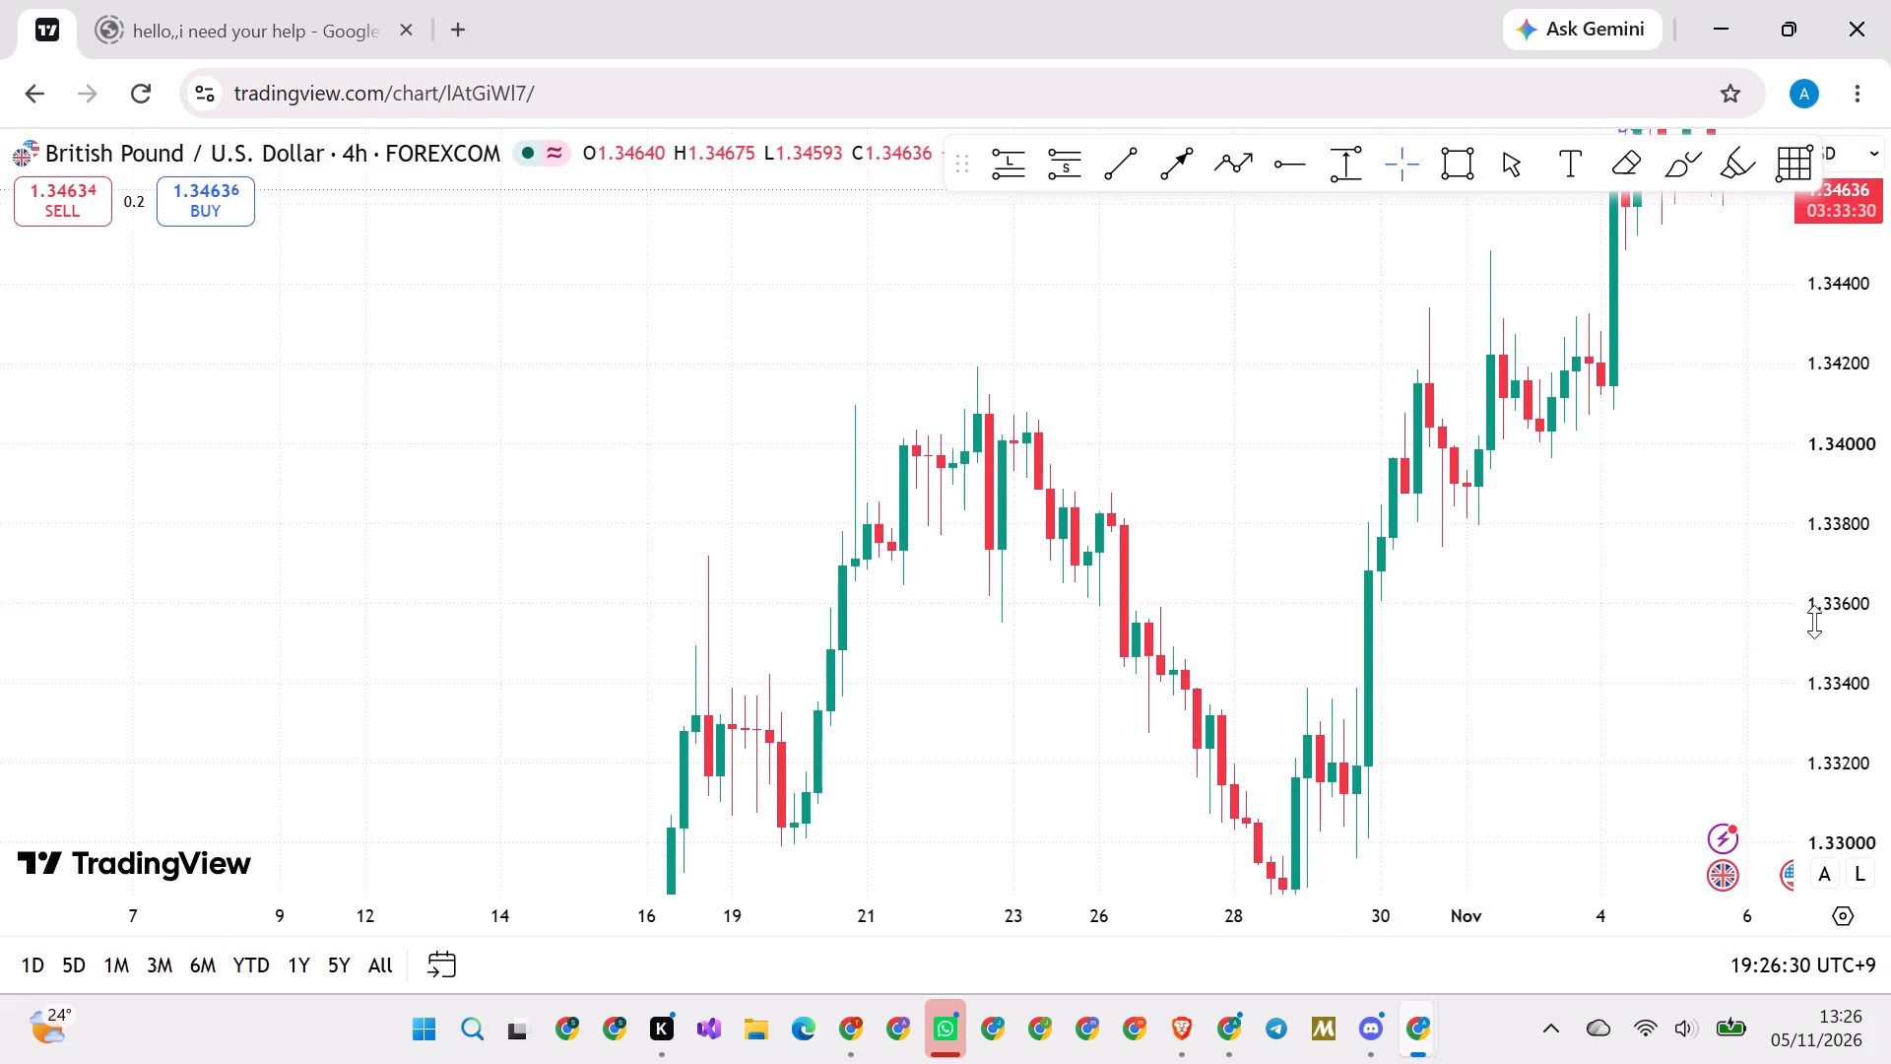
{"action": "left_click_drag", "start_coordinate": [1463, 711], "coordinate": [1521, 578]}
{"action": "scroll", "coordinate": [1227, 620], "scroll_direction": "up", "scroll_amount": 20}
{"action": "scroll", "coordinate": [1227, 620], "scroll_direction": "up", "scroll_amount": 20}
{"action": "scroll", "coordinate": [1227, 620], "scroll_direction": "up", "scroll_amount": 16}
{"action": "left_click_drag", "start_coordinate": [1355, 648], "coordinate": [1578, 462]}
{"action": "scroll", "coordinate": [1801, 524], "scroll_direction": "up", "scroll_amount": 14}
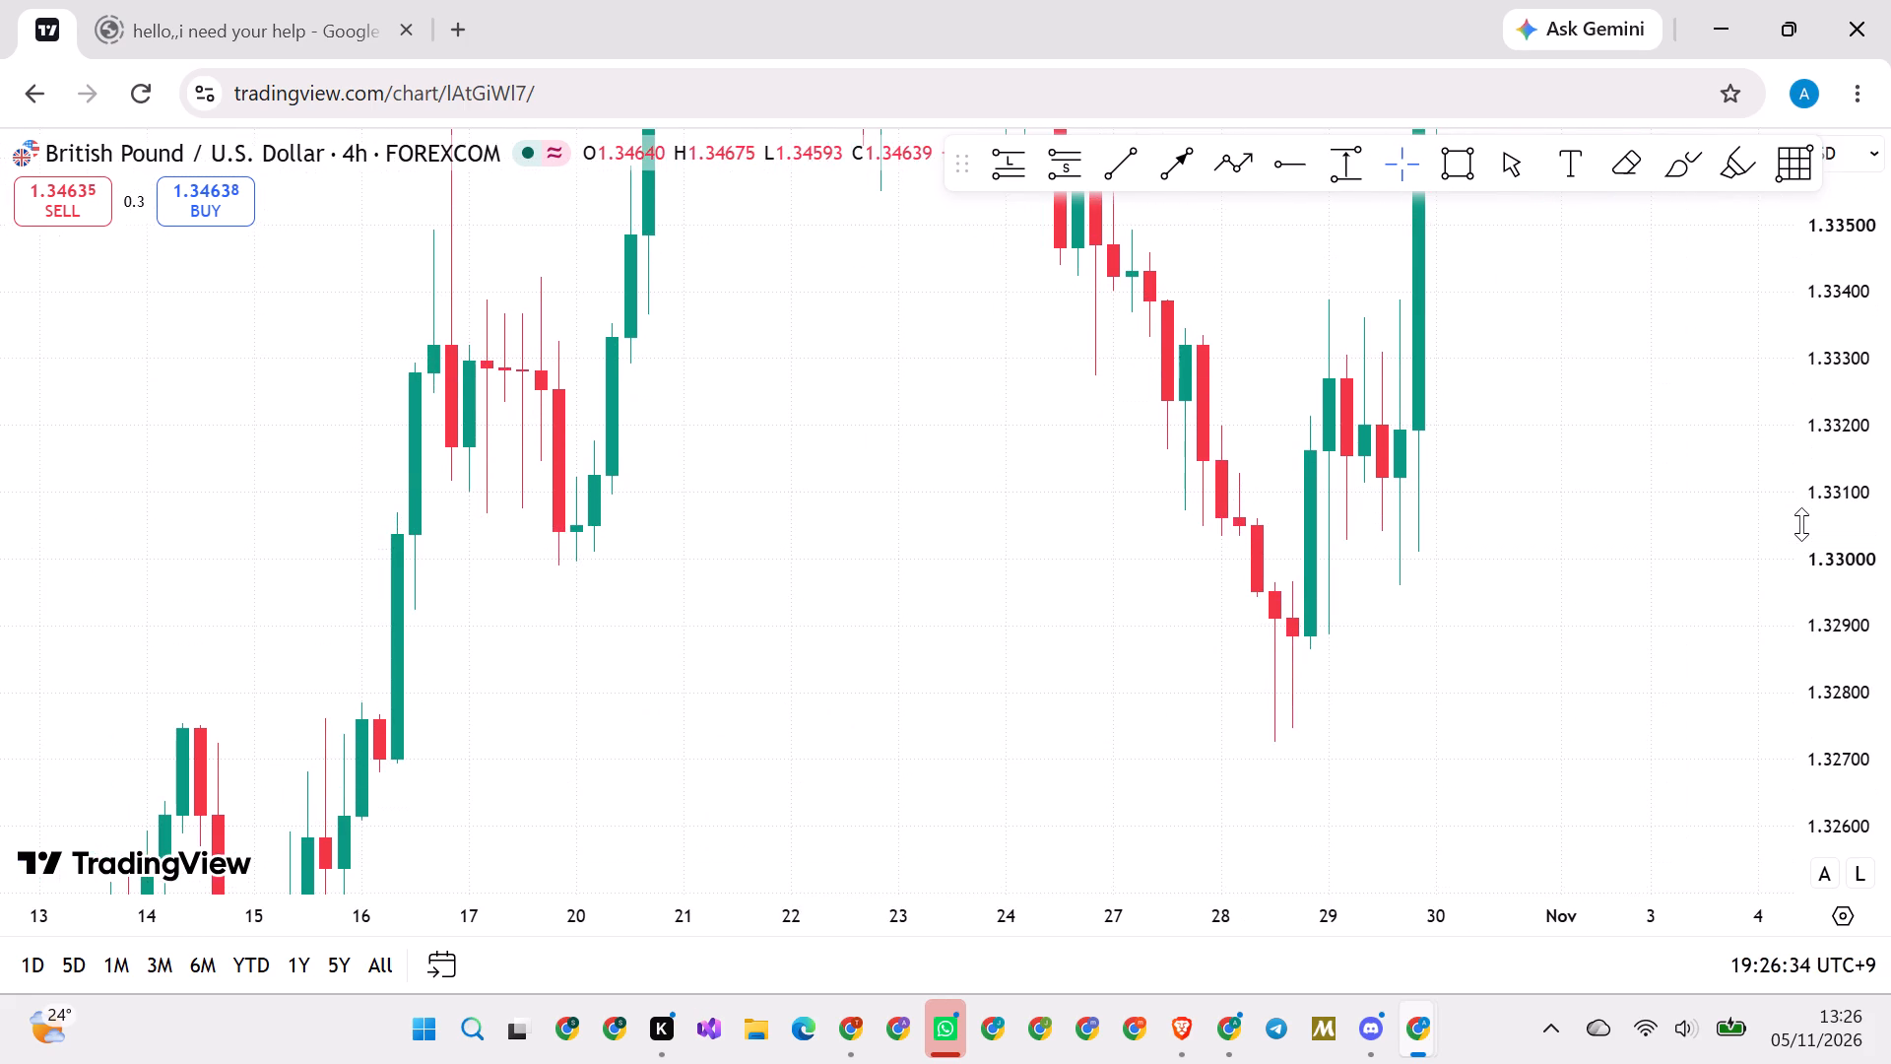
{"action": "scroll", "coordinate": [1002, 479], "scroll_direction": "up", "scroll_amount": 10}
{"action": "left_click_drag", "start_coordinate": [832, 424], "coordinate": [844, 536]}
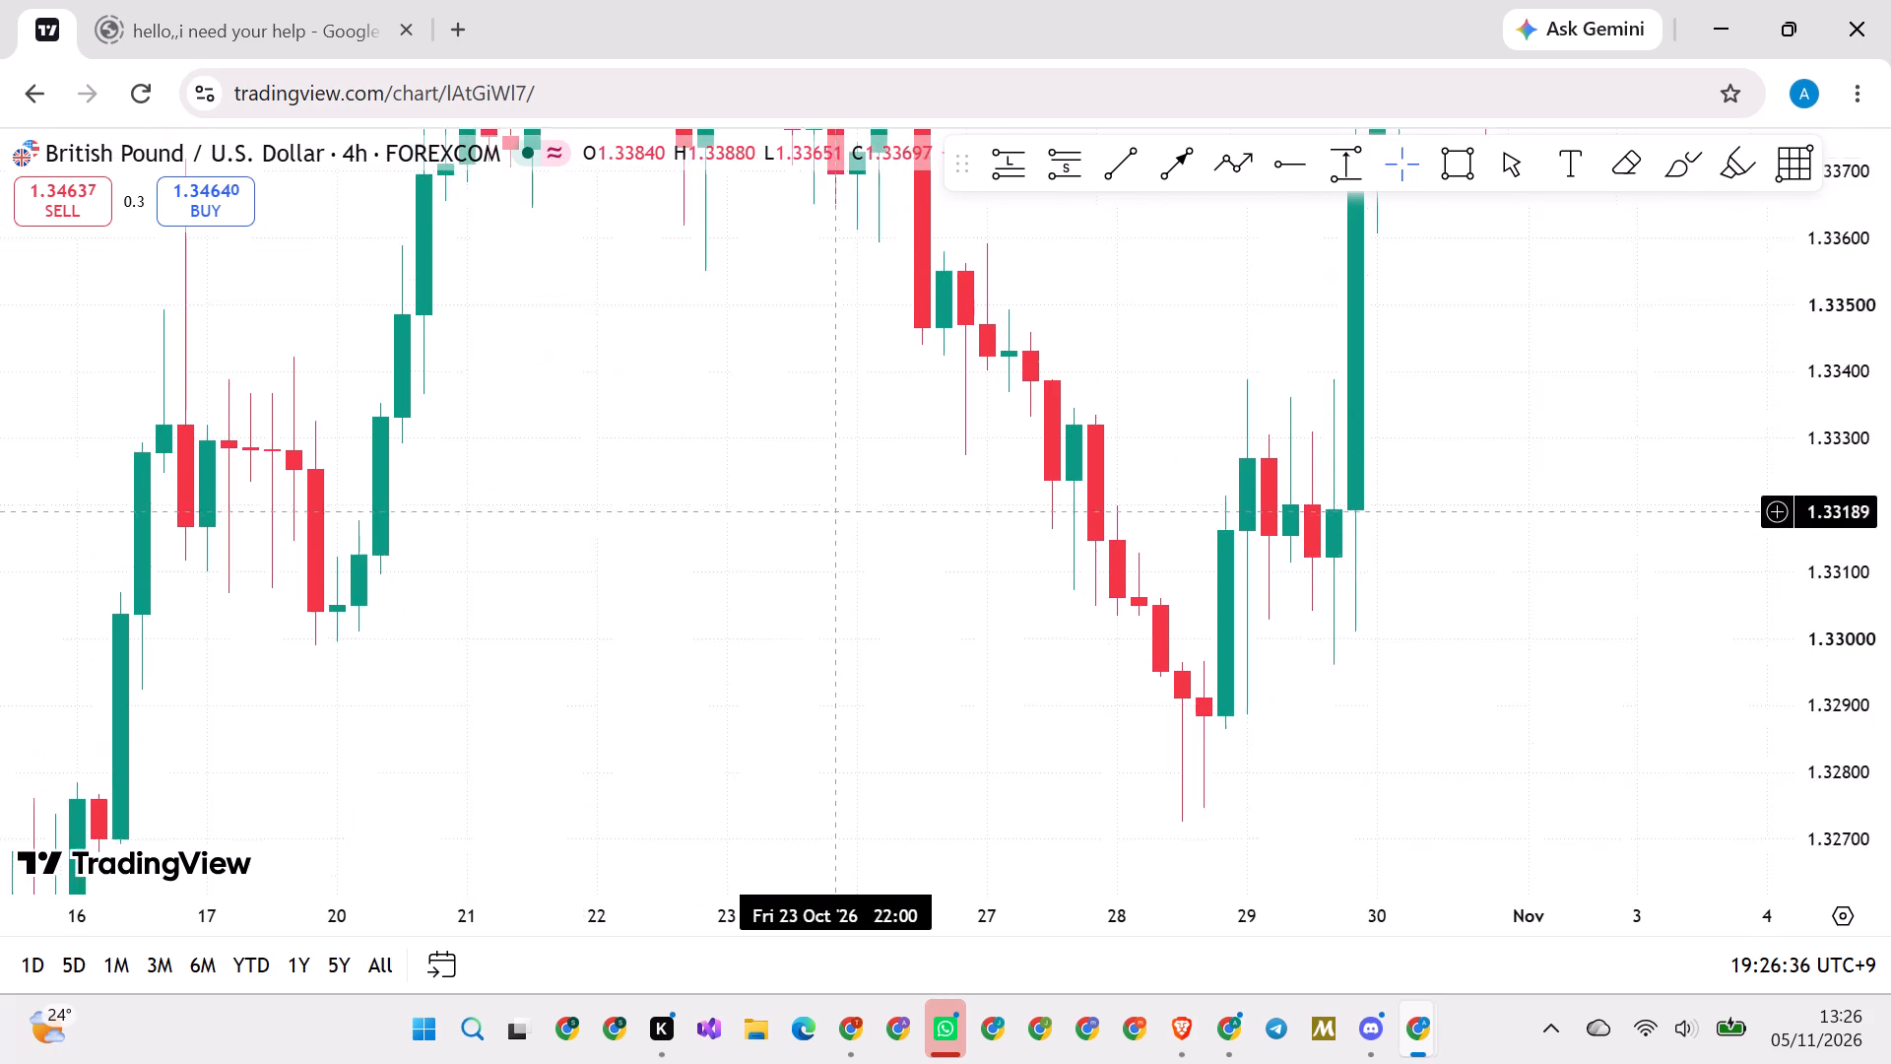
{"action": "left_click_drag", "start_coordinate": [844, 536], "coordinate": [851, 553]}
{"action": "scroll", "coordinate": [812, 471], "scroll_direction": "up", "scroll_amount": 1}
{"action": "scroll", "coordinate": [1041, 352], "scroll_direction": "down", "scroll_amount": 13}
{"action": "left_click_drag", "start_coordinate": [1131, 318], "coordinate": [1108, 398]}
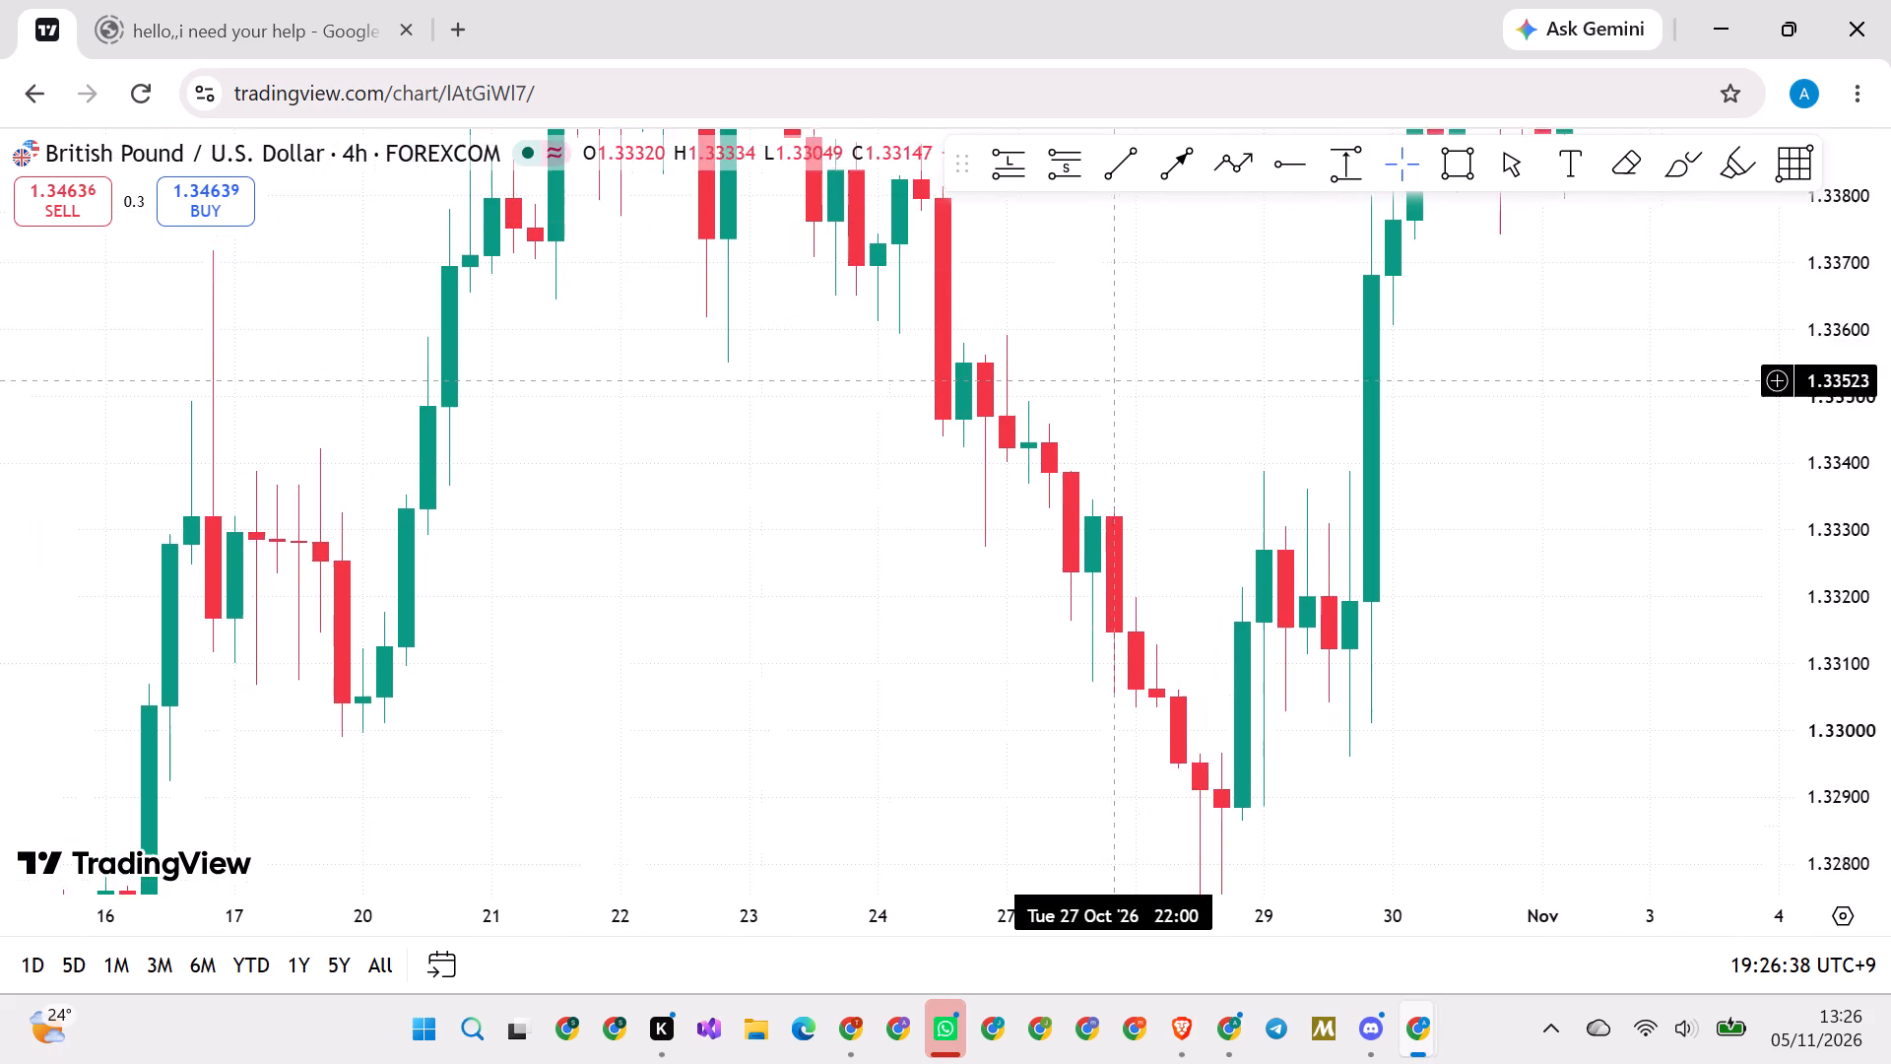
{"action": "left_click_drag", "start_coordinate": [1108, 398], "coordinate": [1099, 451]}
{"action": "left_click_drag", "start_coordinate": [1845, 336], "coordinate": [1722, 542]}
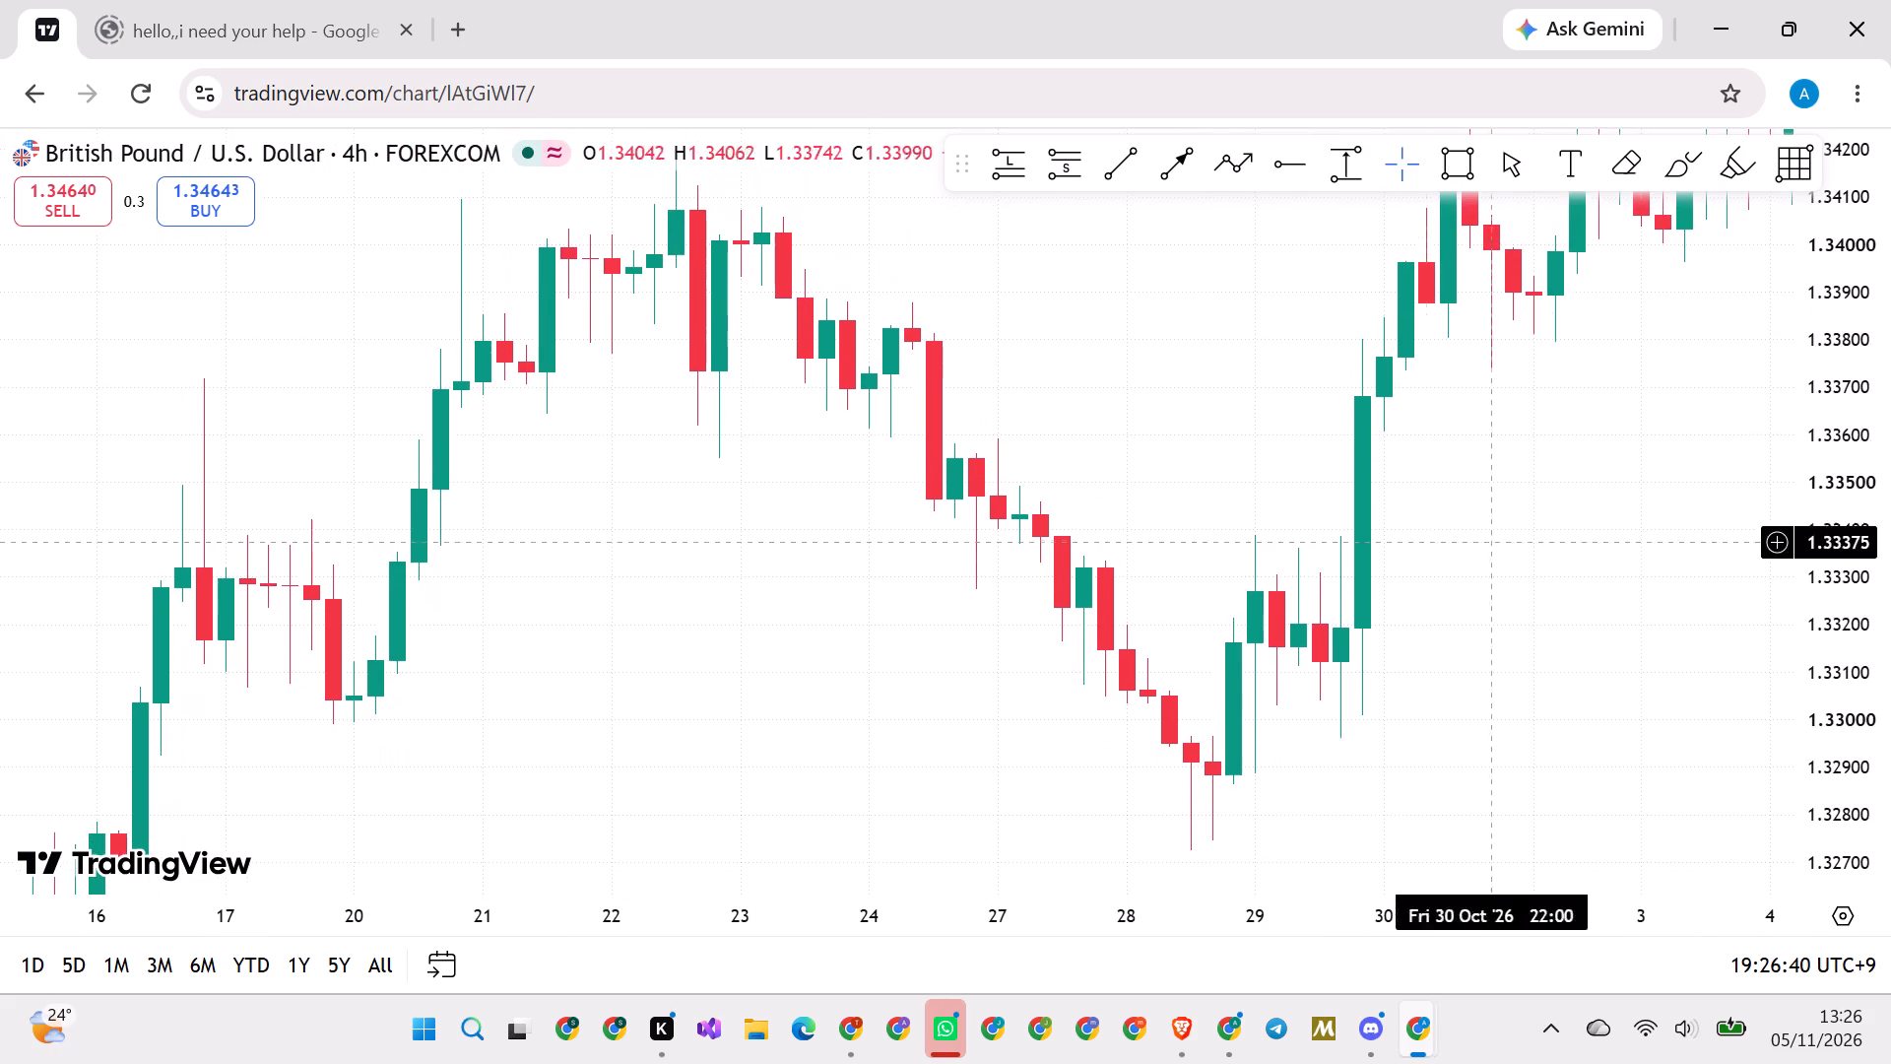
{"action": "scroll", "coordinate": [1219, 401], "scroll_direction": "down", "scroll_amount": 20}
{"action": "scroll", "coordinate": [1219, 401], "scroll_direction": "down", "scroll_amount": 4}
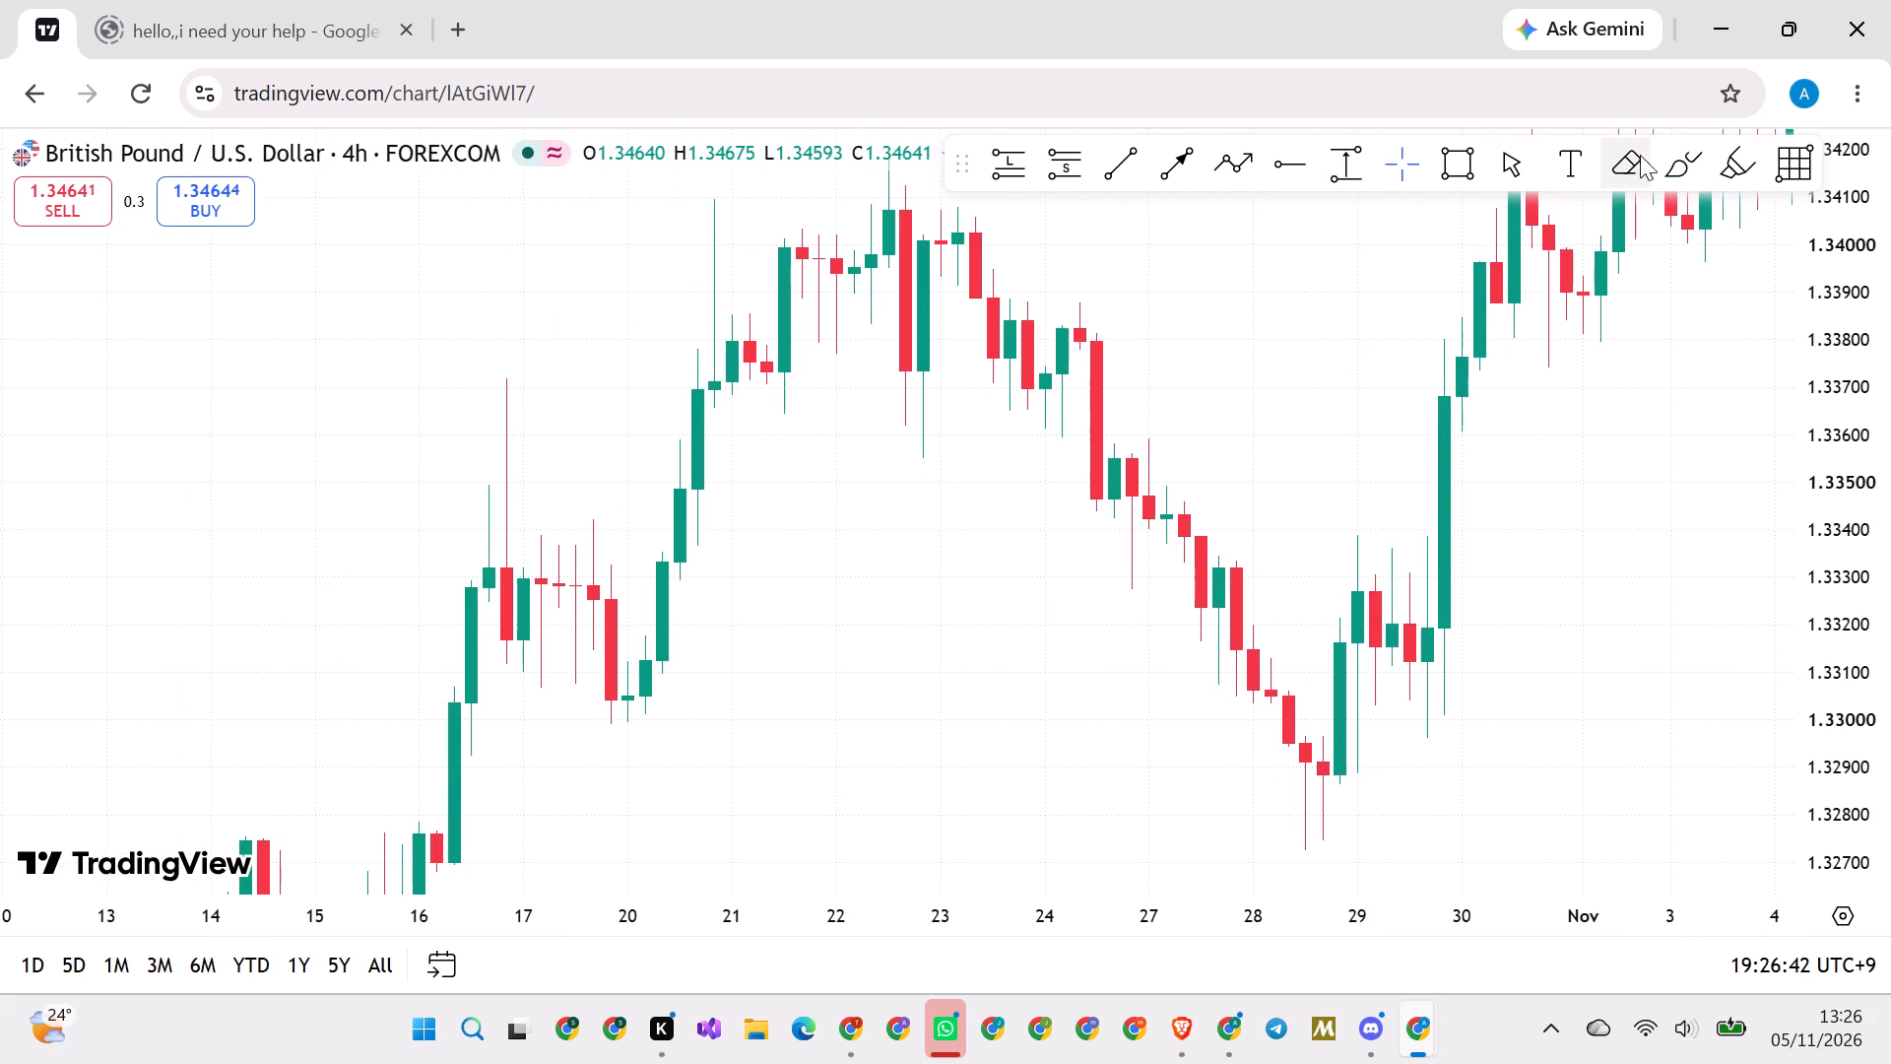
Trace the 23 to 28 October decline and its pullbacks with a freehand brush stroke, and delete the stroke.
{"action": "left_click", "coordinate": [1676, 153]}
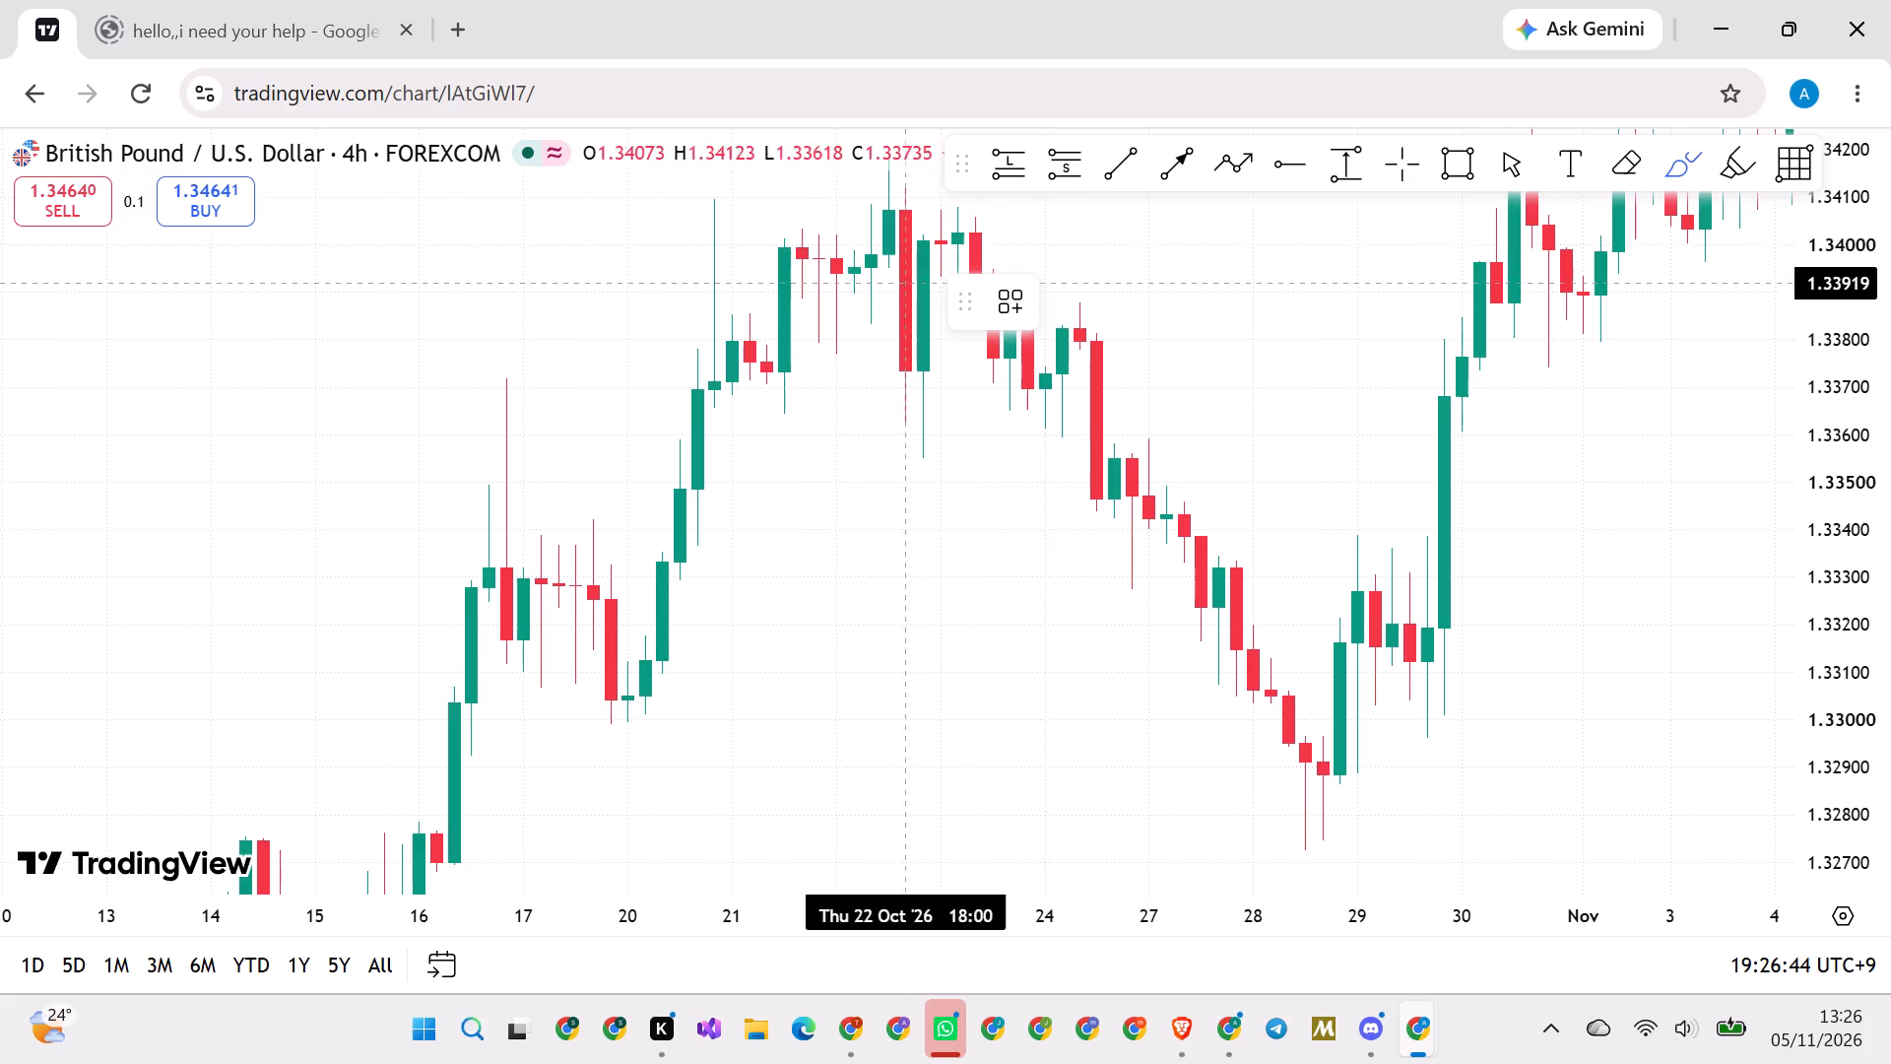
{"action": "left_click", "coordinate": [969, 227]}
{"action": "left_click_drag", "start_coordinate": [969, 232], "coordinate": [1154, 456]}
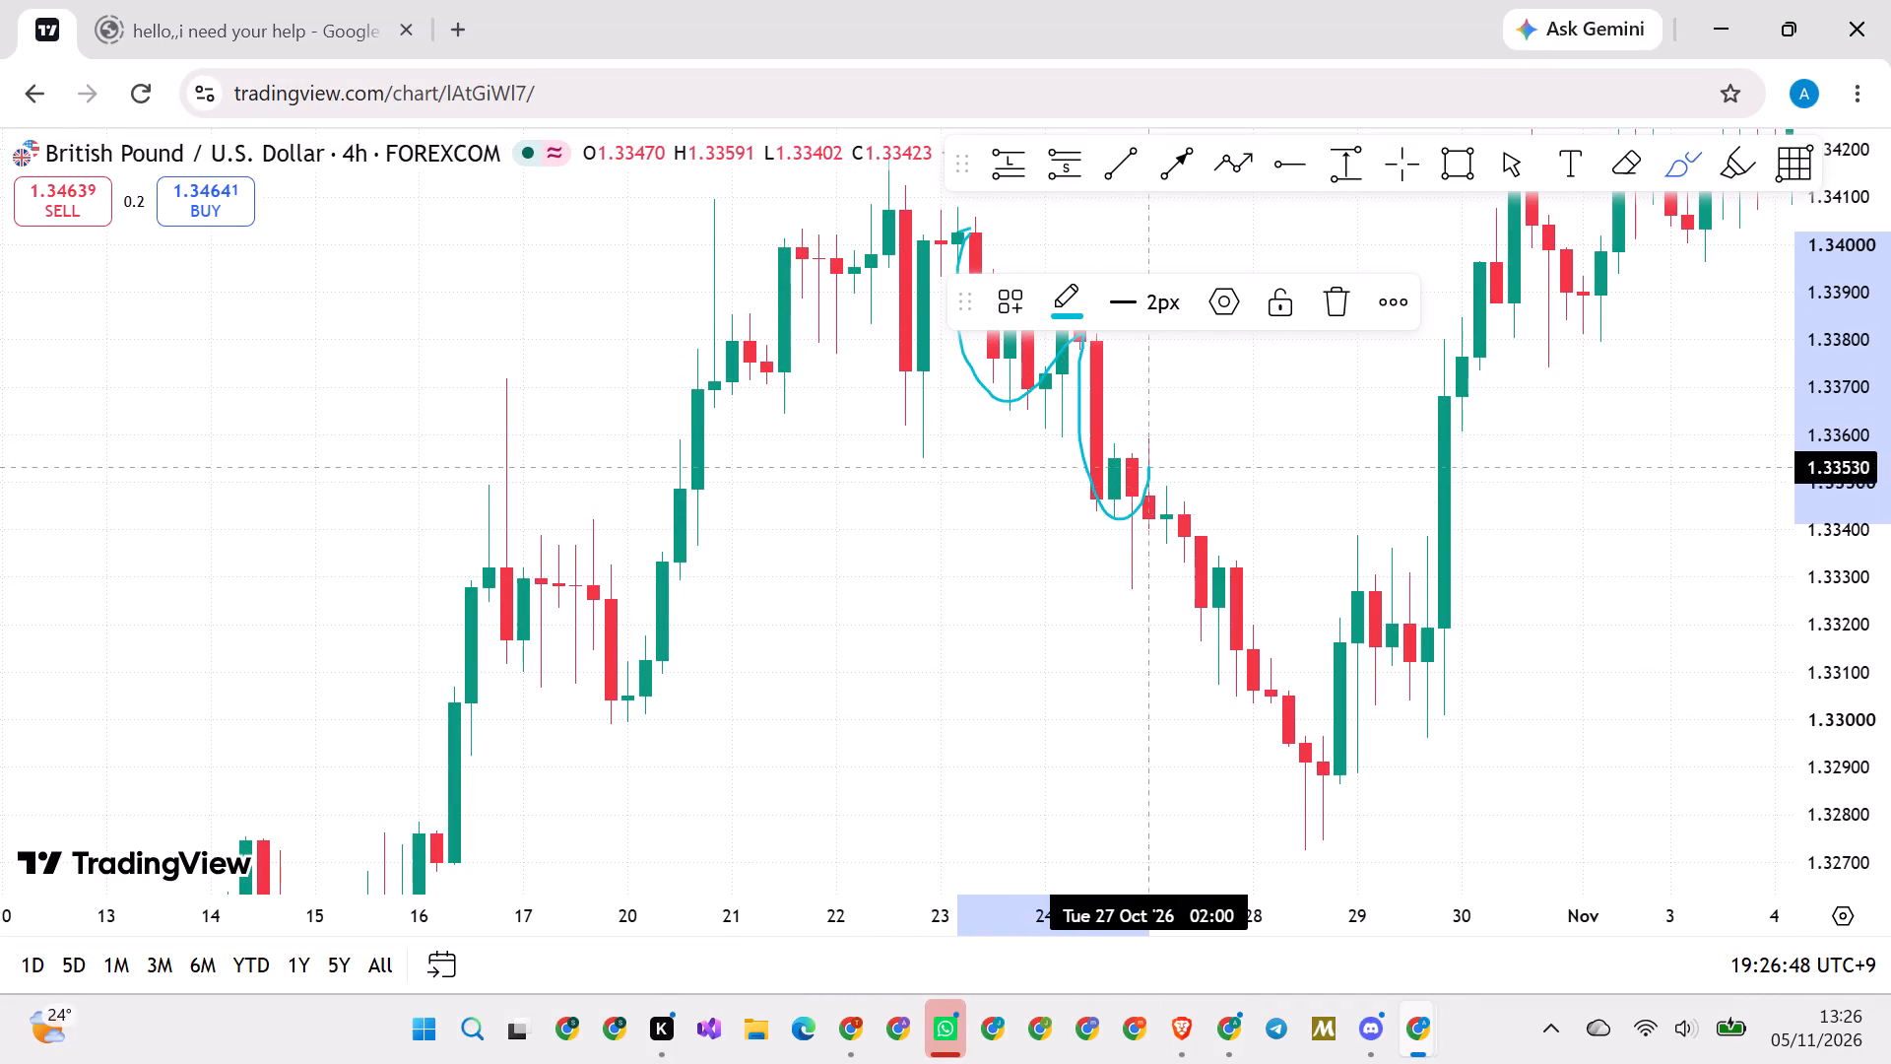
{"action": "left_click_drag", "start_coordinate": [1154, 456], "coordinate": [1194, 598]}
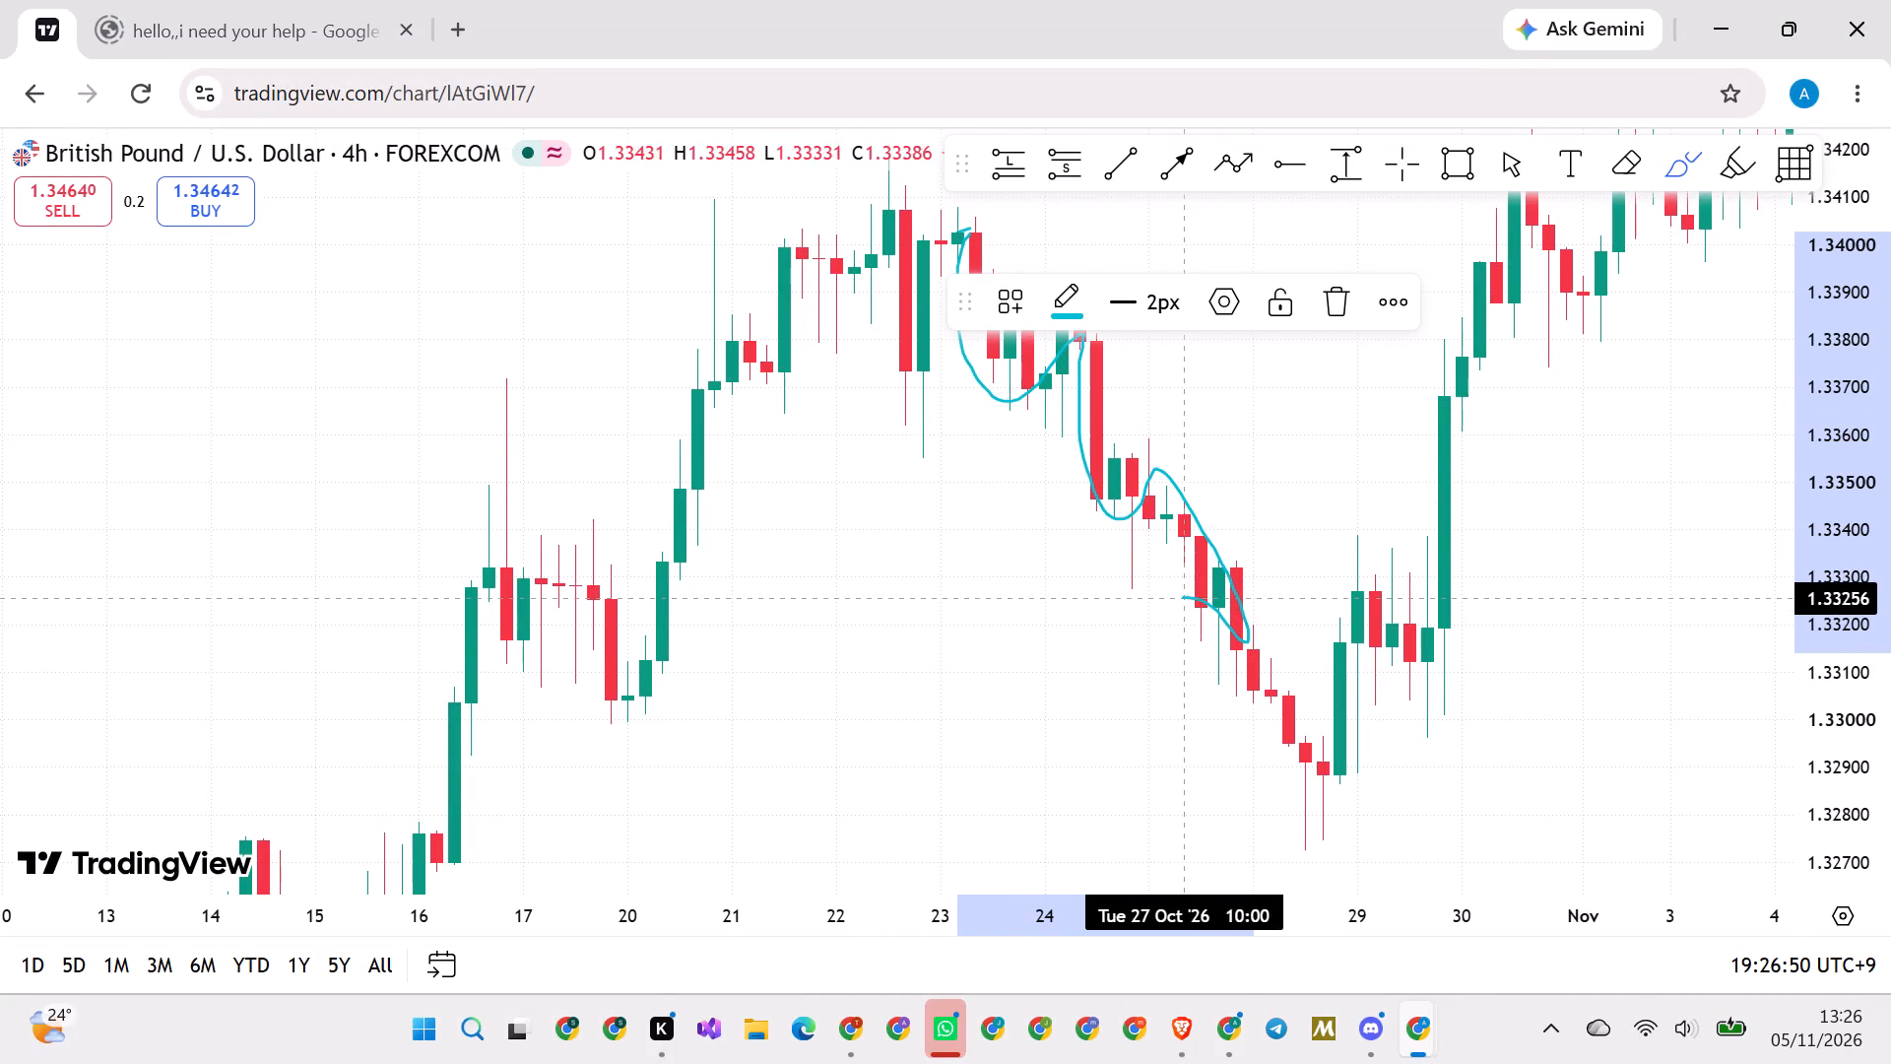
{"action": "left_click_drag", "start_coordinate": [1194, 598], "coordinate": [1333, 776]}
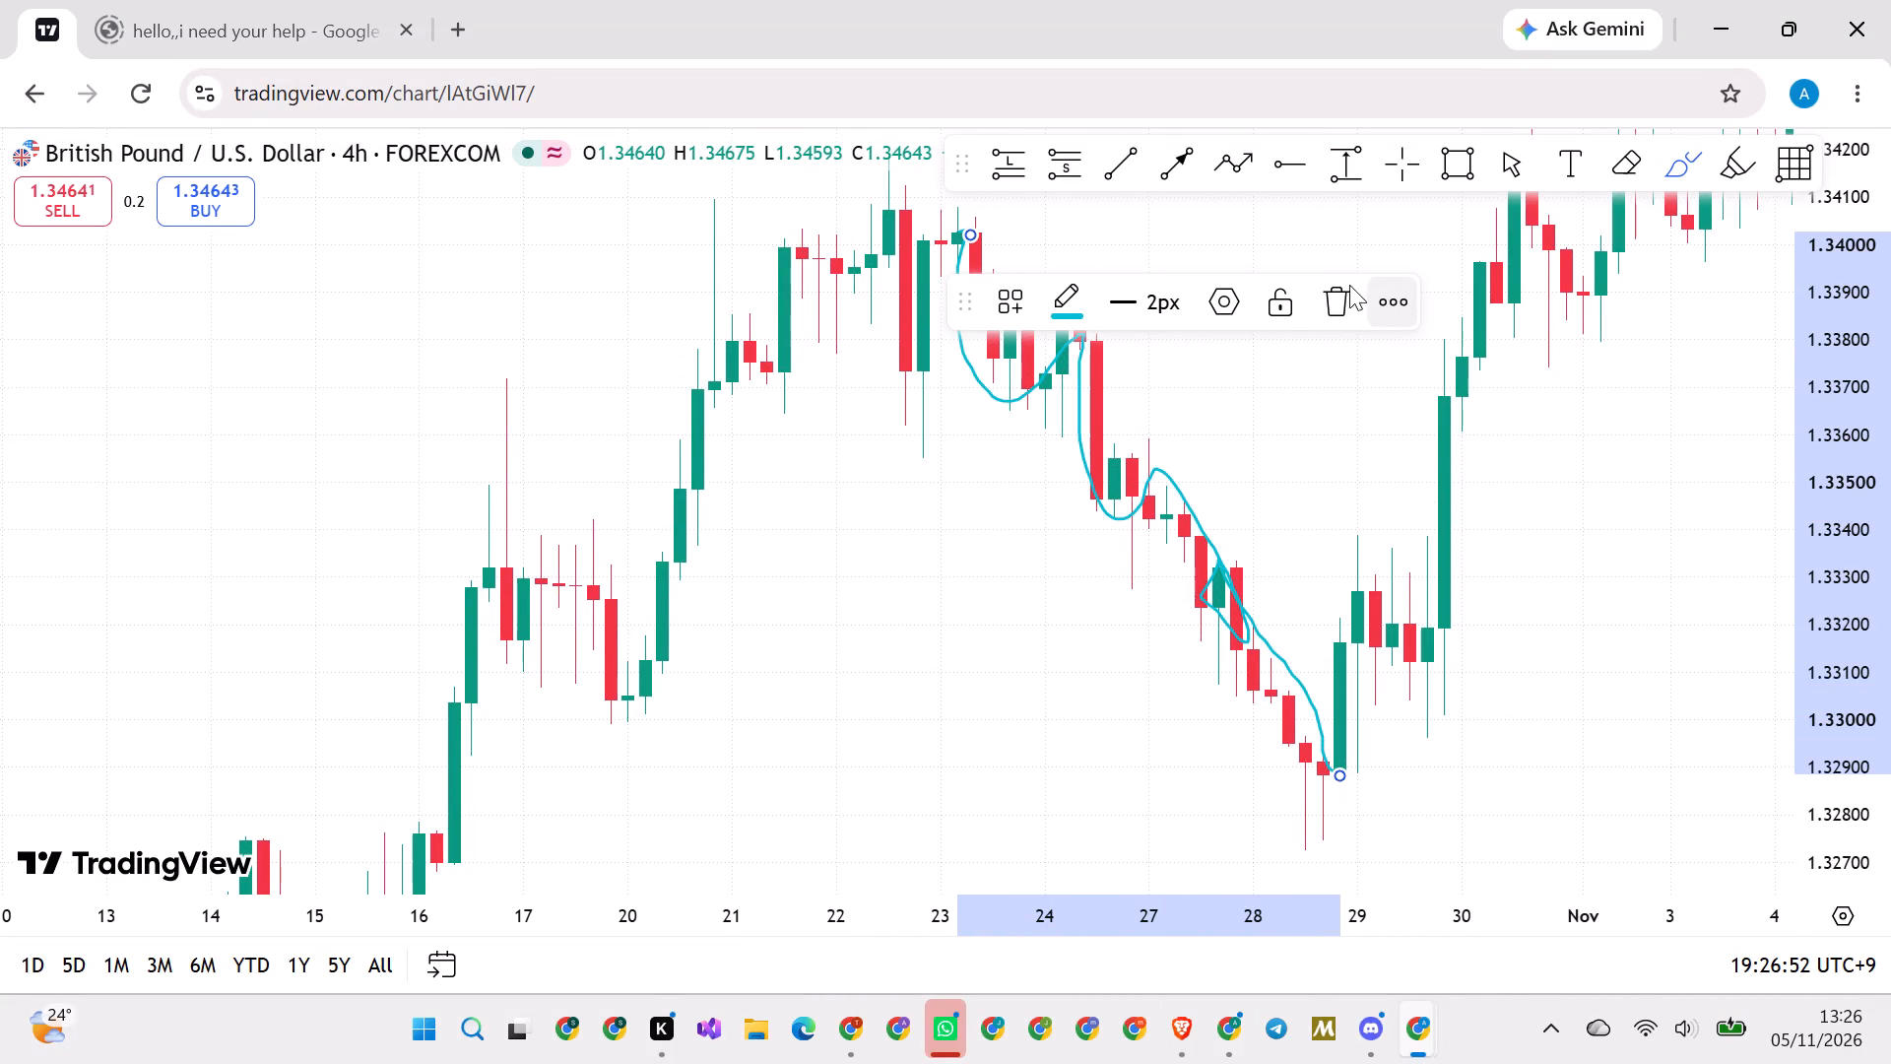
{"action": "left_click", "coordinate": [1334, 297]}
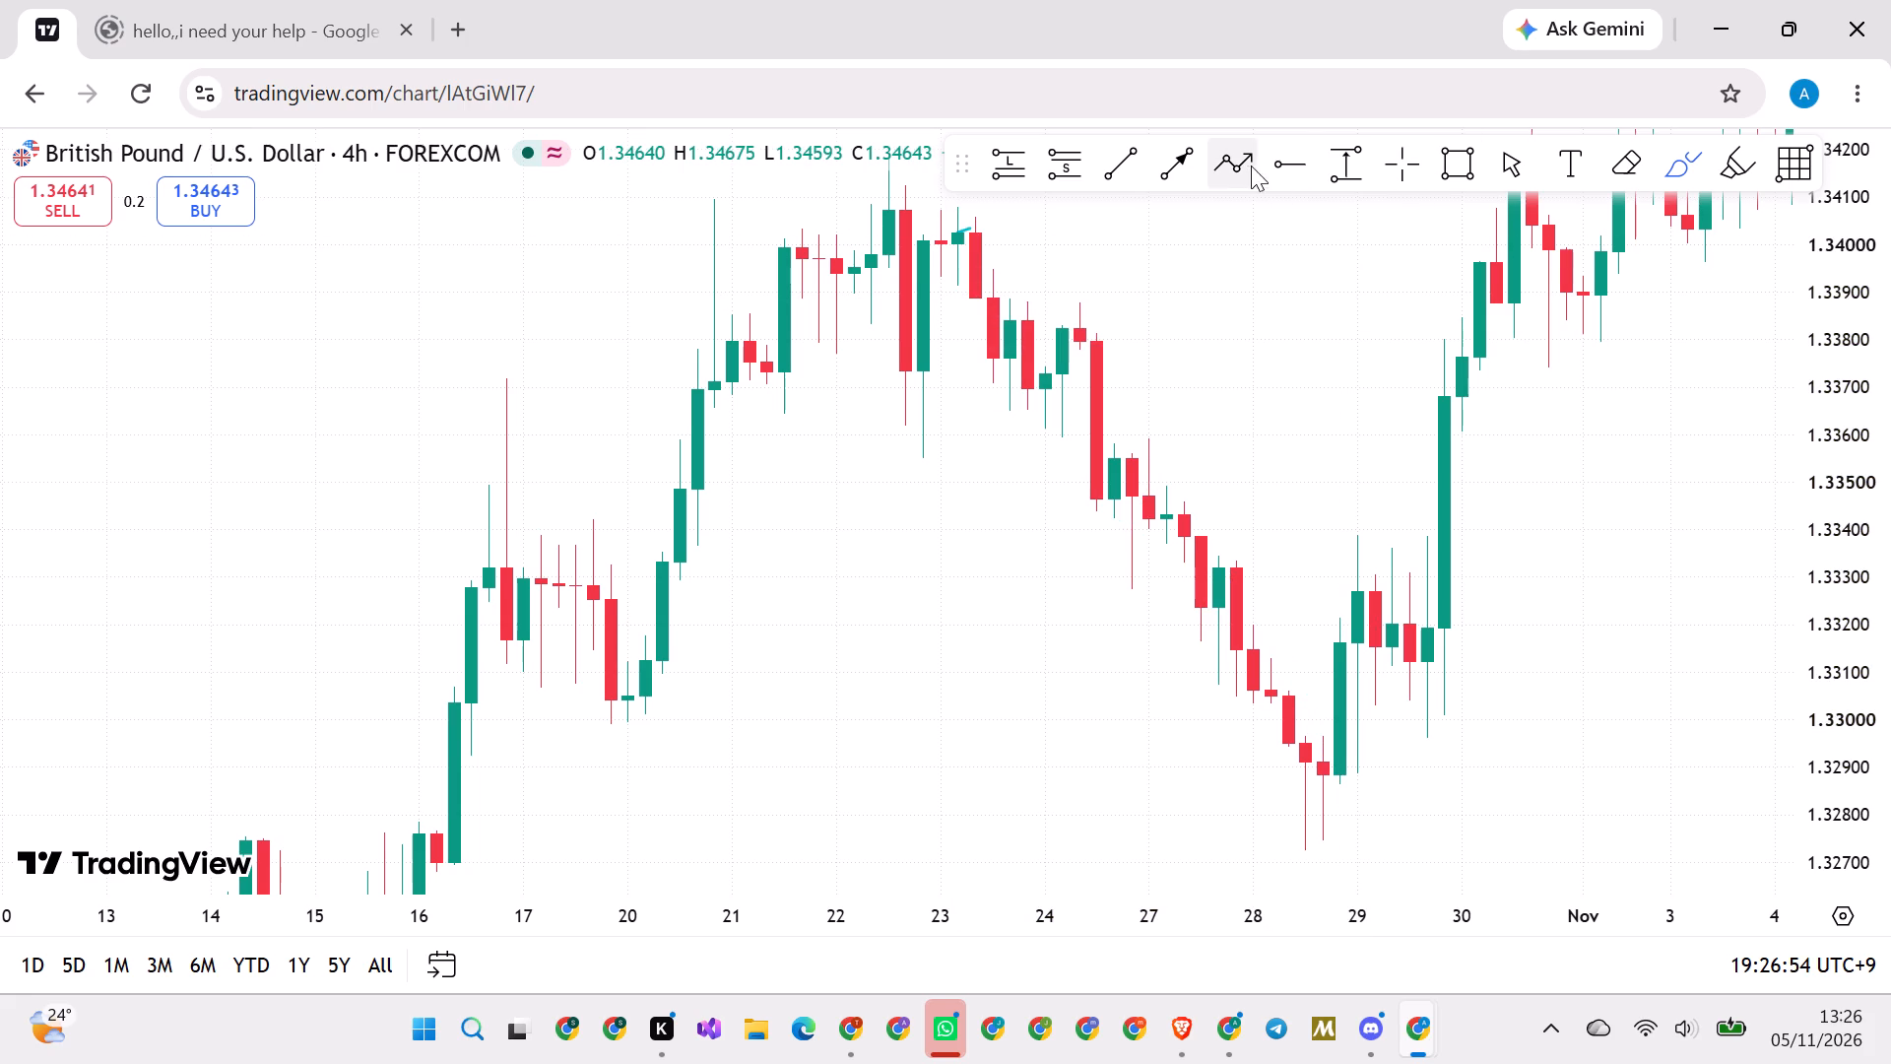
Place a horizontal ray at 1.33592 from the high of the 27 October 02:00 candle.
{"action": "left_click", "coordinate": [1276, 166]}
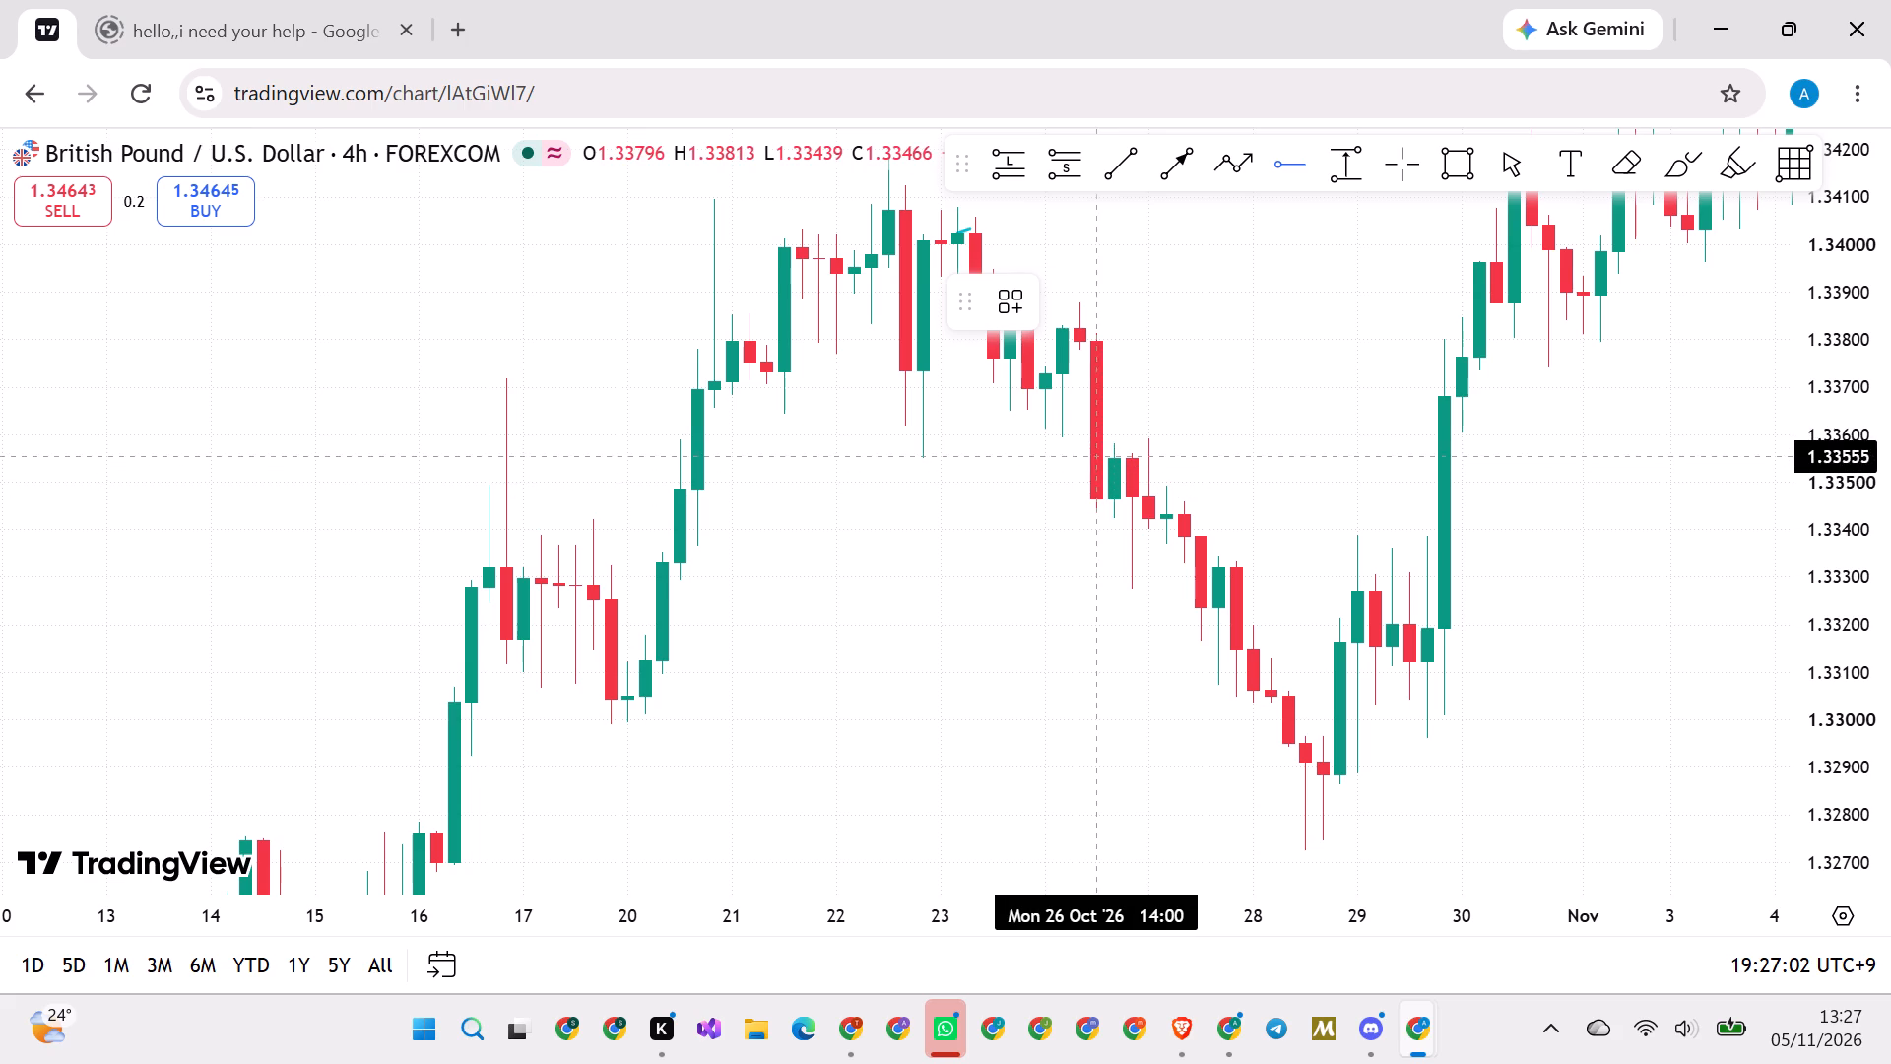
{"action": "left_click", "coordinate": [1147, 435]}
{"action": "left_click", "coordinate": [1203, 393]}
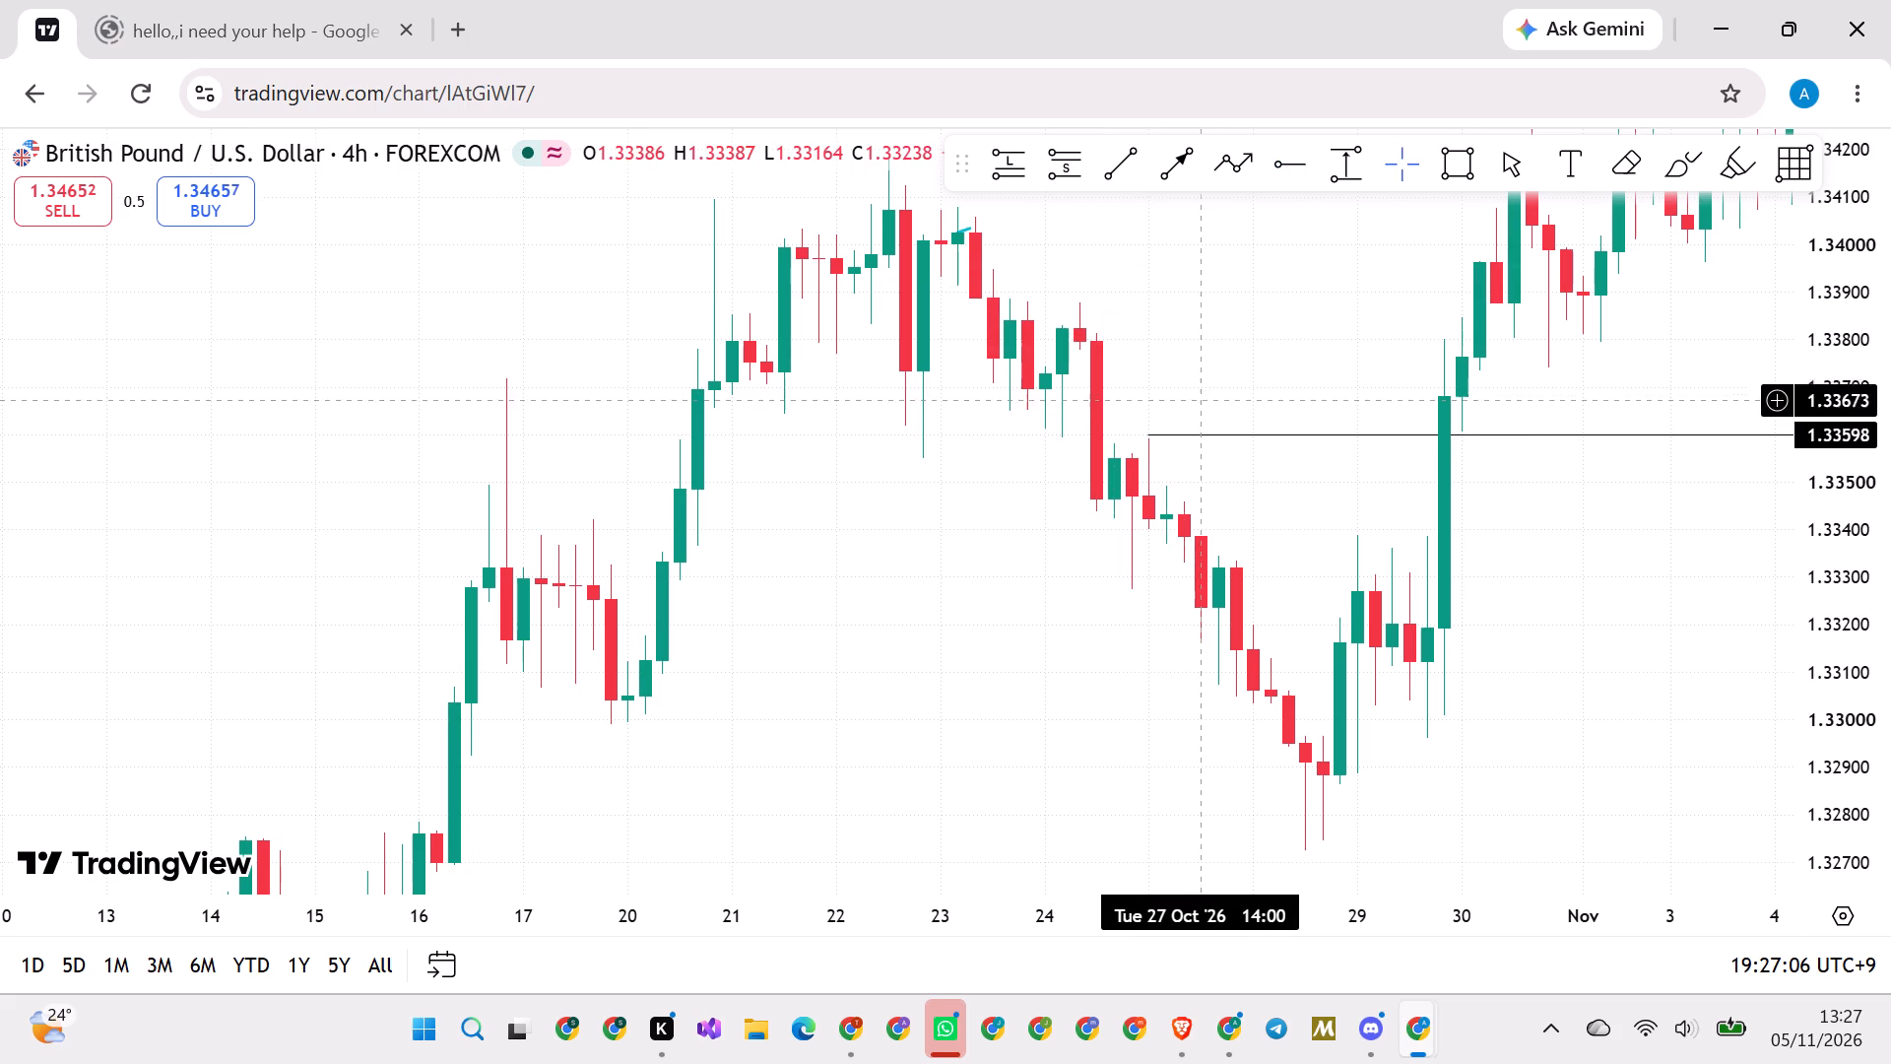
{"action": "left_click", "coordinate": [1149, 432]}
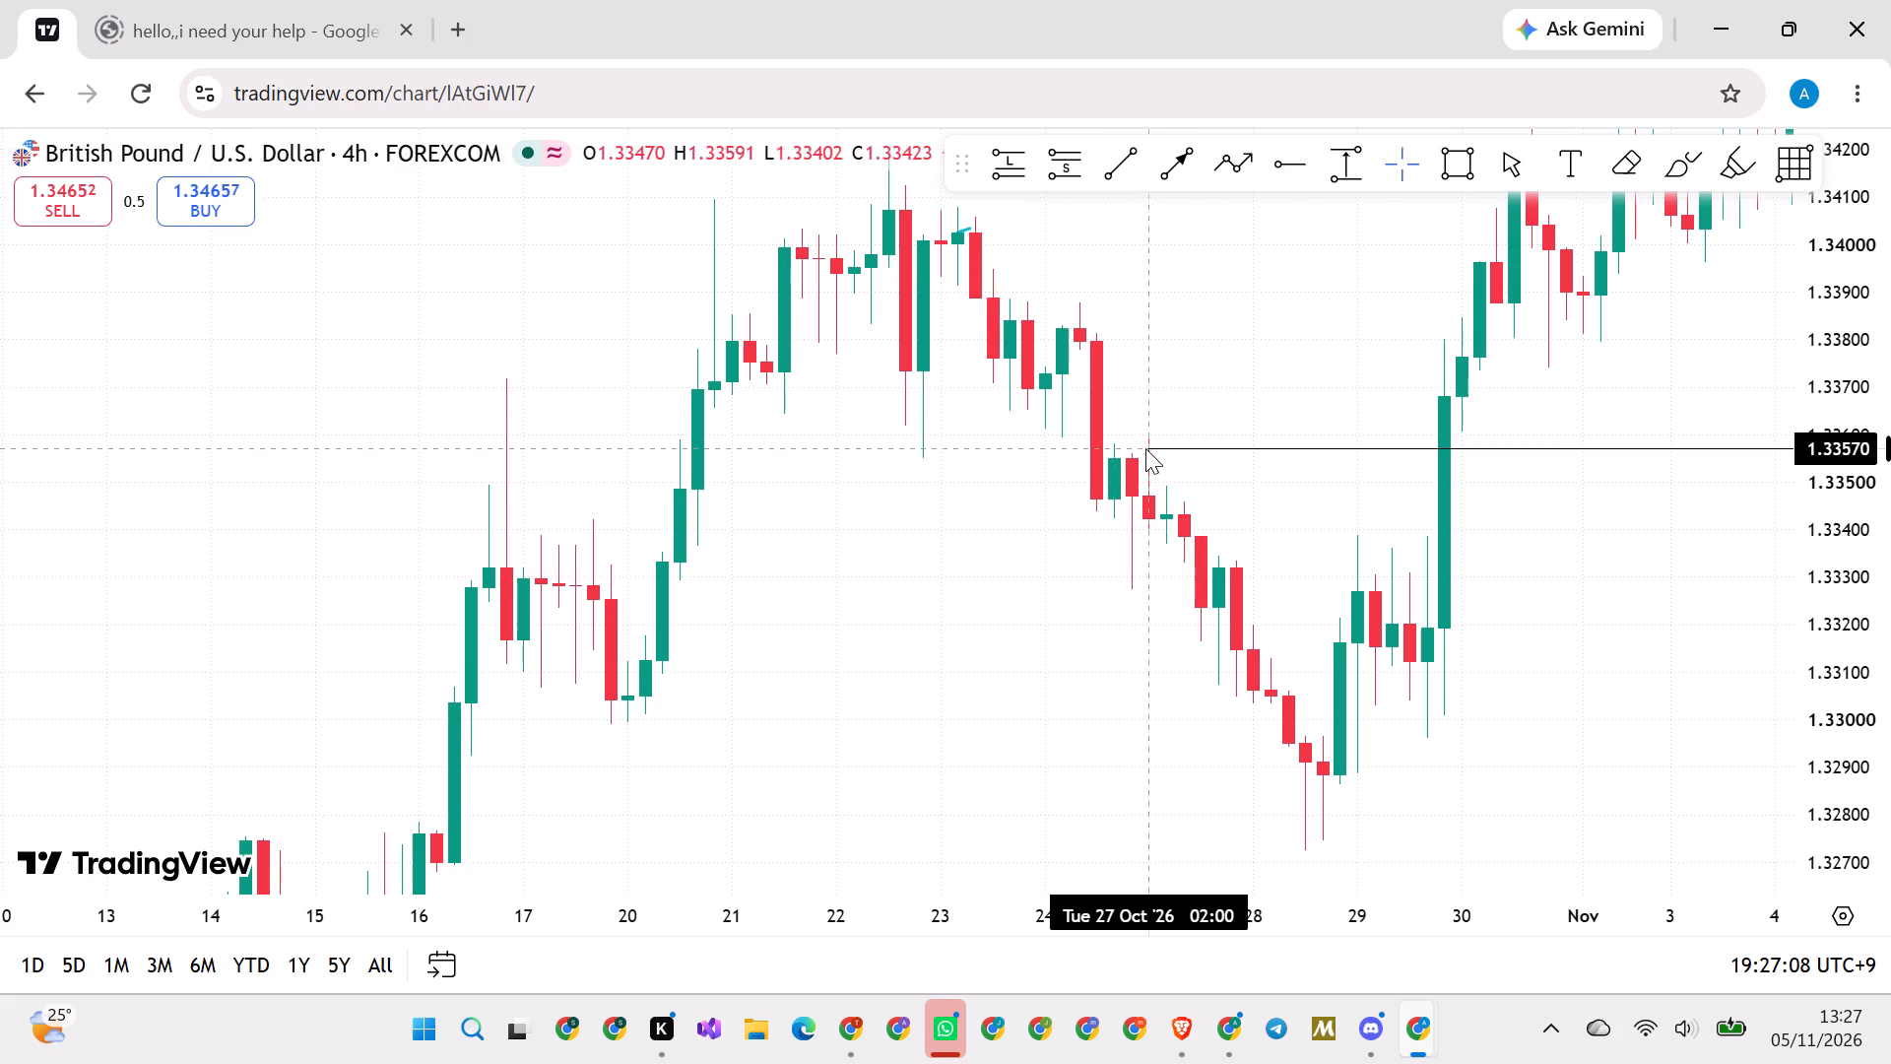
{"action": "left_click", "coordinate": [1196, 394]}
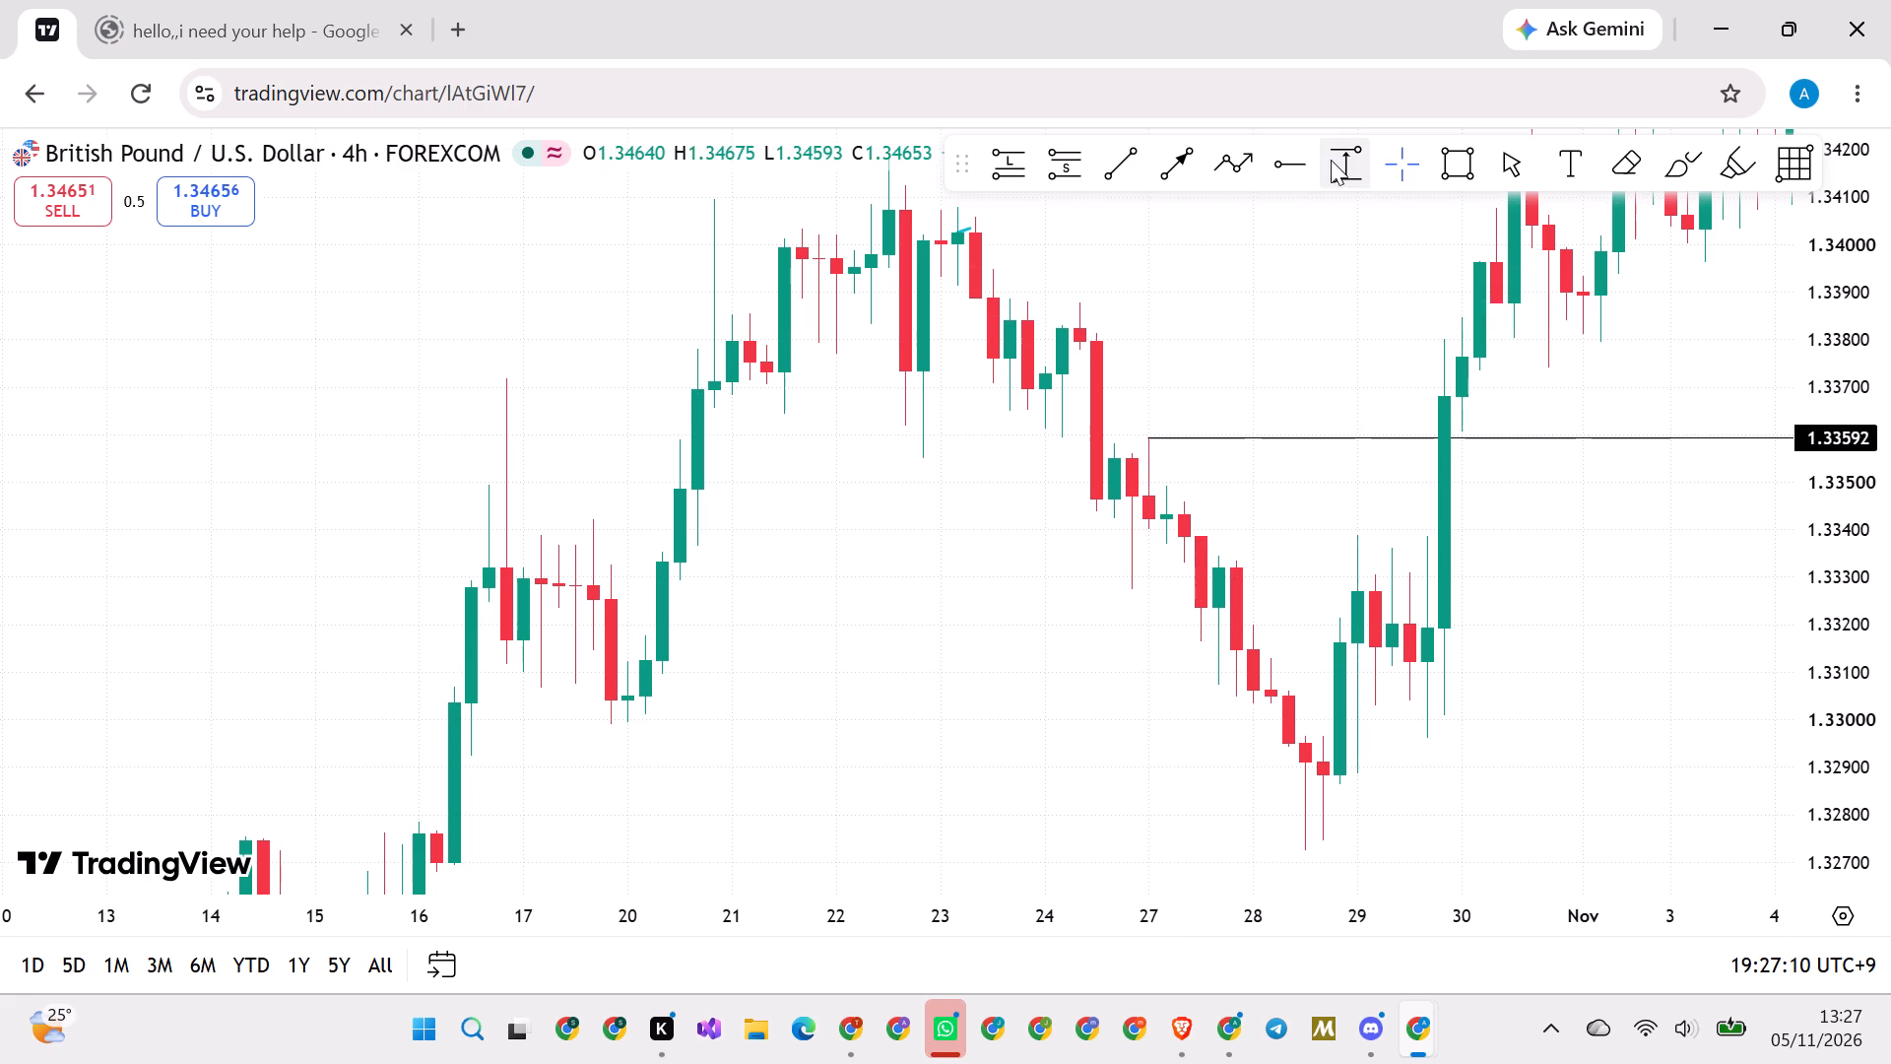
Place a second horizontal ray at 1.33468 from the bottom of the 26 October 14:00 candle's body.
{"action": "left_click", "coordinate": [1295, 167]}
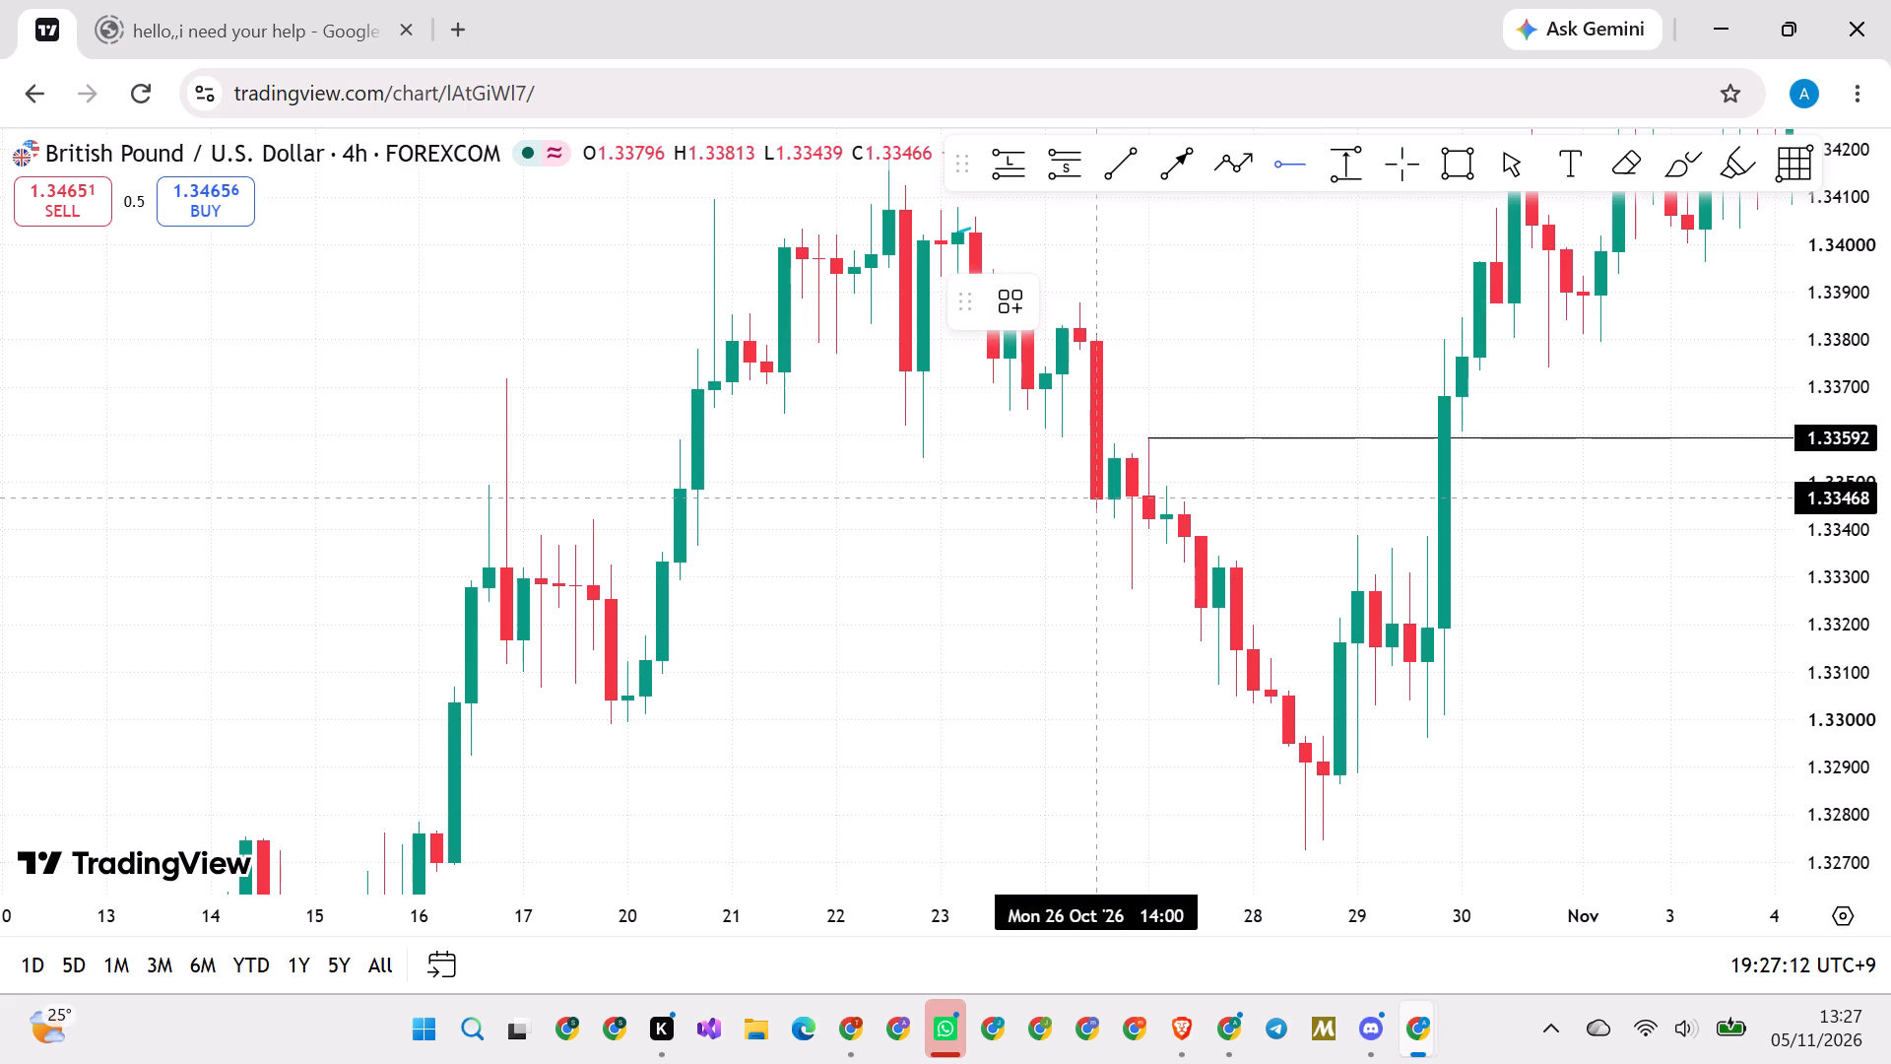
{"action": "left_click", "coordinate": [1094, 498]}
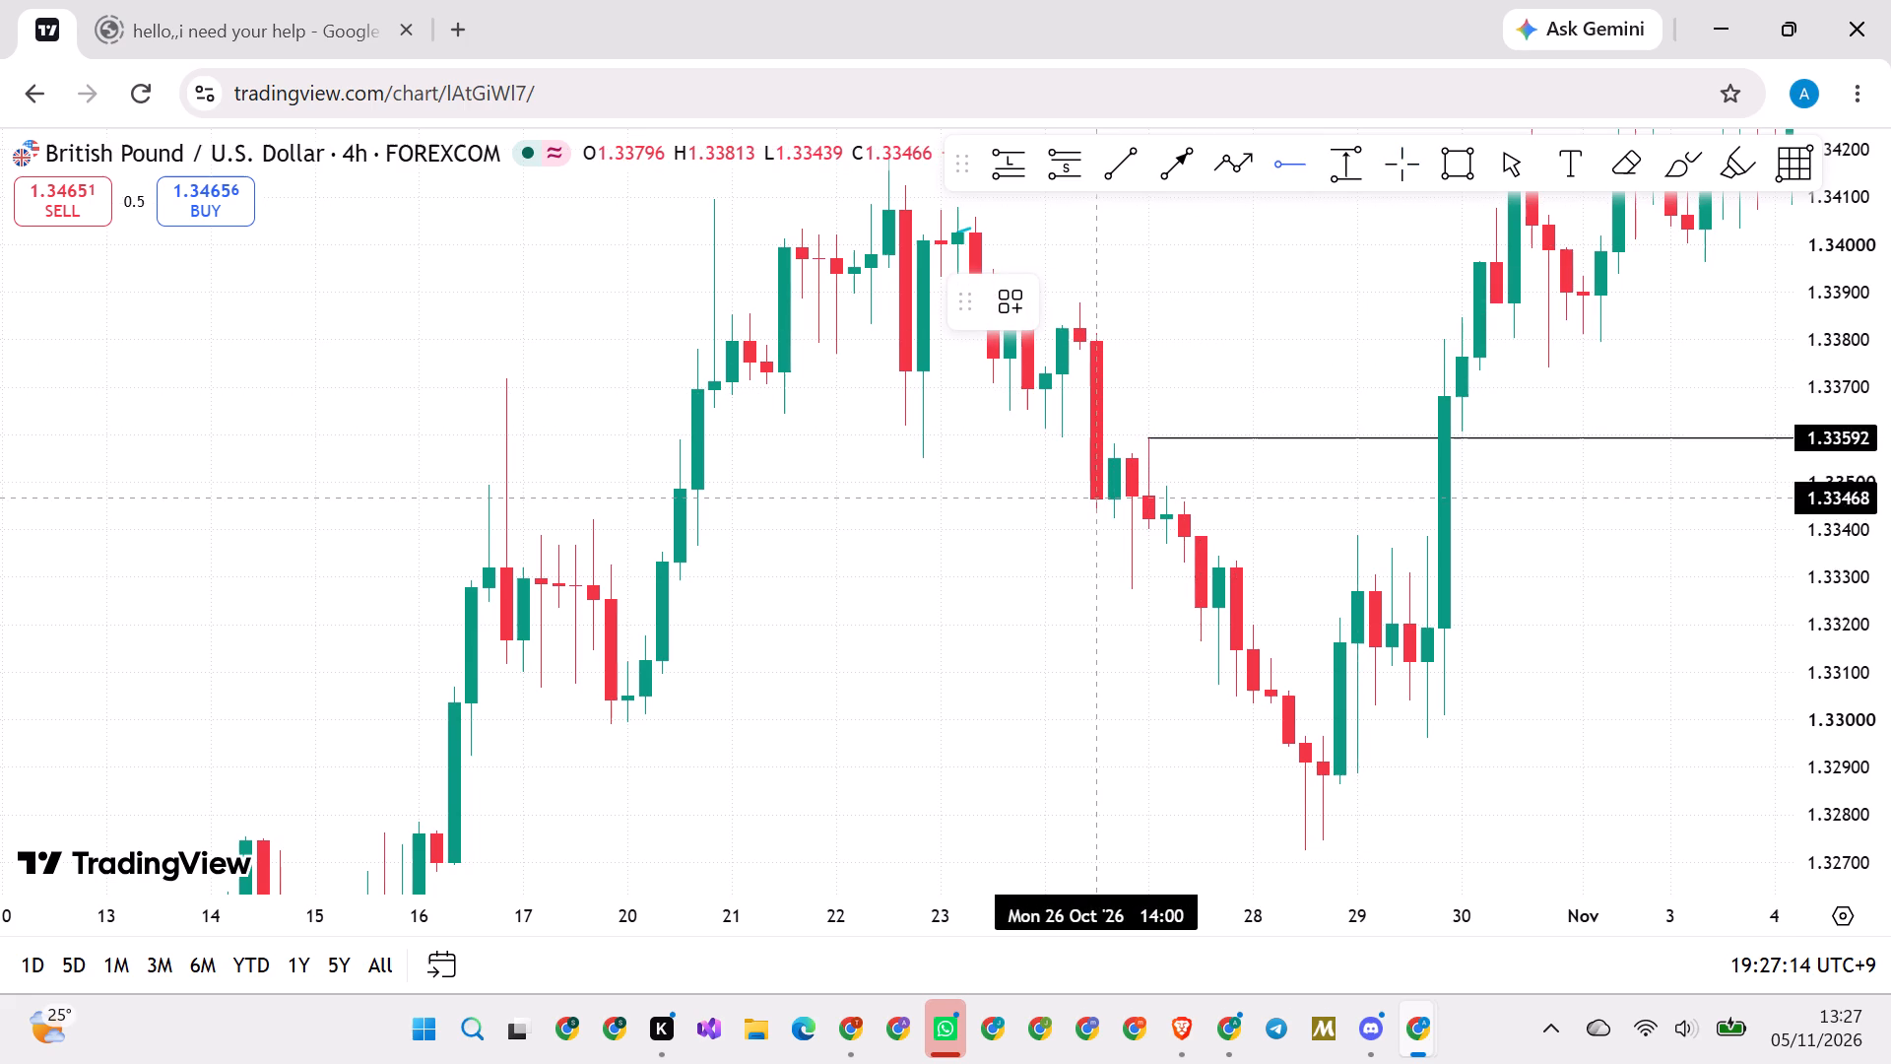
{"action": "left_click", "coordinate": [1028, 570]}
Draw a horizontal arrow at about 1.33281 from the 26 October 22:00 candle's low to the 27 October 14:00 candle.
{"action": "scroll", "coordinate": [1020, 570], "scroll_direction": "up", "scroll_amount": 1}
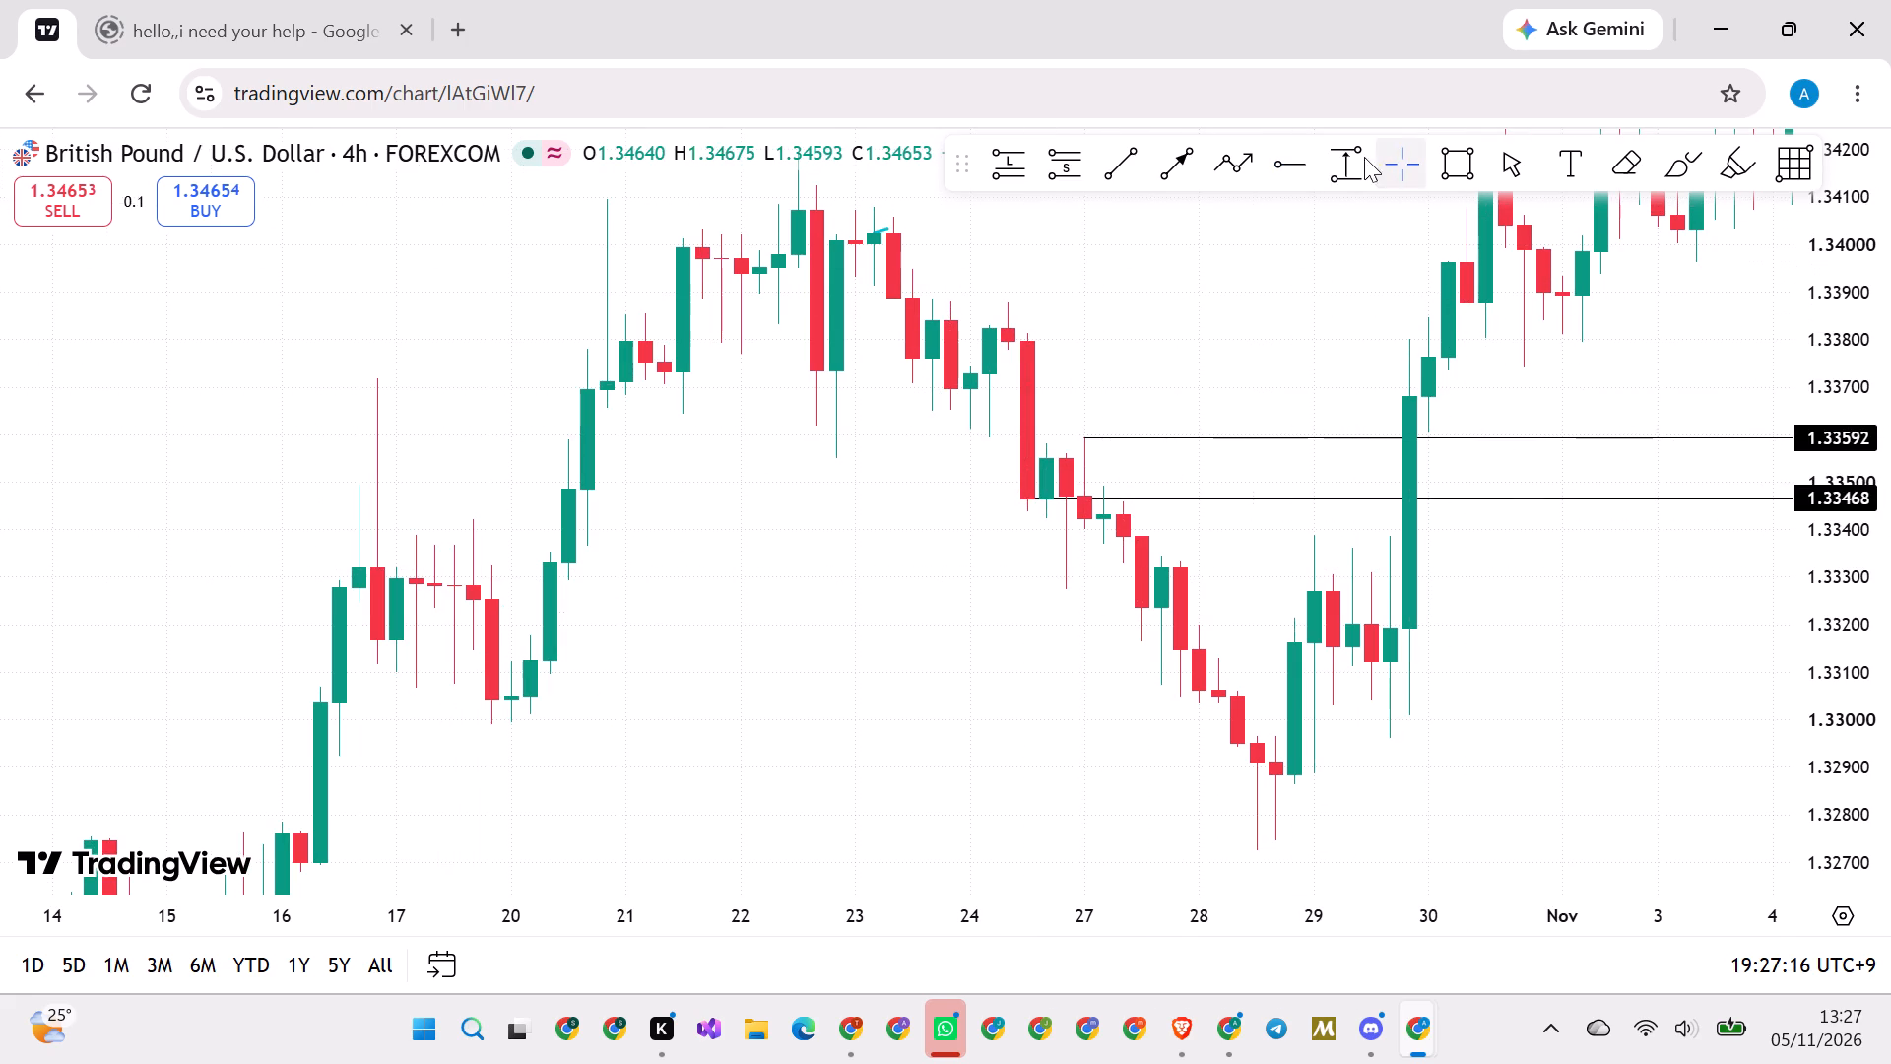
{"action": "left_click", "coordinate": [1174, 171]}
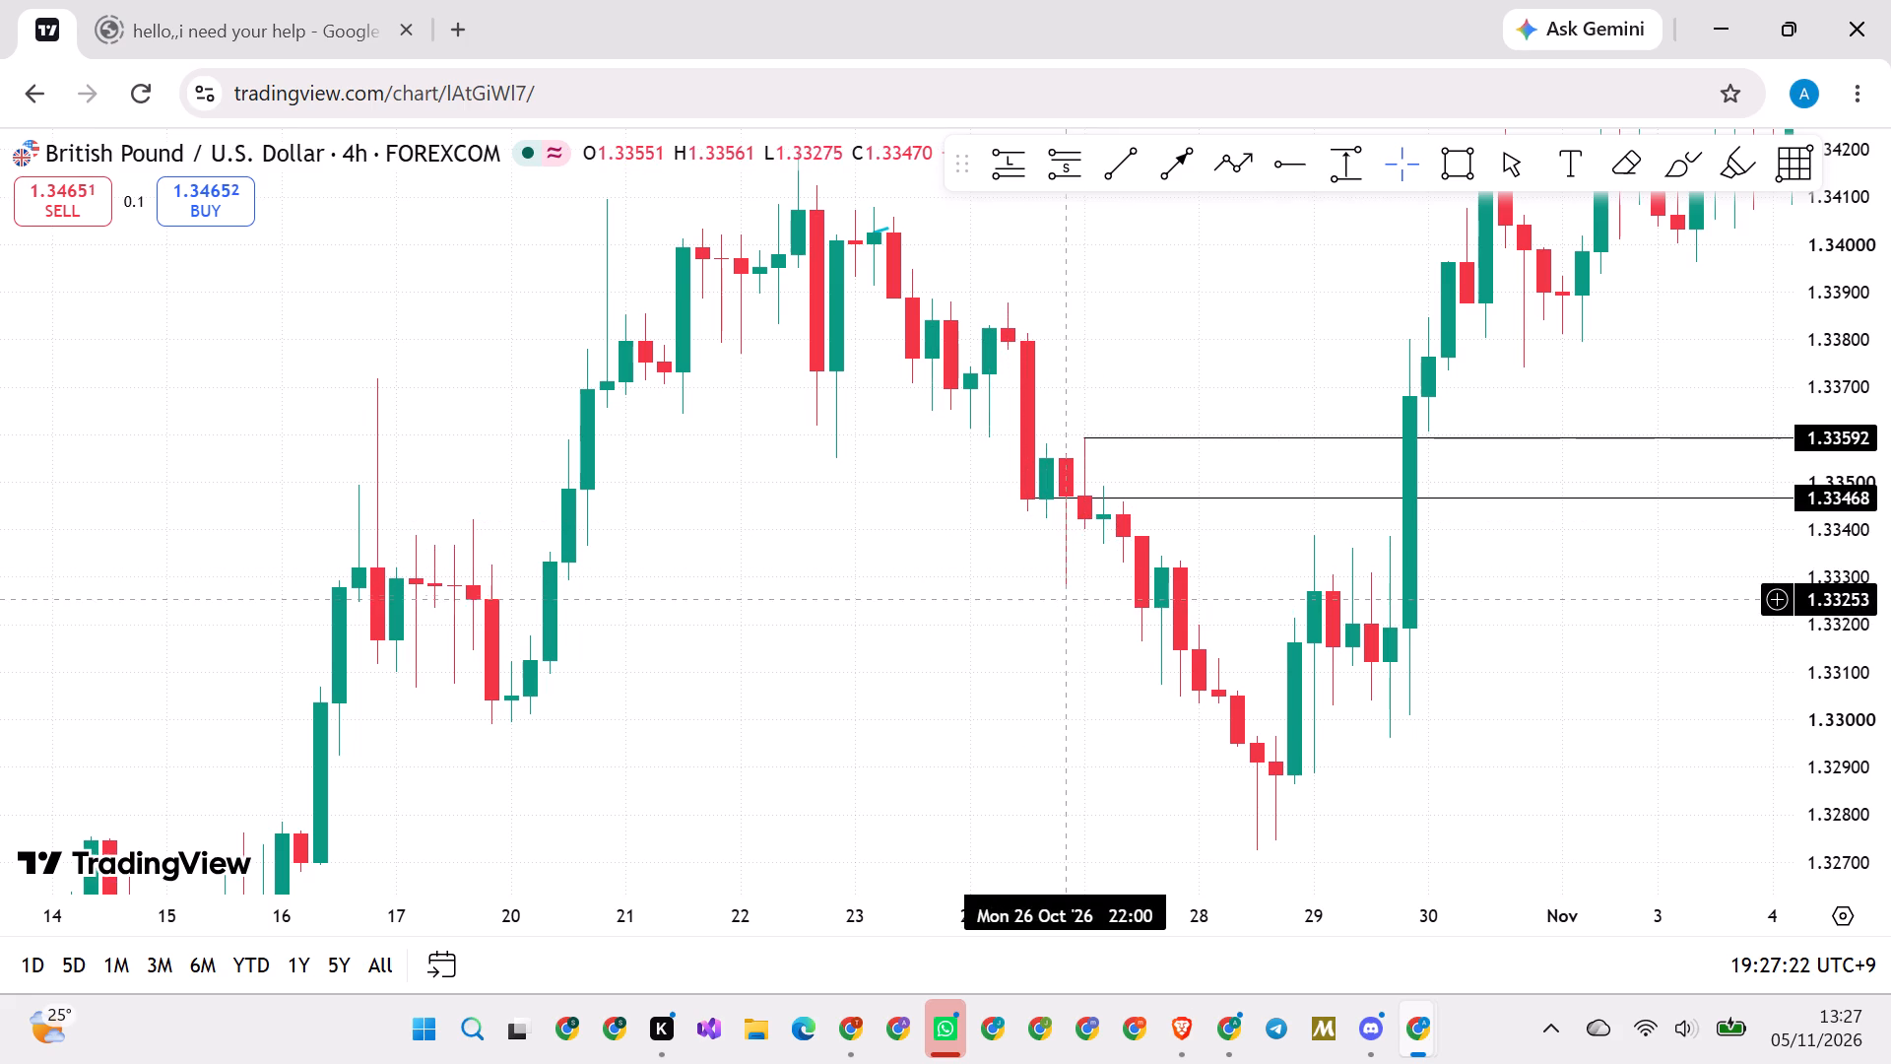
{"action": "left_click", "coordinate": [1165, 166]}
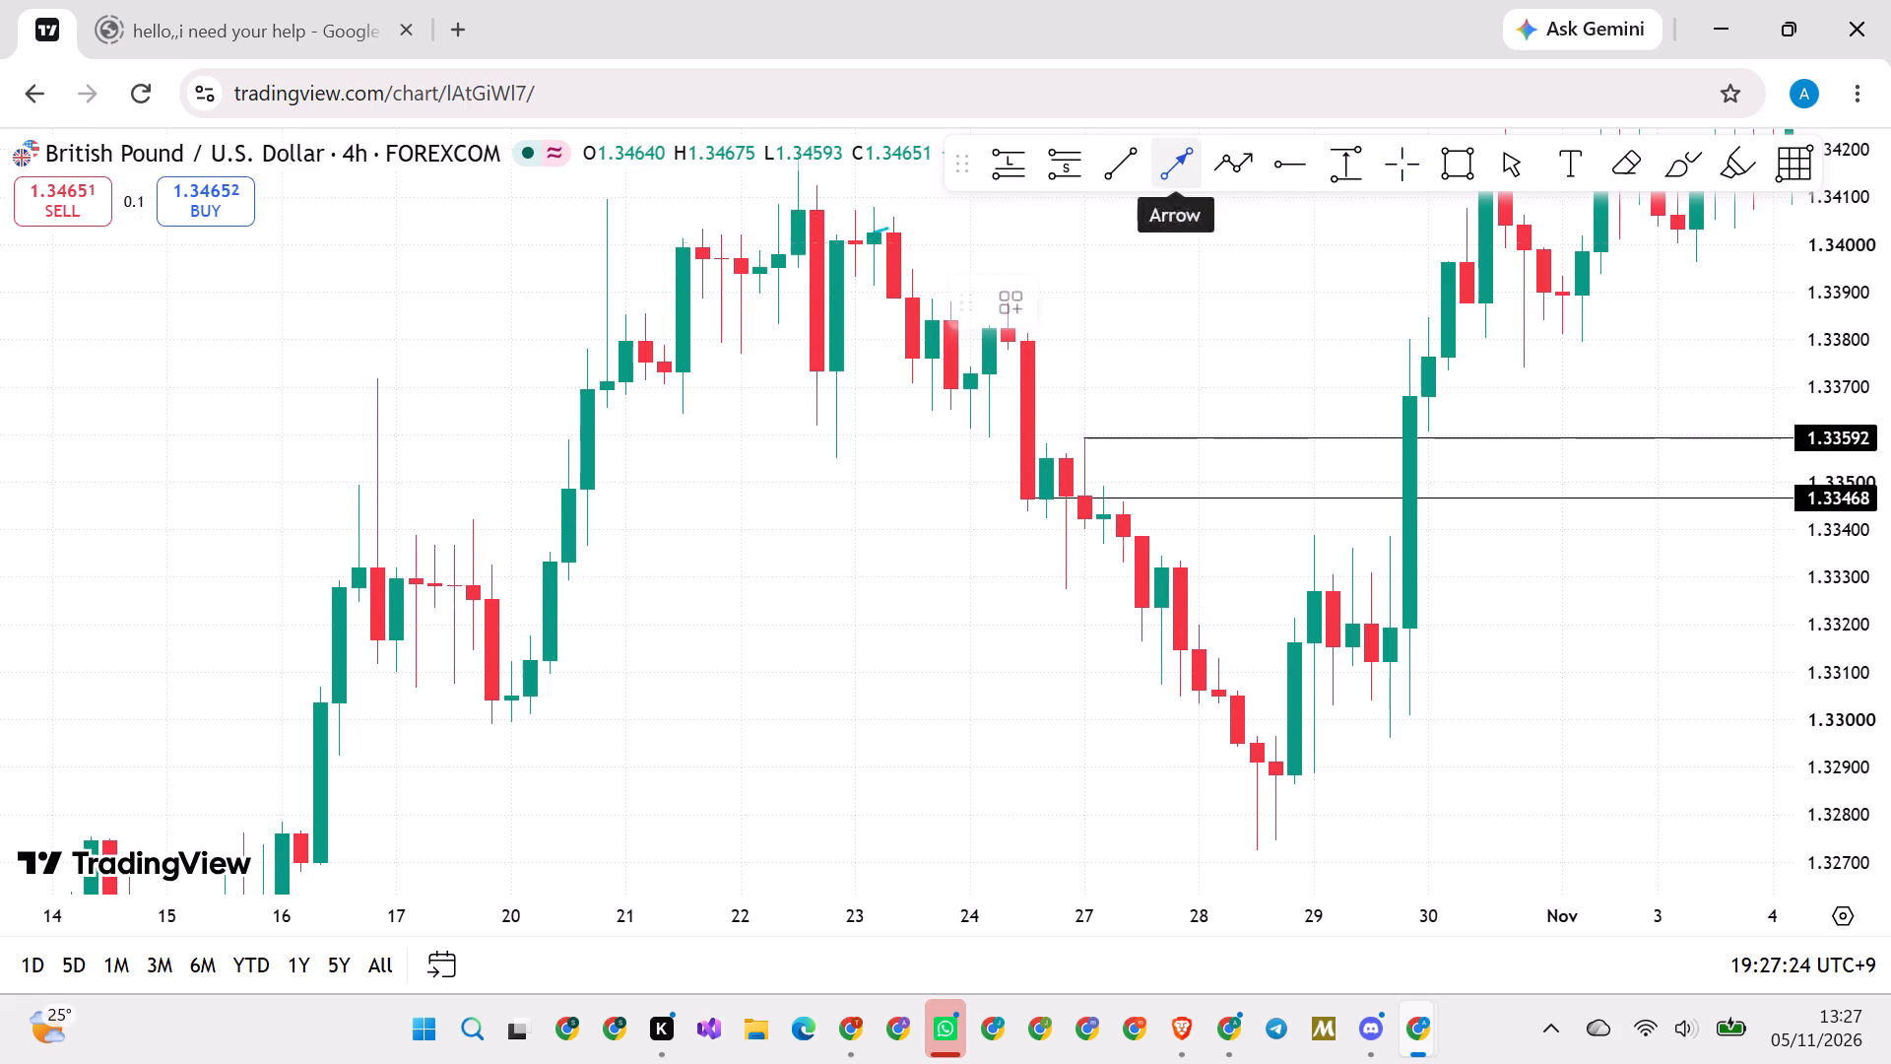
{"action": "left_click", "coordinate": [1062, 585]}
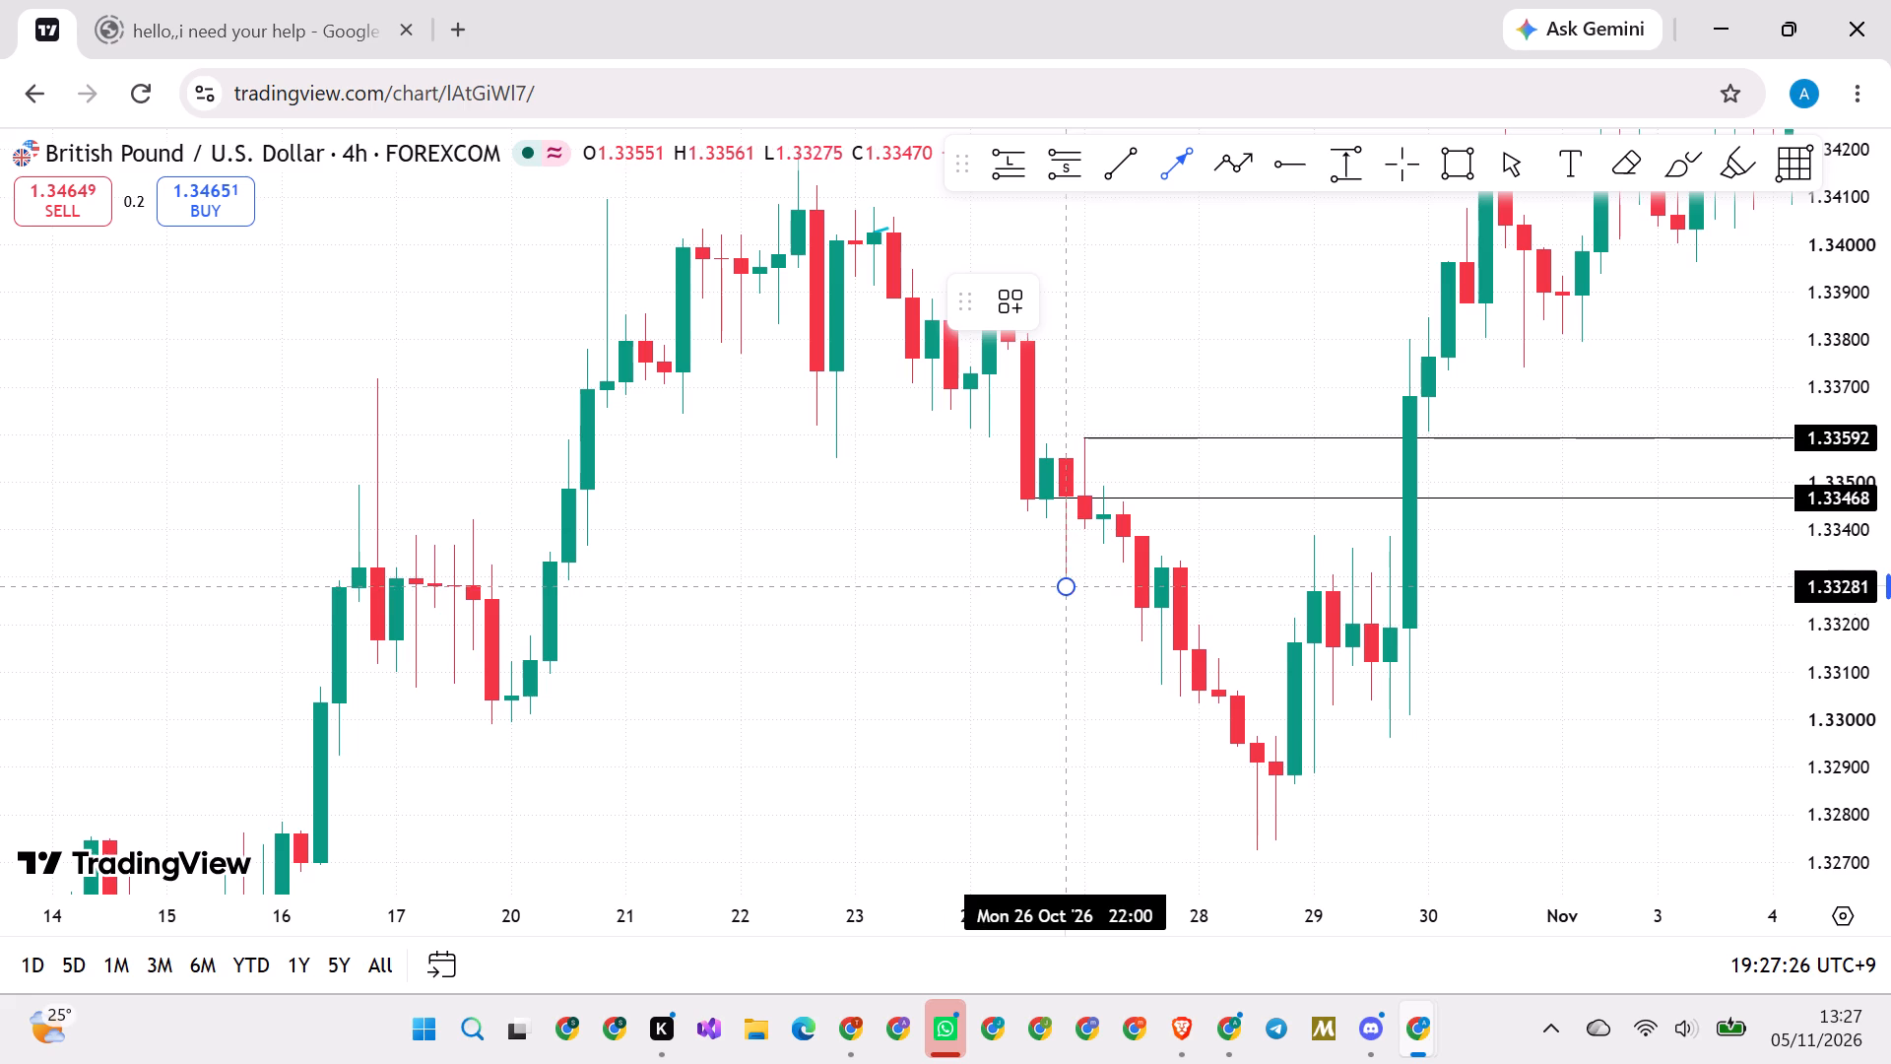
{"action": "left_click", "coordinate": [1135, 585]}
{"action": "left_click", "coordinate": [1082, 664]}
Move the arrow down to the 27 October 18:00 candle's low at about 1.3307, ending it level at 28 October 06:00.
{"action": "scroll", "coordinate": [1081, 664], "scroll_direction": "down", "scroll_amount": 1}
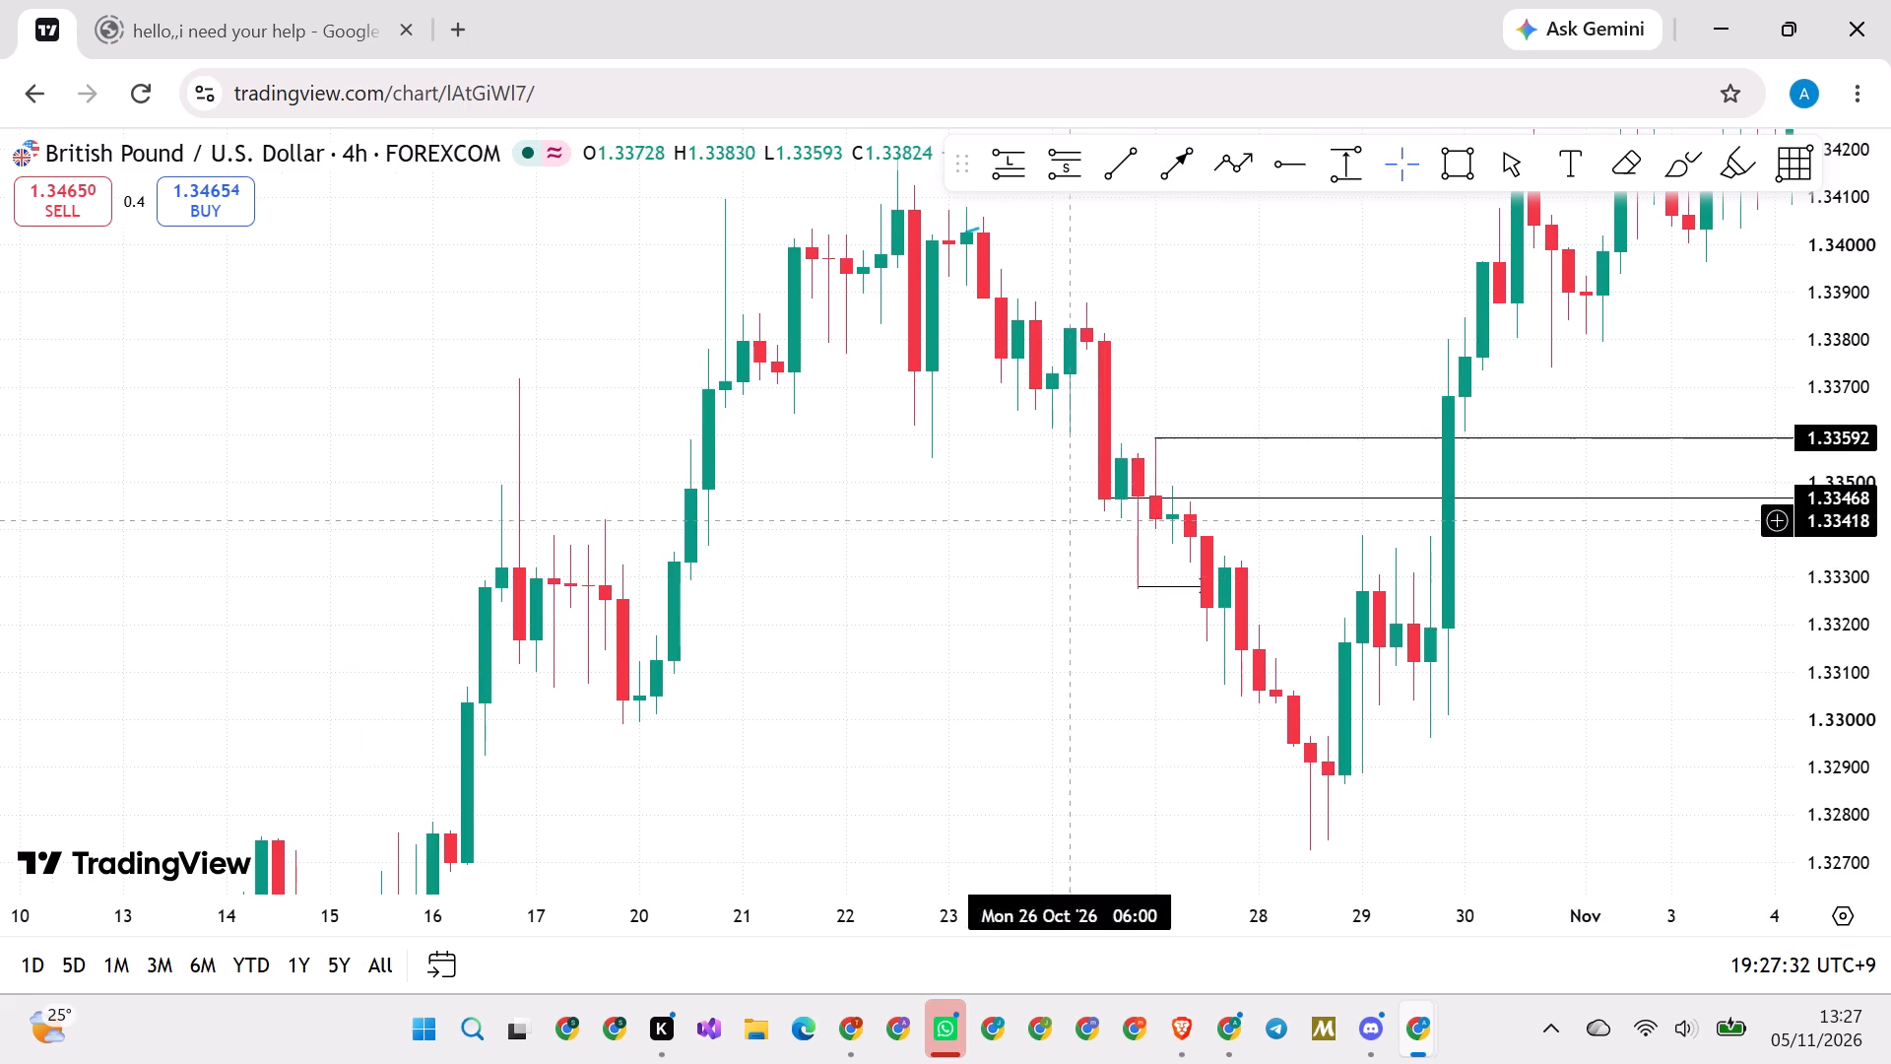
{"action": "left_click_drag", "start_coordinate": [1076, 681], "coordinate": [997, 663]}
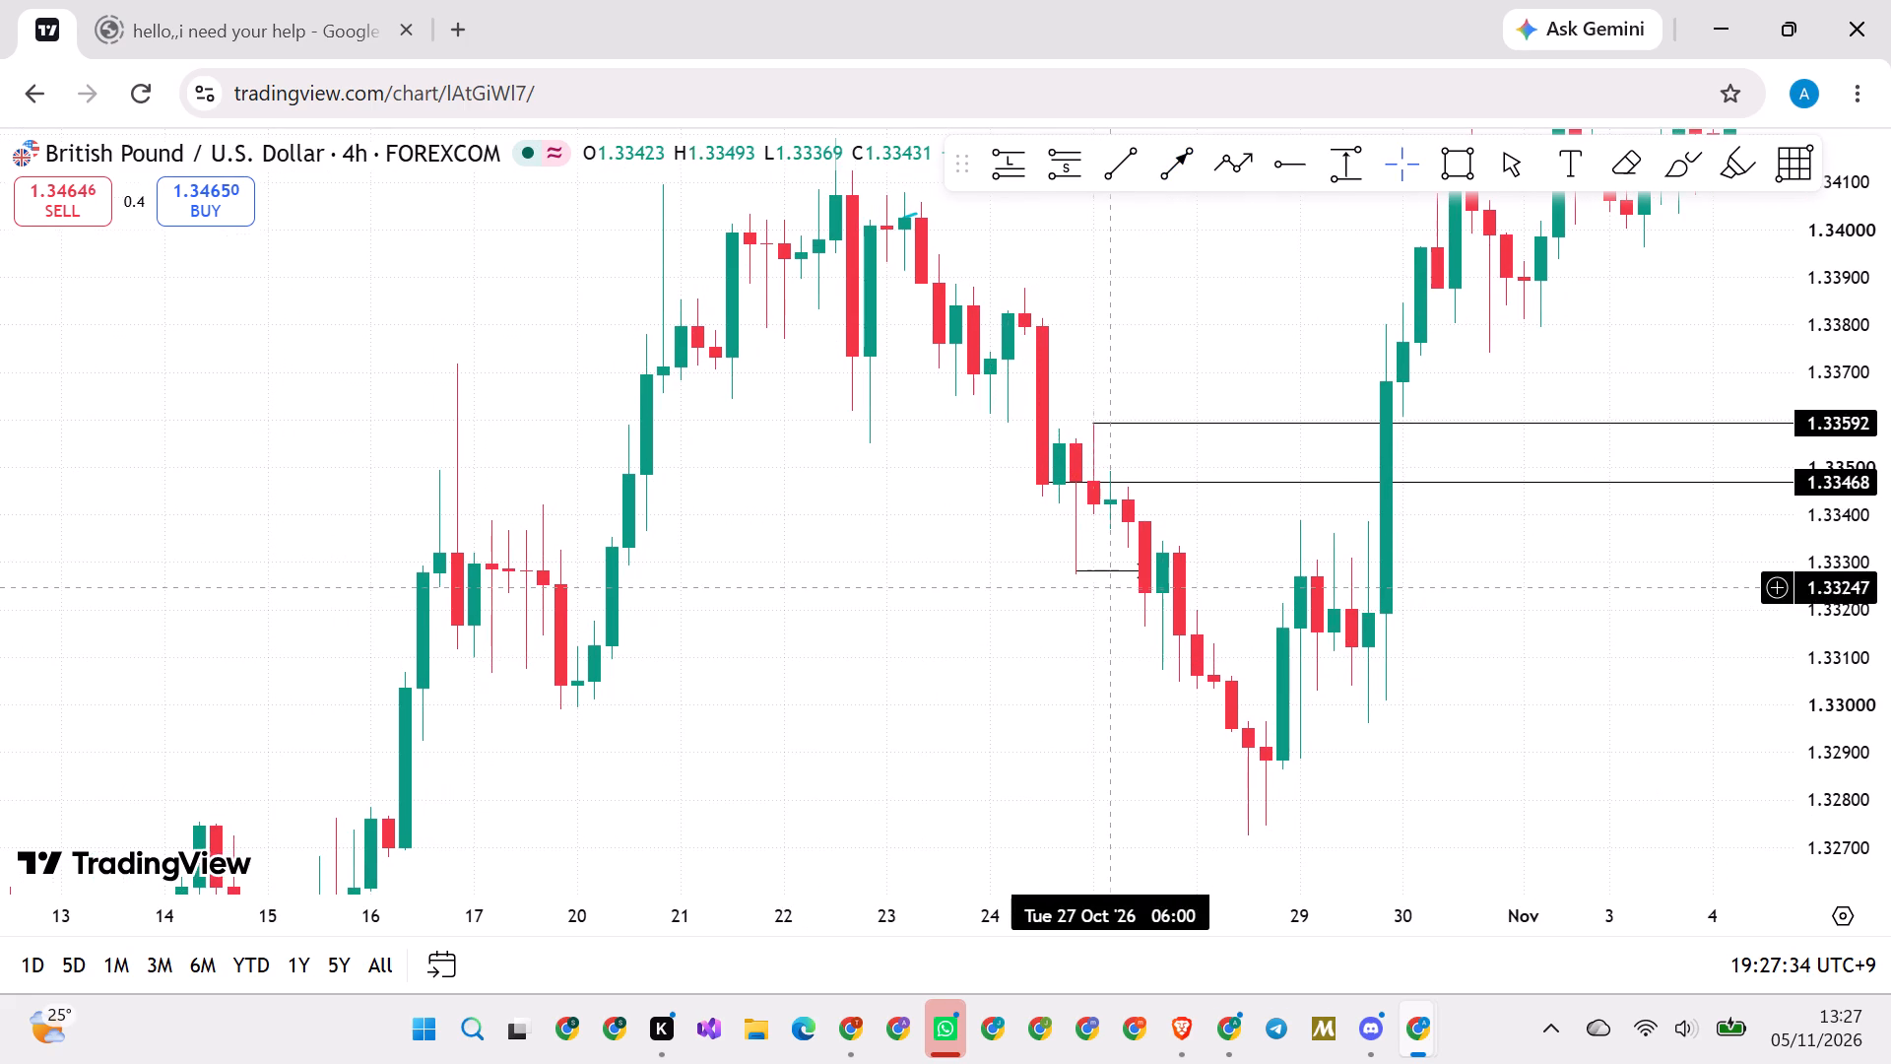
{"action": "left_click_drag", "start_coordinate": [1119, 572], "coordinate": [1183, 657]}
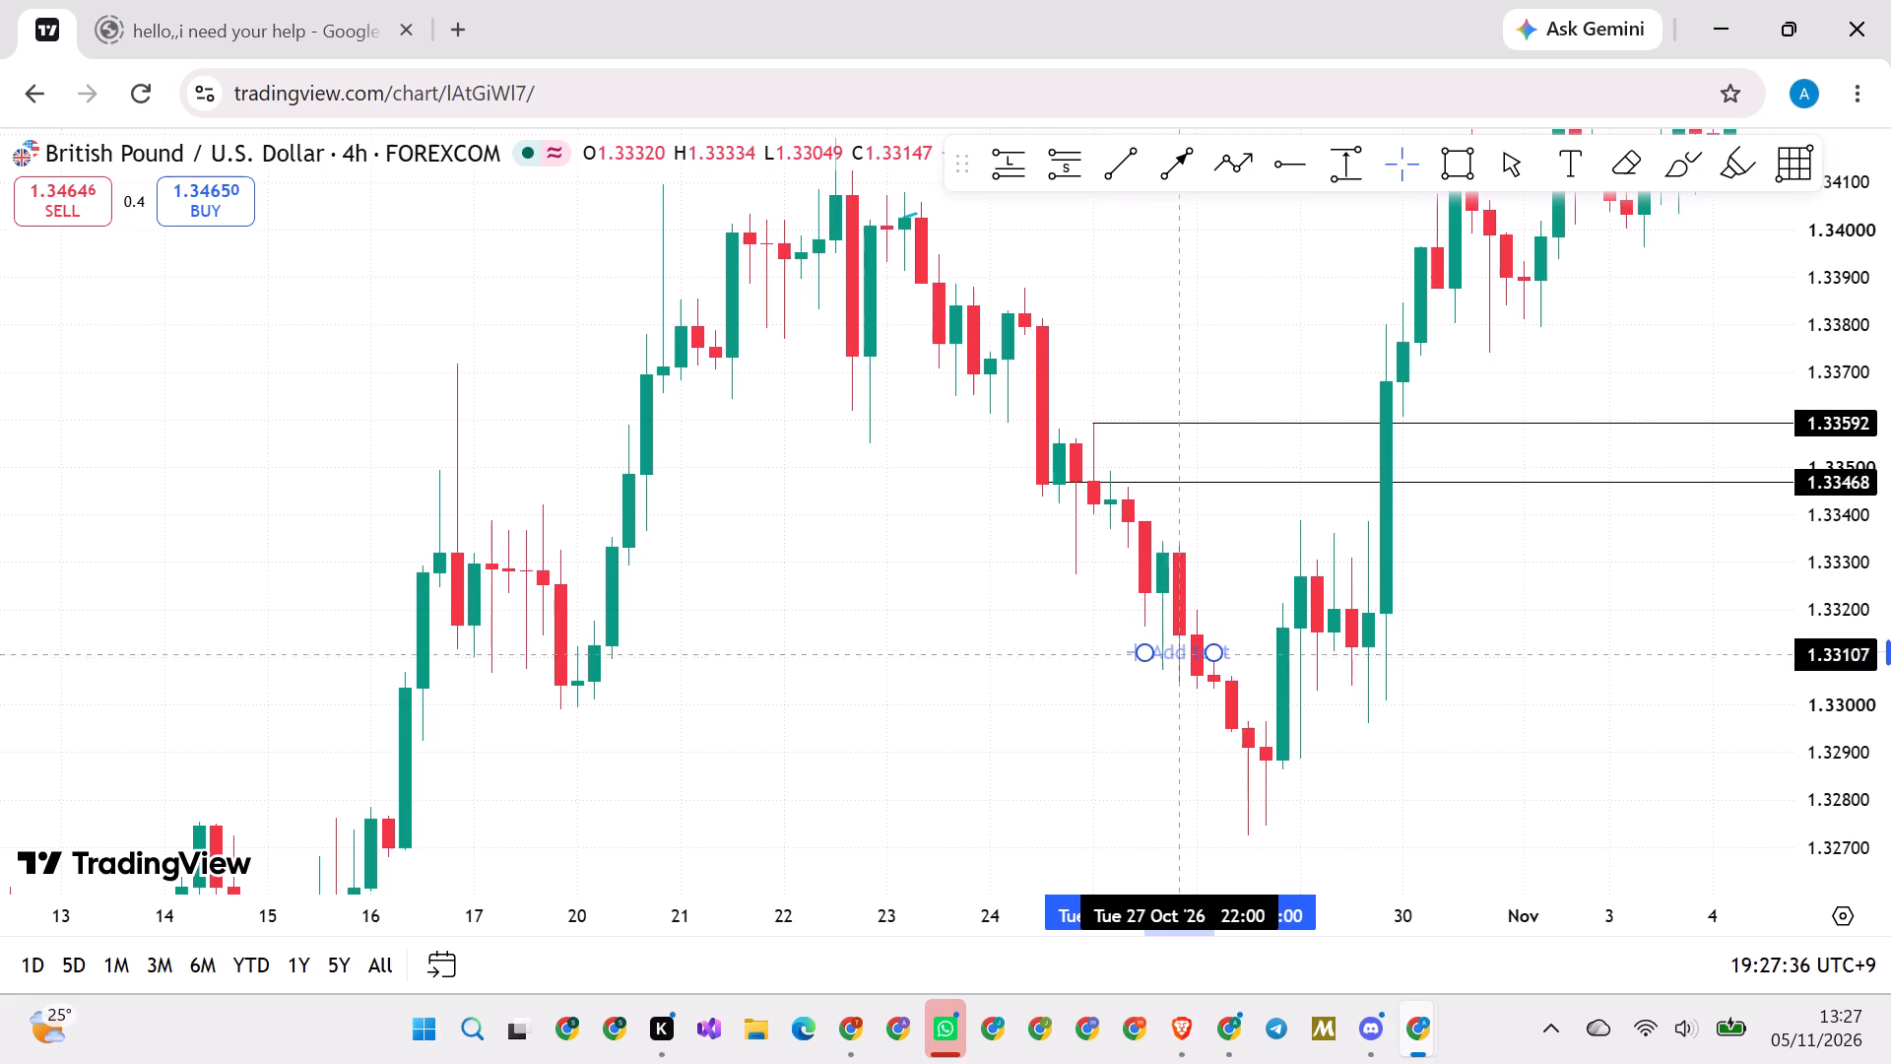
{"action": "left_click_drag", "start_coordinate": [1183, 657], "coordinate": [1183, 669]}
{"action": "left_click_drag", "start_coordinate": [1141, 664], "coordinate": [1165, 672]}
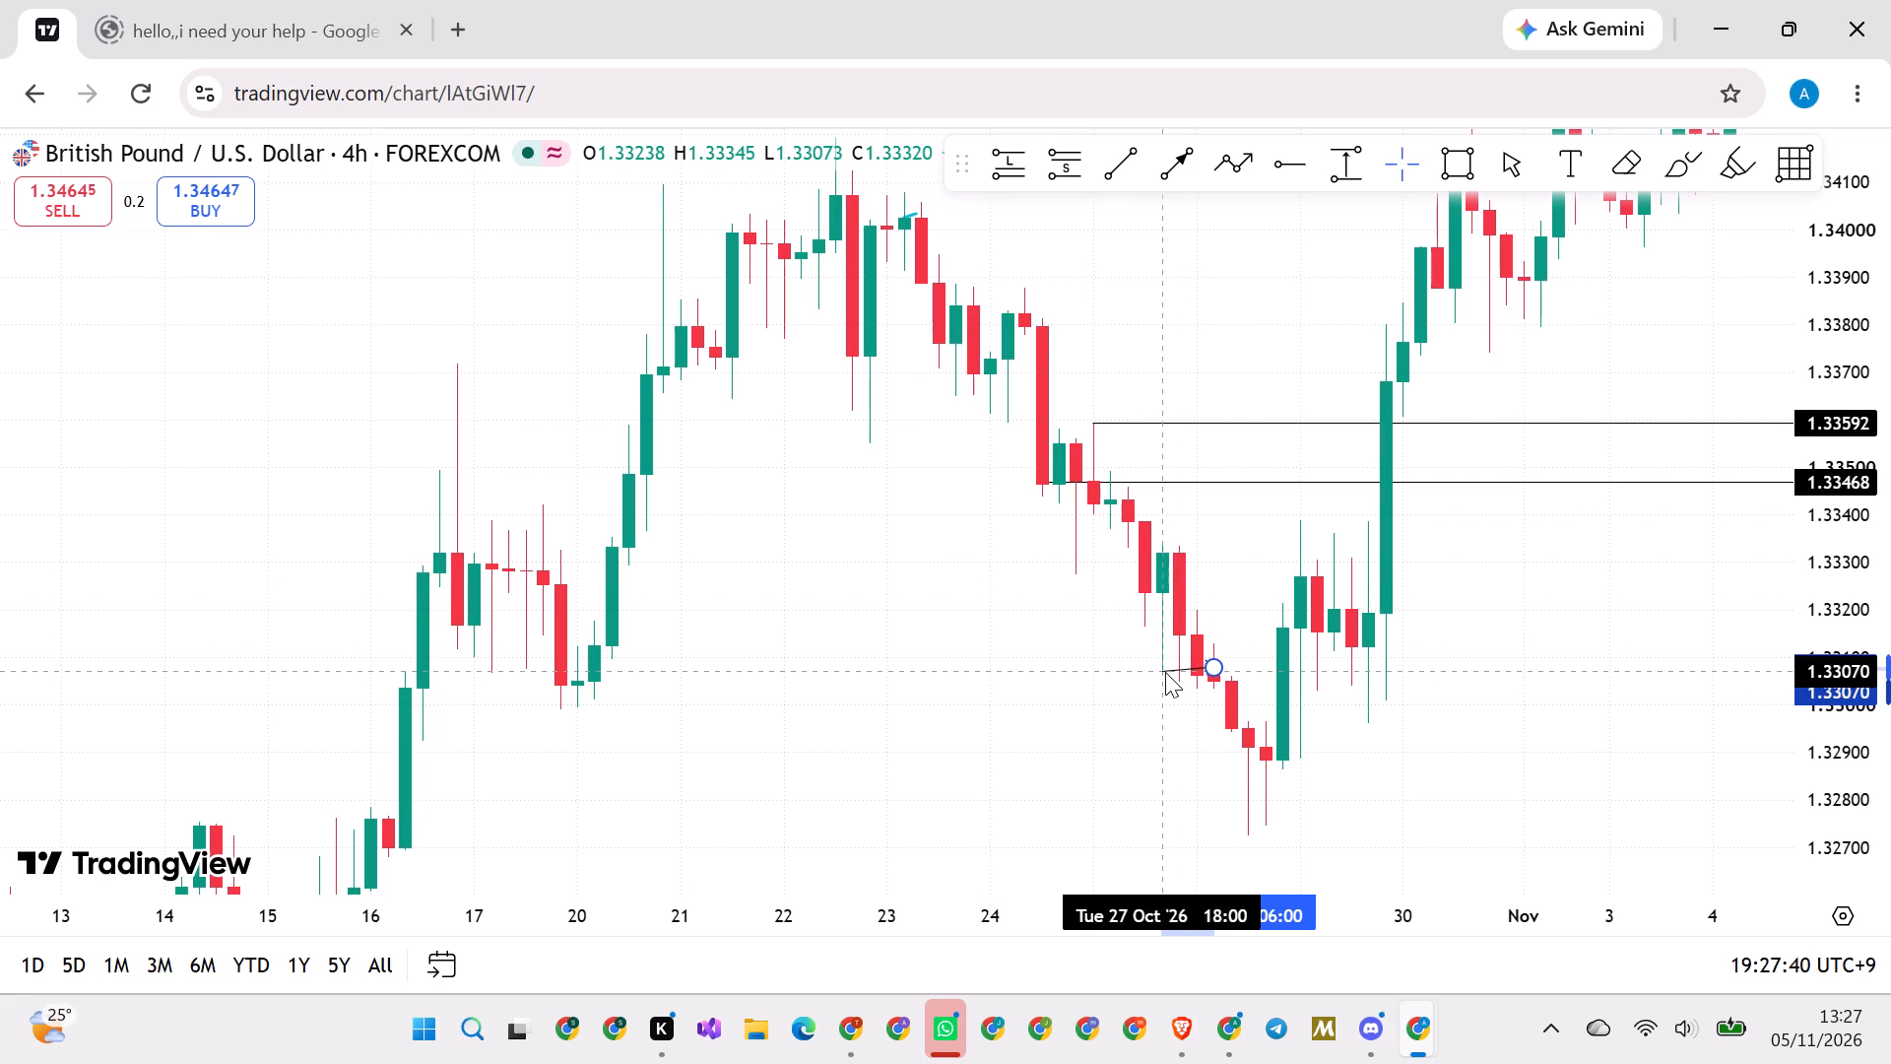
{"action": "left_click_drag", "start_coordinate": [1165, 672], "coordinate": [1161, 670]}
{"action": "left_click_drag", "start_coordinate": [1210, 657], "coordinate": [1201, 667]}
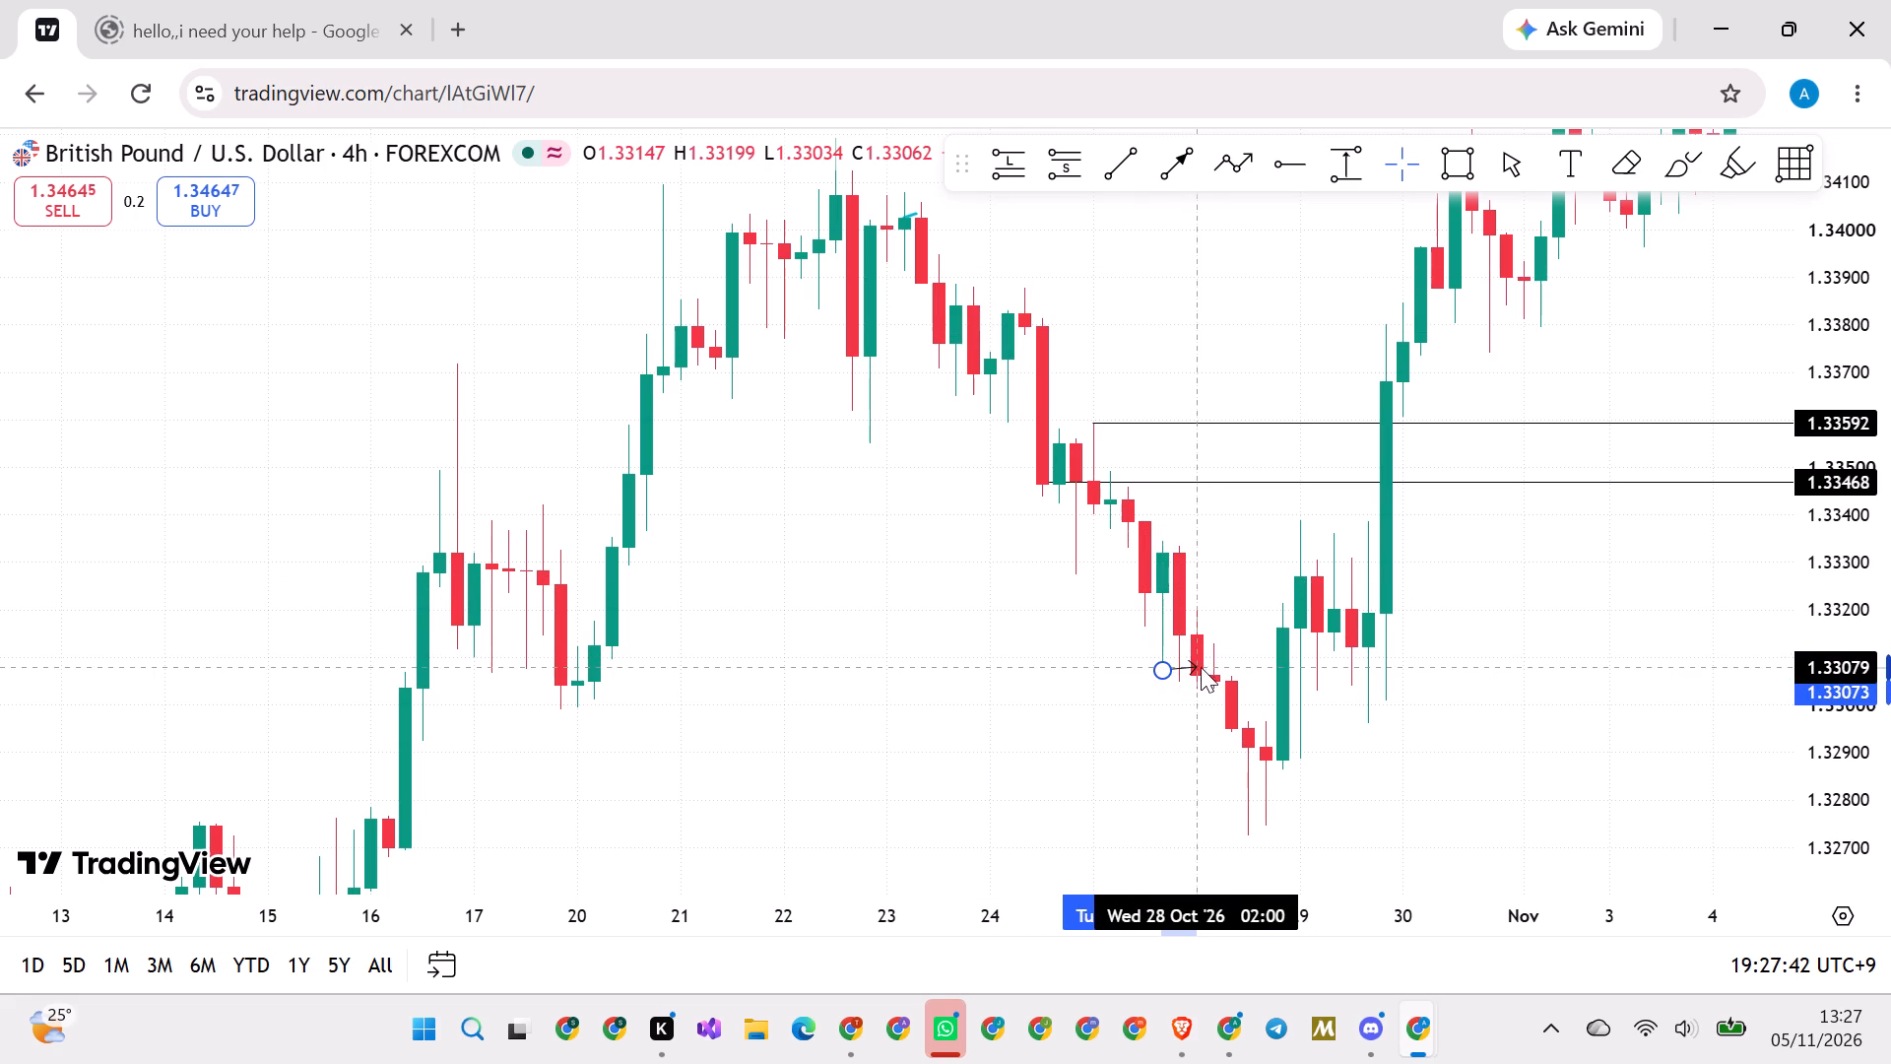
{"action": "left_click_drag", "start_coordinate": [1201, 667], "coordinate": [1221, 672]}
{"action": "left_click", "coordinate": [1151, 722]}
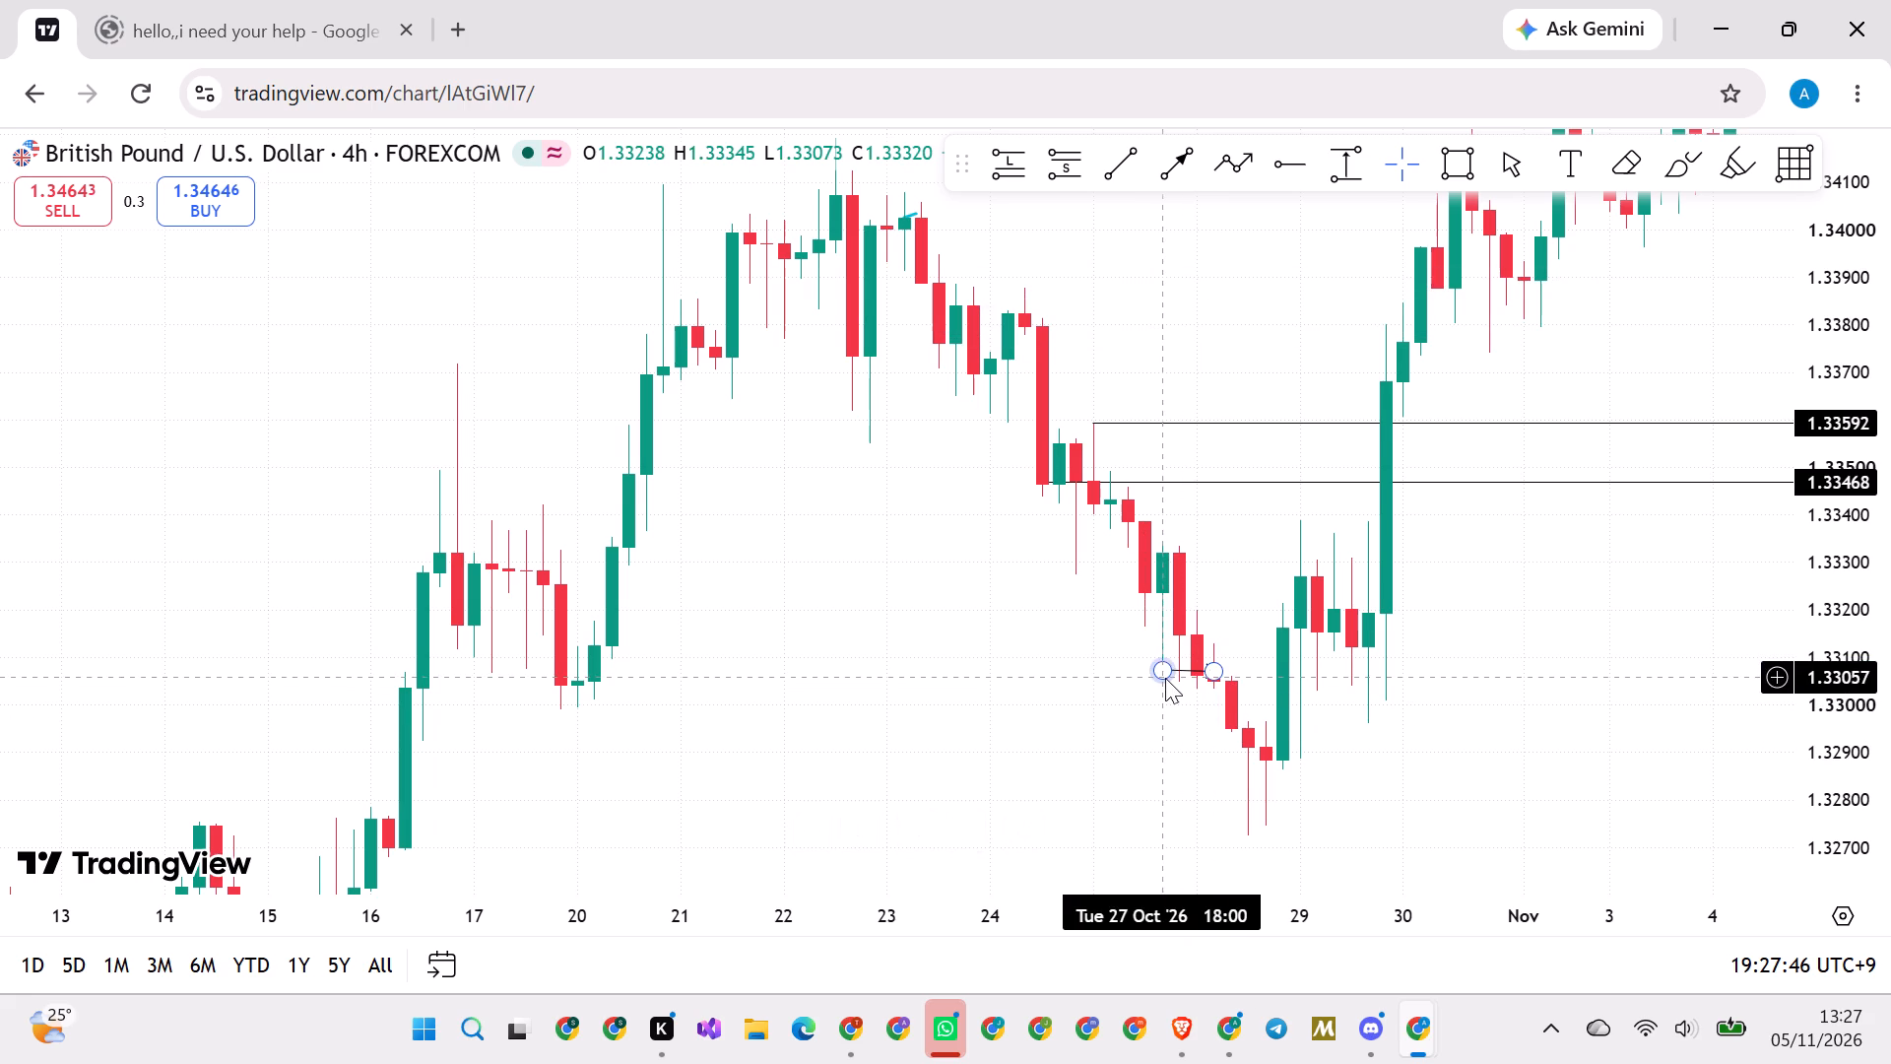
Move the 1.33468 ray to the high of the 27 October 18:00 candle at 1.33347.
{"action": "left_click_drag", "start_coordinate": [1169, 707], "coordinate": [1126, 711]}
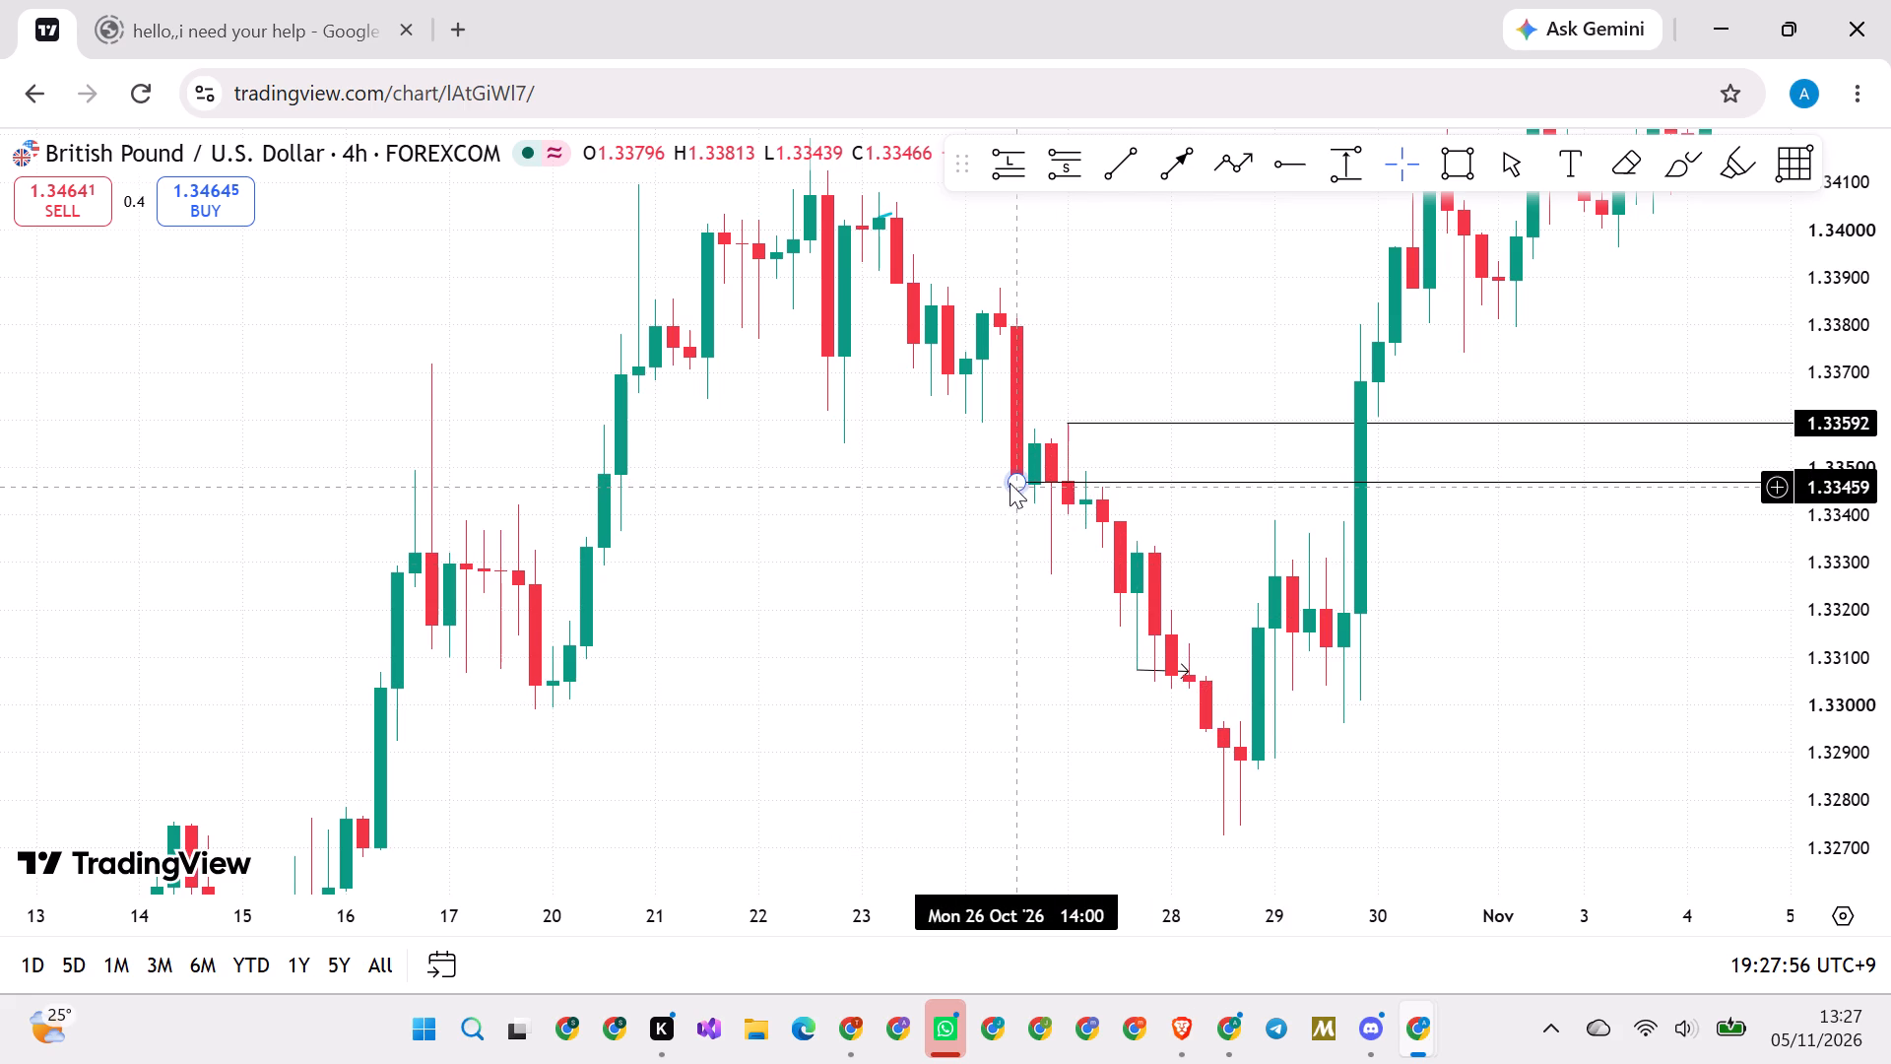
{"action": "left_click_drag", "start_coordinate": [1010, 483], "coordinate": [1137, 542]}
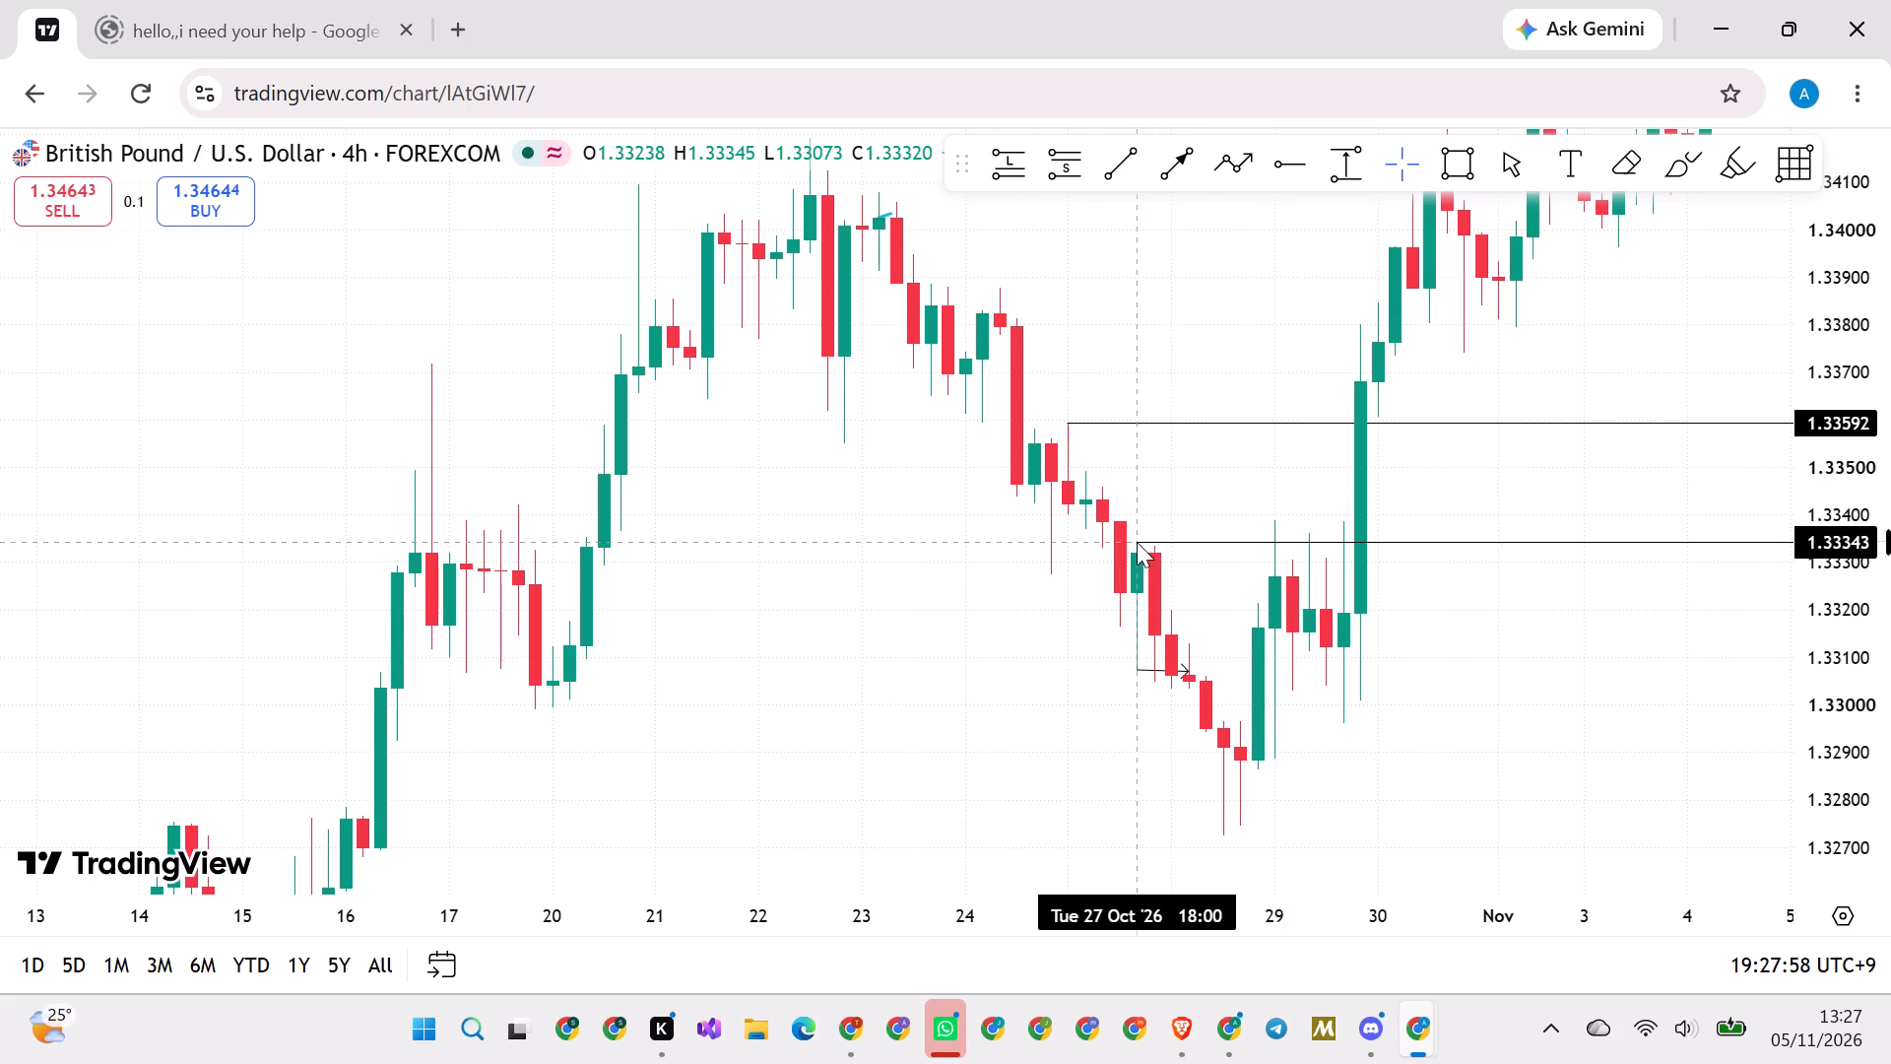
{"action": "left_click_drag", "start_coordinate": [1137, 542], "coordinate": [1130, 544]}
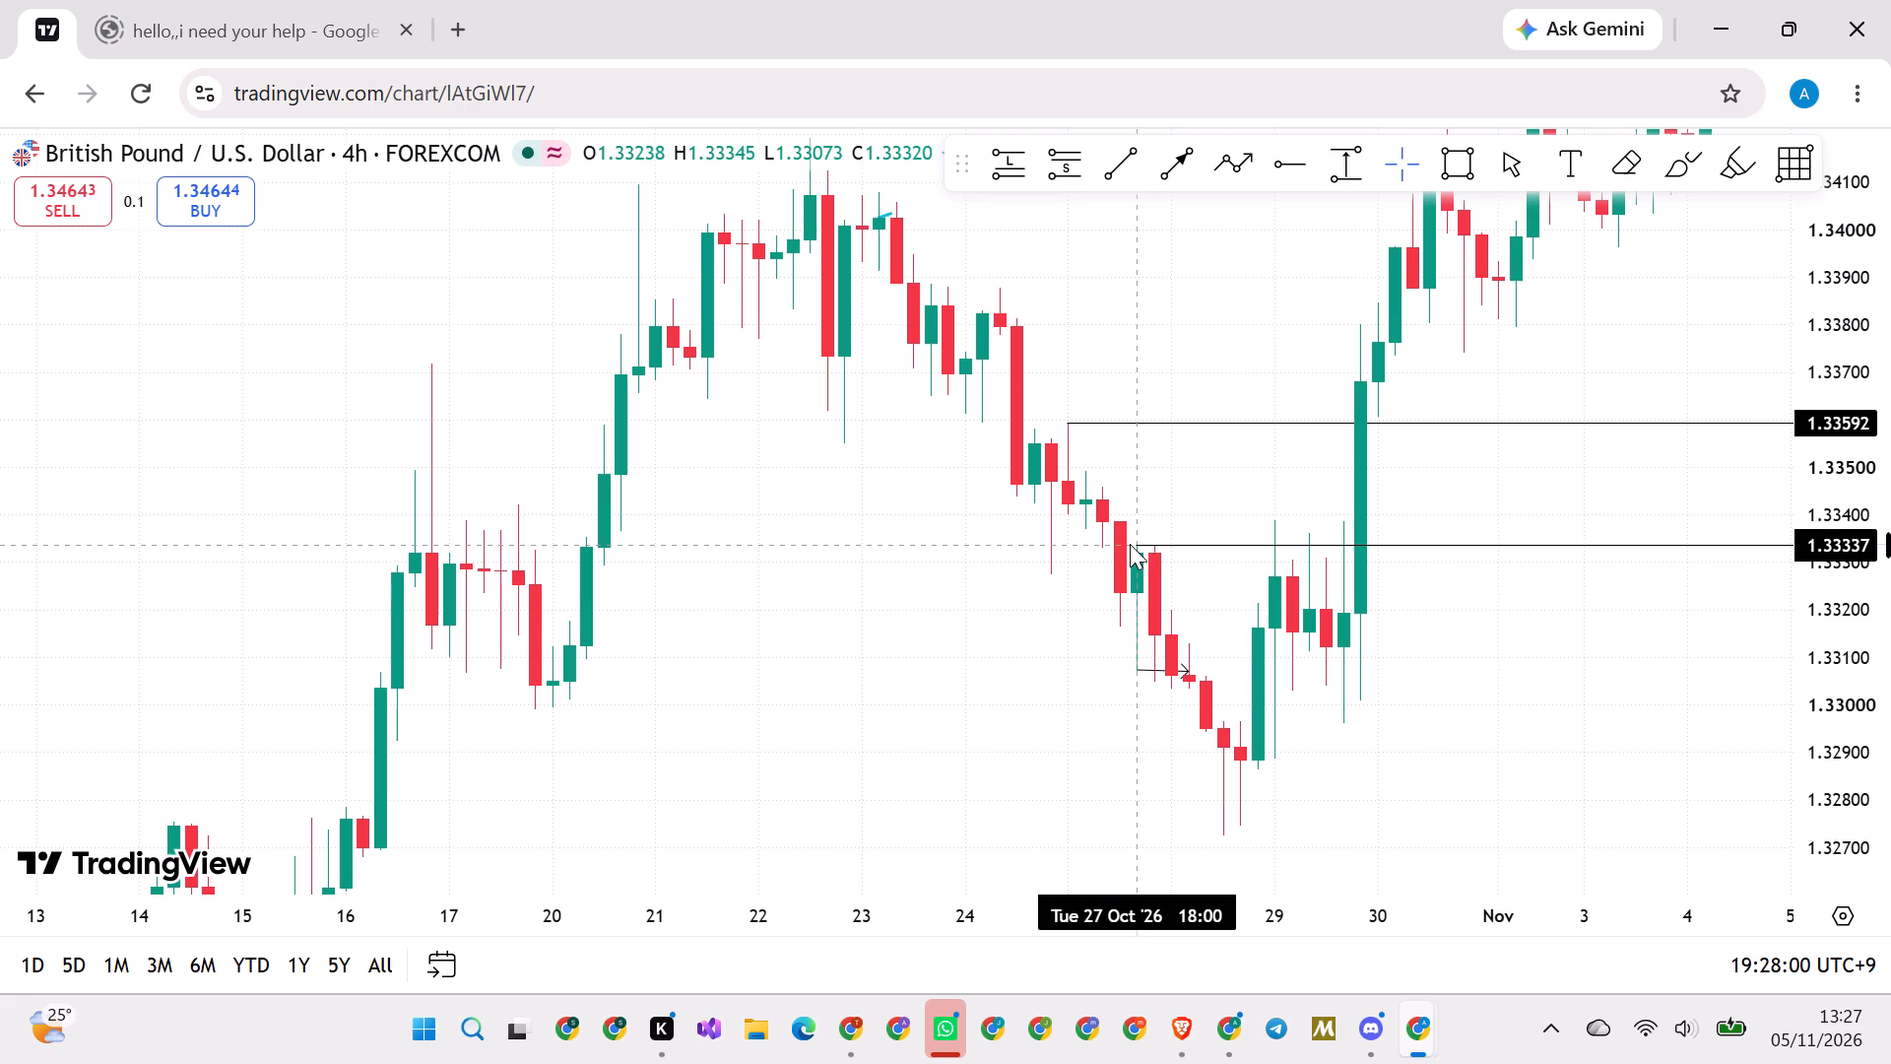
{"action": "left_click_drag", "start_coordinate": [1130, 544], "coordinate": [1128, 537]}
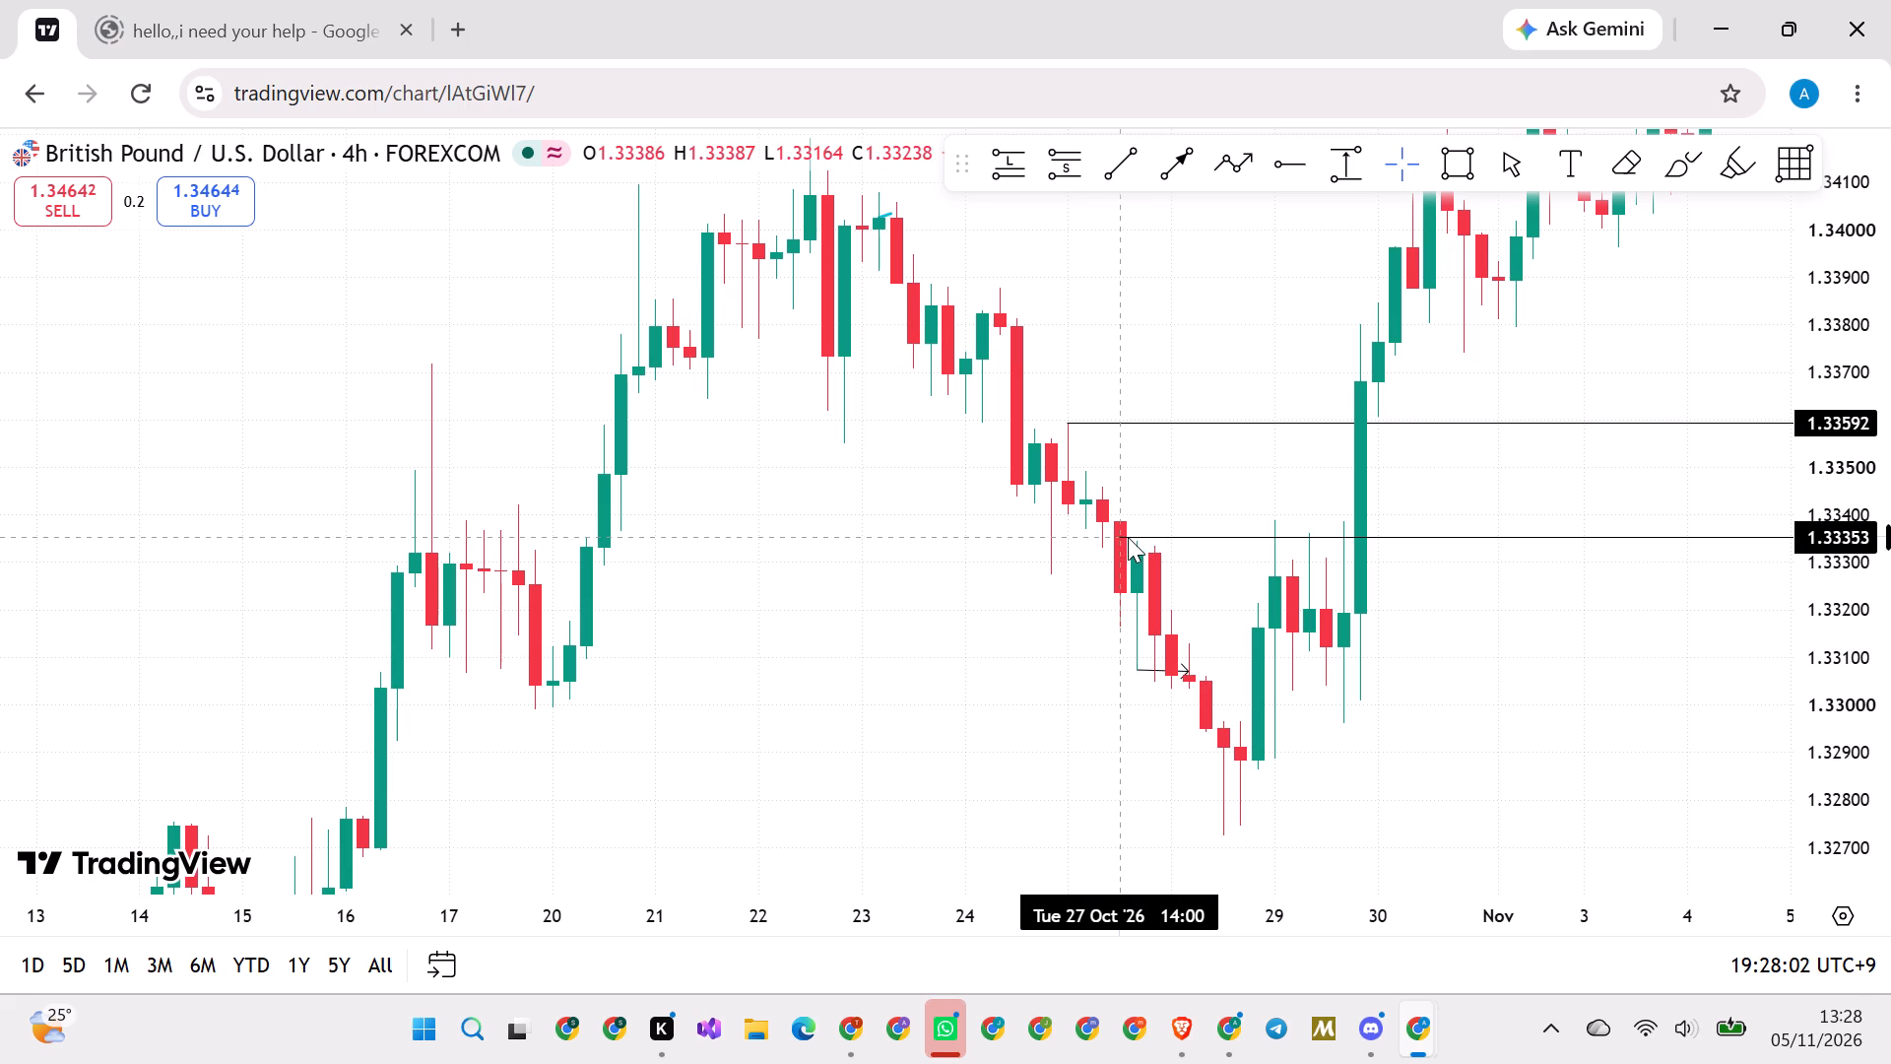
{"action": "left_click_drag", "start_coordinate": [1128, 537], "coordinate": [1133, 540]}
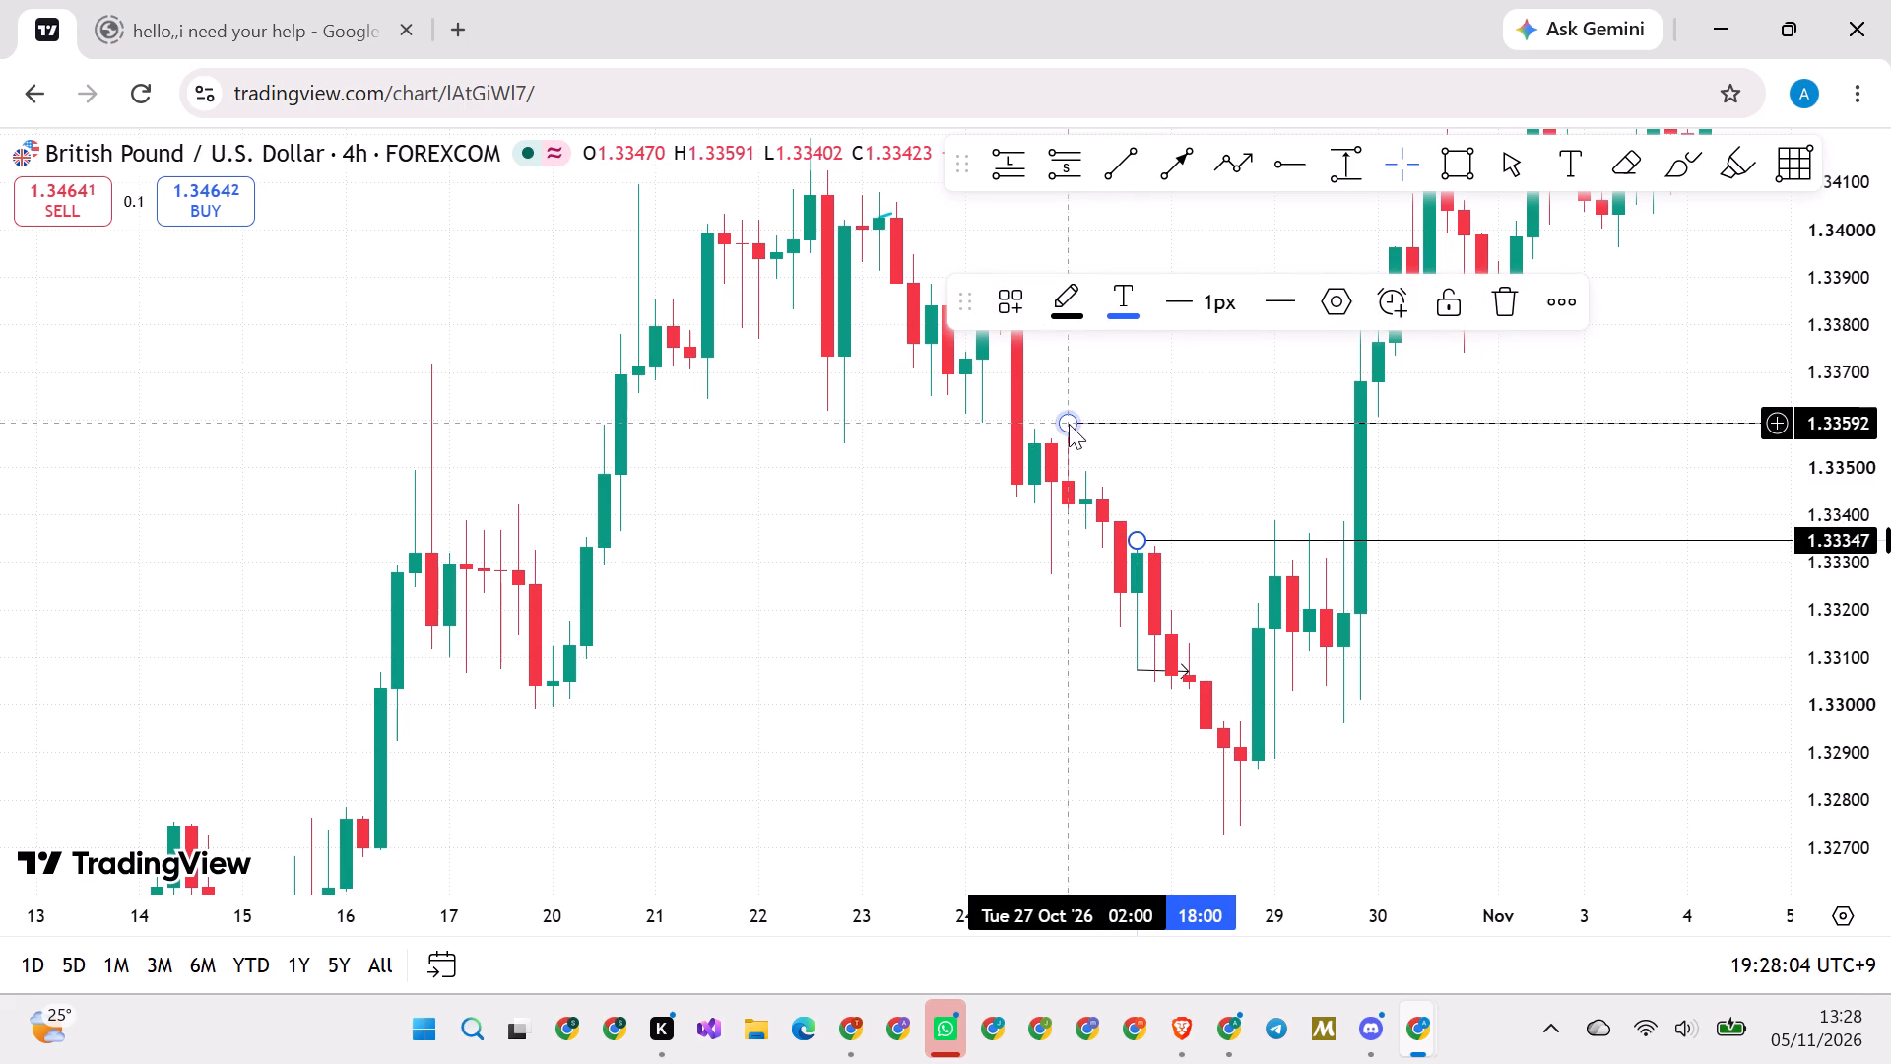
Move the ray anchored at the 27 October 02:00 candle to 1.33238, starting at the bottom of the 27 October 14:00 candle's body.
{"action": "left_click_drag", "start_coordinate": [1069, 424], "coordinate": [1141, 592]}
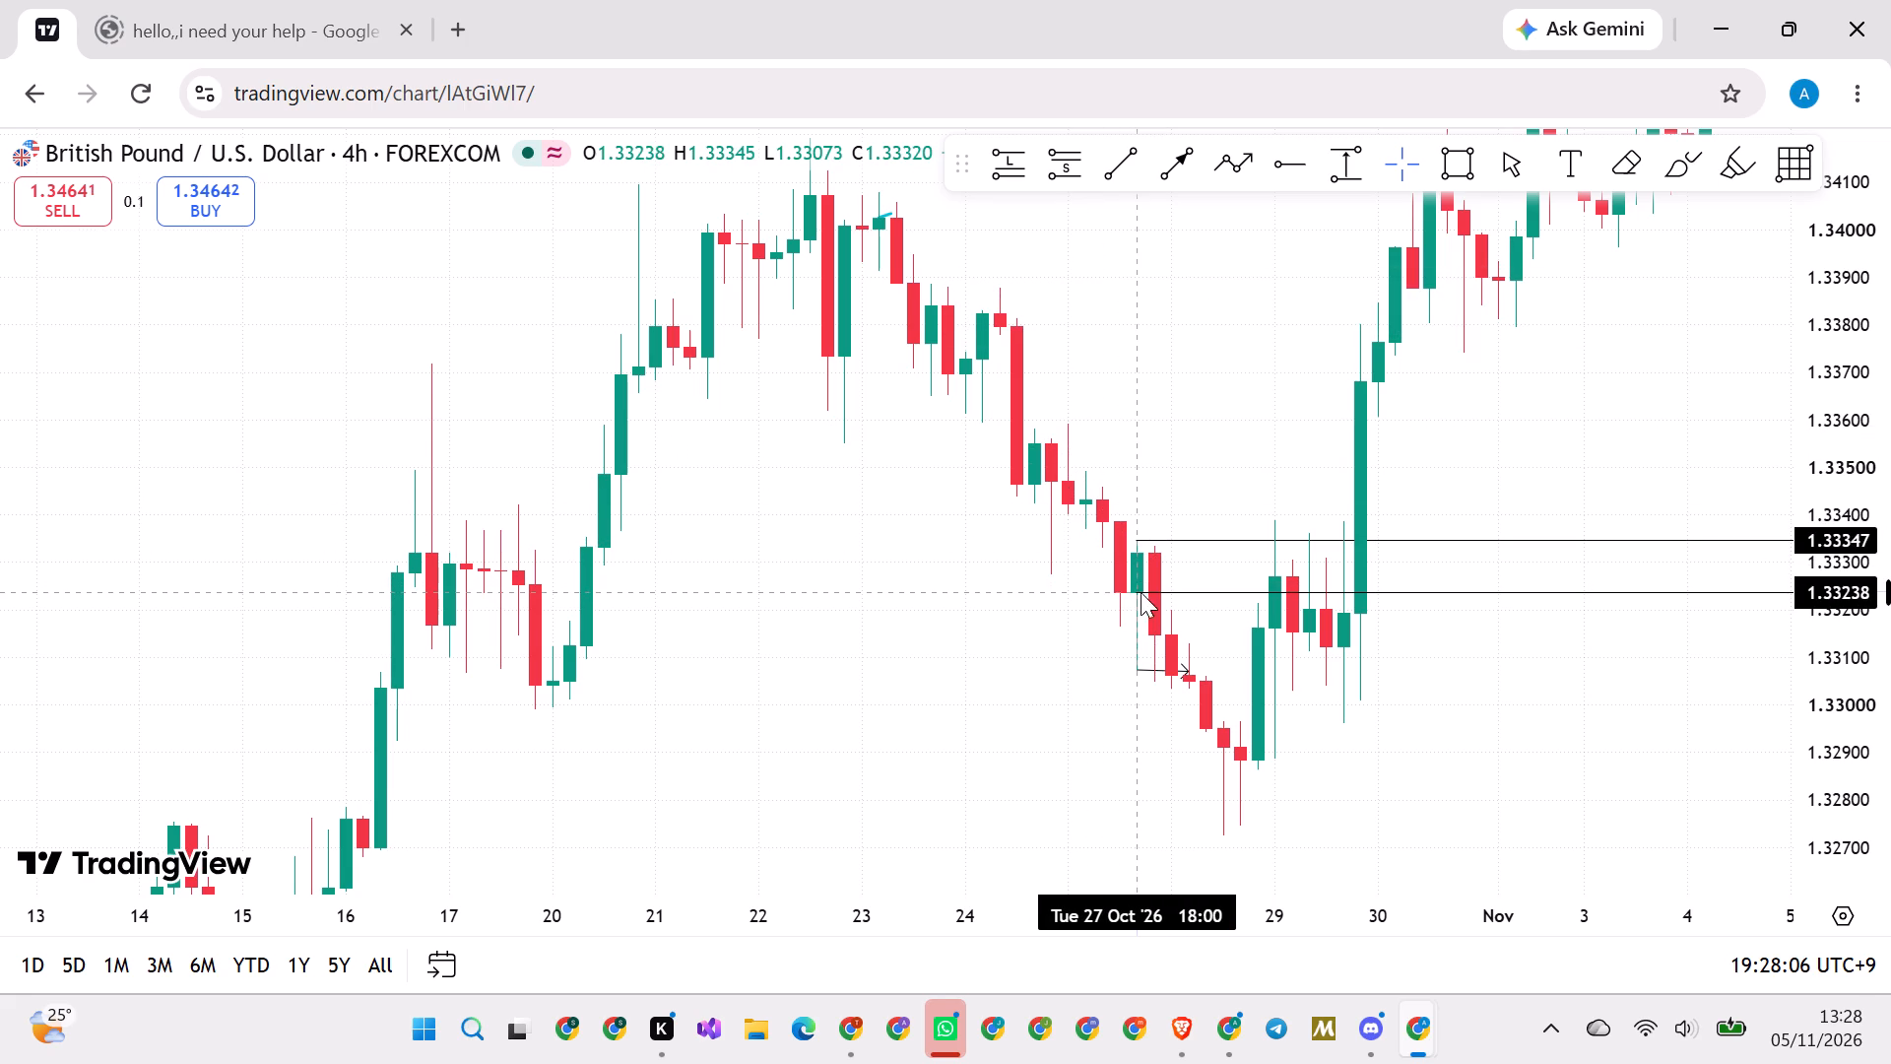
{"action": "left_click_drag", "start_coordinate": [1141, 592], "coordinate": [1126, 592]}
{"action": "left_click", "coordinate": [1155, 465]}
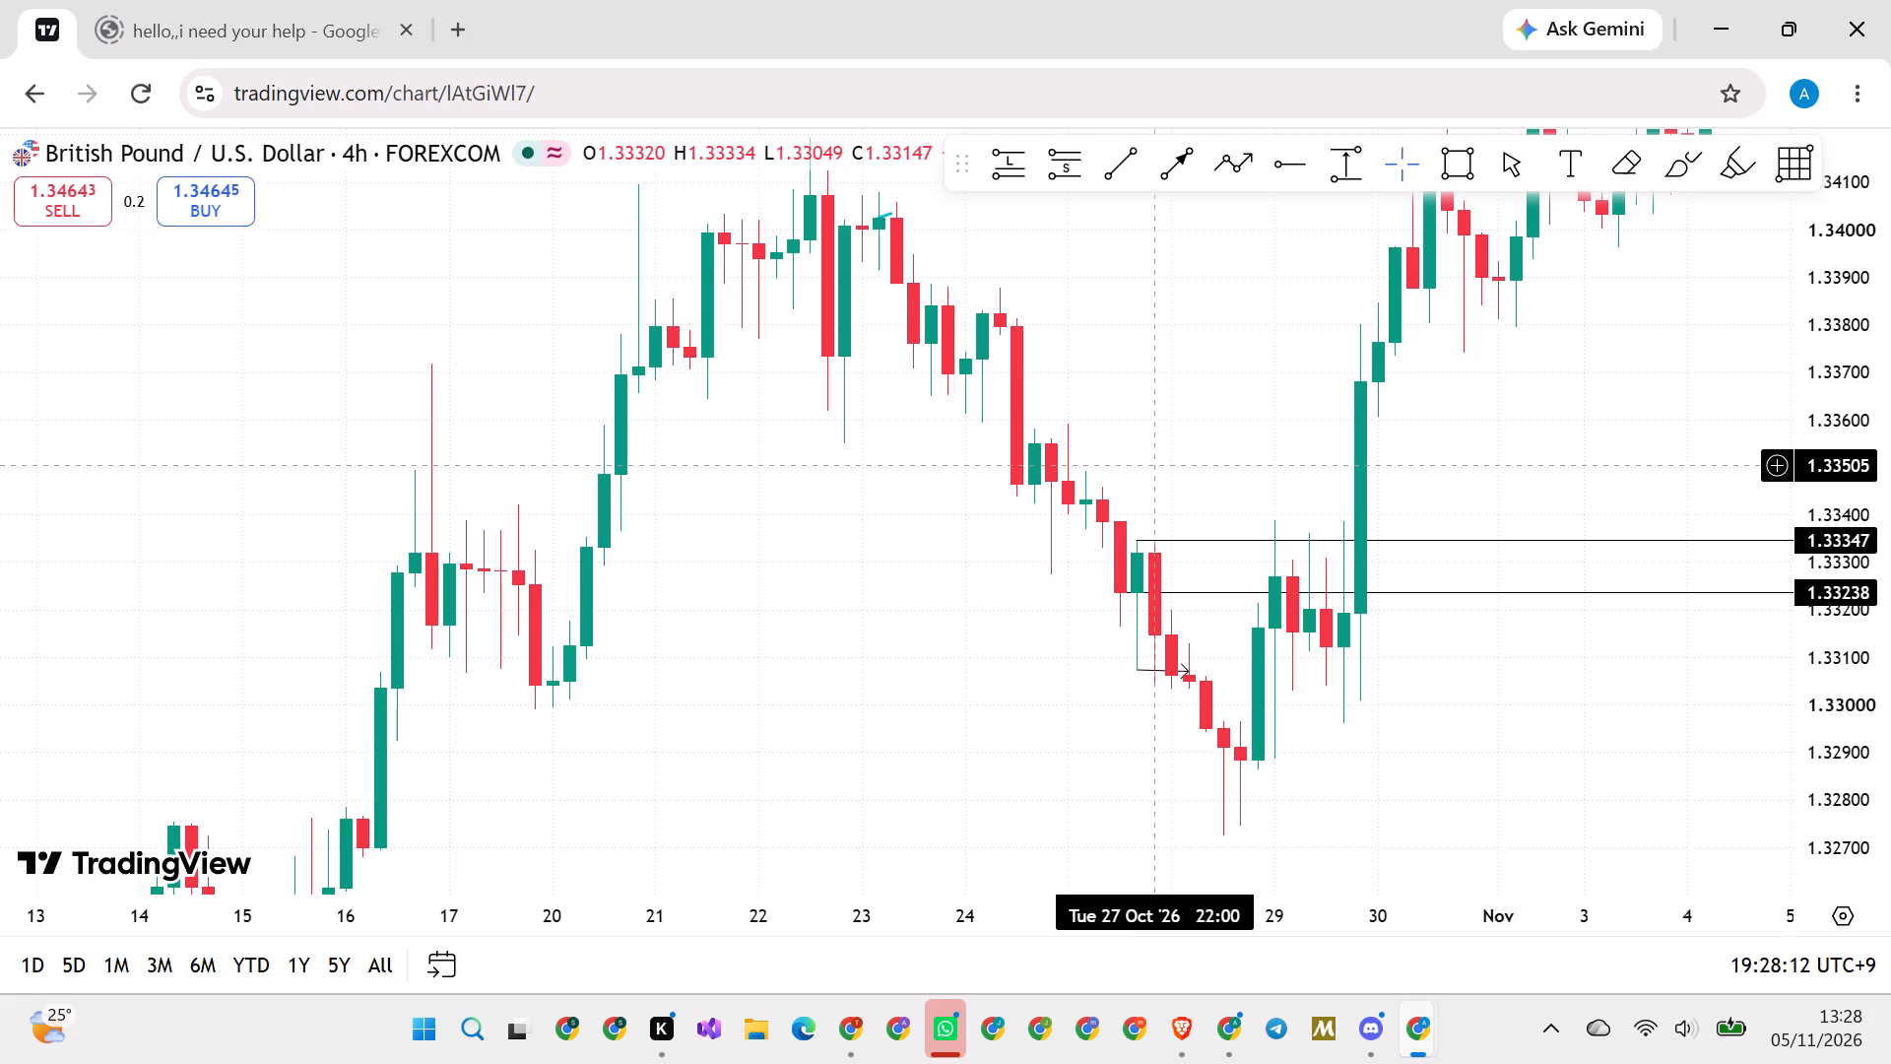
Erase the horizontal rays at 1.33347 and 1.33238 and the horizontal arrow below them in the late October decline.
{"action": "left_click_drag", "start_coordinate": [1129, 326], "coordinate": [1192, 450]}
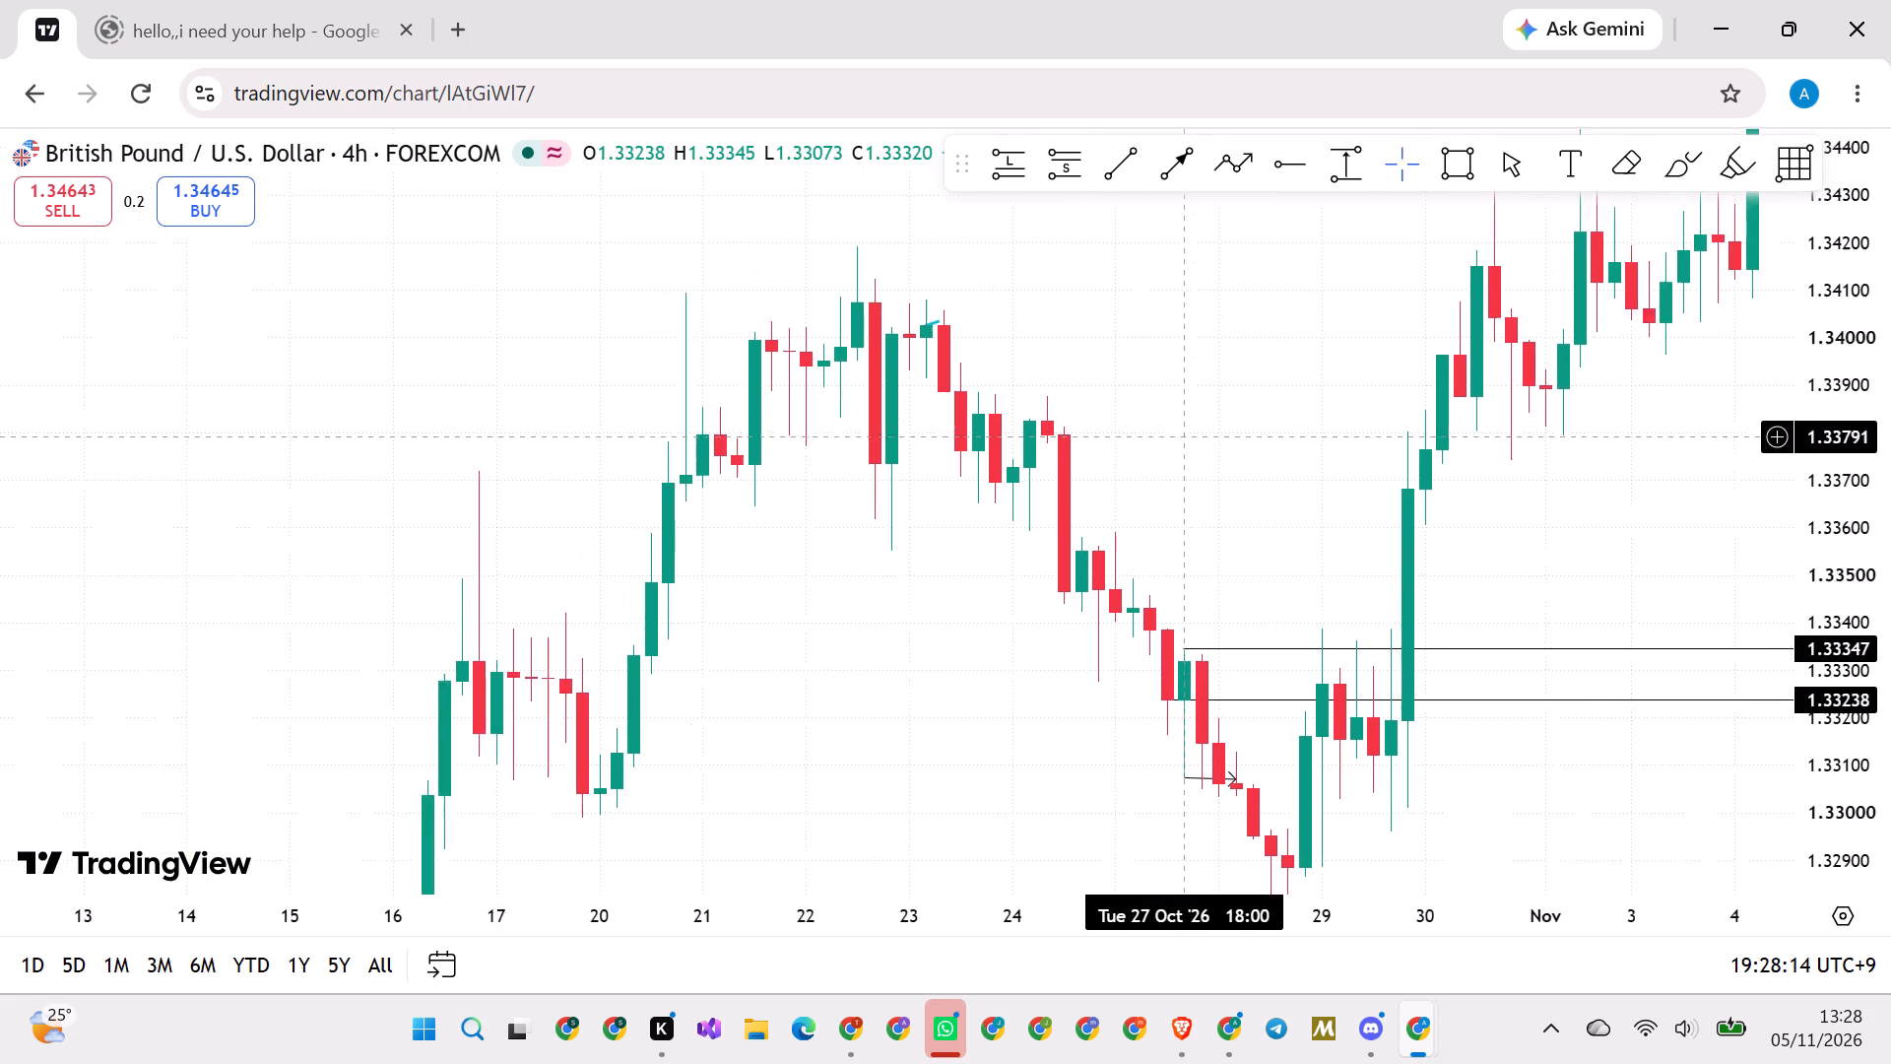
{"action": "left_click_drag", "start_coordinate": [1192, 450], "coordinate": [1206, 479]}
{"action": "scroll", "coordinate": [1199, 439], "scroll_direction": "down", "scroll_amount": 17}
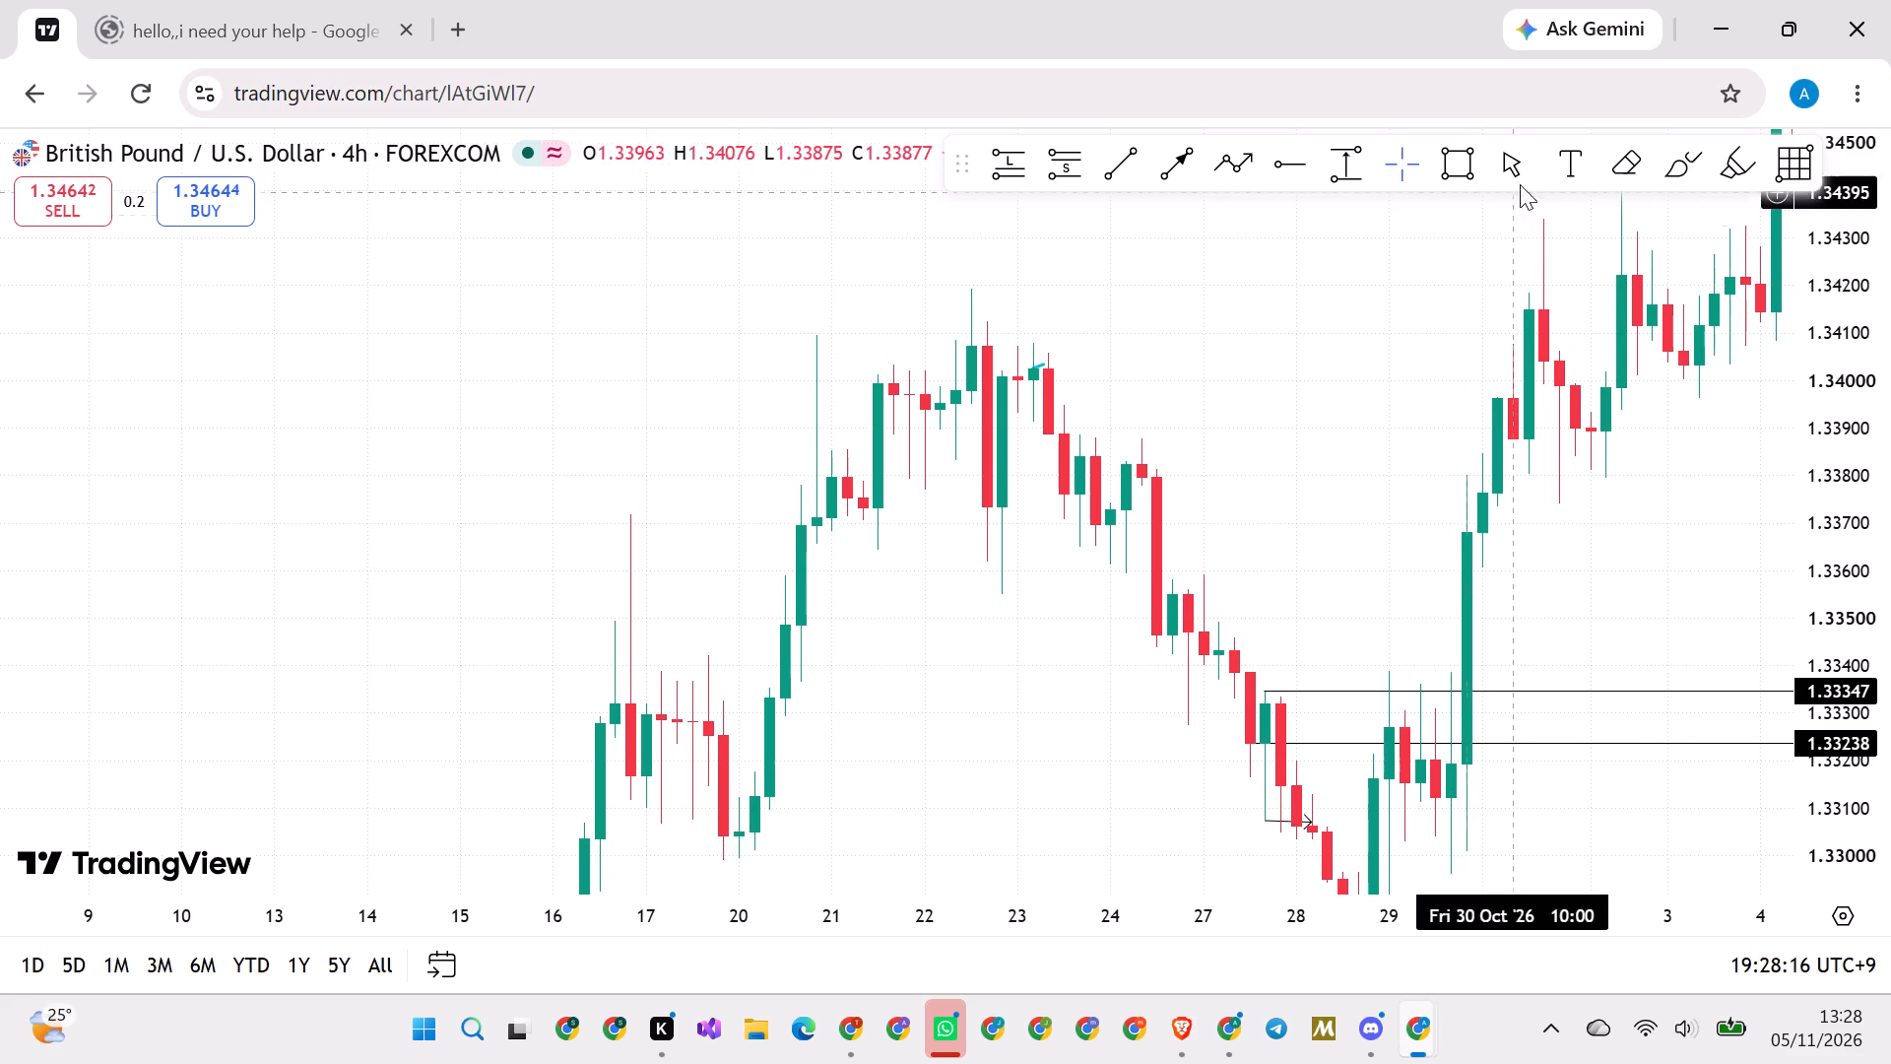
{"action": "left_click", "coordinate": [1611, 157]}
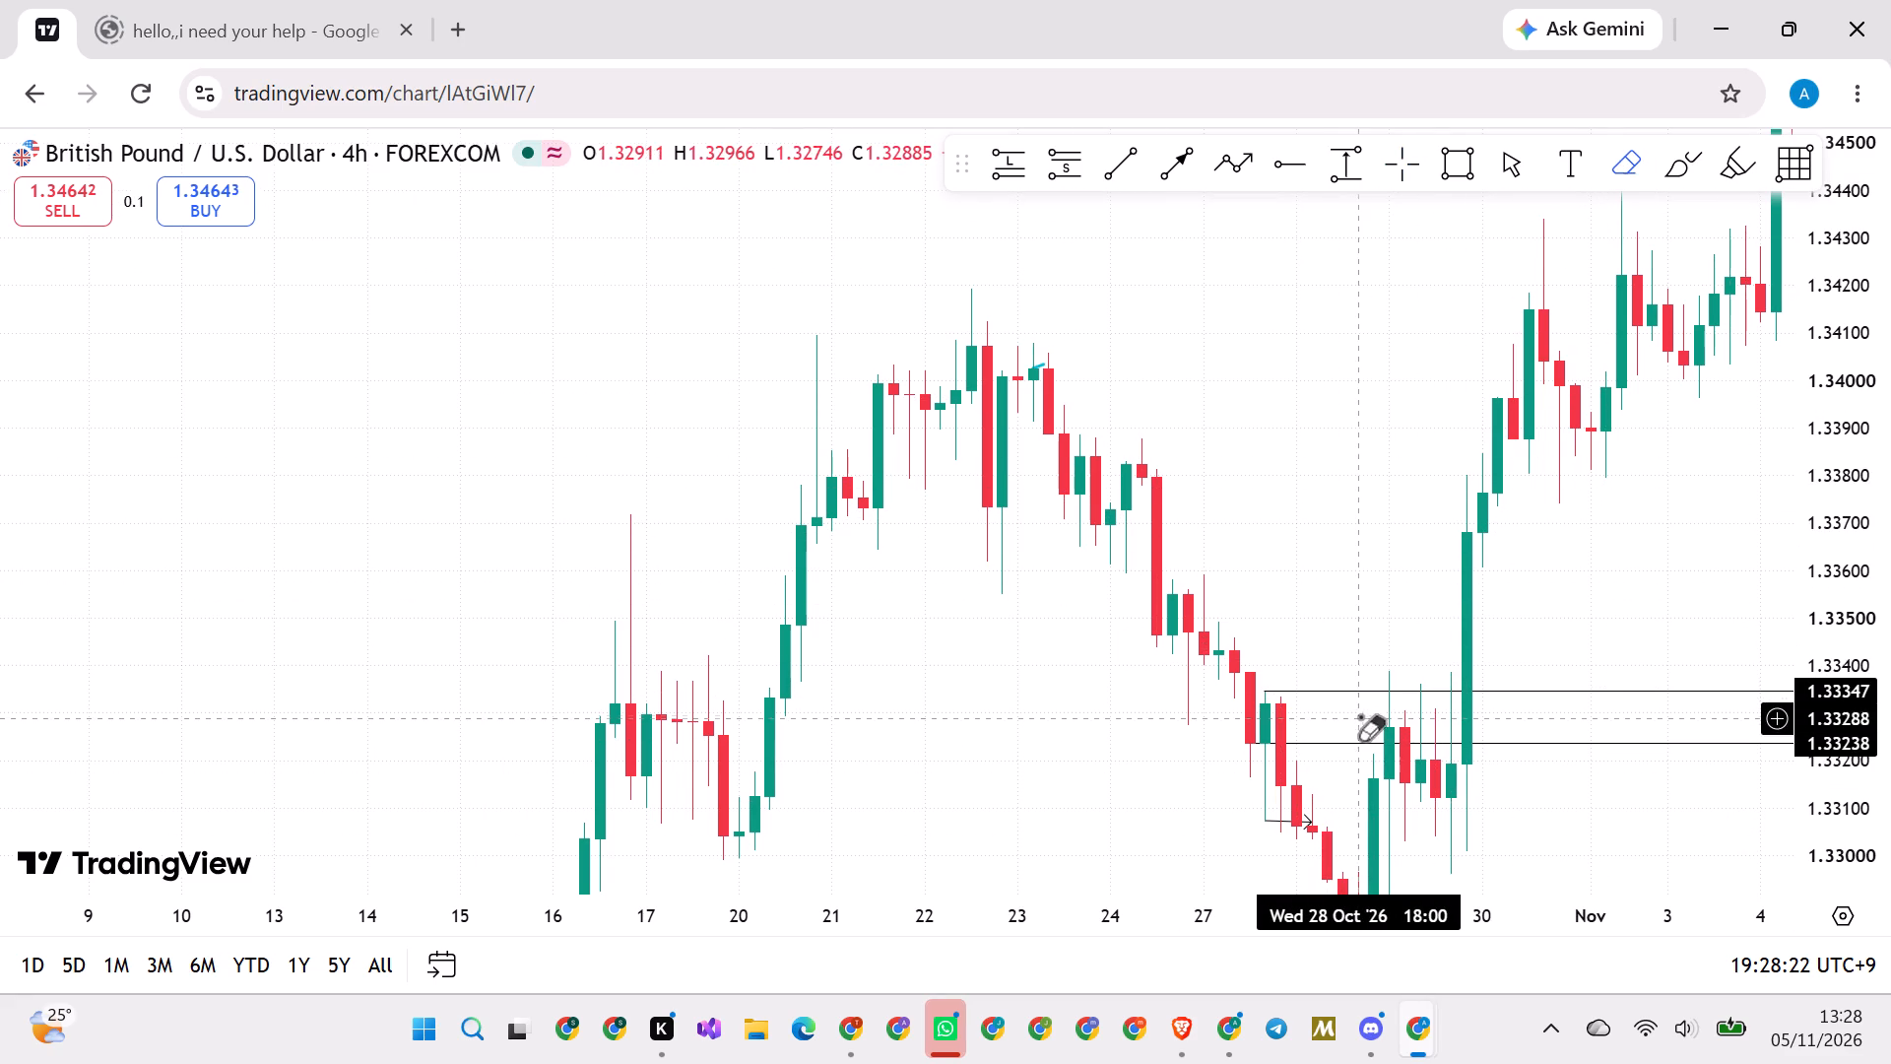
{"action": "left_click_drag", "start_coordinate": [1349, 684], "coordinate": [1341, 673]}
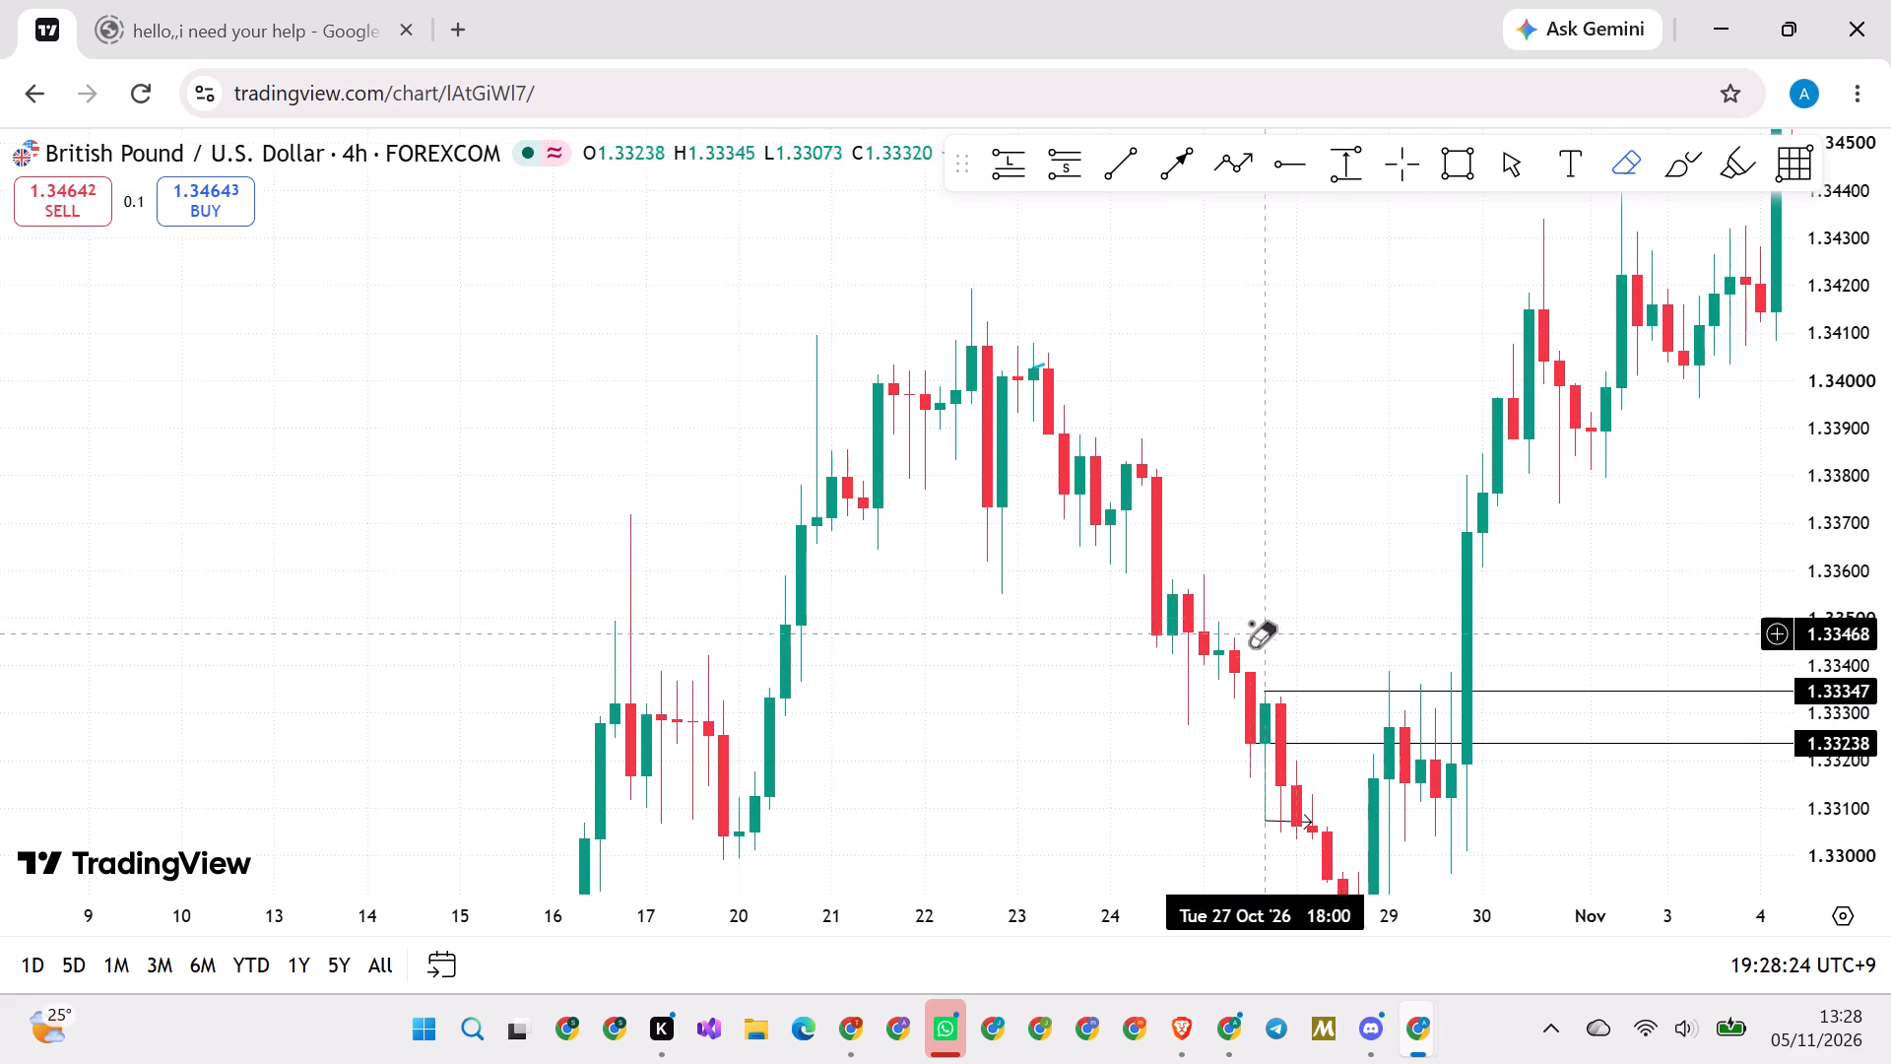
{"action": "left_click", "coordinate": [1293, 676]}
{"action": "left_click", "coordinate": [1322, 703]}
{"action": "left_click", "coordinate": [1330, 693]}
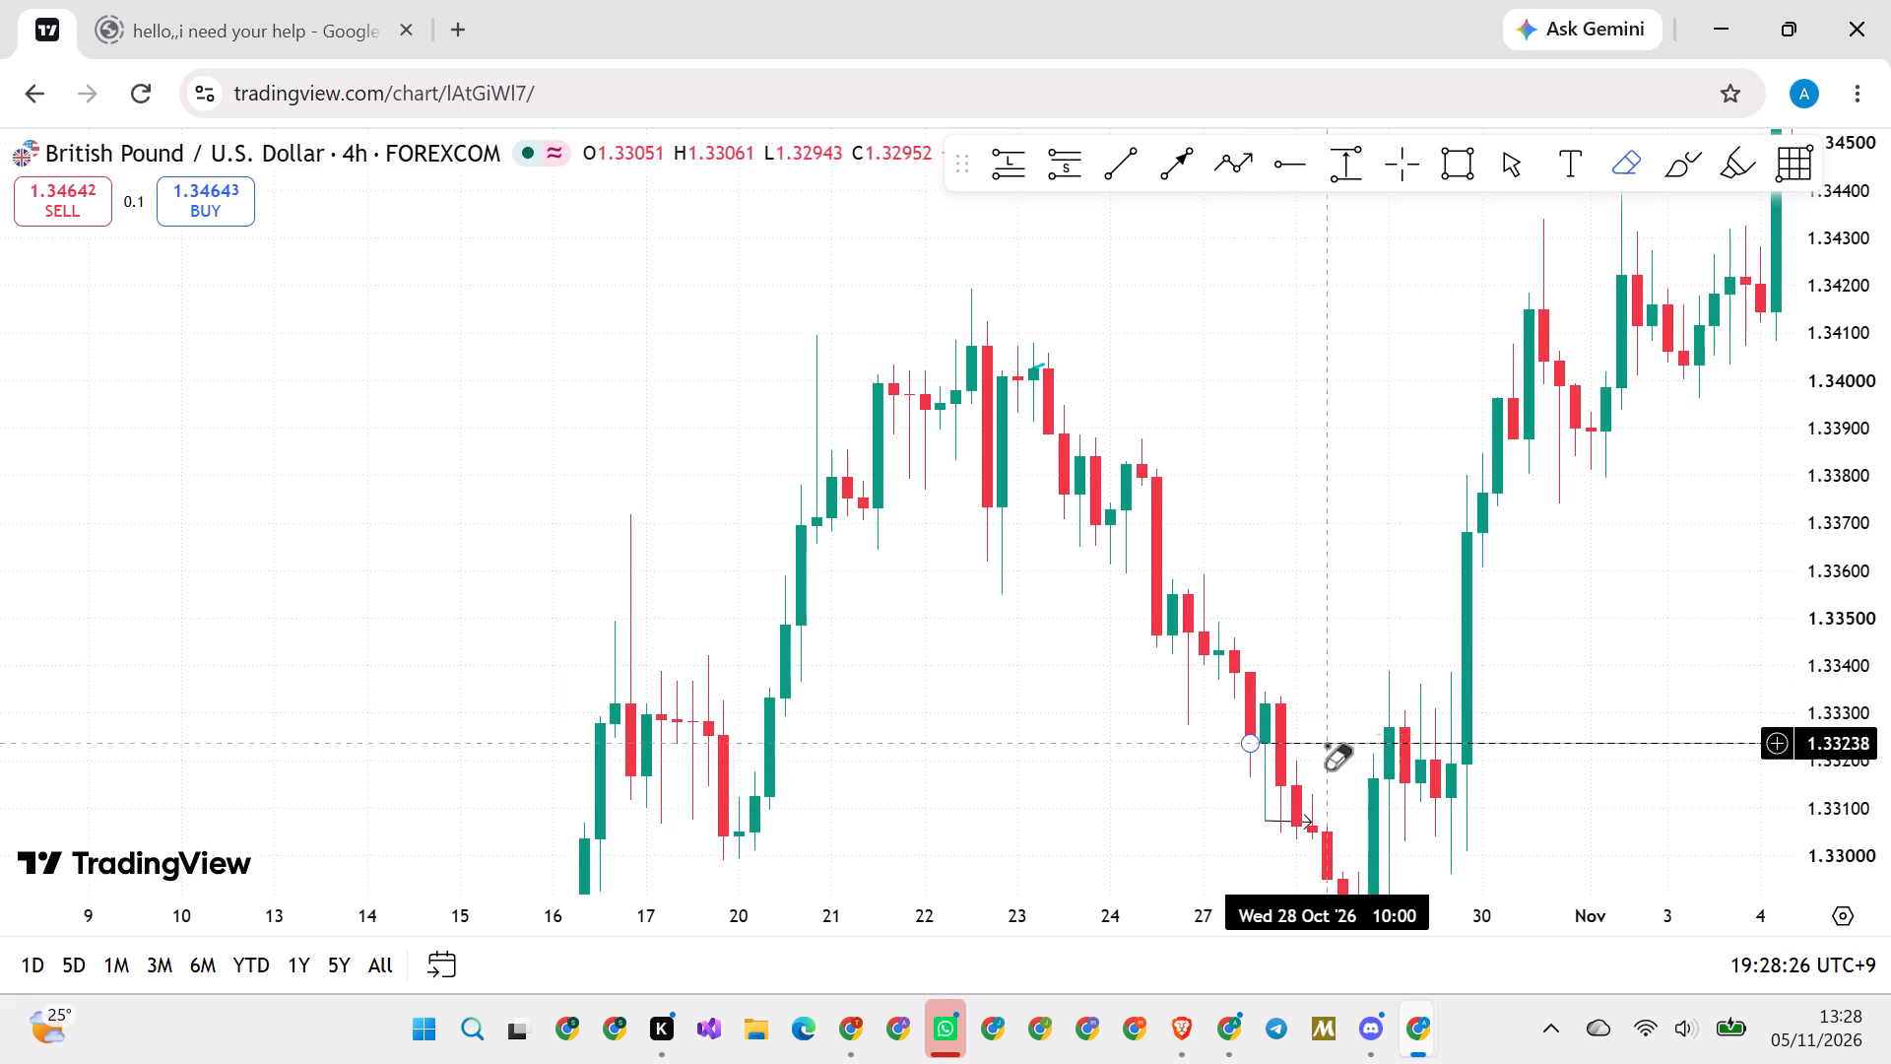
{"action": "left_click", "coordinate": [1327, 745]}
{"action": "left_click", "coordinate": [1284, 822]}
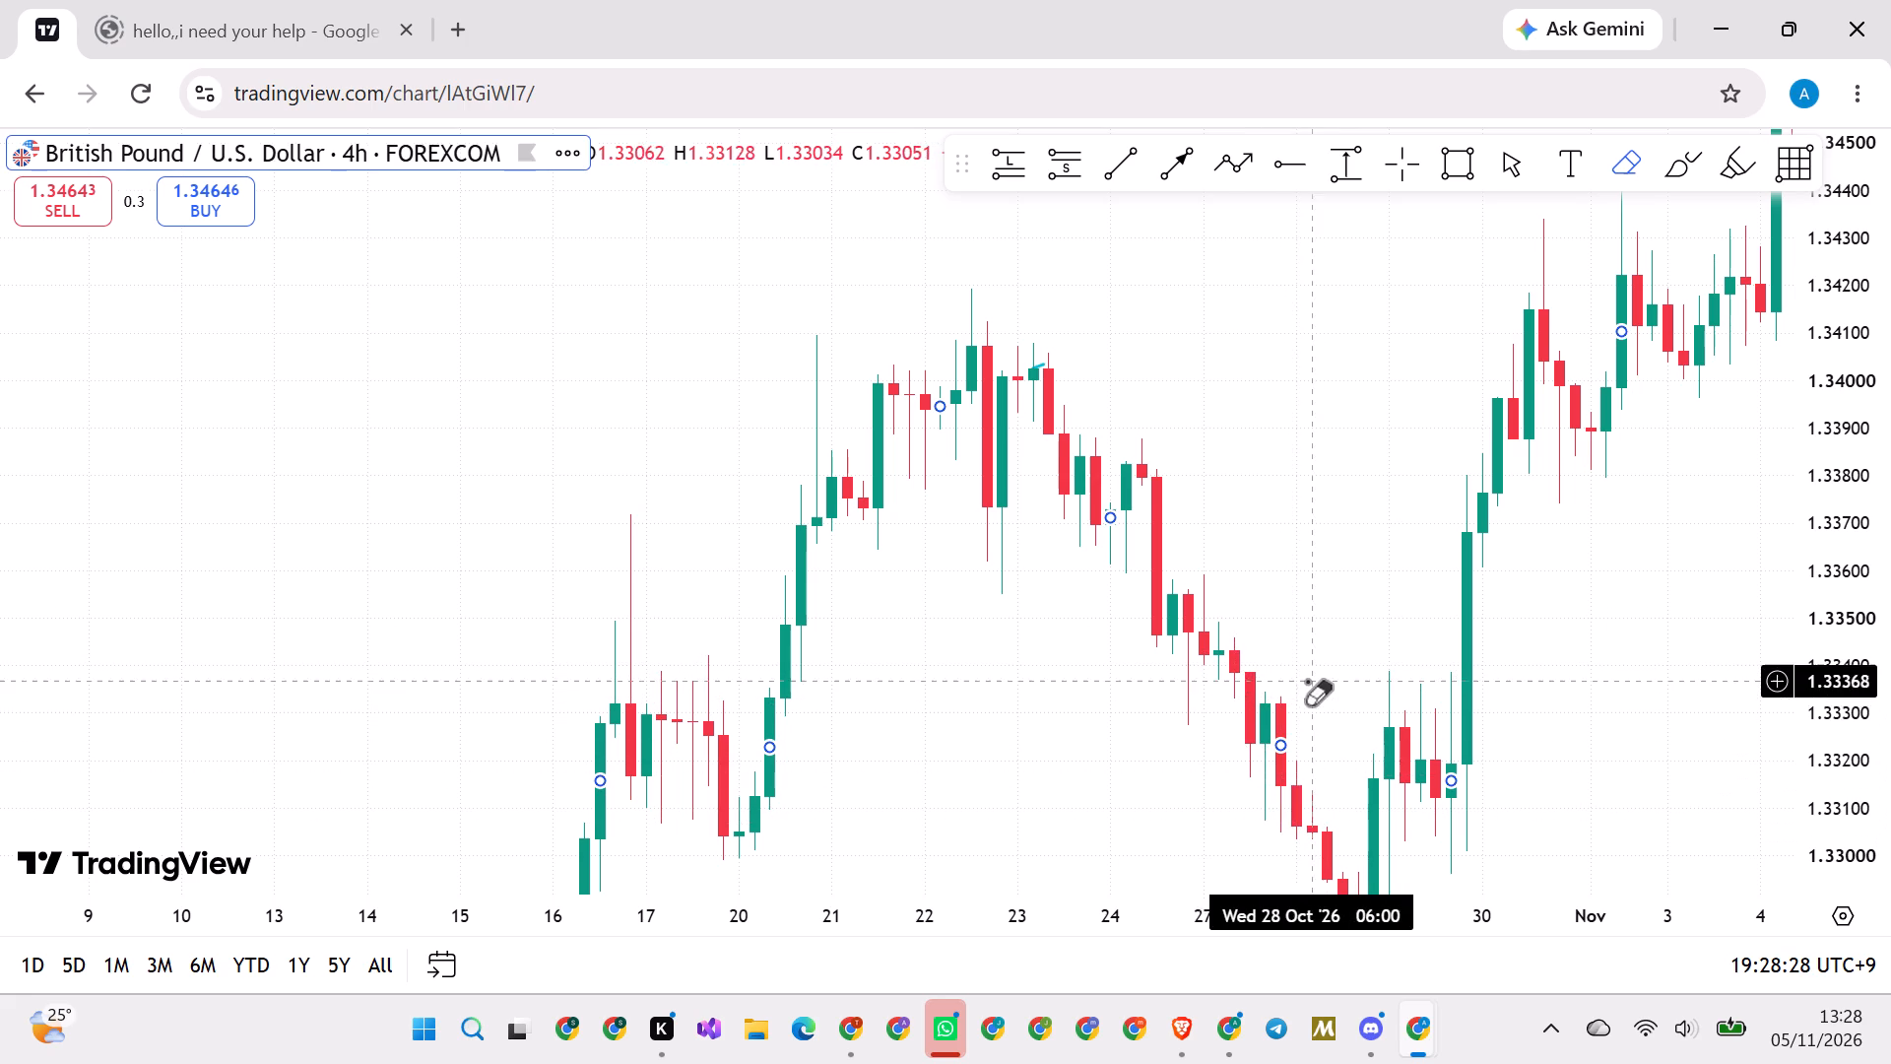
{"action": "right_click", "coordinate": [1294, 664]}
Examine the August to early September rise and decline leading to the 1.35686 and 1.35598 levels.
{"action": "left_click_drag", "start_coordinate": [1135, 687], "coordinate": [1120, 687]}
{"action": "left_click_drag", "start_coordinate": [1034, 749], "coordinate": [1171, 516]}
{"action": "scroll", "coordinate": [1140, 501], "scroll_direction": "down", "scroll_amount": 2}
{"action": "left_click_drag", "start_coordinate": [1144, 635], "coordinate": [1379, 392]}
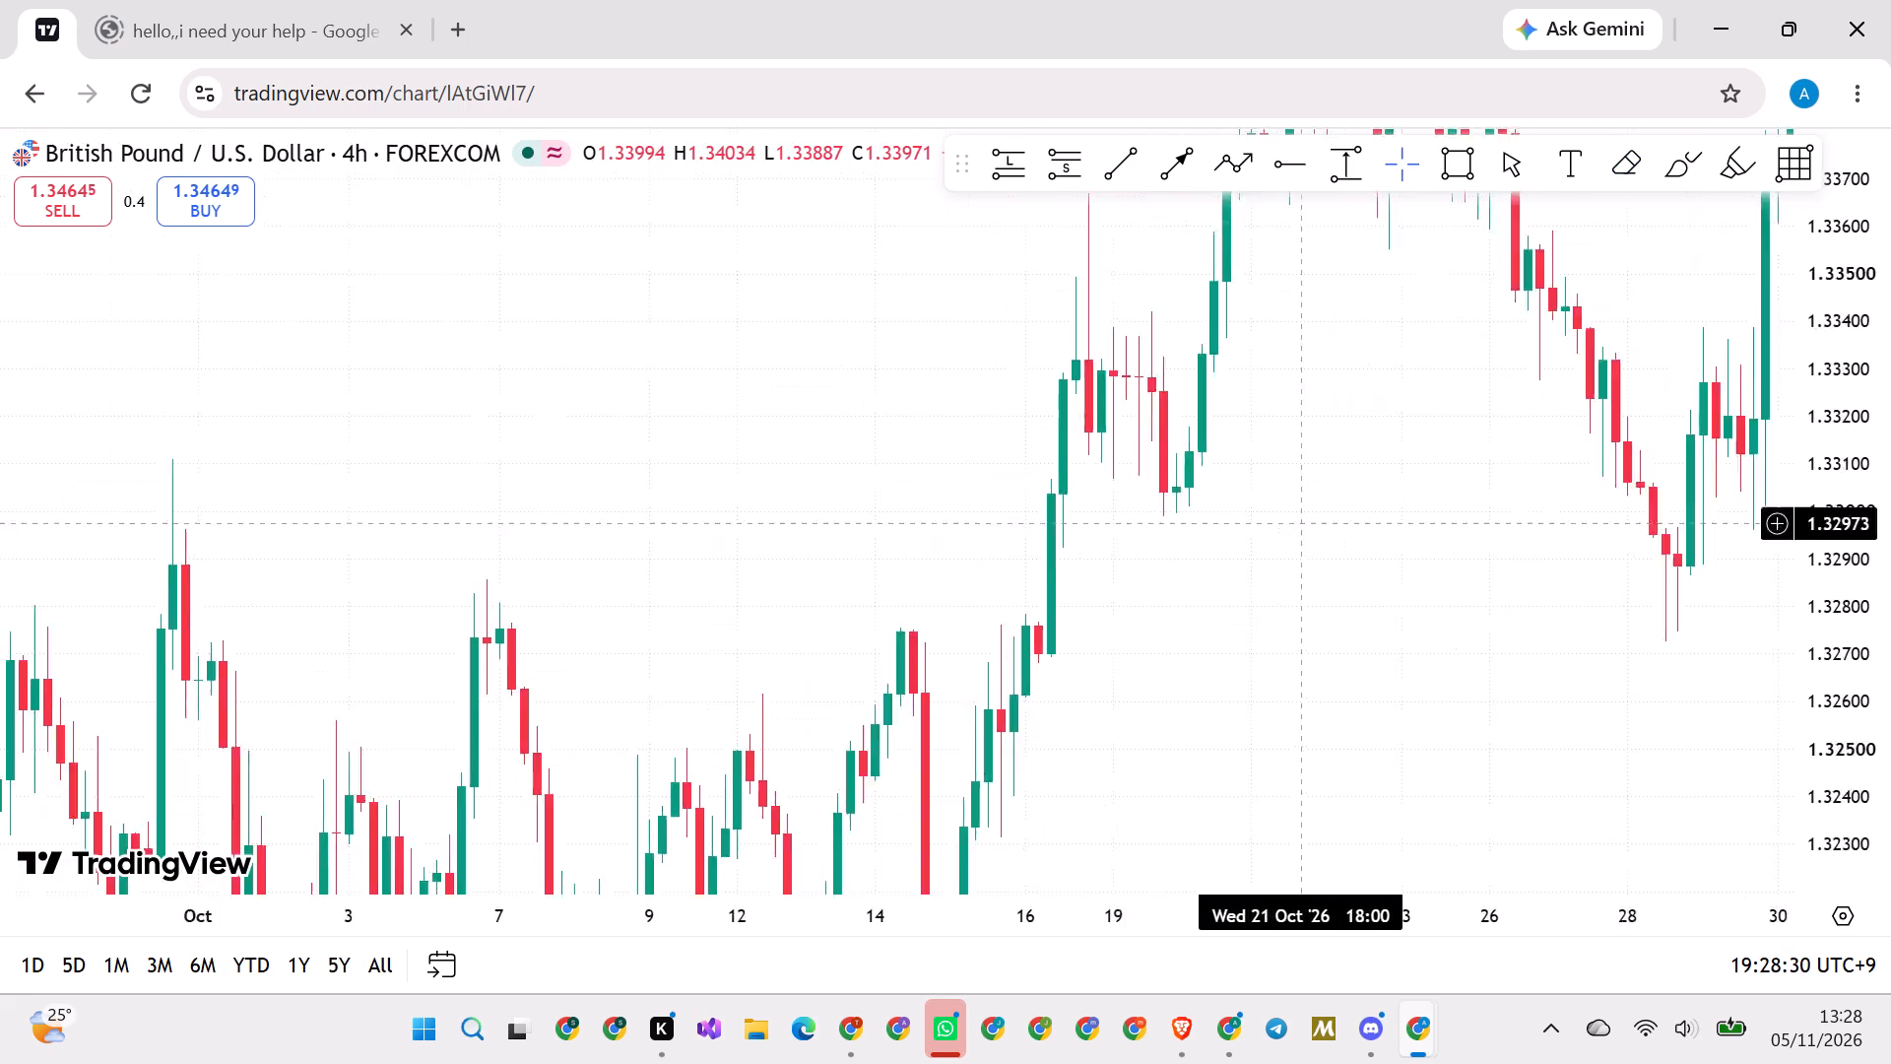
{"action": "left_click_drag", "start_coordinate": [1379, 392], "coordinate": [1390, 354]}
{"action": "left_click_drag", "start_coordinate": [1328, 621], "coordinate": [1438, 551]}
{"action": "left_click_drag", "start_coordinate": [1849, 431], "coordinate": [1694, 808]}
{"action": "scroll", "coordinate": [1347, 640], "scroll_direction": "down", "scroll_amount": 9}
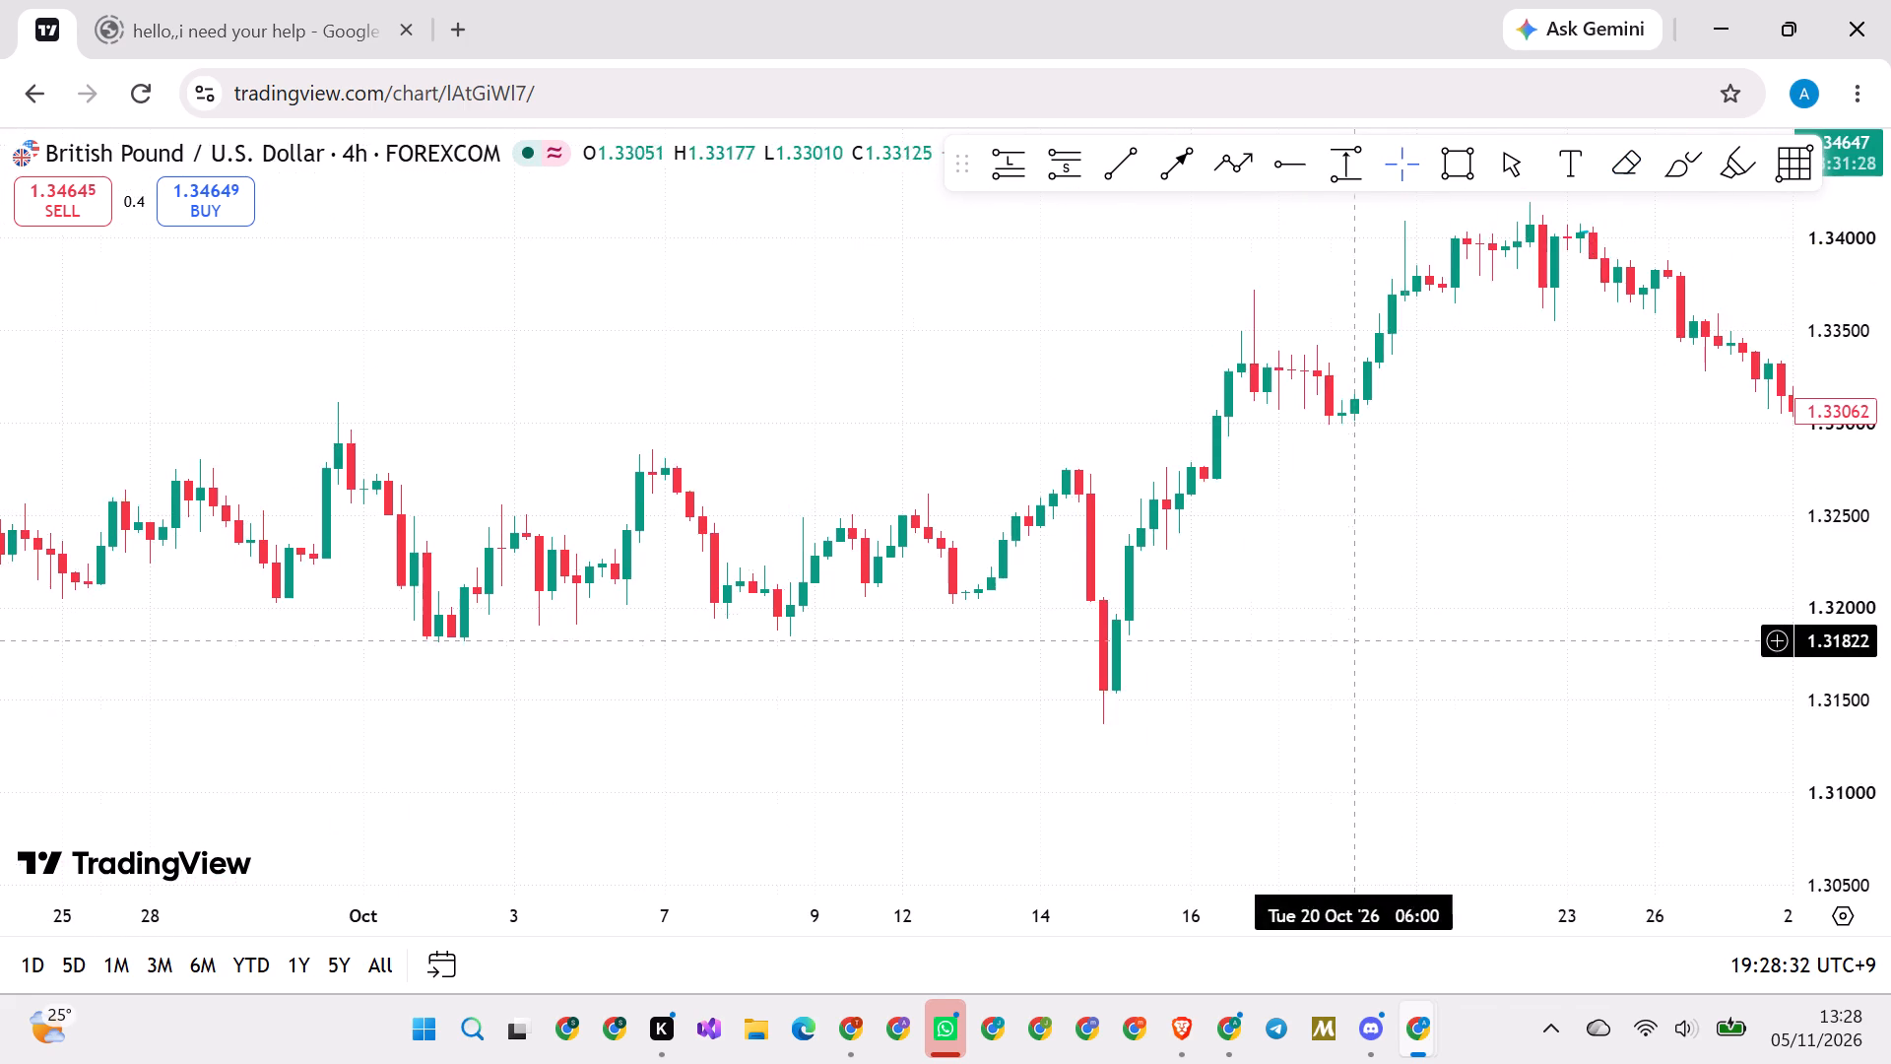
{"action": "scroll", "coordinate": [1347, 640], "scroll_direction": "down", "scroll_amount": 20}
{"action": "left_click_drag", "start_coordinate": [755, 486], "coordinate": [1216, 952]}
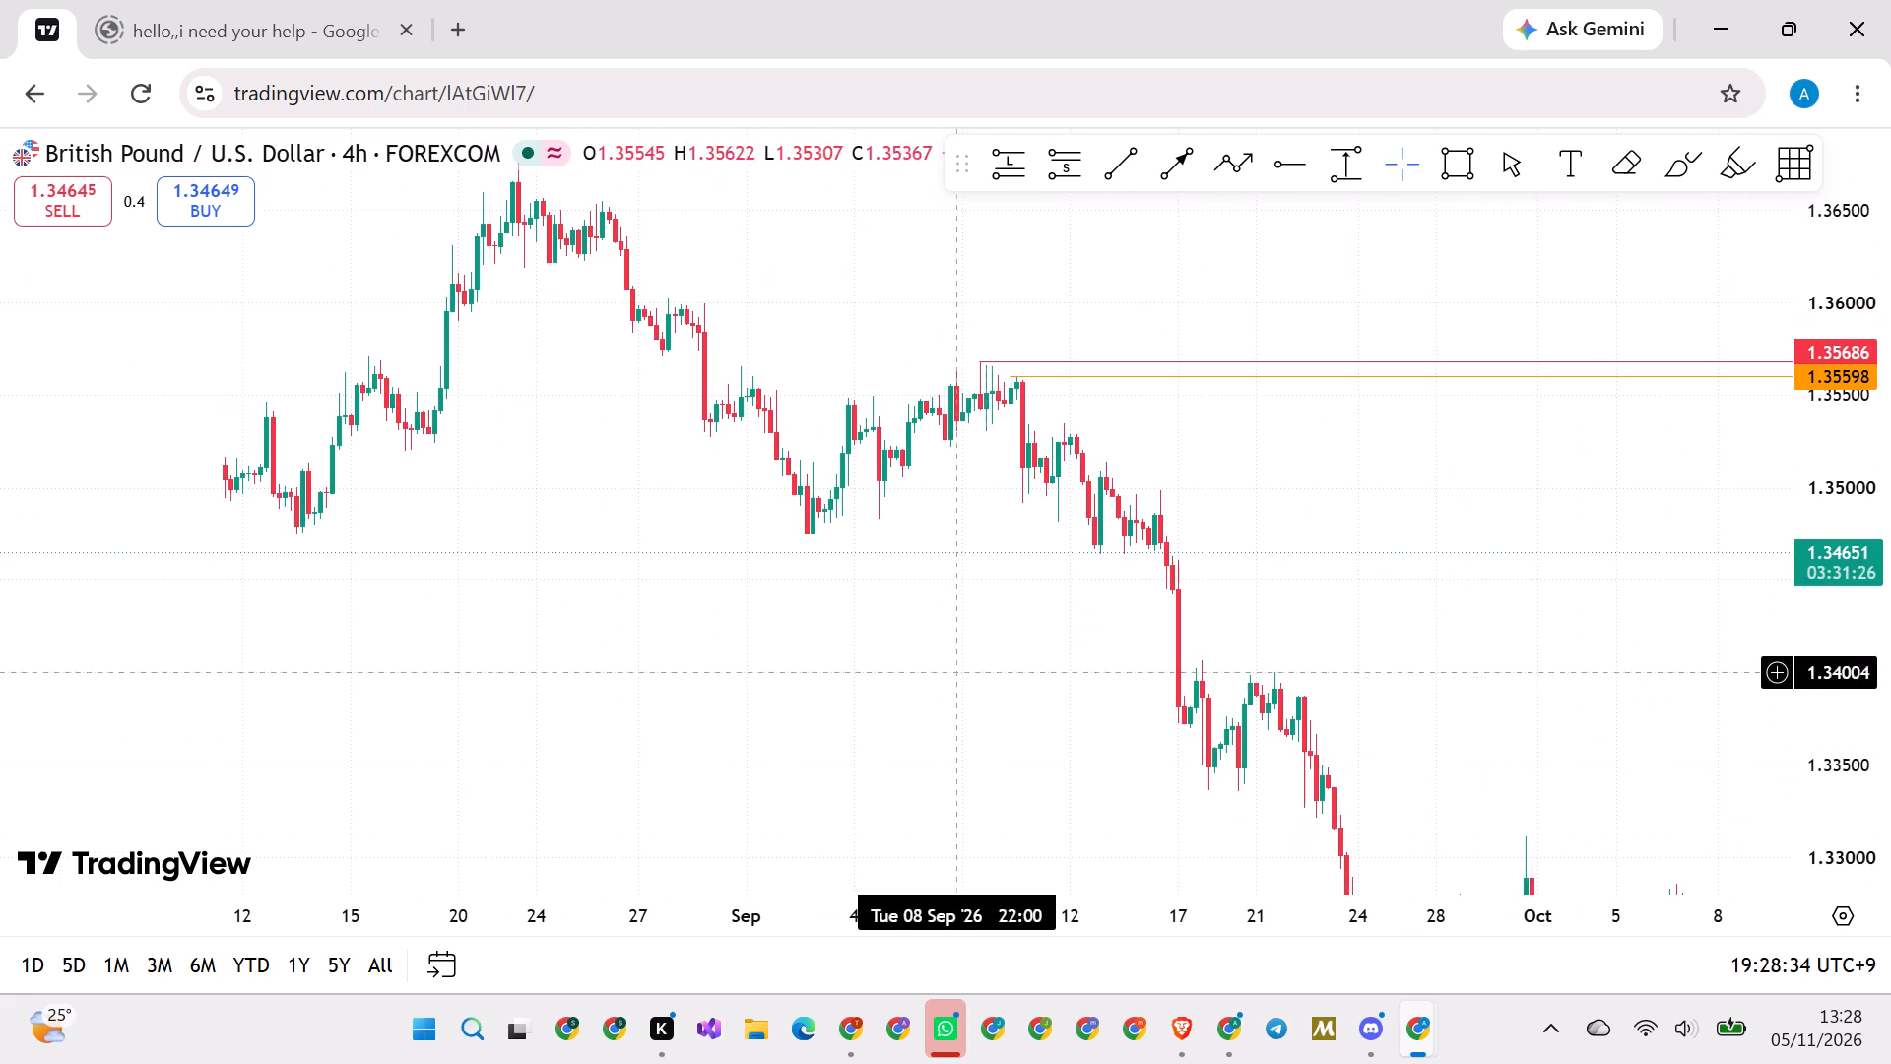
{"action": "left_click_drag", "start_coordinate": [856, 618], "coordinate": [1352, 715]}
{"action": "left_click_drag", "start_coordinate": [1210, 293], "coordinate": [1361, 351]}
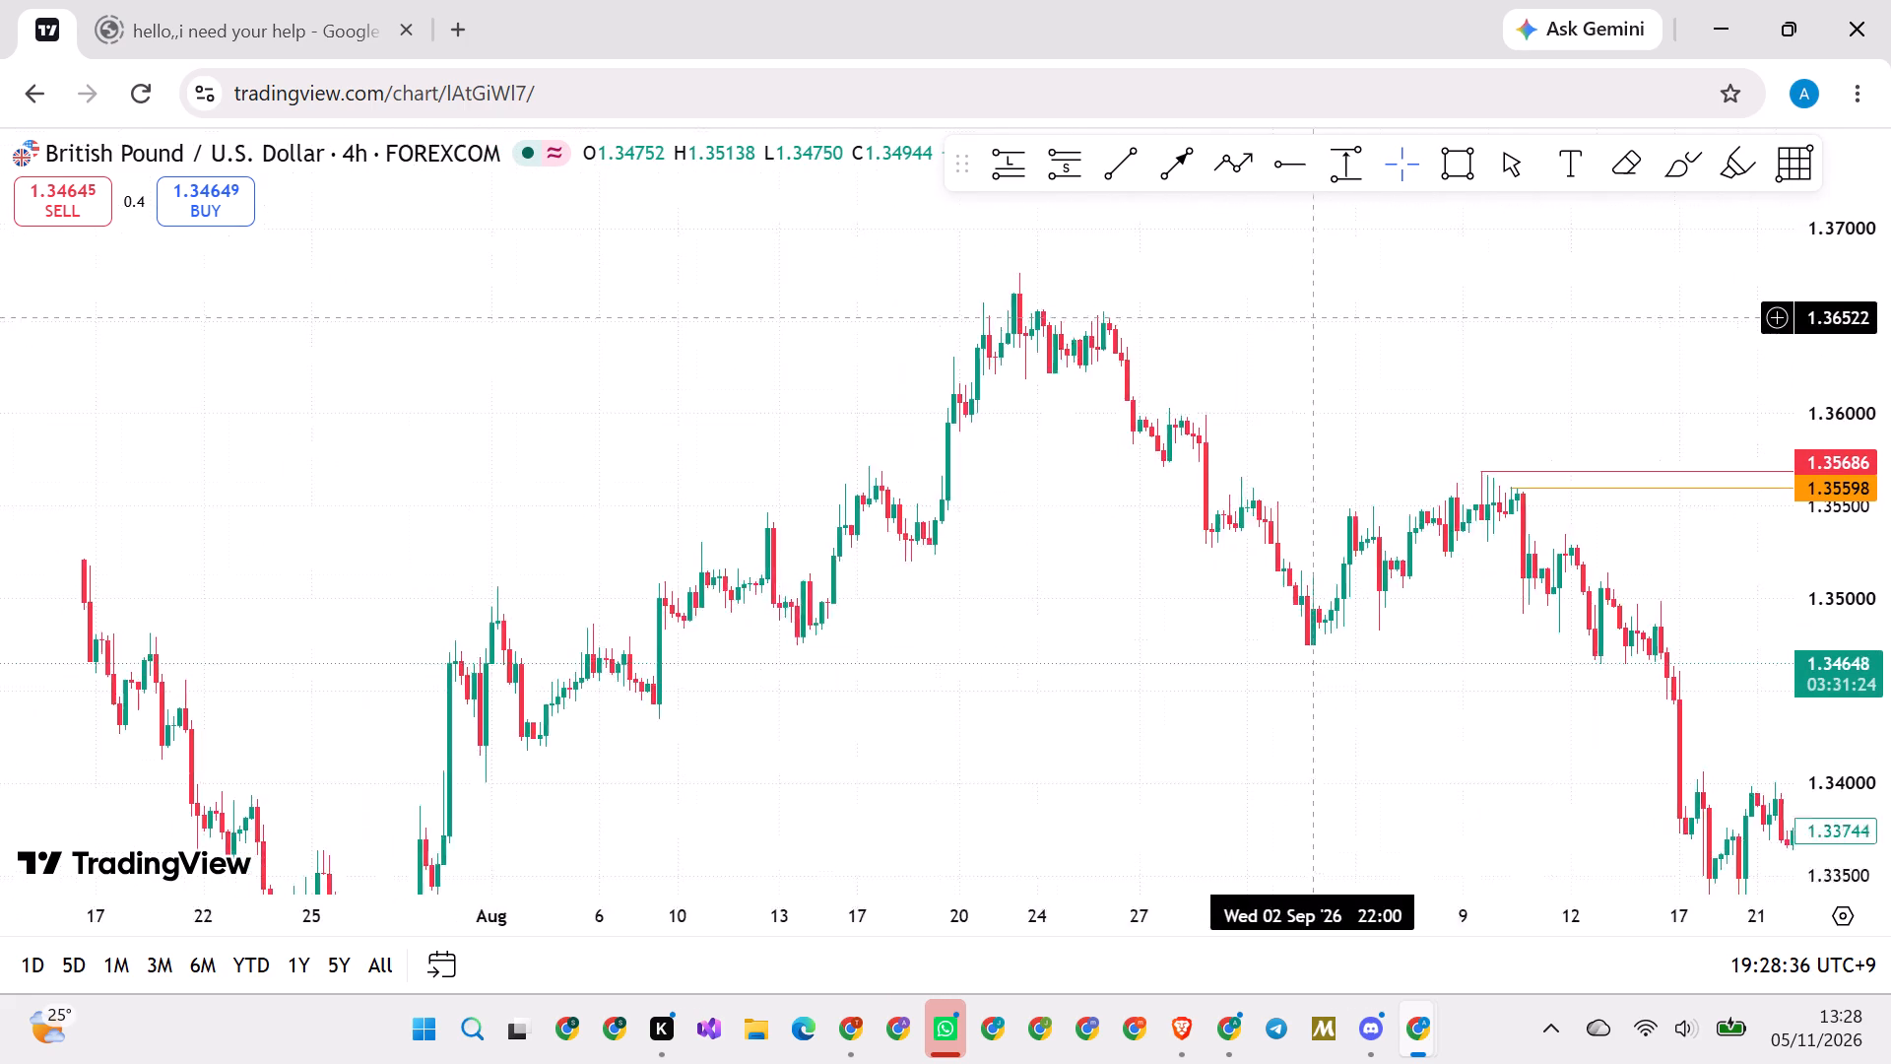
{"action": "left_click_drag", "start_coordinate": [1361, 351], "coordinate": [1419, 391]}
{"action": "scroll", "coordinate": [1398, 383], "scroll_direction": "up", "scroll_amount": 1}
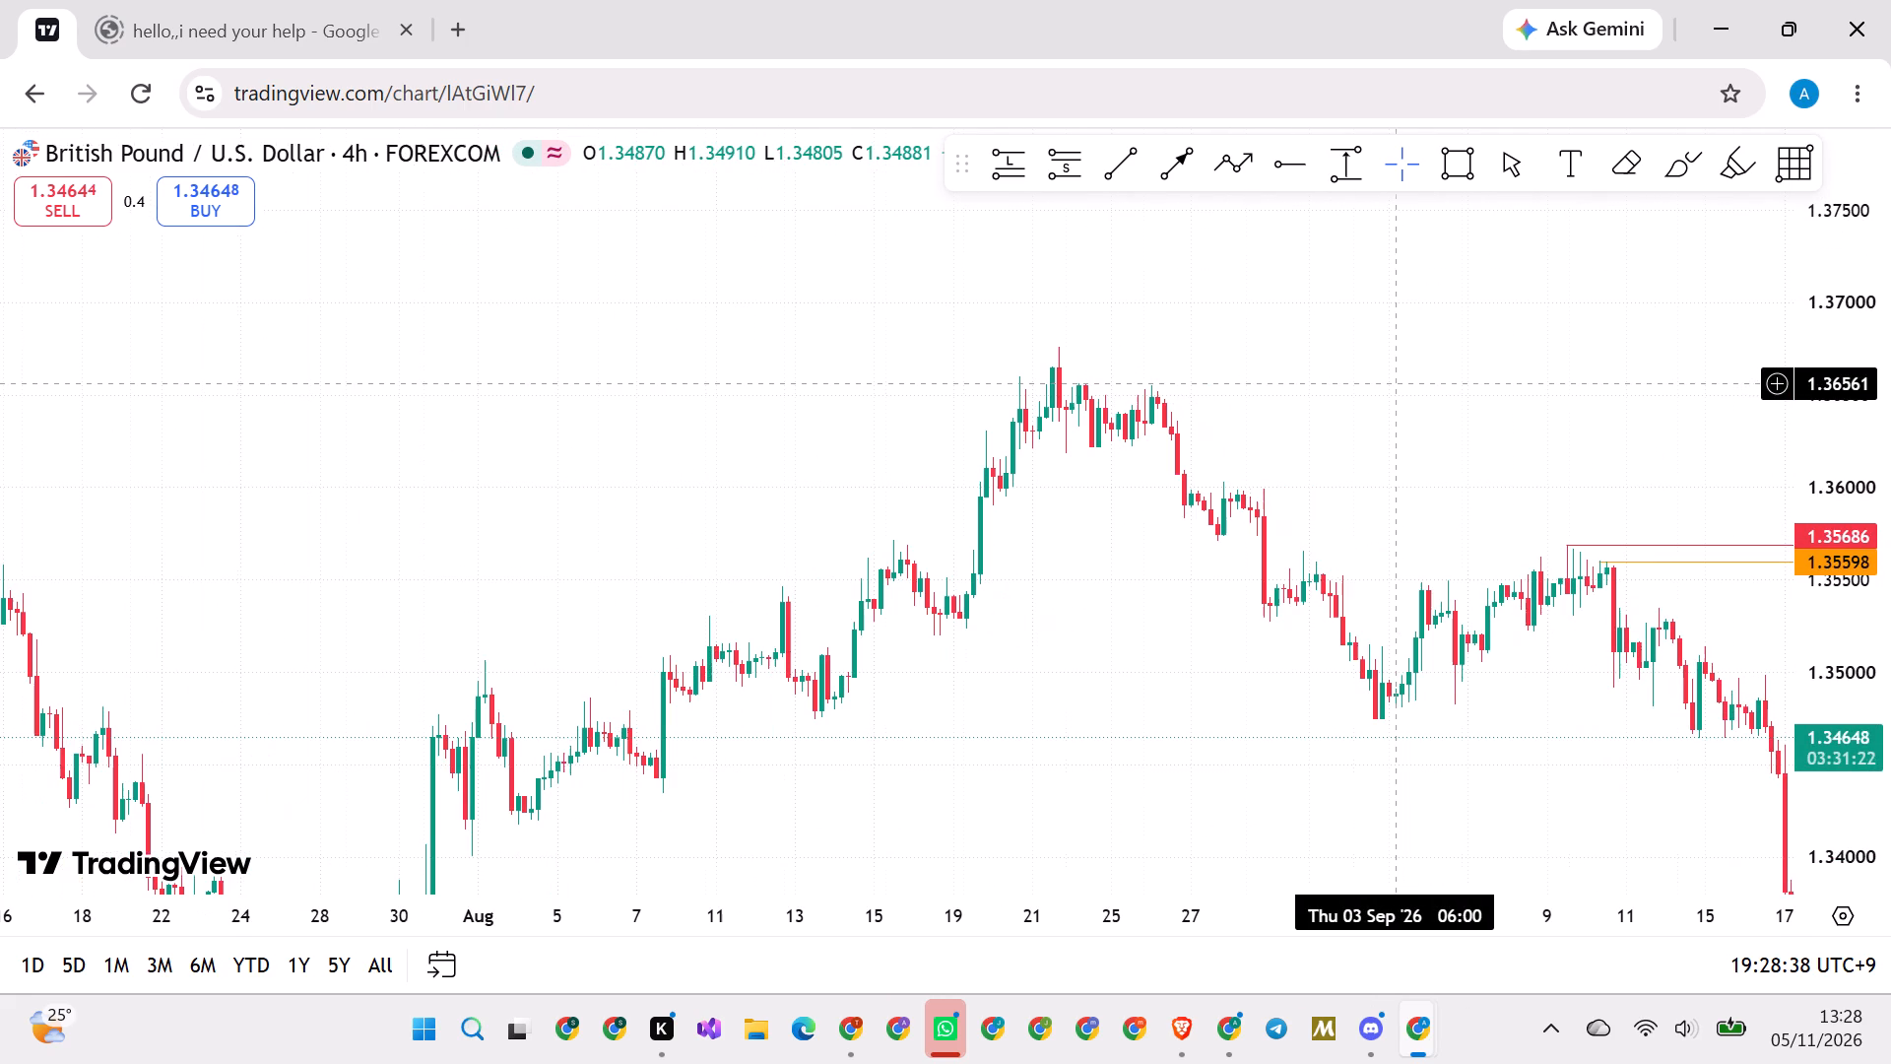
{"action": "left_click_drag", "start_coordinate": [1394, 379], "coordinate": [1431, 462]}
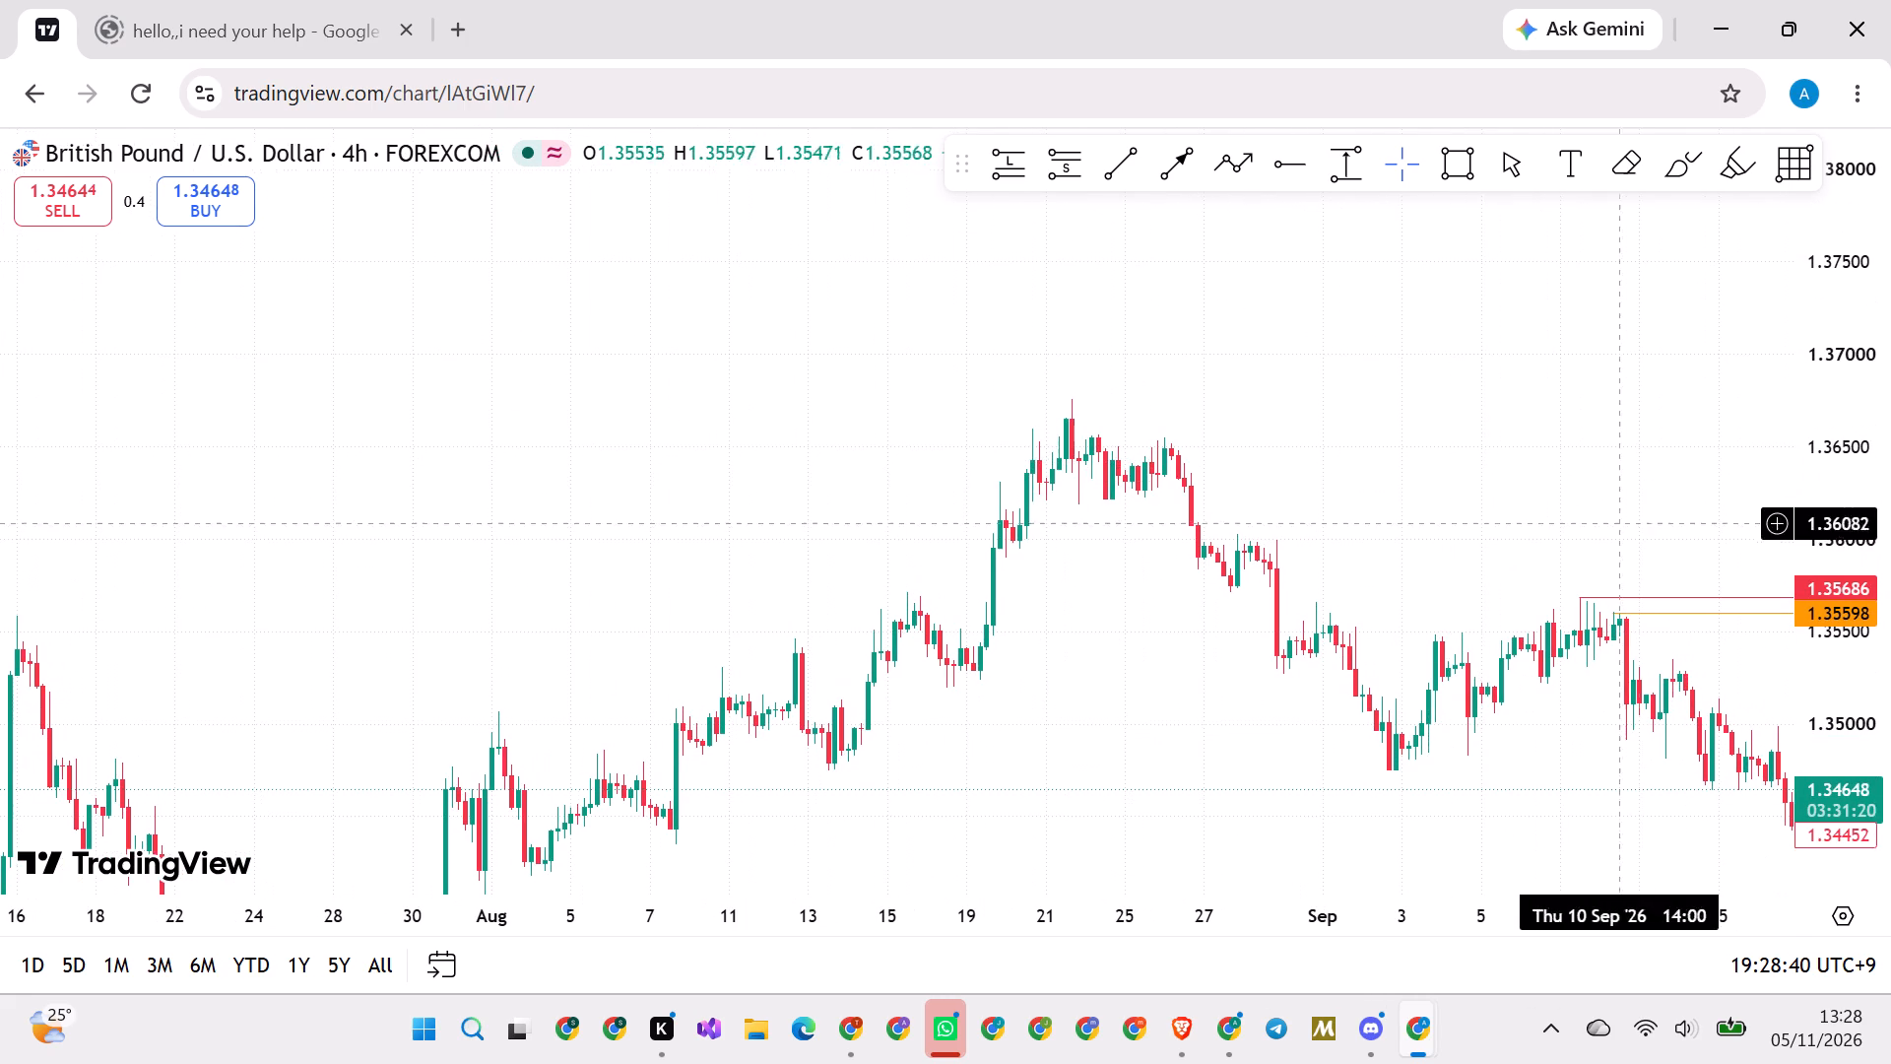
{"action": "scroll", "coordinate": [1839, 427], "scroll_direction": "up", "scroll_amount": 20}
{"action": "scroll", "coordinate": [1839, 427], "scroll_direction": "up", "scroll_amount": 9}
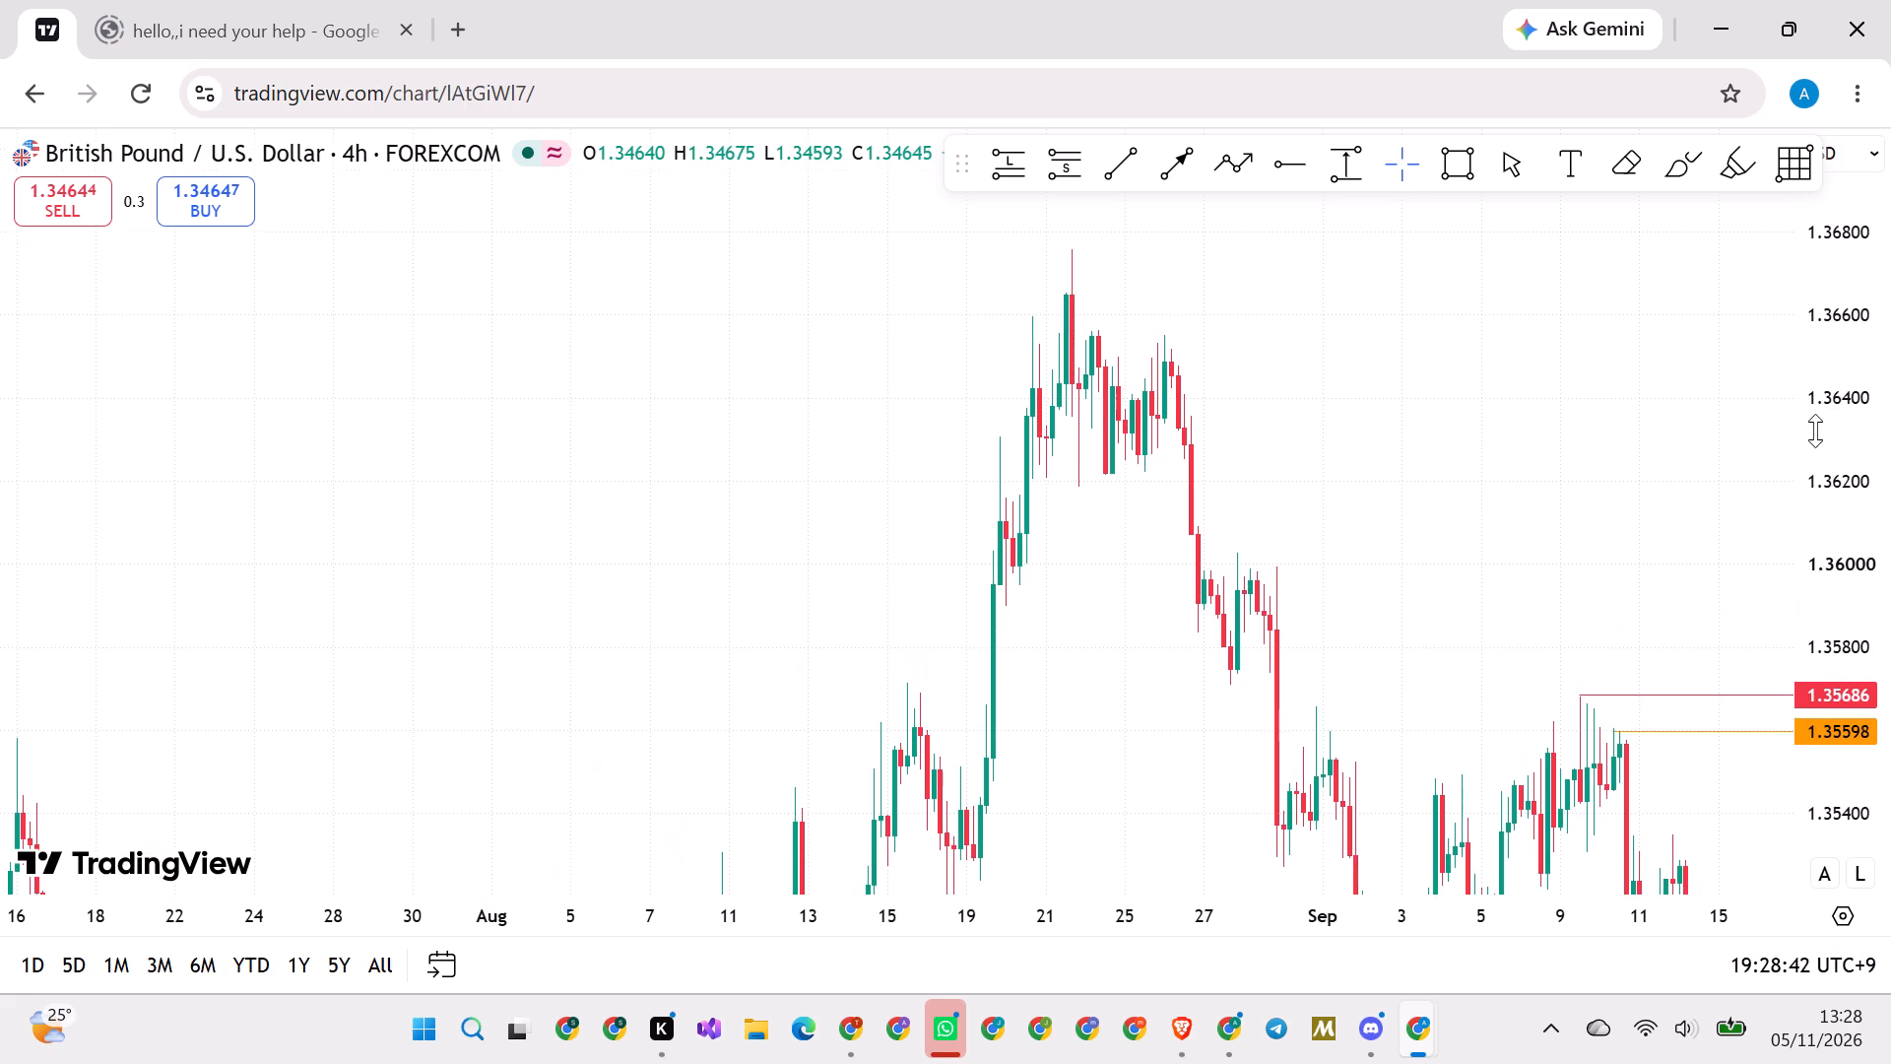
{"action": "scroll", "coordinate": [1246, 428], "scroll_direction": "up", "scroll_amount": 20}
{"action": "scroll", "coordinate": [1246, 428], "scroll_direction": "up", "scroll_amount": 13}
{"action": "left_click_drag", "start_coordinate": [1096, 487], "coordinate": [1361, 490]}
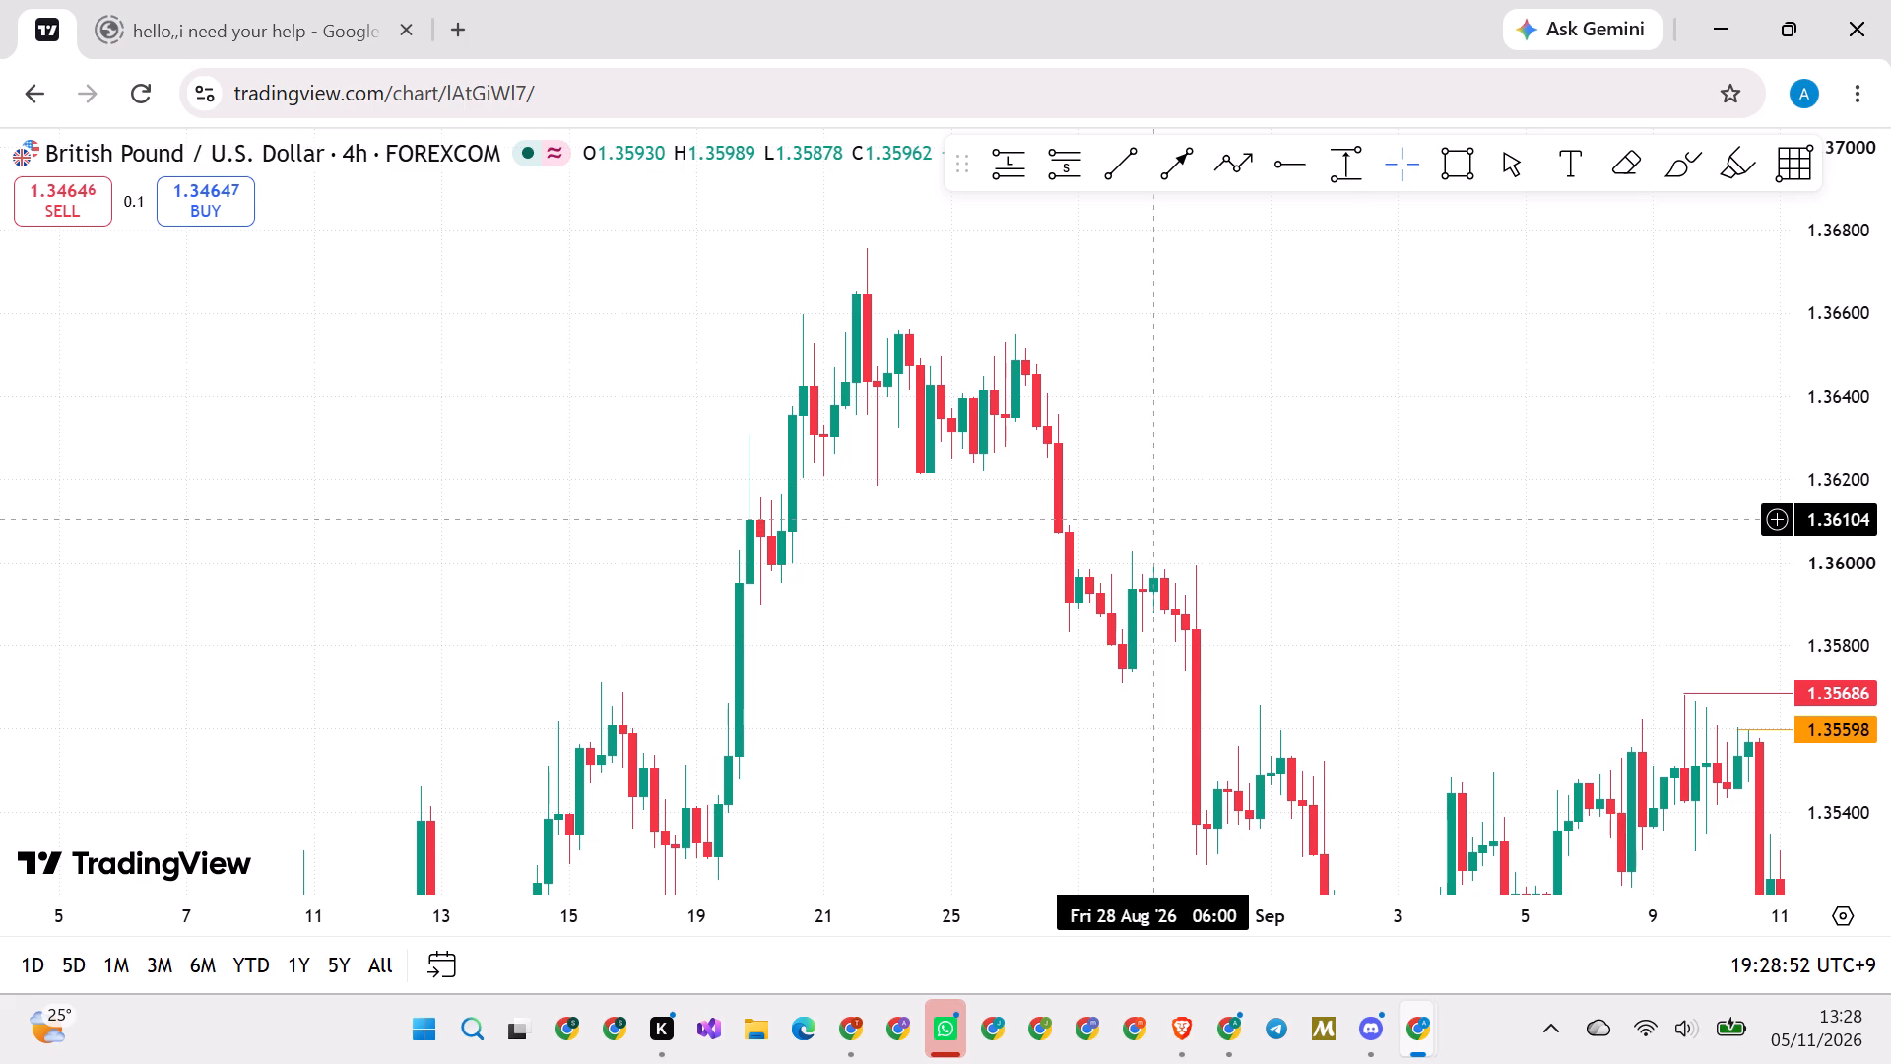
{"action": "scroll", "coordinate": [1151, 515], "scroll_direction": "up", "scroll_amount": 1}
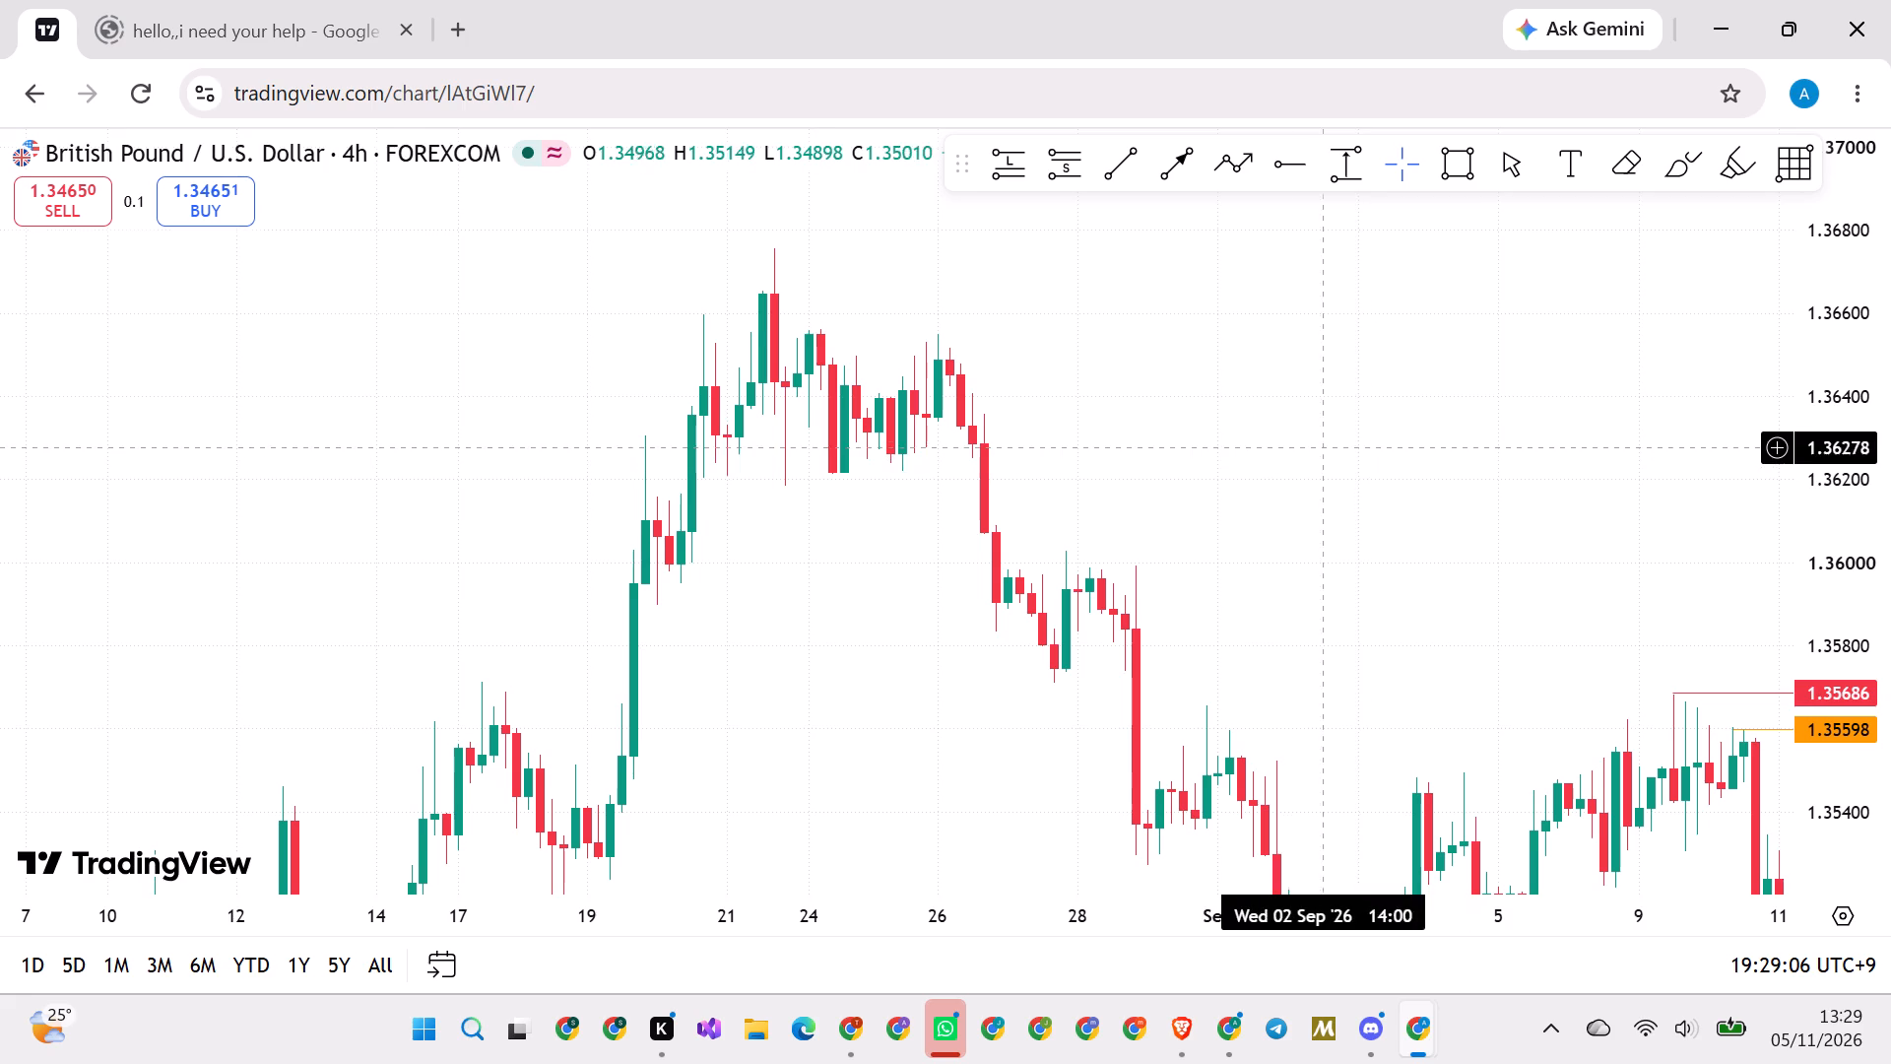
{"action": "left_click_drag", "start_coordinate": [1245, 441], "coordinate": [1271, 438]}
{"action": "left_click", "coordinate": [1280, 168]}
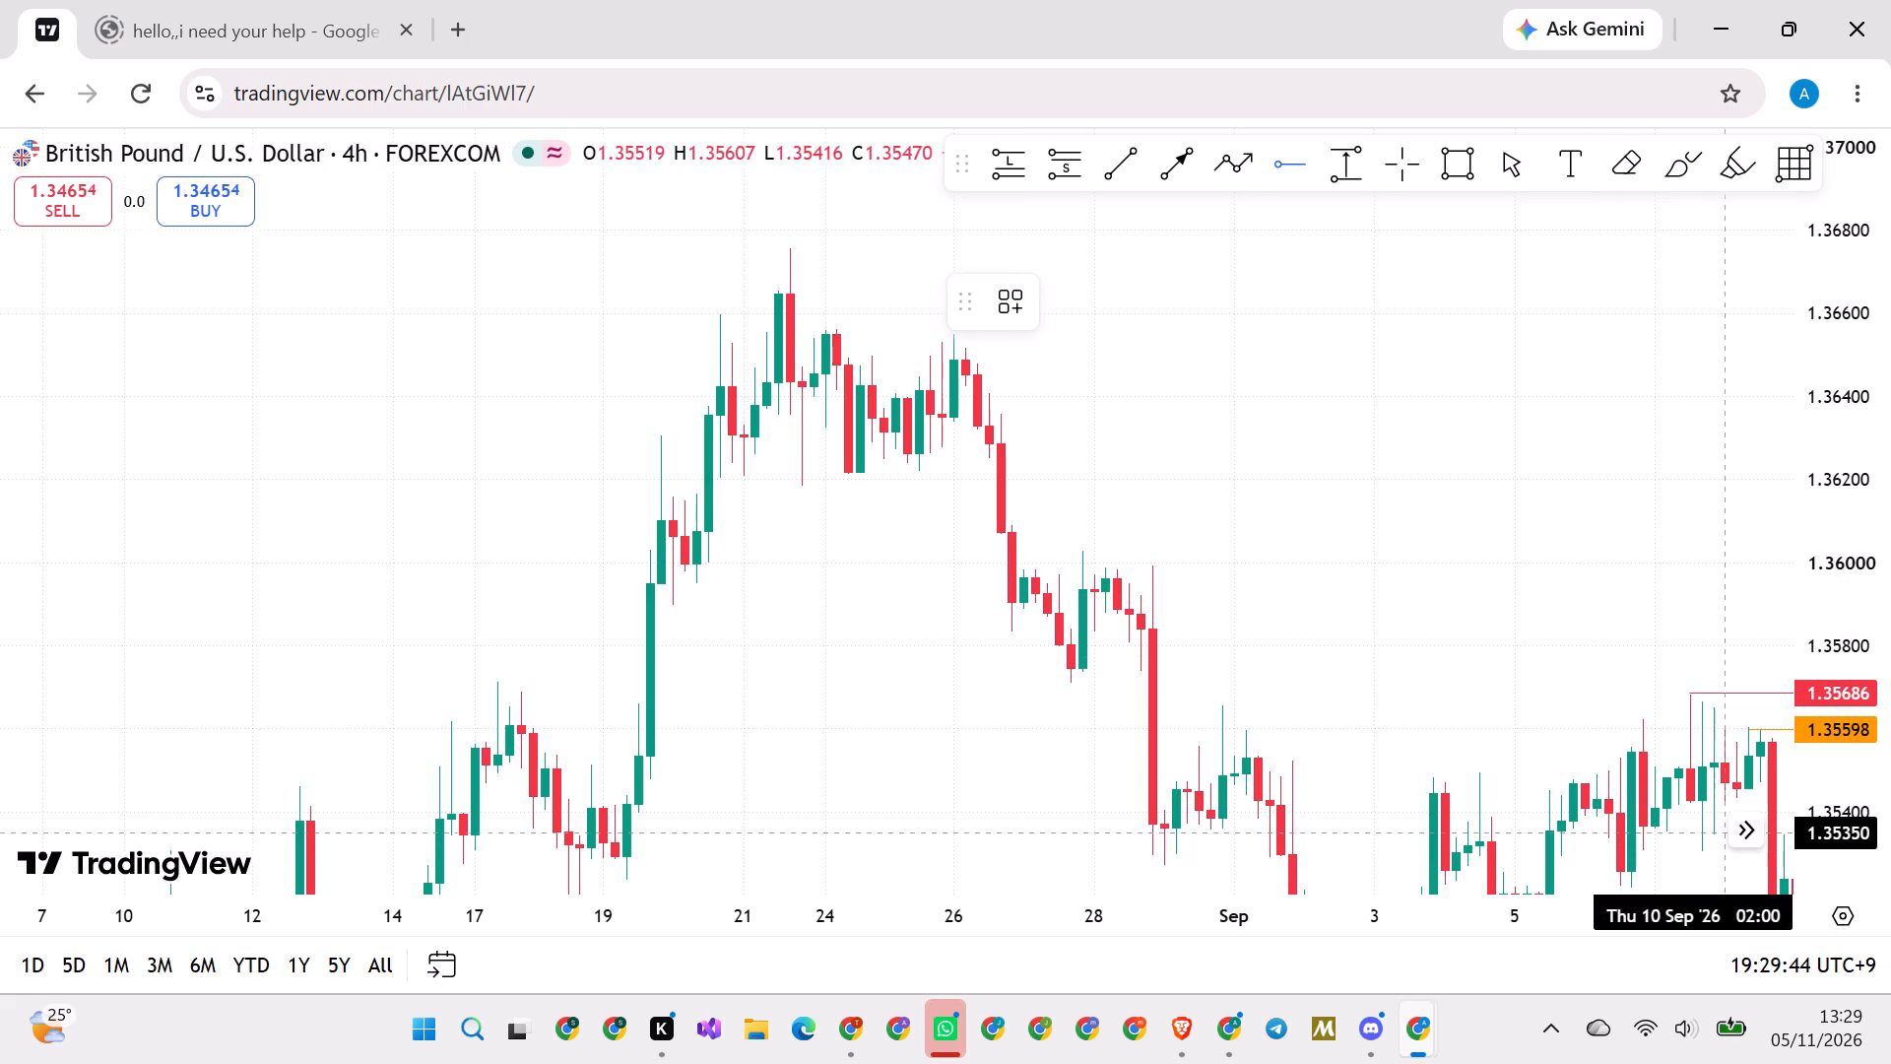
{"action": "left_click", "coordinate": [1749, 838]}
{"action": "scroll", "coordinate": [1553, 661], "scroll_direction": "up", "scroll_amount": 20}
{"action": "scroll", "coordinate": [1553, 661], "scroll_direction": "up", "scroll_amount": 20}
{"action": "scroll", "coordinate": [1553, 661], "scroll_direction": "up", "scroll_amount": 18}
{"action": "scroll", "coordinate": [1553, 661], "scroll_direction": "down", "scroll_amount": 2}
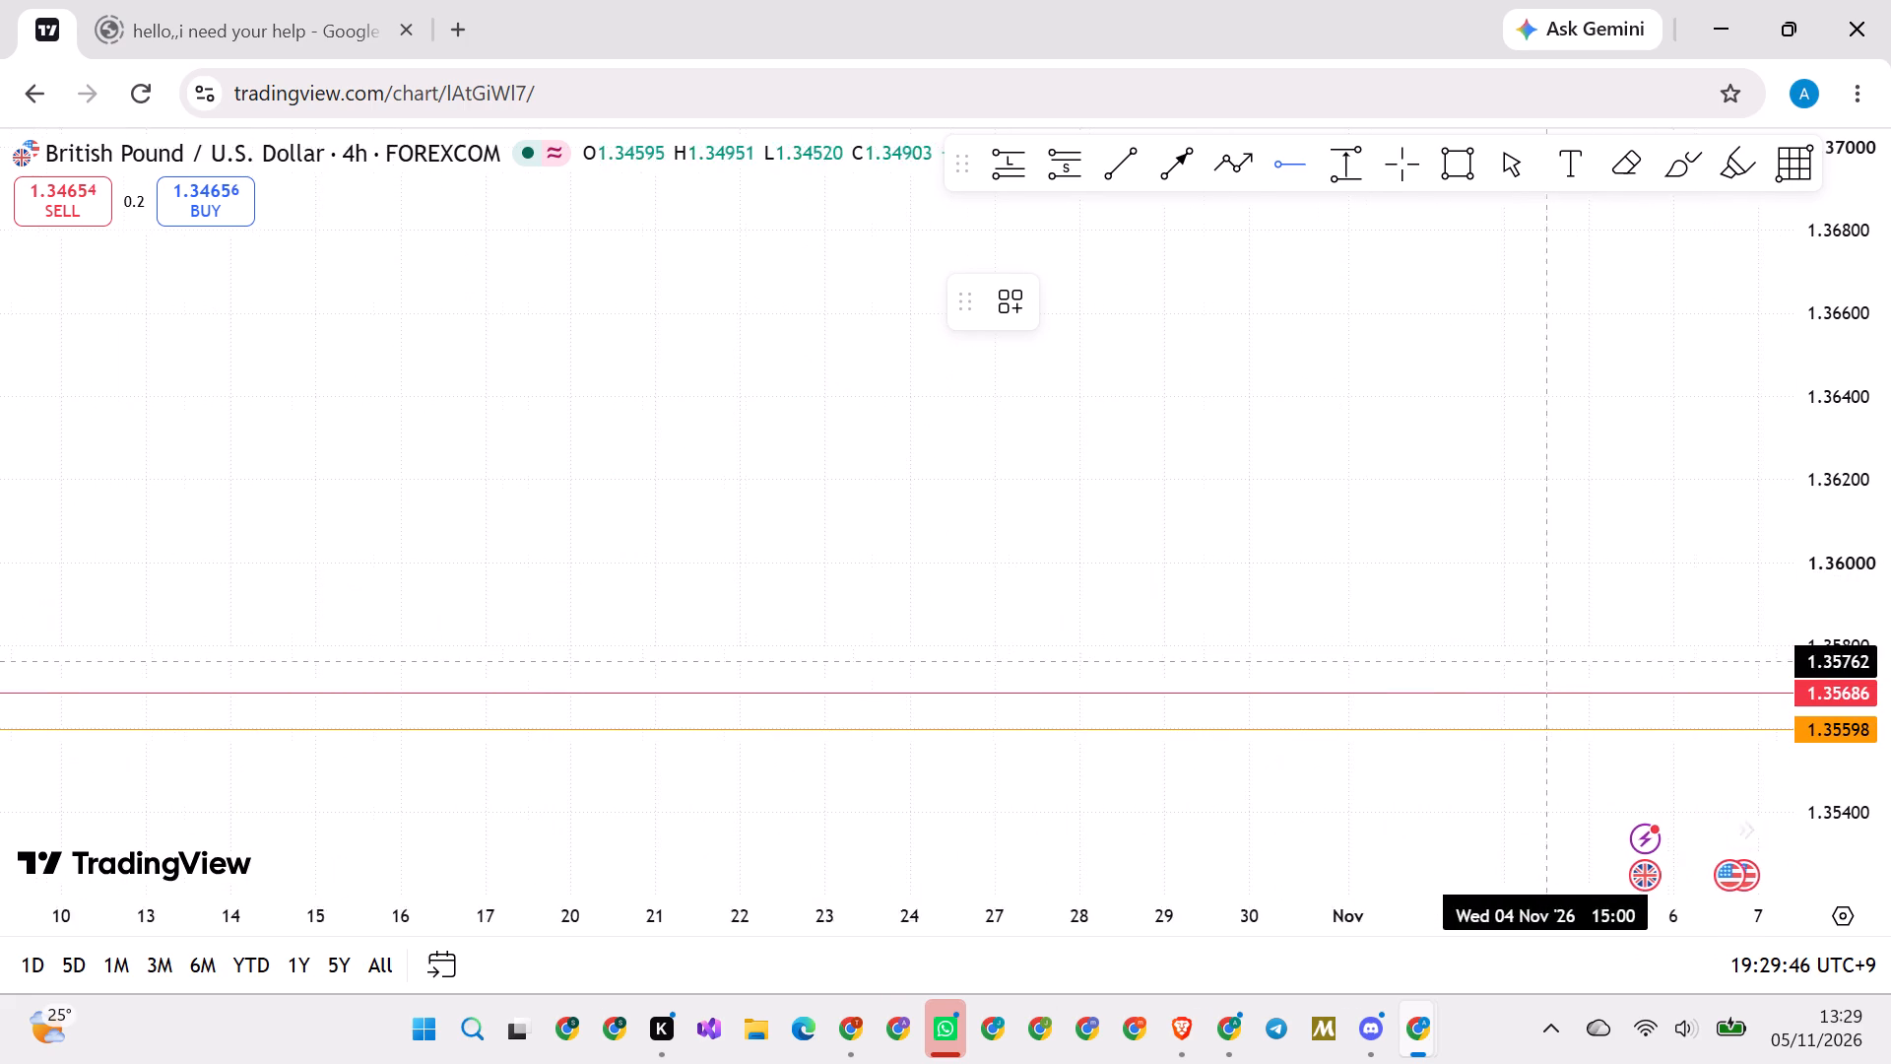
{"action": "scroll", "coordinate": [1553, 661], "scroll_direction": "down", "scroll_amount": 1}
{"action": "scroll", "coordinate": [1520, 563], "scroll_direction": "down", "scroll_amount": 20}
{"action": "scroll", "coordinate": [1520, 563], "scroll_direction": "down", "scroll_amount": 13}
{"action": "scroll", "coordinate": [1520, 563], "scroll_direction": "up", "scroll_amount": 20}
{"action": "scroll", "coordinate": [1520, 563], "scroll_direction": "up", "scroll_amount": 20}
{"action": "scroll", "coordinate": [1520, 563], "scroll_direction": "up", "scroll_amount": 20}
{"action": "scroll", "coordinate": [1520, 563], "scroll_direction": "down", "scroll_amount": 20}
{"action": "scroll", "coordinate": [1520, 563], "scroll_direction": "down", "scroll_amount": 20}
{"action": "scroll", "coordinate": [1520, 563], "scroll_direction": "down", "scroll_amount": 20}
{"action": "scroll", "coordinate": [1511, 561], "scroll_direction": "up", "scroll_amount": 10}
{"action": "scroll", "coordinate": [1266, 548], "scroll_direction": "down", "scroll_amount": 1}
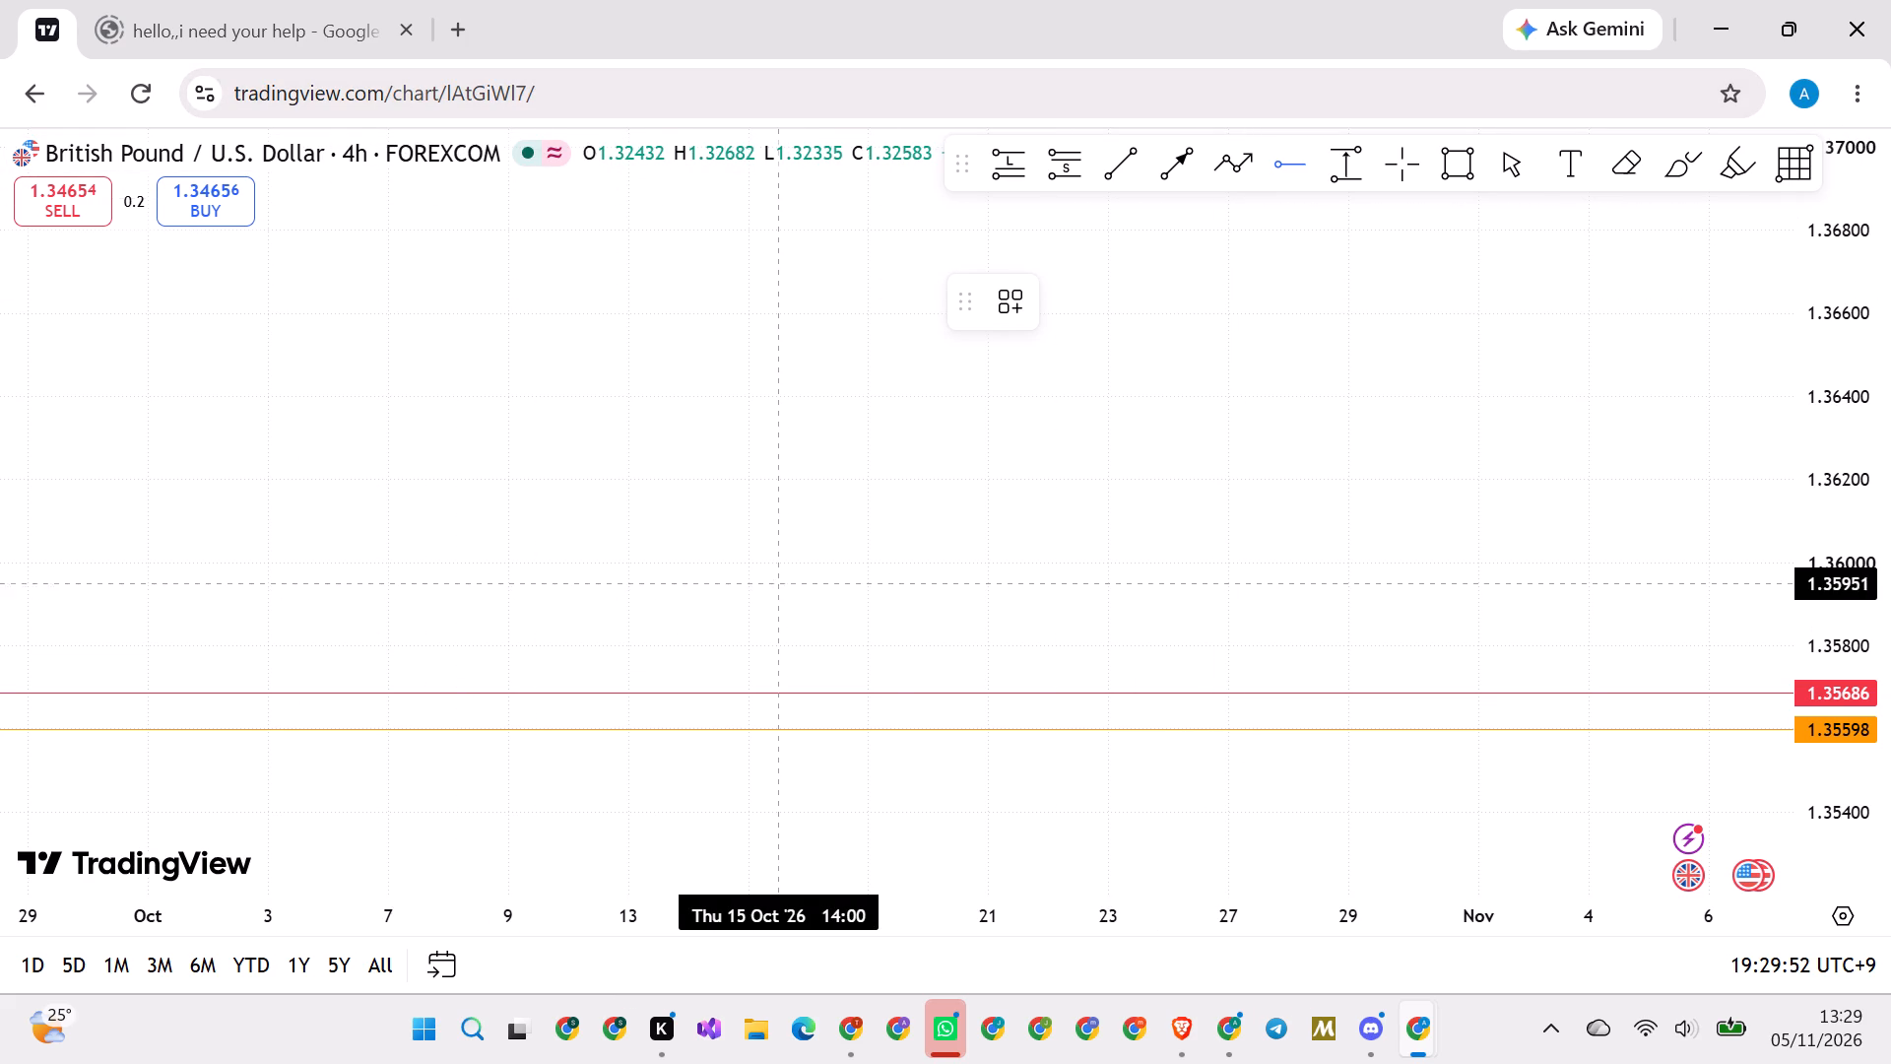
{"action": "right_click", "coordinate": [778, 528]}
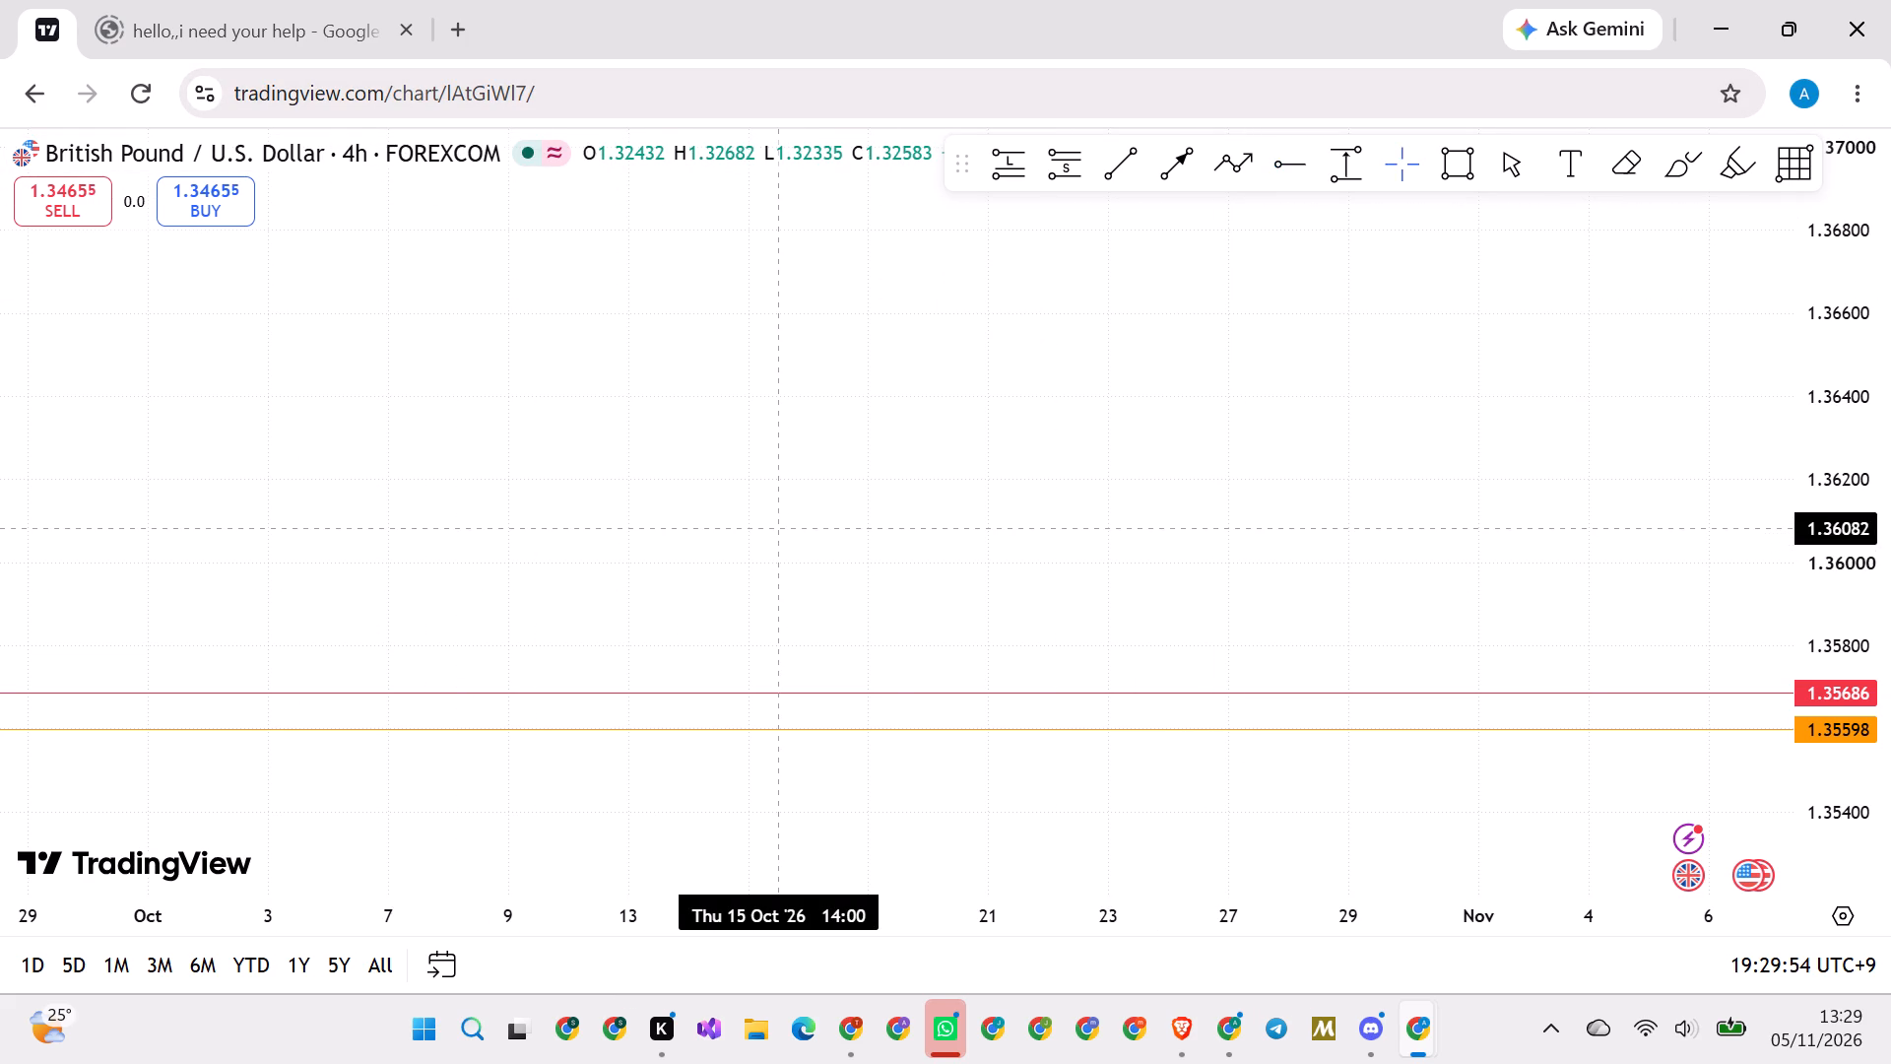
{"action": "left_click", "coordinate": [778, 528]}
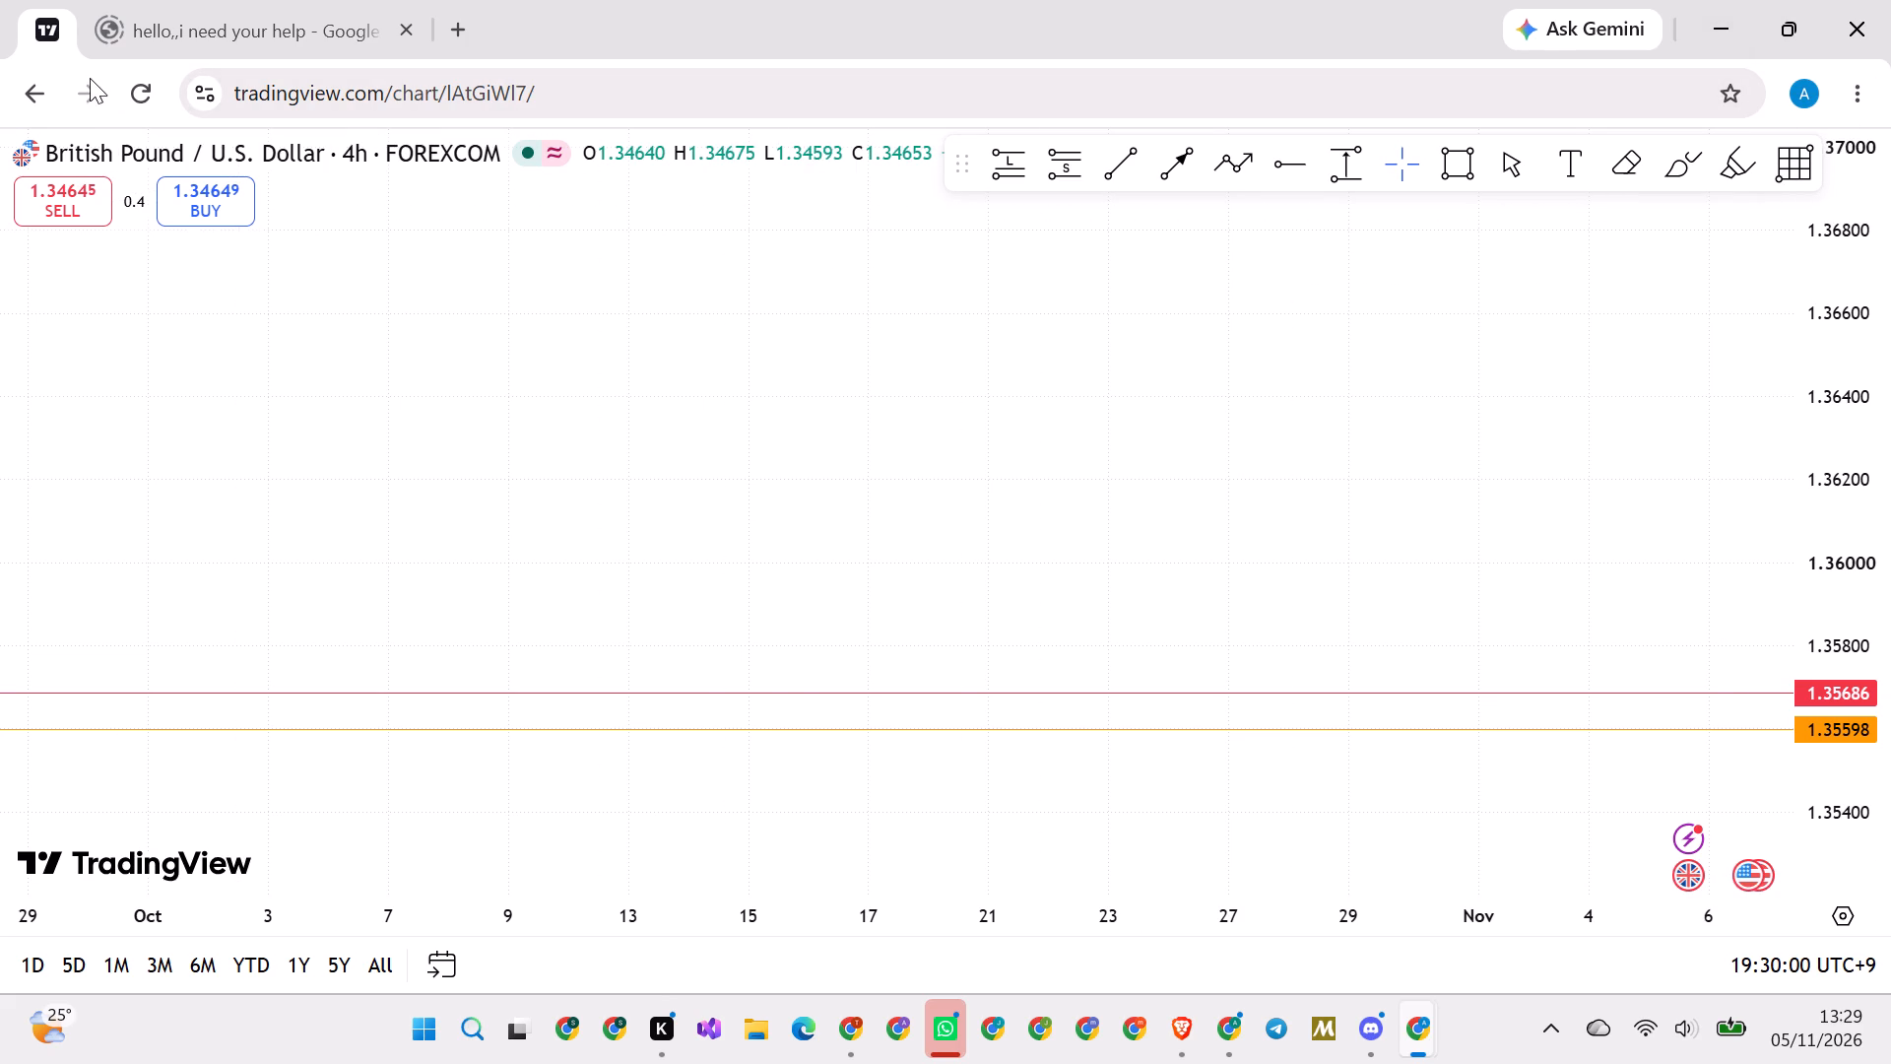
Delete the blue "bos" text label beside the 4 November candles.
{"action": "left_click_drag", "start_coordinate": [1854, 365], "coordinate": [1760, 693]}
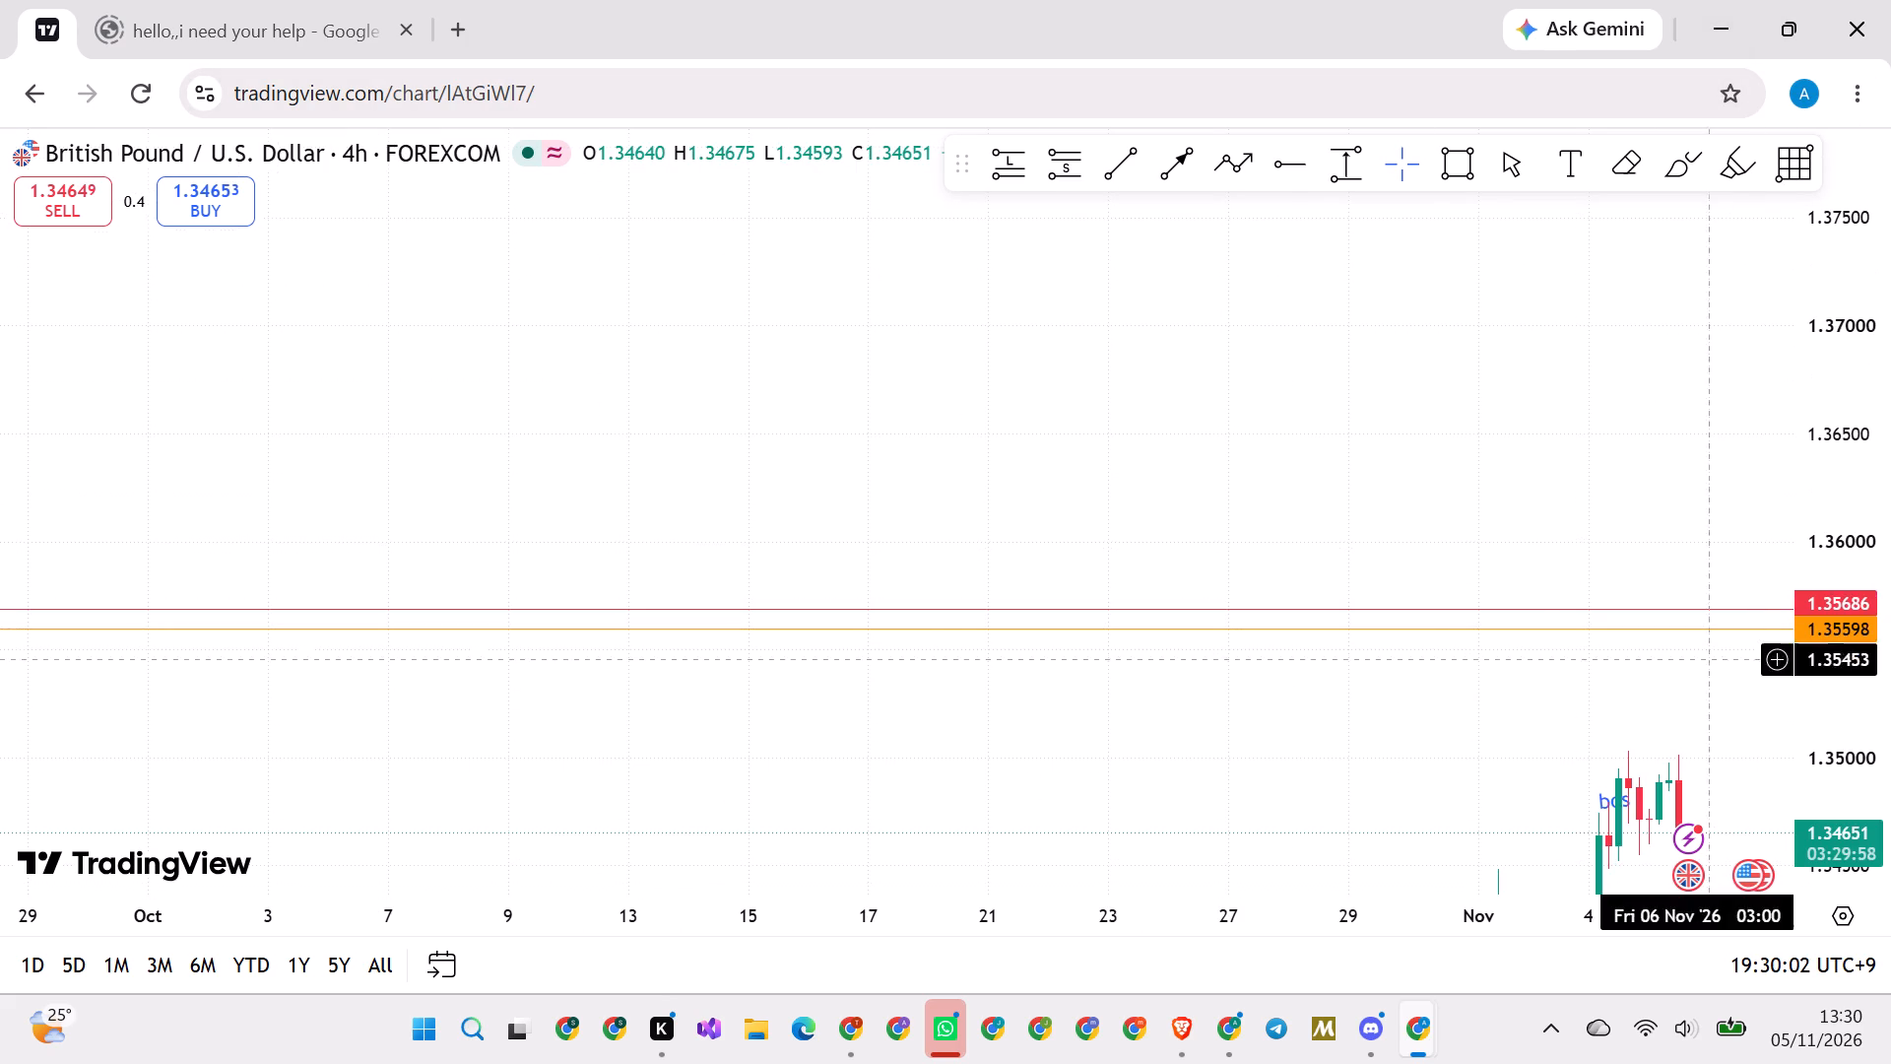
{"action": "scroll", "coordinate": [1536, 552], "scroll_direction": "down", "scroll_amount": 7}
{"action": "left_click_drag", "start_coordinate": [1542, 522], "coordinate": [1257, 431]}
{"action": "left_click_drag", "start_coordinate": [1154, 692], "coordinate": [1243, 612]}
{"action": "scroll", "coordinate": [1209, 603], "scroll_direction": "up", "scroll_amount": 20}
{"action": "scroll", "coordinate": [1209, 603], "scroll_direction": "up", "scroll_amount": 3}
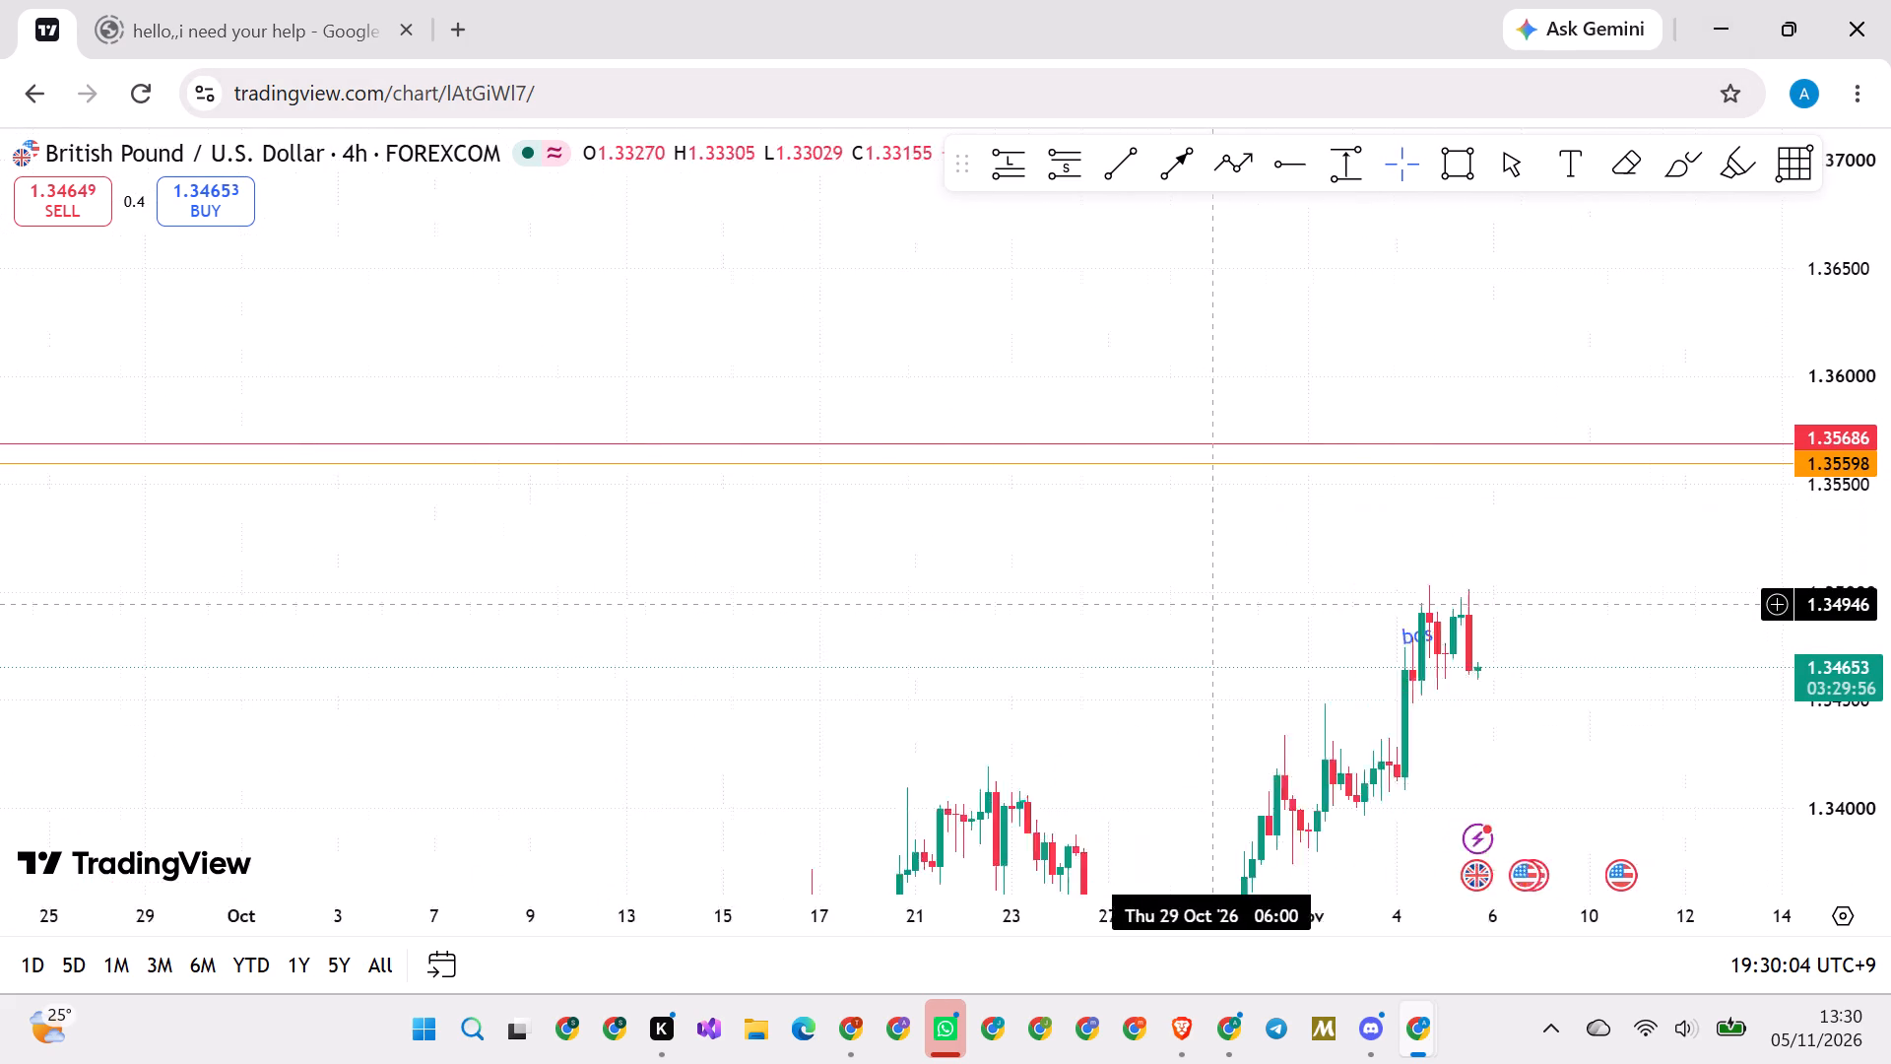
{"action": "scroll", "coordinate": [1209, 603], "scroll_direction": "up", "scroll_amount": 20}
{"action": "scroll", "coordinate": [1209, 603], "scroll_direction": "up", "scroll_amount": 20}
{"action": "scroll", "coordinate": [1209, 603], "scroll_direction": "up", "scroll_amount": 20}
{"action": "left_click_drag", "start_coordinate": [1357, 645], "coordinate": [1639, 580]}
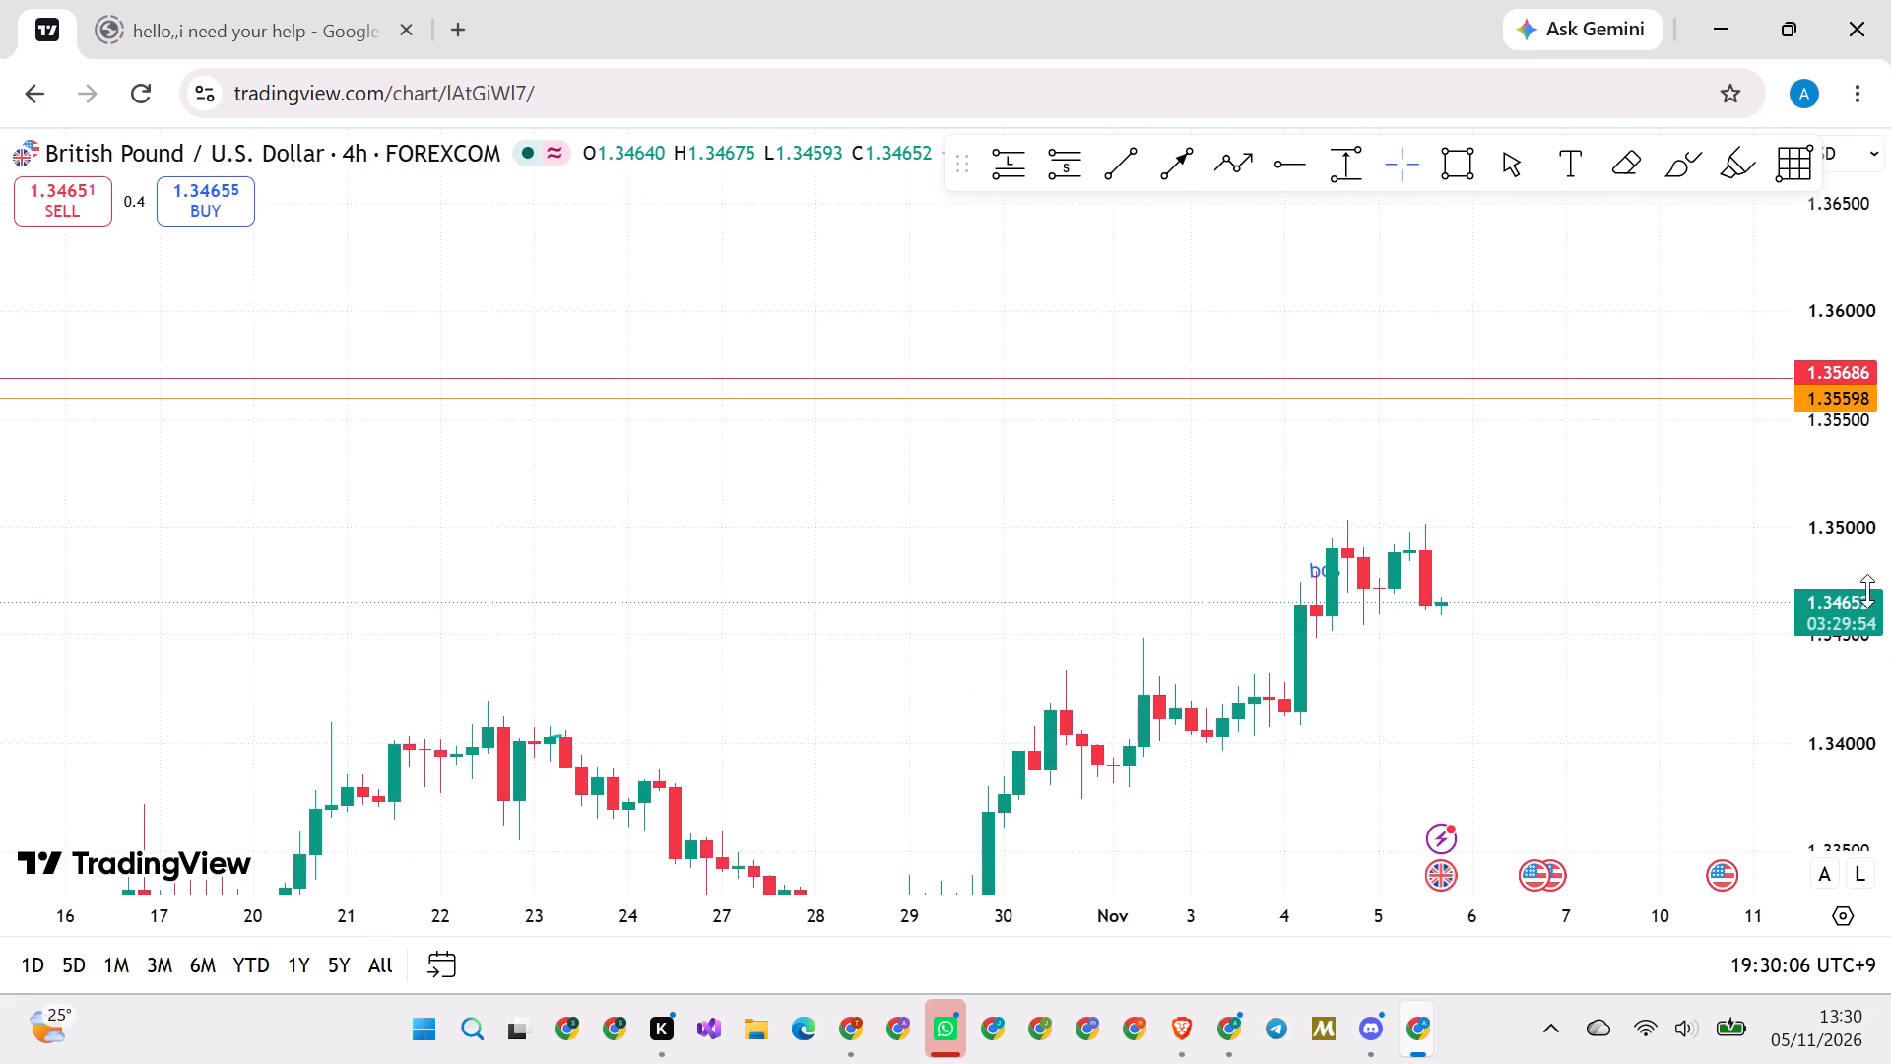
{"action": "scroll", "coordinate": [1863, 589], "scroll_direction": "up", "scroll_amount": 20}
{"action": "scroll", "coordinate": [1863, 589], "scroll_direction": "up", "scroll_amount": 4}
{"action": "left_click_drag", "start_coordinate": [1587, 609], "coordinate": [1626, 442]}
{"action": "scroll", "coordinate": [1627, 561], "scroll_direction": "up", "scroll_amount": 1}
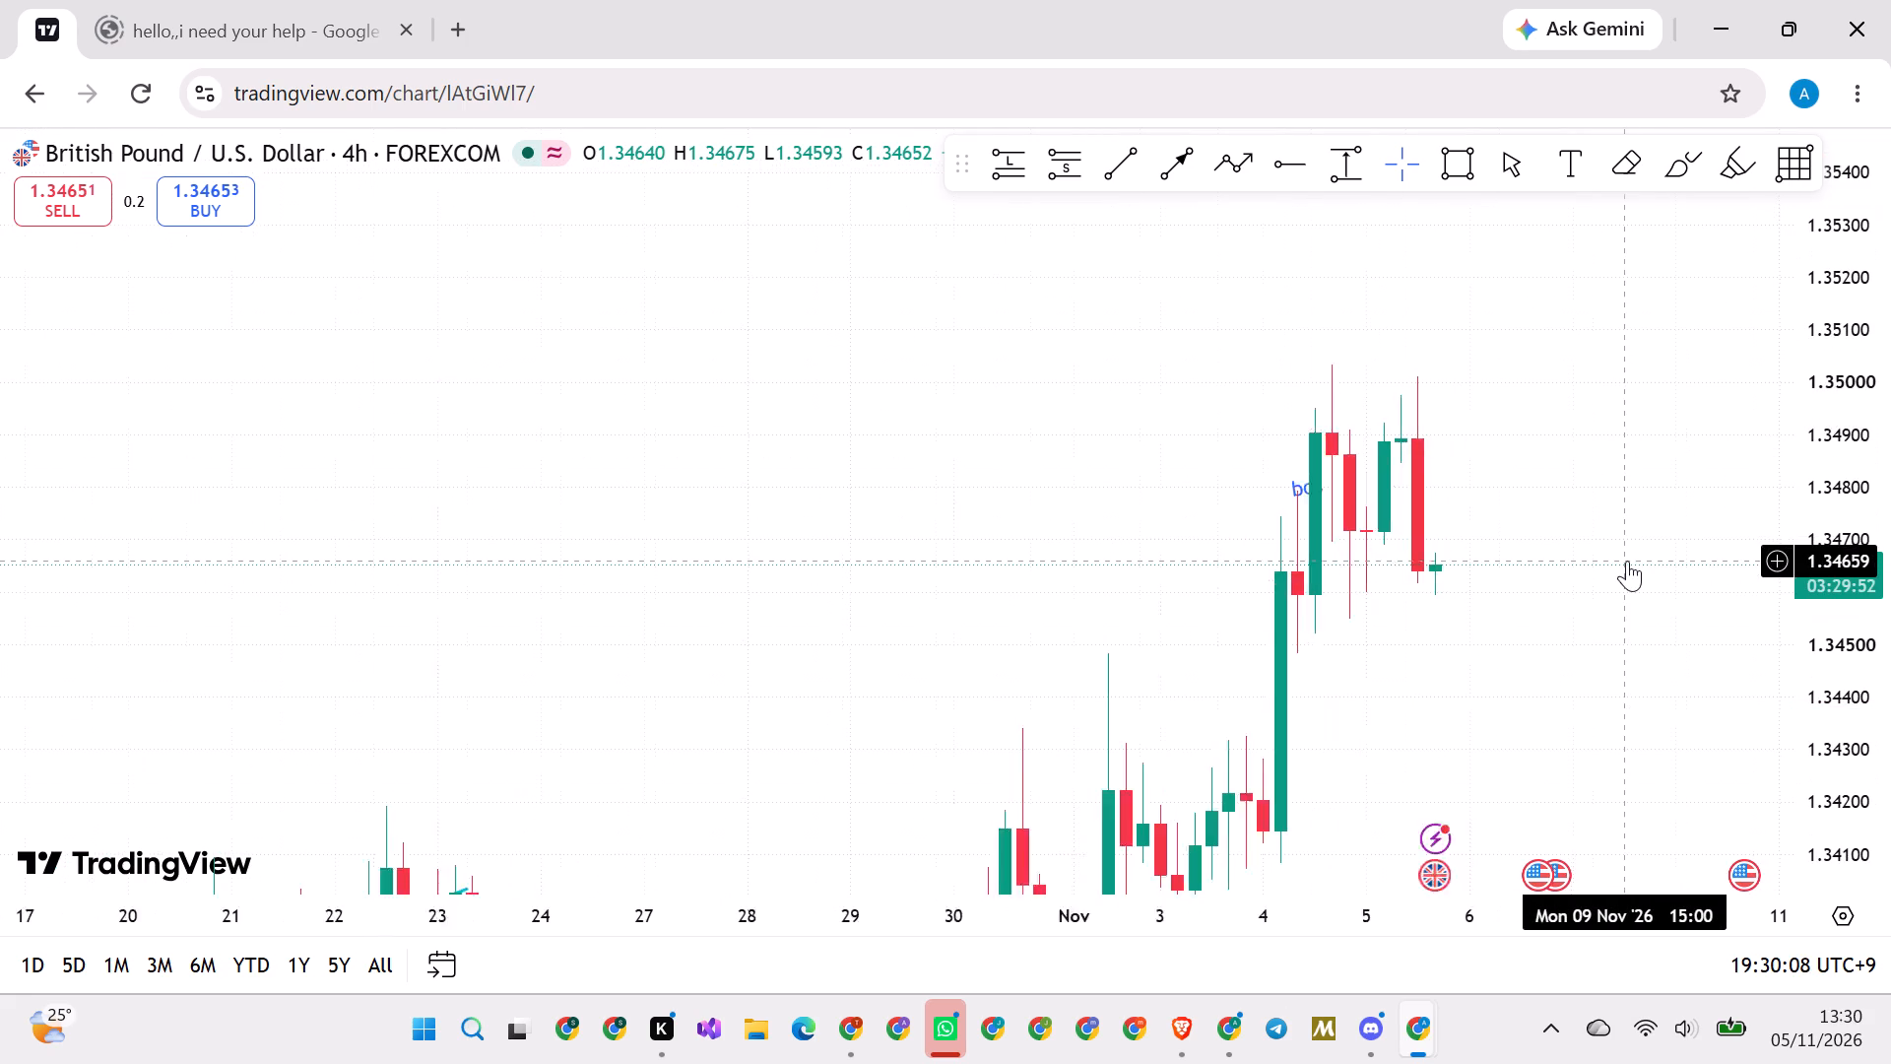
{"action": "scroll", "coordinate": [1627, 561], "scroll_direction": "up", "scroll_amount": 1}
{"action": "left_click_drag", "start_coordinate": [1607, 525], "coordinate": [1609, 425]}
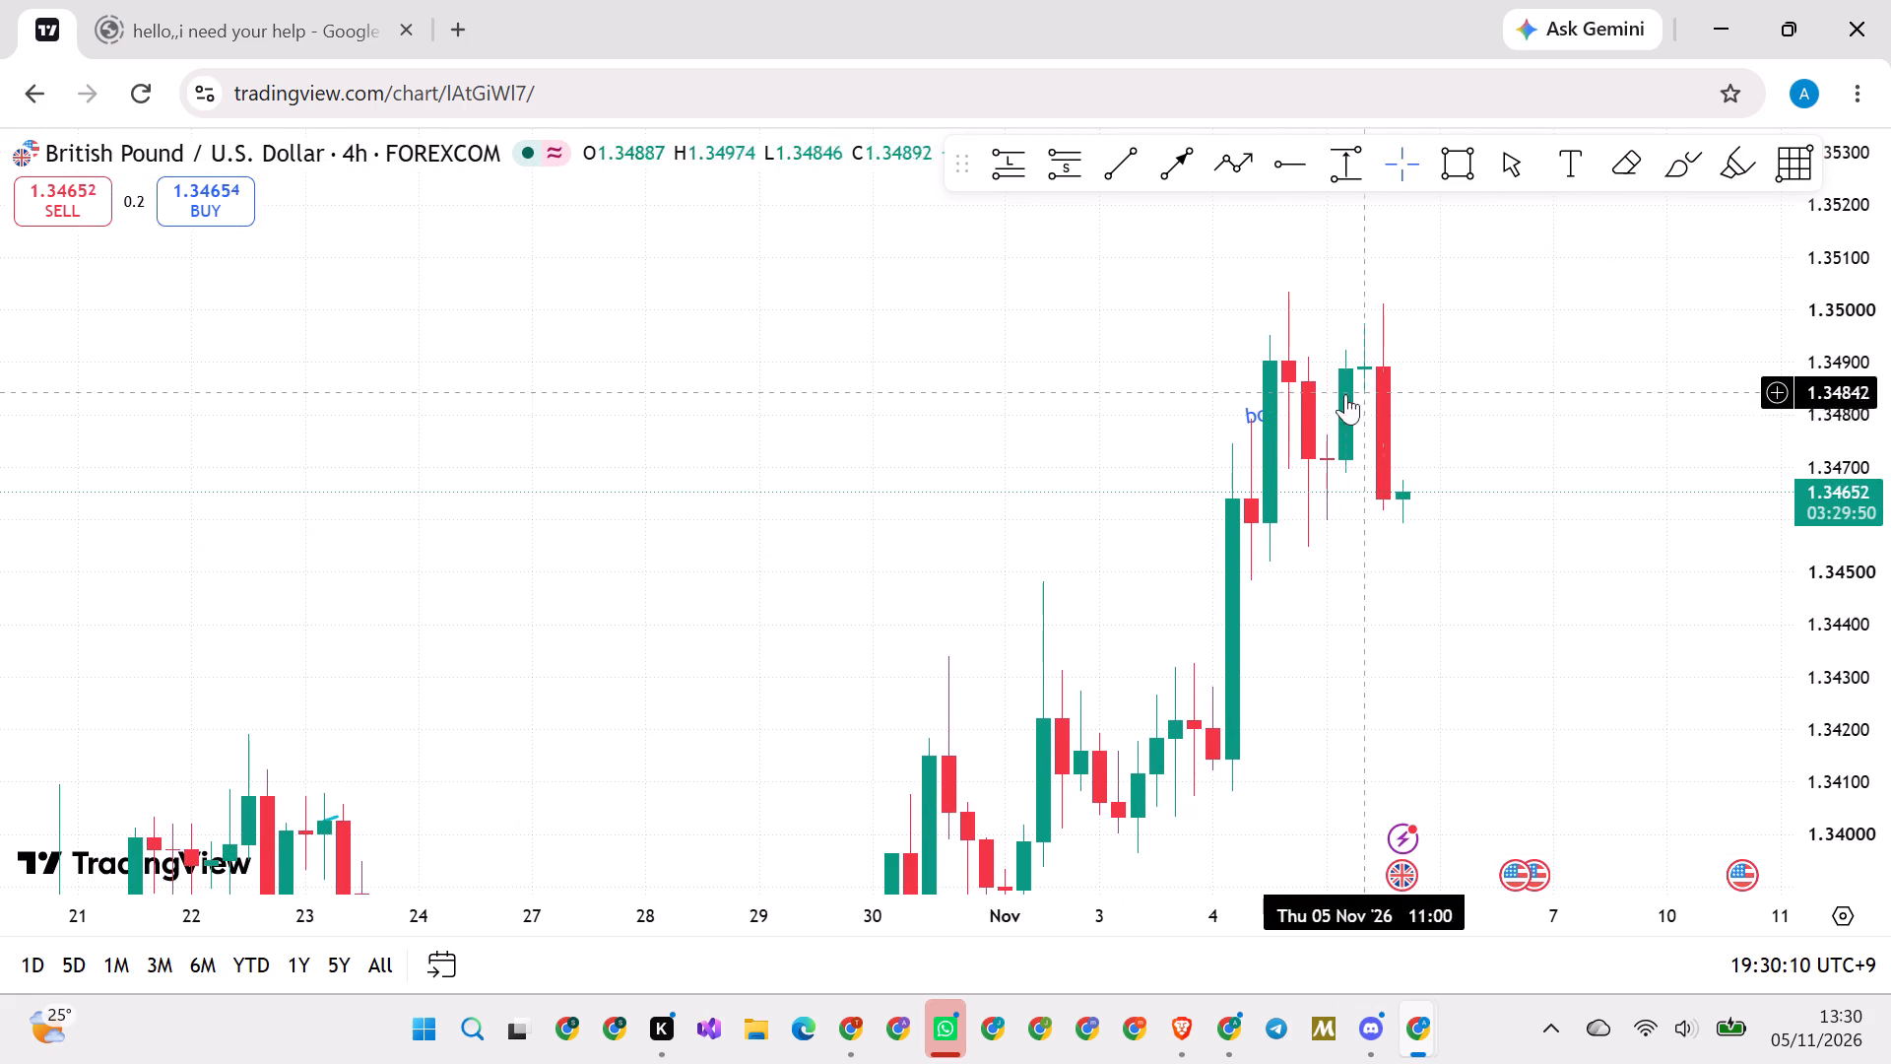
{"action": "left_click", "coordinate": [1252, 416]}
{"action": "left_click", "coordinate": [1497, 296]}
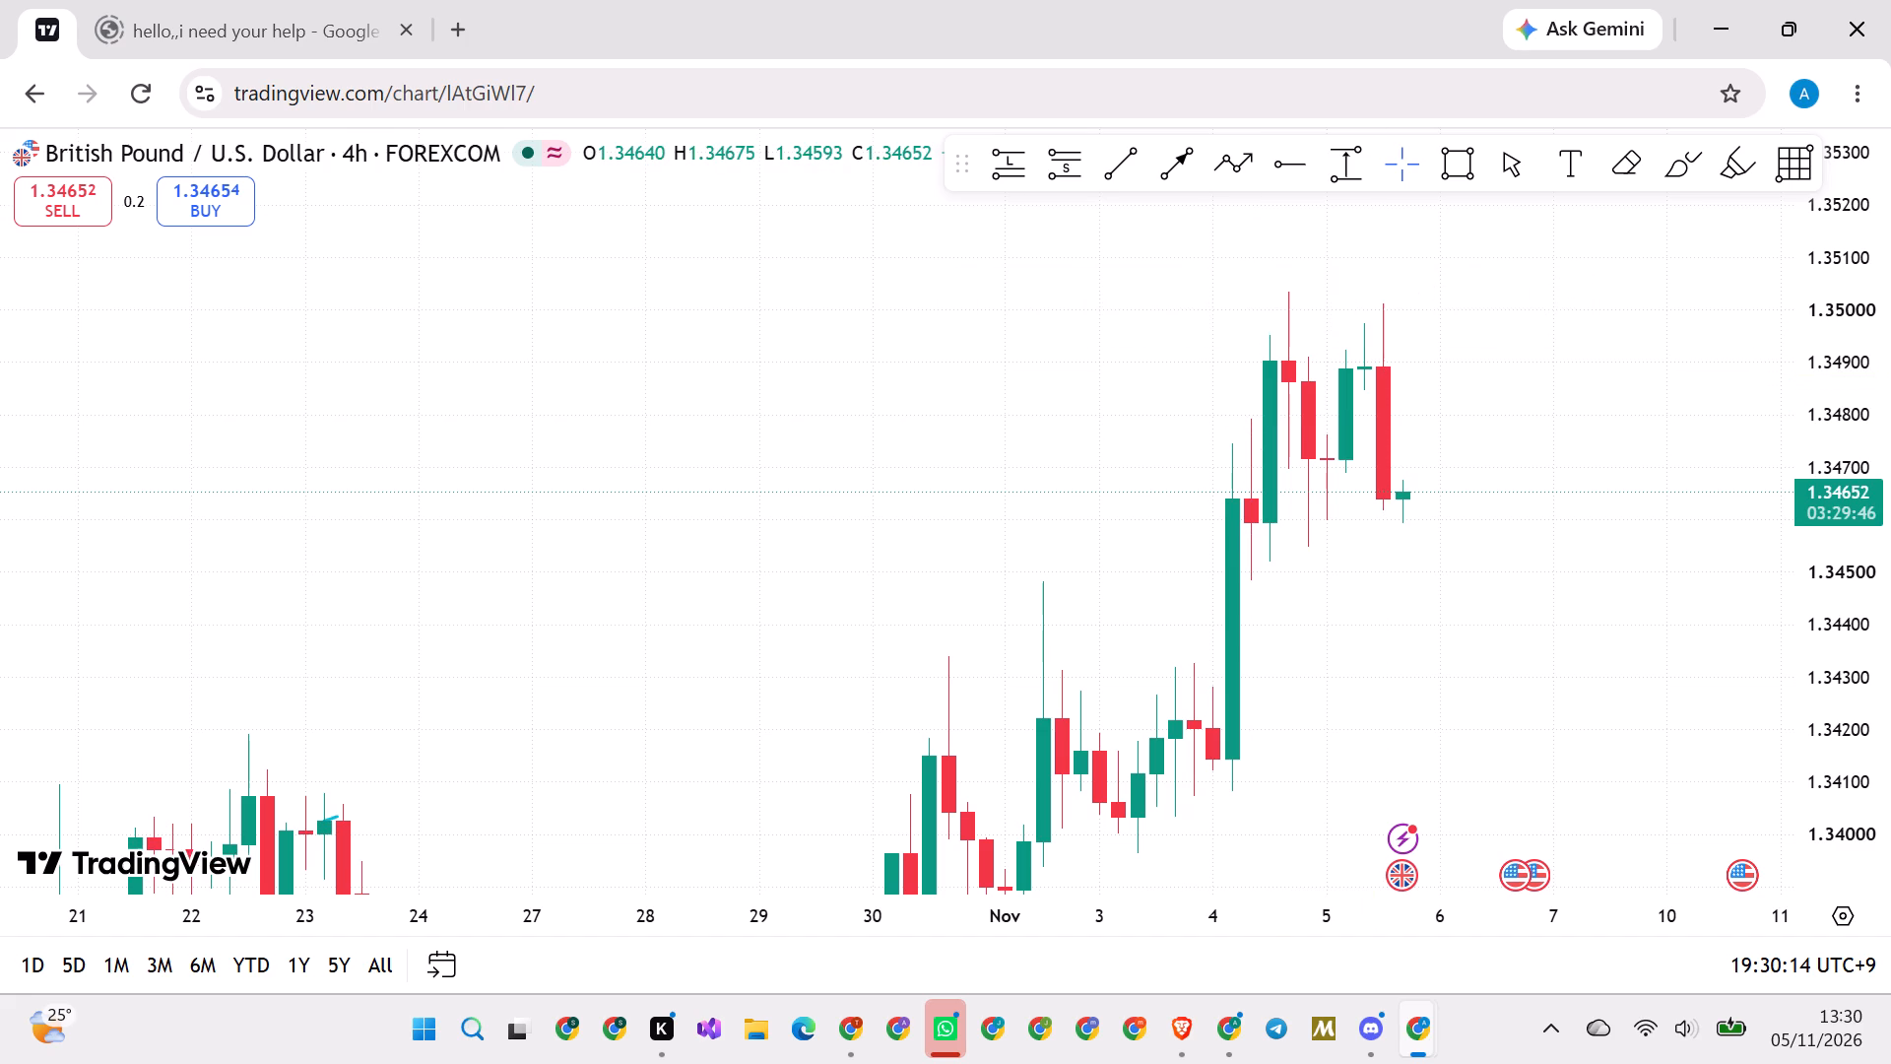
Place a horizontal ray at 1.34639 from the top of the 4 November 11:00 candle's body.
{"action": "scroll", "coordinate": [1448, 367], "scroll_direction": "up", "scroll_amount": 4}
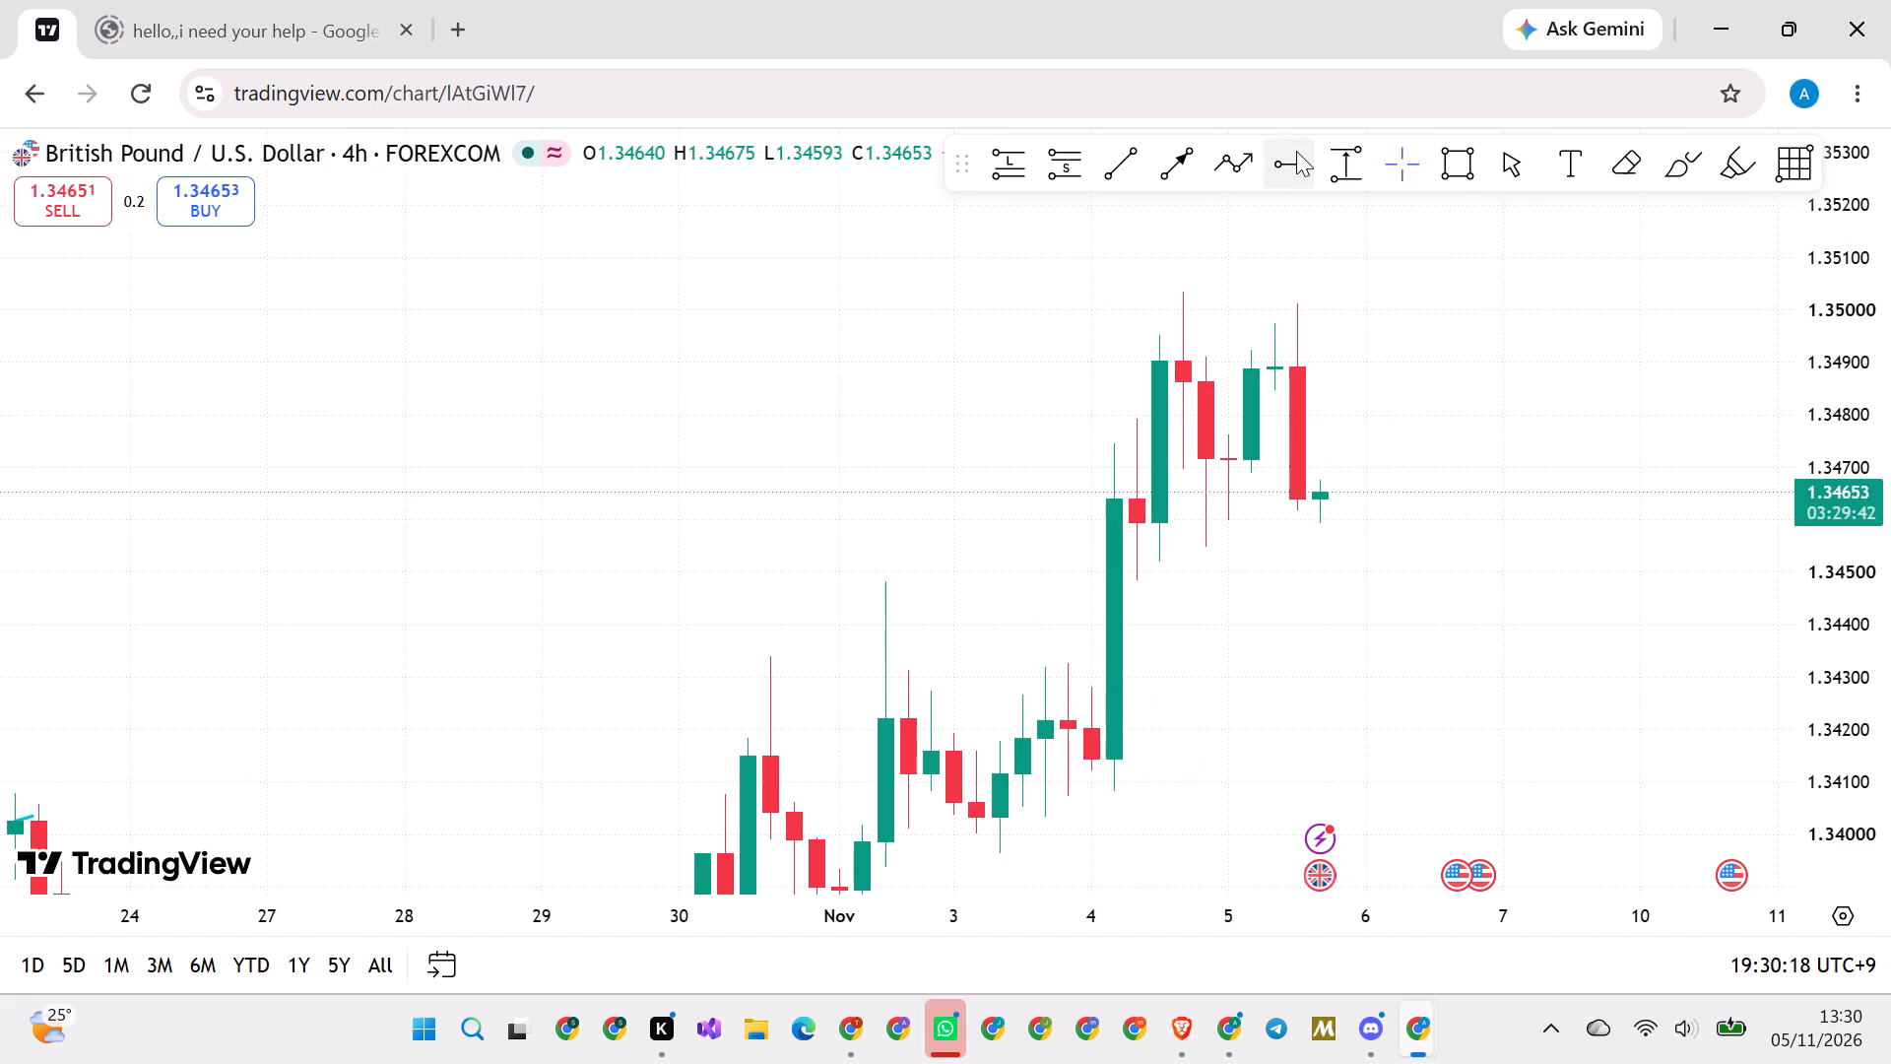
{"action": "left_click", "coordinate": [1270, 155]}
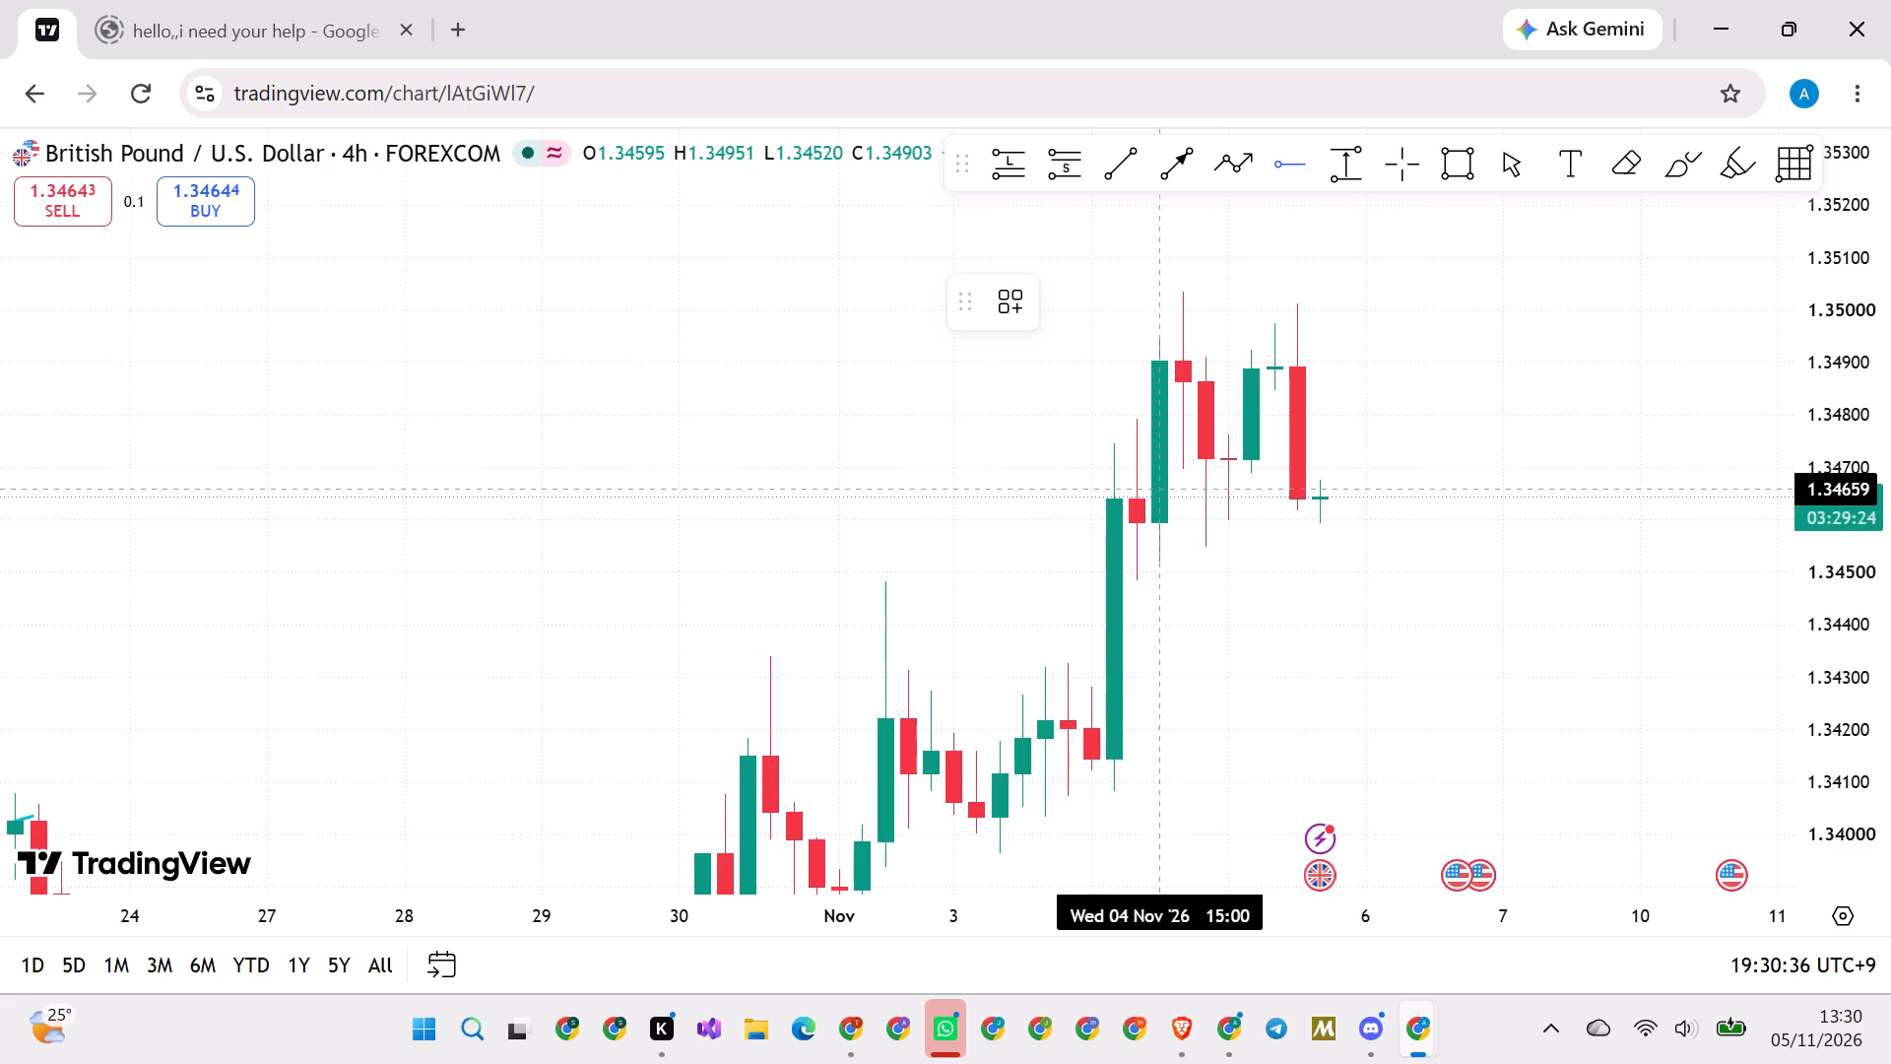
{"action": "left_click", "coordinate": [1113, 496]}
{"action": "left_click", "coordinate": [1282, 659]}
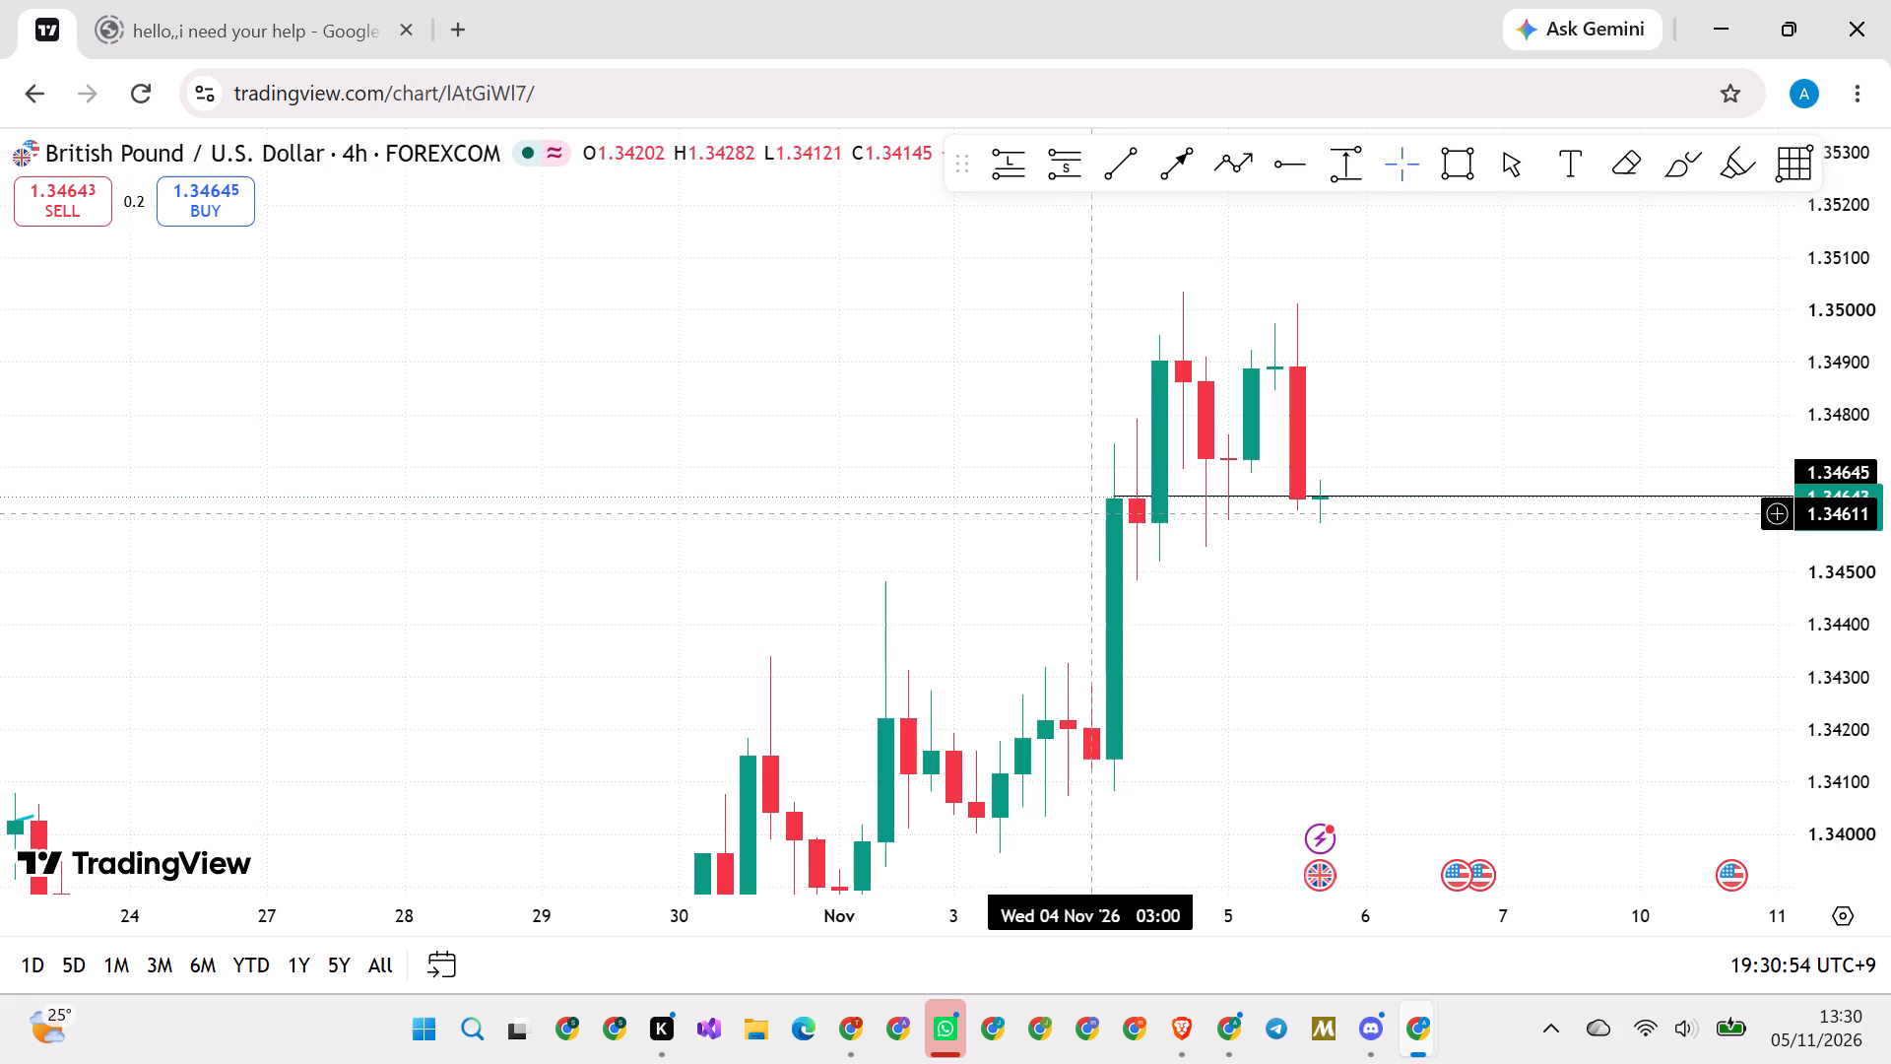
{"action": "left_click_drag", "start_coordinate": [1115, 499], "coordinate": [1126, 499]}
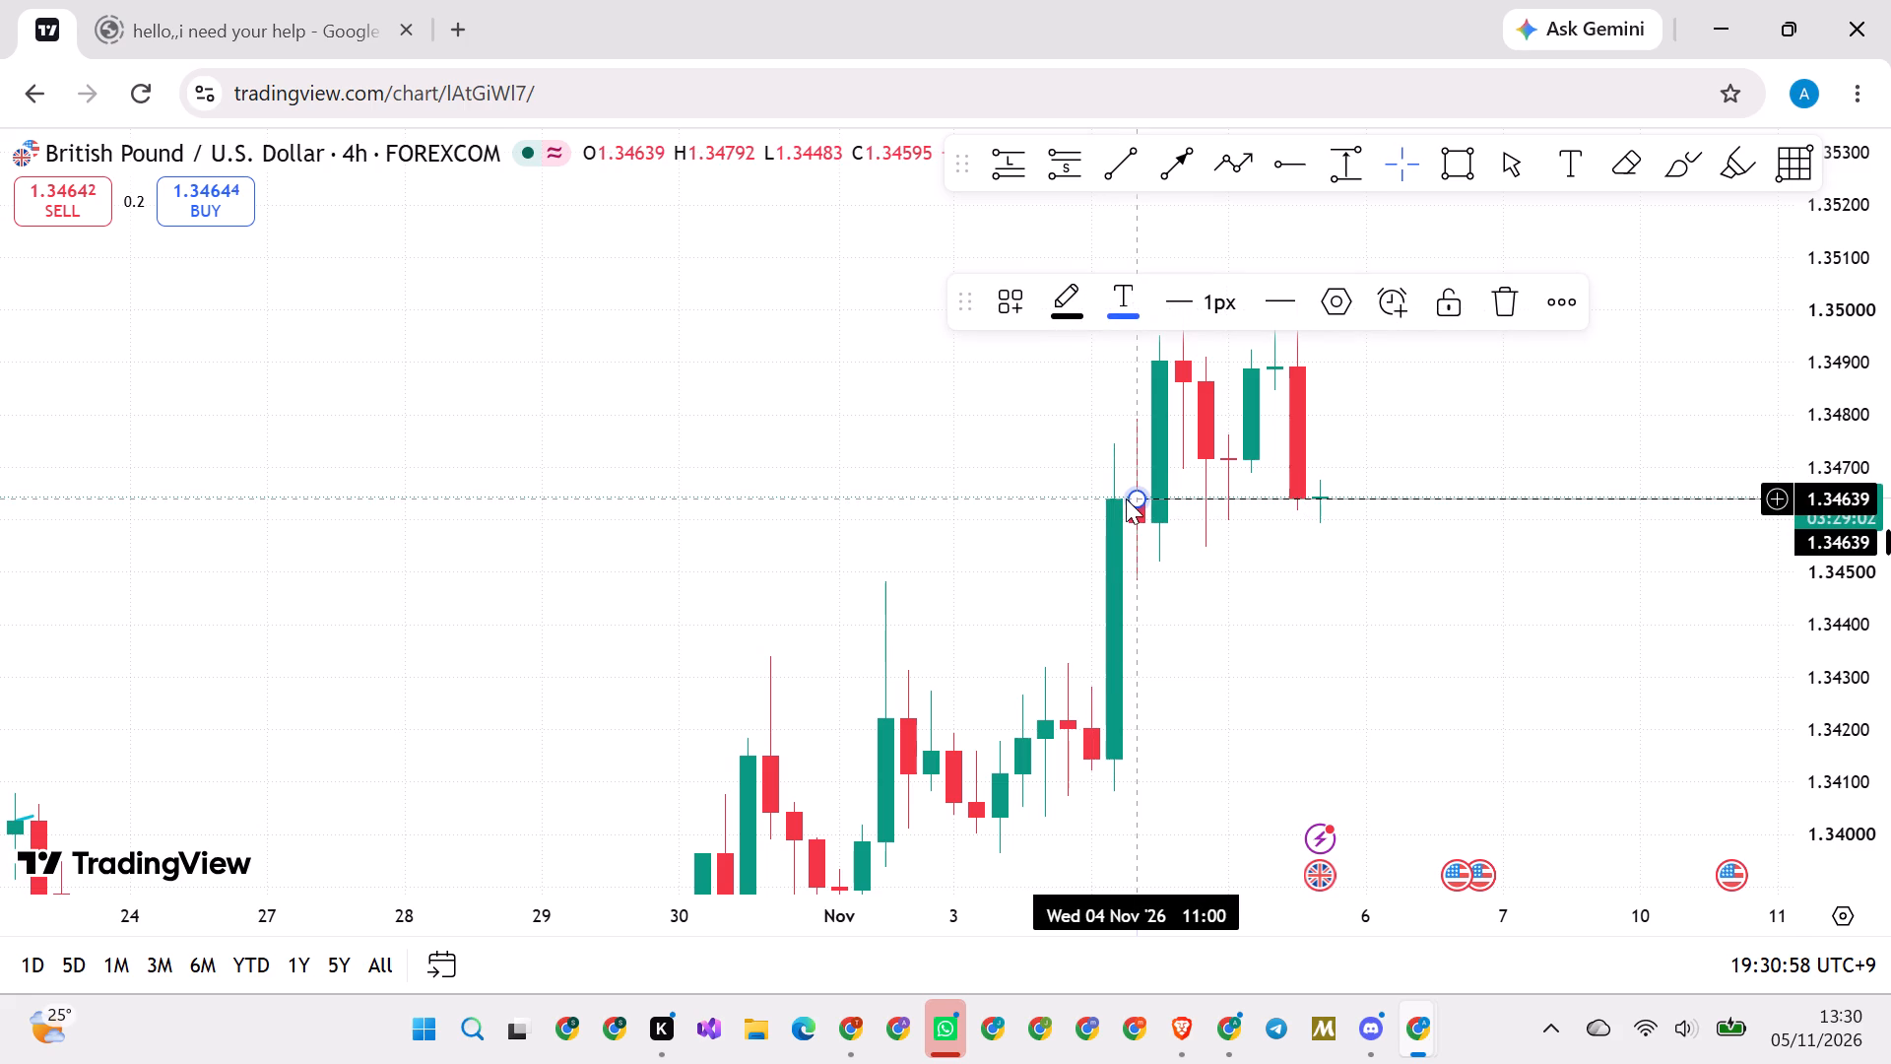
{"action": "left_click", "coordinate": [1268, 598]}
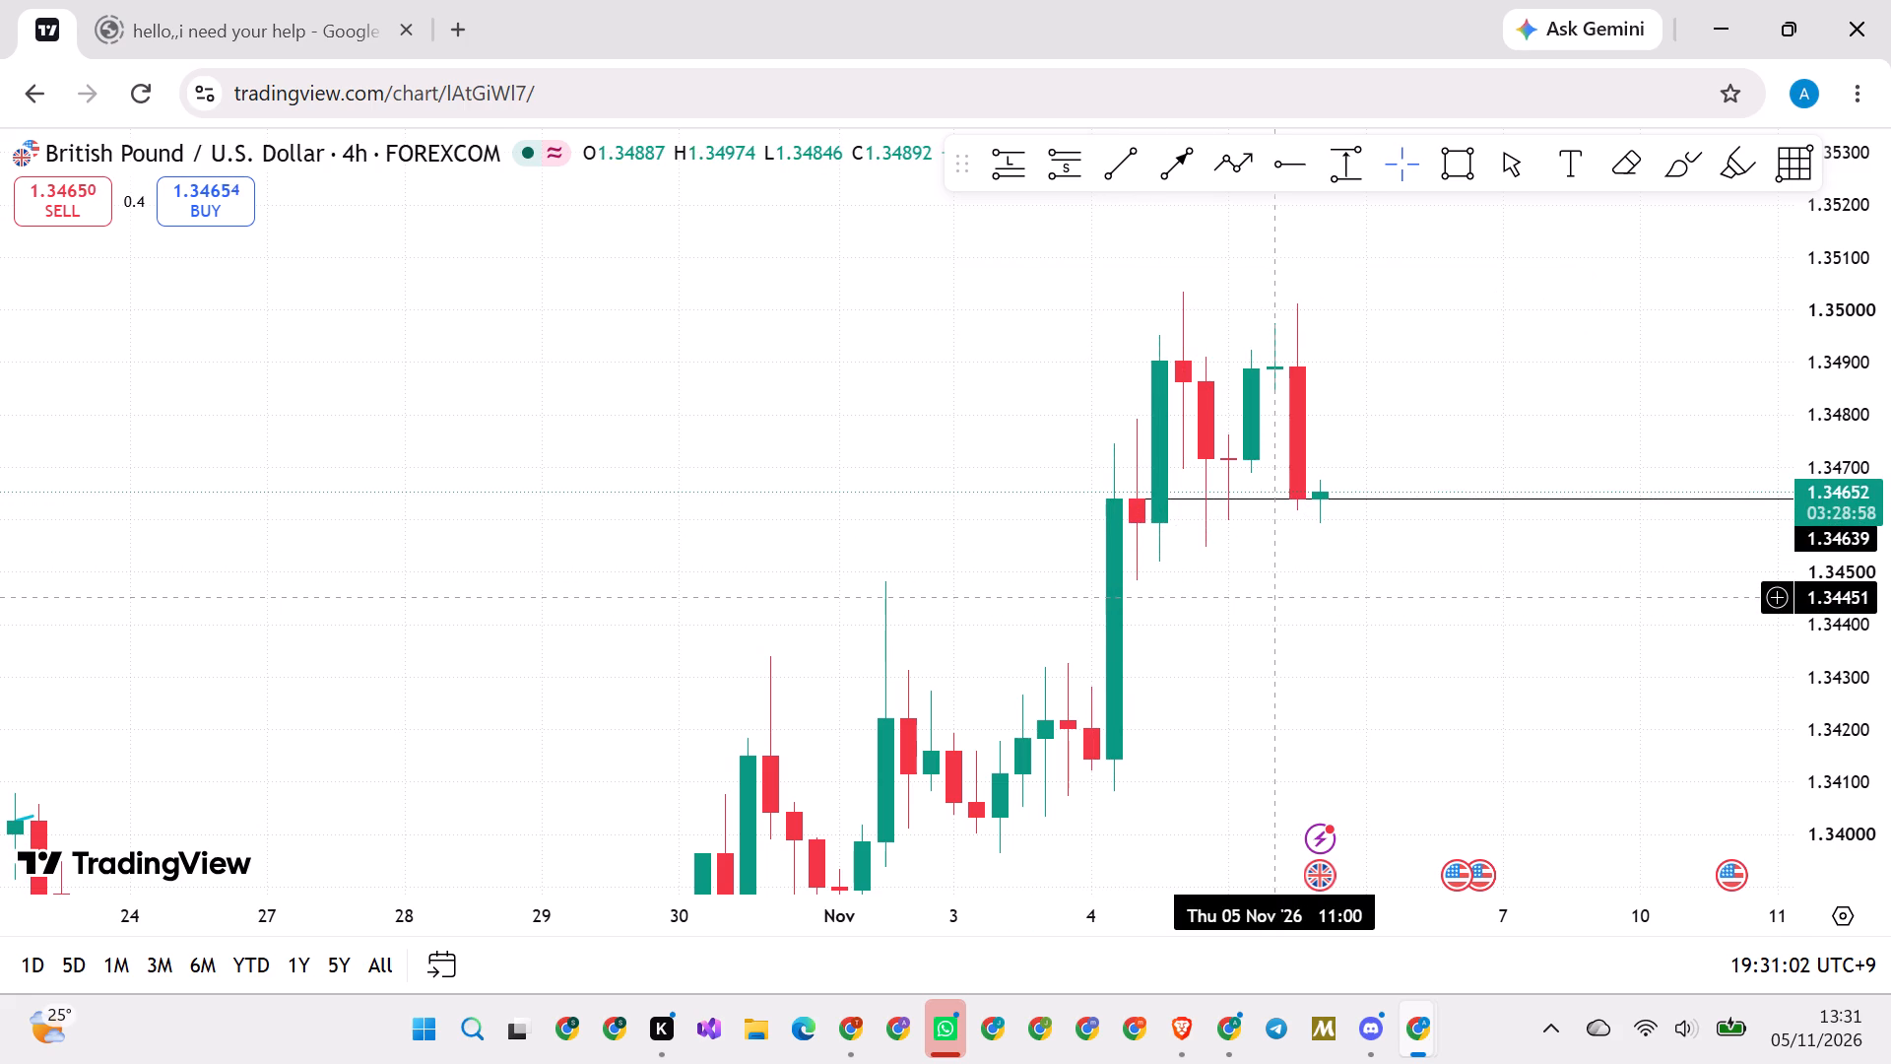
Place a second horizontal ray at about 1.3449, from the low of the 4 November 11:00 candle.
{"action": "left_click", "coordinate": [1283, 174]}
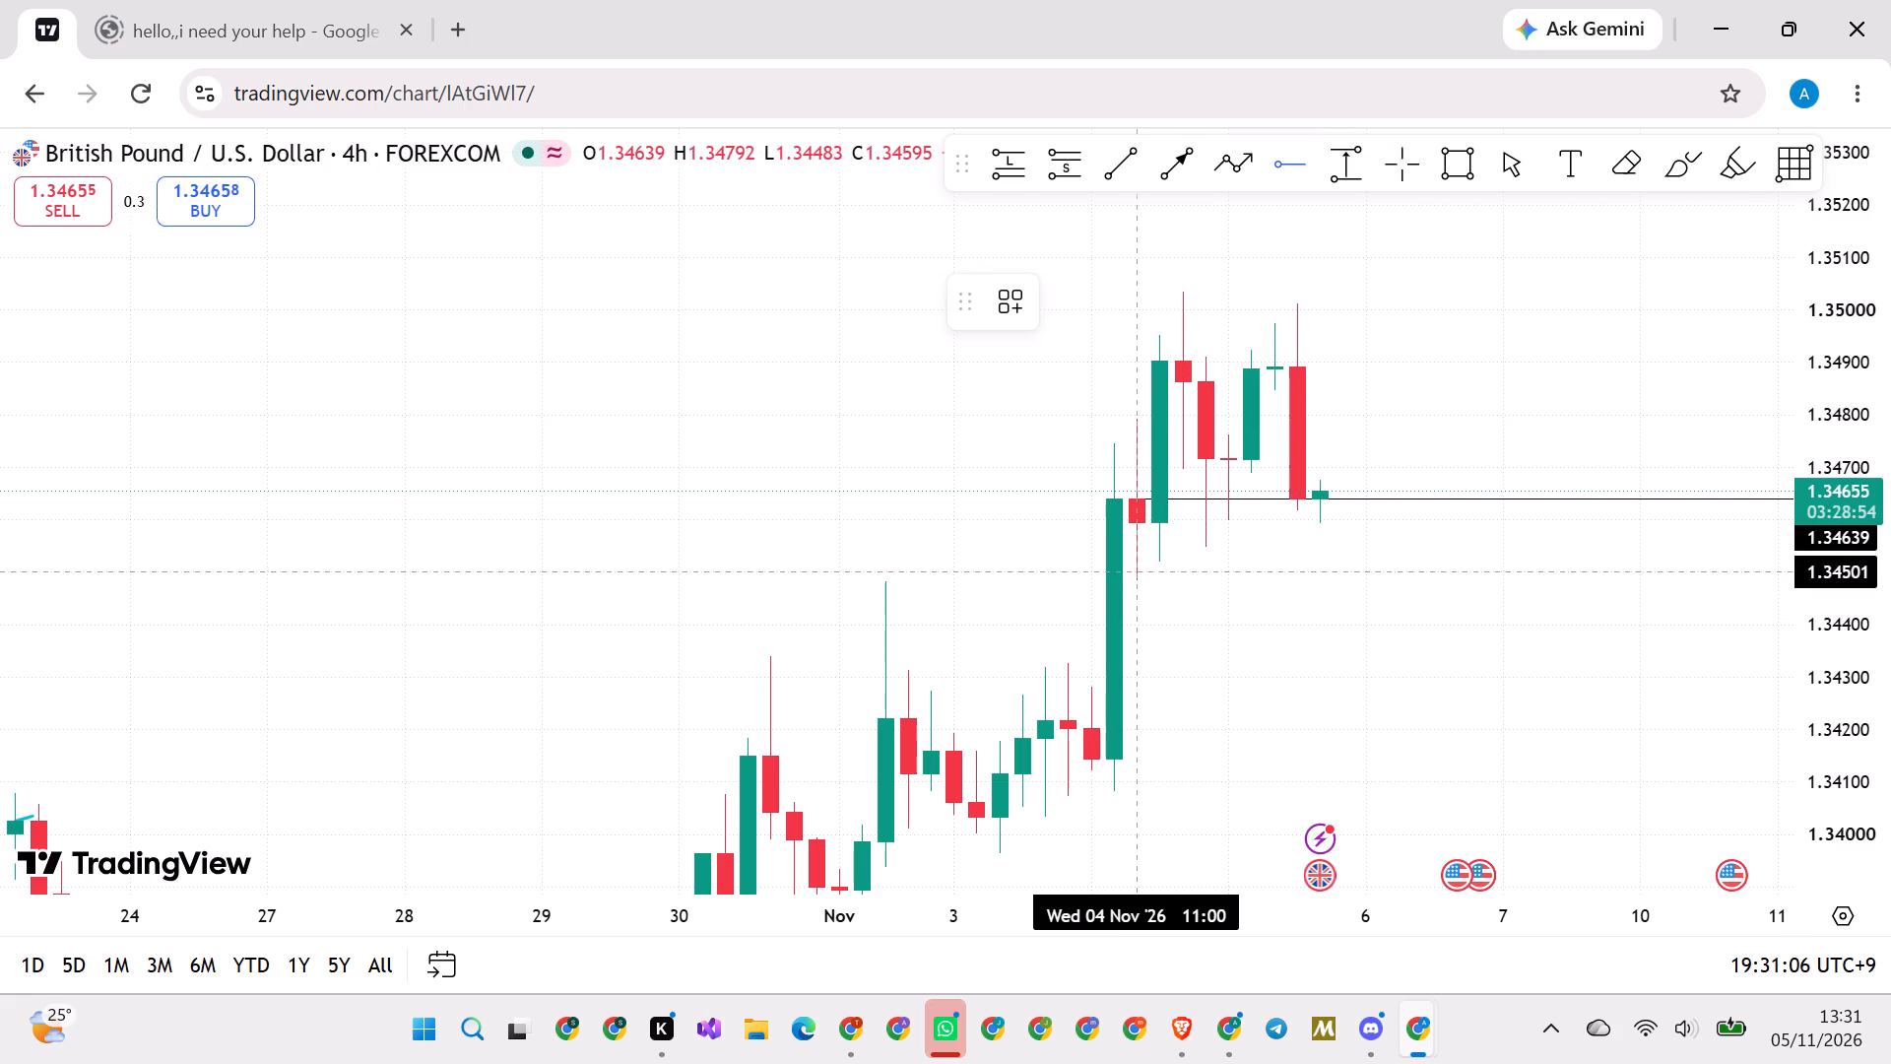
{"action": "left_click", "coordinate": [1139, 576]}
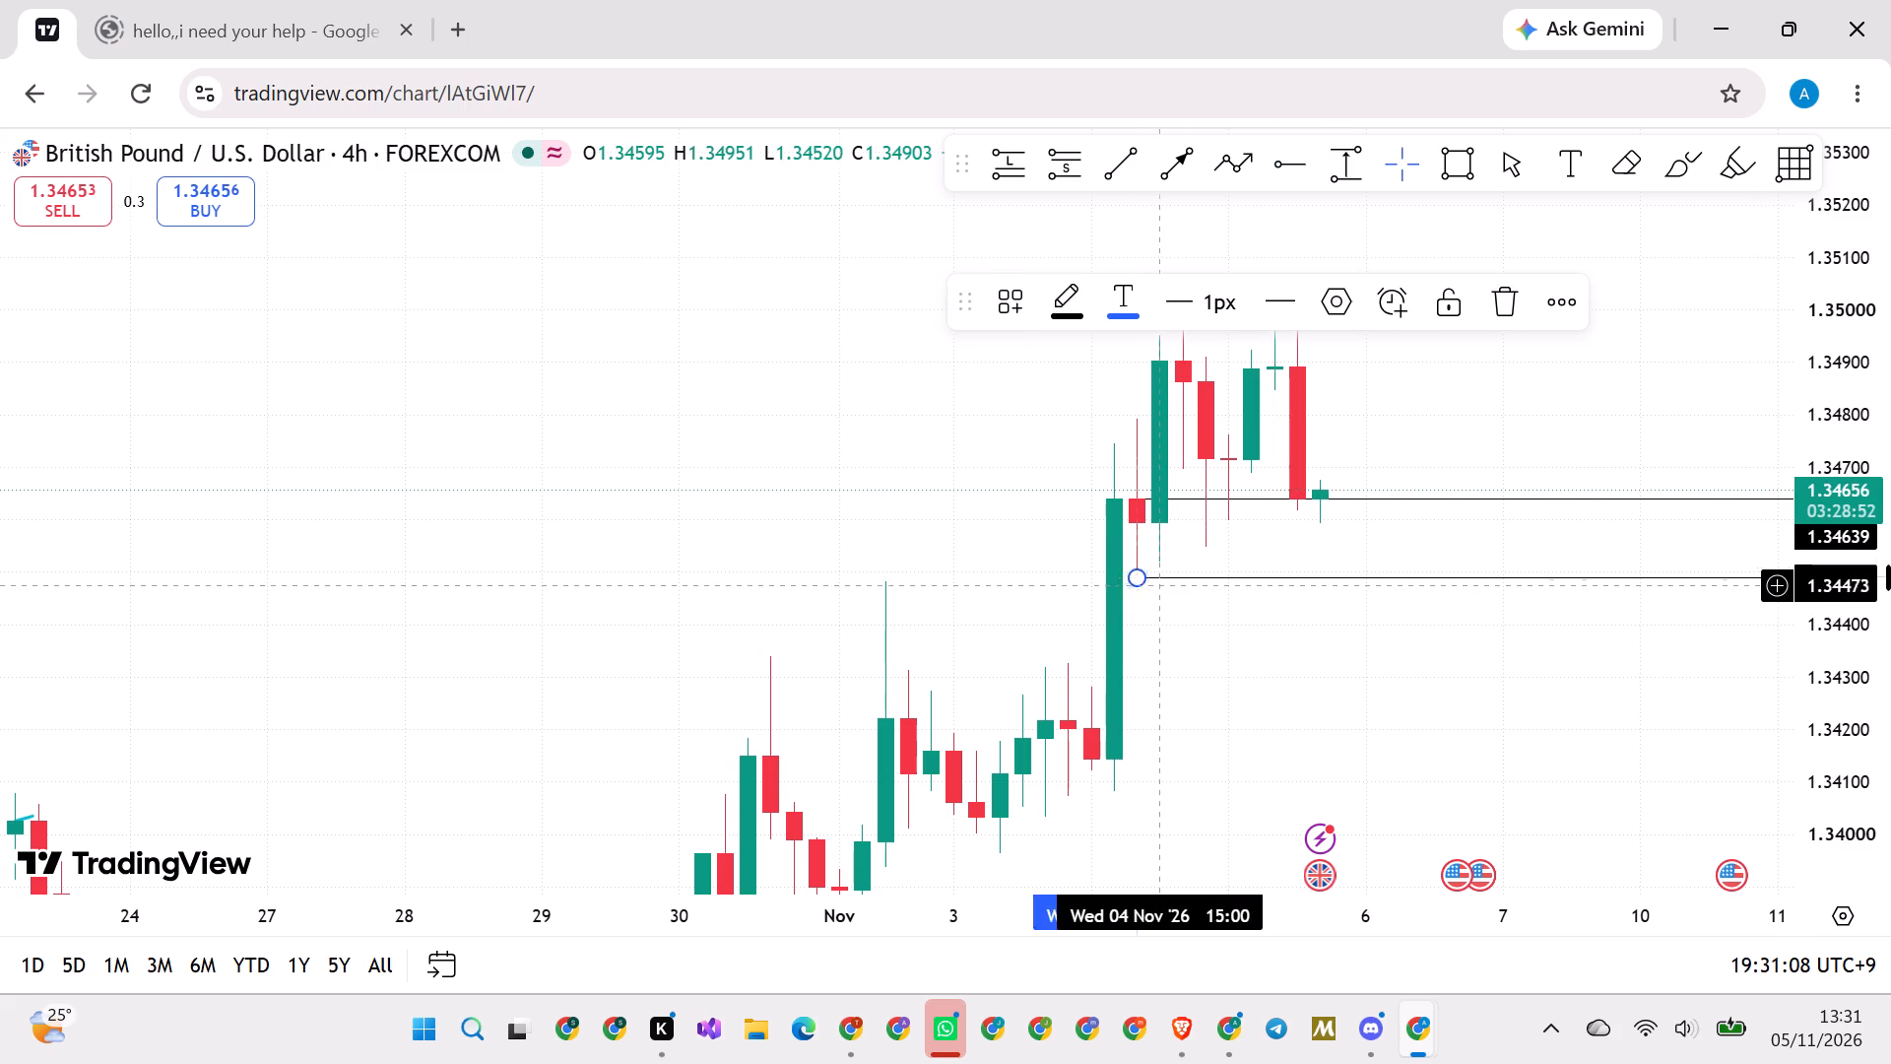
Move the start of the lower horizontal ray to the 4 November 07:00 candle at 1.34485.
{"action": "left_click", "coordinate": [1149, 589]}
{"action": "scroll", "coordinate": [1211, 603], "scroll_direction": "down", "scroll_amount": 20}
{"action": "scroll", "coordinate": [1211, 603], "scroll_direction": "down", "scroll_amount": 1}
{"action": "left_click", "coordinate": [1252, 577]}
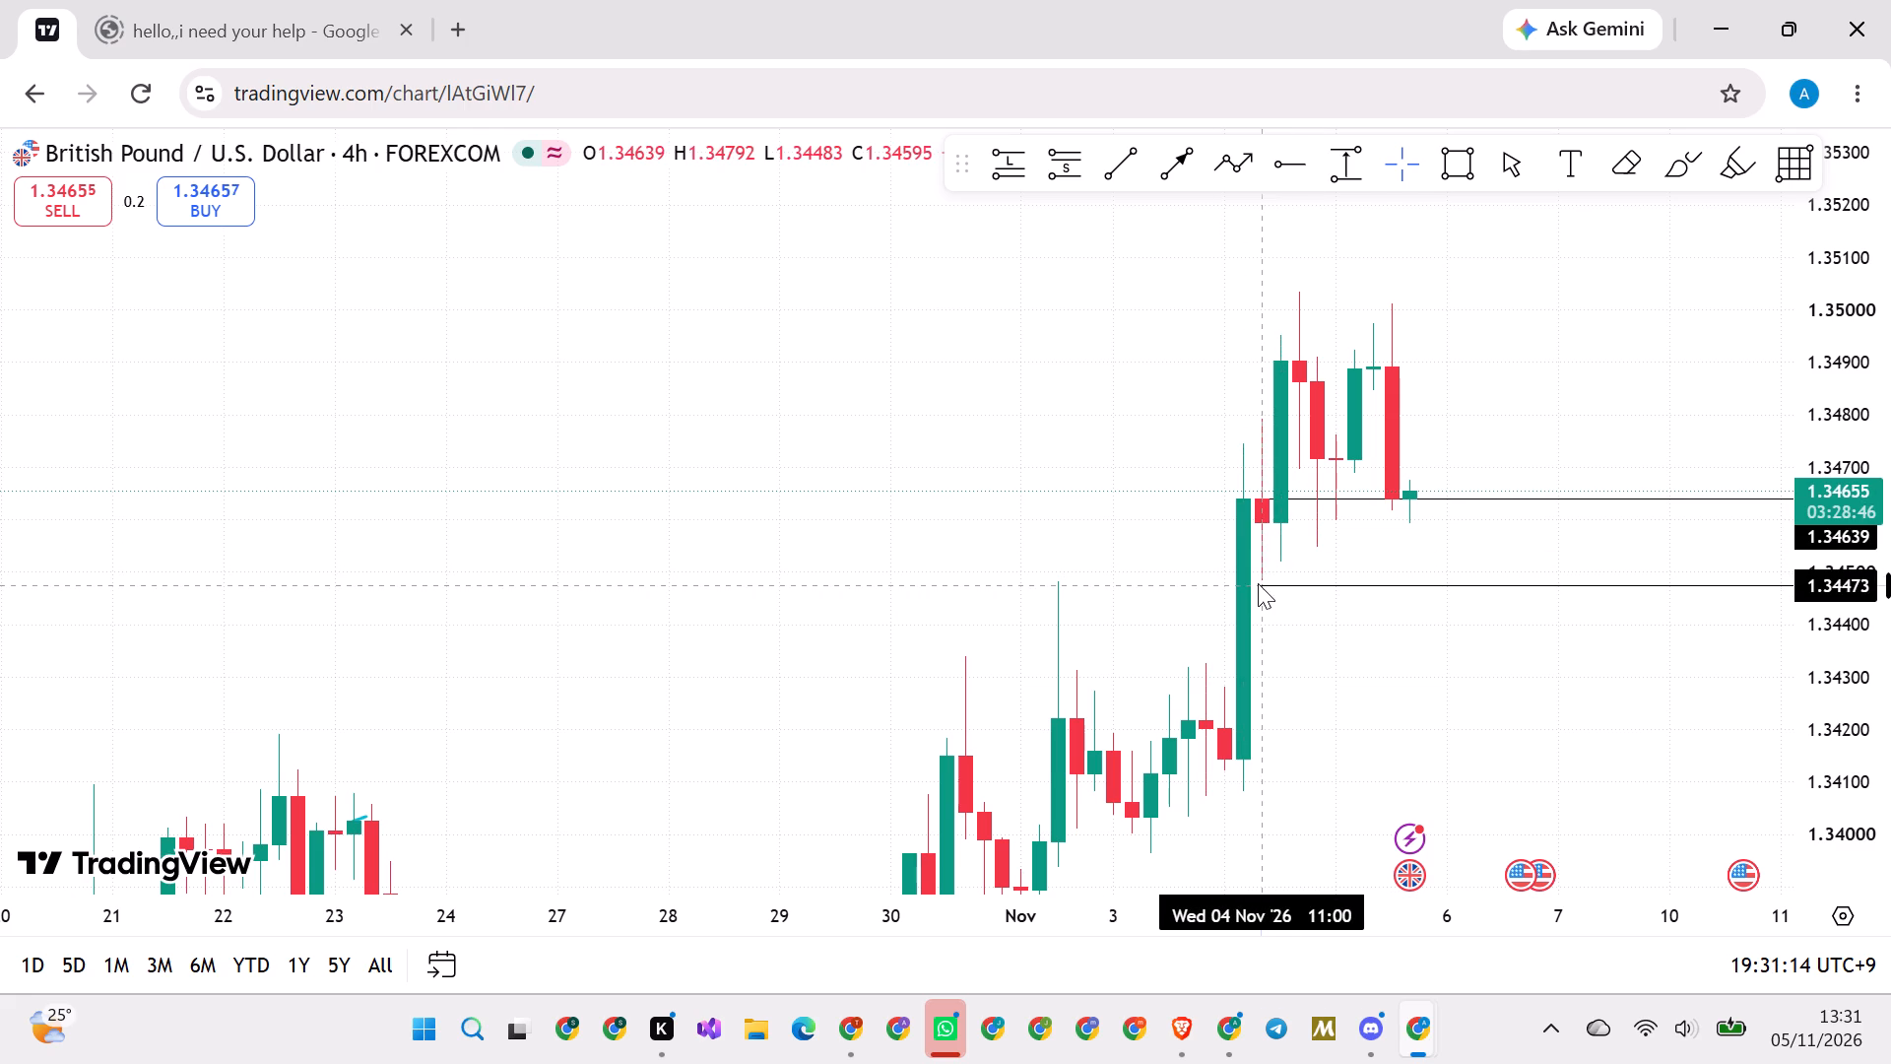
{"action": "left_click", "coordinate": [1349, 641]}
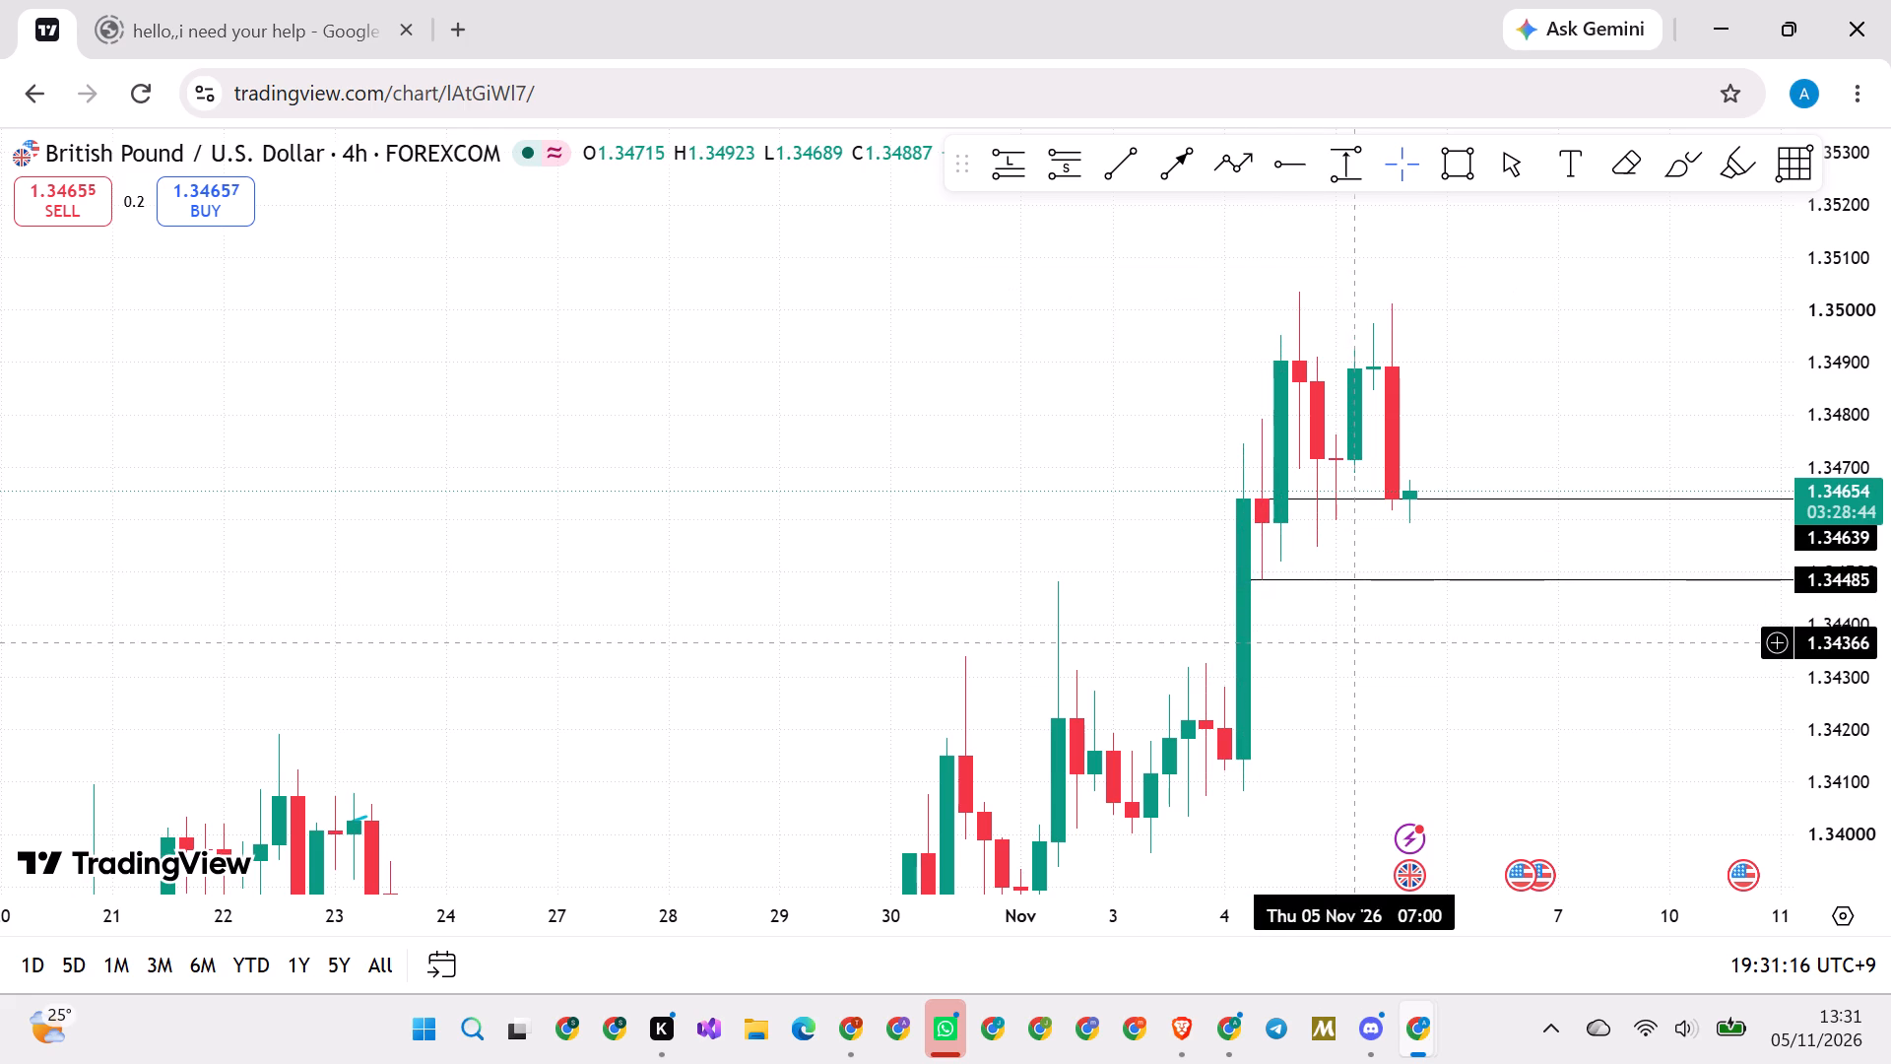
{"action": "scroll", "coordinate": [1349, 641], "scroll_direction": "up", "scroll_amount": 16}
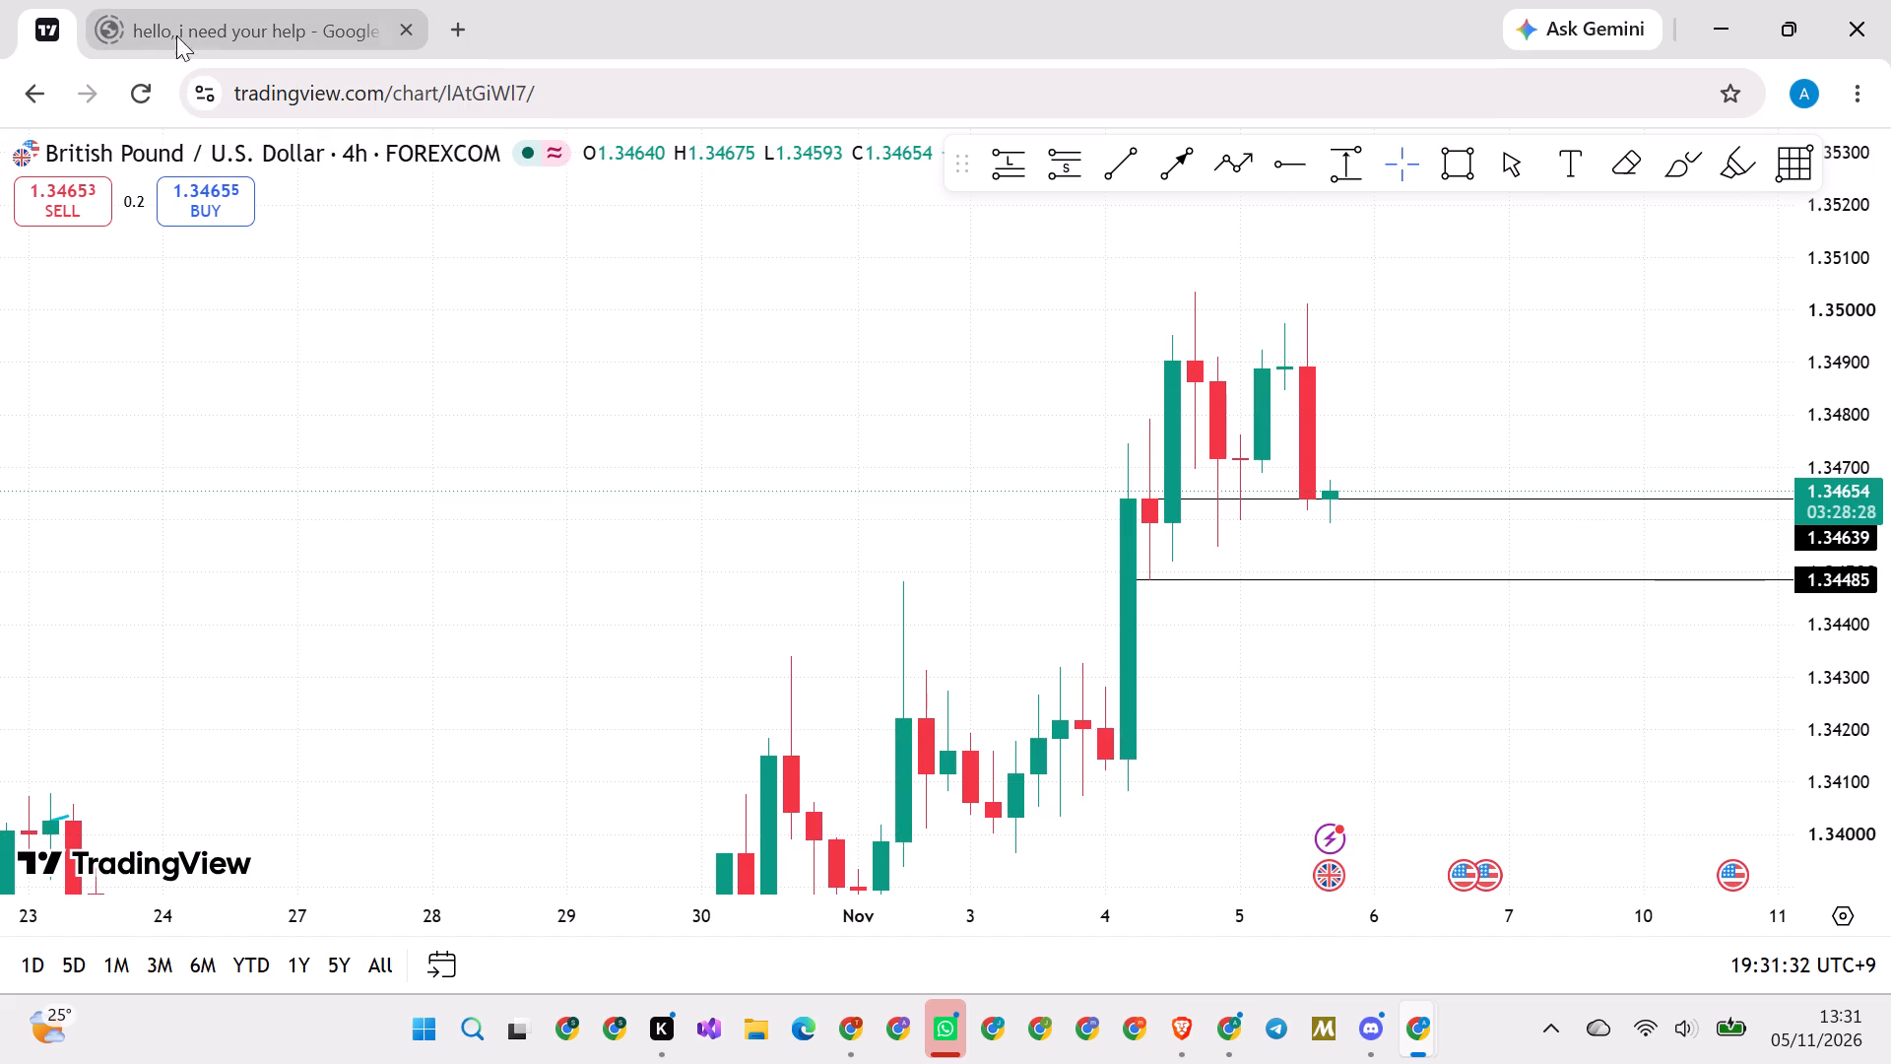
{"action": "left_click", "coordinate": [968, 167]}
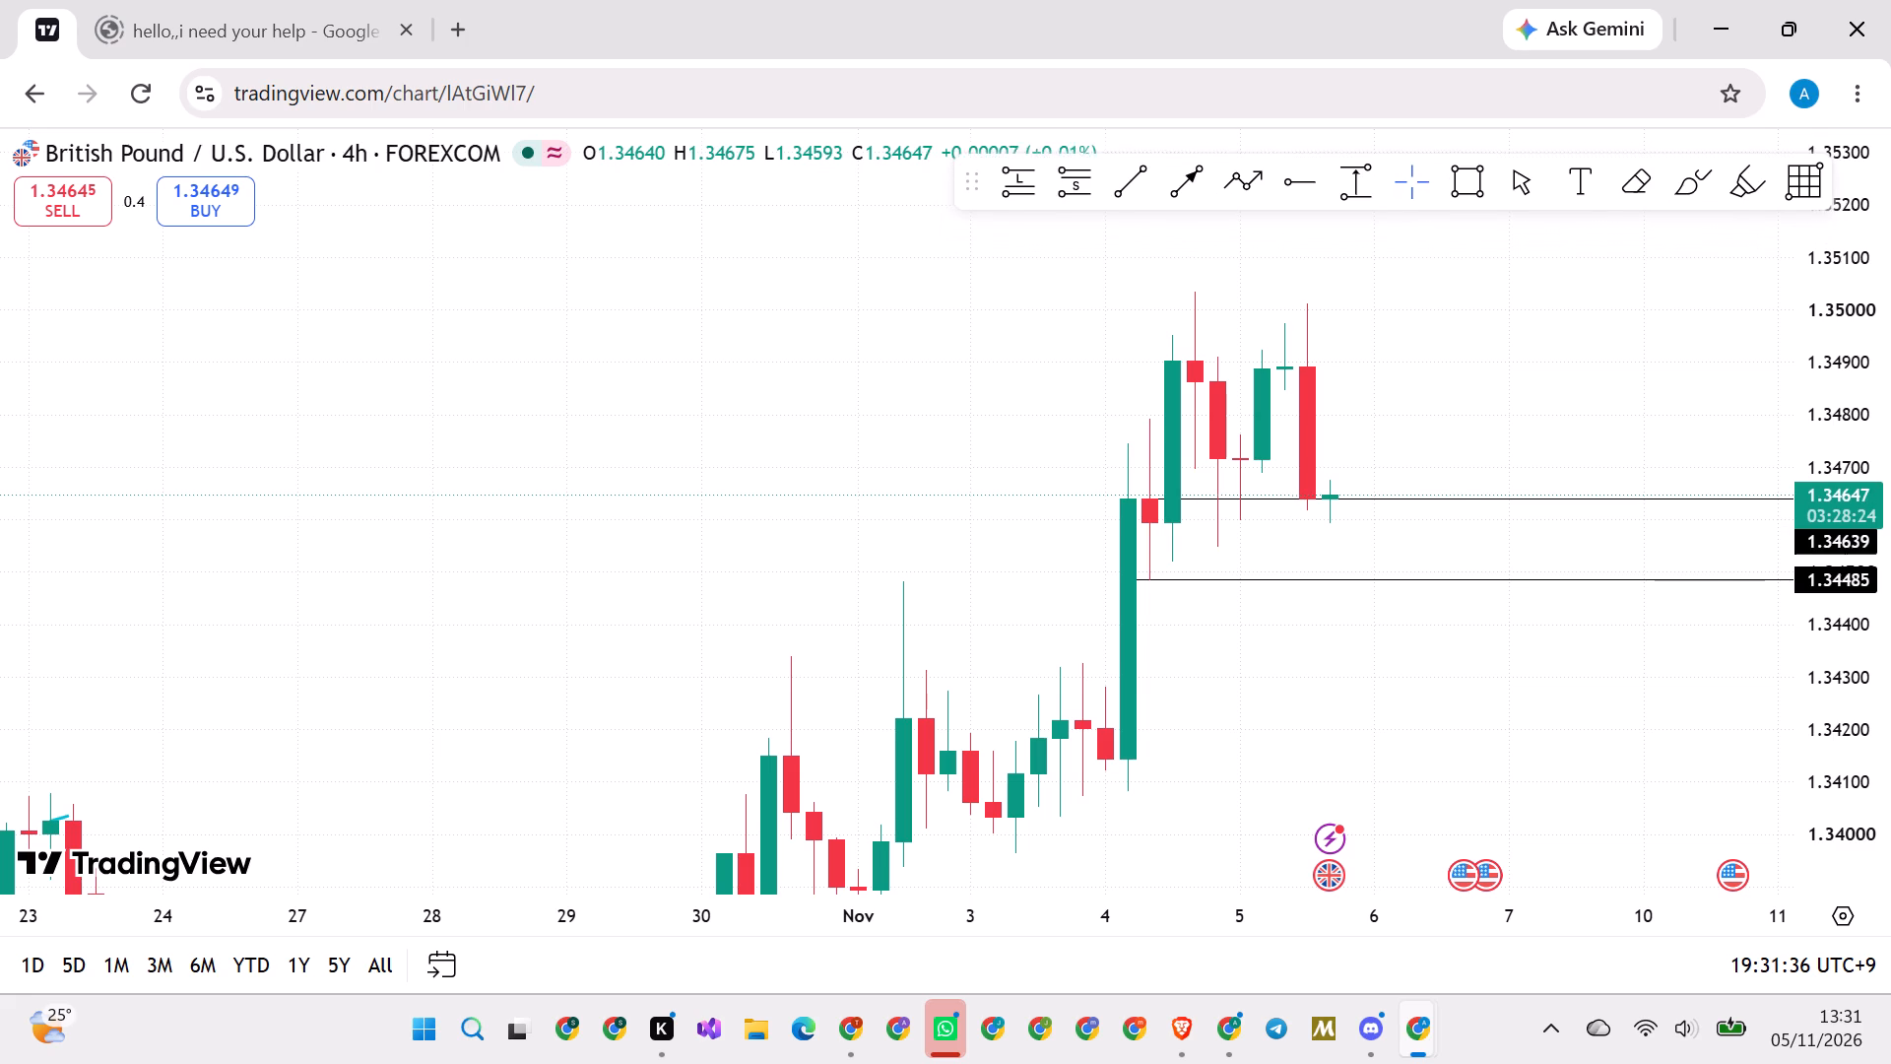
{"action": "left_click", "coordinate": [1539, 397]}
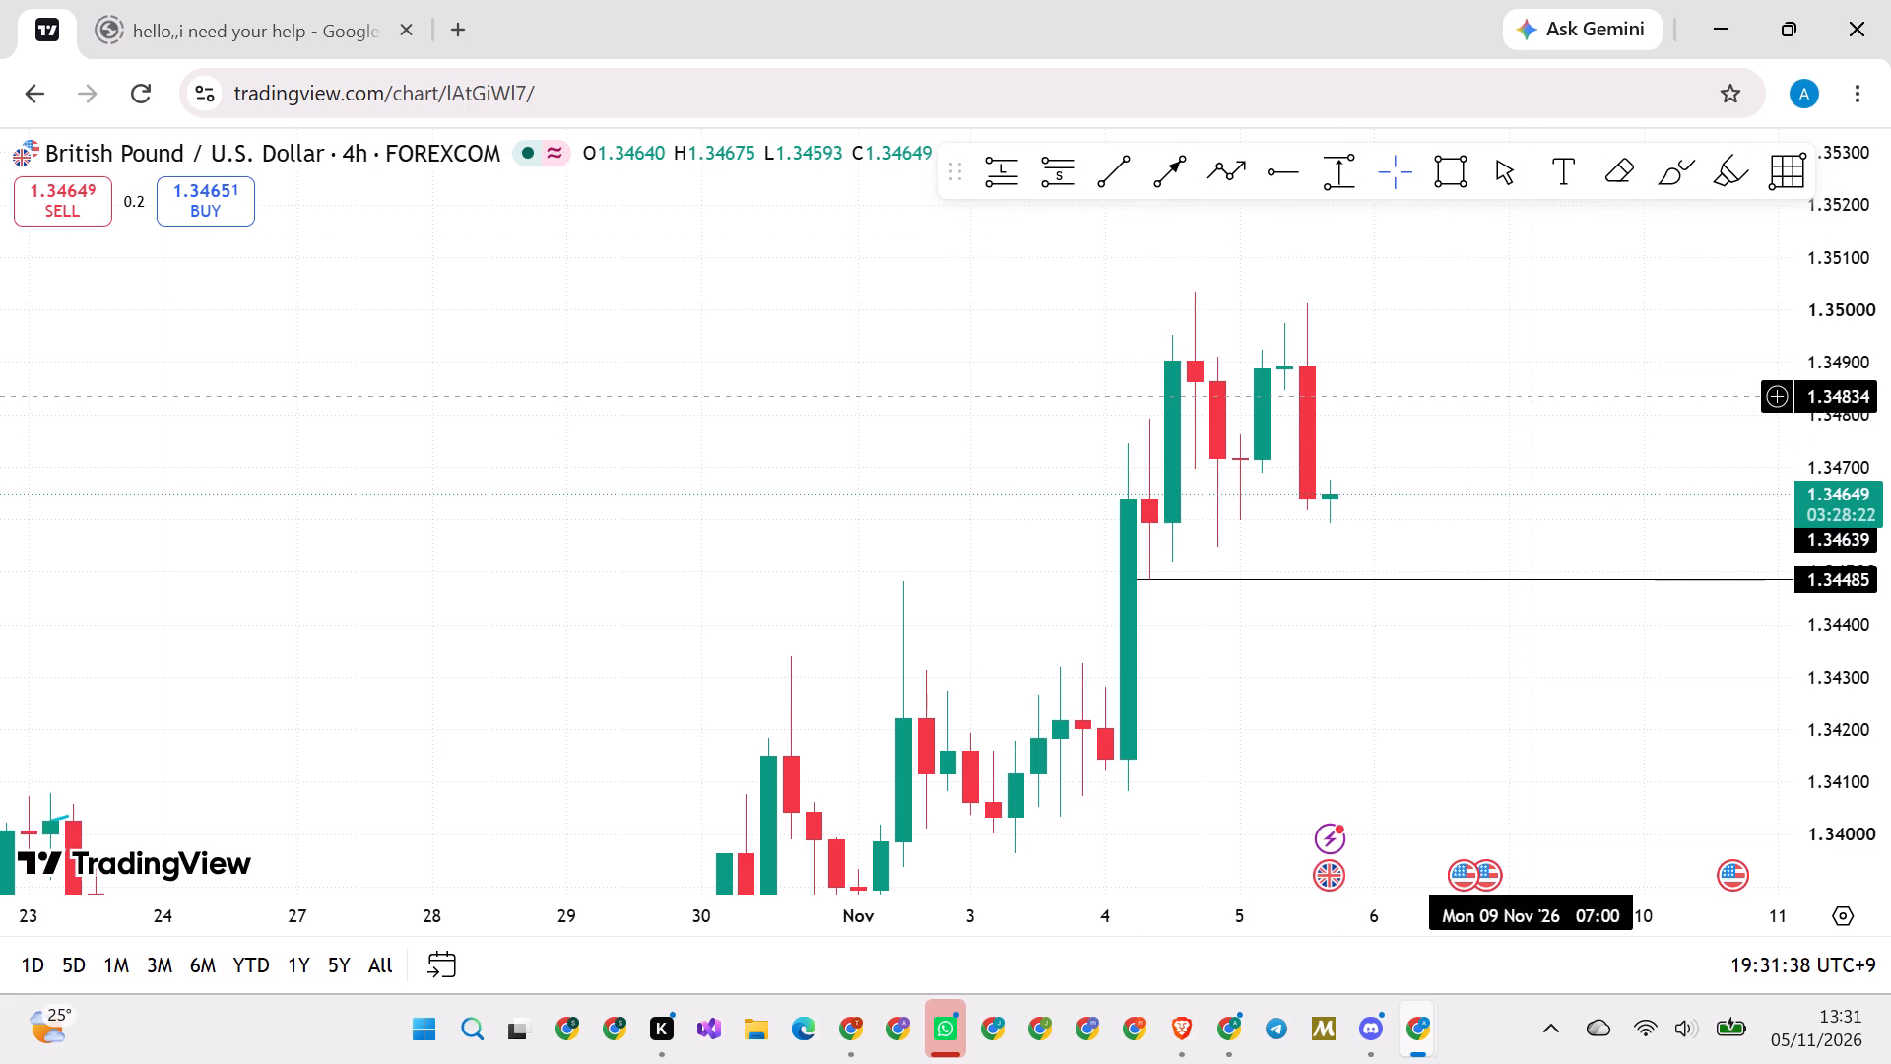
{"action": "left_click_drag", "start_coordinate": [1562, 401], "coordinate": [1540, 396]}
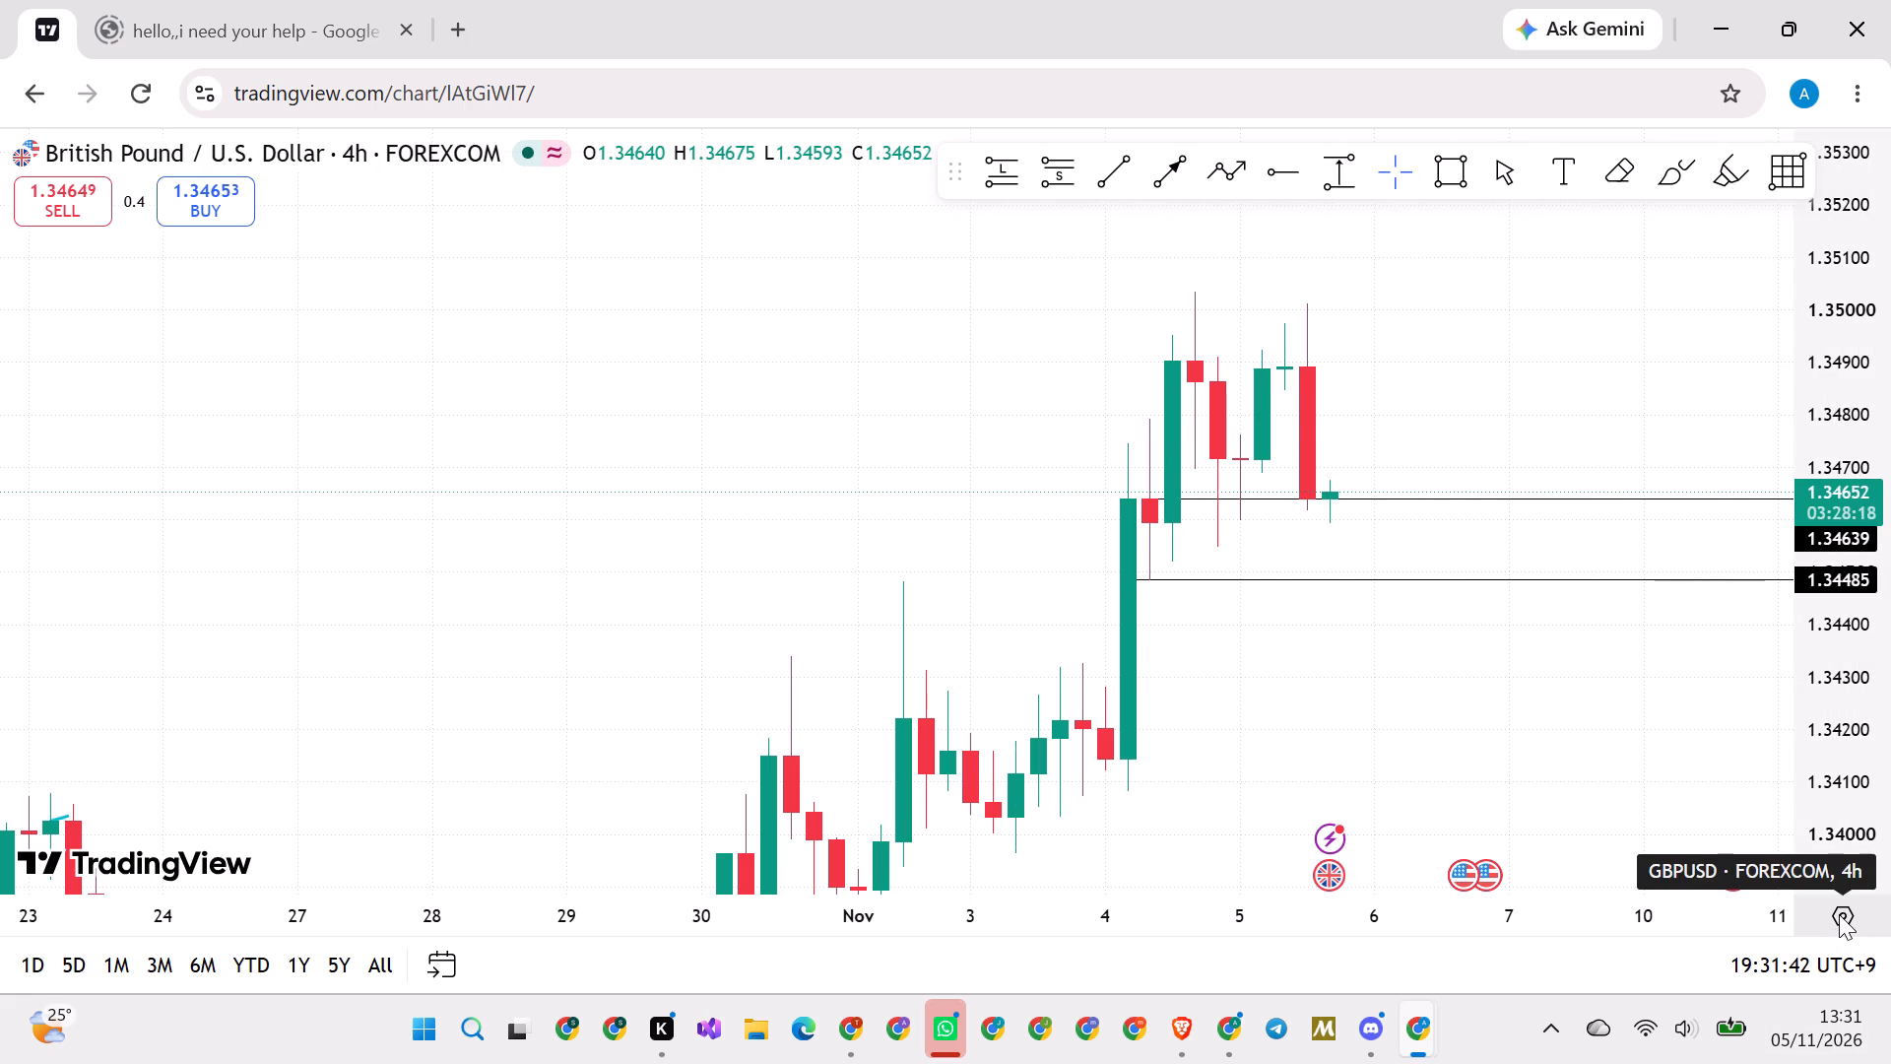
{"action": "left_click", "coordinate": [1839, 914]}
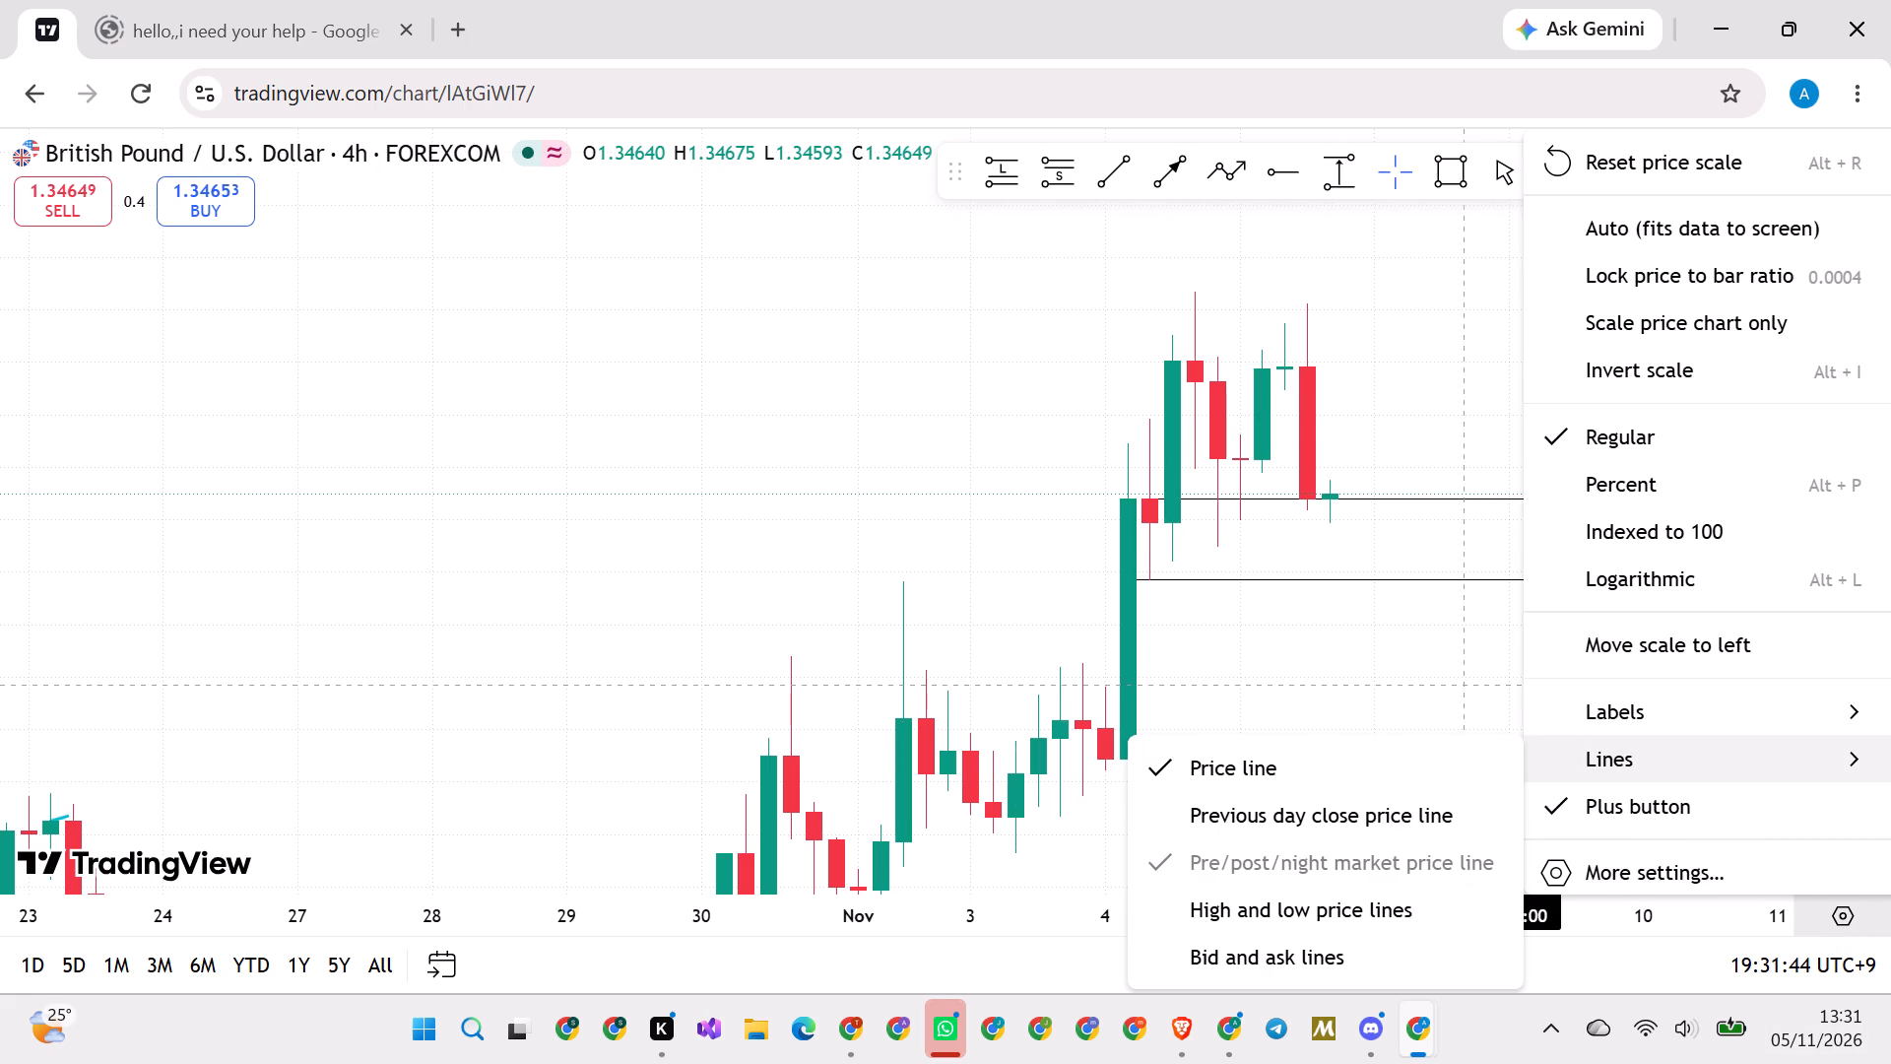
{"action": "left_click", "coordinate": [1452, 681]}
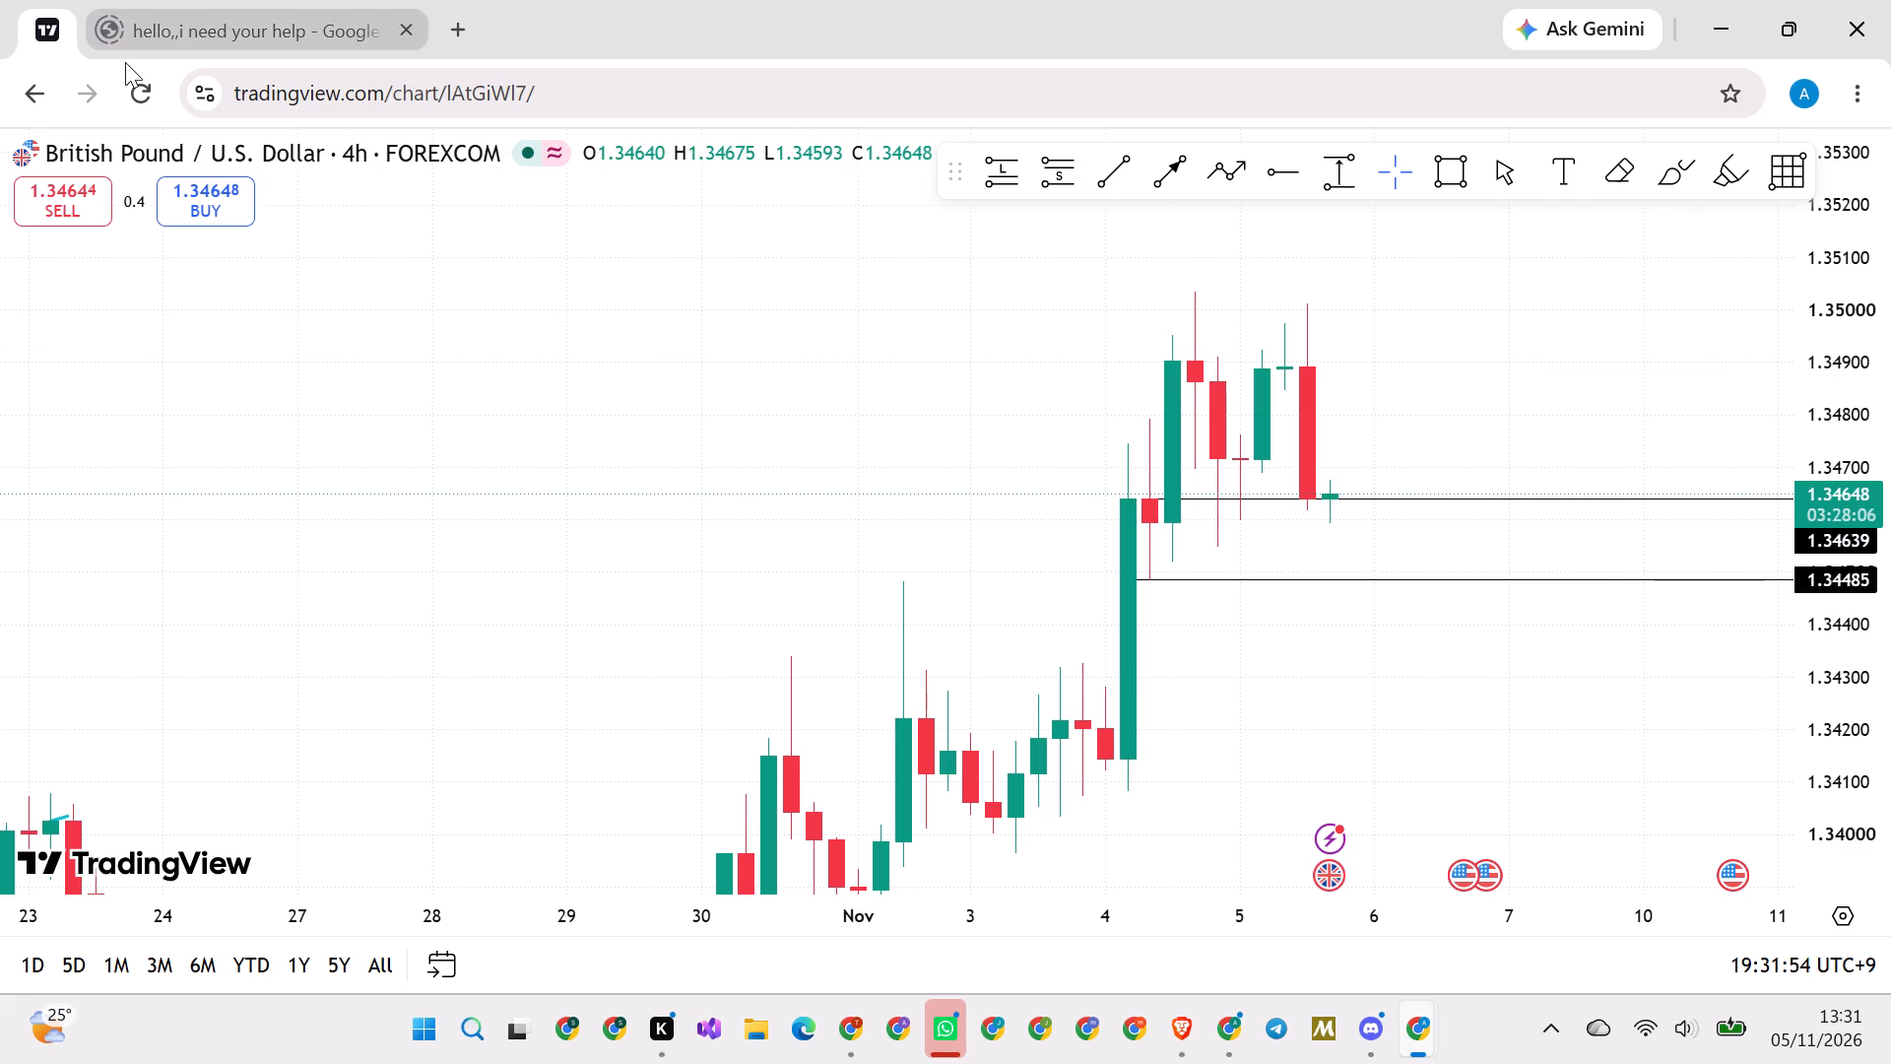
Reload the GBPUSD chart page.
{"action": "left_click", "coordinate": [136, 89]}
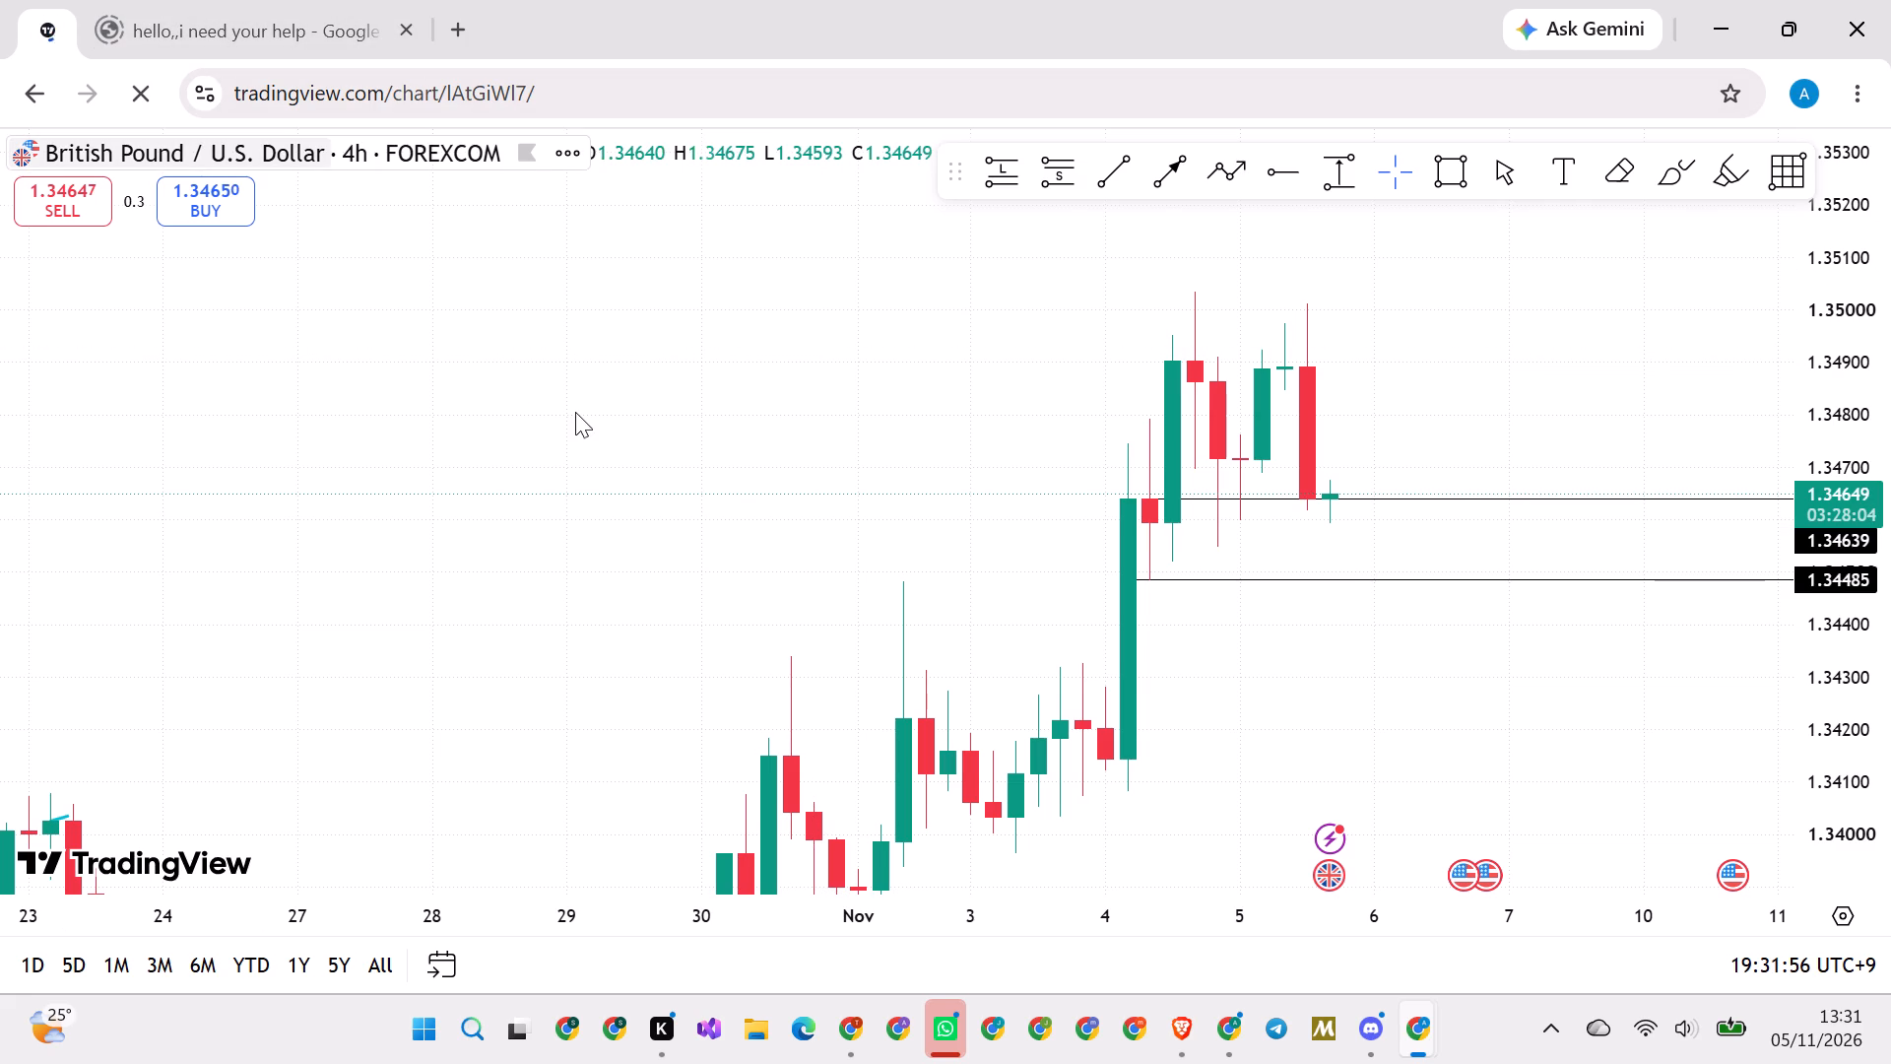
{"action": "left_click", "coordinate": [921, 300]}
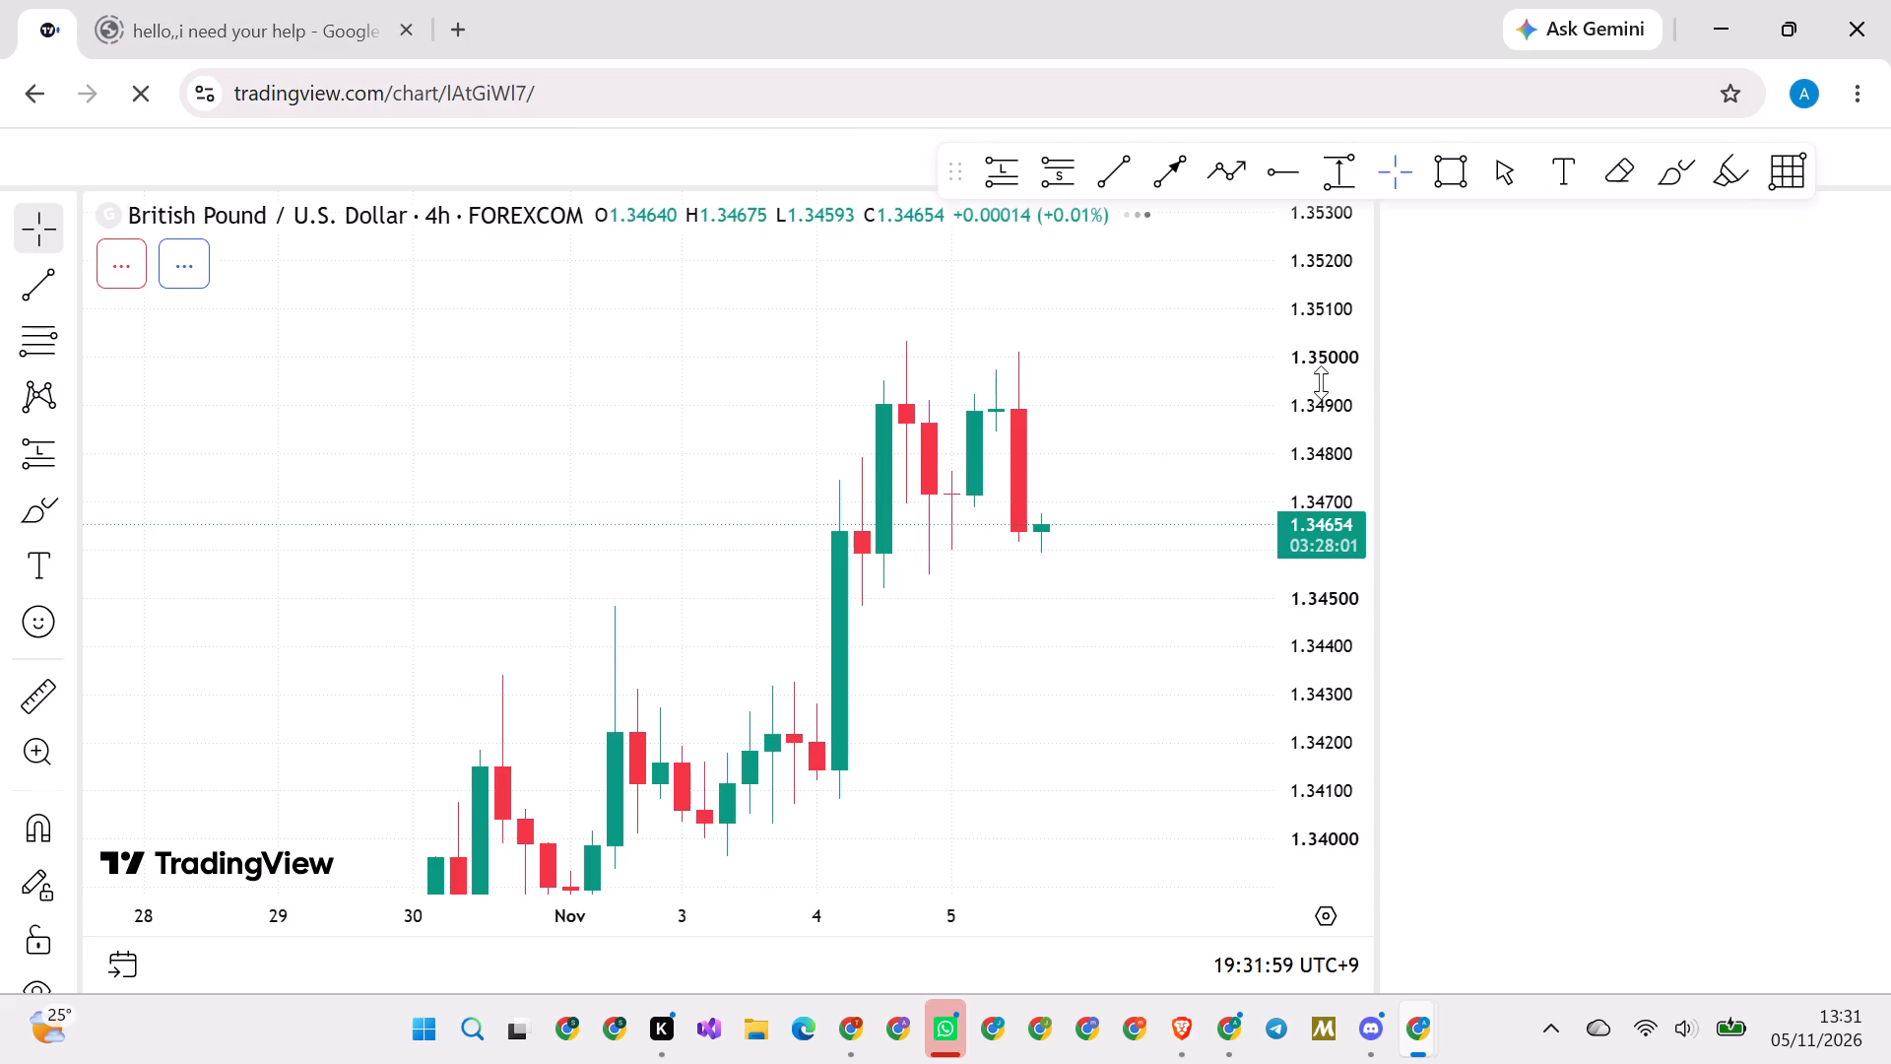
{"action": "left_click_drag", "start_coordinate": [1321, 378], "coordinate": [1303, 534]}
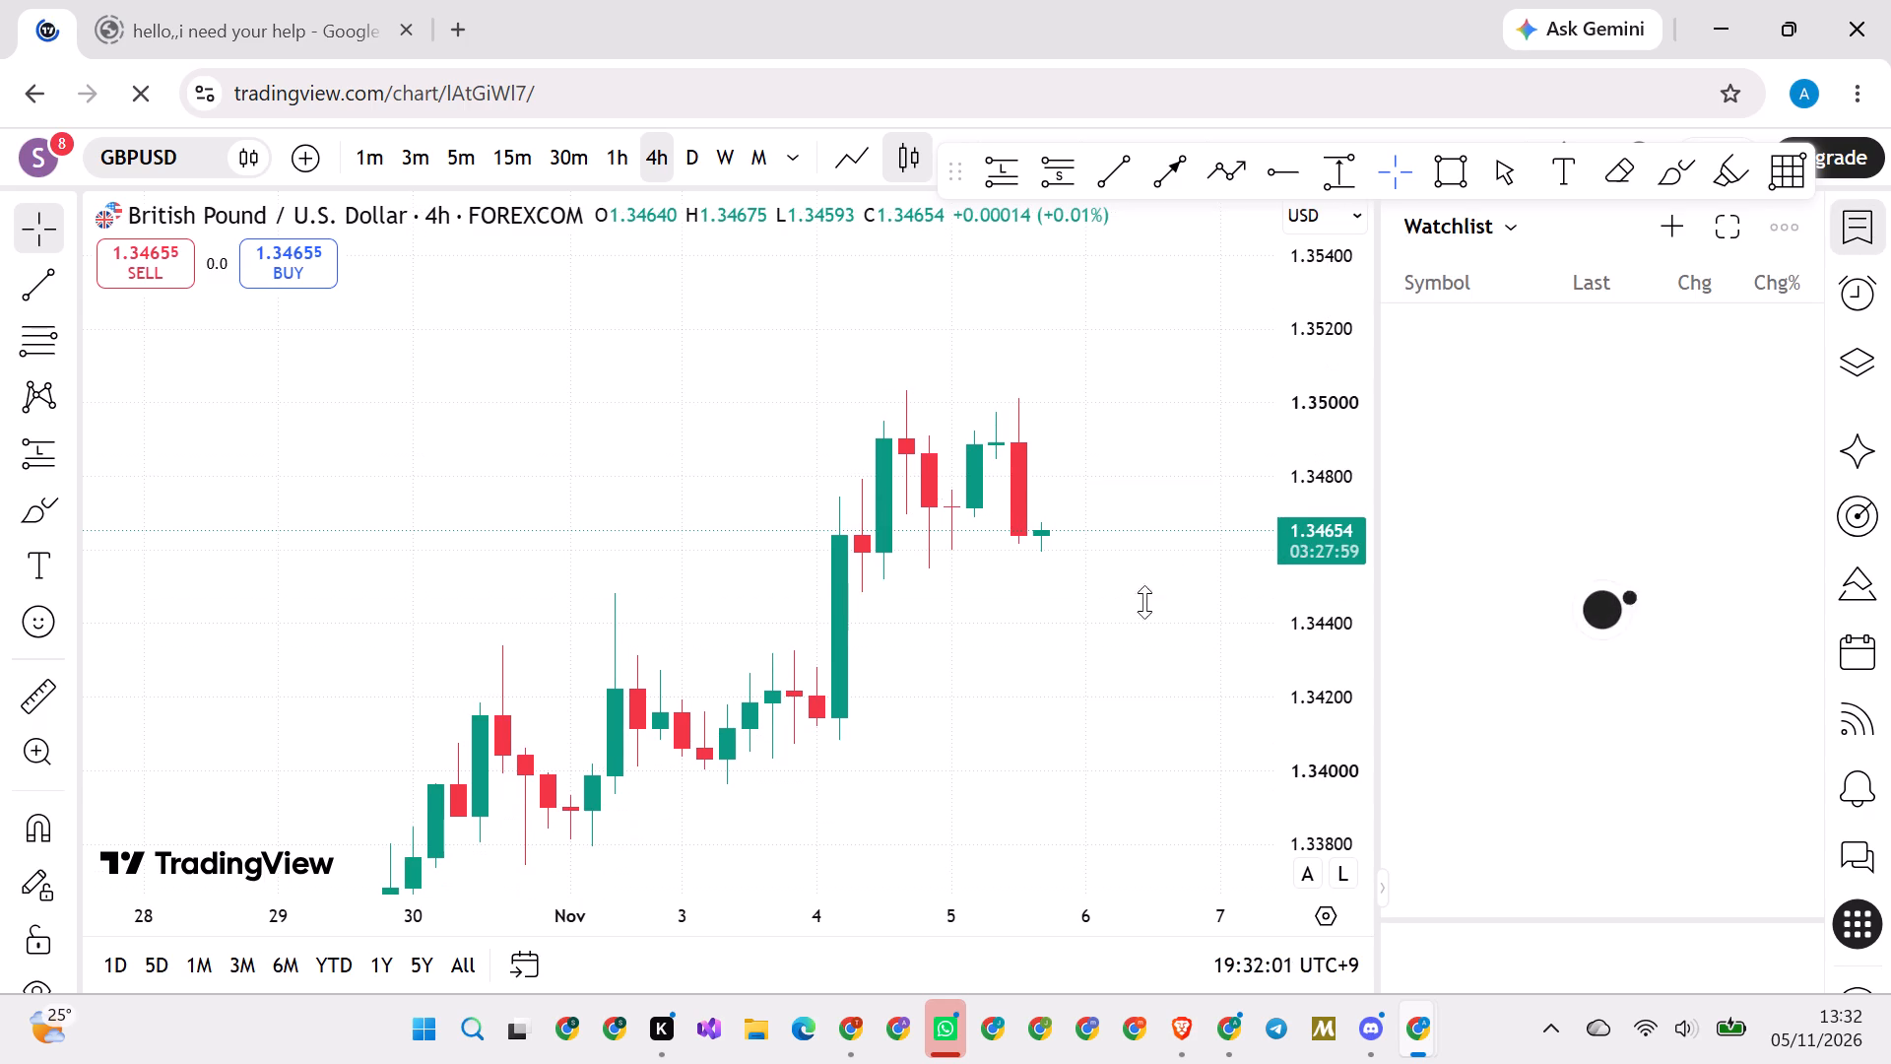
{"action": "scroll", "coordinate": [1125, 632], "scroll_direction": "down", "scroll_amount": 1}
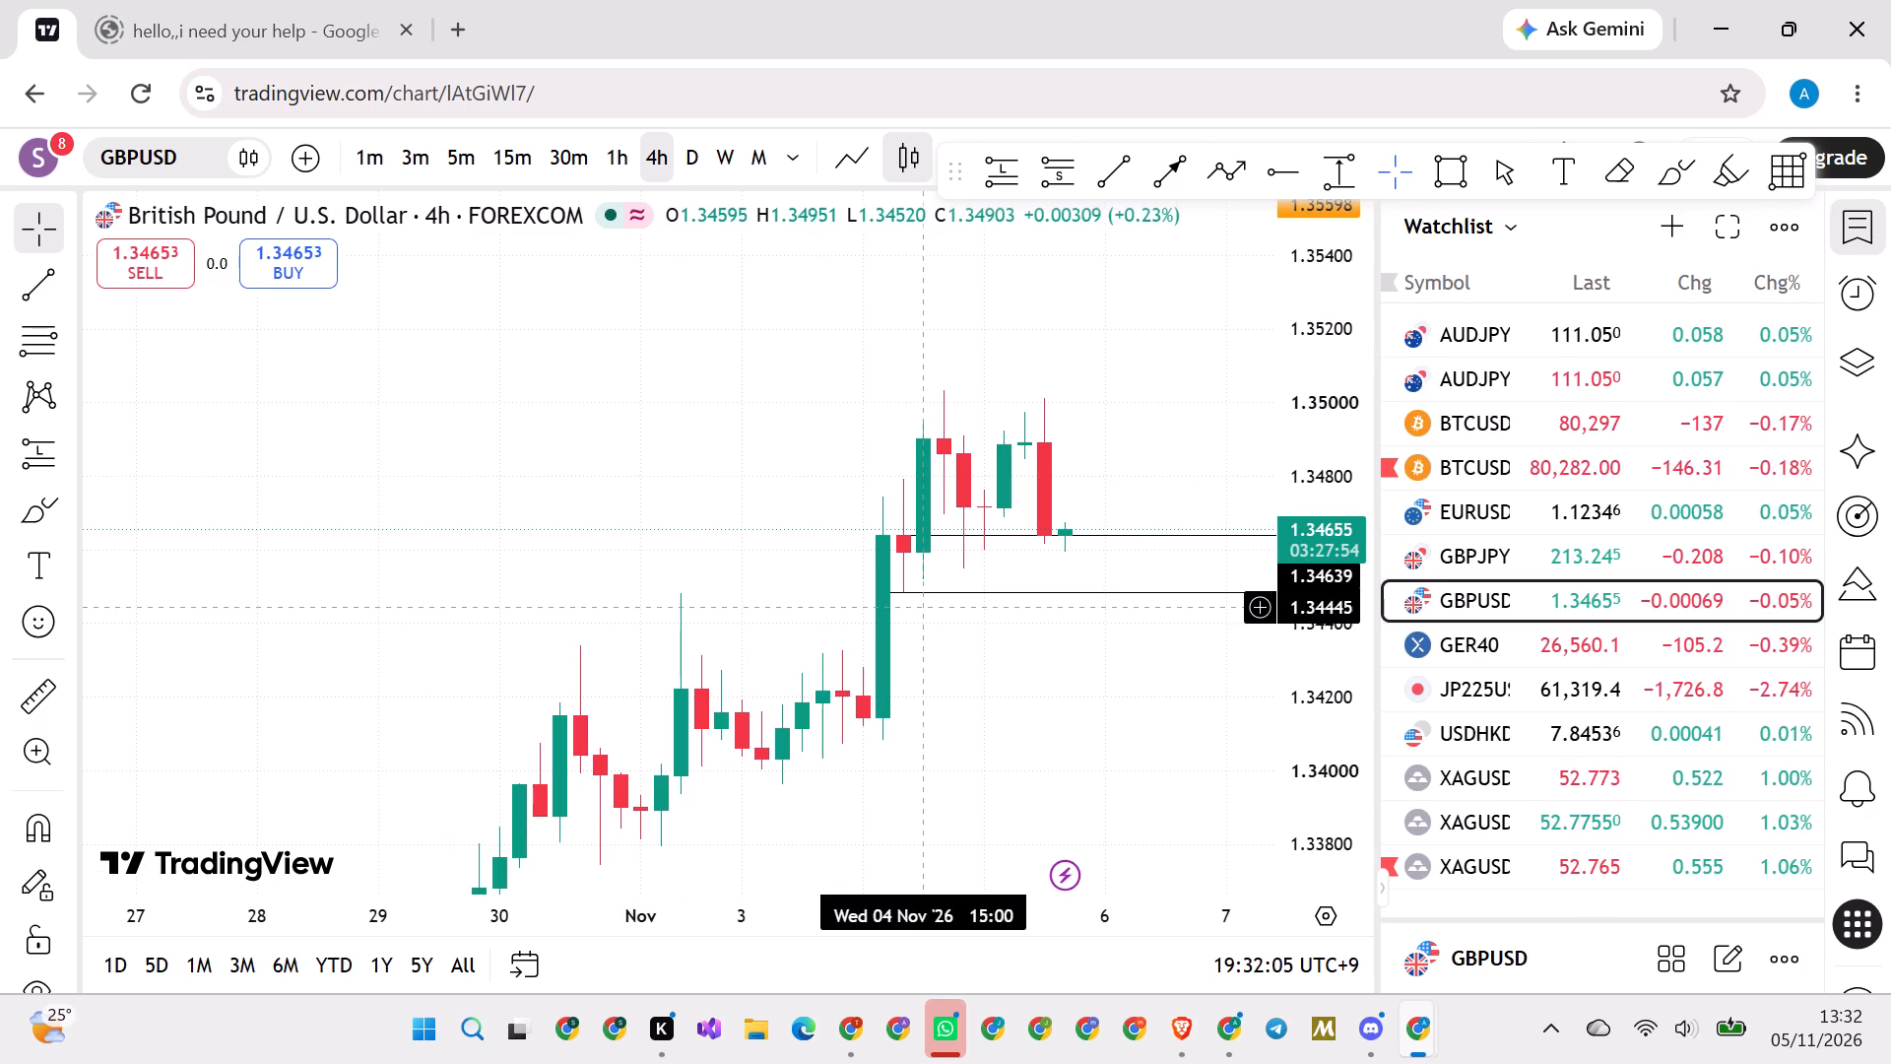
Switch the GBPUSD chart to the 30-minute timeframe.
{"action": "left_click", "coordinate": [686, 151]}
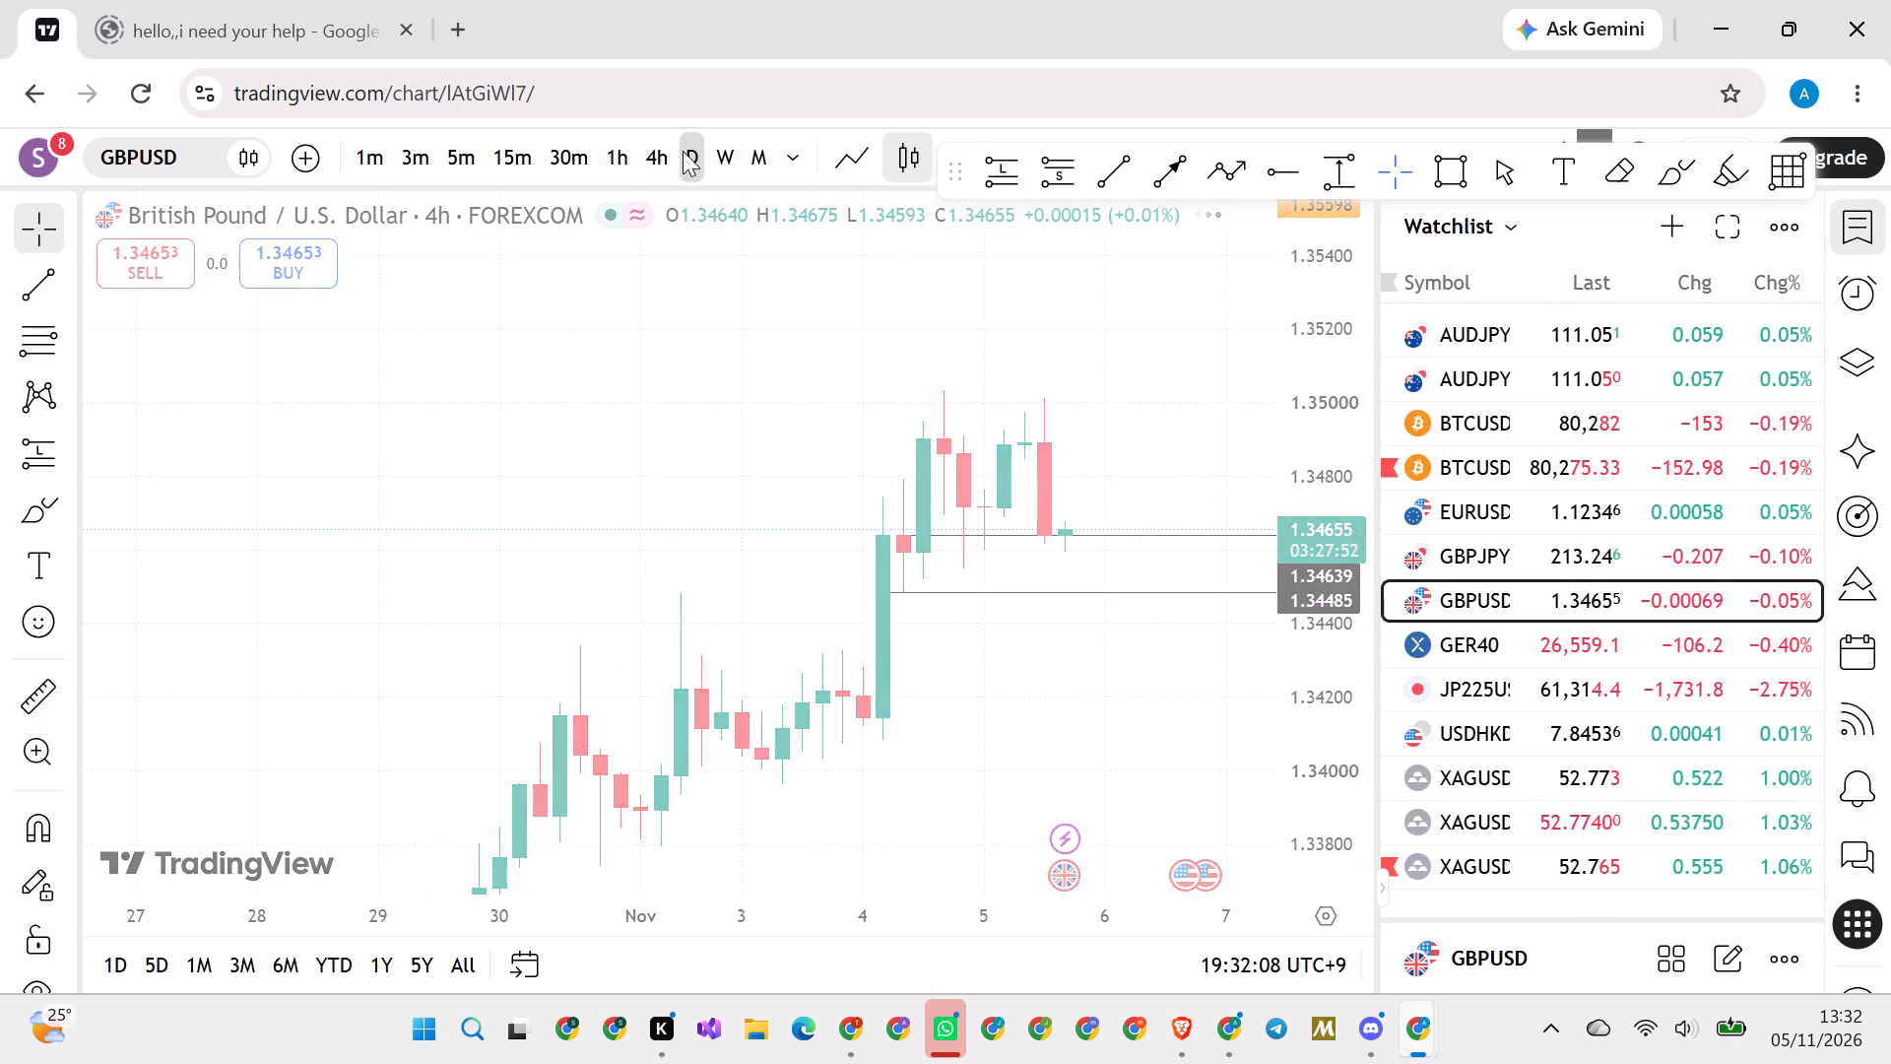
{"action": "left_click", "coordinate": [668, 157]}
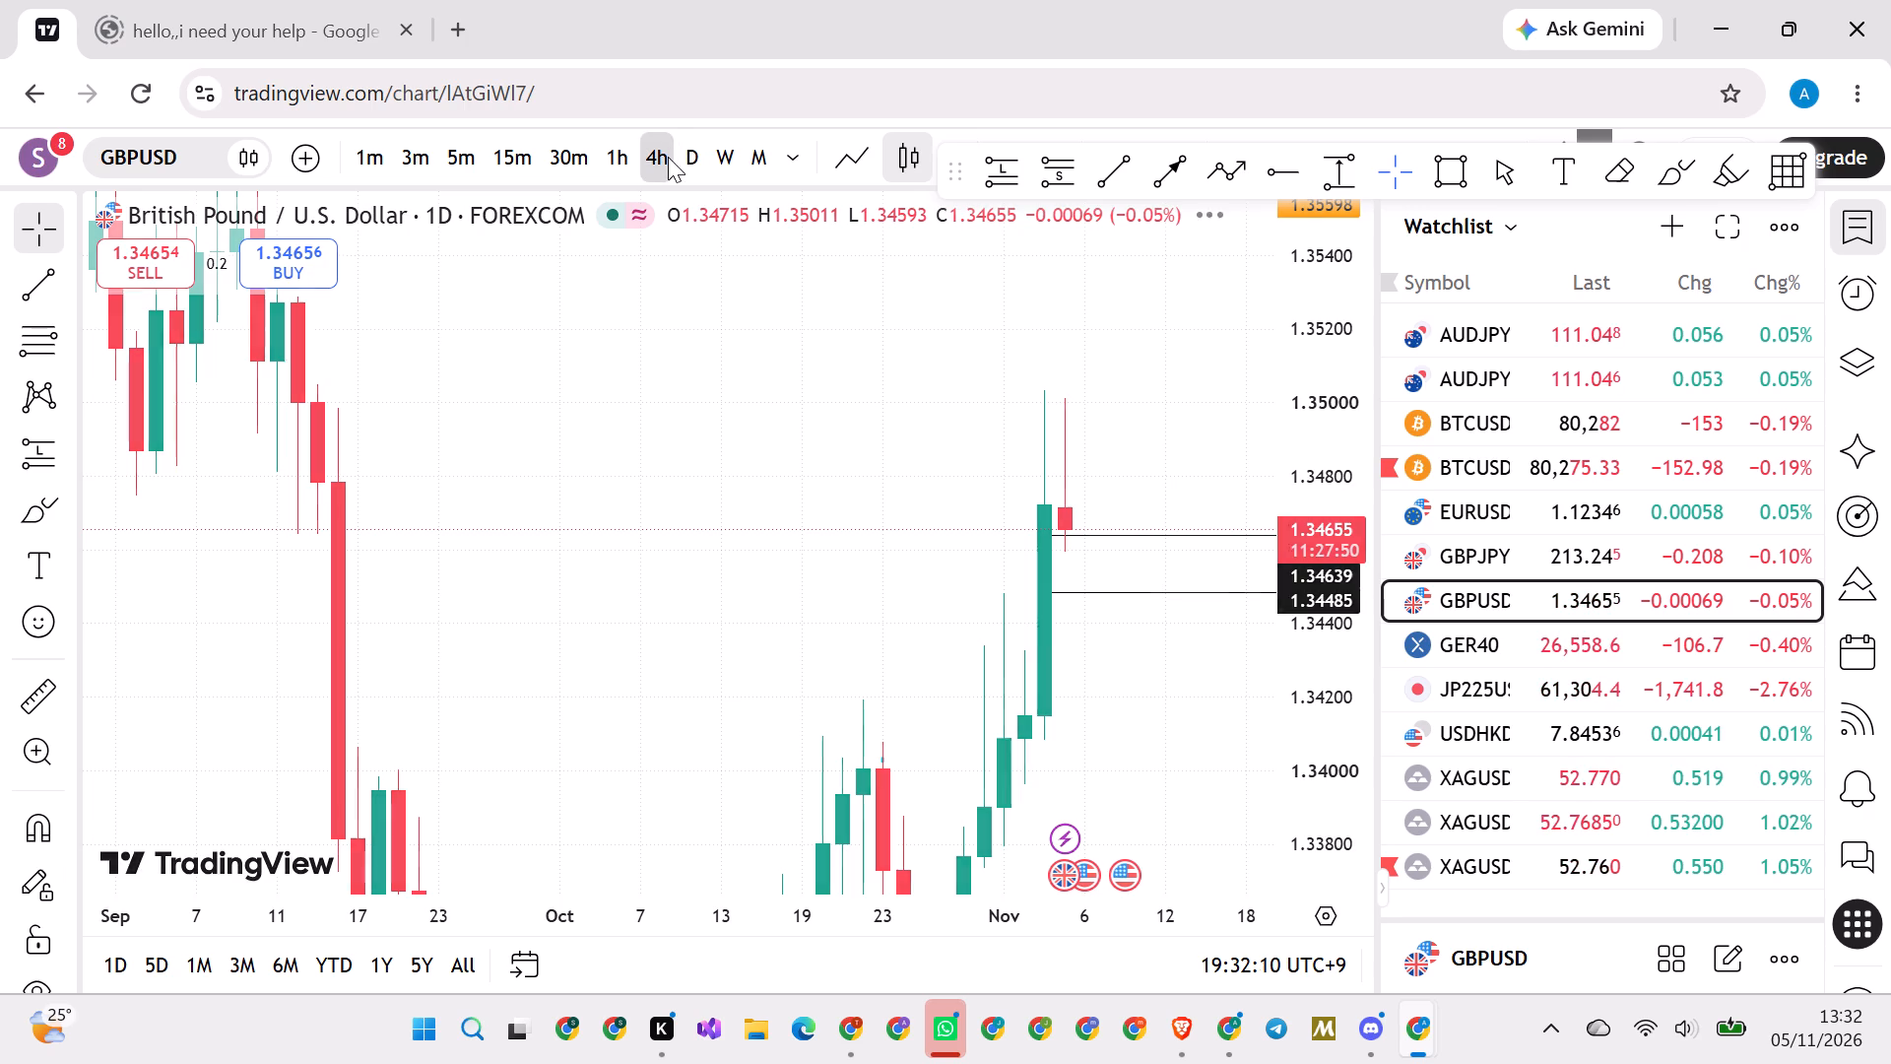
{"action": "left_click", "coordinate": [570, 166]}
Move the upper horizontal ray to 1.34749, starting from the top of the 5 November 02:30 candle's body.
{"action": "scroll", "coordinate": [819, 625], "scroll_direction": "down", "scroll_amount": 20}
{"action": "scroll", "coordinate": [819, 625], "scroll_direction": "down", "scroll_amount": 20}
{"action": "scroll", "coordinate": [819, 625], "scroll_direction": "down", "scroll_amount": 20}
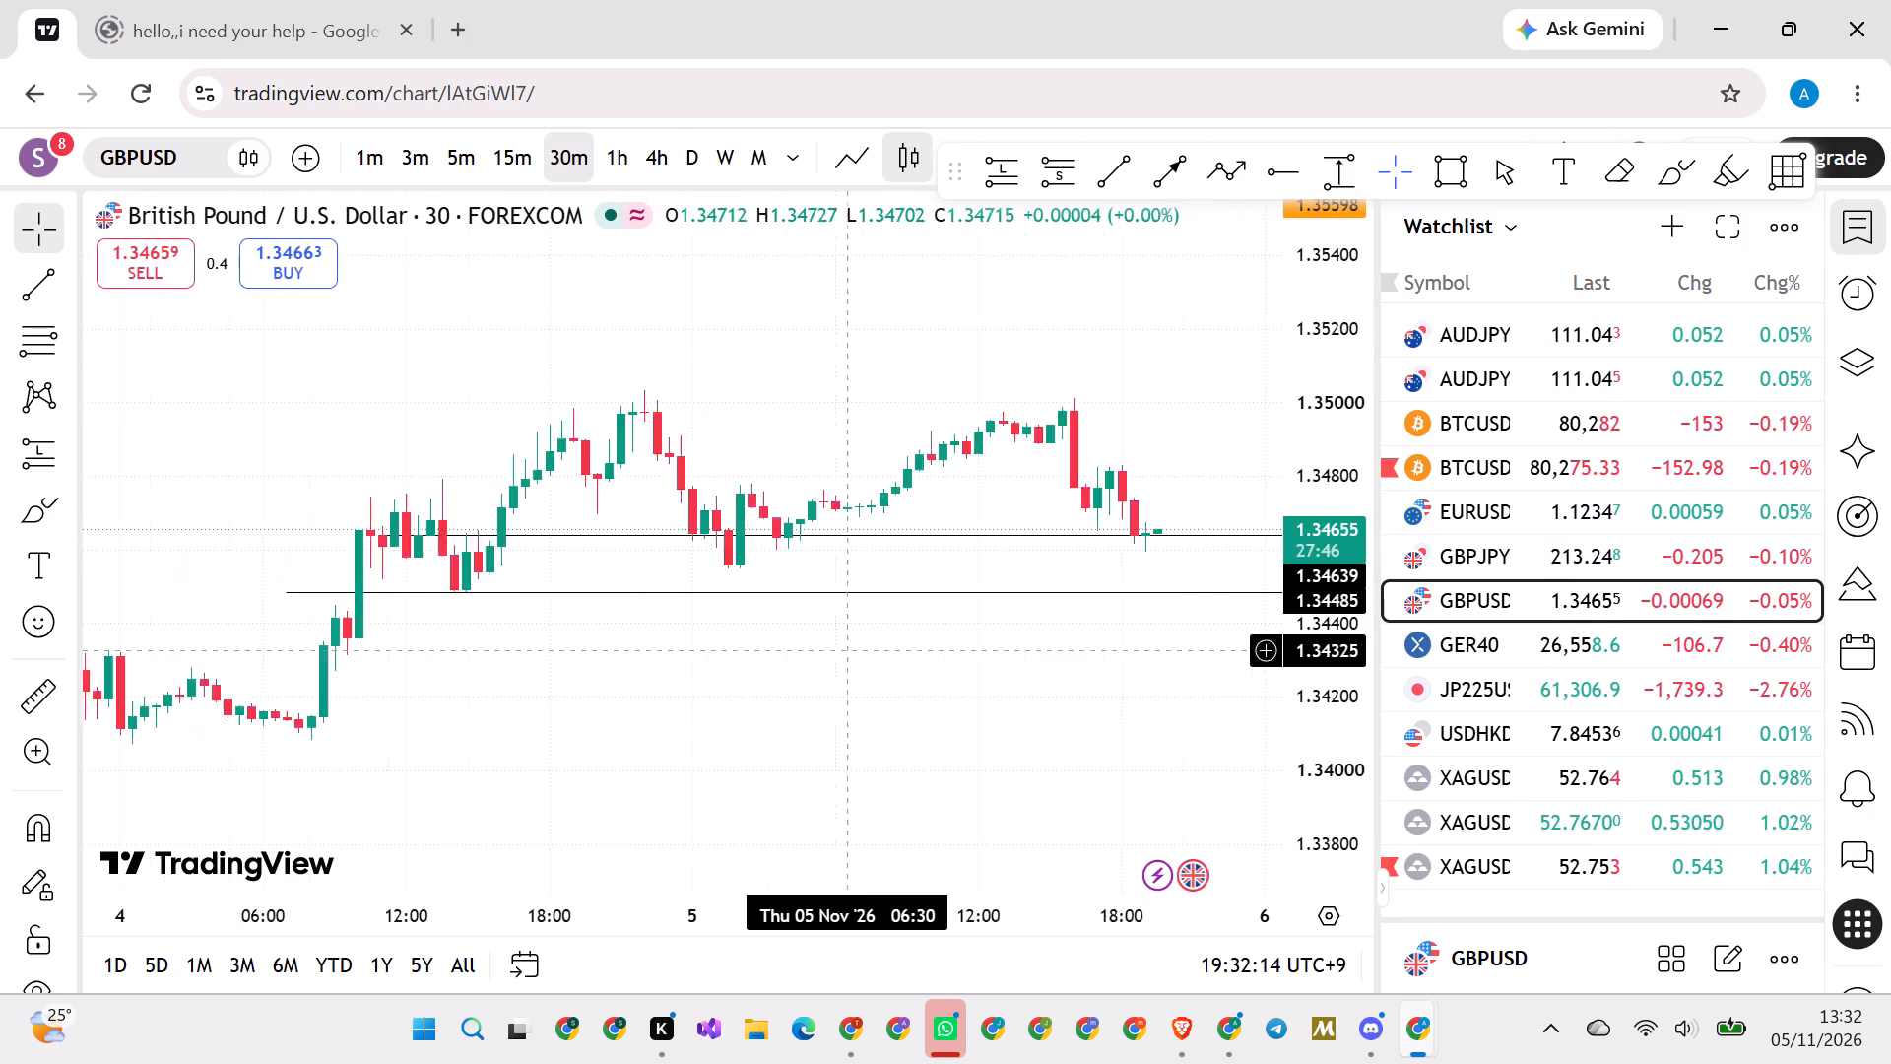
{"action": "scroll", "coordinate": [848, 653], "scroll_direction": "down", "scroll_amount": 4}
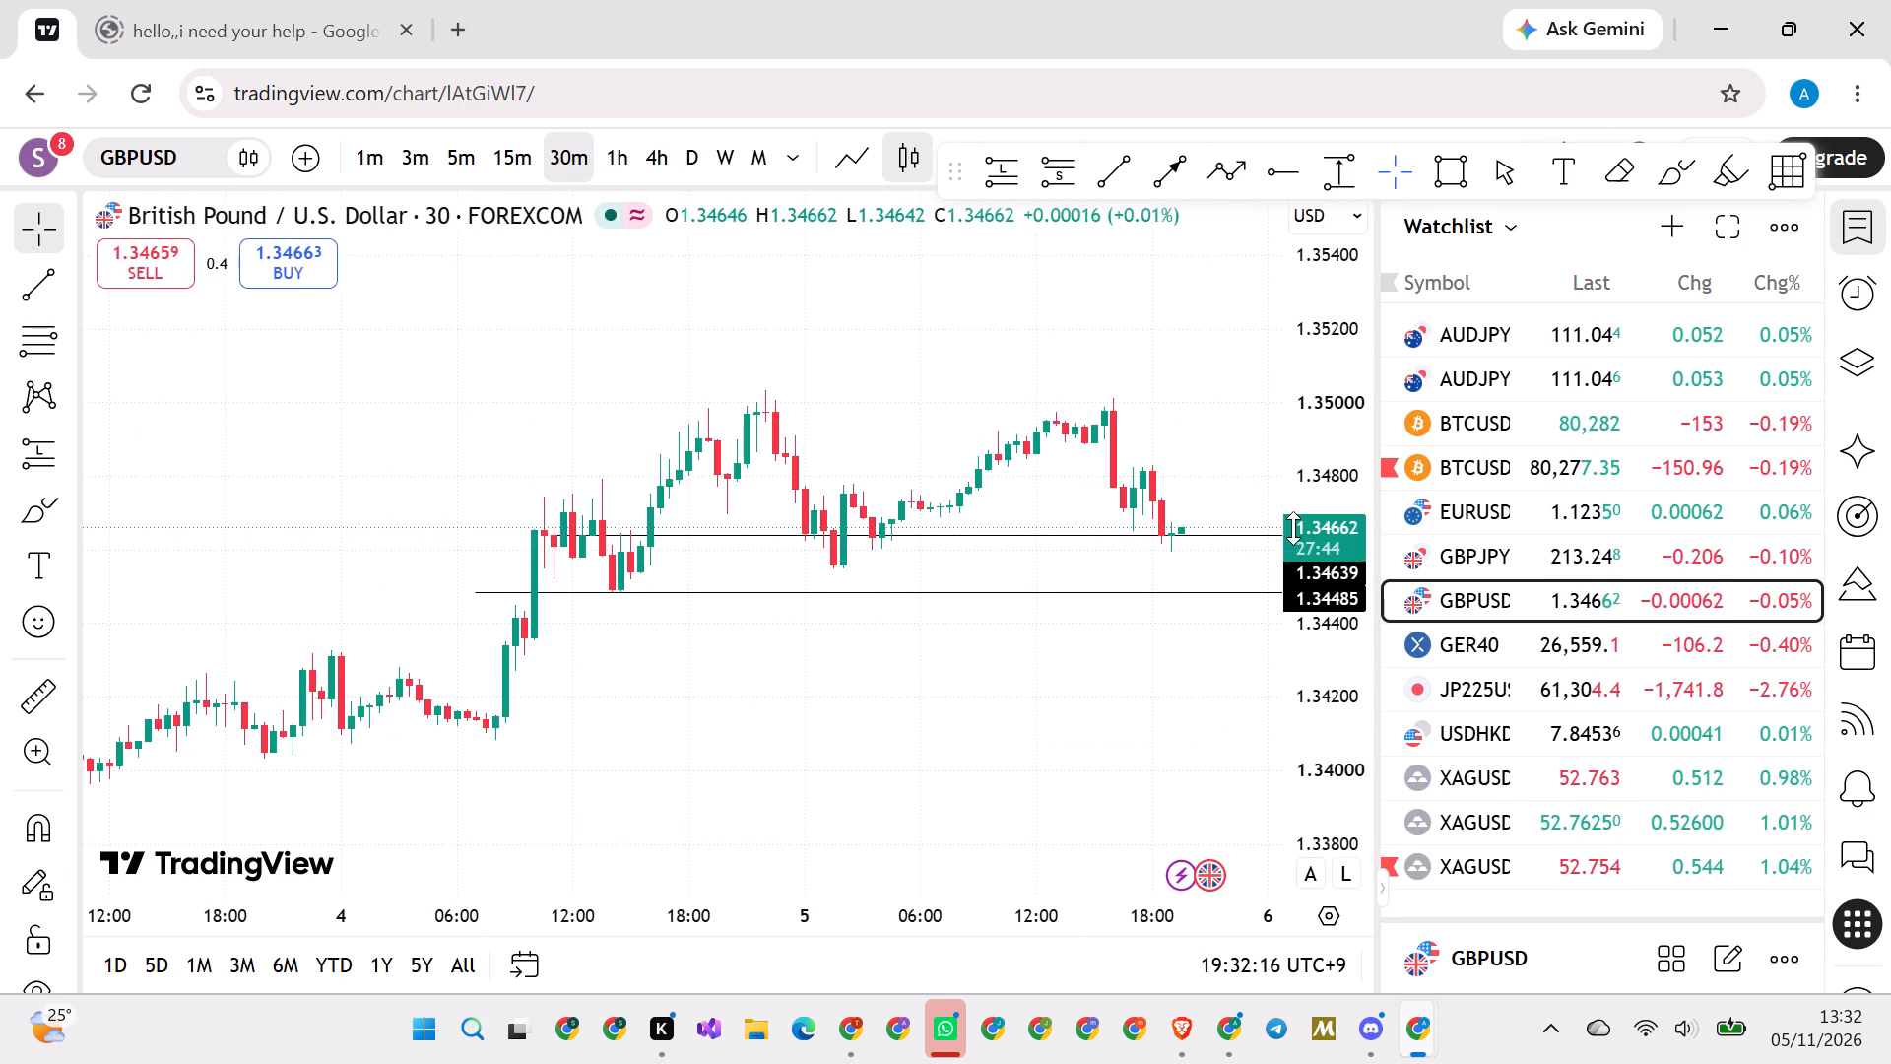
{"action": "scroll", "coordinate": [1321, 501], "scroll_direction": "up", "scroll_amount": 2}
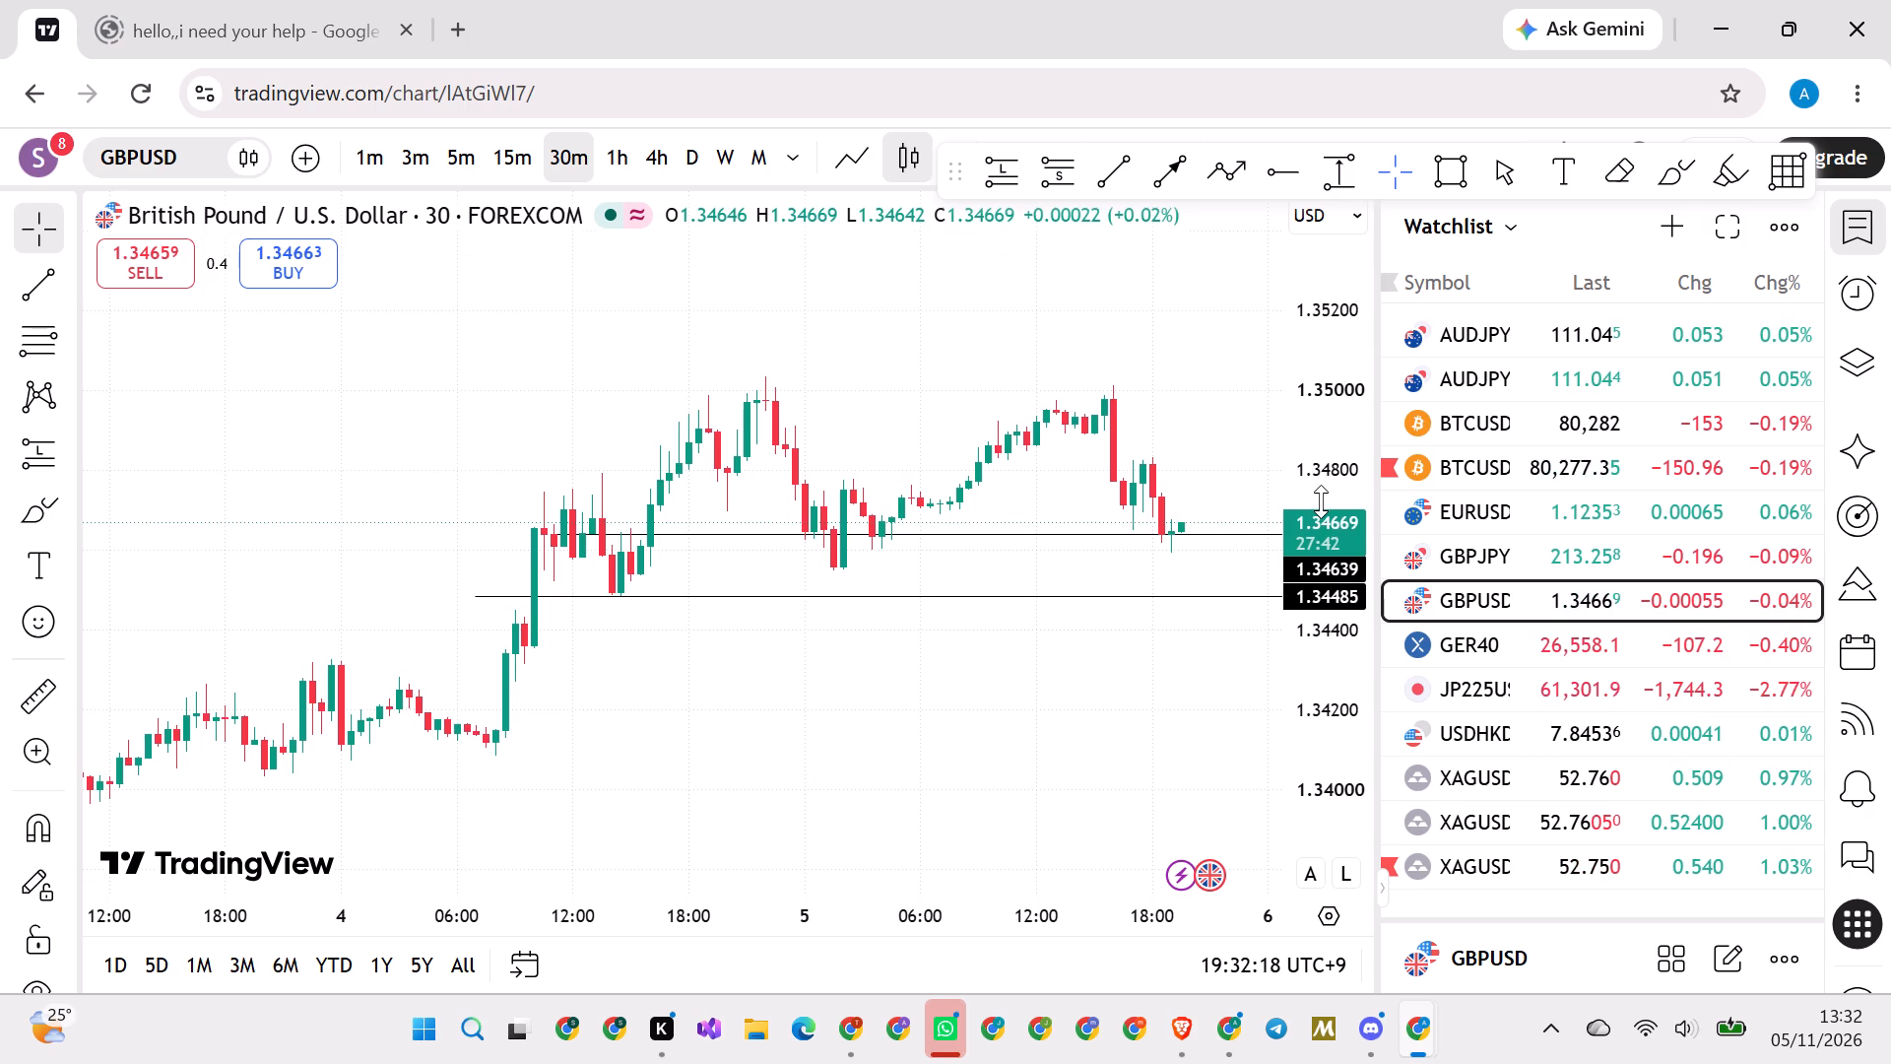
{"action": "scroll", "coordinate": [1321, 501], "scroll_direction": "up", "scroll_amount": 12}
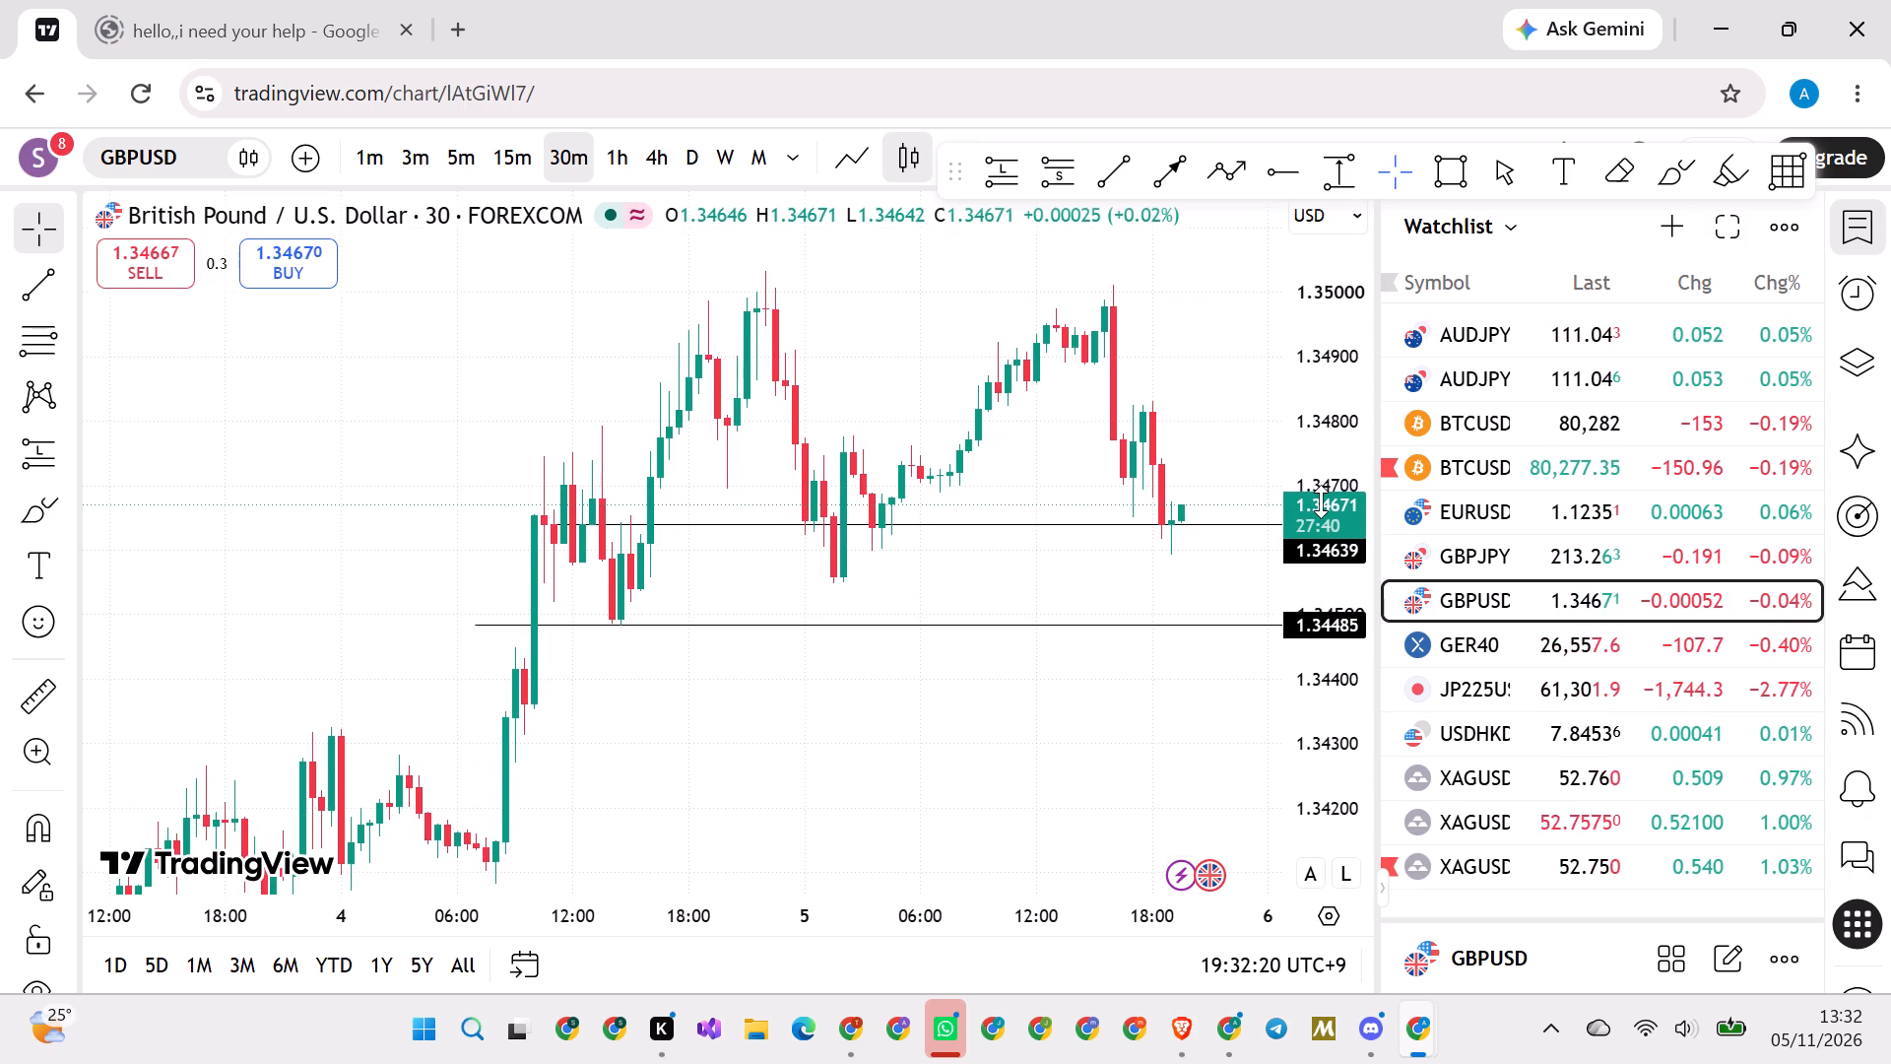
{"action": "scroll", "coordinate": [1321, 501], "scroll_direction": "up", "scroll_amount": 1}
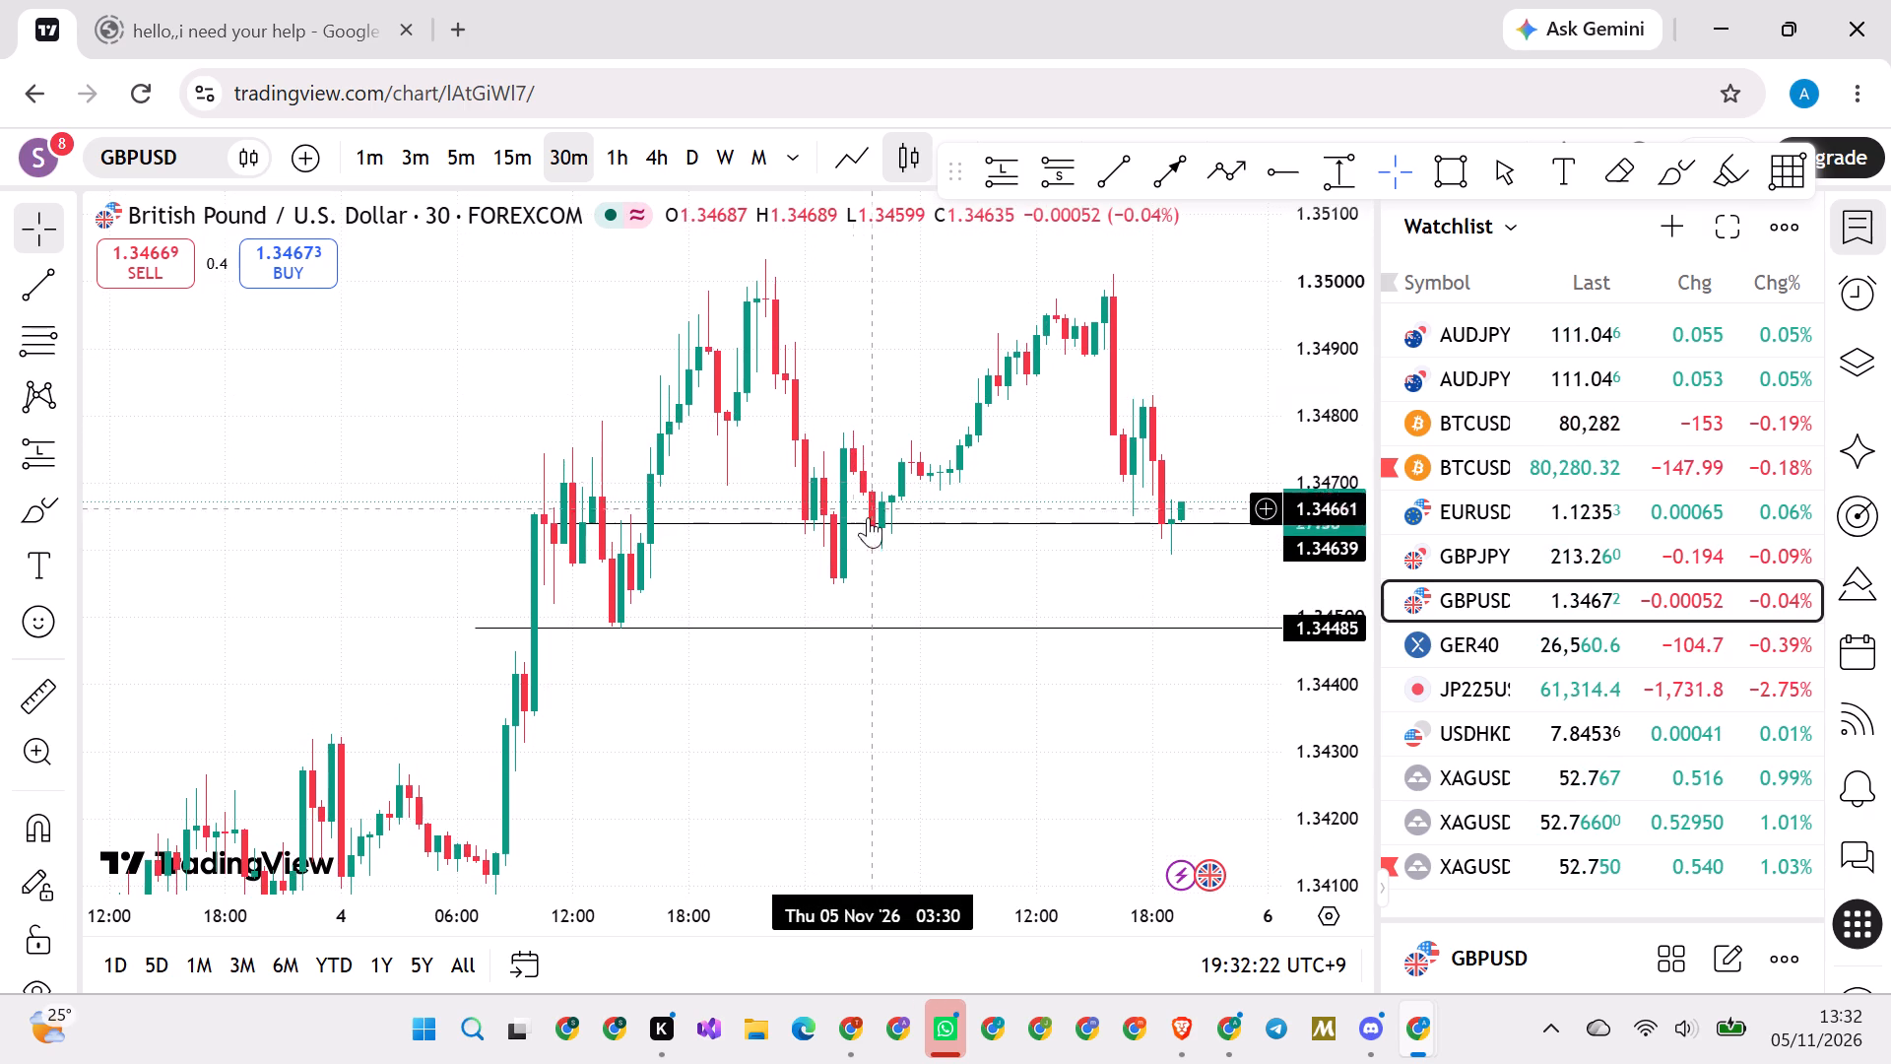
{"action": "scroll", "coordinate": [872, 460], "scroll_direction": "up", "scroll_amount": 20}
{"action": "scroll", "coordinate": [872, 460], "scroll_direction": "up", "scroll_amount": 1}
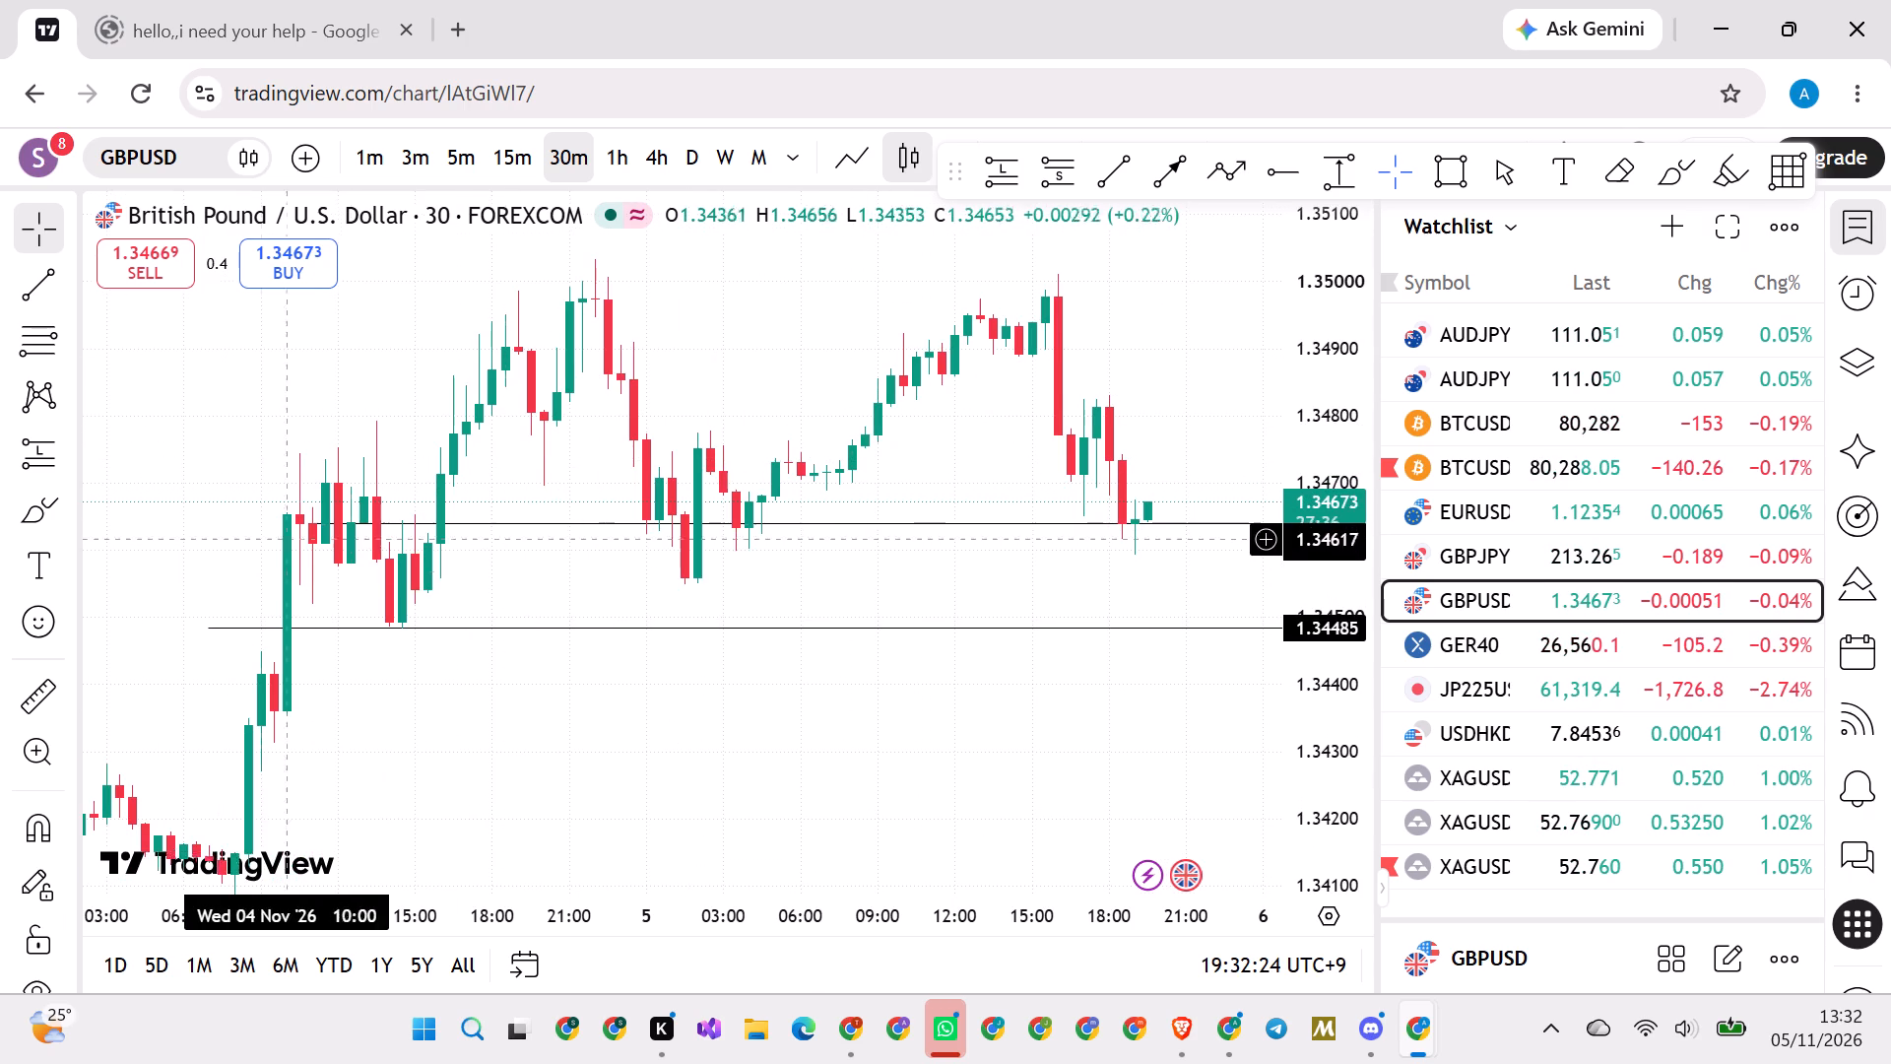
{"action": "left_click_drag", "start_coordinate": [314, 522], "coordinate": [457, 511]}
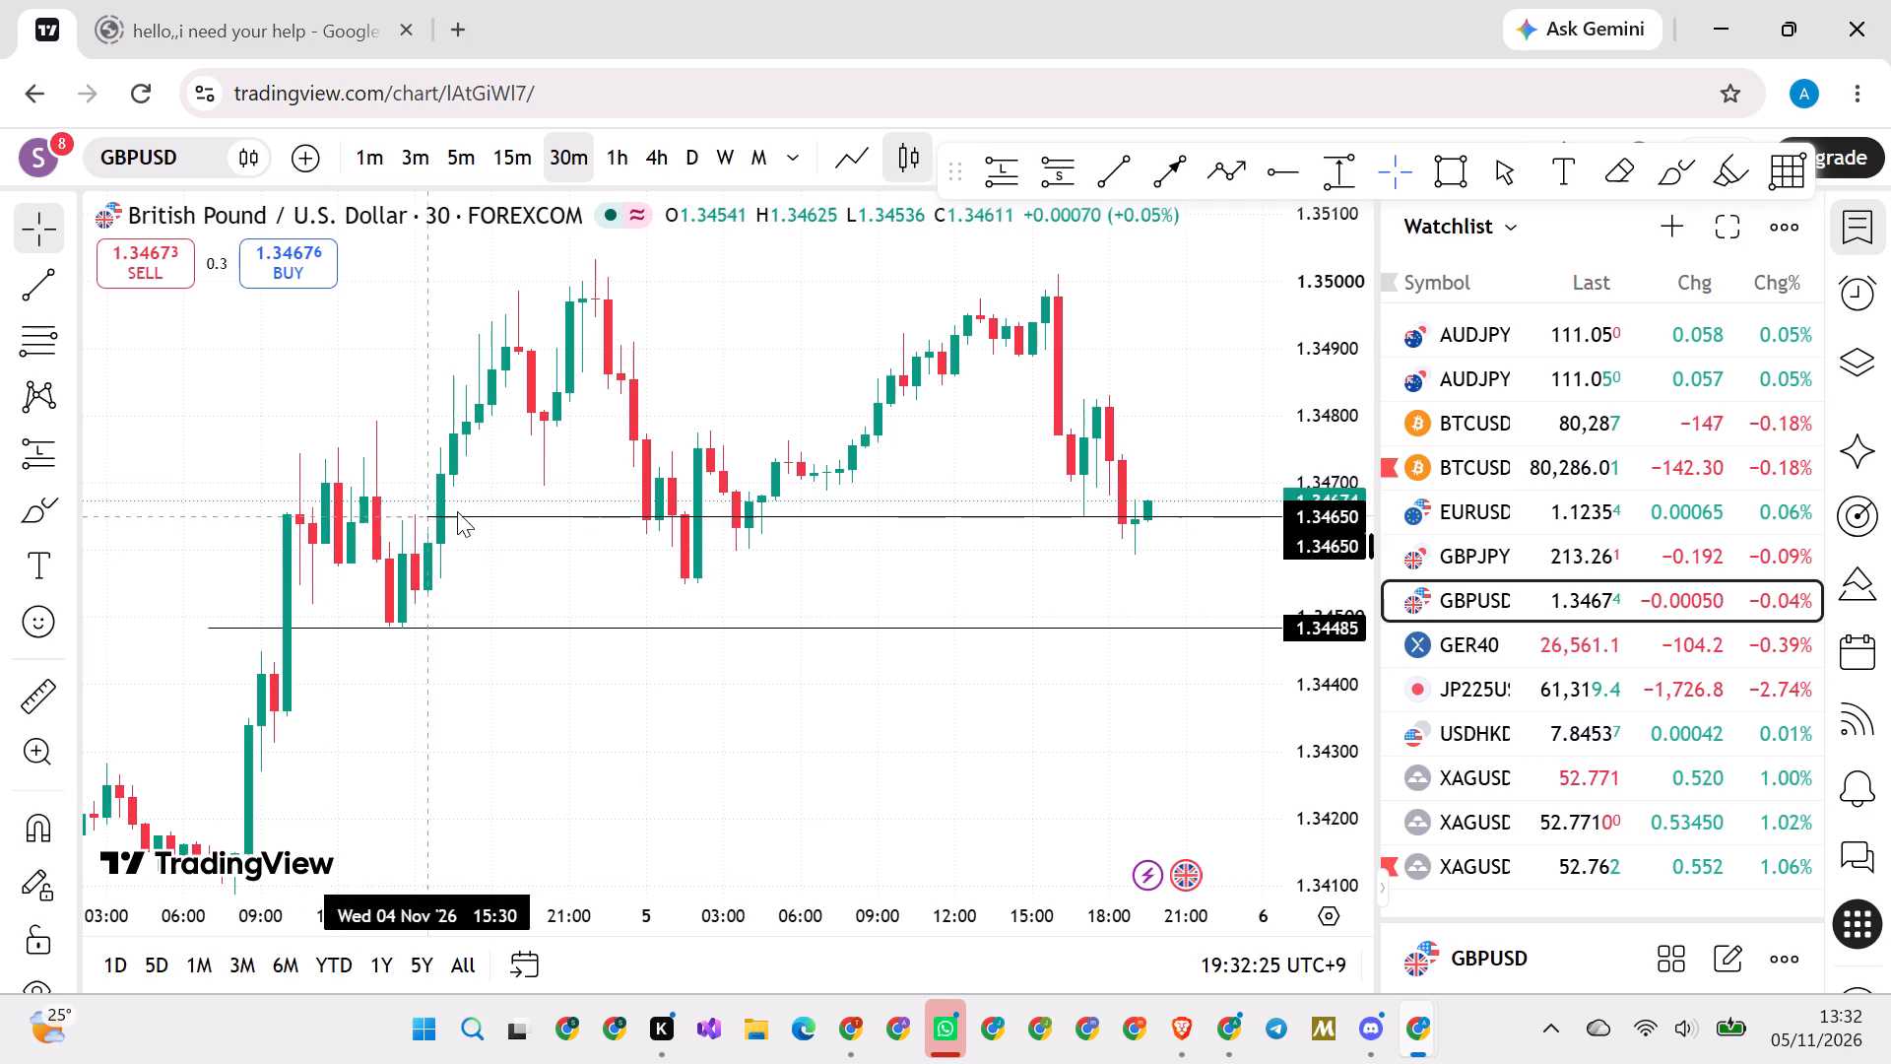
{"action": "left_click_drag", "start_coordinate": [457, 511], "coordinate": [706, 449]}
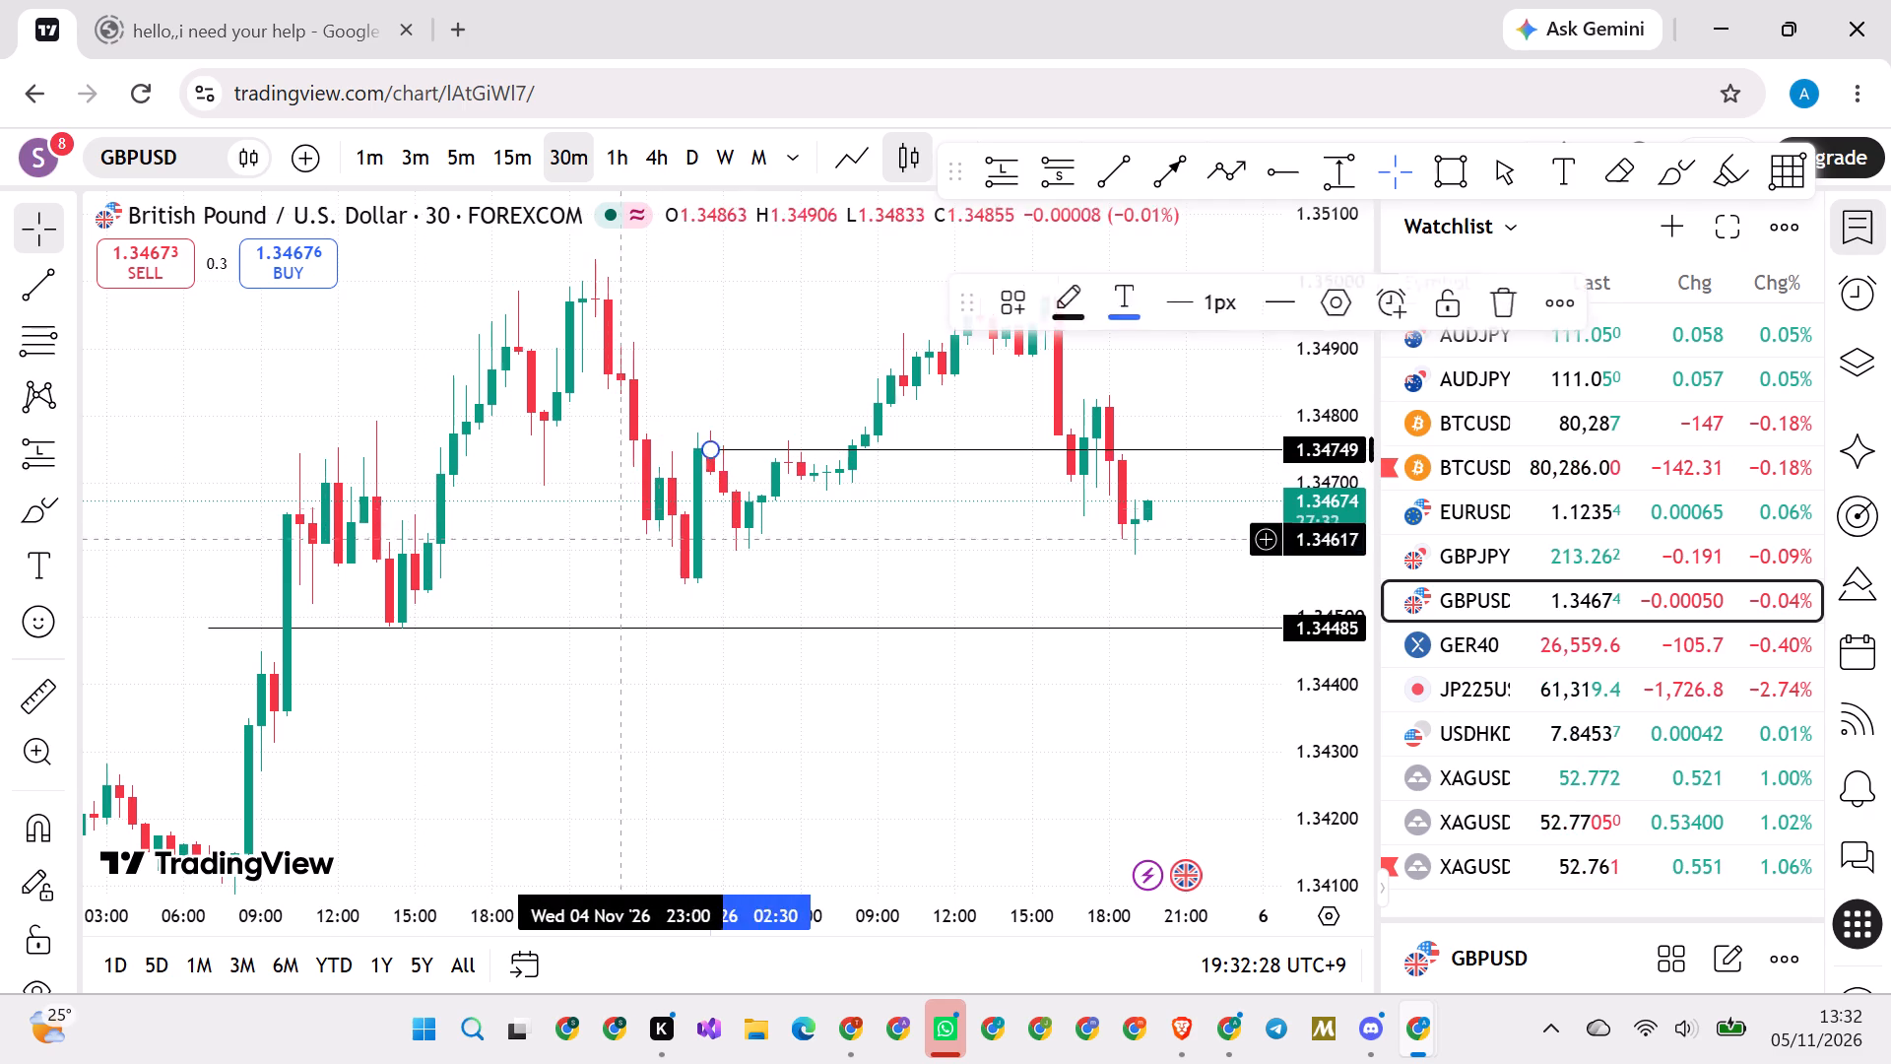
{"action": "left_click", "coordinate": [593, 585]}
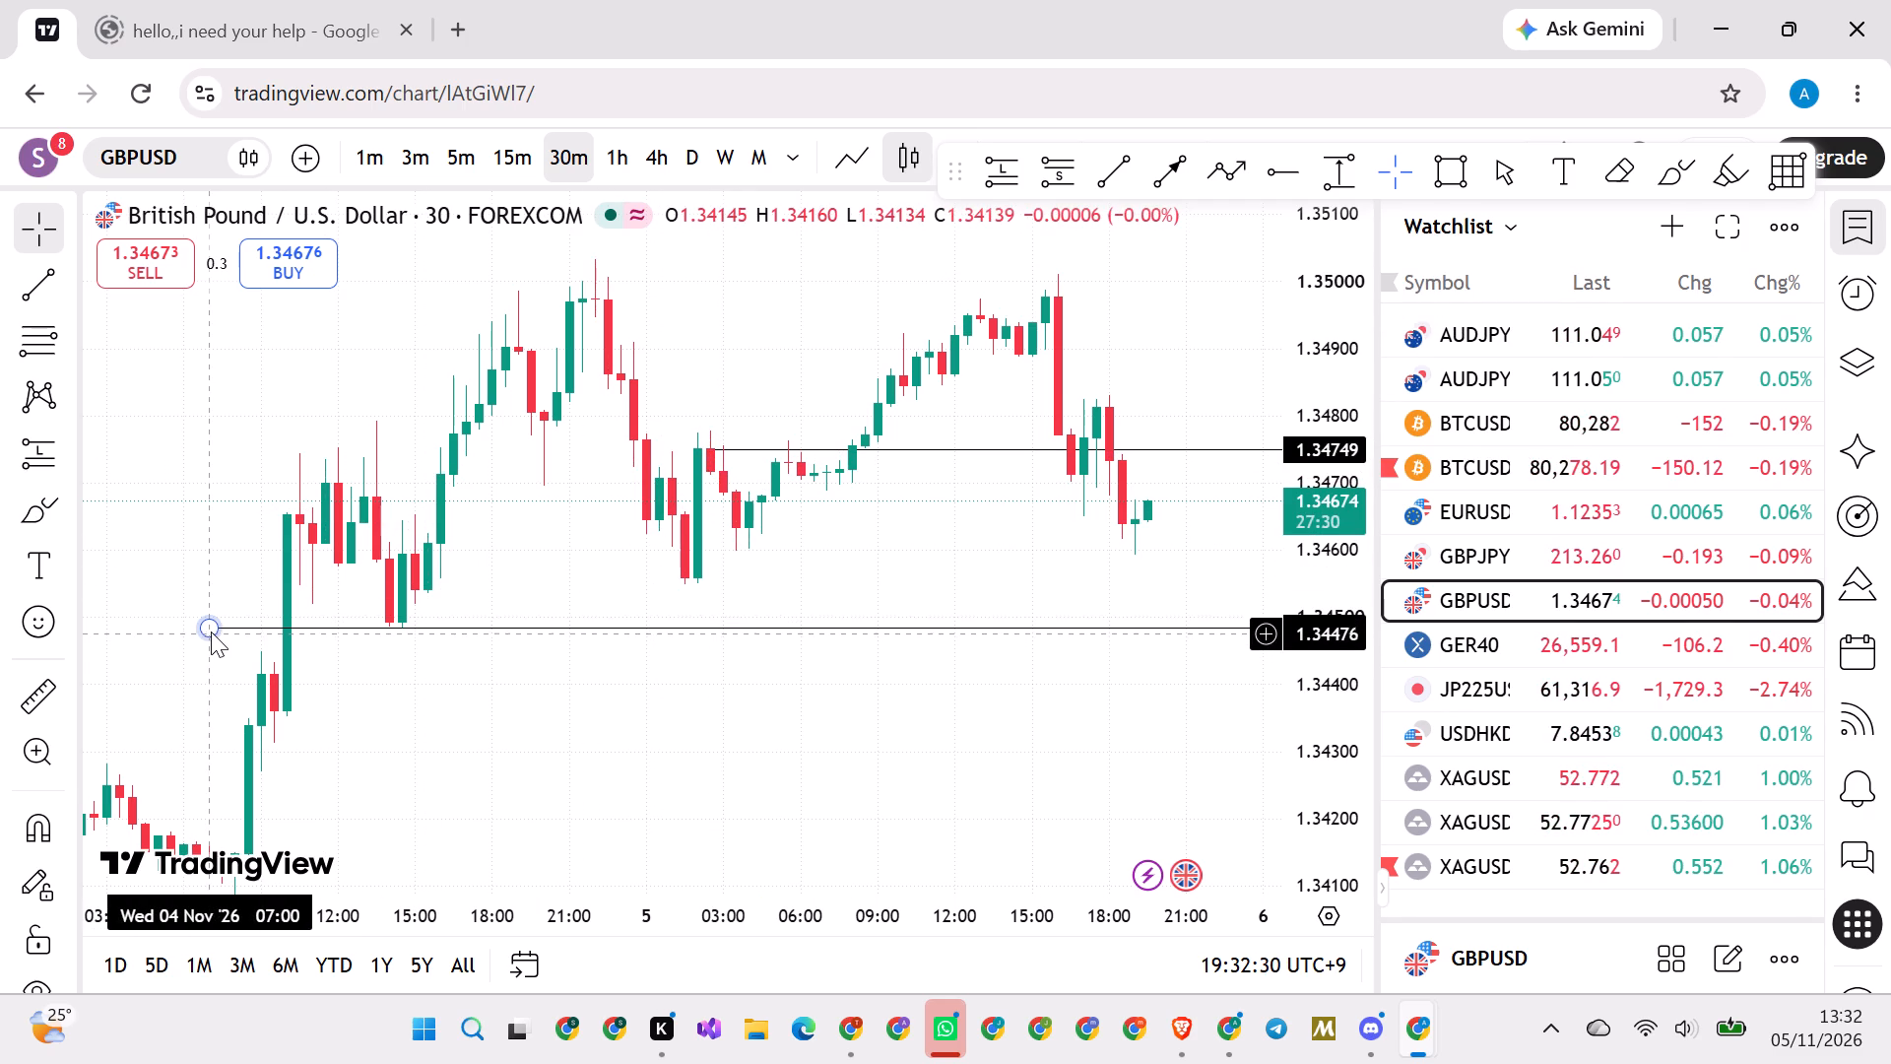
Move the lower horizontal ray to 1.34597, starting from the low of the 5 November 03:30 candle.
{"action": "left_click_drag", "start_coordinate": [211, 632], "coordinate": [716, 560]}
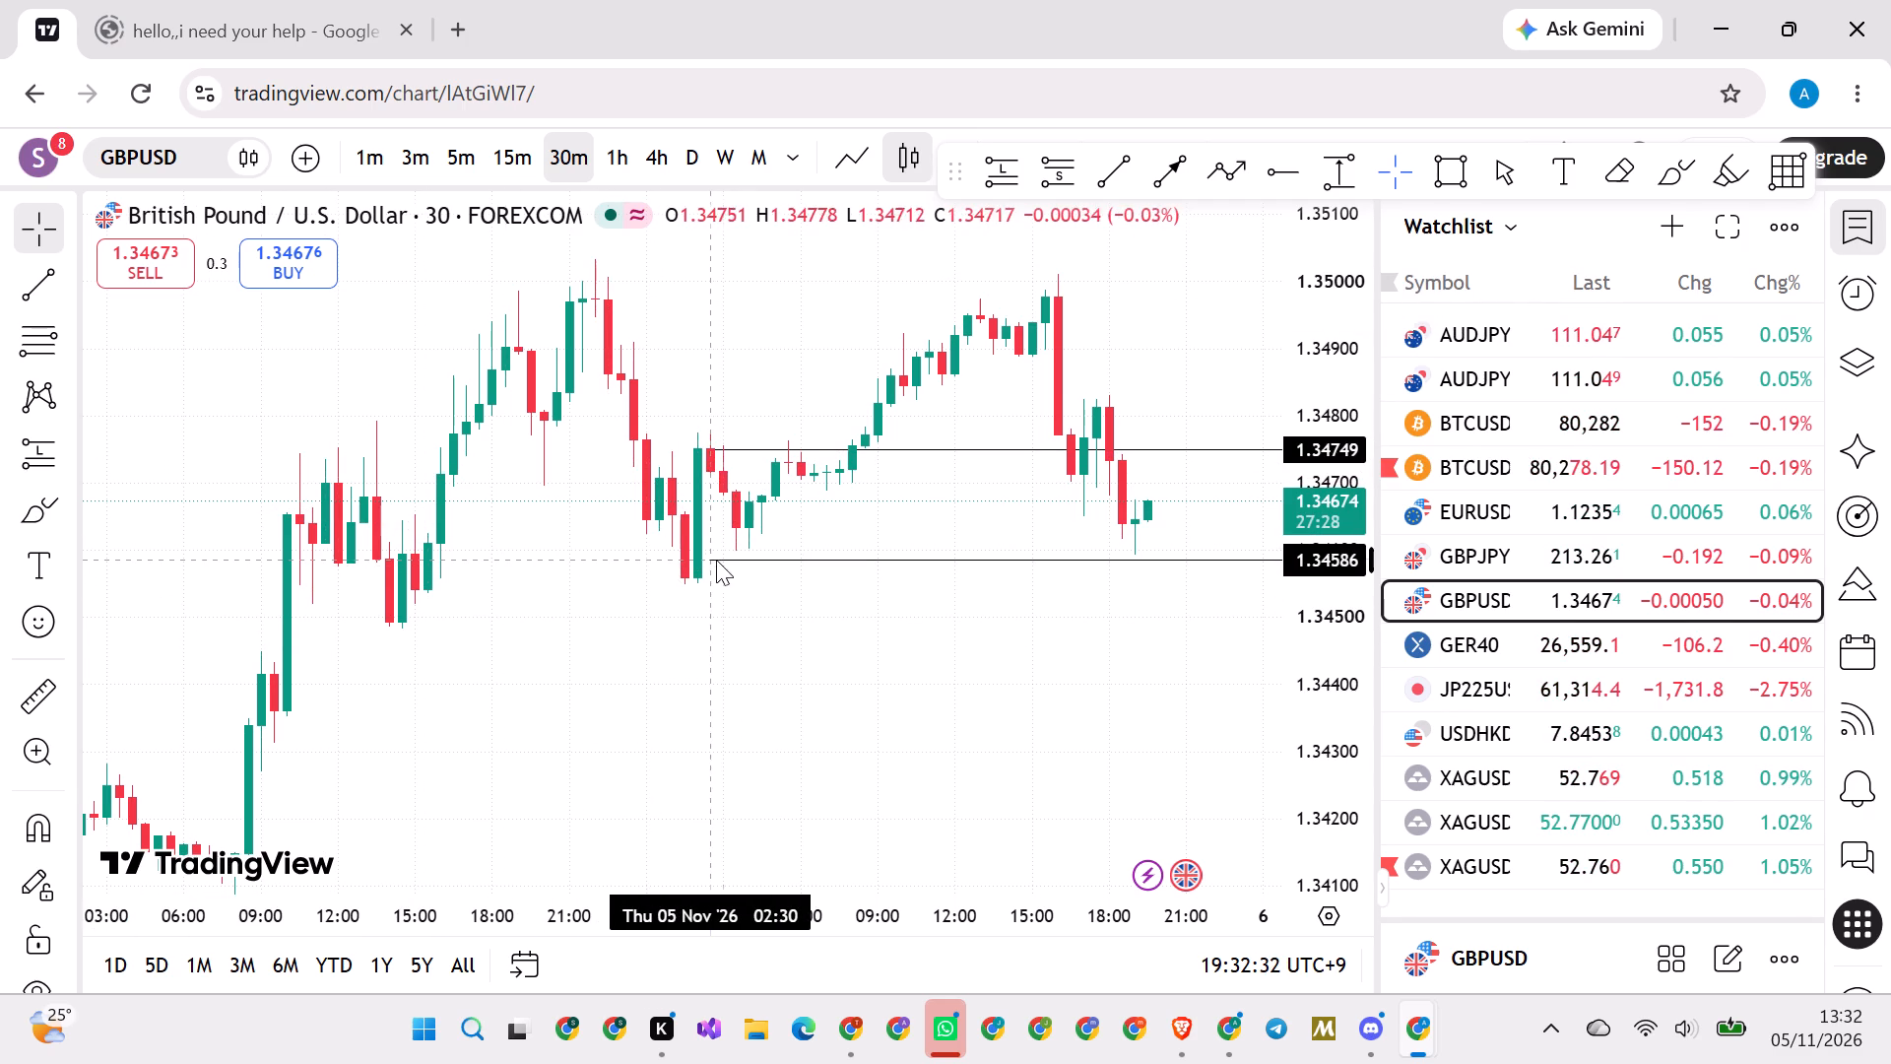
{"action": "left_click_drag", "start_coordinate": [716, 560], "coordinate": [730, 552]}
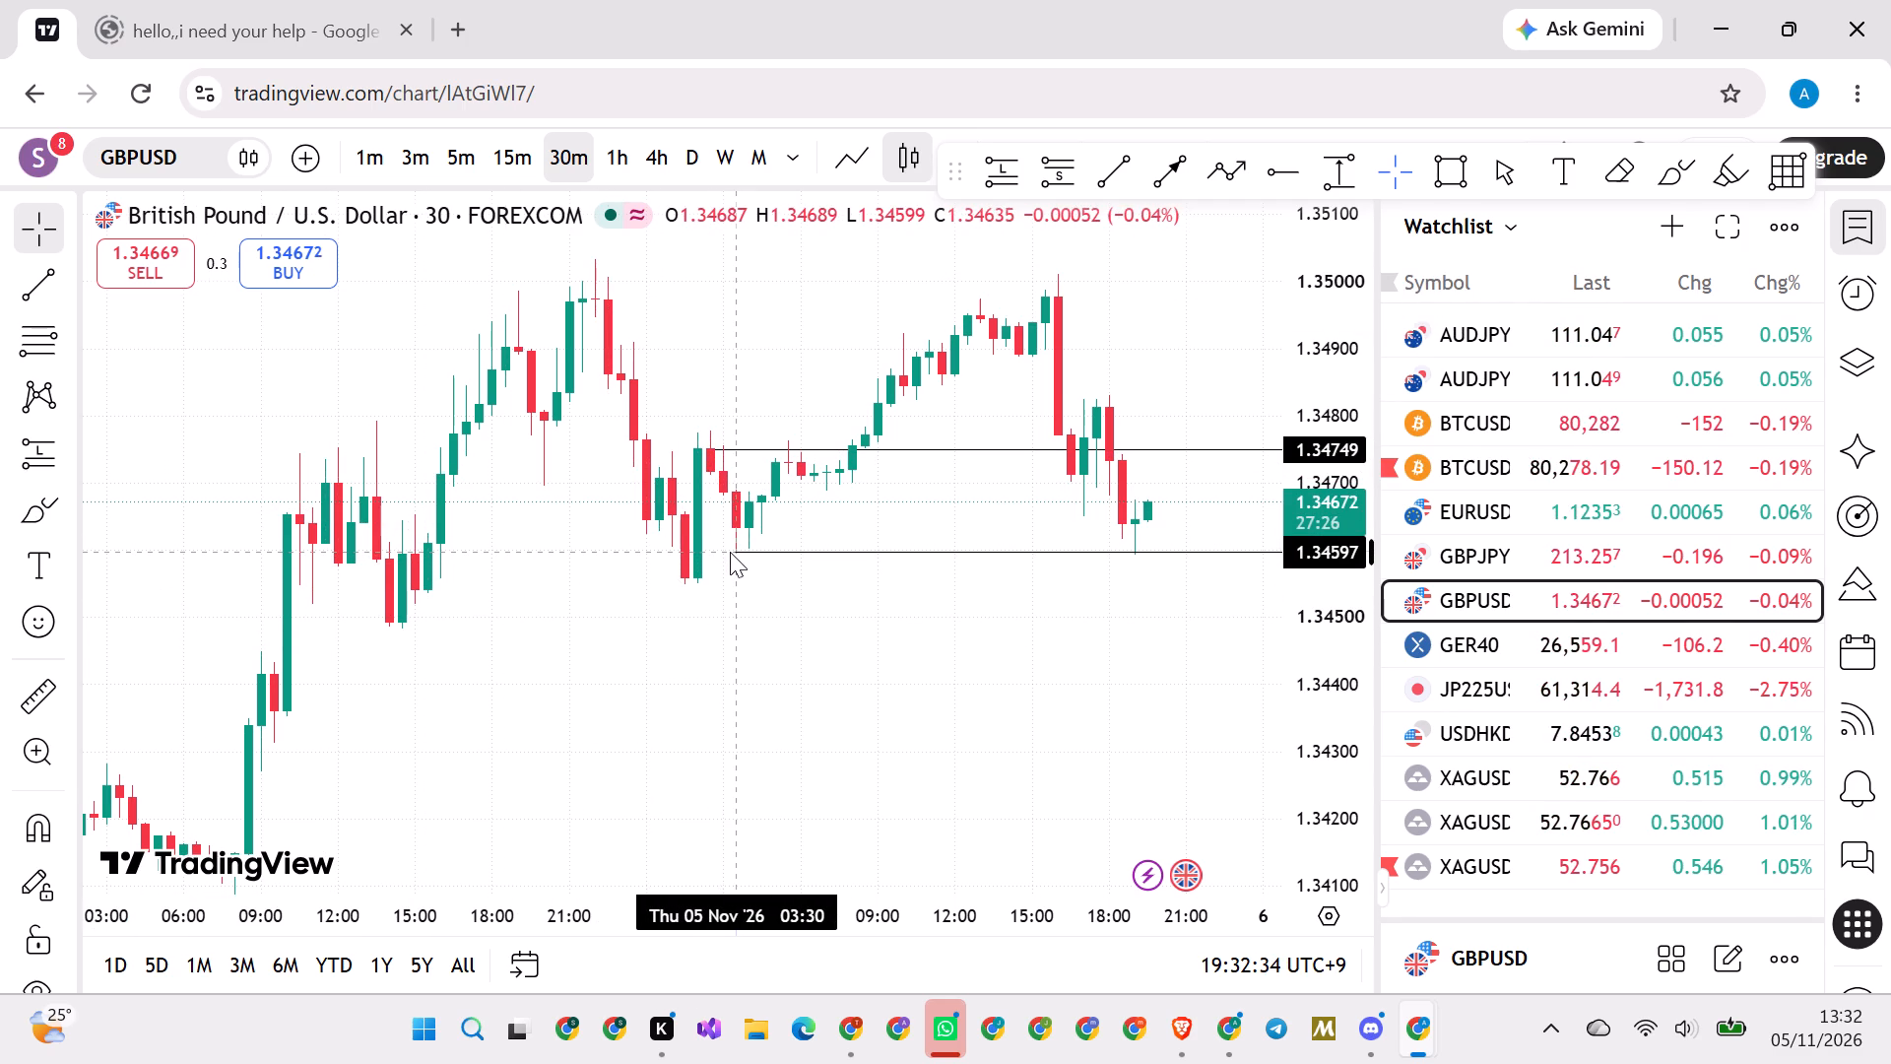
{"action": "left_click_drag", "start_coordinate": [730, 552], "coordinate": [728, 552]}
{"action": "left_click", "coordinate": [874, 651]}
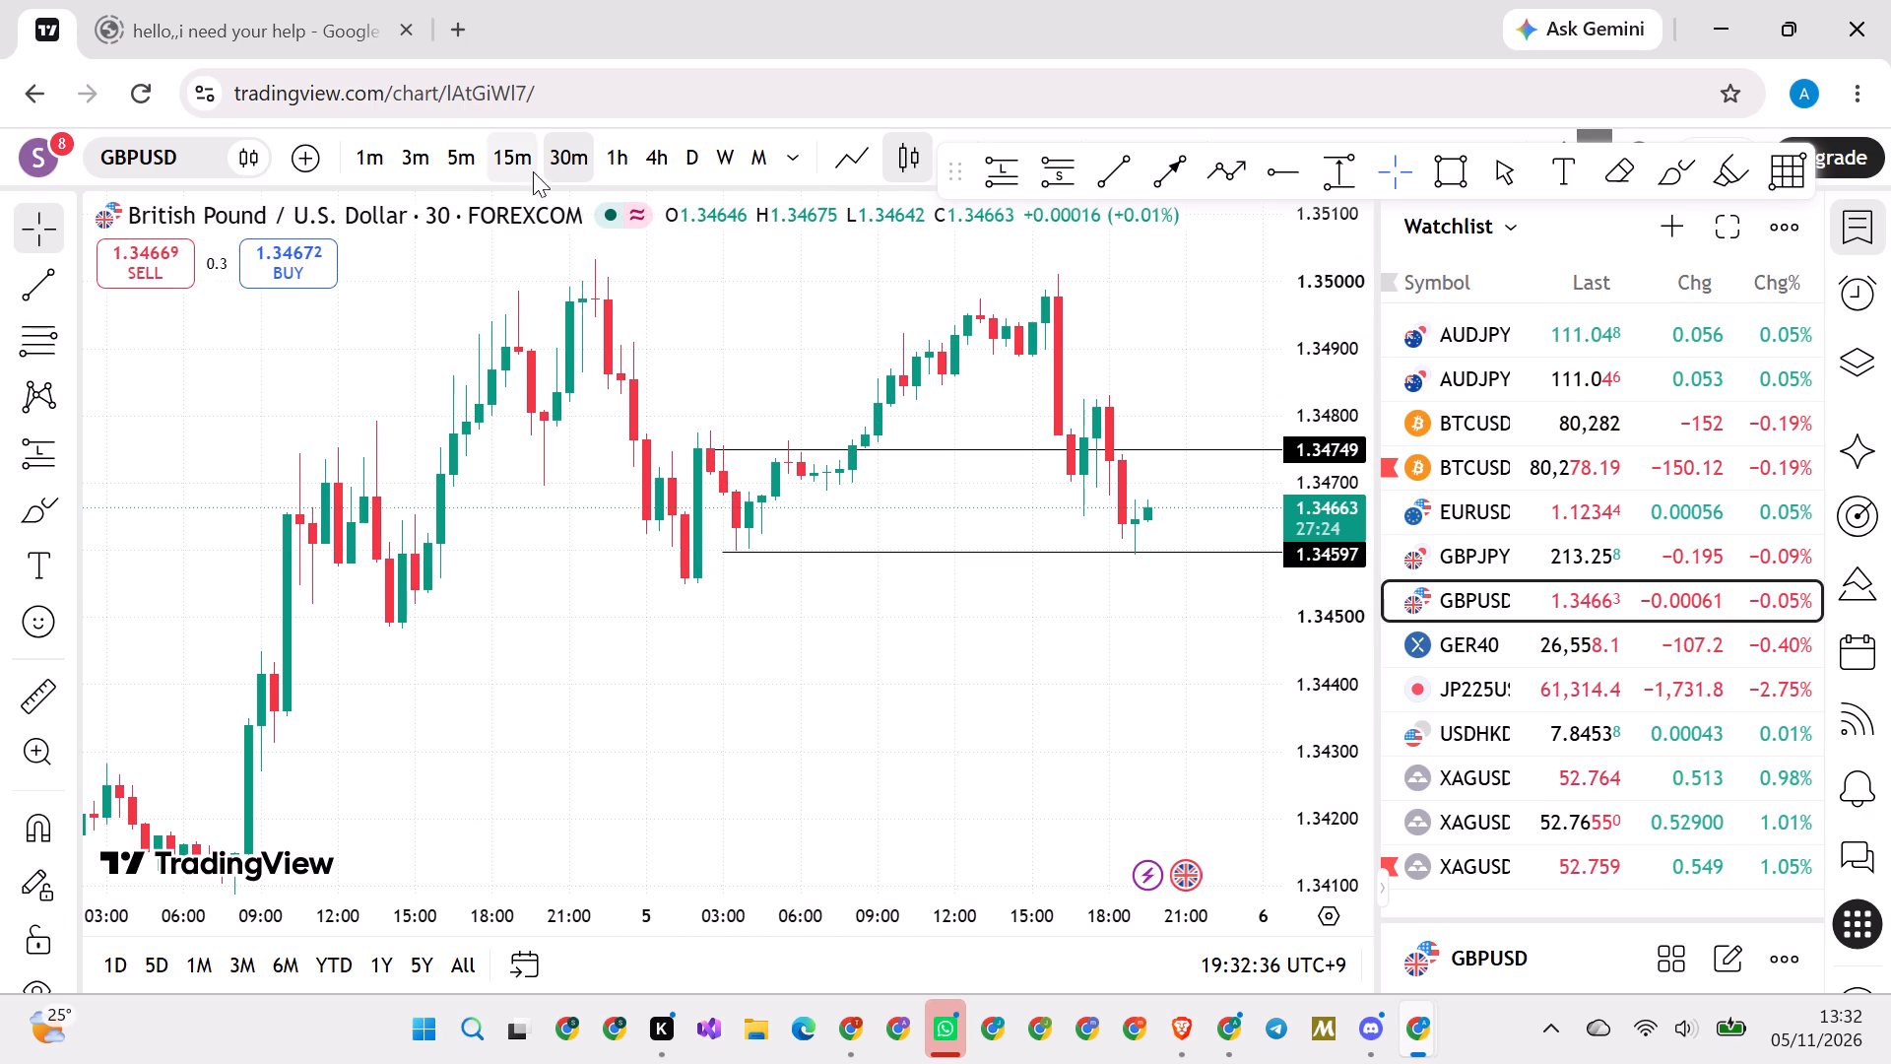
Switch the chart to the 5-minute timeframe.
{"action": "left_click", "coordinate": [461, 156]}
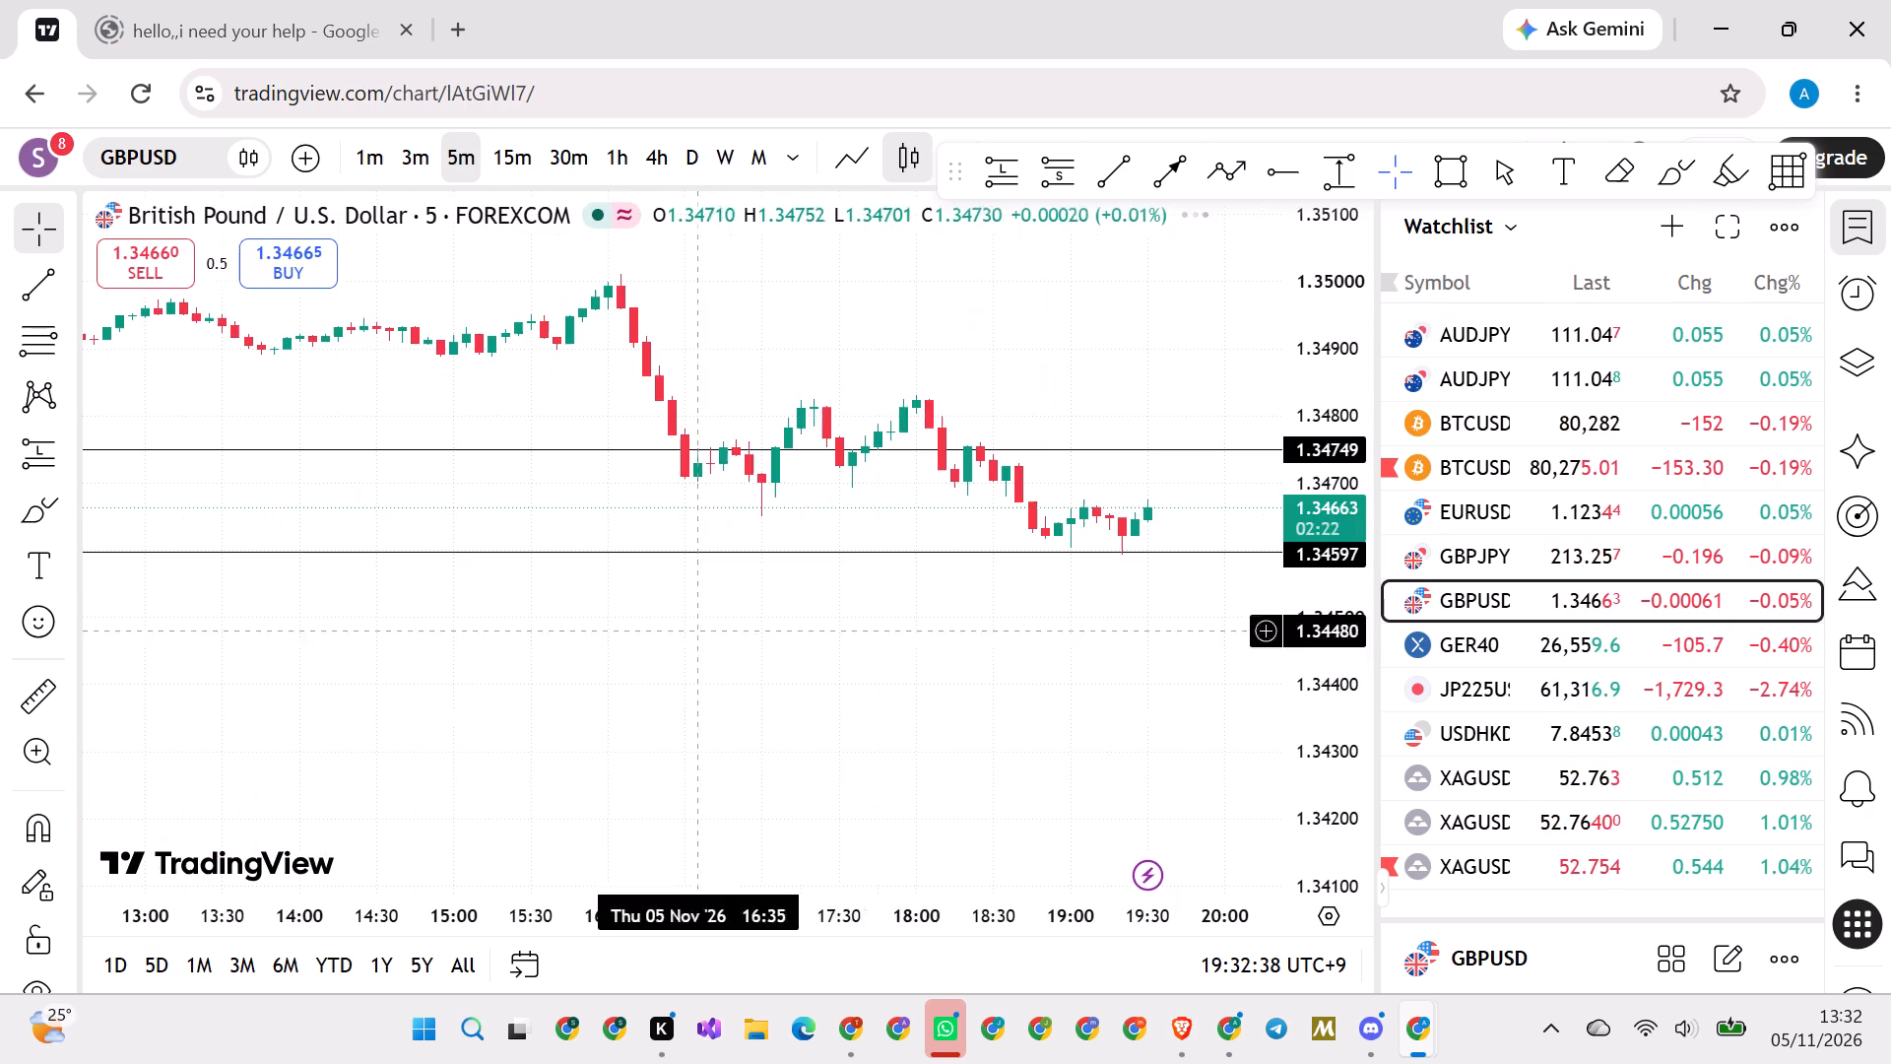
Move the lower horizontal ray to 1.34602, at the swing low just before 04:00 on 5 November.
{"action": "scroll", "coordinate": [812, 701], "scroll_direction": "down", "scroll_amount": 20}
{"action": "scroll", "coordinate": [812, 701], "scroll_direction": "down", "scroll_amount": 20}
{"action": "scroll", "coordinate": [812, 701], "scroll_direction": "down", "scroll_amount": 20}
{"action": "scroll", "coordinate": [805, 701], "scroll_direction": "up", "scroll_amount": 20}
{"action": "scroll", "coordinate": [805, 701], "scroll_direction": "up", "scroll_amount": 20}
{"action": "scroll", "coordinate": [805, 701], "scroll_direction": "up", "scroll_amount": 10}
{"action": "scroll", "coordinate": [805, 701], "scroll_direction": "down", "scroll_amount": 9}
{"action": "scroll", "coordinate": [805, 701], "scroll_direction": "up", "scroll_amount": 20}
{"action": "scroll", "coordinate": [805, 701], "scroll_direction": "up", "scroll_amount": 20}
{"action": "scroll", "coordinate": [805, 701], "scroll_direction": "up", "scroll_amount": 5}
{"action": "scroll", "coordinate": [801, 701], "scroll_direction": "down", "scroll_amount": 20}
{"action": "scroll", "coordinate": [801, 701], "scroll_direction": "down", "scroll_amount": 20}
{"action": "scroll", "coordinate": [801, 701], "scroll_direction": "down", "scroll_amount": 20}
{"action": "scroll", "coordinate": [801, 701], "scroll_direction": "up", "scroll_amount": 20}
{"action": "scroll", "coordinate": [801, 701], "scroll_direction": "up", "scroll_amount": 1}
{"action": "scroll", "coordinate": [801, 701], "scroll_direction": "down", "scroll_amount": 20}
{"action": "scroll", "coordinate": [801, 701], "scroll_direction": "down", "scroll_amount": 8}
{"action": "left_click_drag", "start_coordinate": [690, 688], "coordinate": [1080, 679]}
{"action": "scroll", "coordinate": [923, 633], "scroll_direction": "up", "scroll_amount": 20}
{"action": "scroll", "coordinate": [923, 633], "scroll_direction": "up", "scroll_amount": 20}
{"action": "scroll", "coordinate": [923, 633], "scroll_direction": "up", "scroll_amount": 20}
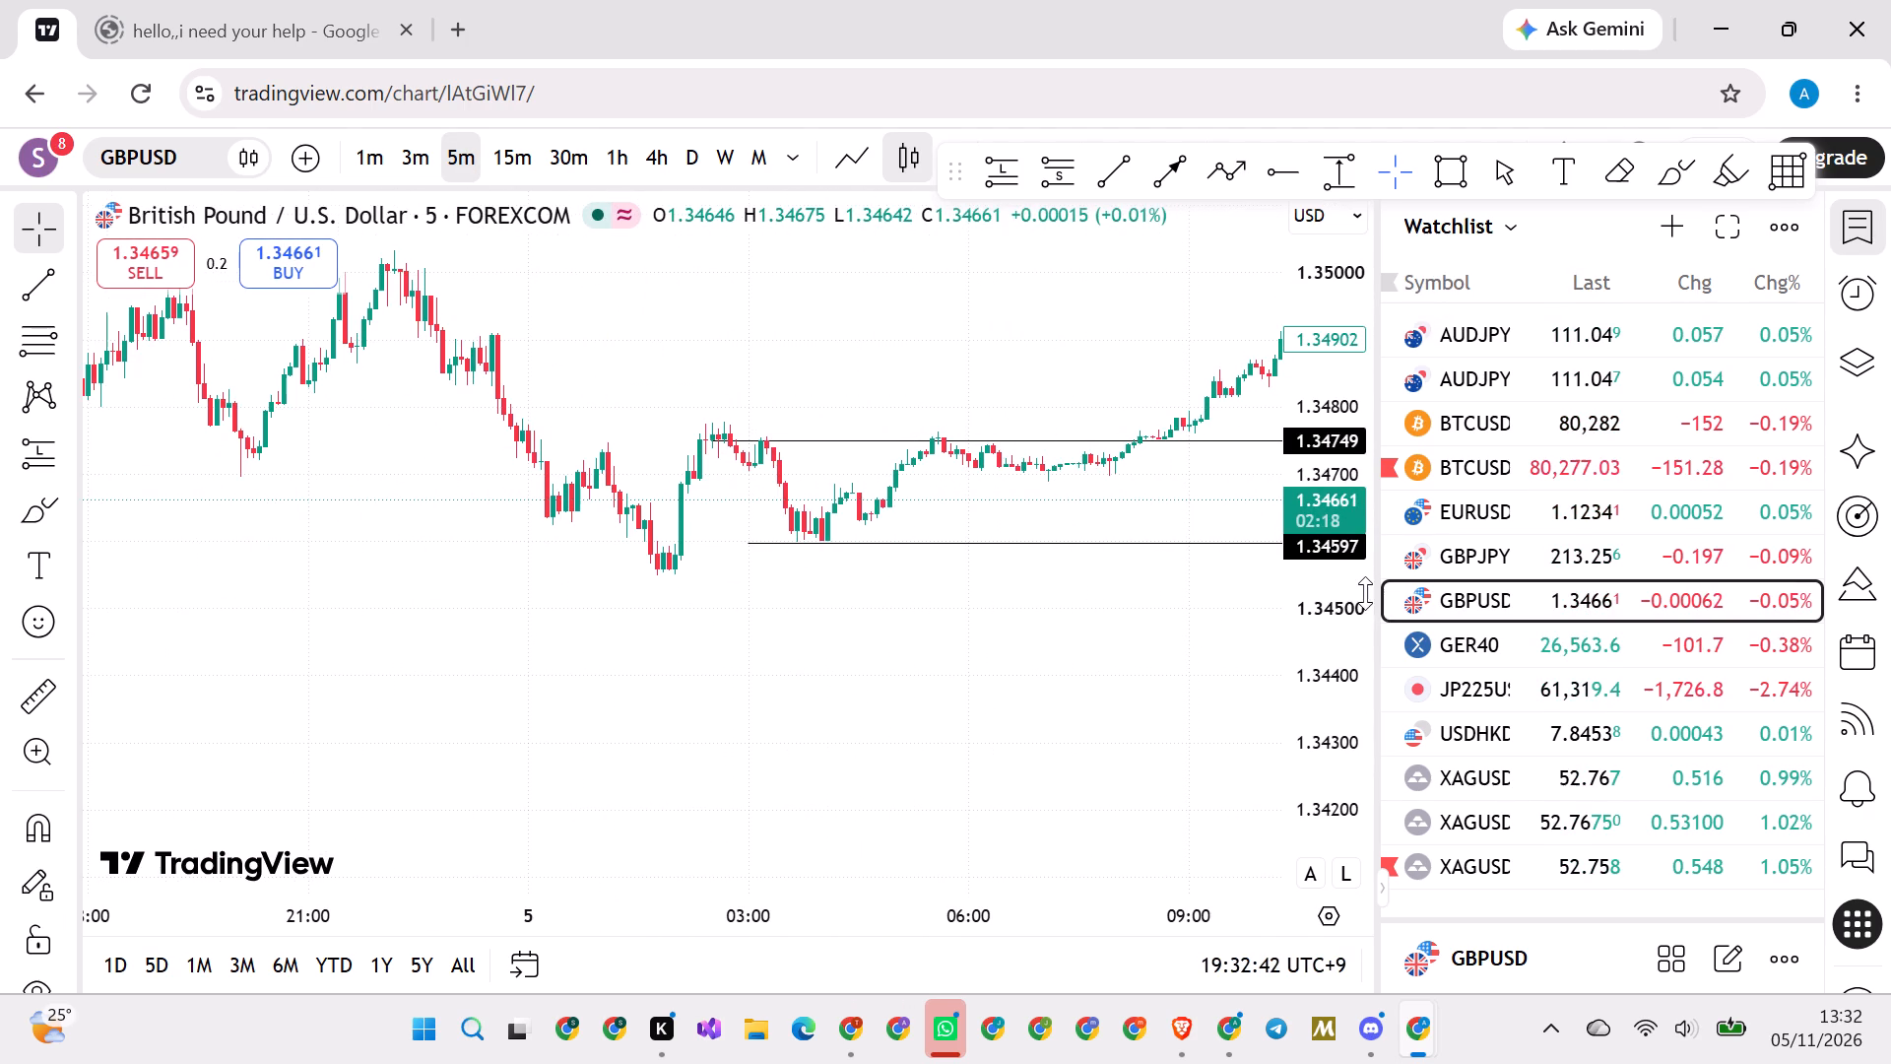
{"action": "scroll", "coordinate": [1361, 596], "scroll_direction": "up", "scroll_amount": 13}
{"action": "scroll", "coordinate": [1353, 596], "scroll_direction": "up", "scroll_amount": 14}
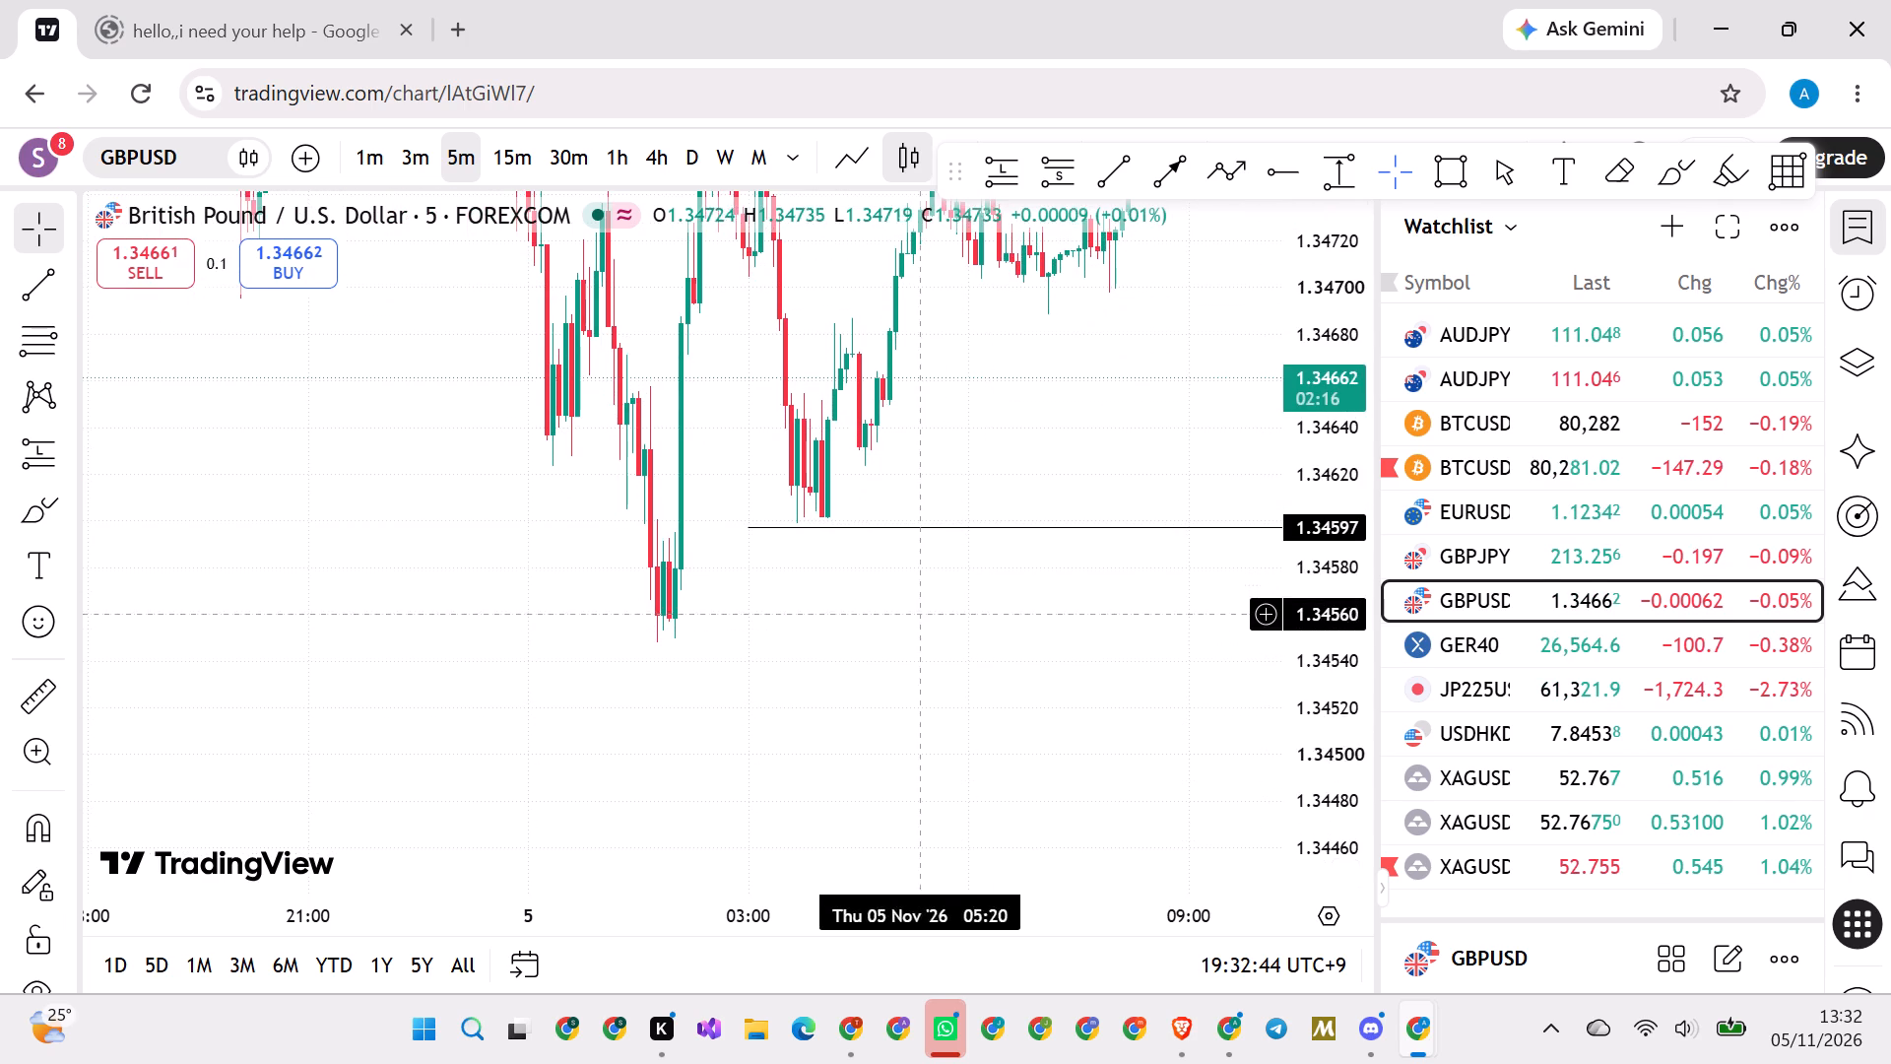
{"action": "left_click_drag", "start_coordinate": [848, 632], "coordinate": [1085, 696]}
{"action": "scroll", "coordinate": [924, 673], "scroll_direction": "up", "scroll_amount": 16}
{"action": "left_click_drag", "start_coordinate": [754, 566], "coordinate": [868, 560]}
Move the upper horizontal ray down to 1.34612, starting from the 5 November 03:50 candle.
{"action": "left_click", "coordinate": [769, 476]}
{"action": "left_click_drag", "start_coordinate": [750, 458], "coordinate": [731, 467]}
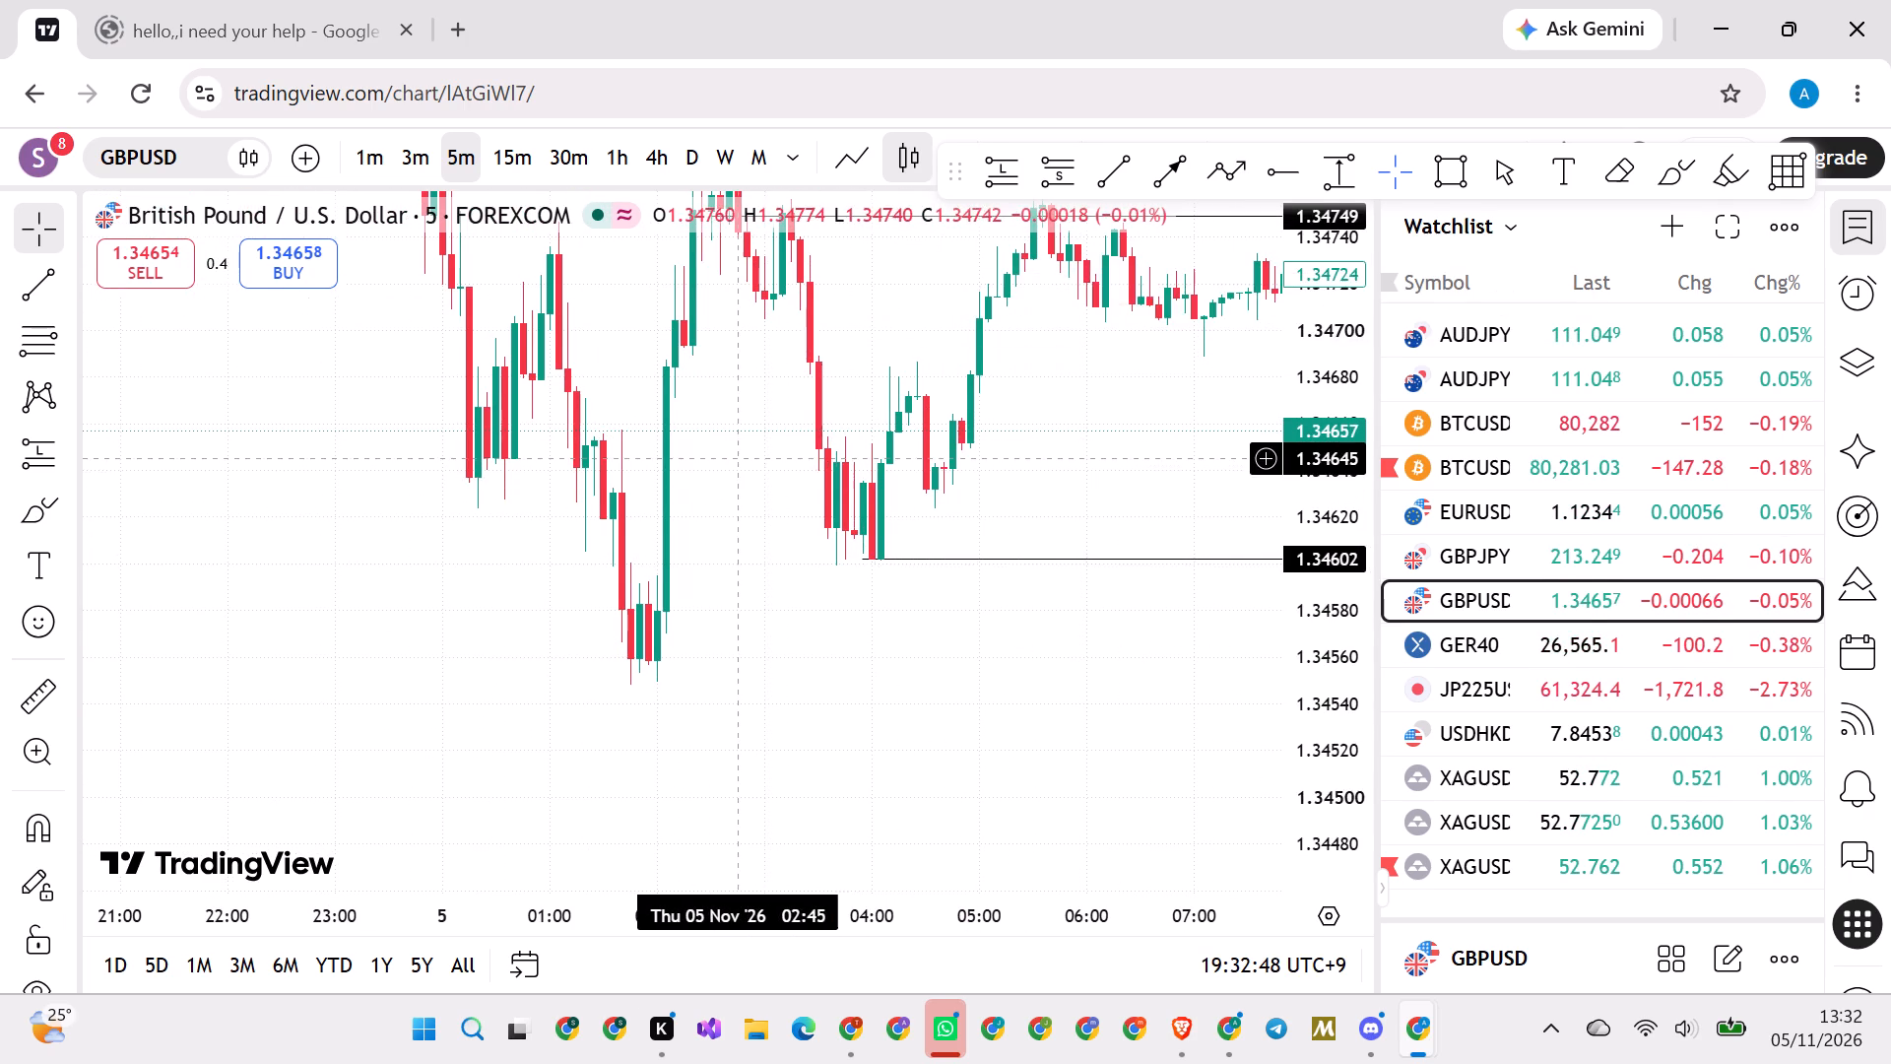
{"action": "left_click_drag", "start_coordinate": [731, 467], "coordinate": [712, 497]}
{"action": "left_click_drag", "start_coordinate": [686, 258], "coordinate": [714, 280]}
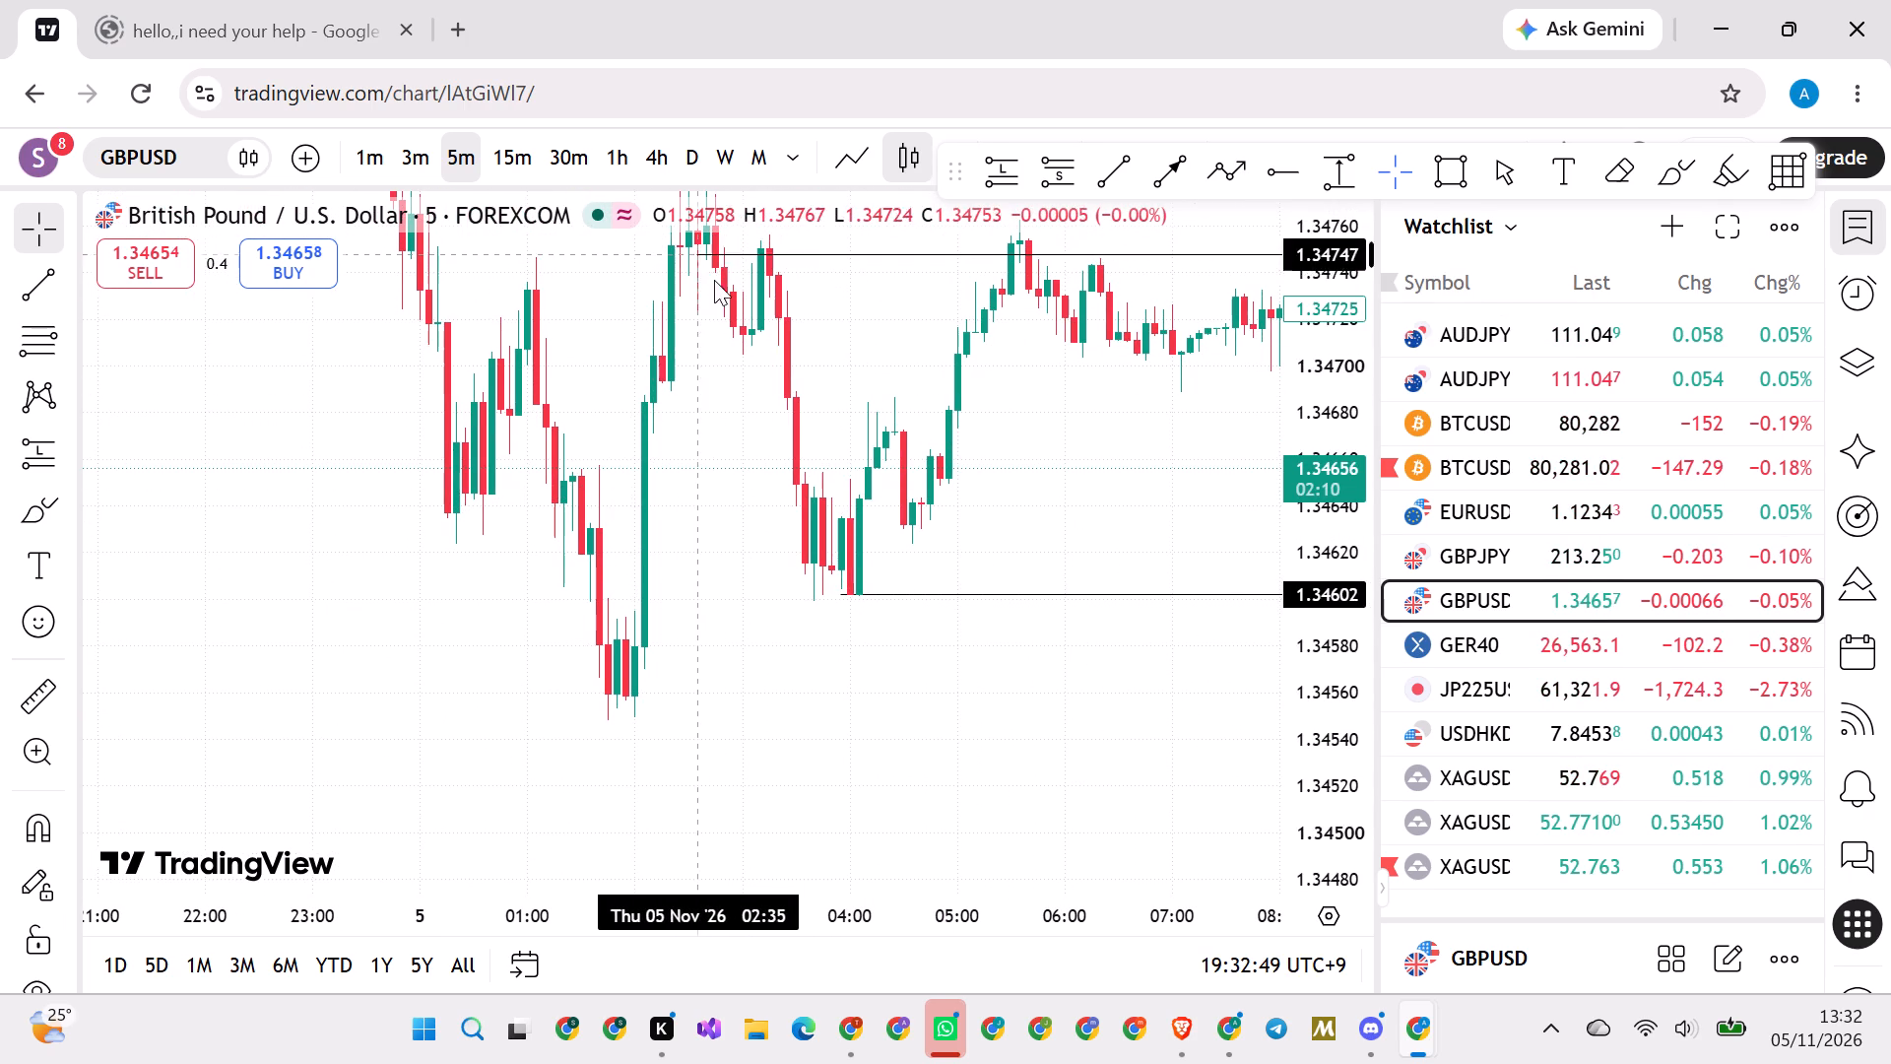
{"action": "left_click_drag", "start_coordinate": [714, 280], "coordinate": [845, 566]}
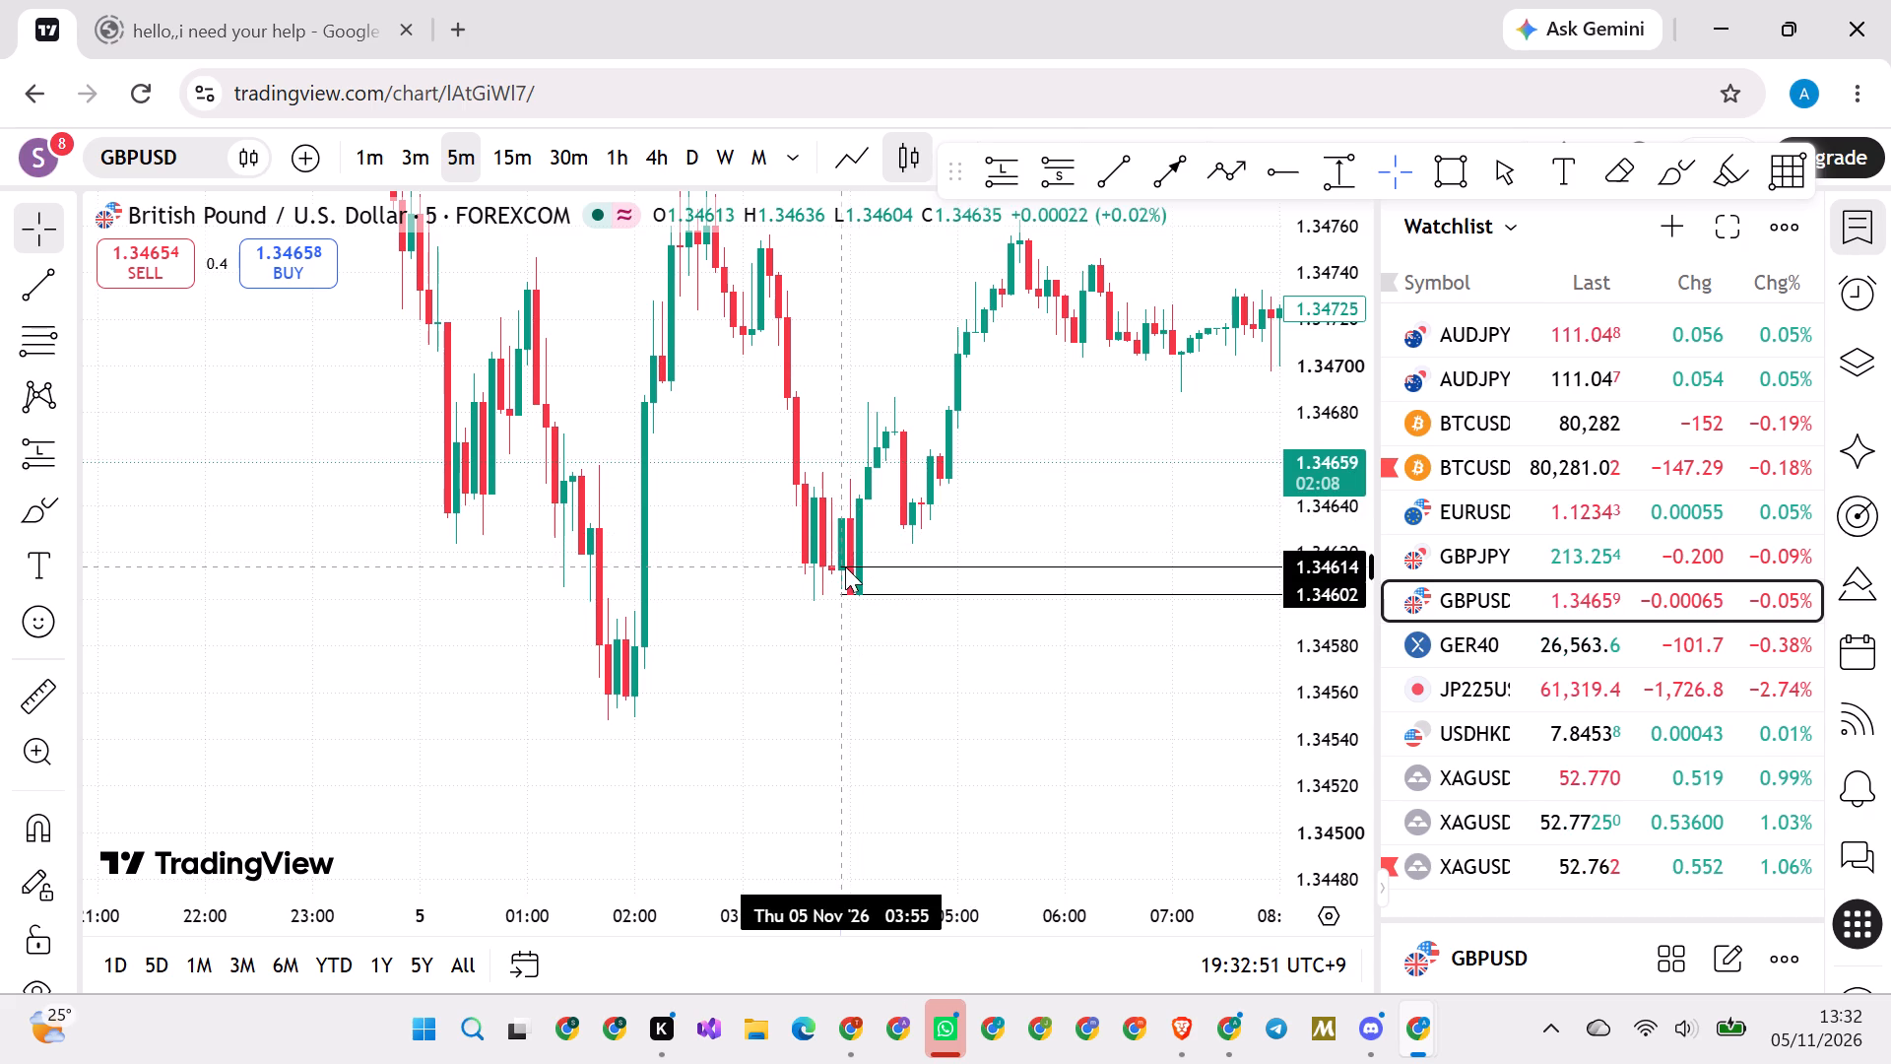
{"action": "left_click_drag", "start_coordinate": [845, 566], "coordinate": [829, 570]}
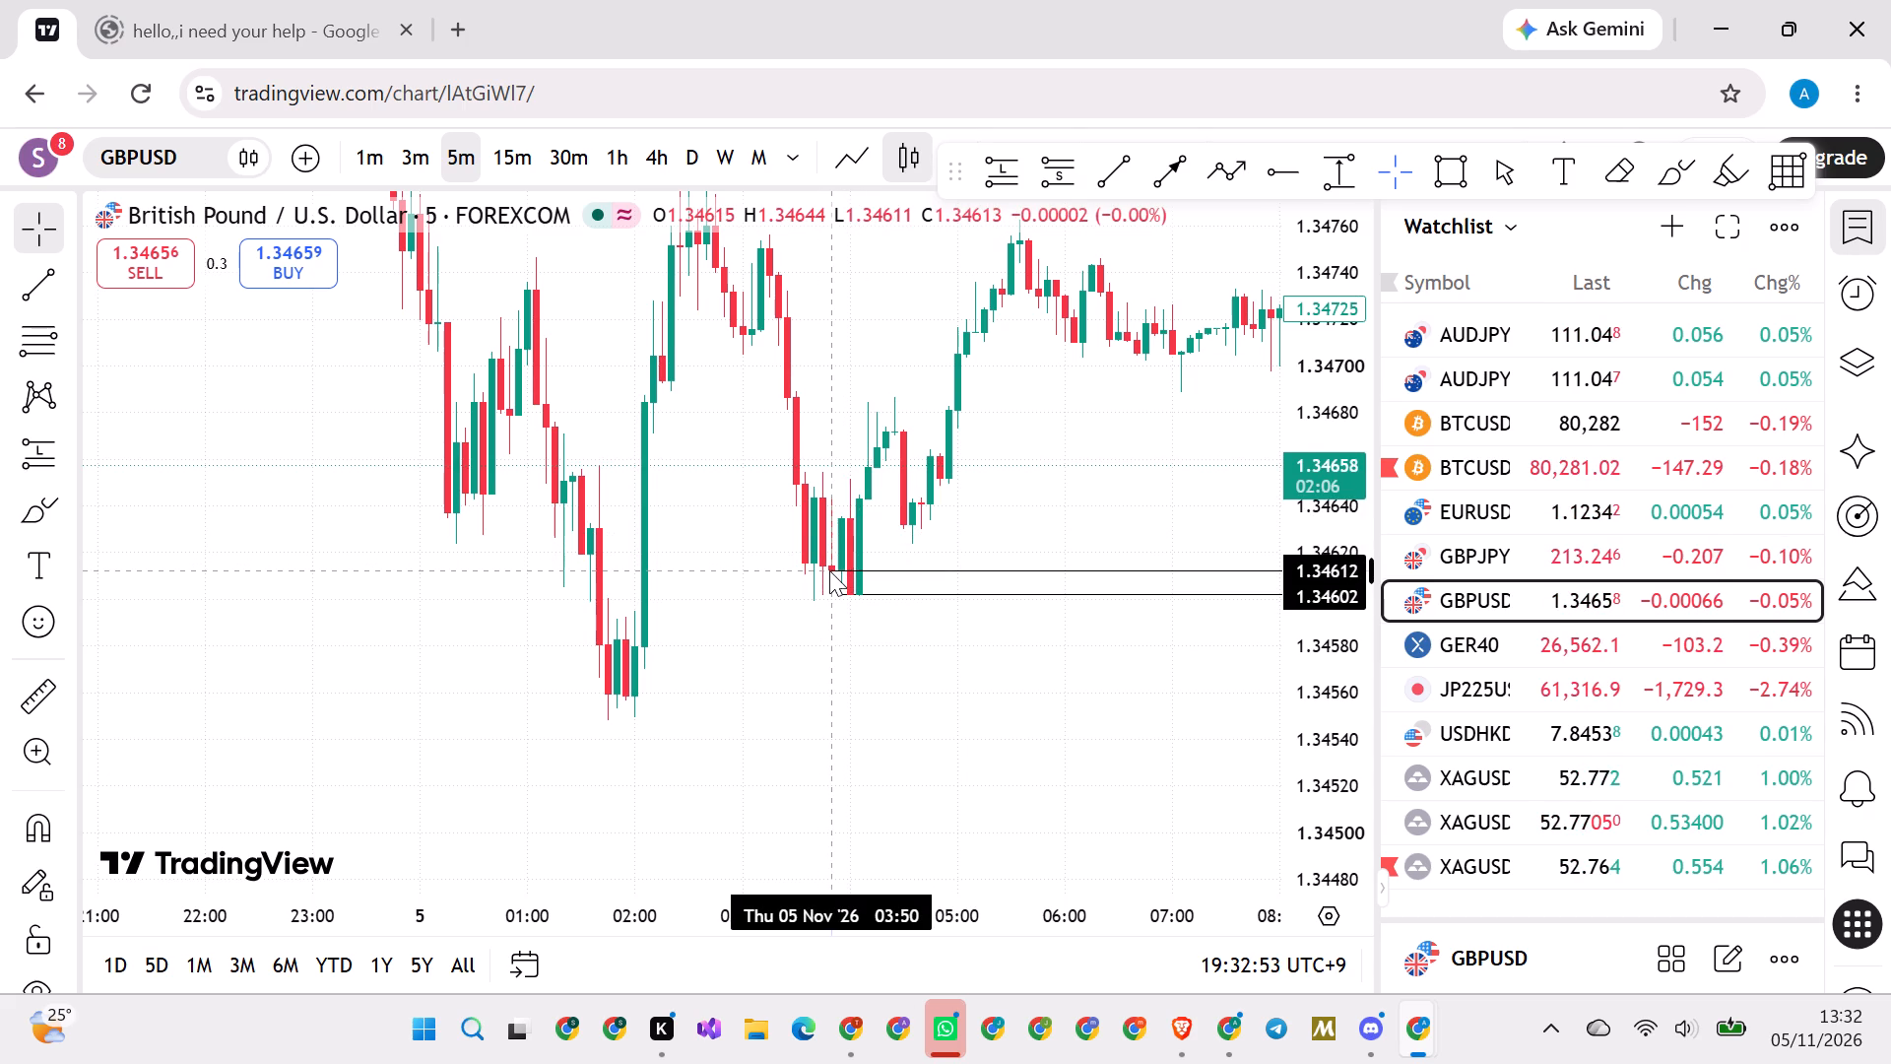
{"action": "left_click_drag", "start_coordinate": [829, 570], "coordinate": [833, 570]}
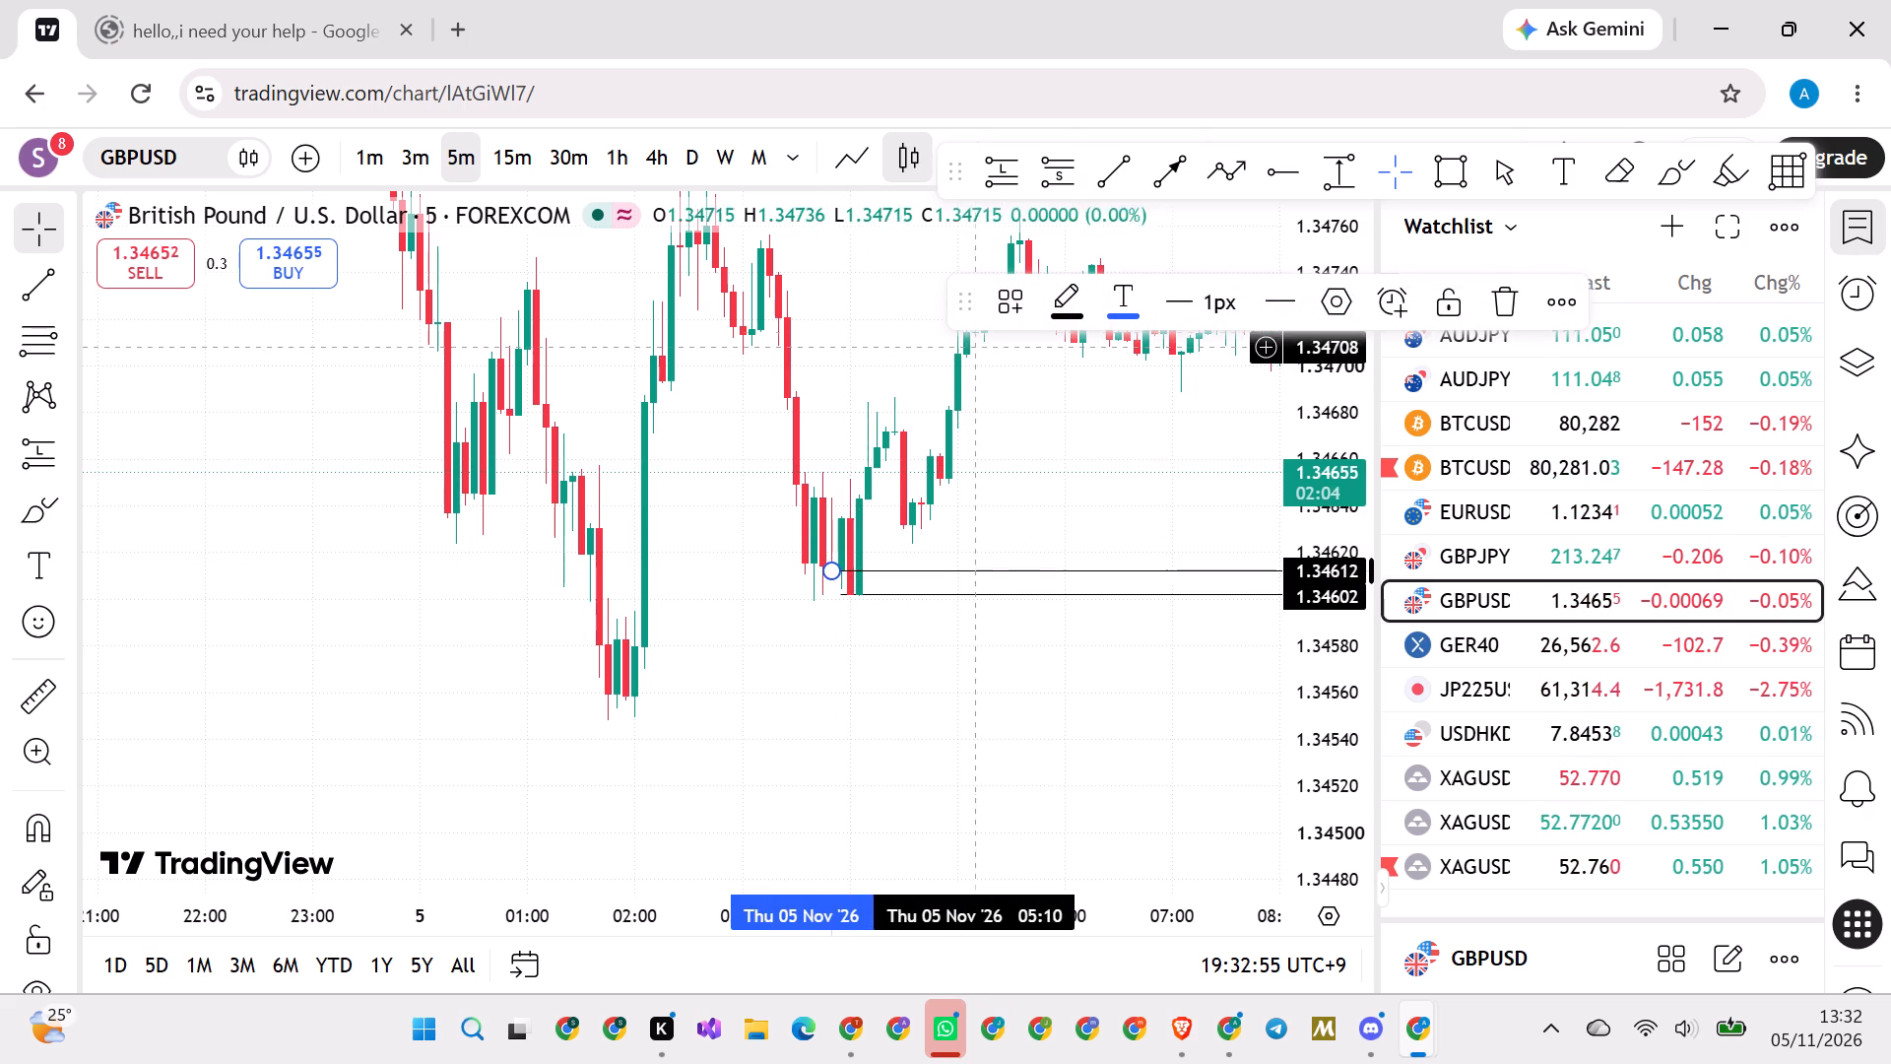
Change the 1.34612 horizontal ray's line colour to red.
{"action": "left_click", "coordinate": [1066, 311]}
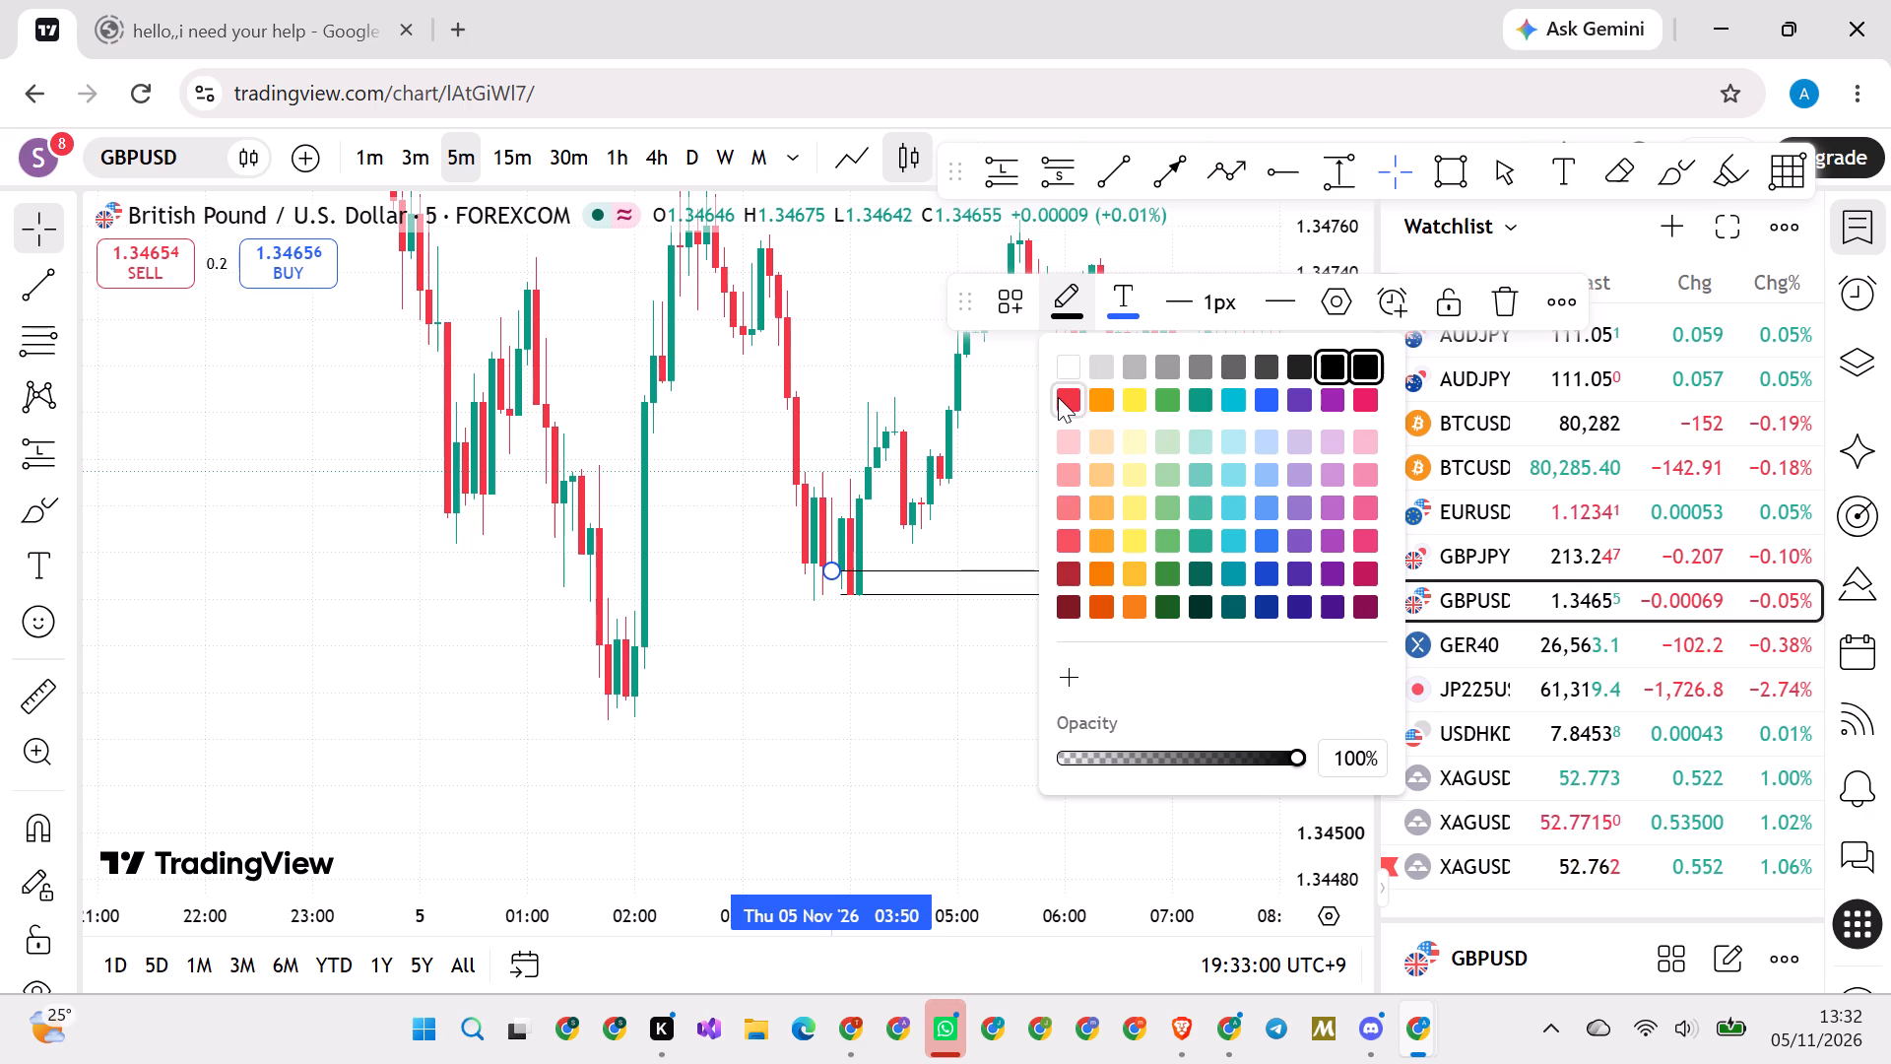
{"action": "left_click", "coordinate": [1058, 397]}
{"action": "left_click", "coordinate": [1098, 704]}
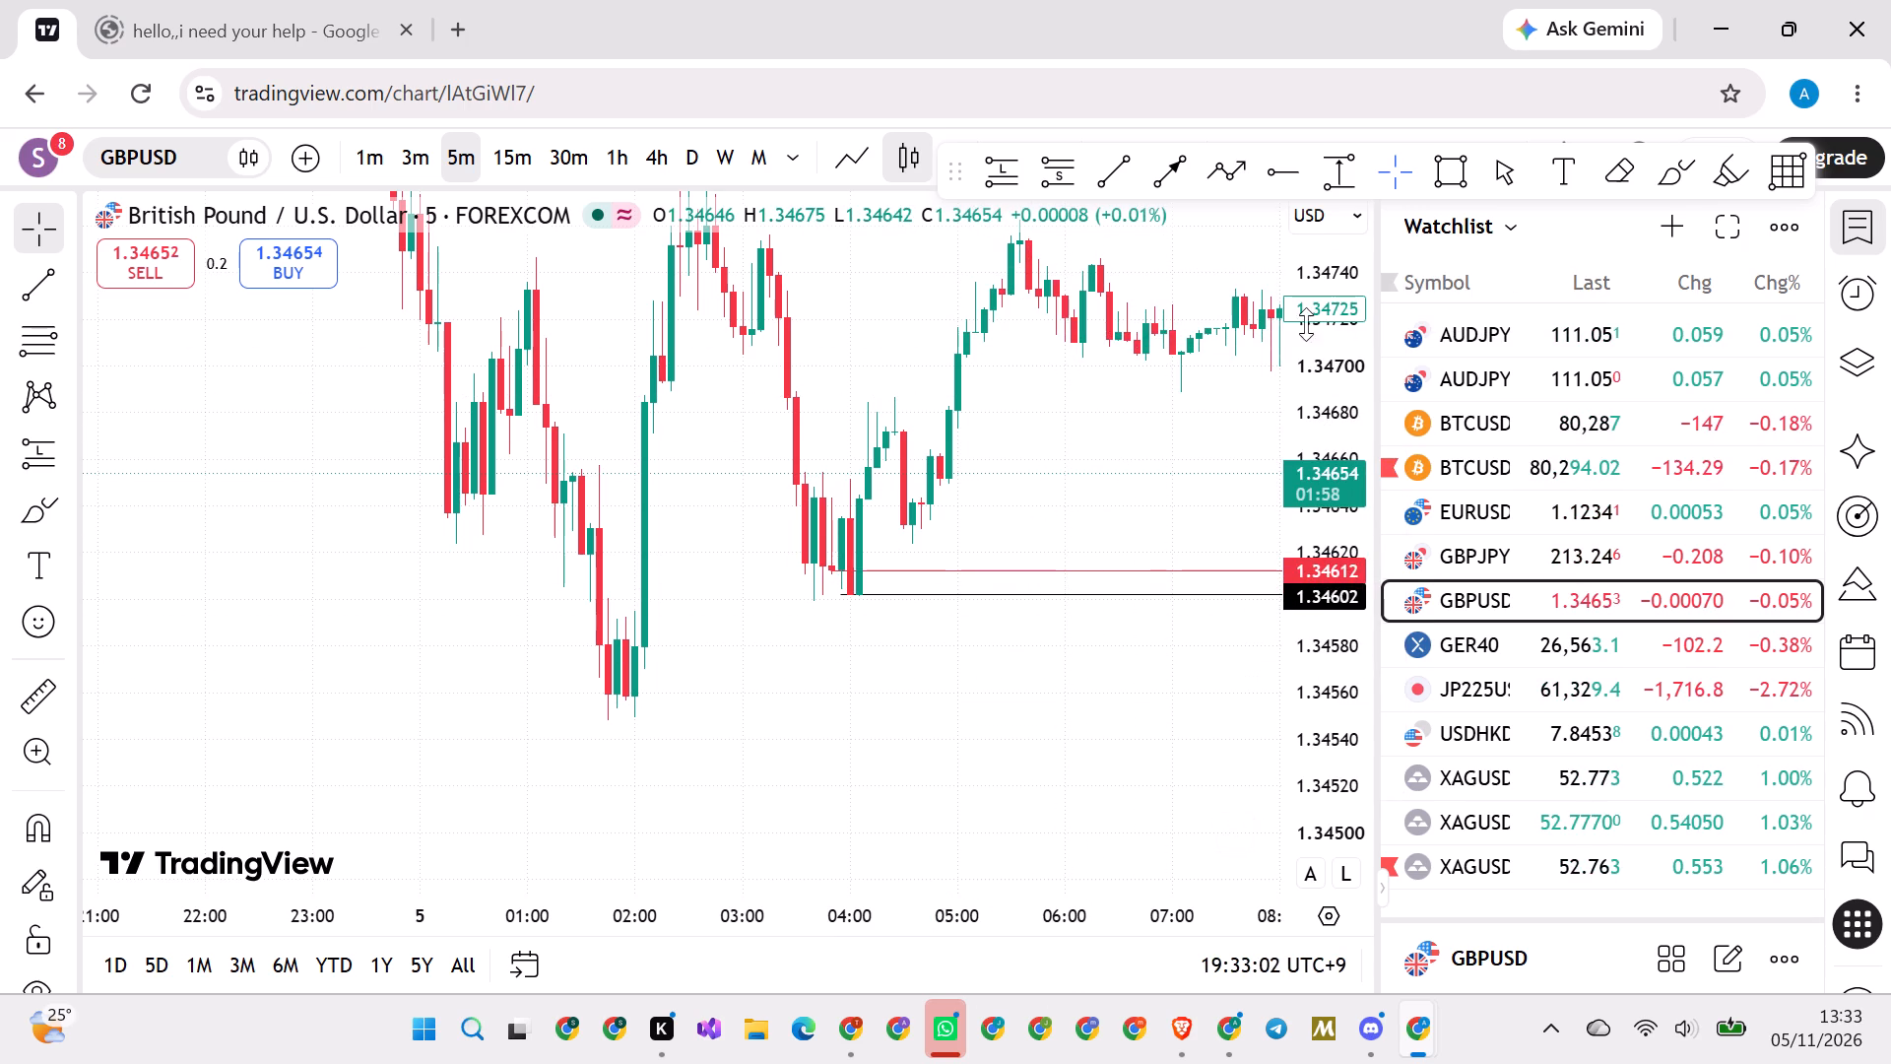
Examine how the latest 5 November evening candles react around the 1.34612 and 1.34602 rays, dismissing the referral advert.
{"action": "left_click_drag", "start_coordinate": [1372, 500], "coordinate": [1325, 594]}
{"action": "scroll", "coordinate": [1118, 728], "scroll_direction": "down", "scroll_amount": 17}
{"action": "left_click_drag", "start_coordinate": [1205, 778], "coordinate": [476, 665]}
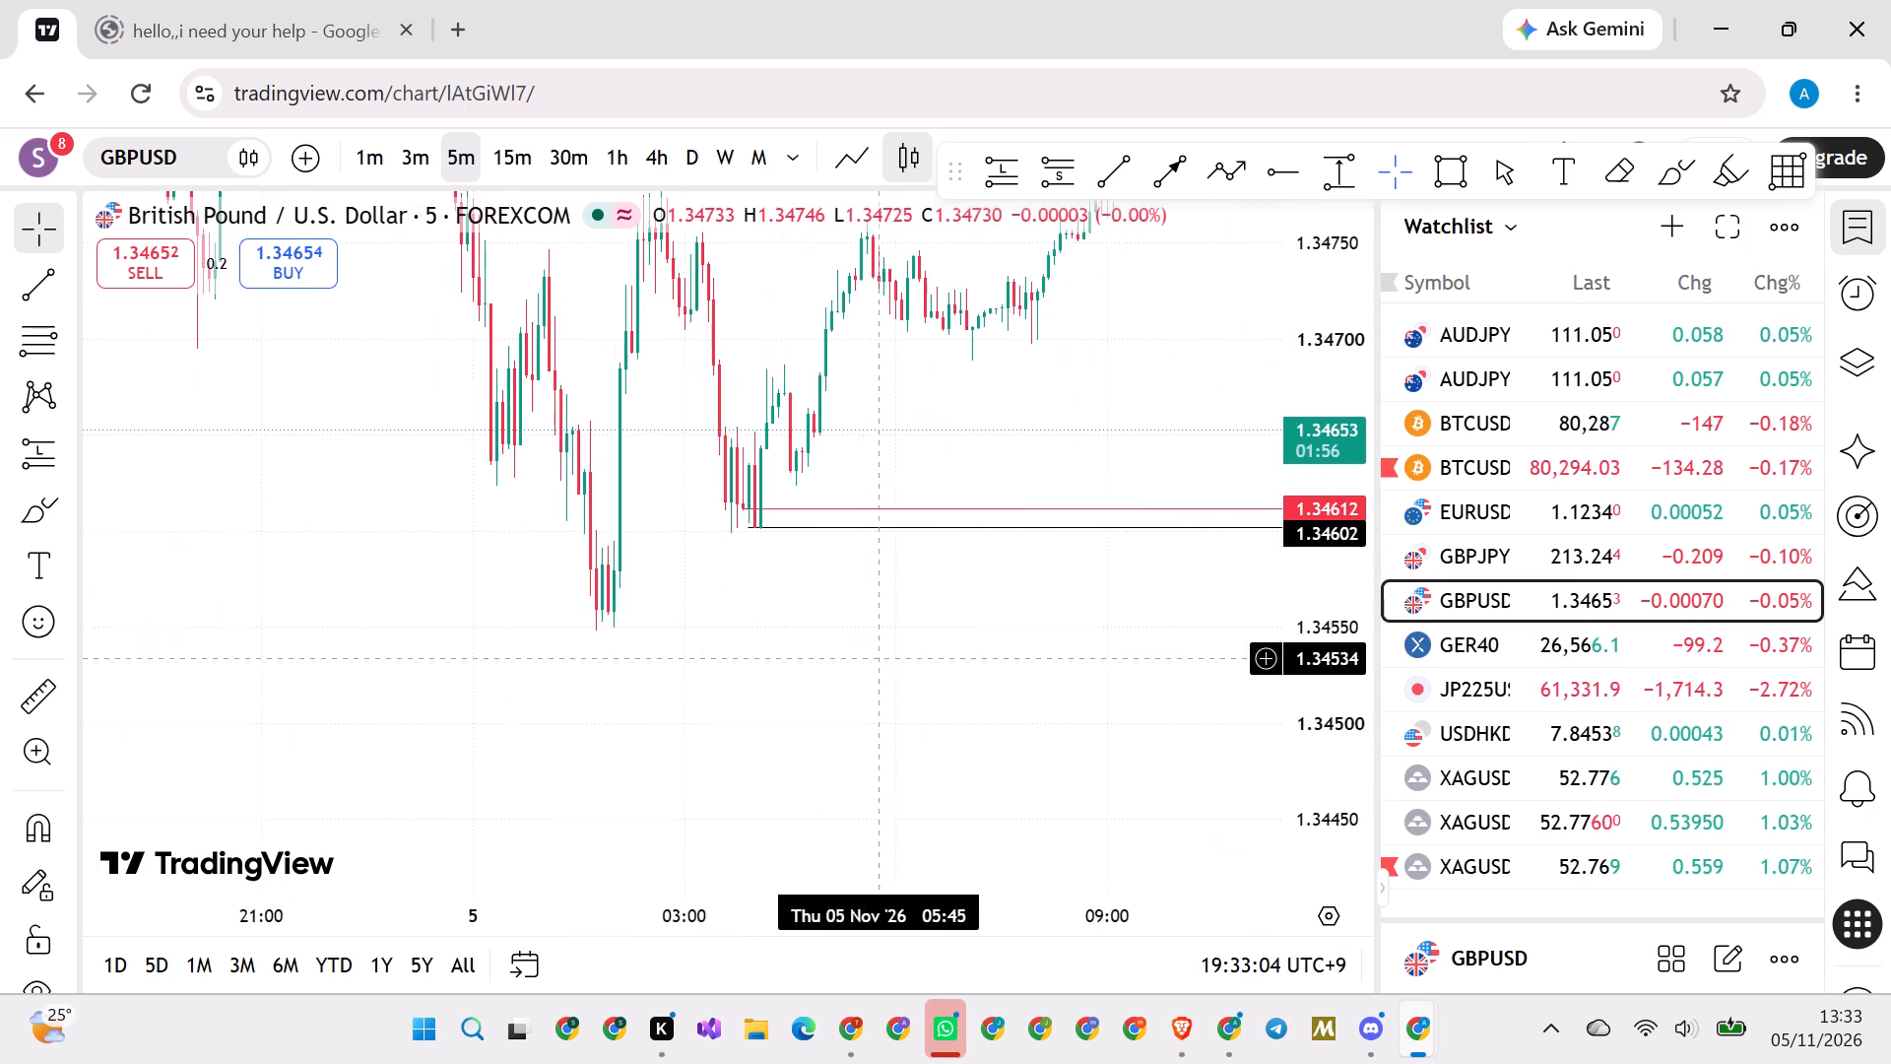
{"action": "scroll", "coordinate": [505, 680], "scroll_direction": "down", "scroll_amount": 20}
{"action": "scroll", "coordinate": [505, 680], "scroll_direction": "down", "scroll_amount": 18}
{"action": "left_click_drag", "start_coordinate": [1076, 687], "coordinate": [578, 687]}
{"action": "scroll", "coordinate": [744, 677], "scroll_direction": "up", "scroll_amount": 20}
{"action": "scroll", "coordinate": [744, 677], "scroll_direction": "up", "scroll_amount": 7}
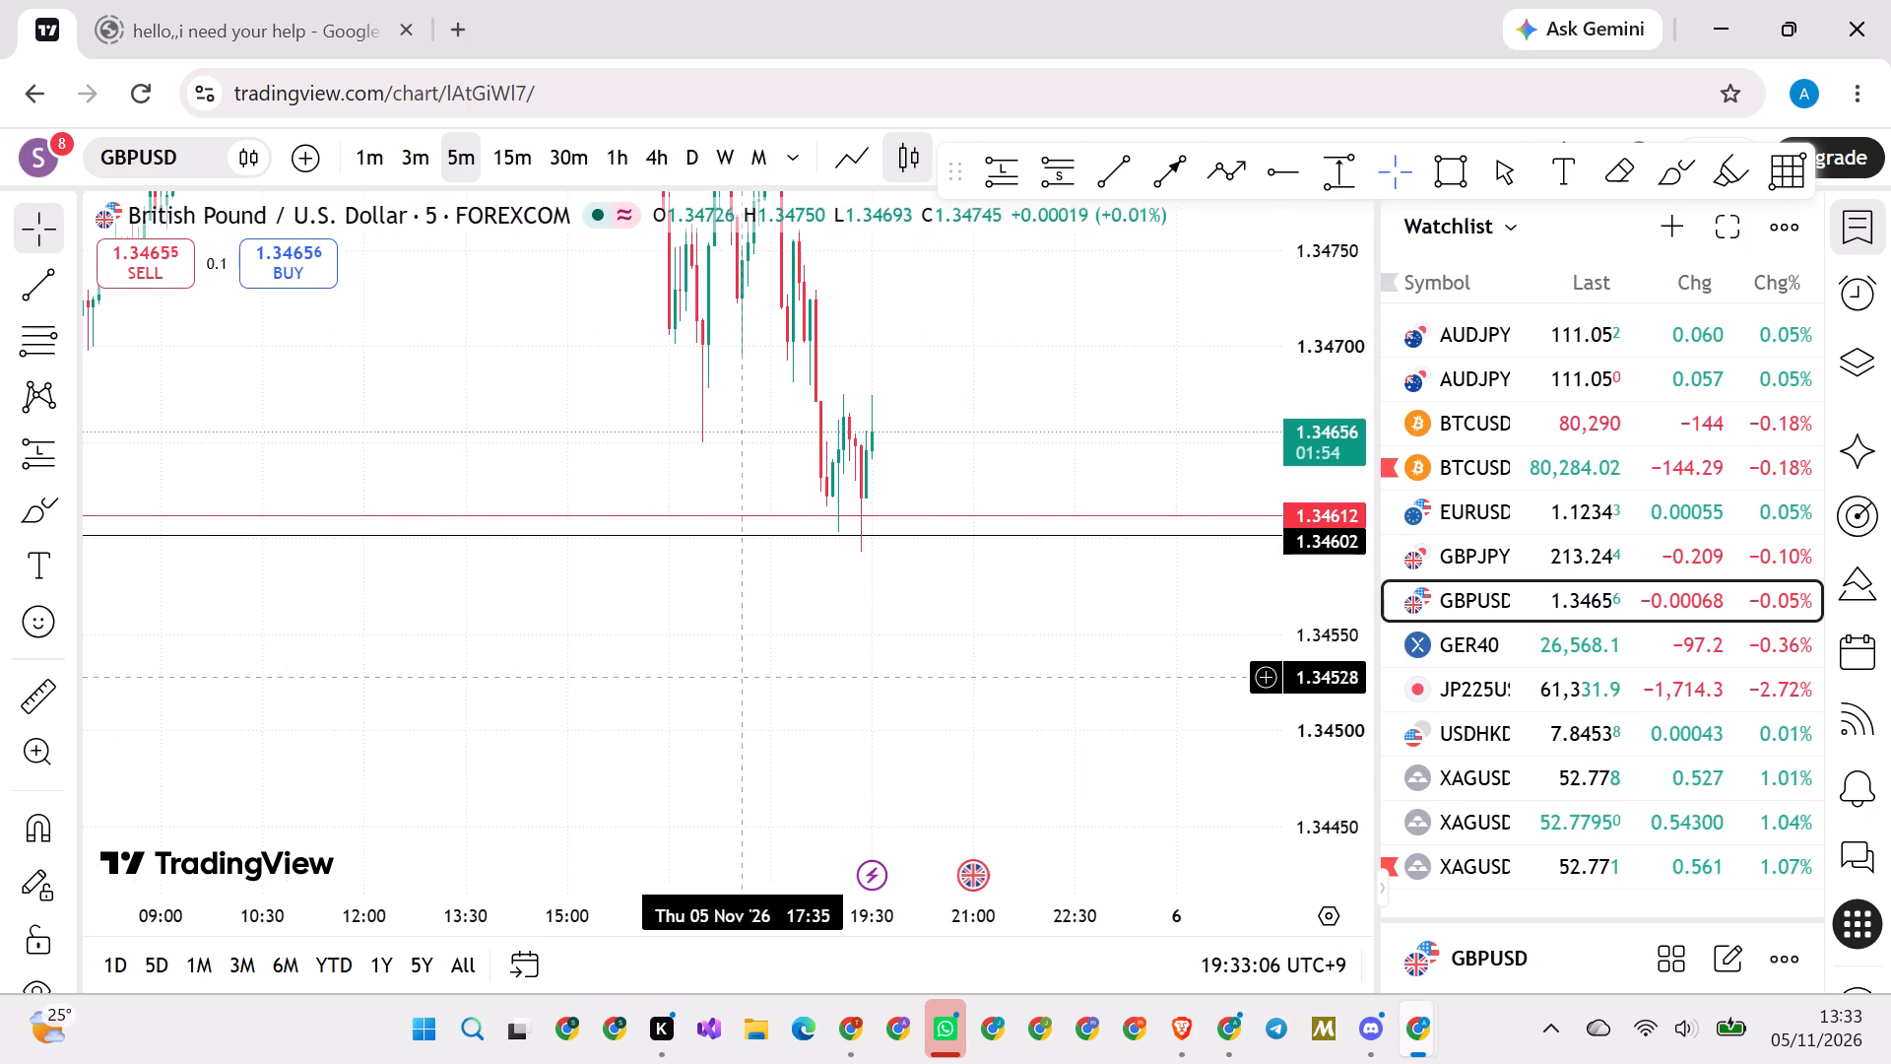
{"action": "left_click_drag", "start_coordinate": [697, 641], "coordinate": [1046, 641]}
{"action": "scroll", "coordinate": [911, 632], "scroll_direction": "up", "scroll_amount": 8}
{"action": "left_click_drag", "start_coordinate": [822, 612], "coordinate": [950, 614]}
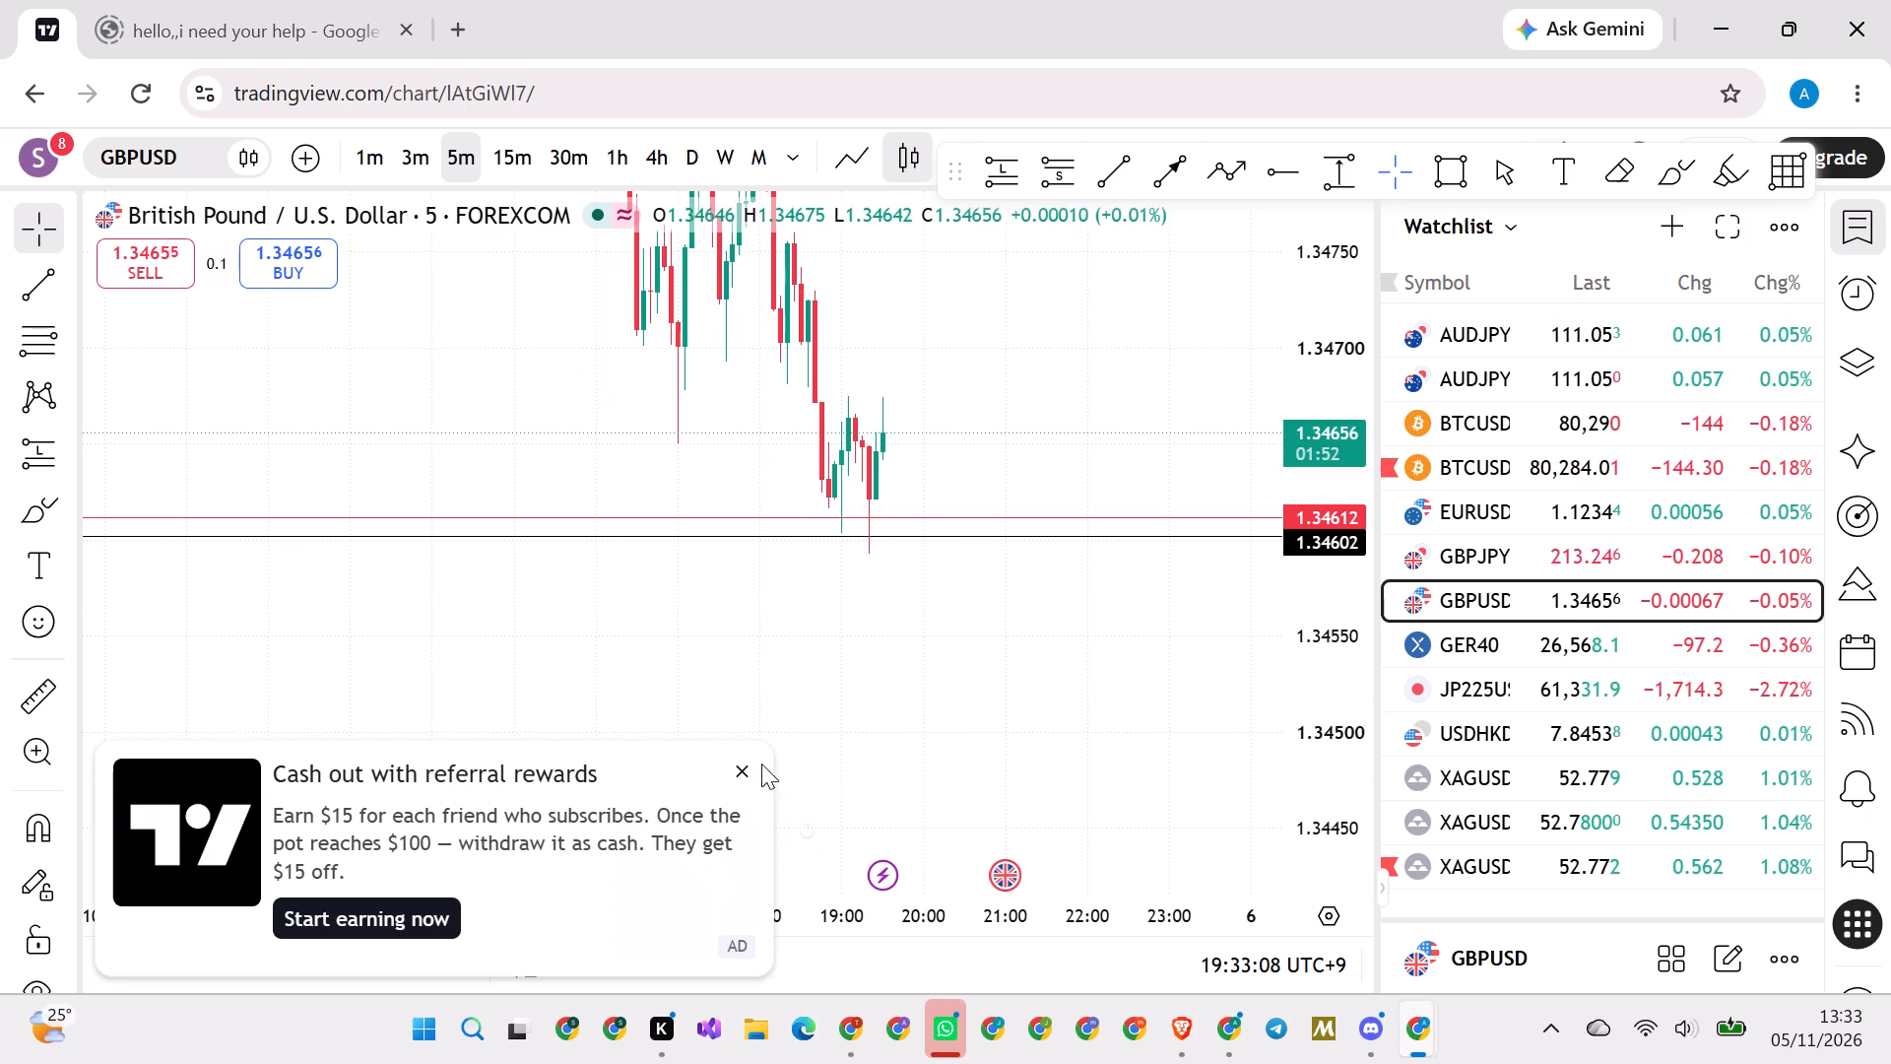
{"action": "left_click", "coordinate": [744, 771]}
{"action": "left_click_drag", "start_coordinate": [758, 655], "coordinate": [917, 655]}
{"action": "scroll", "coordinate": [917, 651], "scroll_direction": "up", "scroll_amount": 2}
{"action": "left_click_drag", "start_coordinate": [859, 645], "coordinate": [997, 653]}
{"action": "scroll", "coordinate": [1001, 653], "scroll_direction": "up", "scroll_amount": 1}
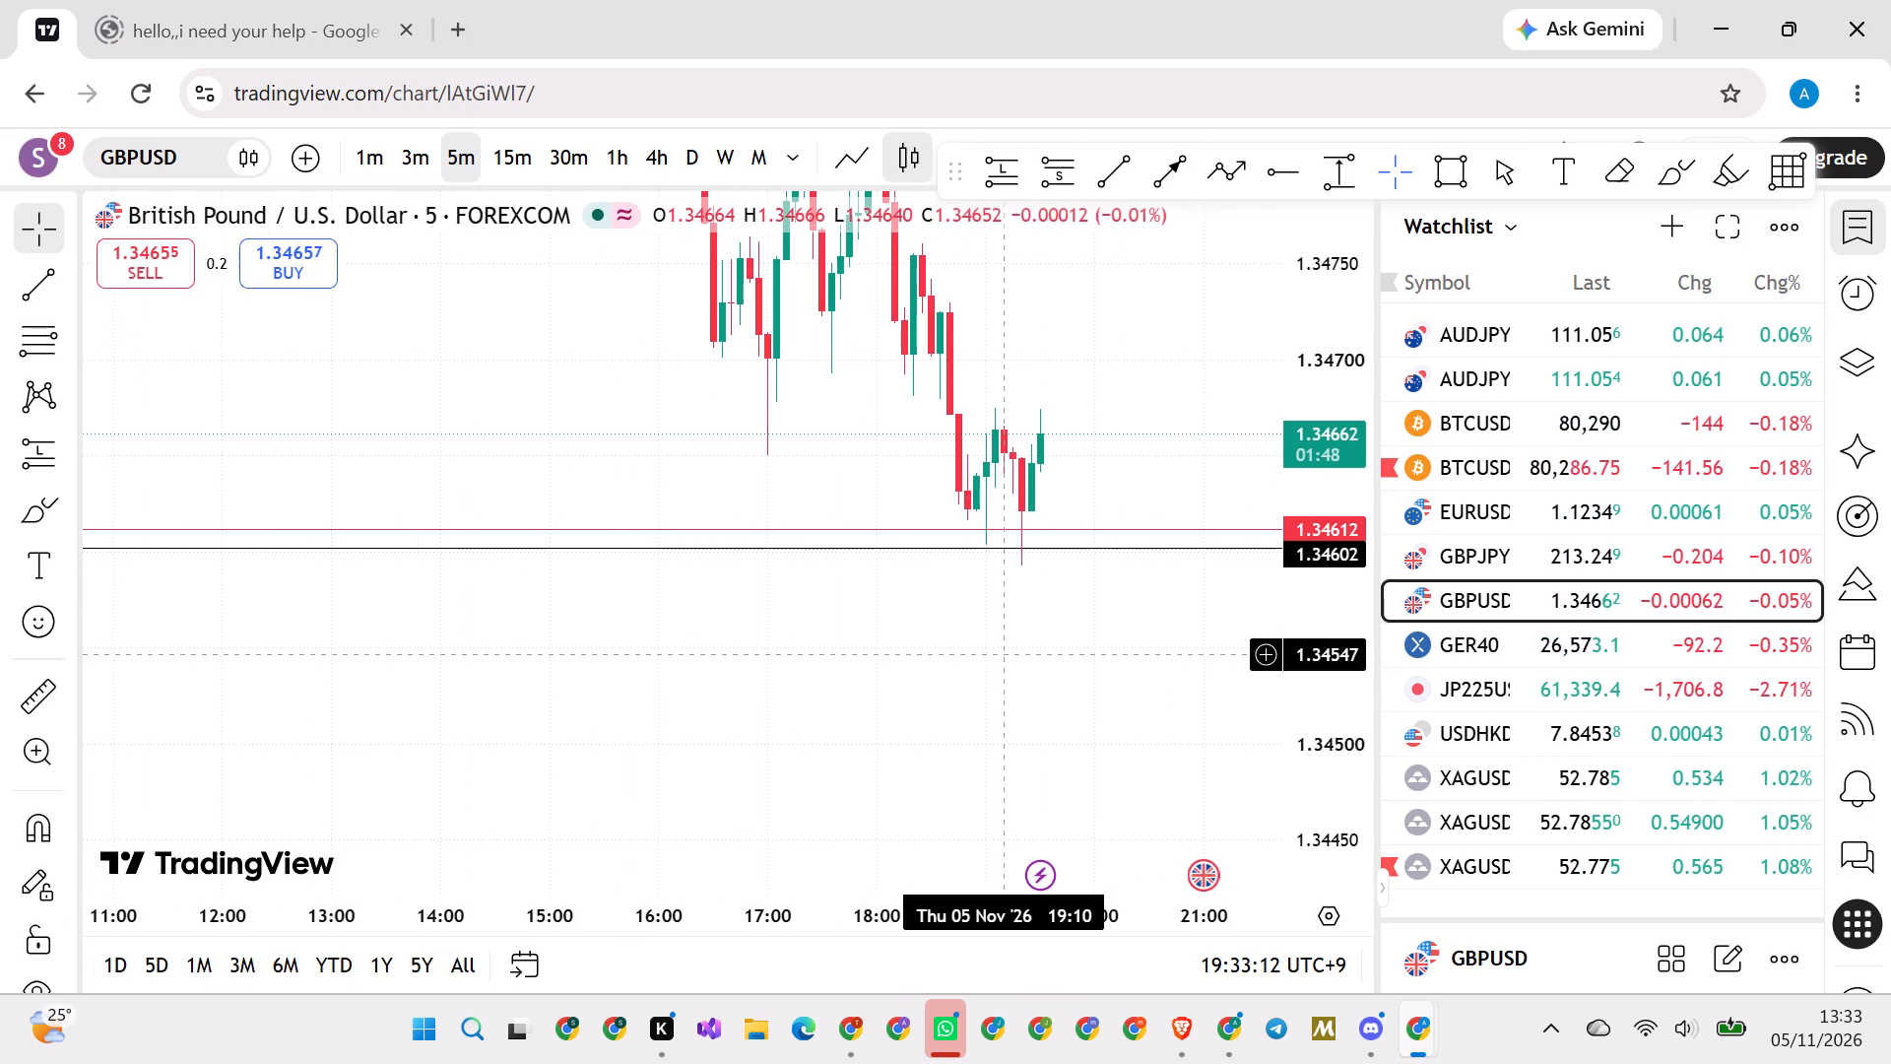
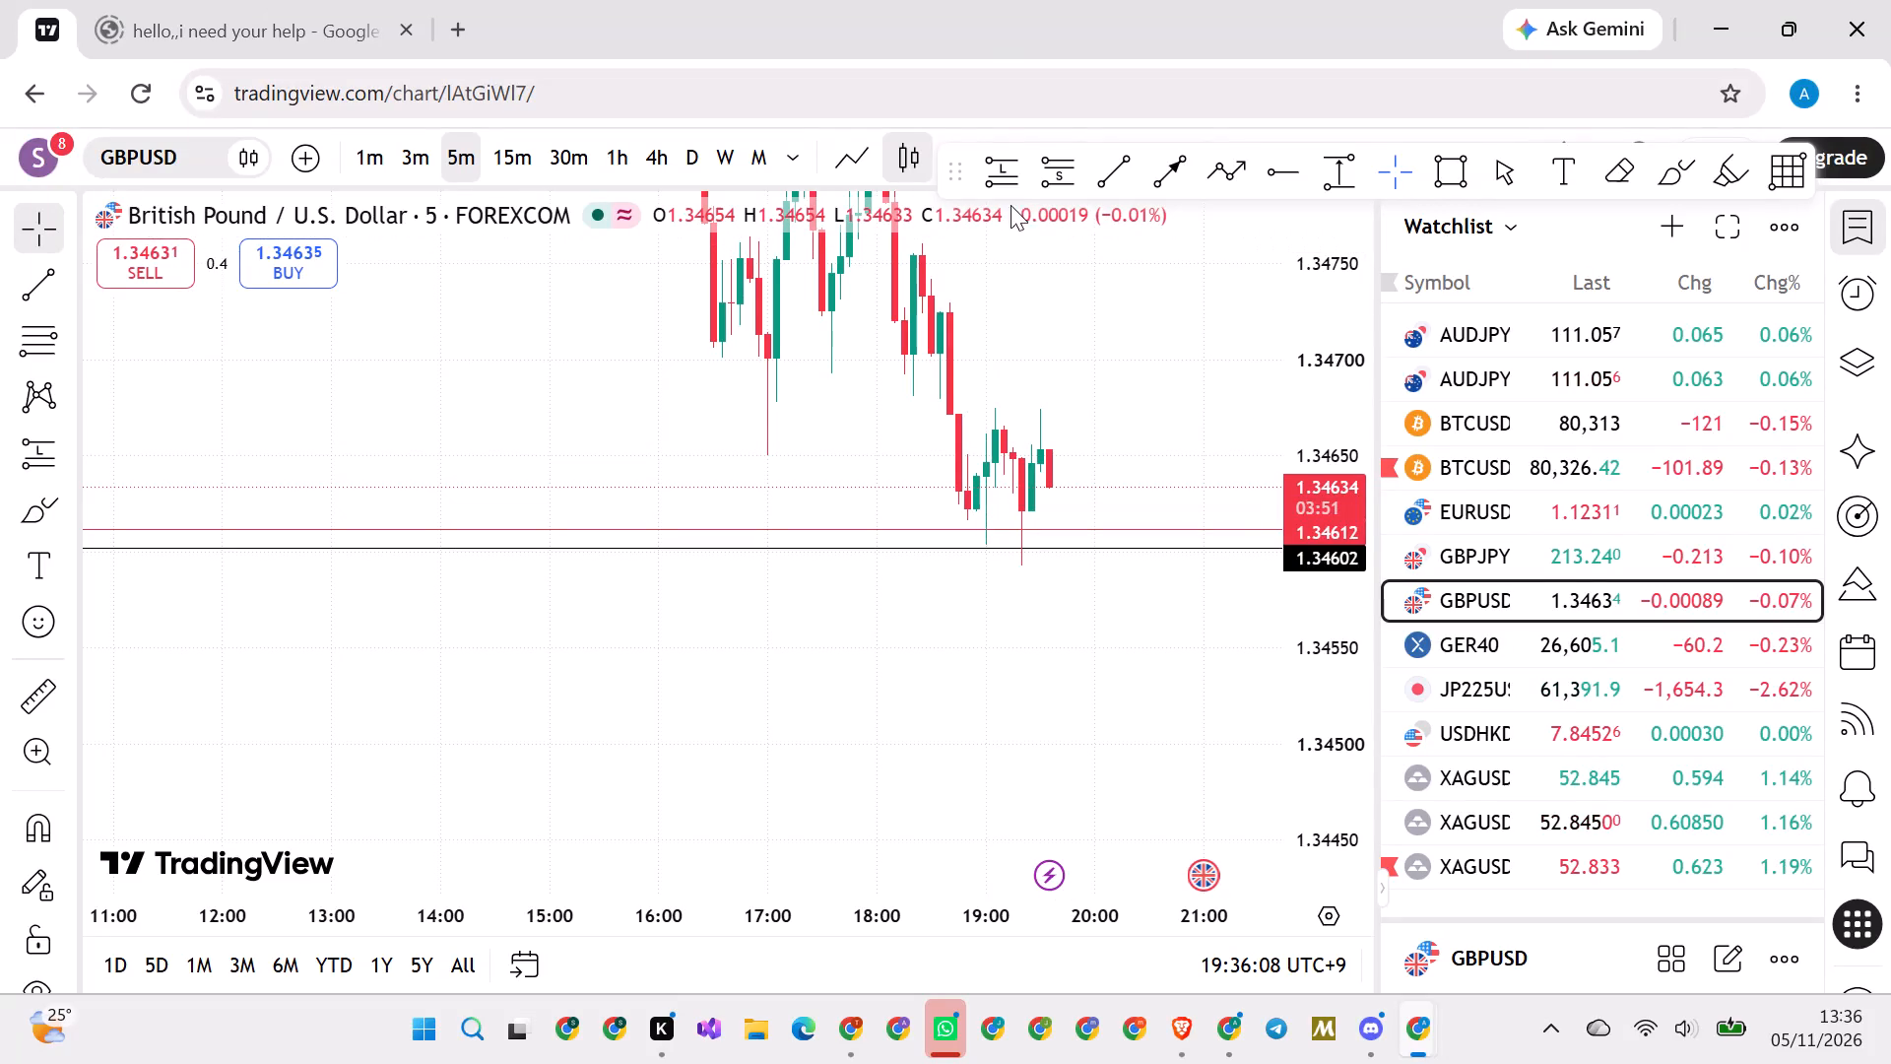
Place a long position from the 5 November 18:50 candle with entry at 1.34612 and stop at 1.34578.
{"action": "left_click", "coordinate": [996, 181]}
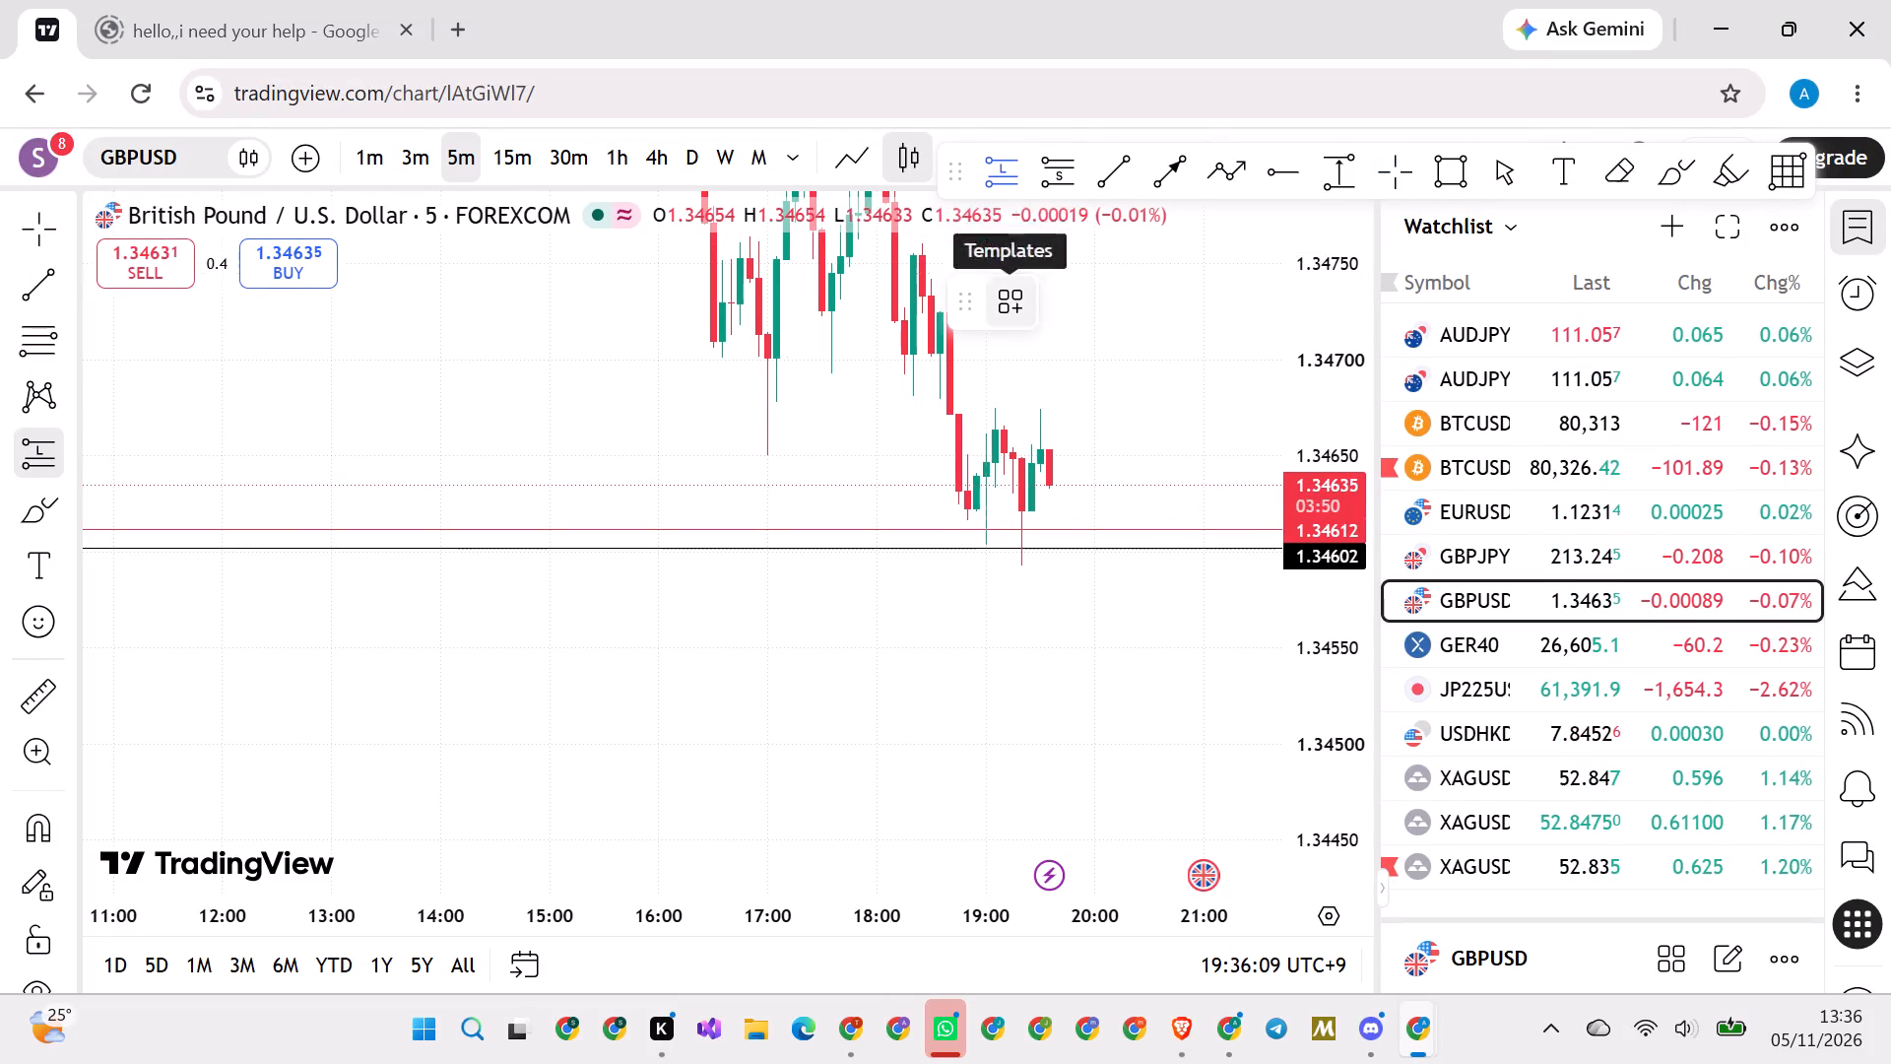
{"action": "left_click", "coordinate": [971, 530]}
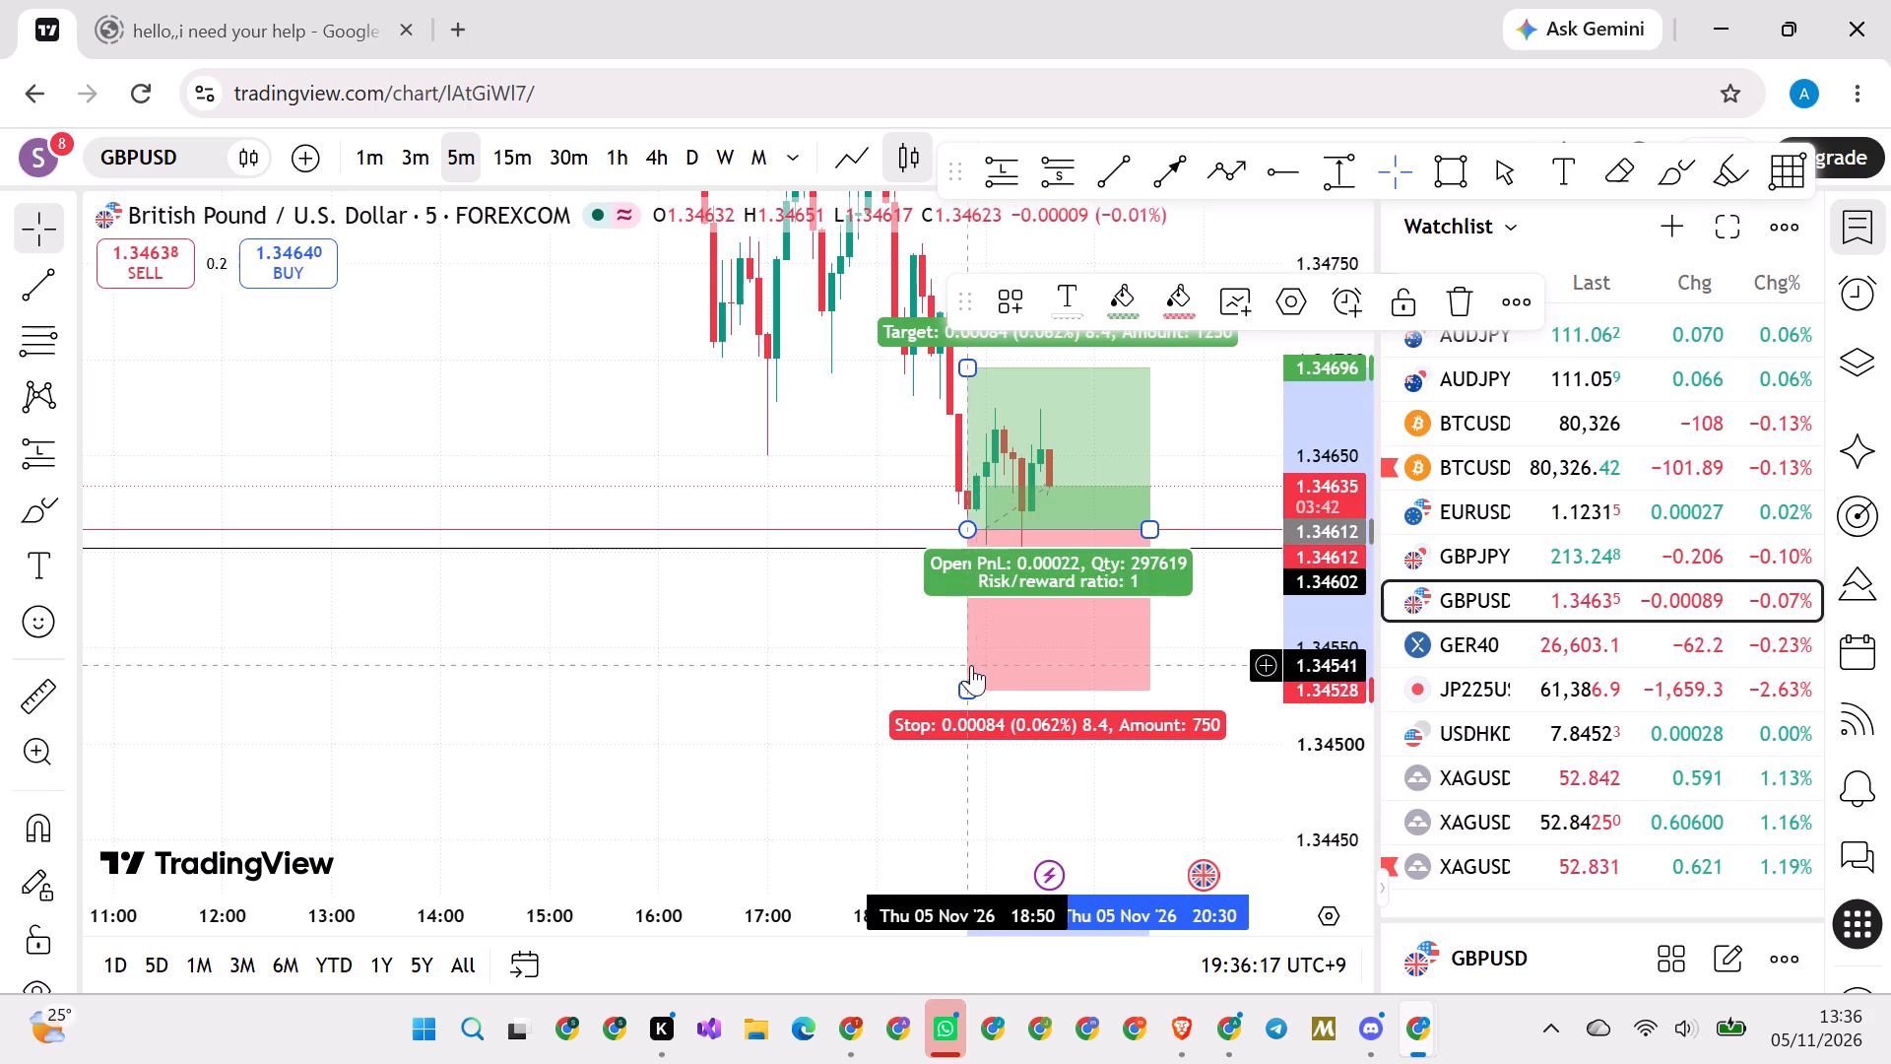
{"action": "left_click_drag", "start_coordinate": [961, 684], "coordinate": [925, 594]}
{"action": "left_click", "coordinate": [847, 397]}
Raise the long position's target to 1.35009, at the swing high around 16:00 on 5 November.
{"action": "left_click_drag", "start_coordinate": [847, 393], "coordinate": [796, 567]}
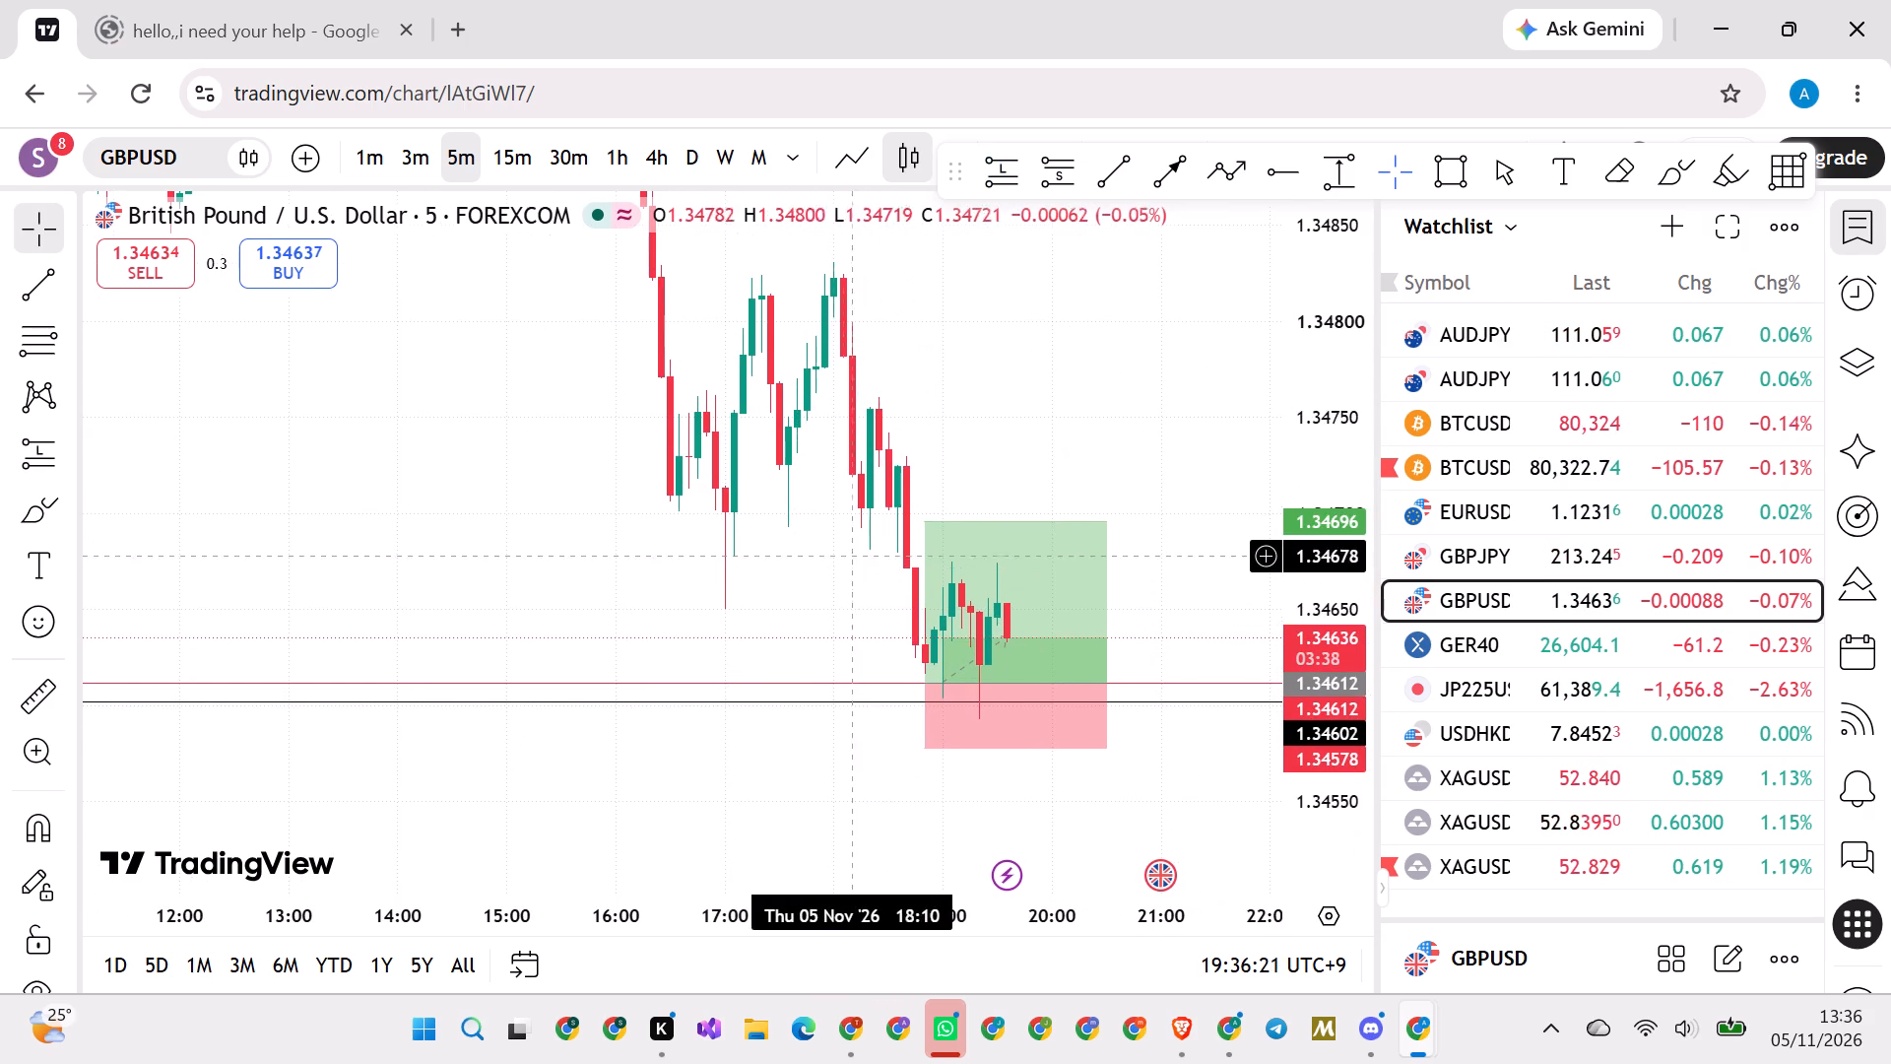
{"action": "left_click", "coordinate": [915, 513]}
{"action": "left_click_drag", "start_coordinate": [927, 516], "coordinate": [916, 516]}
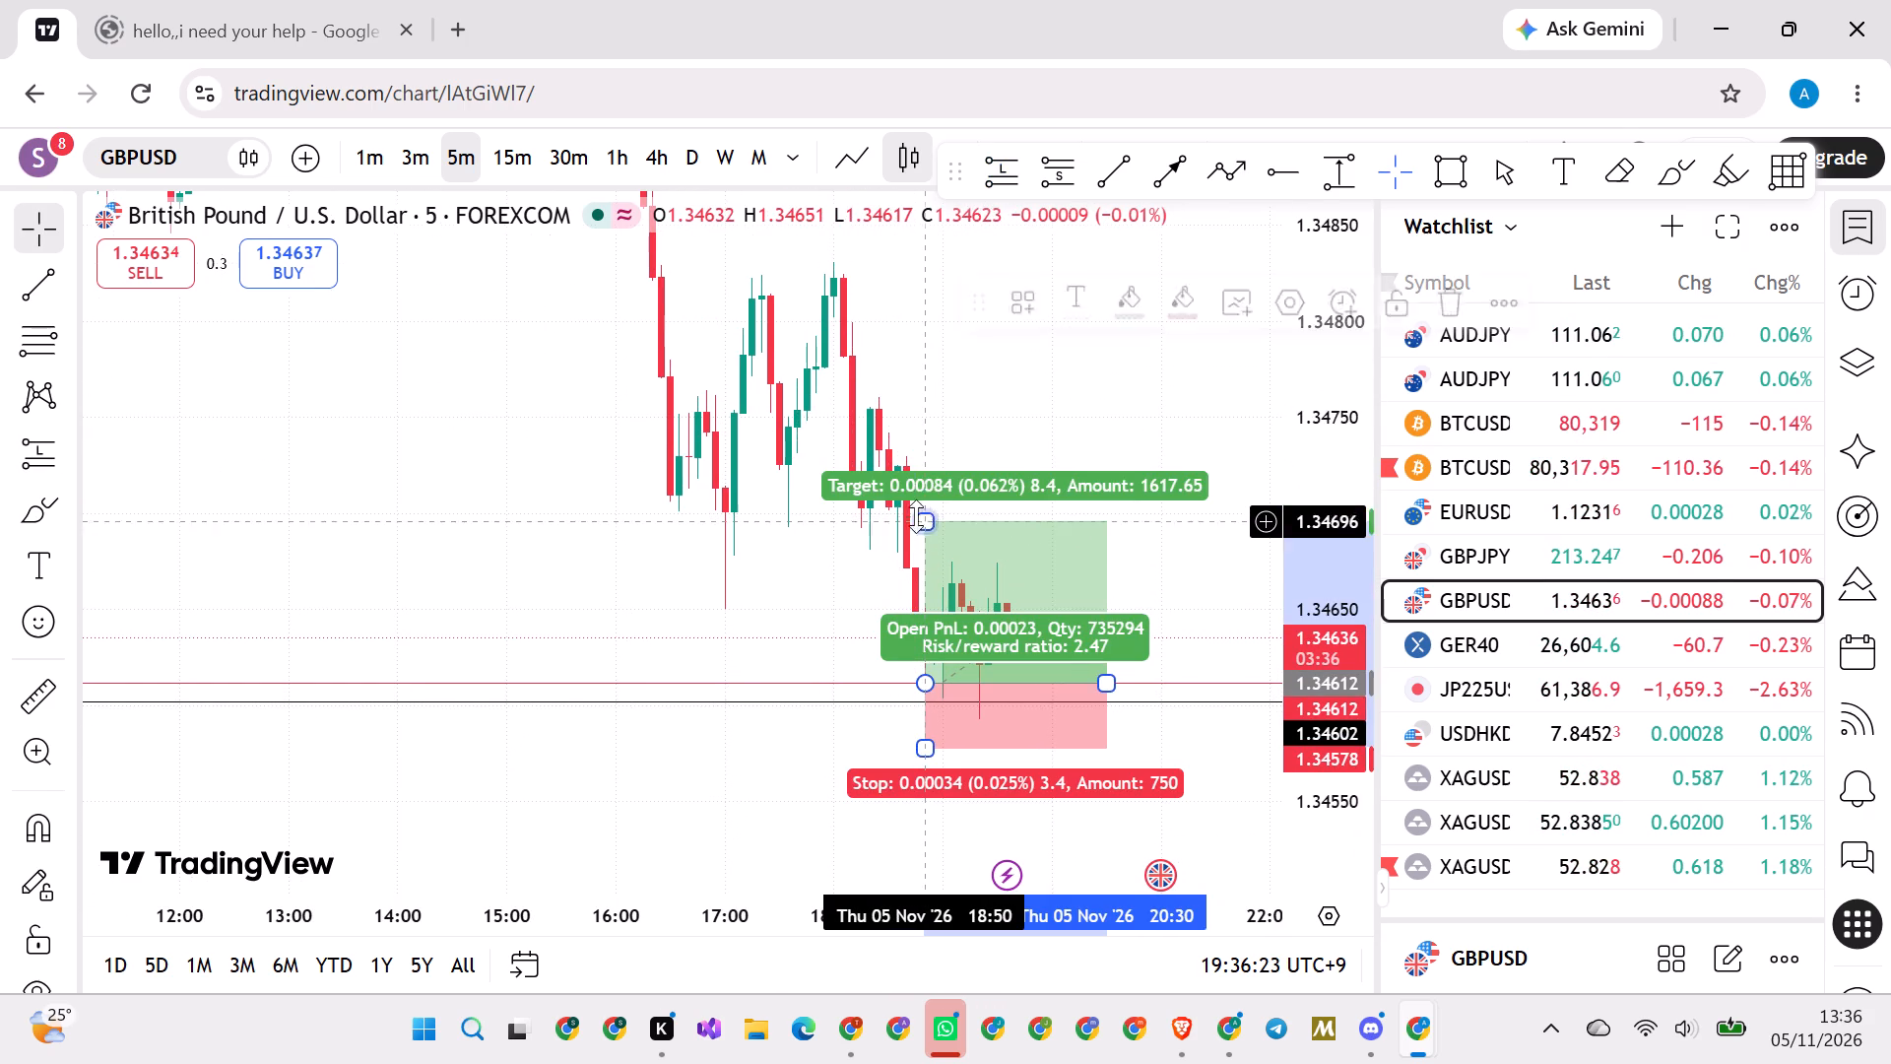
{"action": "left_click_drag", "start_coordinate": [916, 516], "coordinate": [755, 333]}
{"action": "left_click", "coordinate": [571, 389]}
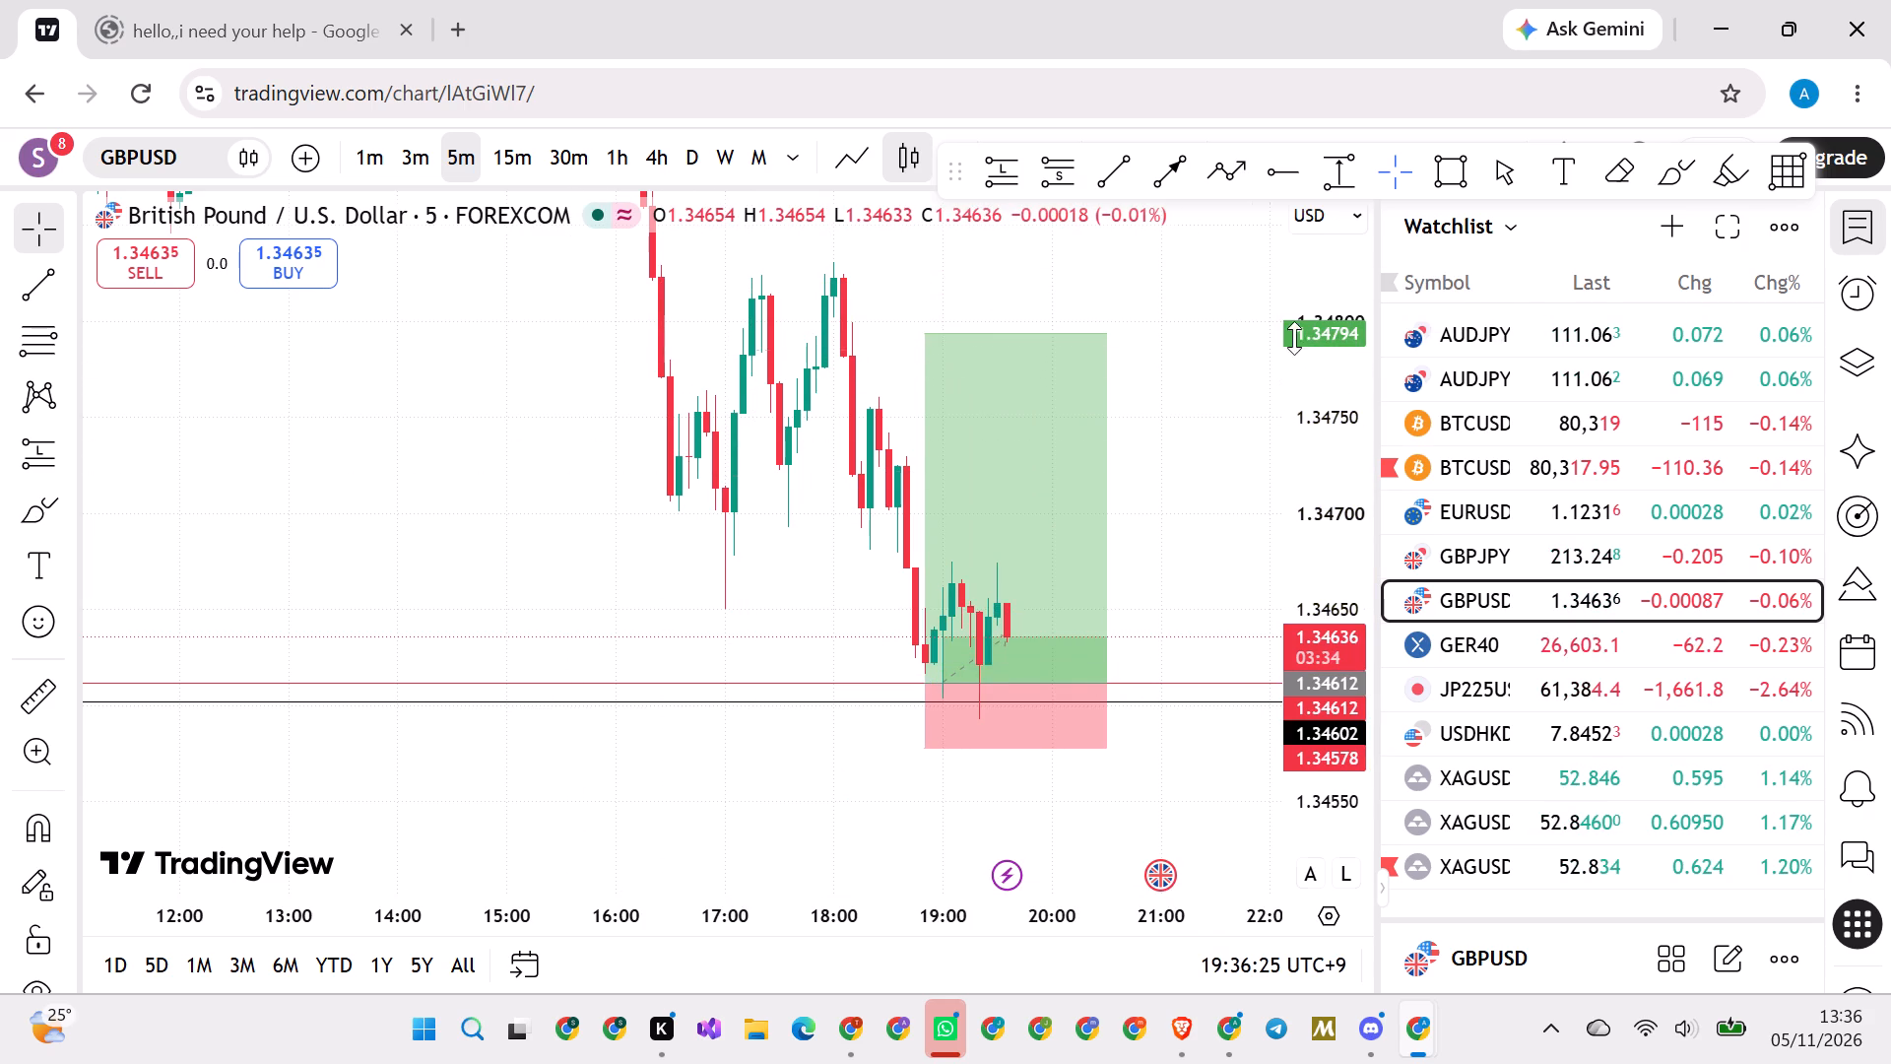
{"action": "left_click_drag", "start_coordinate": [1307, 318], "coordinate": [1279, 683]}
{"action": "scroll", "coordinate": [869, 461], "scroll_direction": "down", "scroll_amount": 2}
{"action": "left_click_drag", "start_coordinate": [829, 258], "coordinate": [818, 328]}
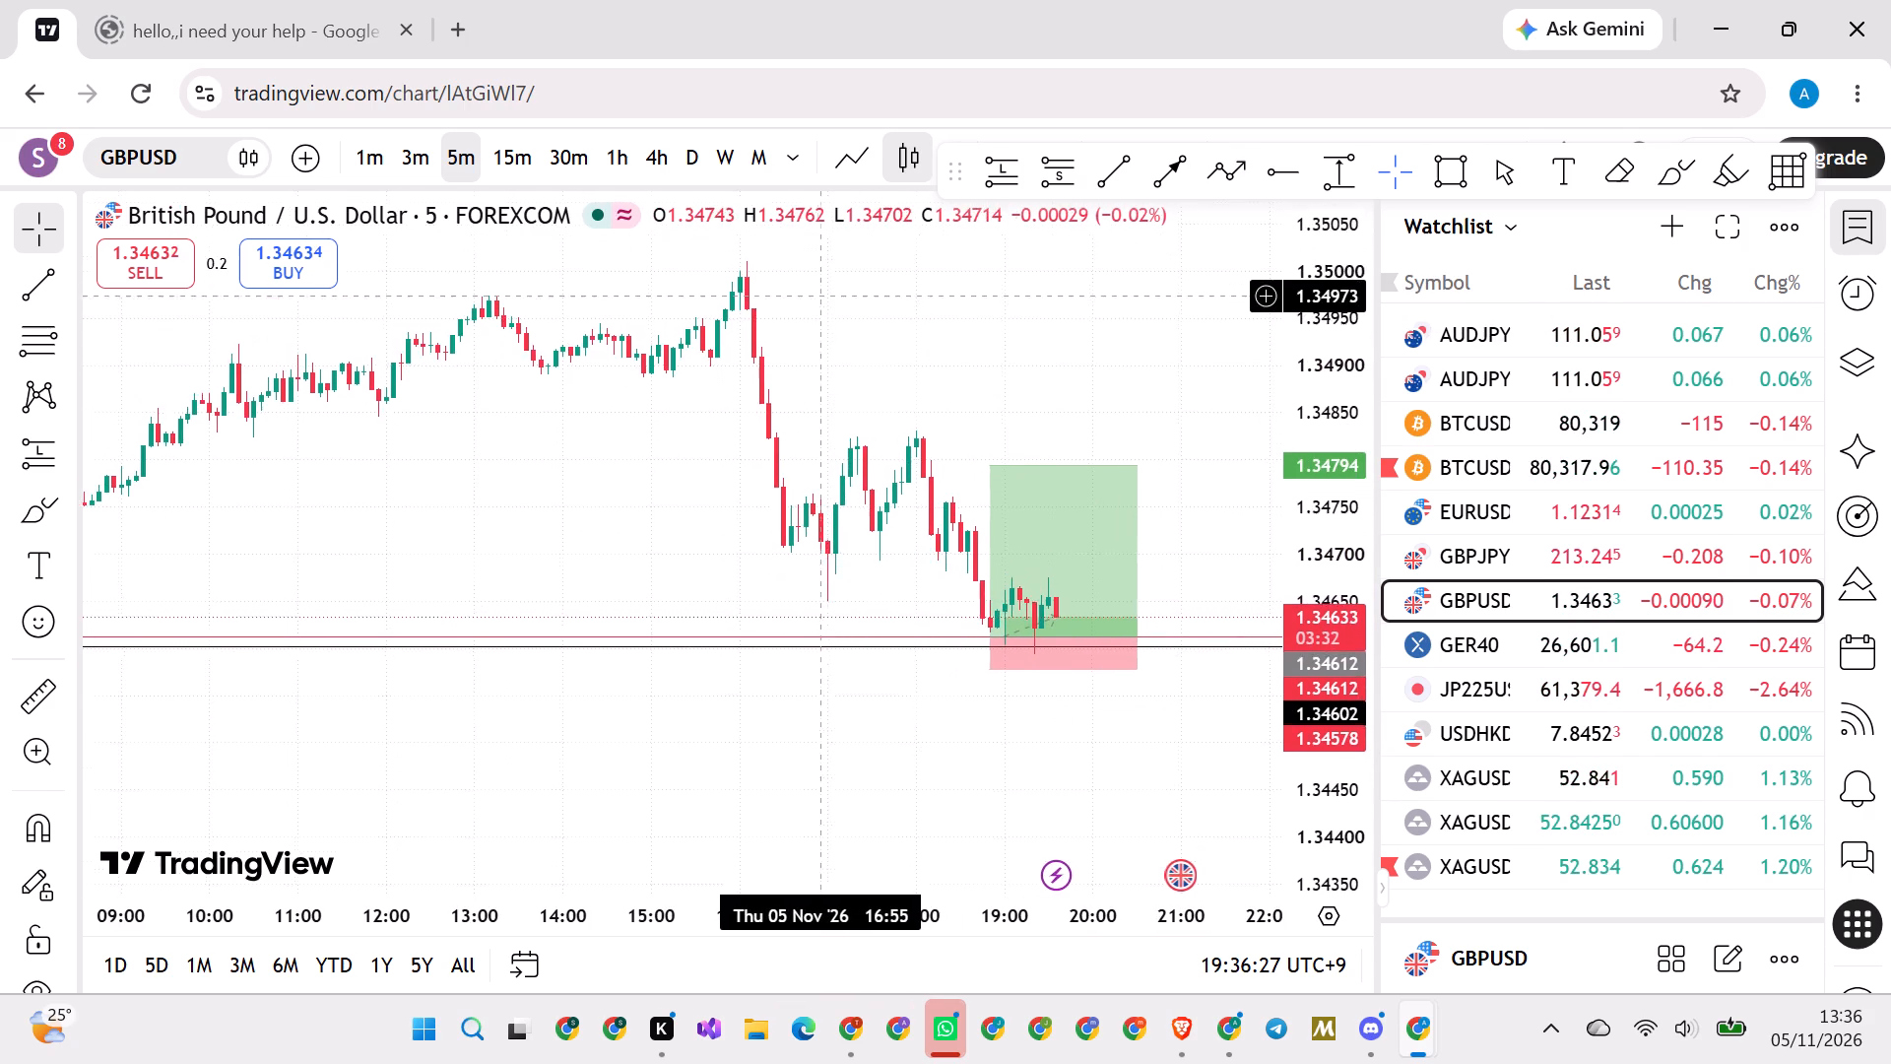
{"action": "left_click_drag", "start_coordinate": [818, 328], "coordinate": [800, 421]}
{"action": "left_click_drag", "start_coordinate": [967, 593], "coordinate": [794, 413]}
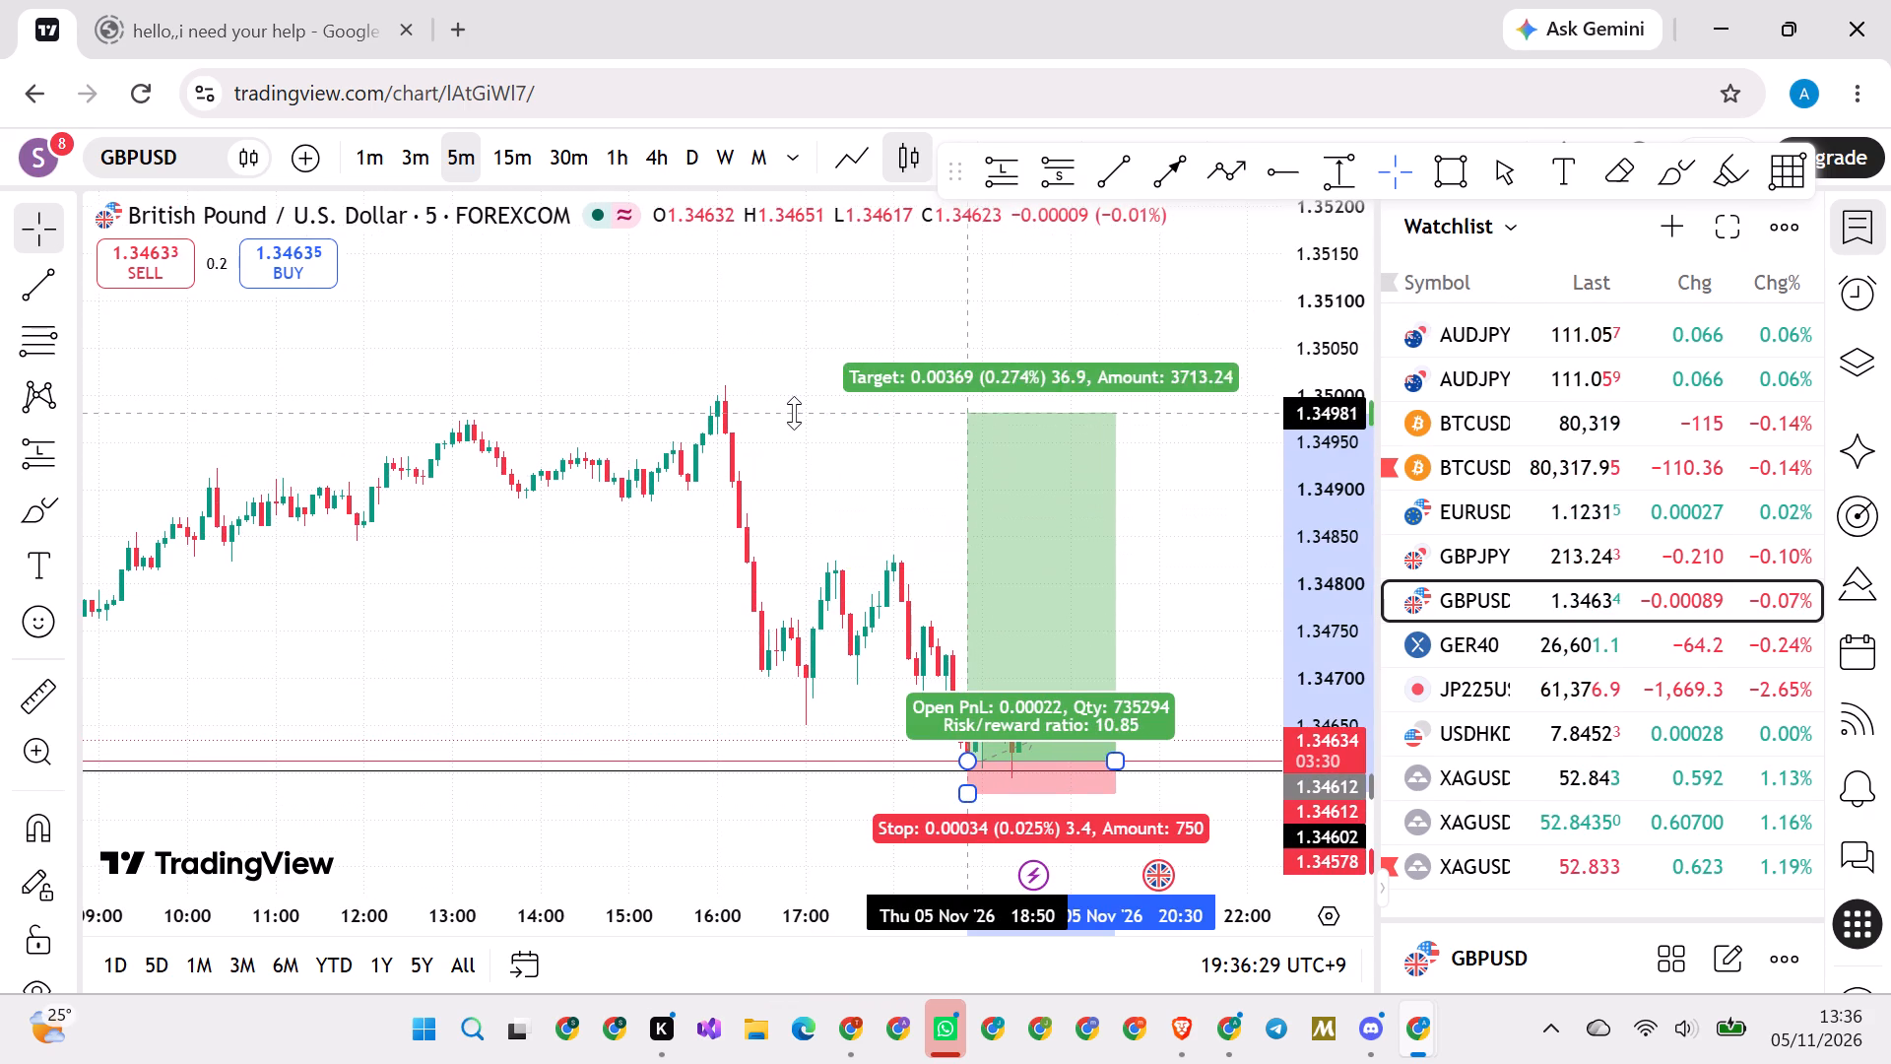
{"action": "left_click_drag", "start_coordinate": [794, 413], "coordinate": [800, 386]}
{"action": "left_click", "coordinate": [830, 477]}
Set the long position's stop level price to 1.34570 in its settings.
{"action": "left_click_drag", "start_coordinate": [847, 524], "coordinate": [783, 357]}
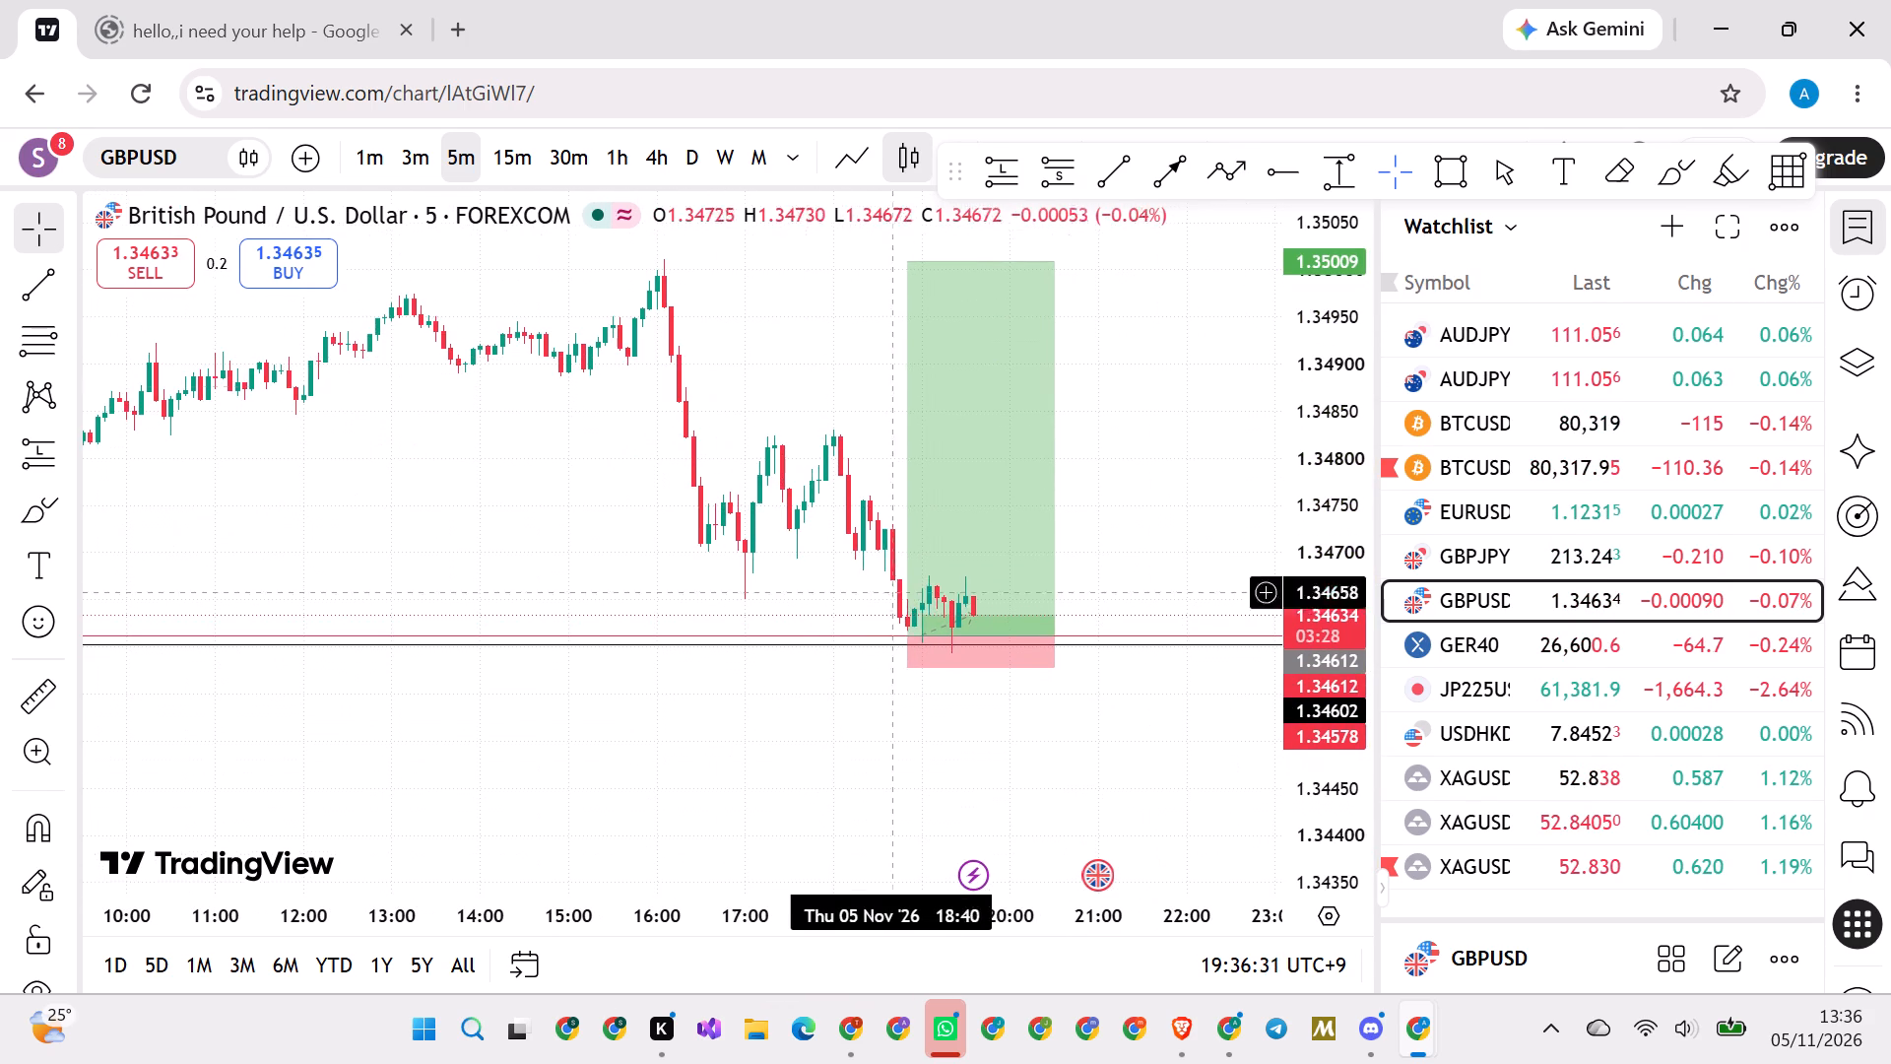
{"action": "left_click", "coordinate": [912, 670]}
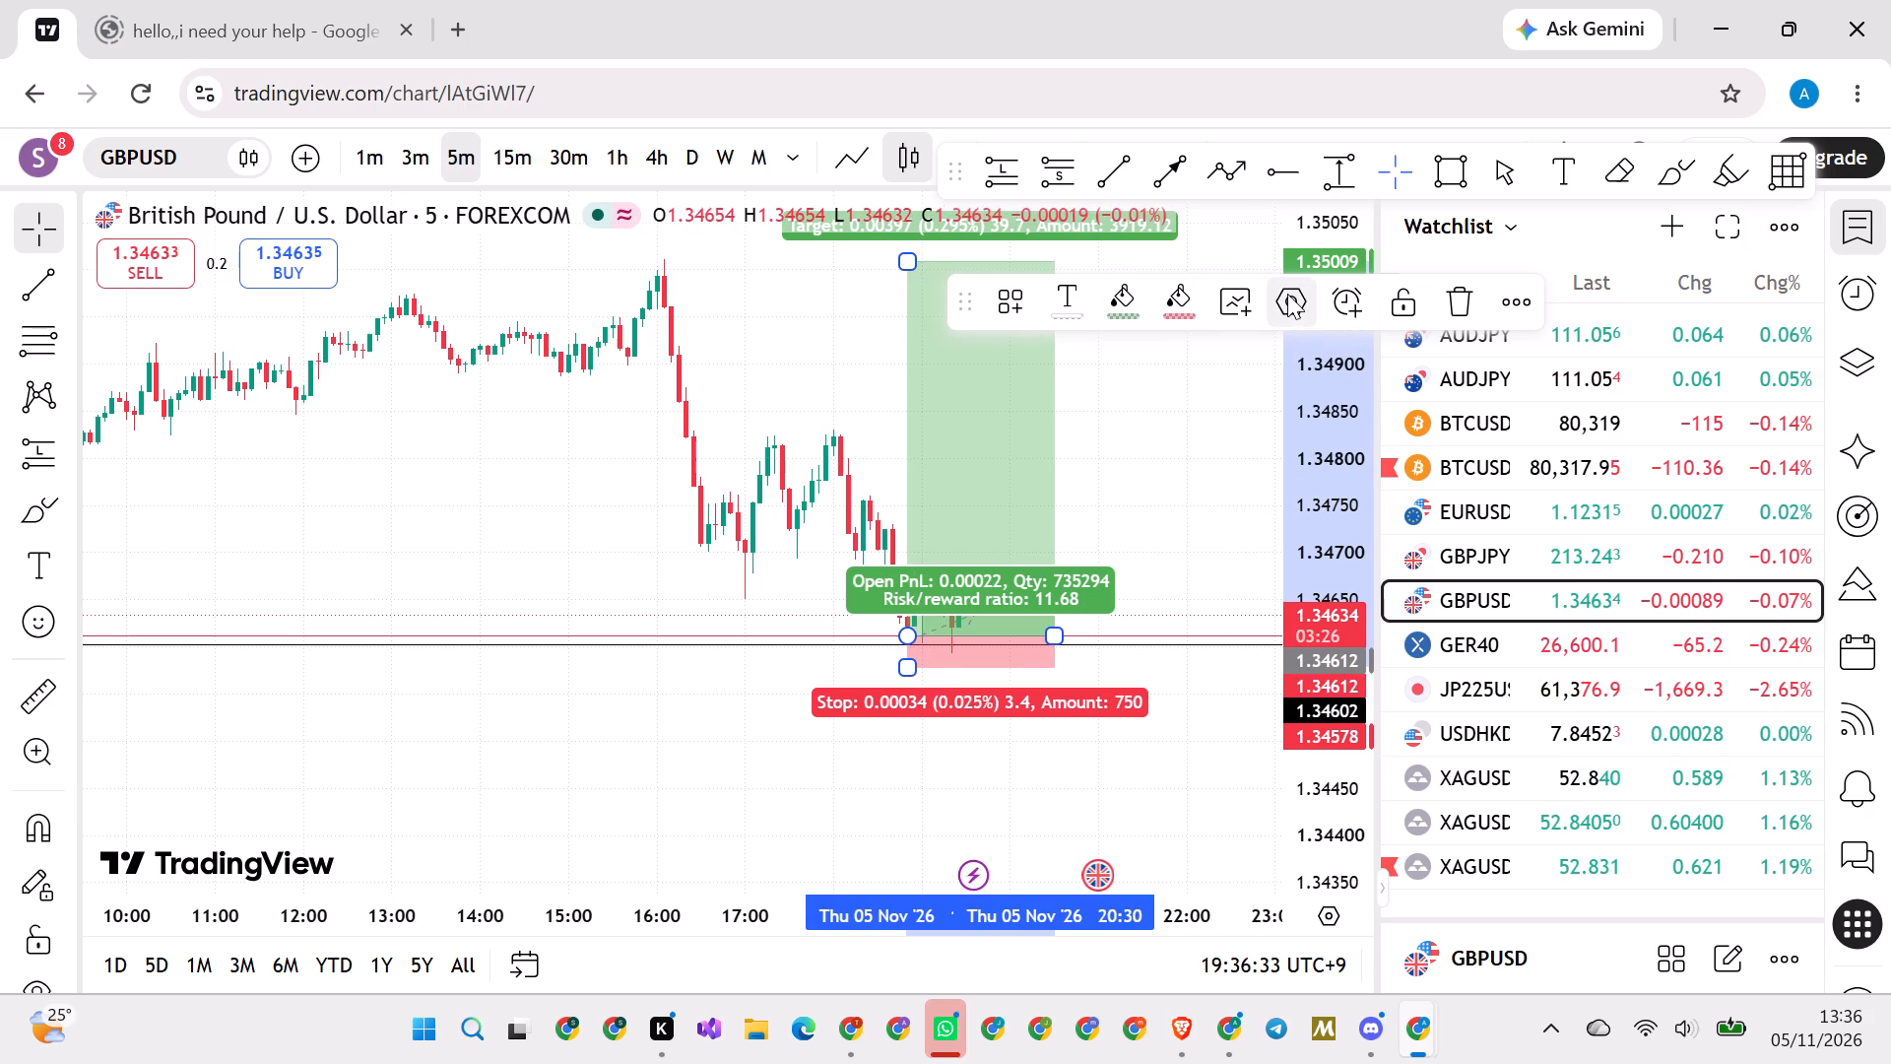
{"action": "left_click", "coordinate": [1287, 294]}
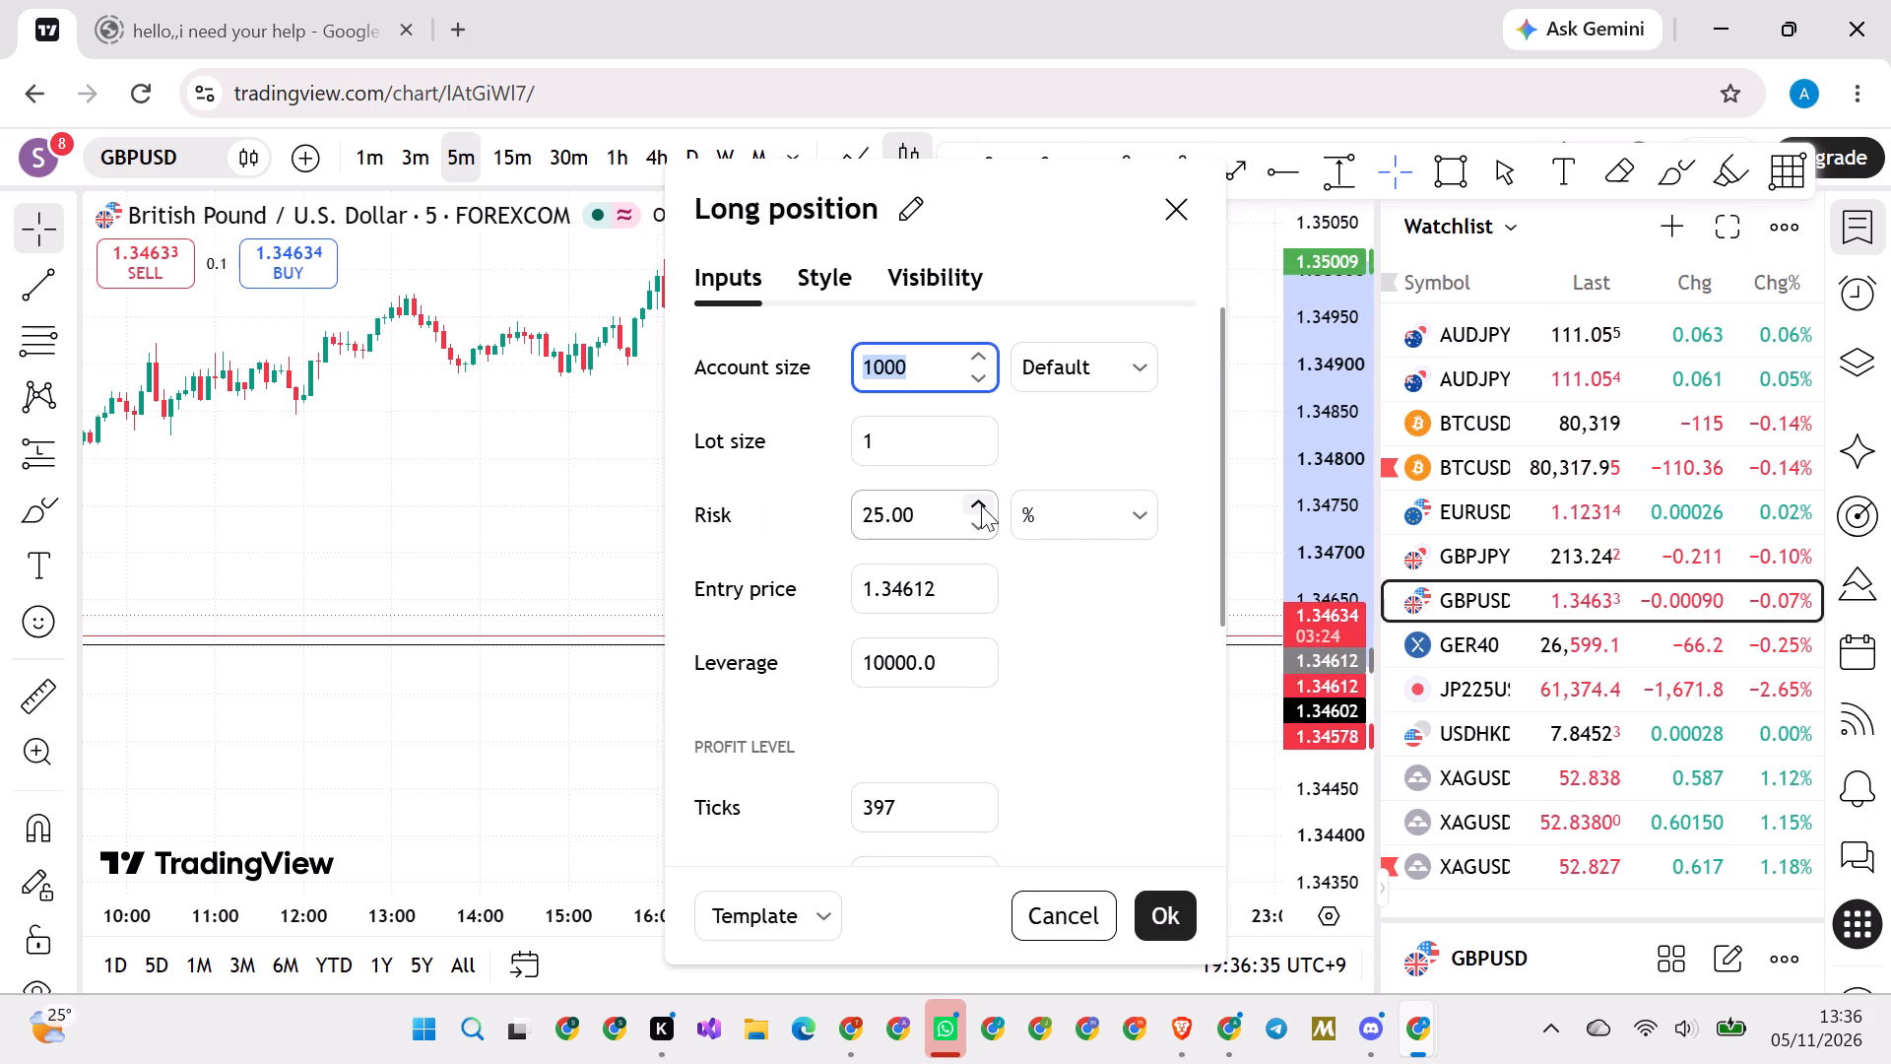
{"action": "scroll", "coordinate": [940, 685], "scroll_direction": "down", "scroll_amount": 1}
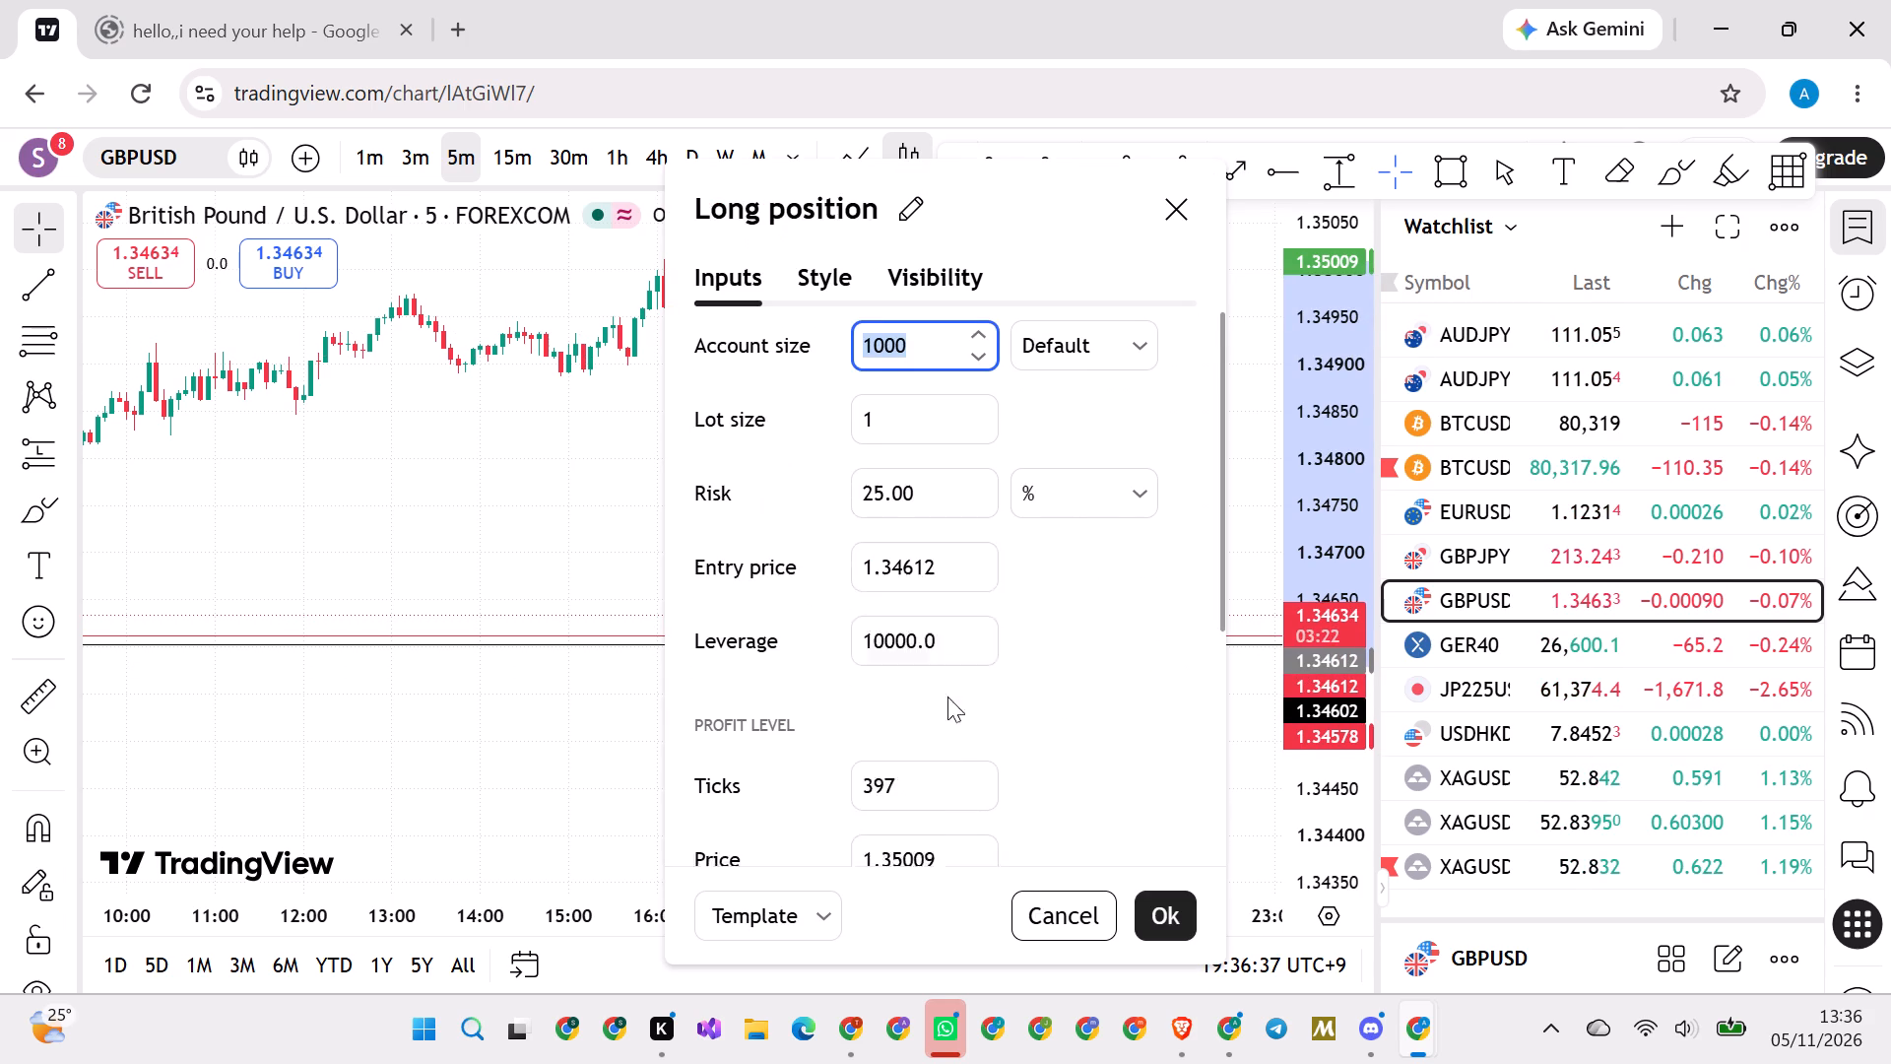
{"action": "scroll", "coordinate": [947, 697], "scroll_direction": "down", "scroll_amount": 2}
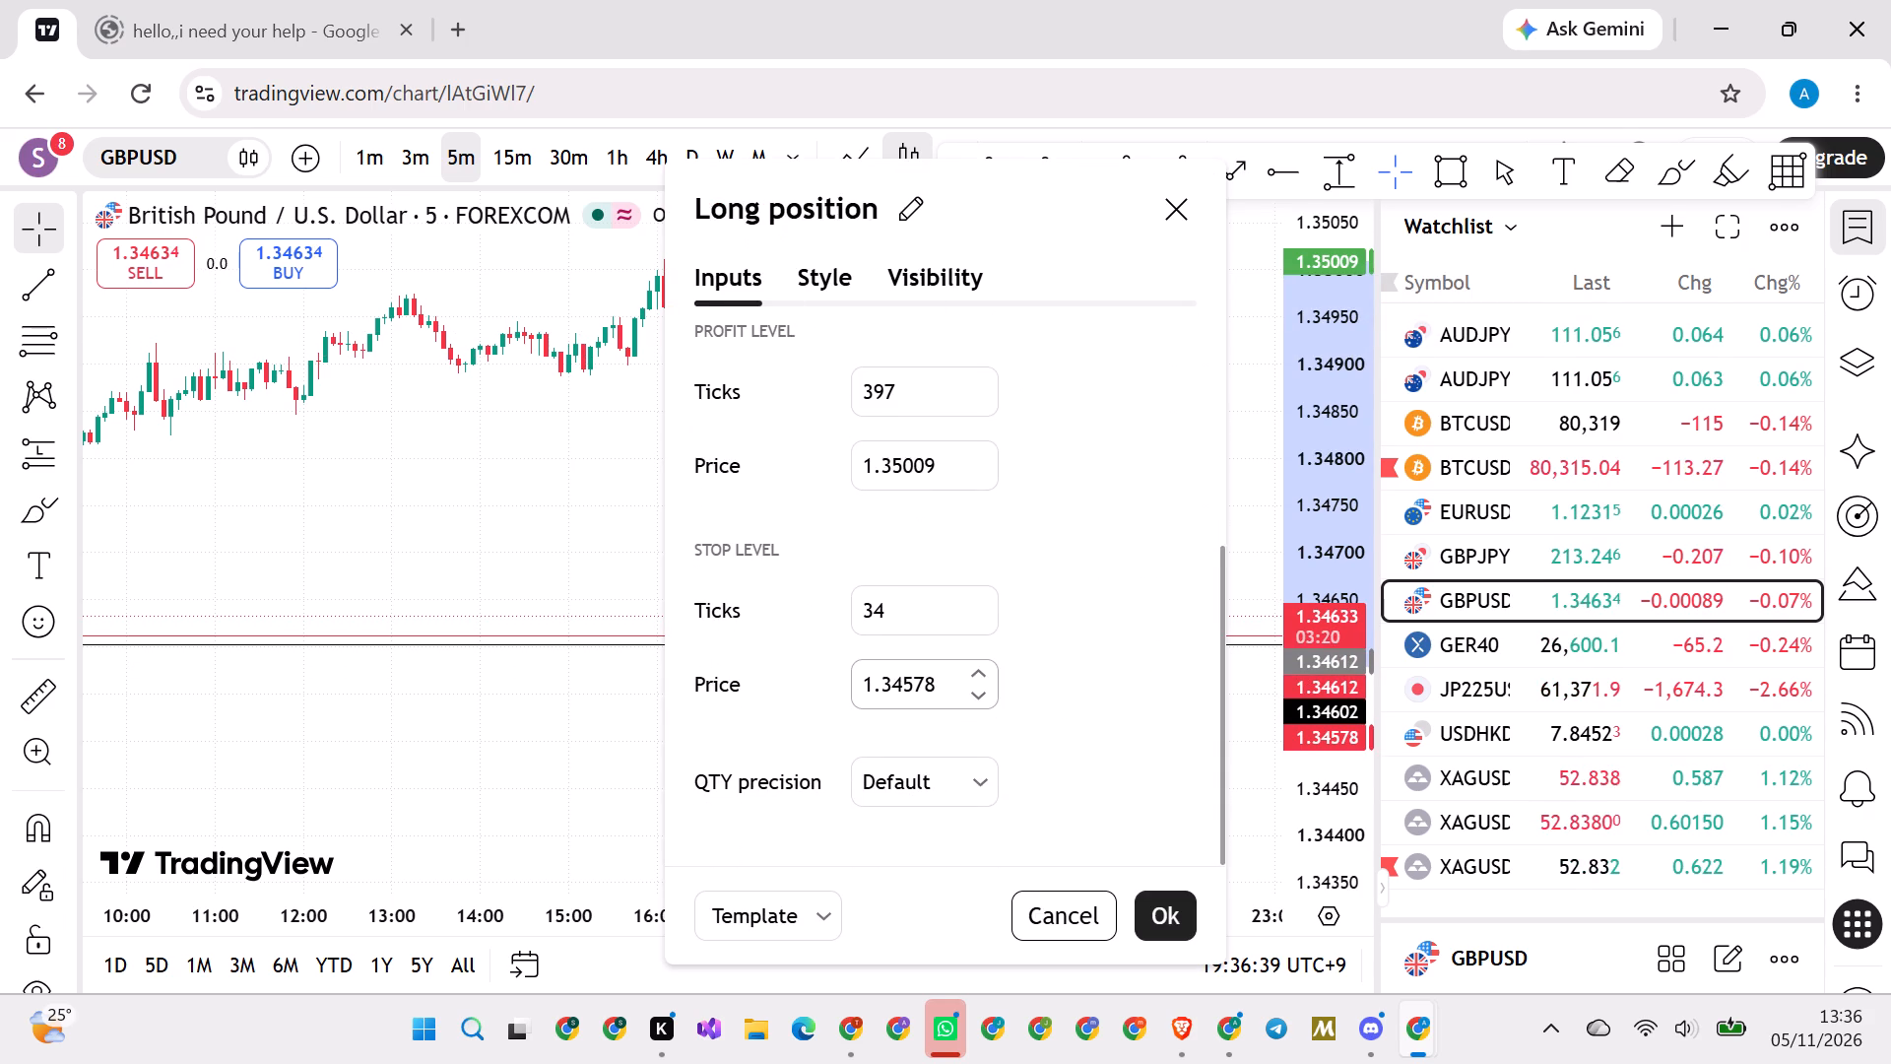
{"action": "left_click", "coordinate": [952, 697]}
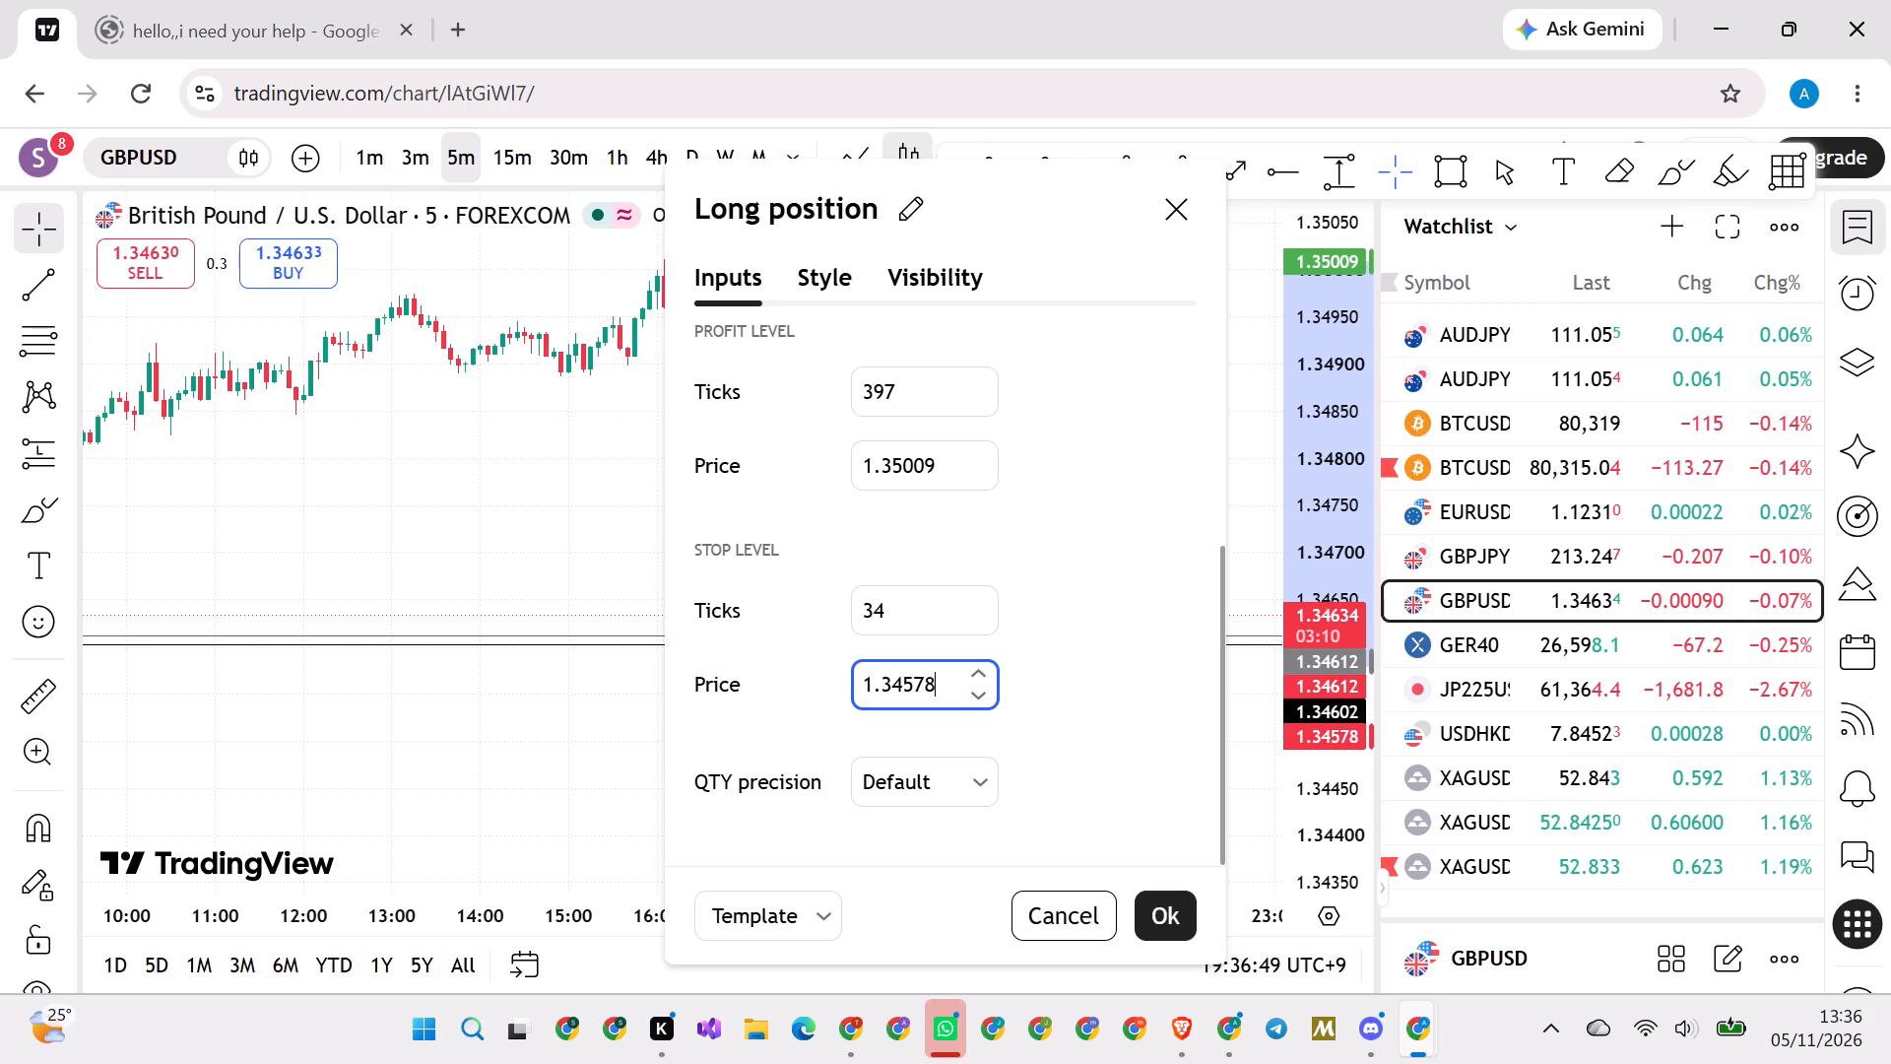
{"action": "key", "text": "BackSpace"}
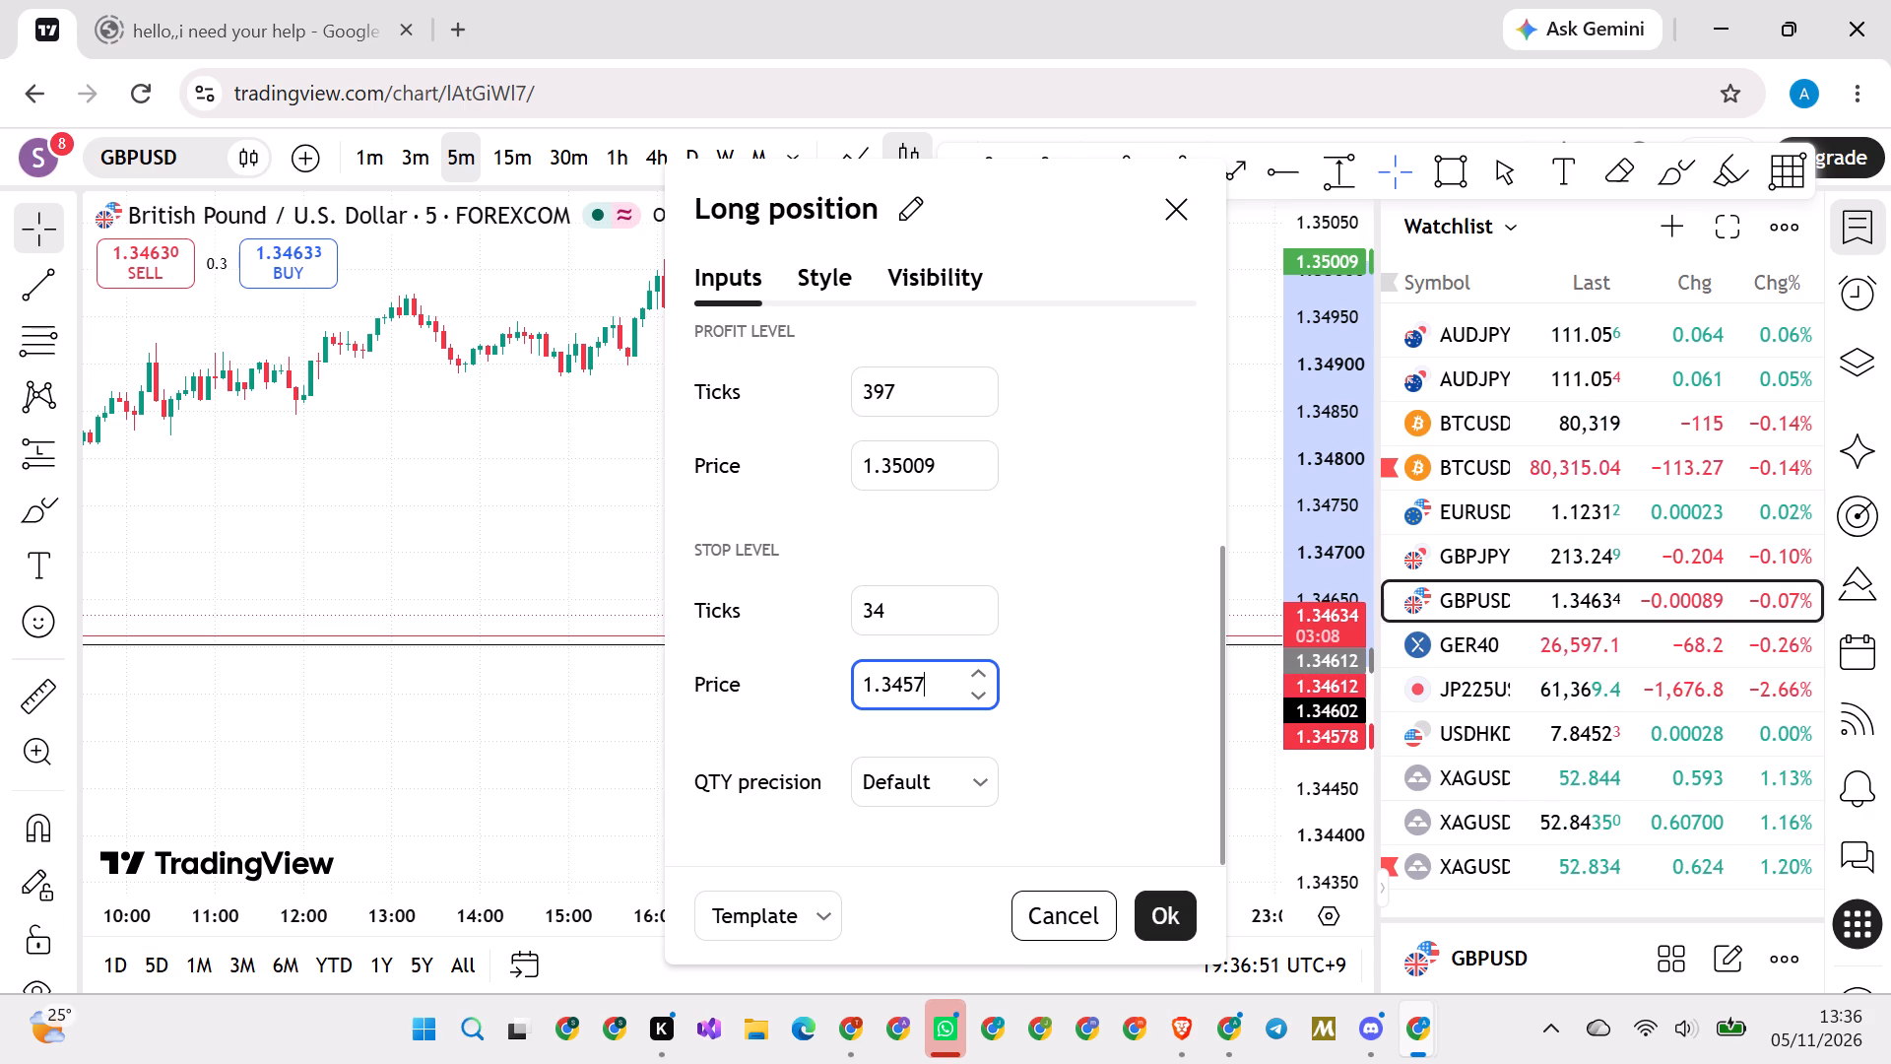
{"action": "key", "text": "BackSpace"}
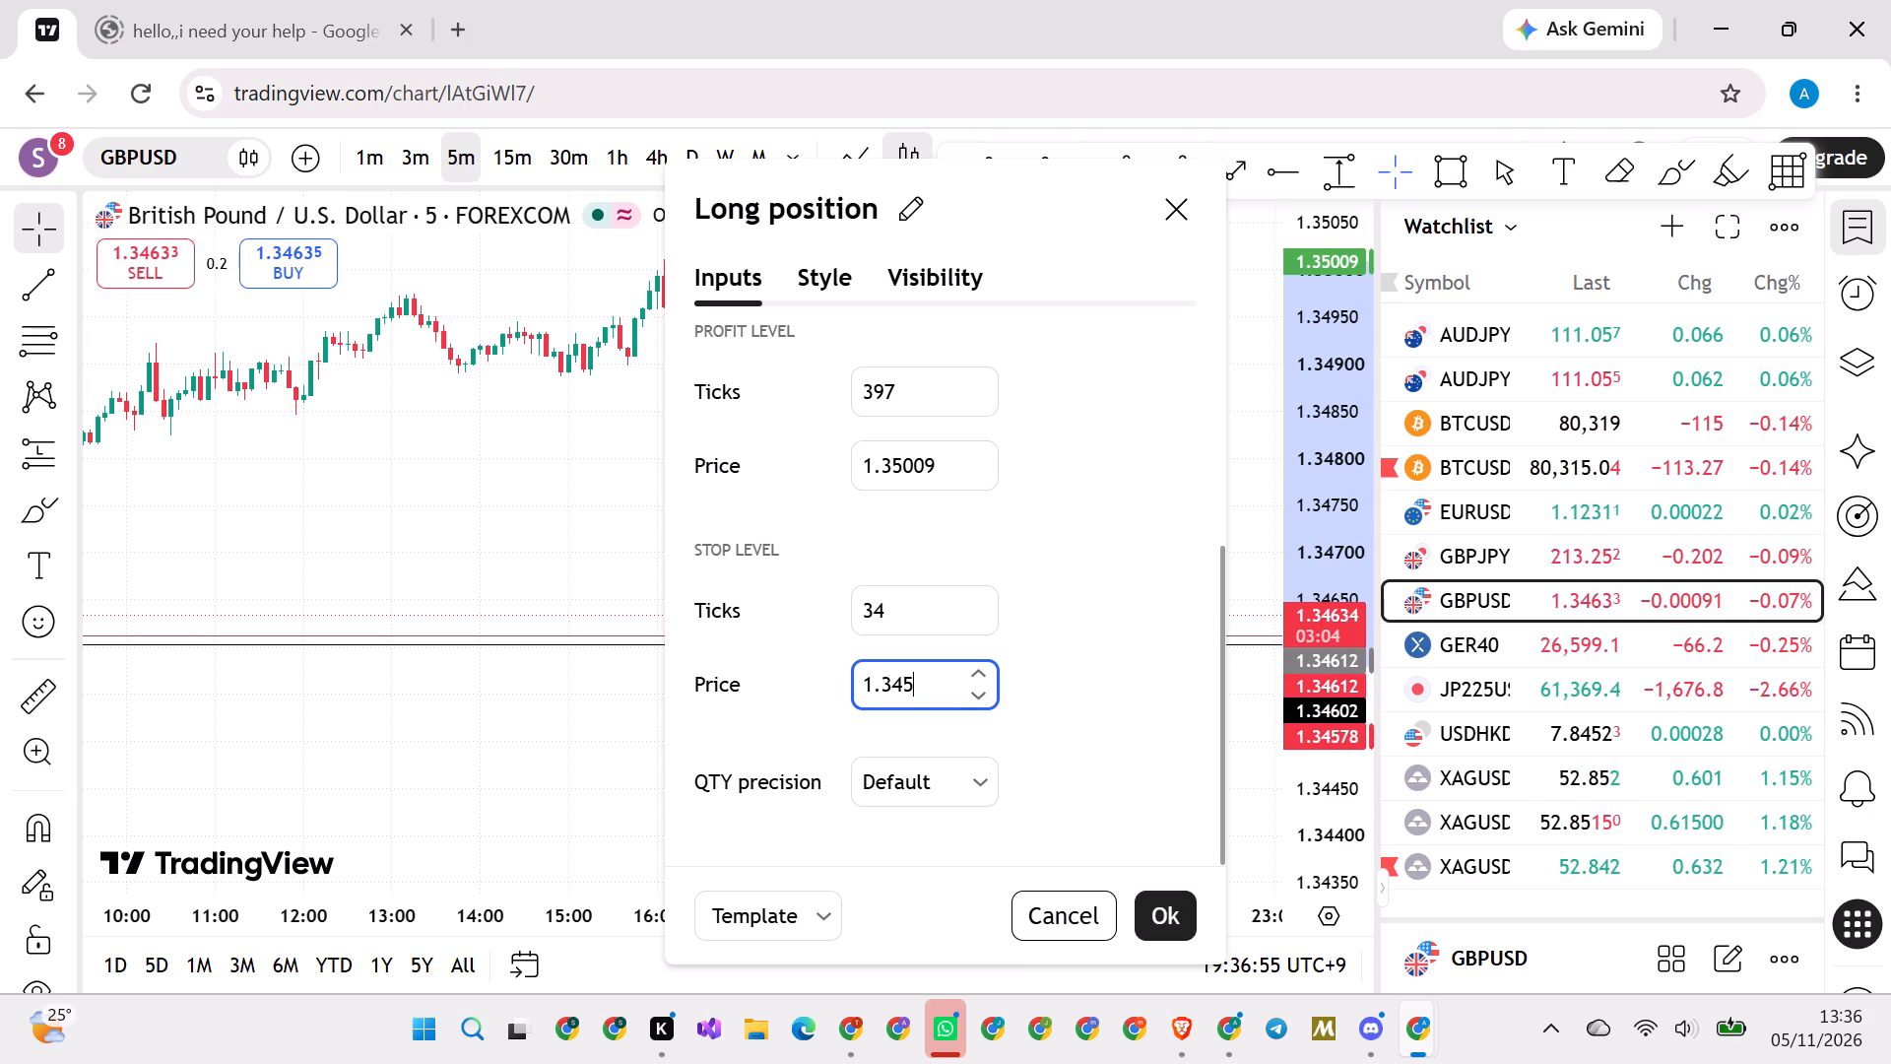
{"action": "type", "text": "70"}
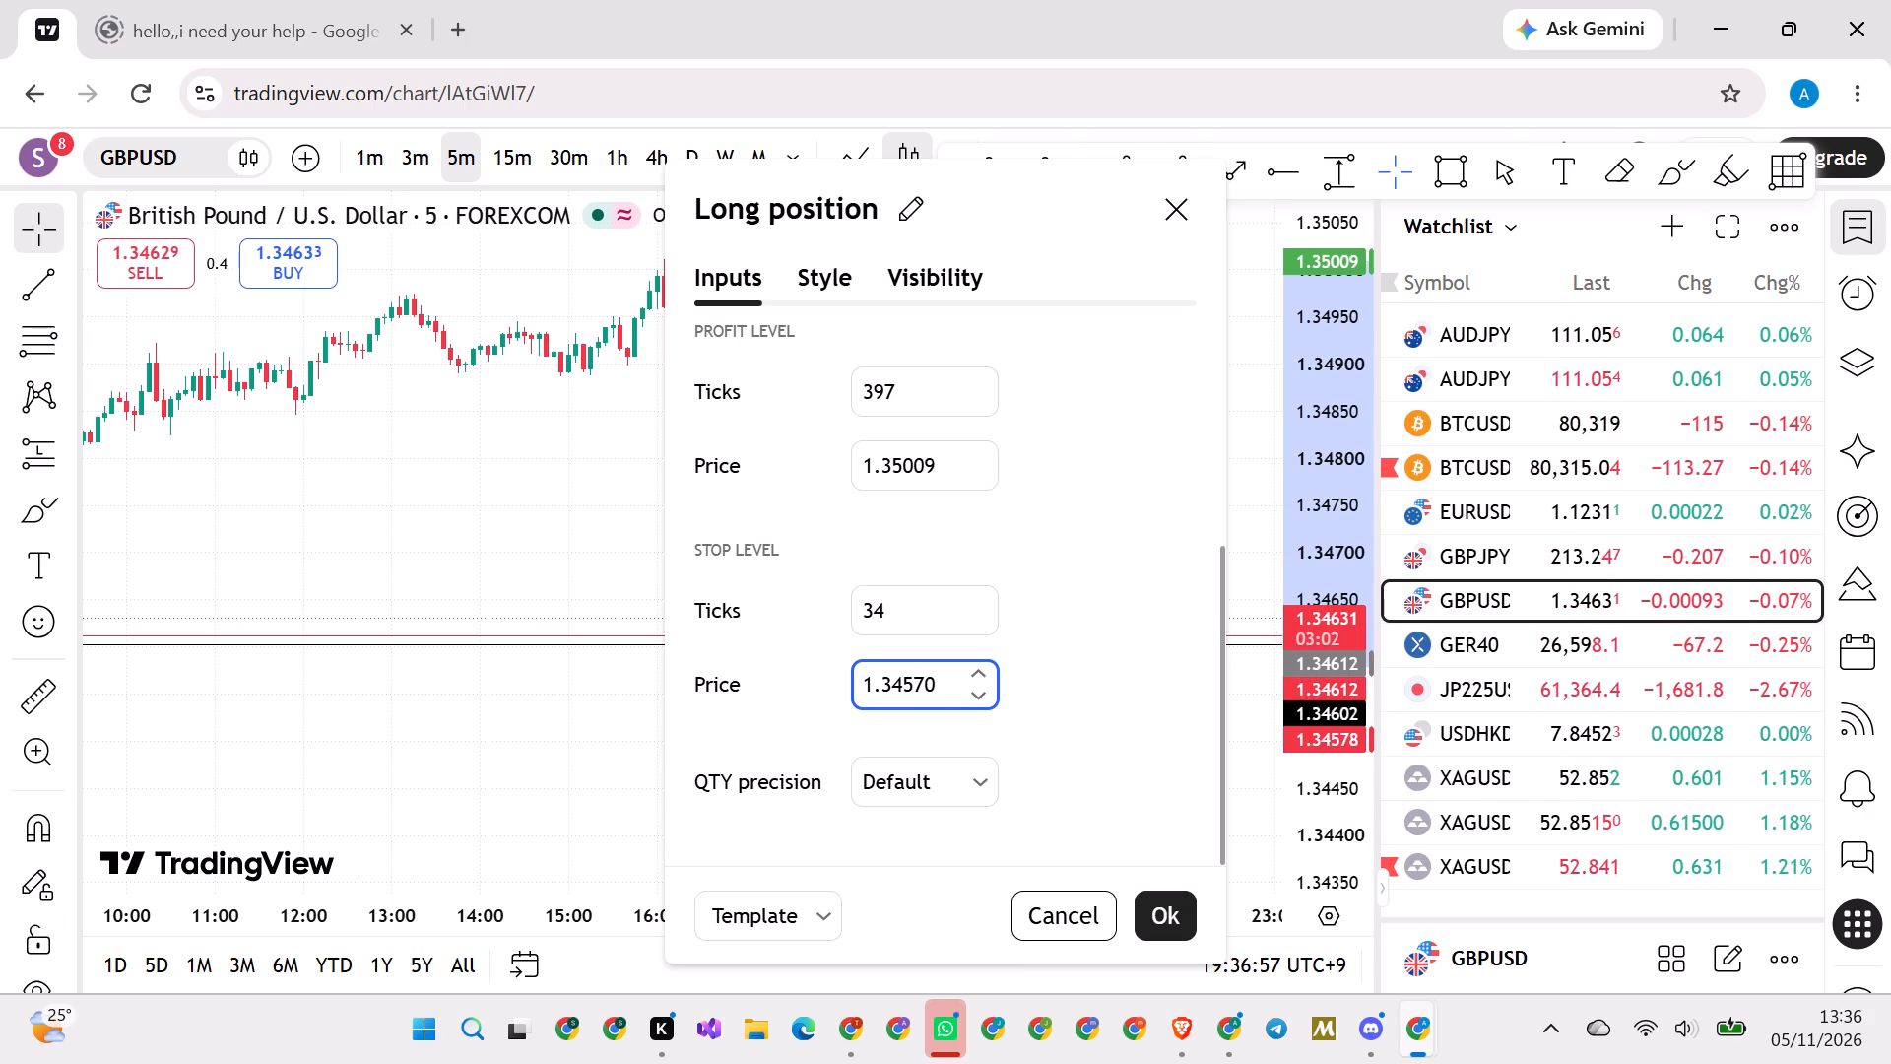
{"action": "left_click", "coordinate": [1161, 918]}
{"action": "left_click", "coordinate": [753, 743]}
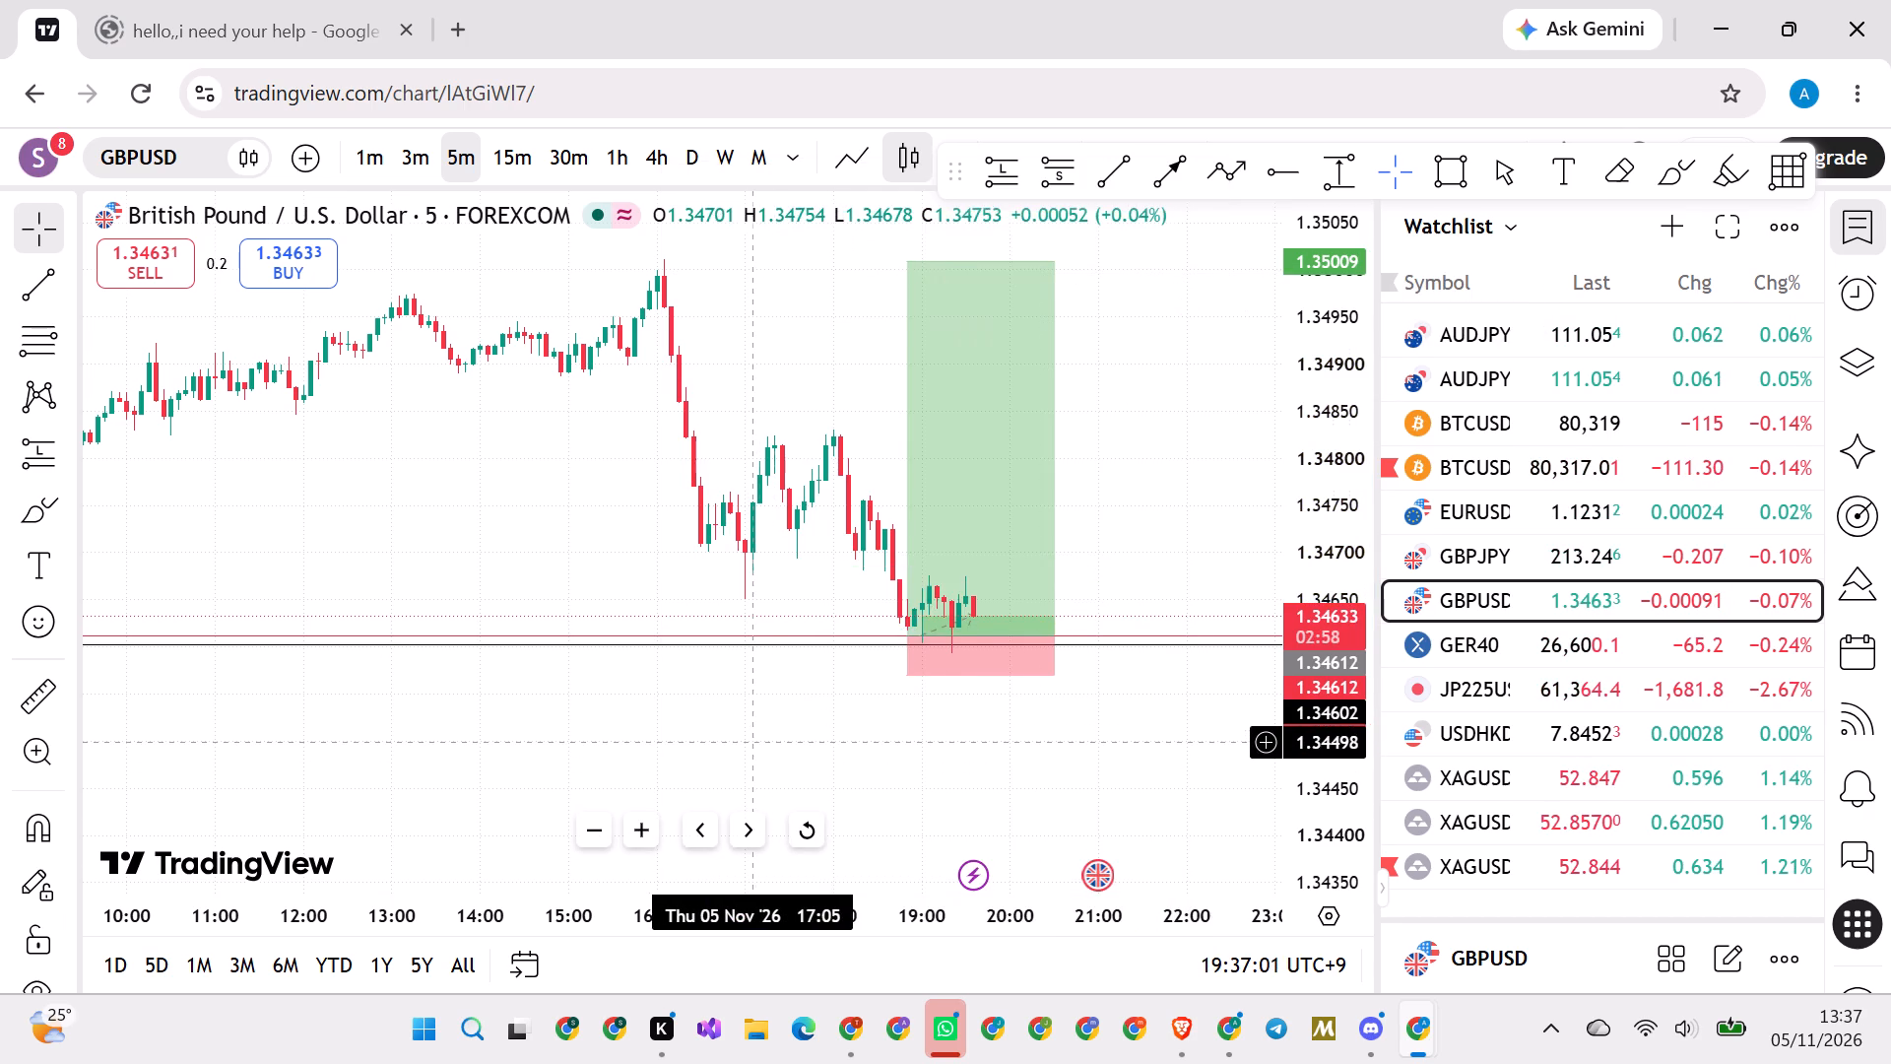
Examine the long position's entry, stop and target zones against the recent 5-minute candles.
{"action": "scroll", "coordinate": [750, 743], "scroll_direction": "down", "scroll_amount": 1}
{"action": "left_click_drag", "start_coordinate": [771, 723], "coordinate": [750, 735]}
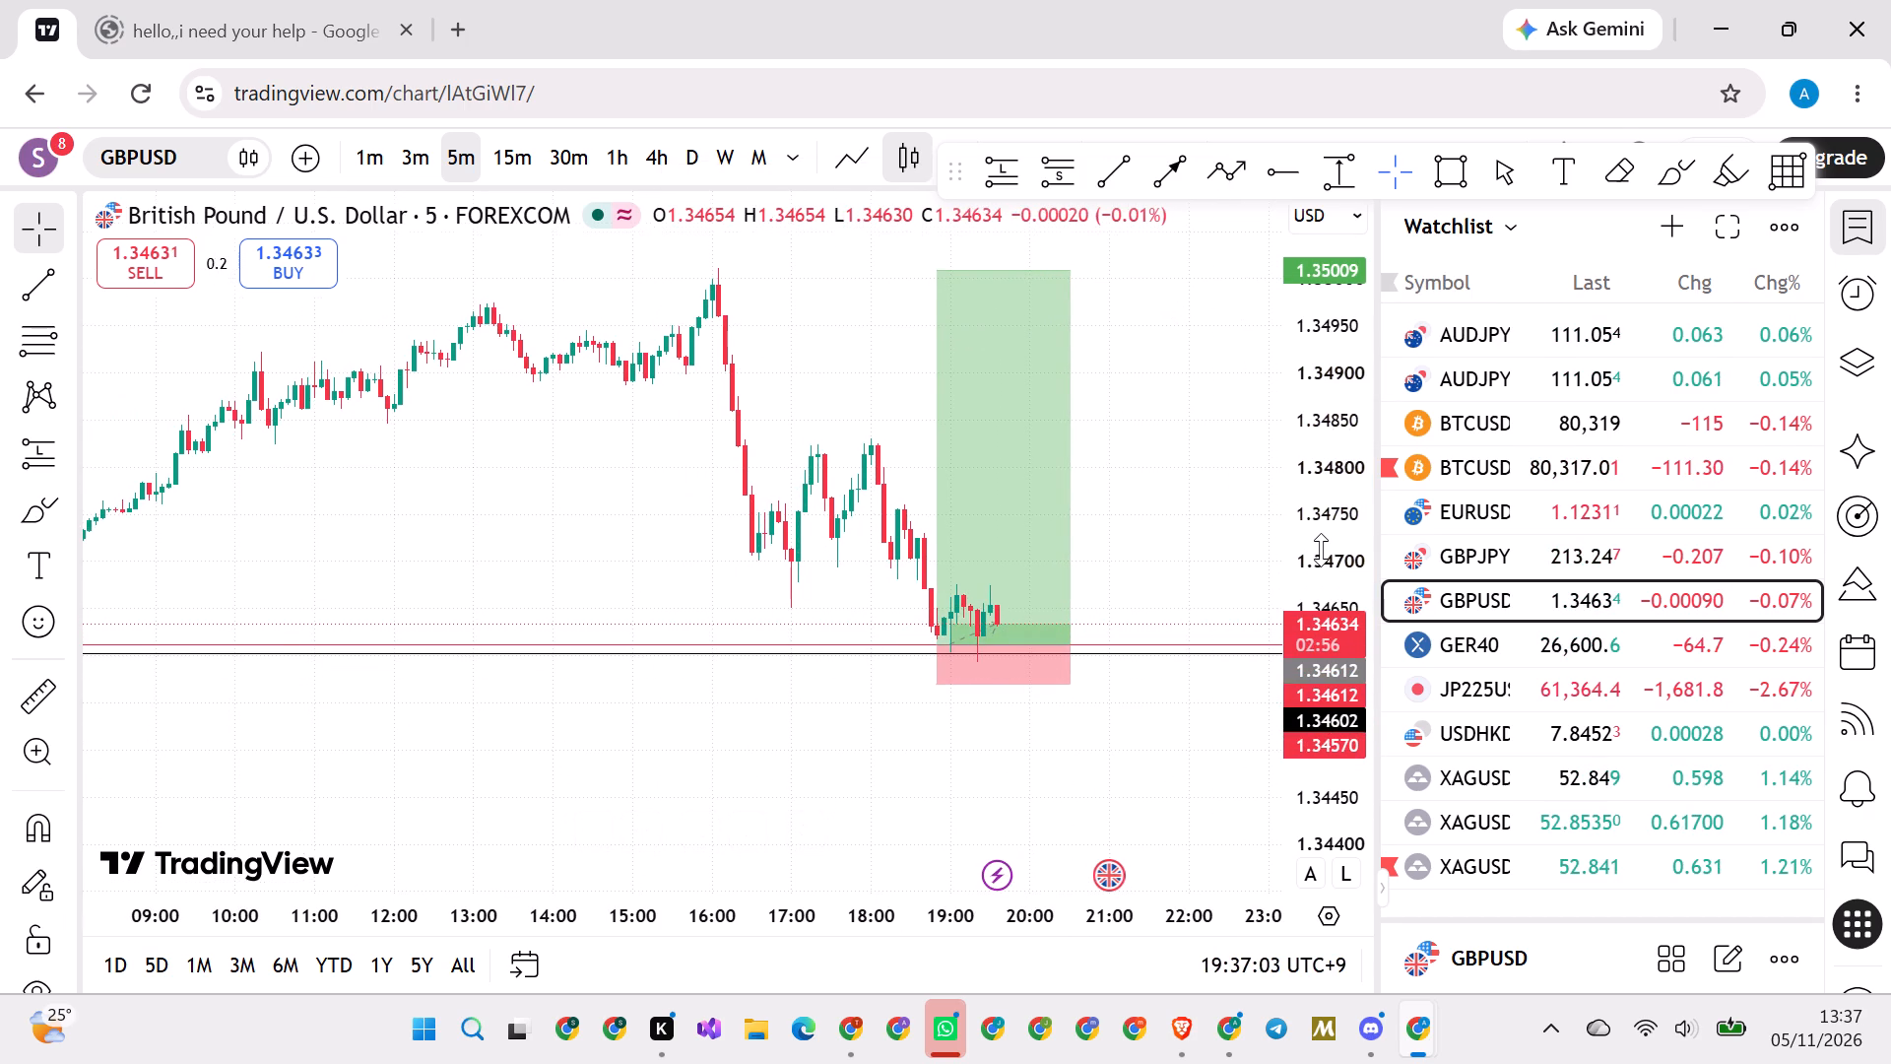
{"action": "scroll", "coordinate": [1321, 550], "scroll_direction": "up", "scroll_amount": 1}
{"action": "scroll", "coordinate": [1321, 550], "scroll_direction": "up", "scroll_amount": 20}
{"action": "scroll", "coordinate": [1321, 550], "scroll_direction": "up", "scroll_amount": 7}
{"action": "scroll", "coordinate": [1321, 550], "scroll_direction": "down", "scroll_amount": 3}
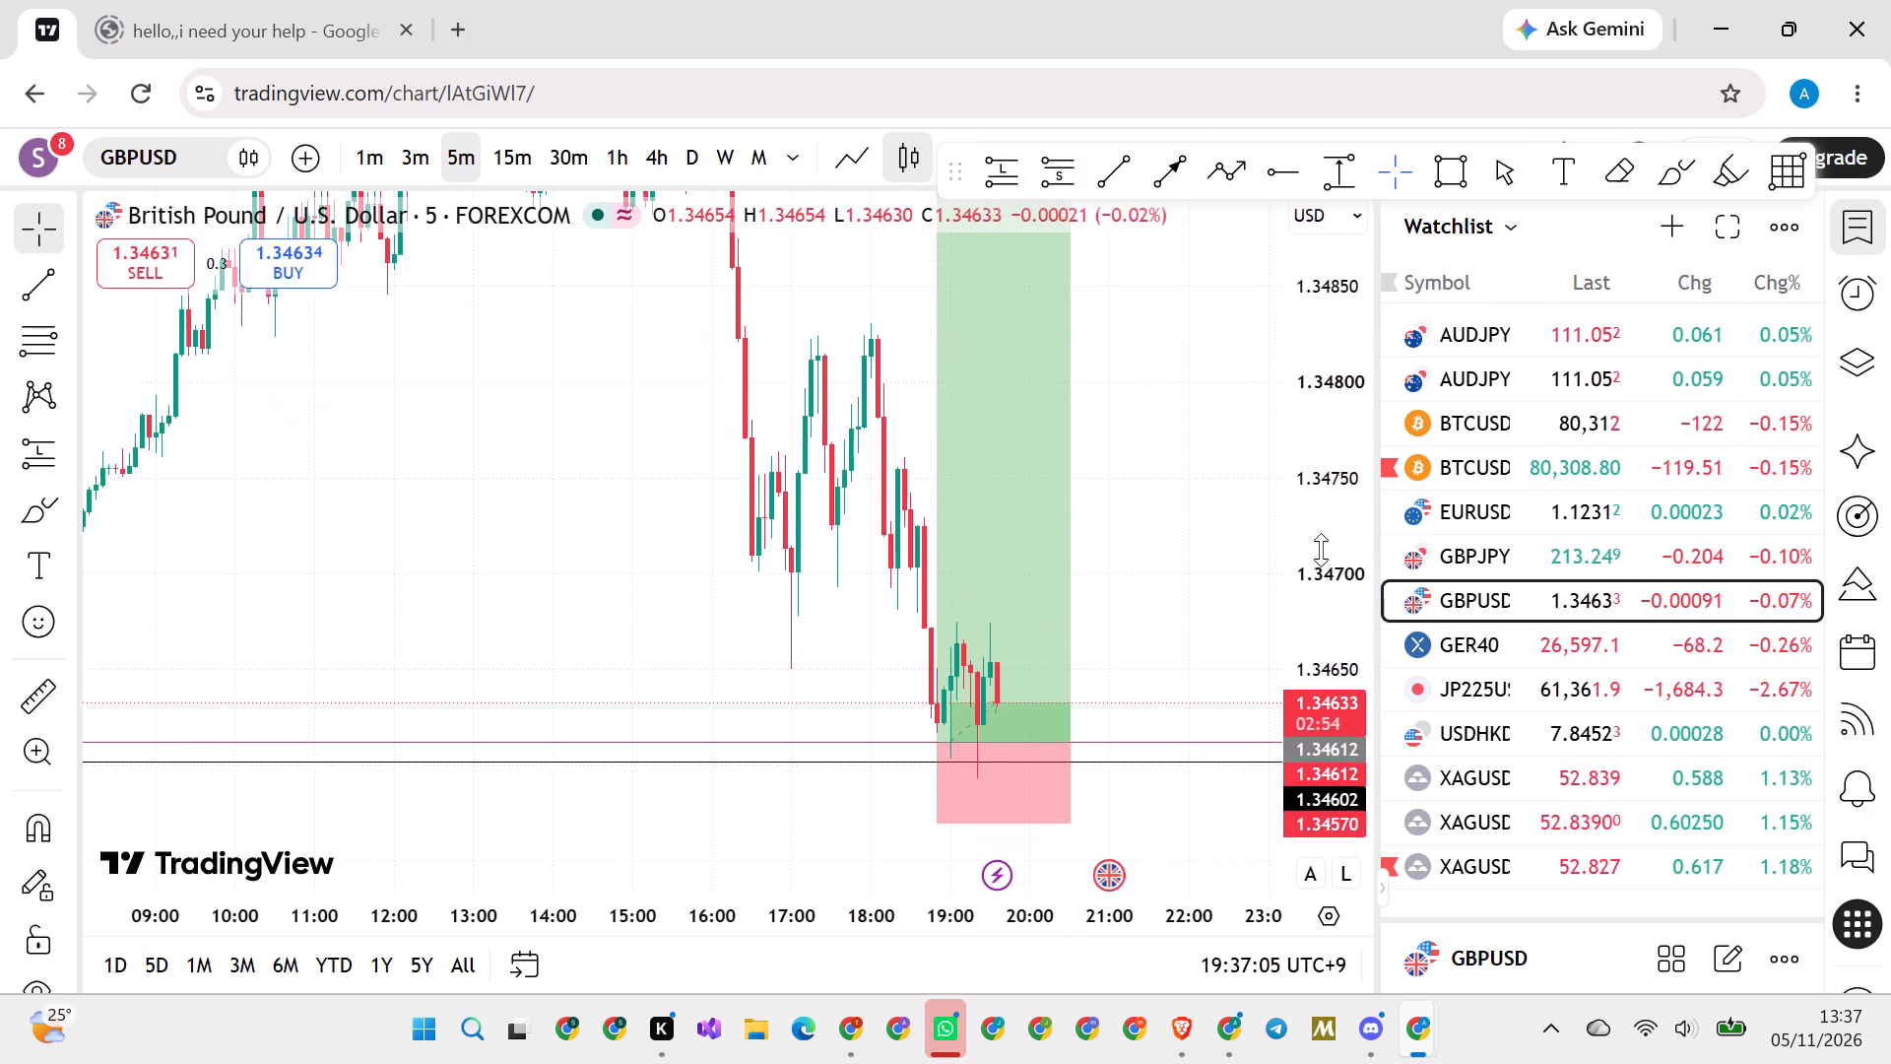
{"action": "scroll", "coordinate": [1321, 550], "scroll_direction": "down", "scroll_amount": 1}
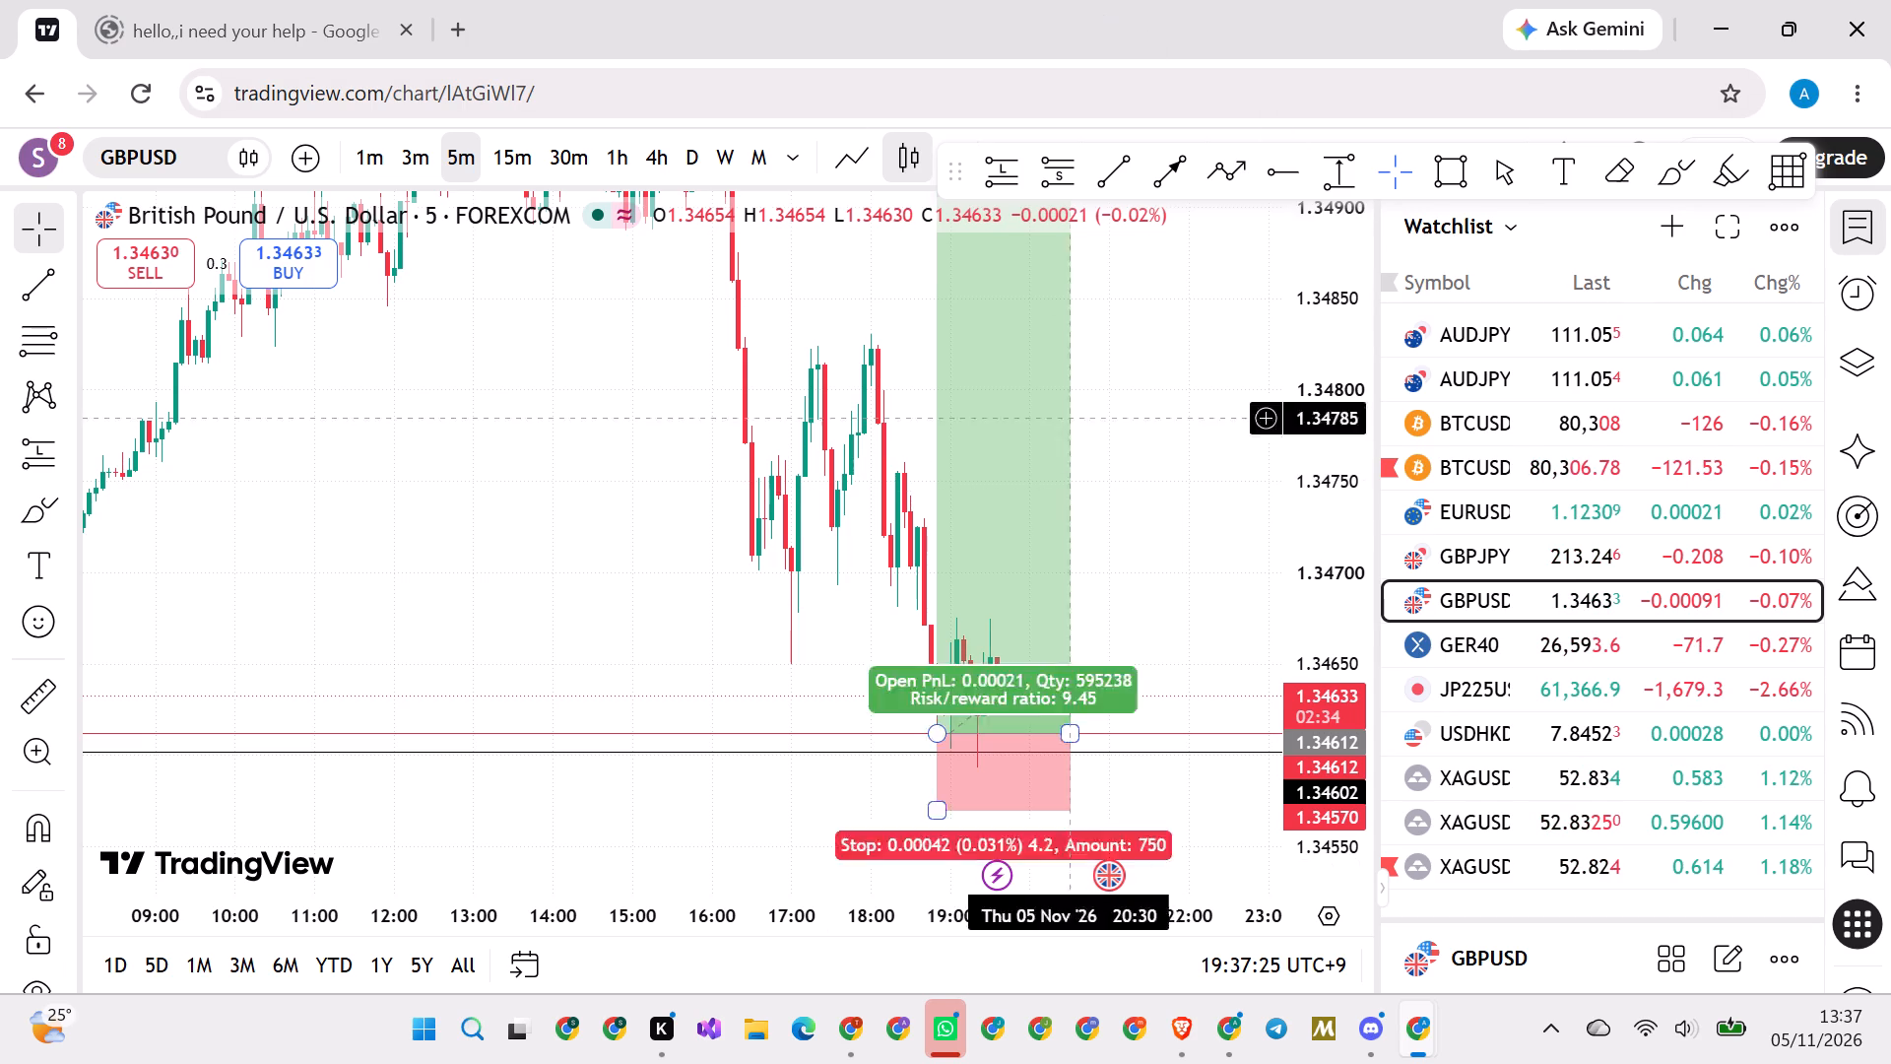
Switch to the 30-minute chart and review the long position against the 4 and 5 November swings.
{"action": "left_click", "coordinate": [554, 153]}
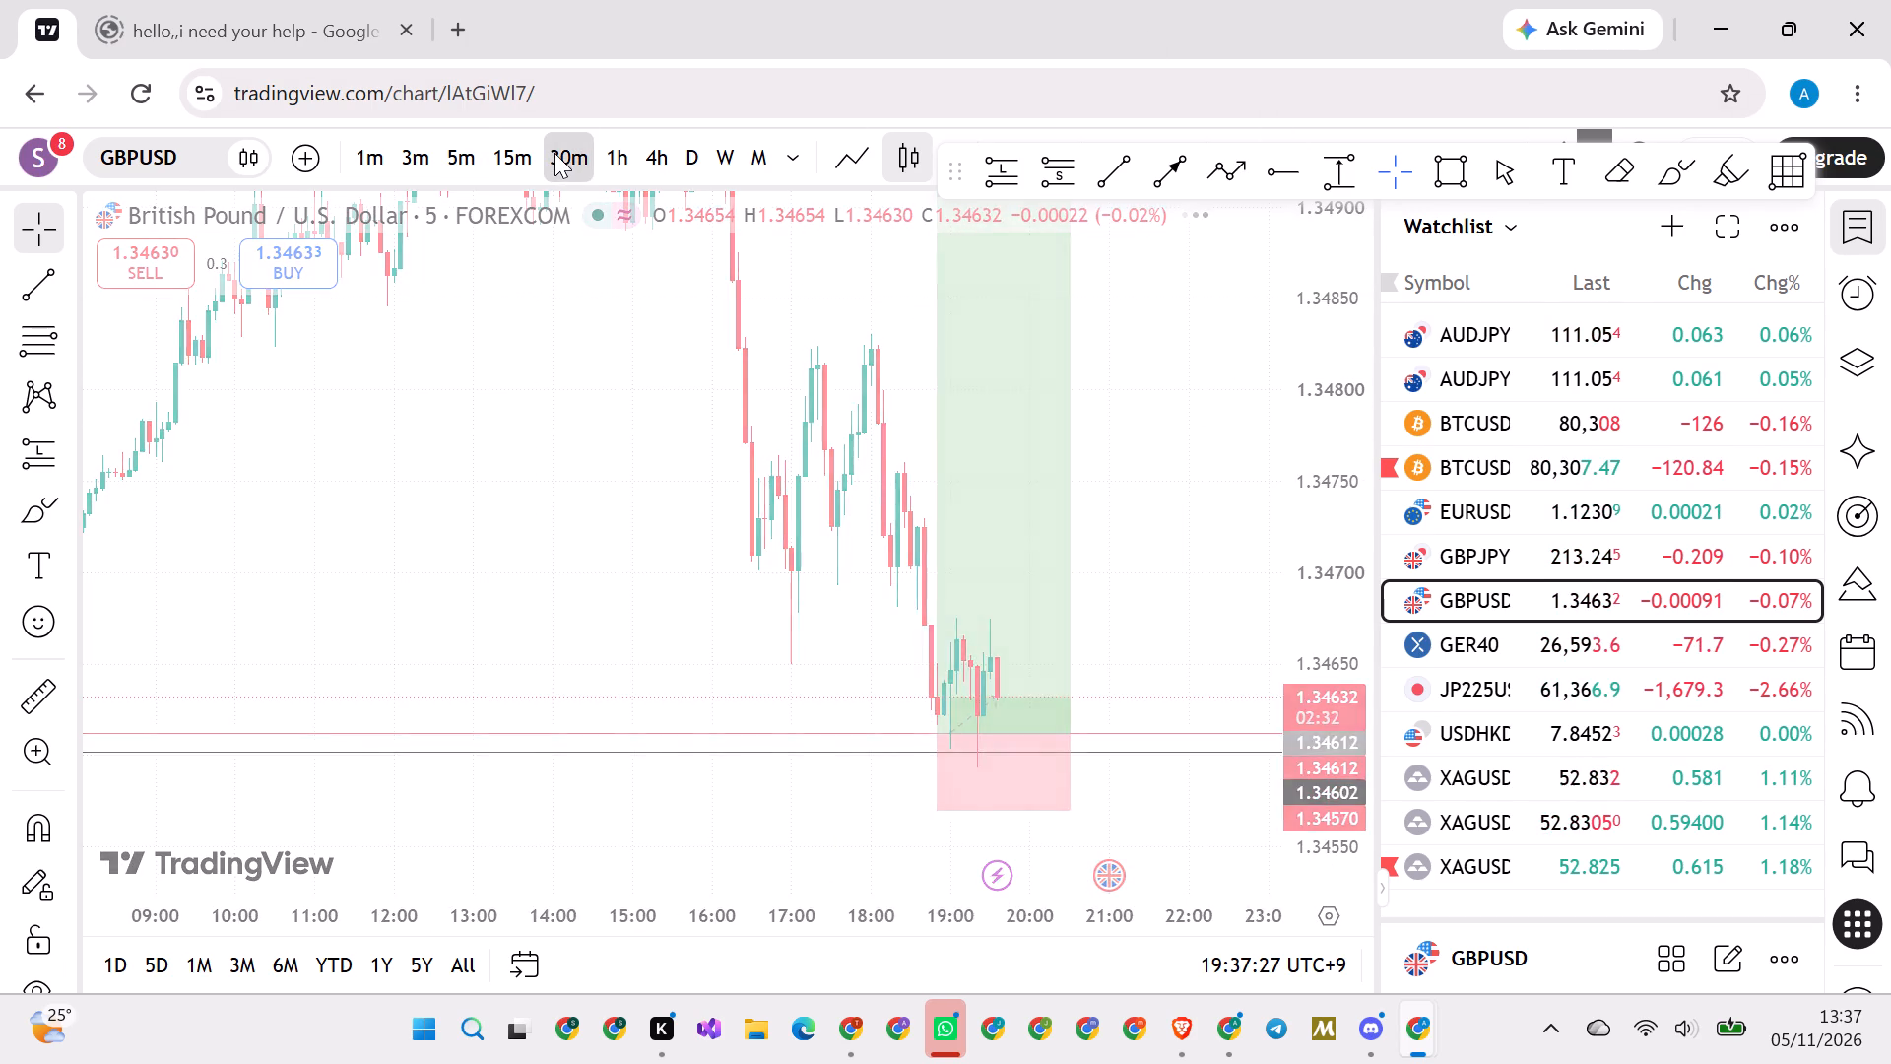
{"action": "left_click_drag", "start_coordinate": [1331, 418], "coordinate": [1255, 717]}
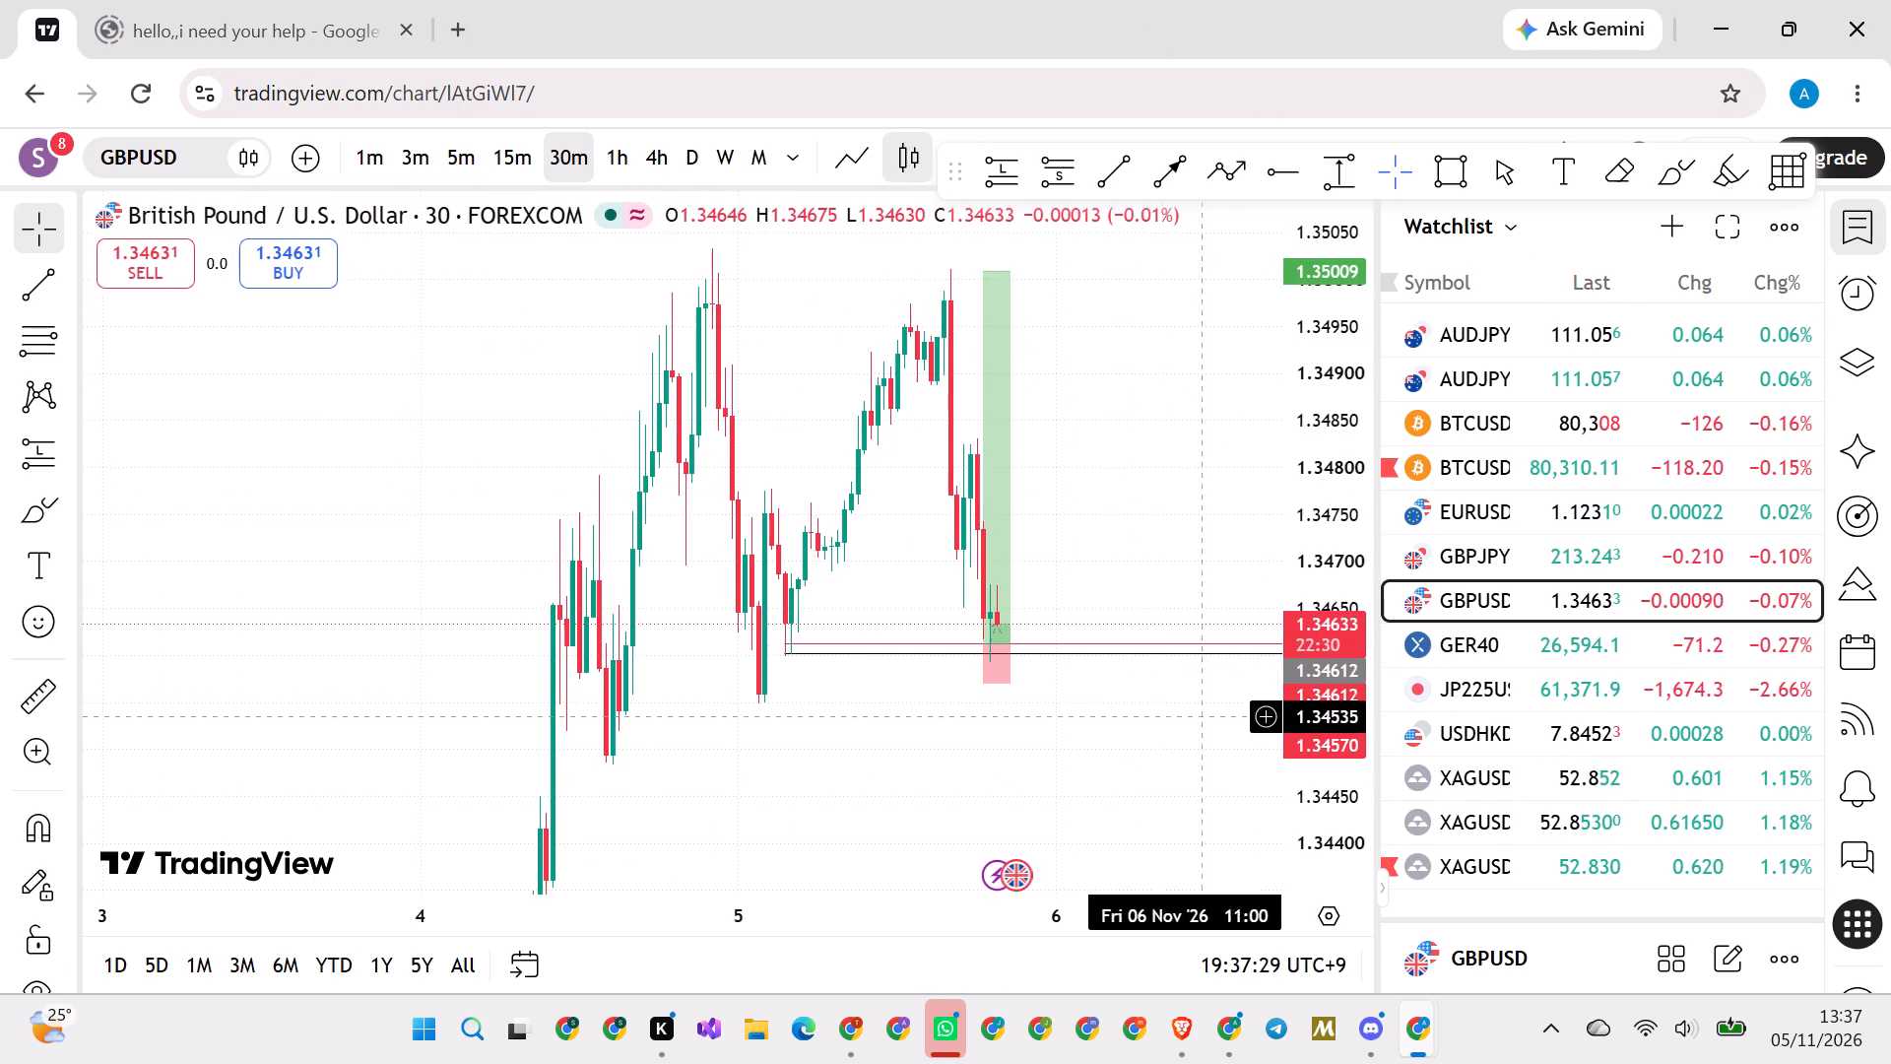
{"action": "scroll", "coordinate": [1141, 589], "scroll_direction": "up", "scroll_amount": 2}
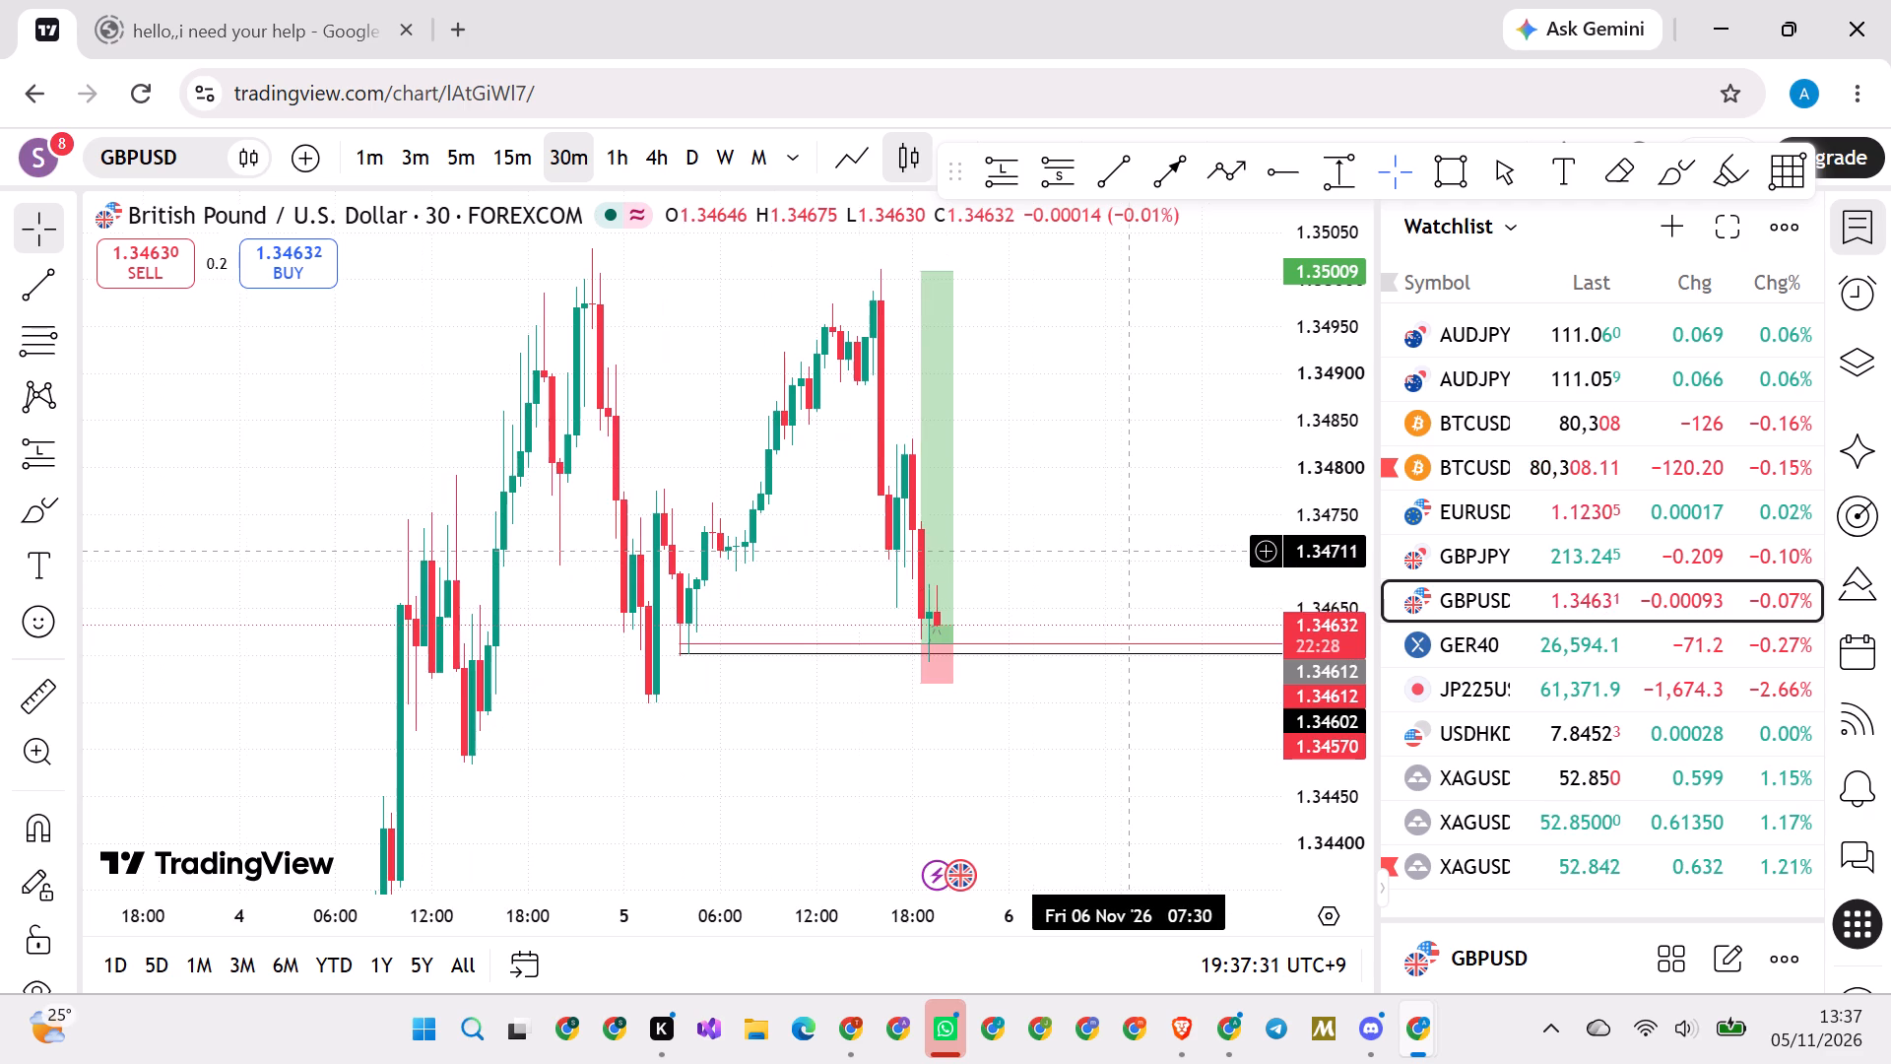
{"action": "scroll", "coordinate": [1129, 551], "scroll_direction": "up", "scroll_amount": 1}
{"action": "left_click_drag", "start_coordinate": [1126, 546], "coordinate": [1149, 499]}
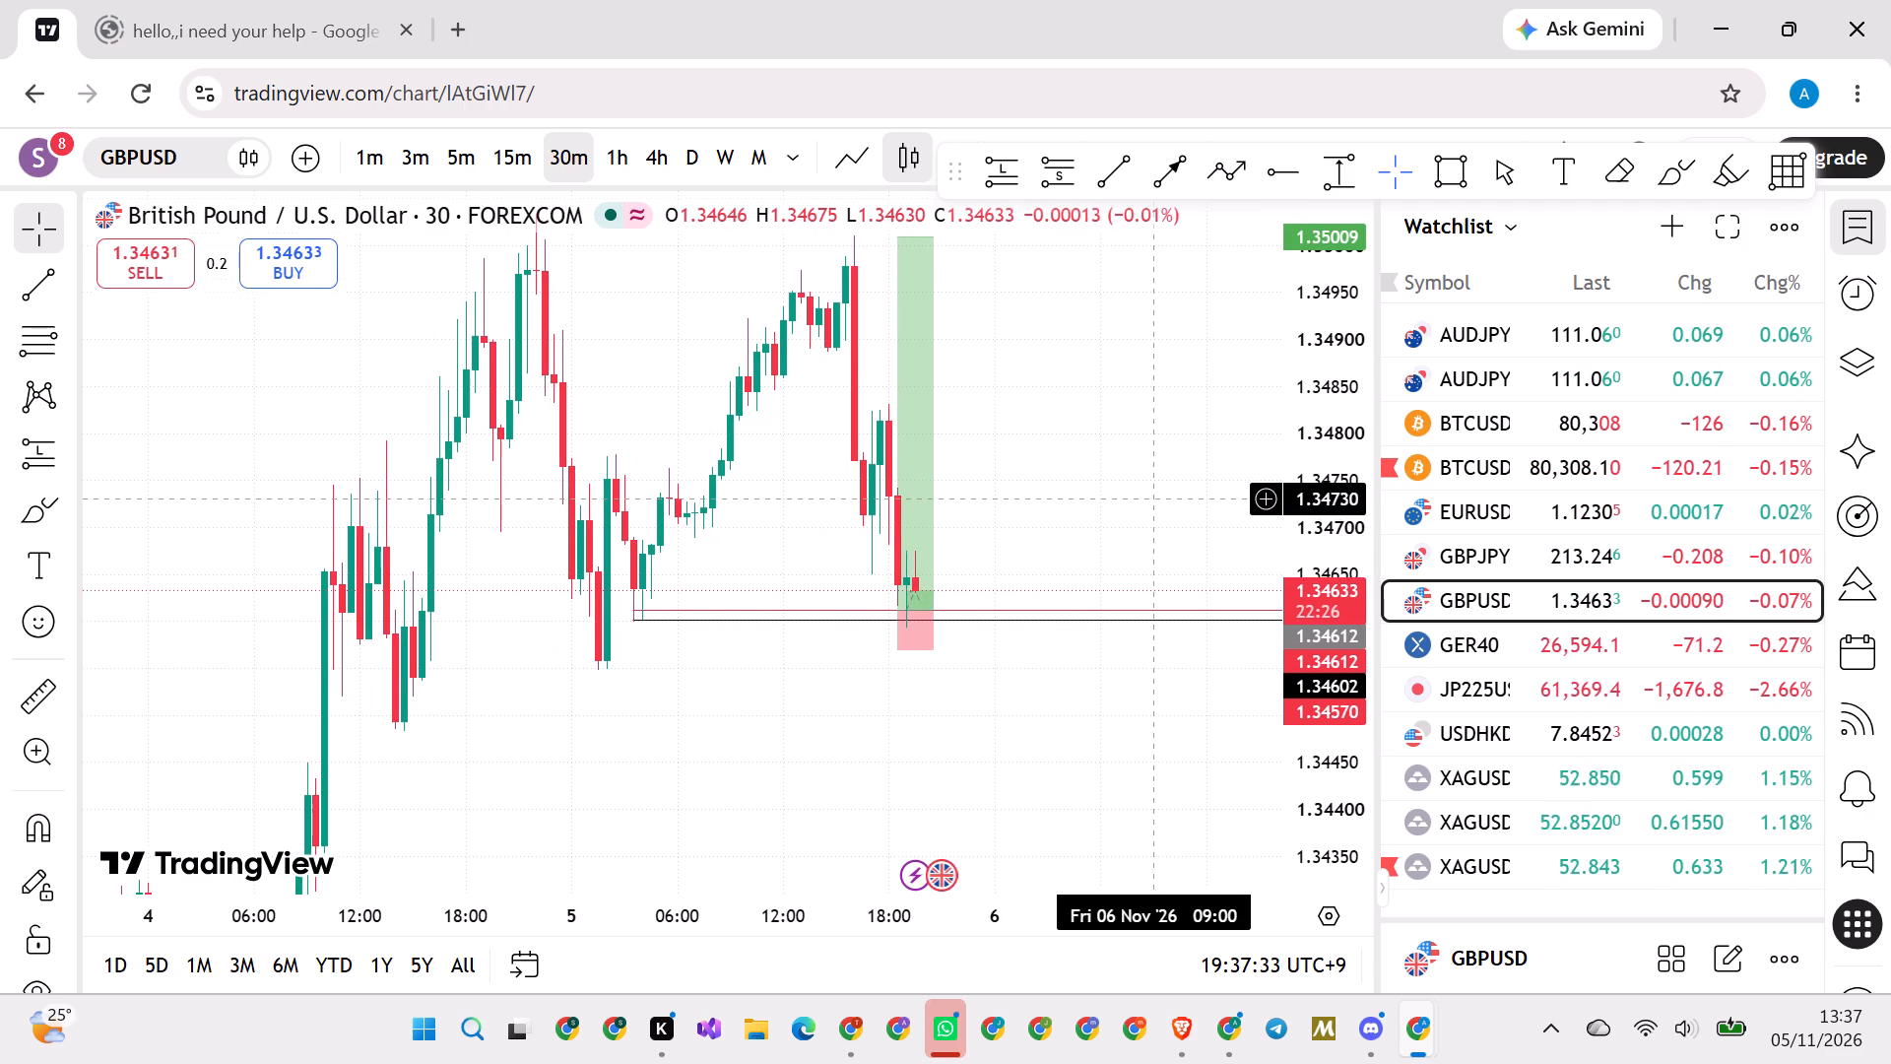